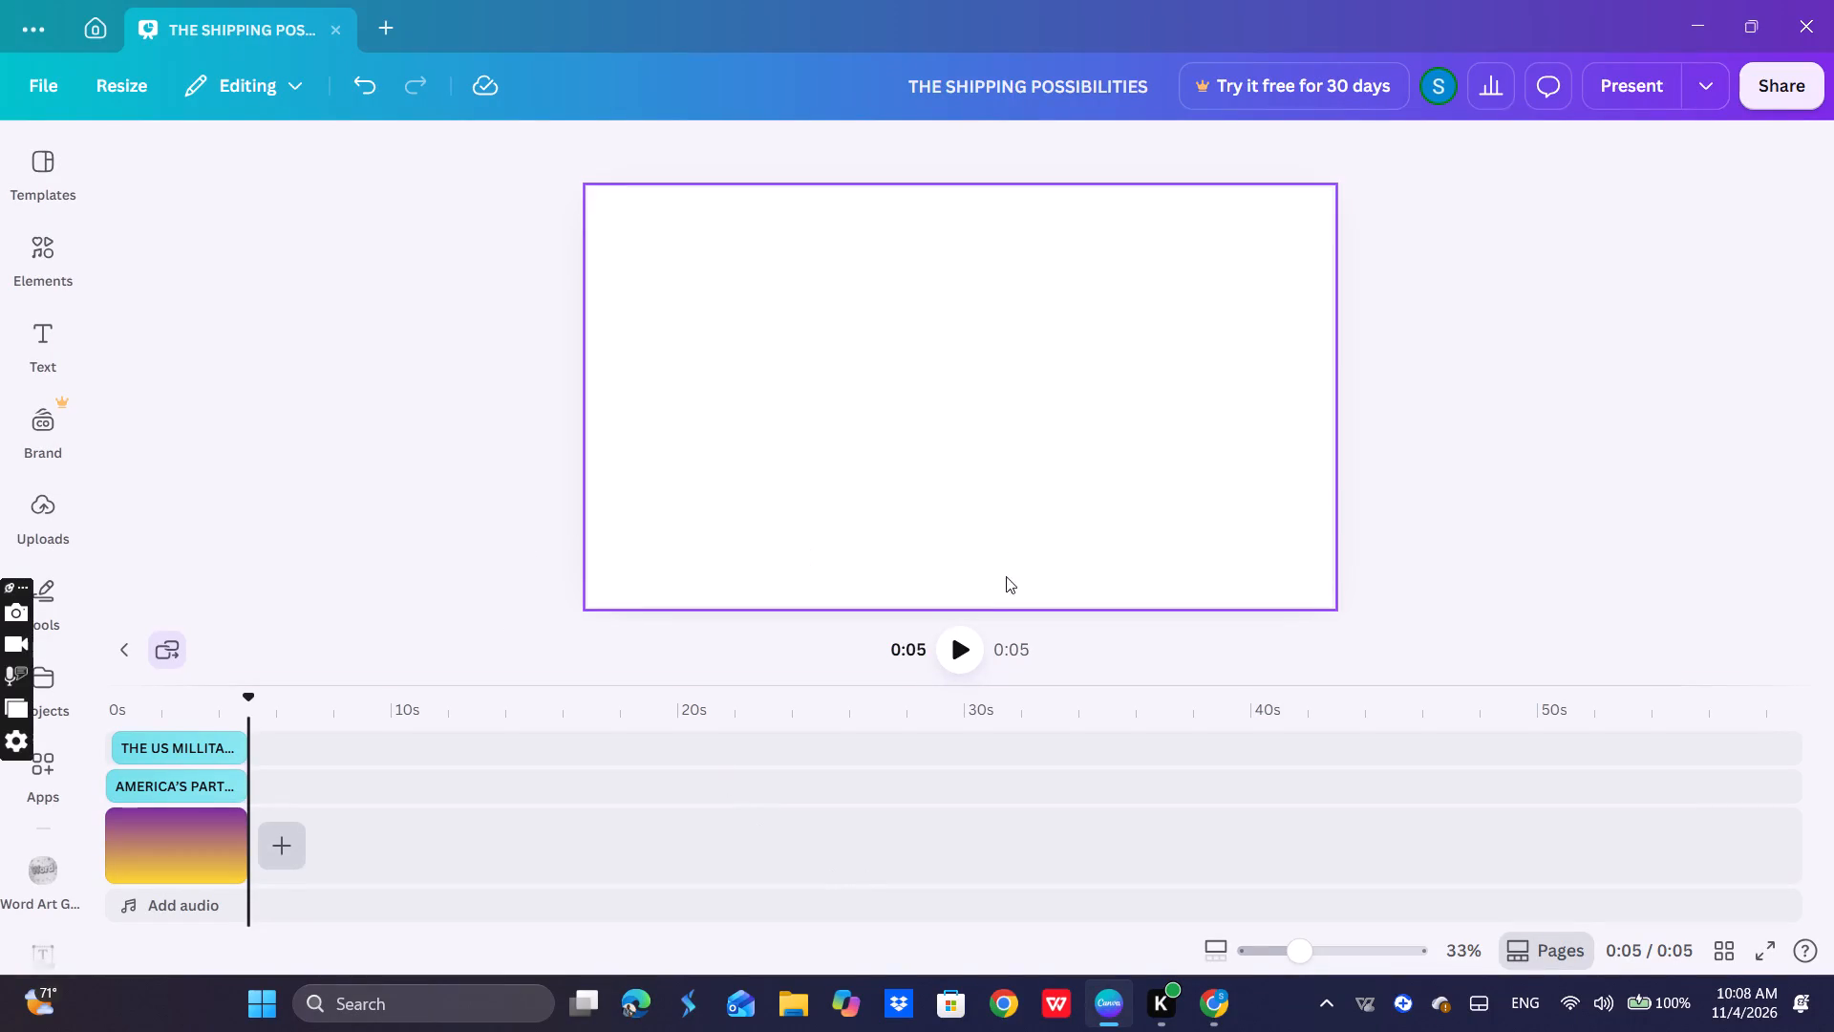
# Play back slide 4's animated preview and move on to slide 5.
pyautogui.click(956, 661)
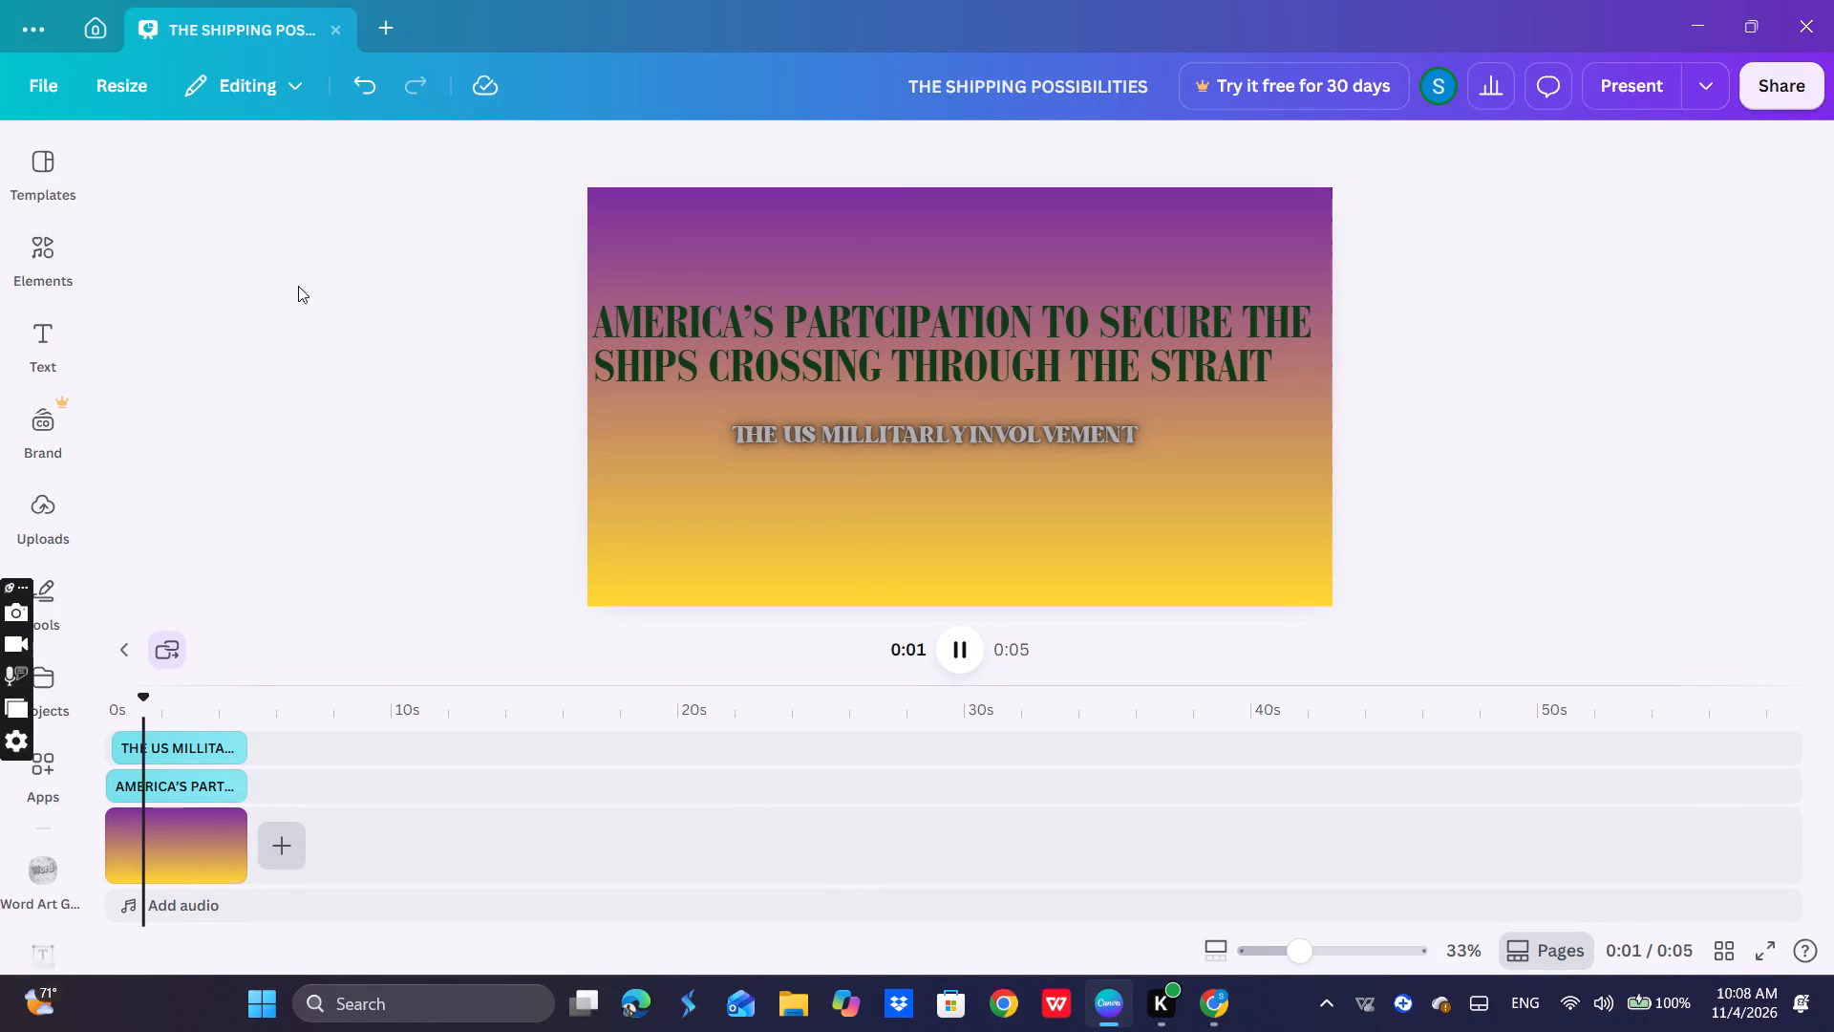
pyautogui.click(346, 80)
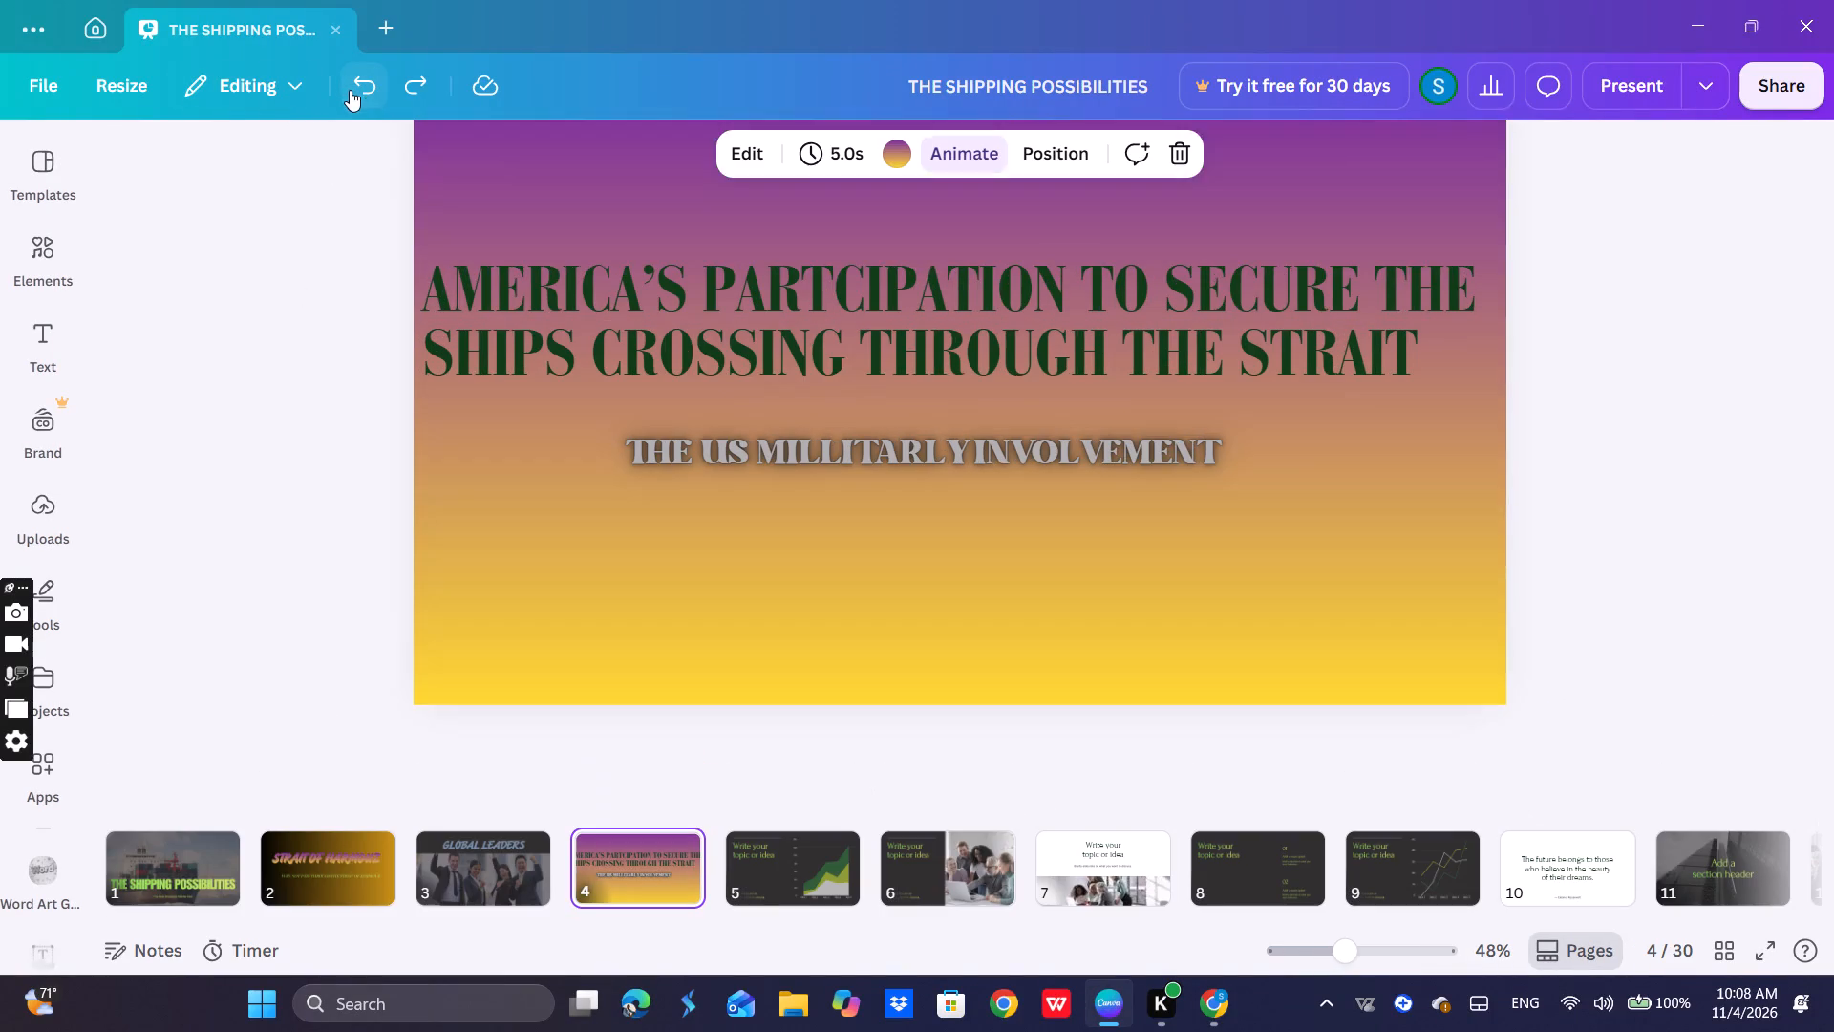
pyautogui.click(770, 833)
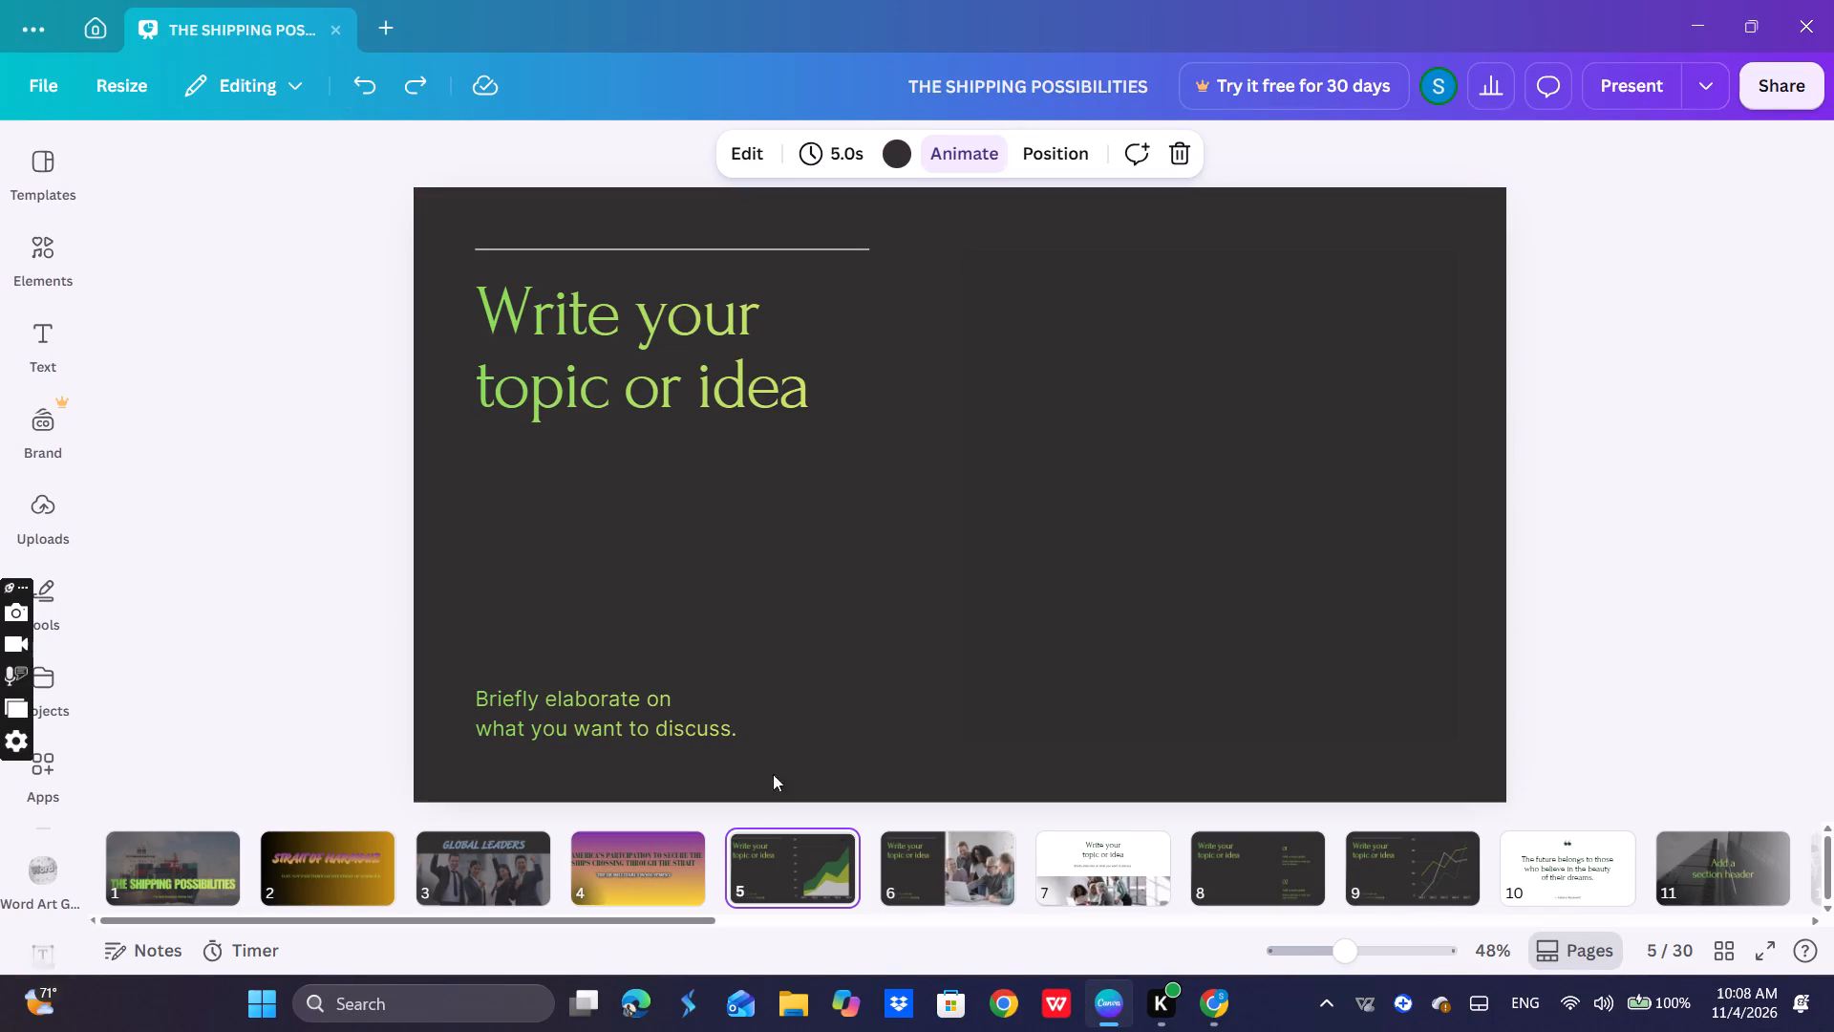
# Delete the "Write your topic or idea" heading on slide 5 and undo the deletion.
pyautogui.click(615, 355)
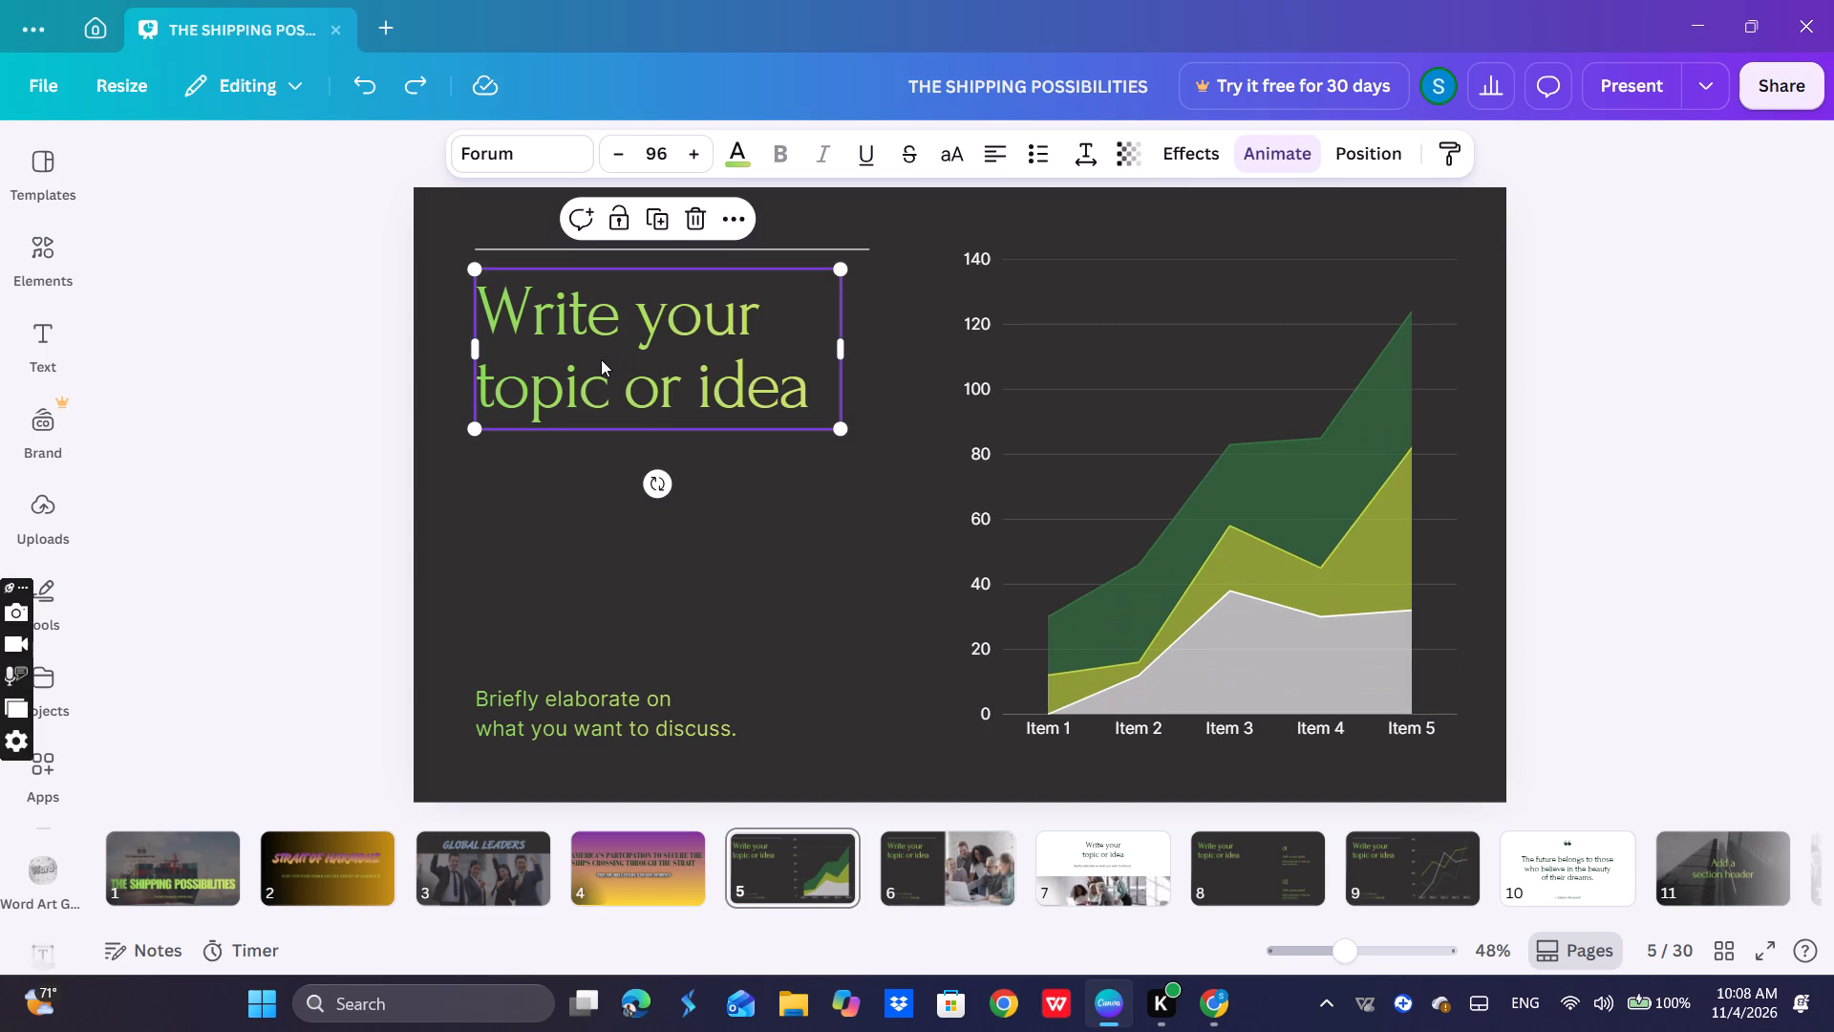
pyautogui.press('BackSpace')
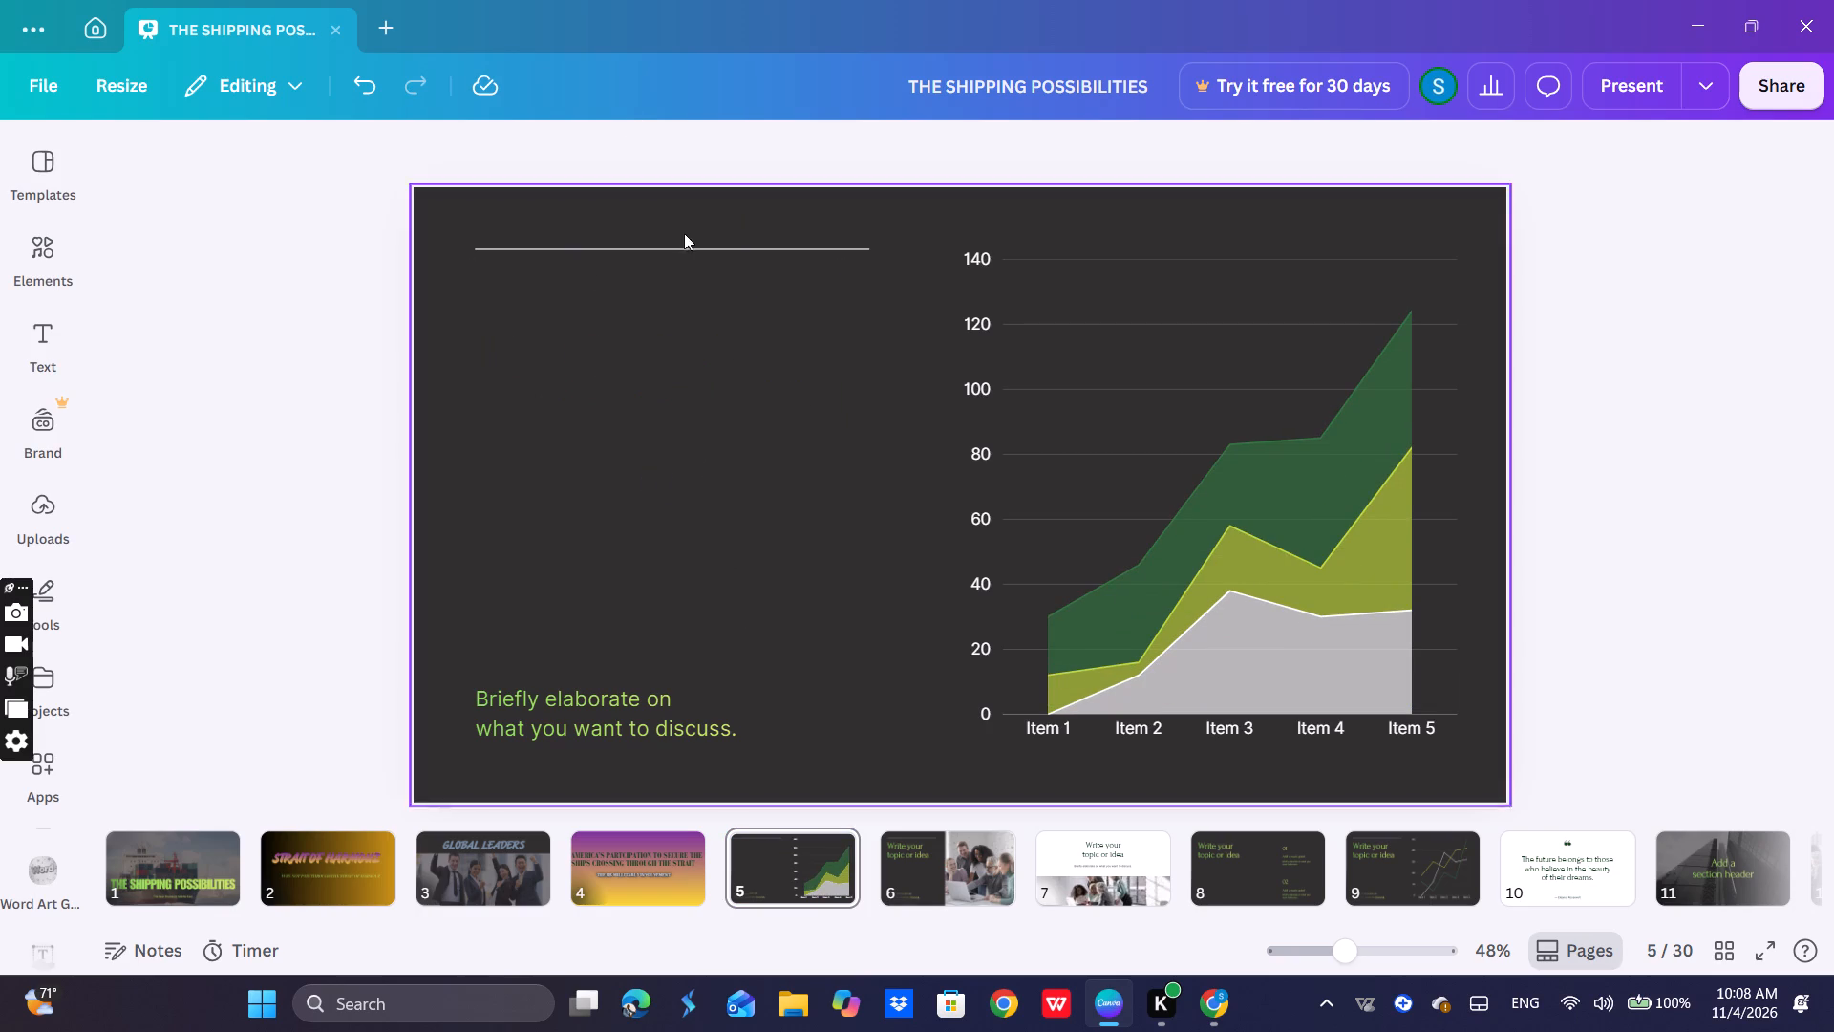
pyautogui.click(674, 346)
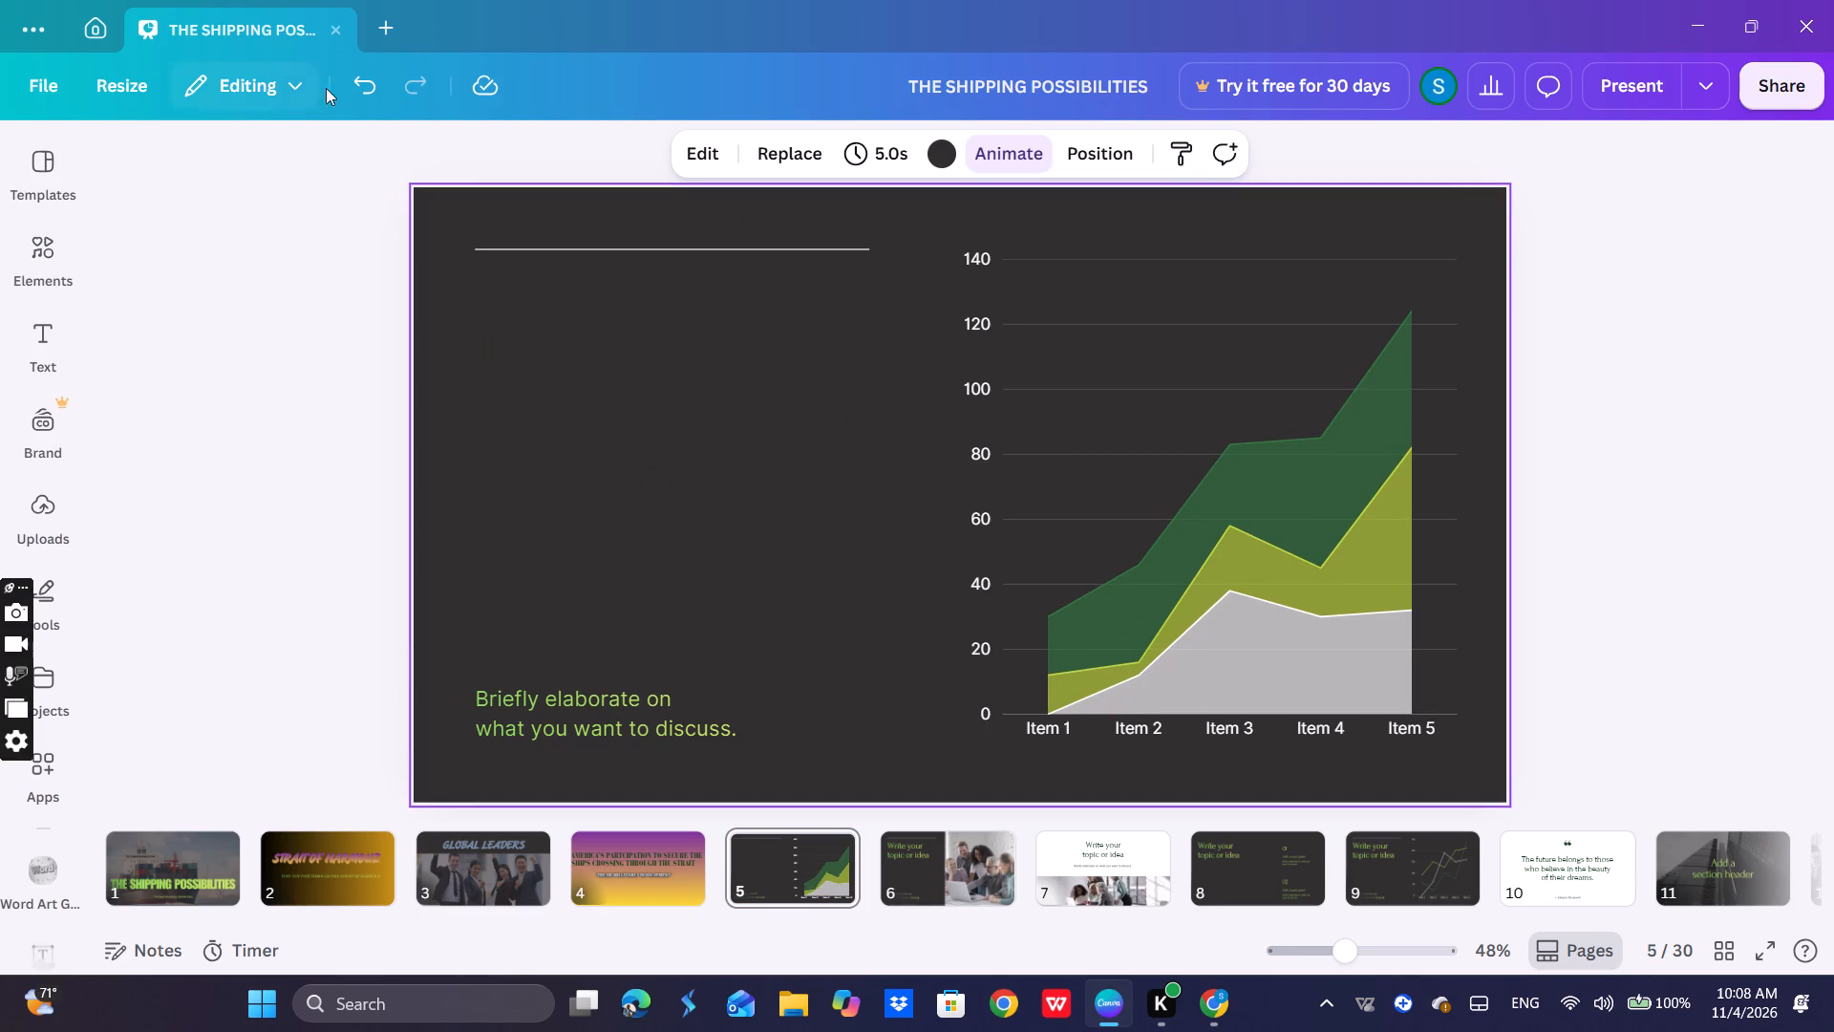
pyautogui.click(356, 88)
# Replace slide 5's heading text with "Israel Conflict with Iran and the relationship with Strait of Harmouz".
pyautogui.click(611, 302)
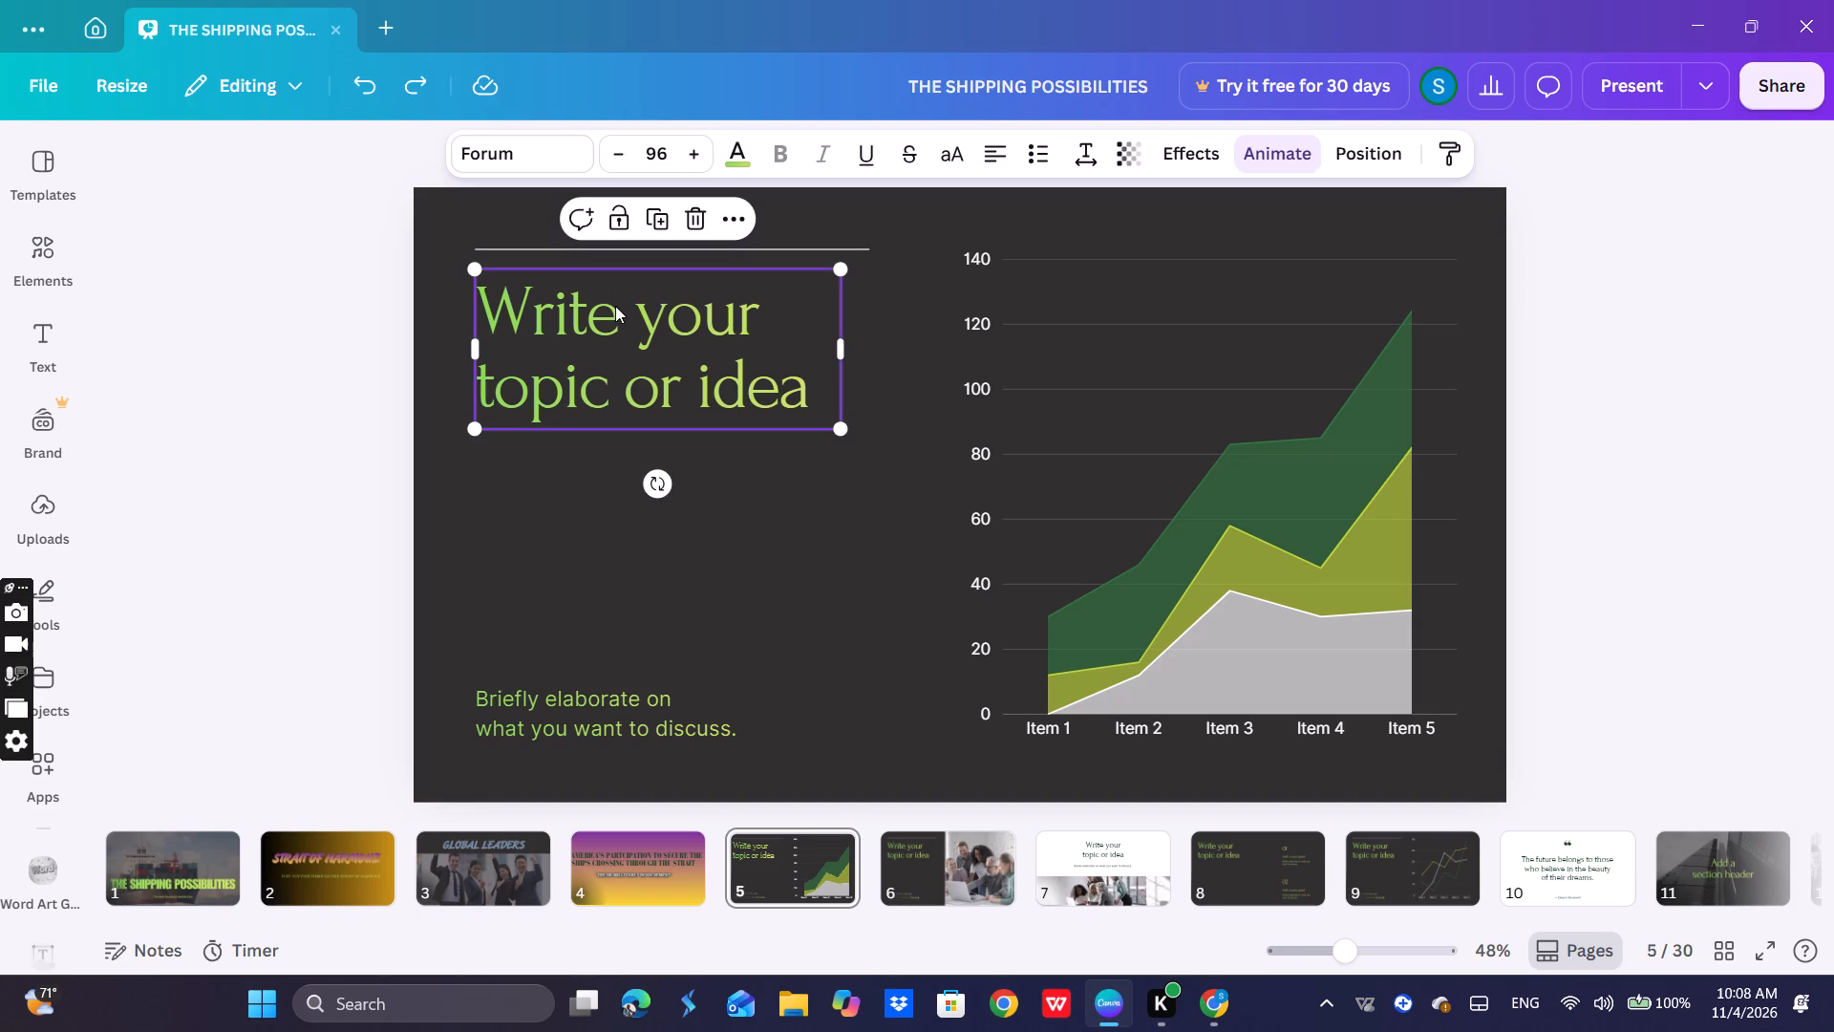
pyautogui.doubleClick(615, 306)
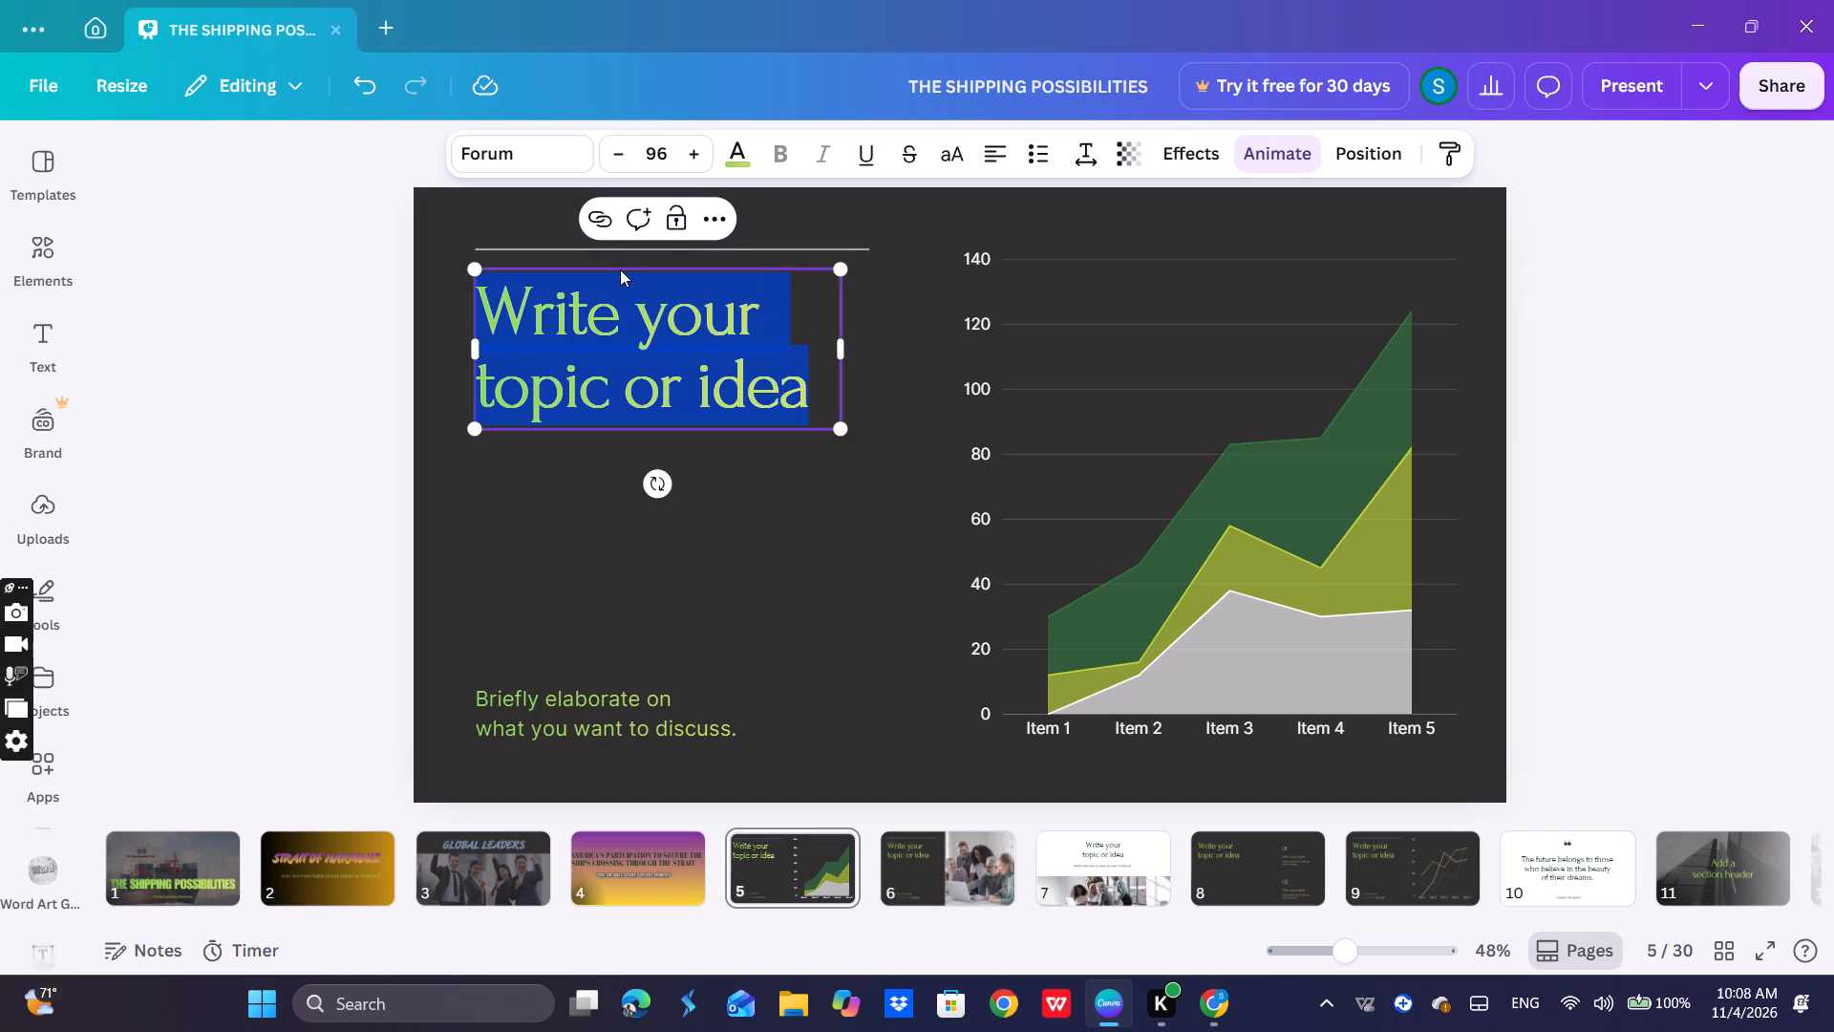
pyautogui.press('t')
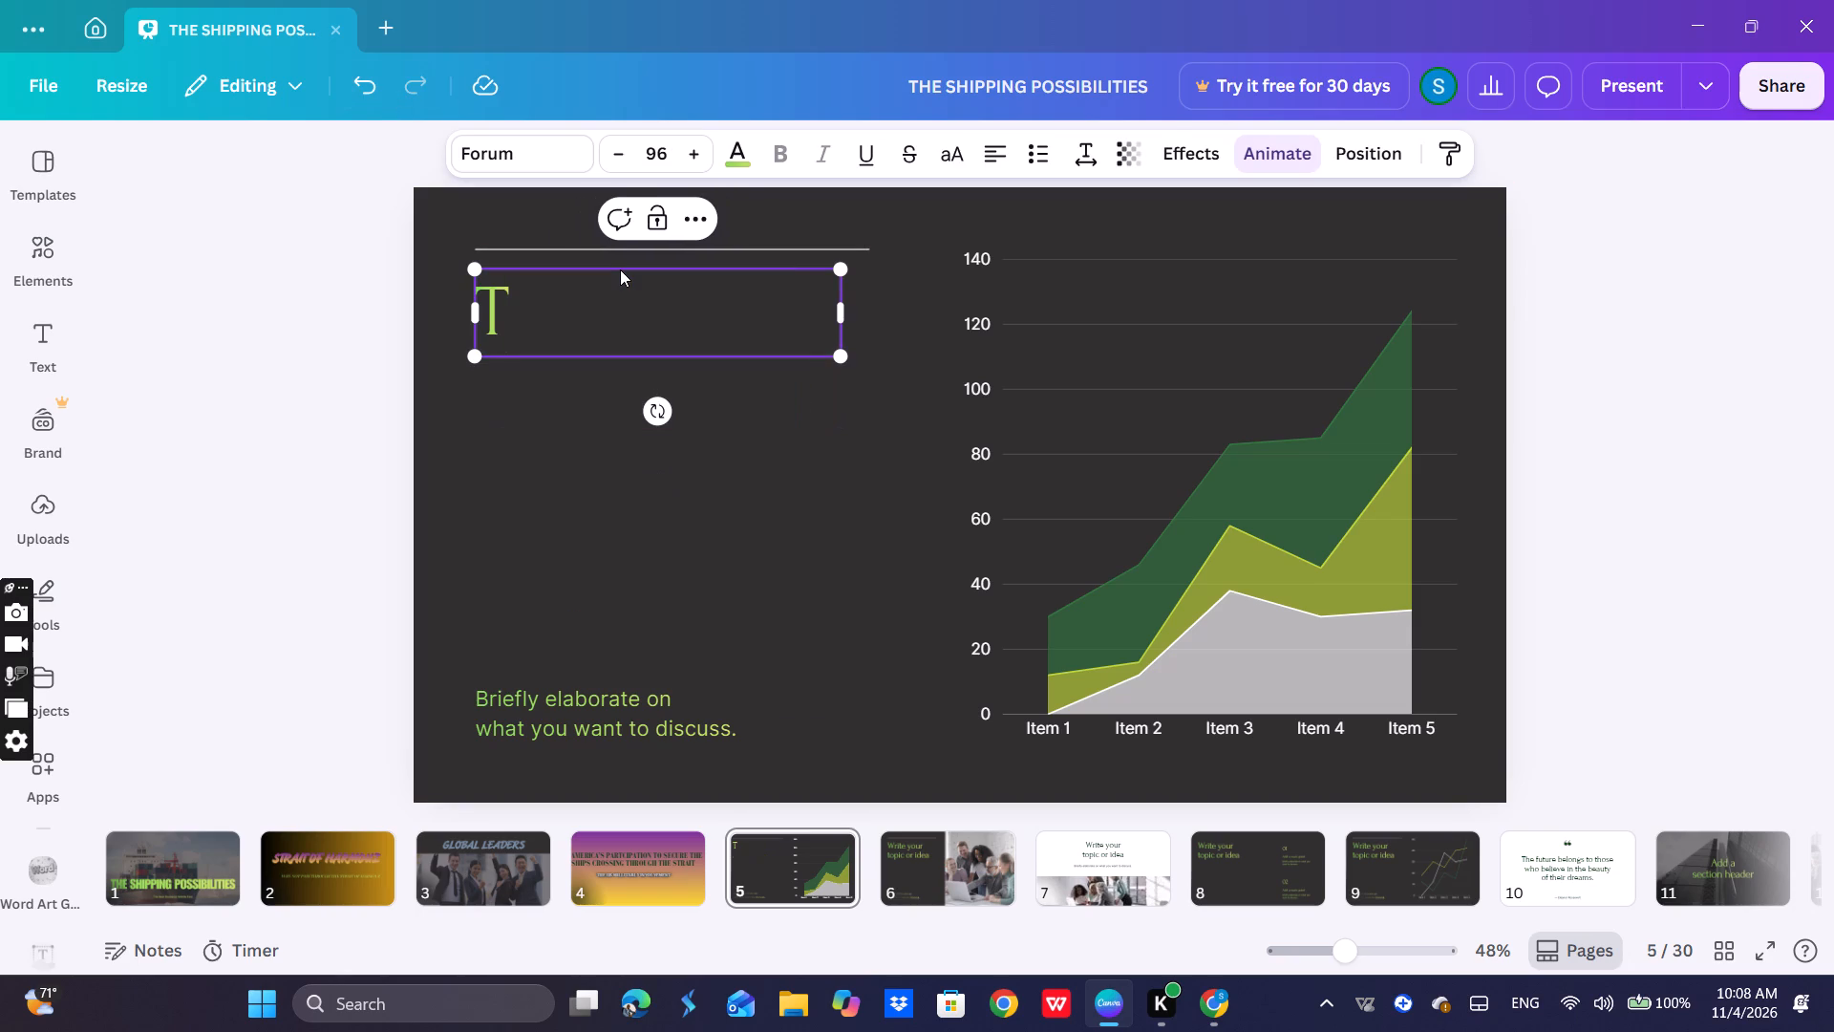
pyautogui.write('he')
pyautogui.press('space')
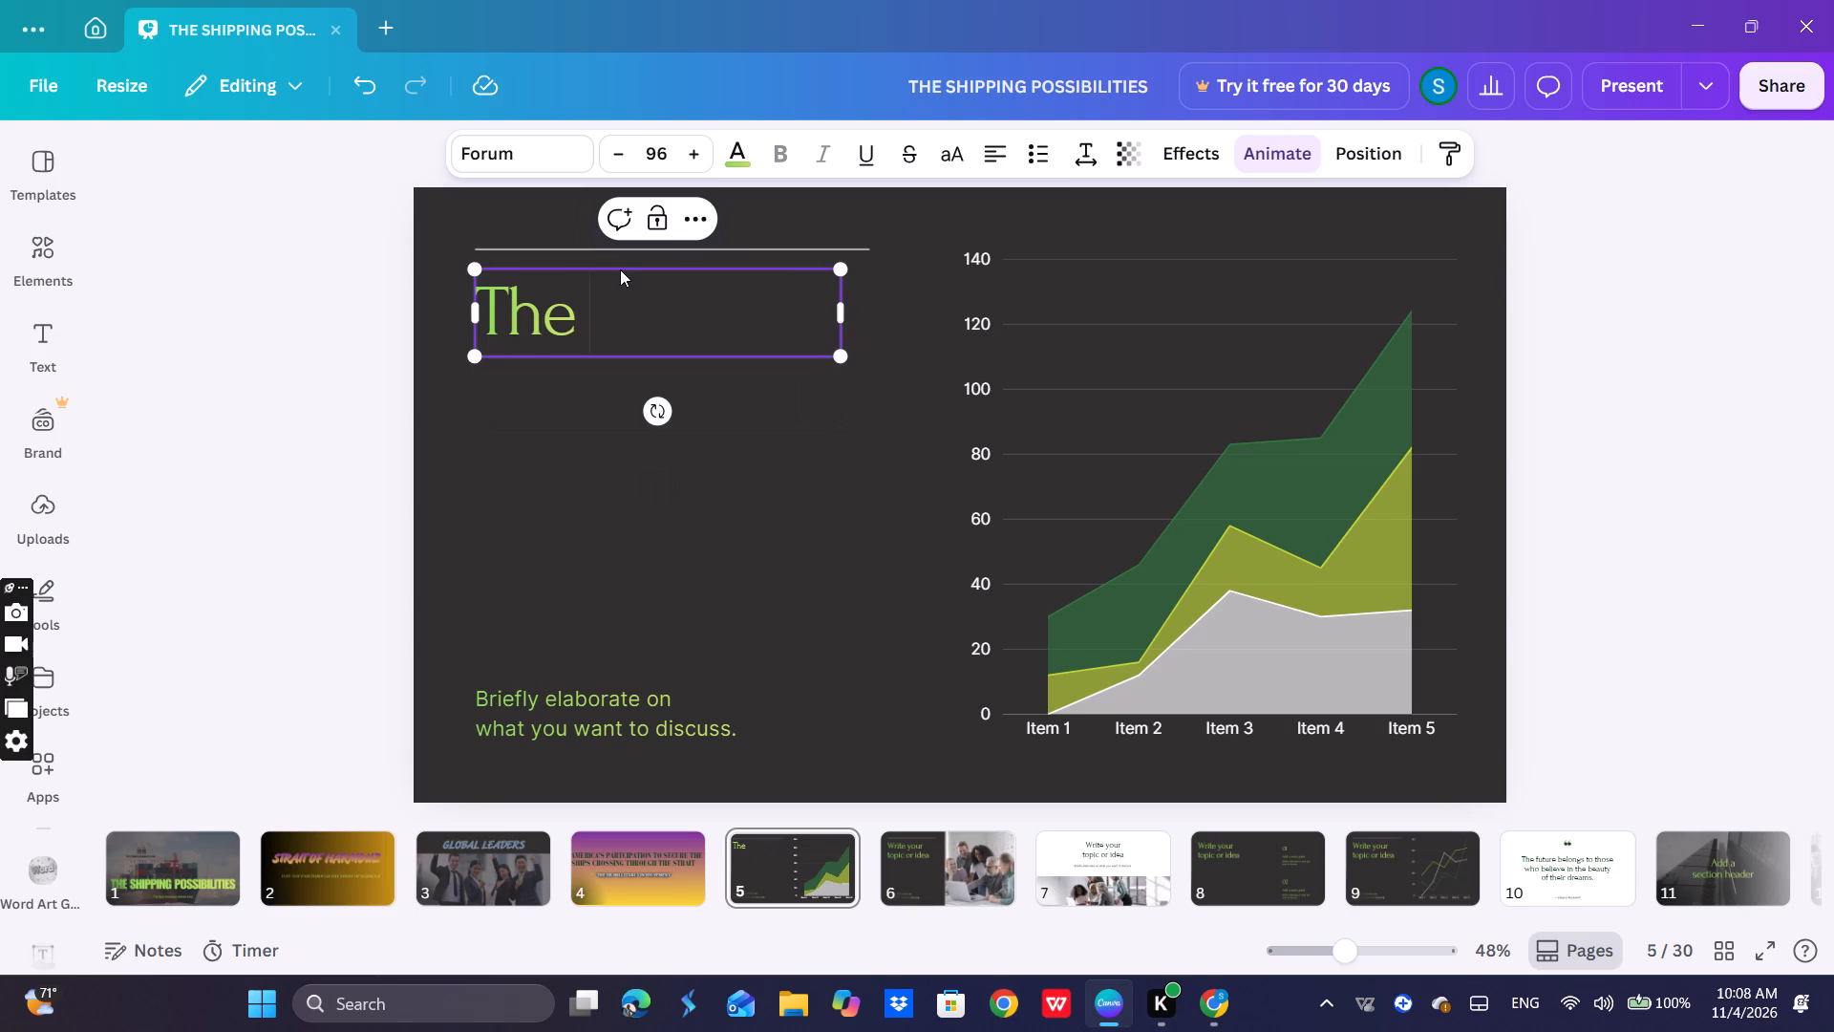
pyautogui.press('BackSpace')
pyautogui.press('BackSpace')
pyautogui.press('BackSpace')
pyautogui.press('BackSpace')
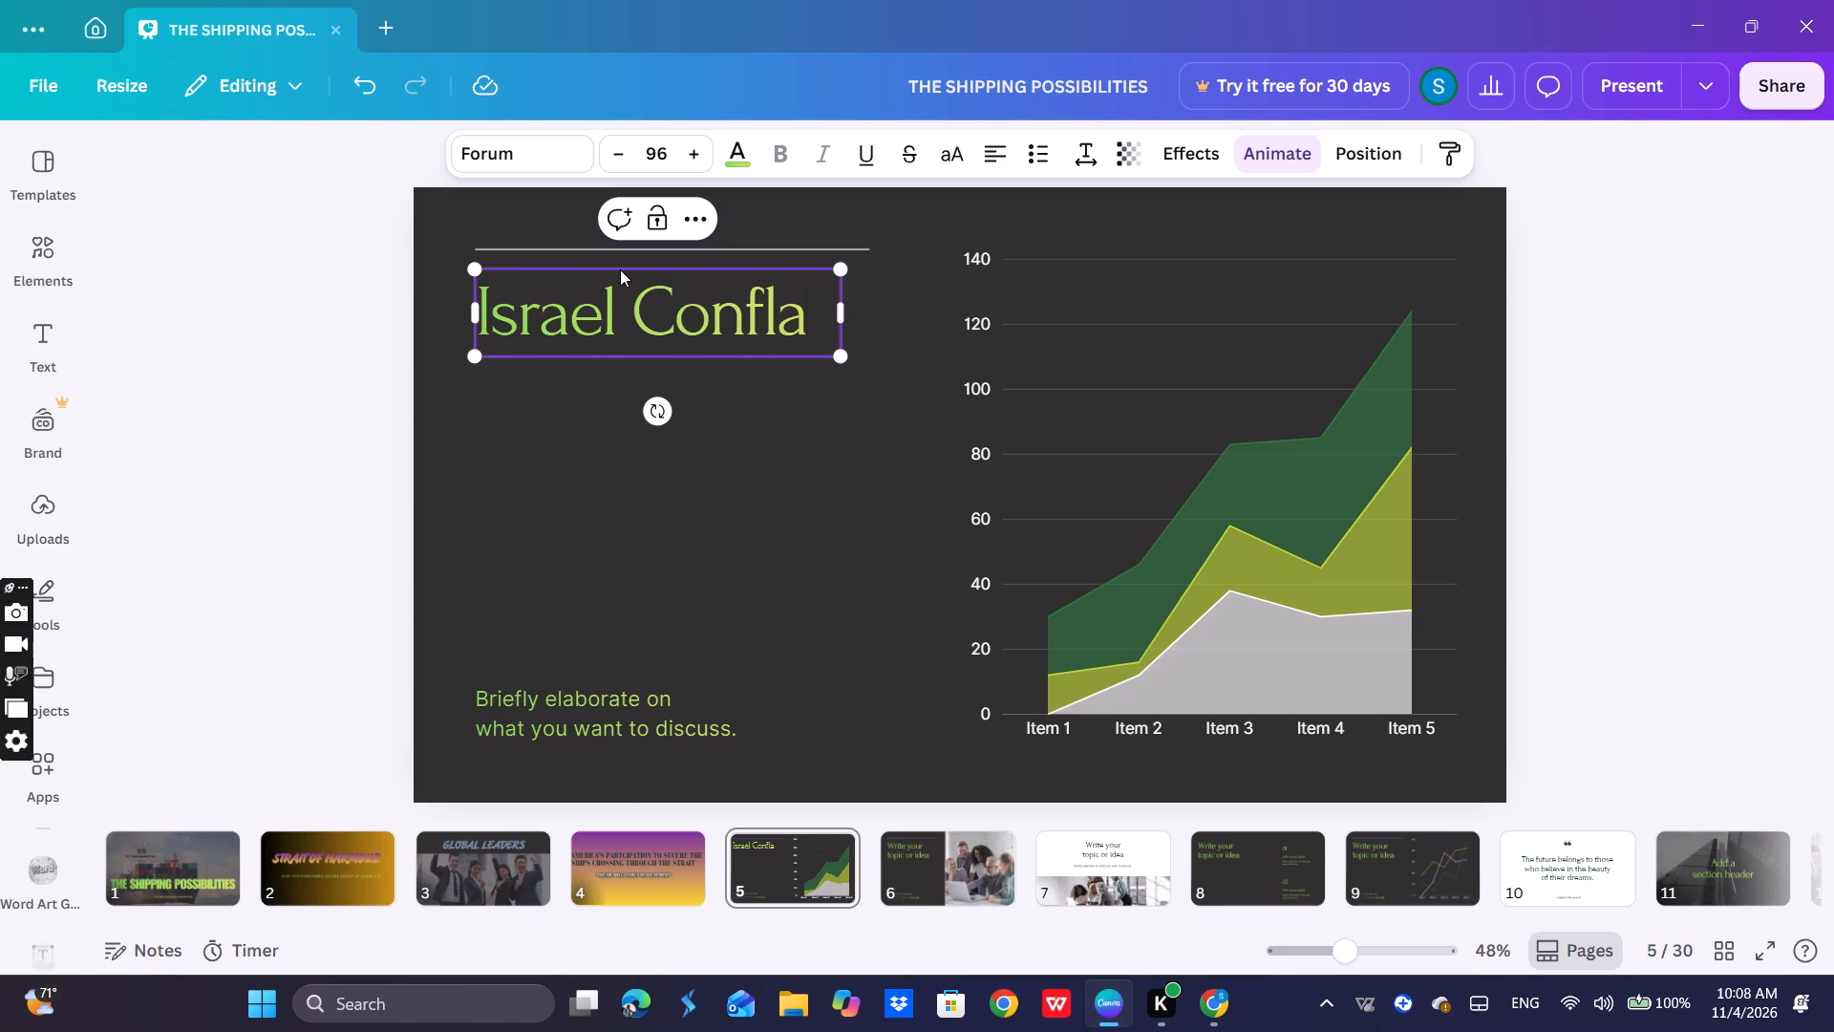
pyautogui.press('BackSpace')
pyautogui.press('BackSpace')
pyautogui.write('lict with')
pyautogui.press('space')
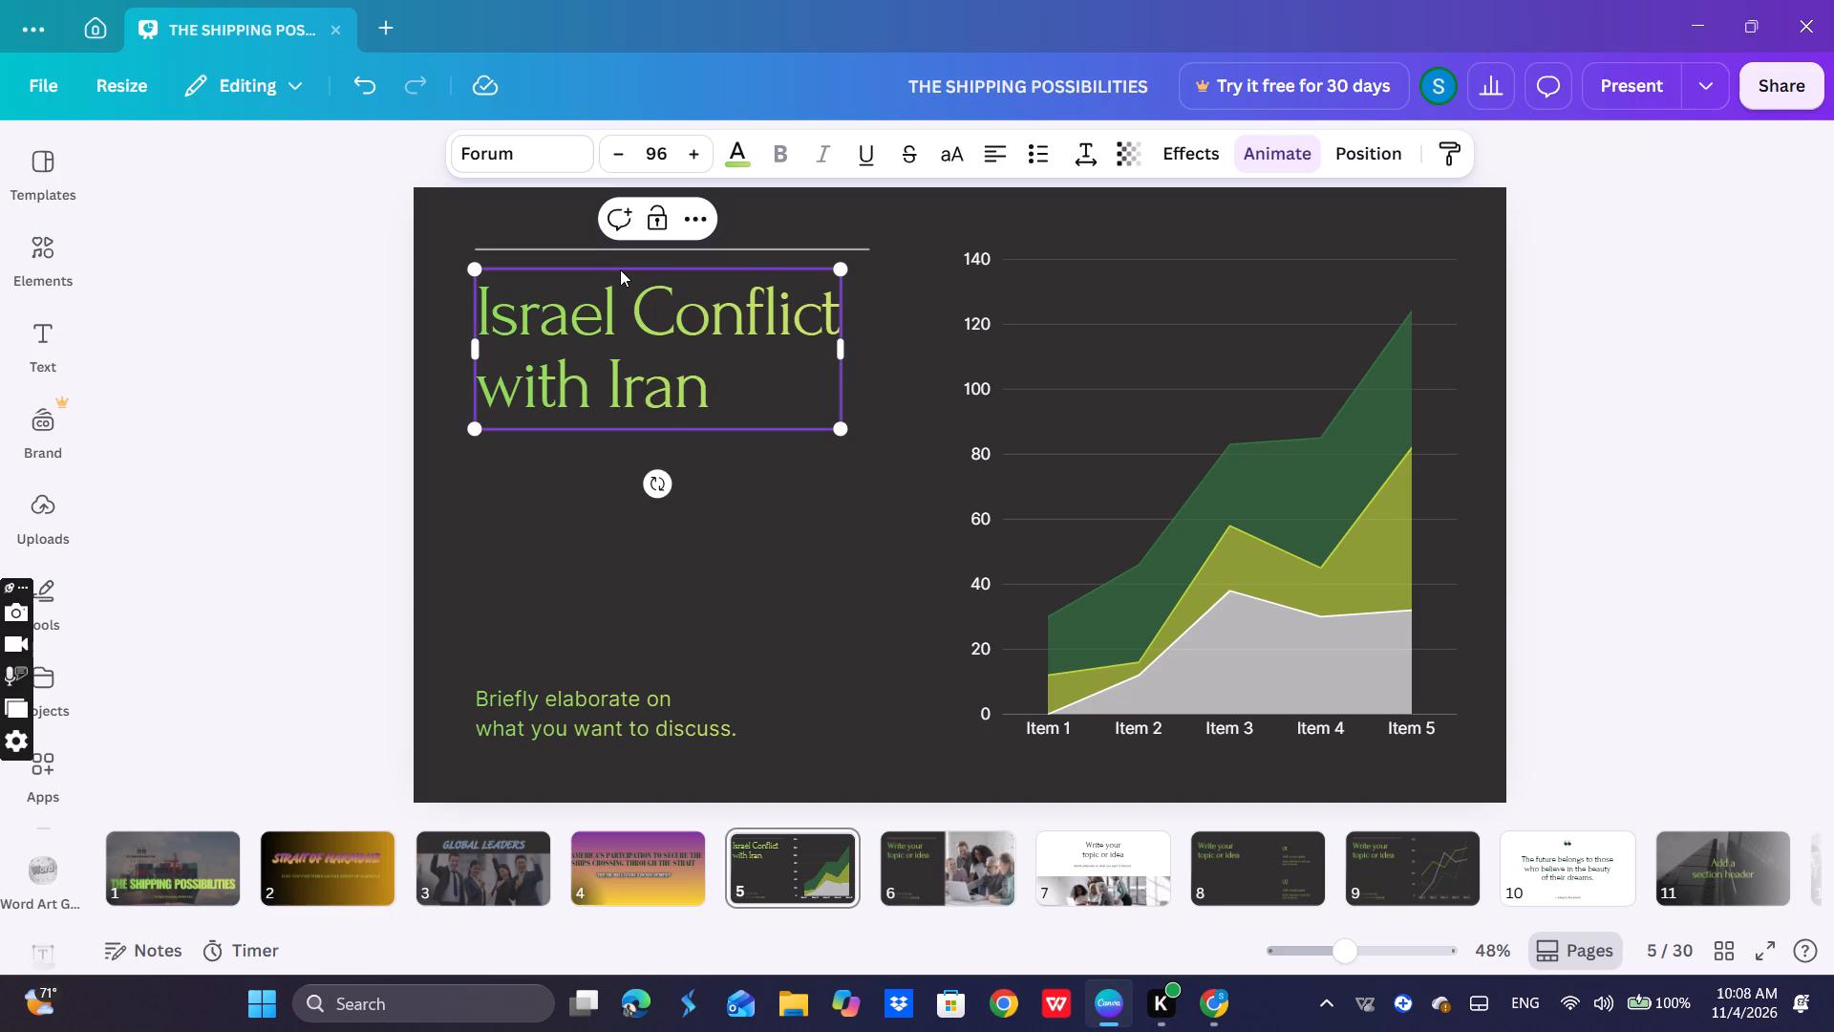
pyautogui.write('and the')
pyautogui.press('space')
pyautogui.write('rea')
pyautogui.press('BackSpace')
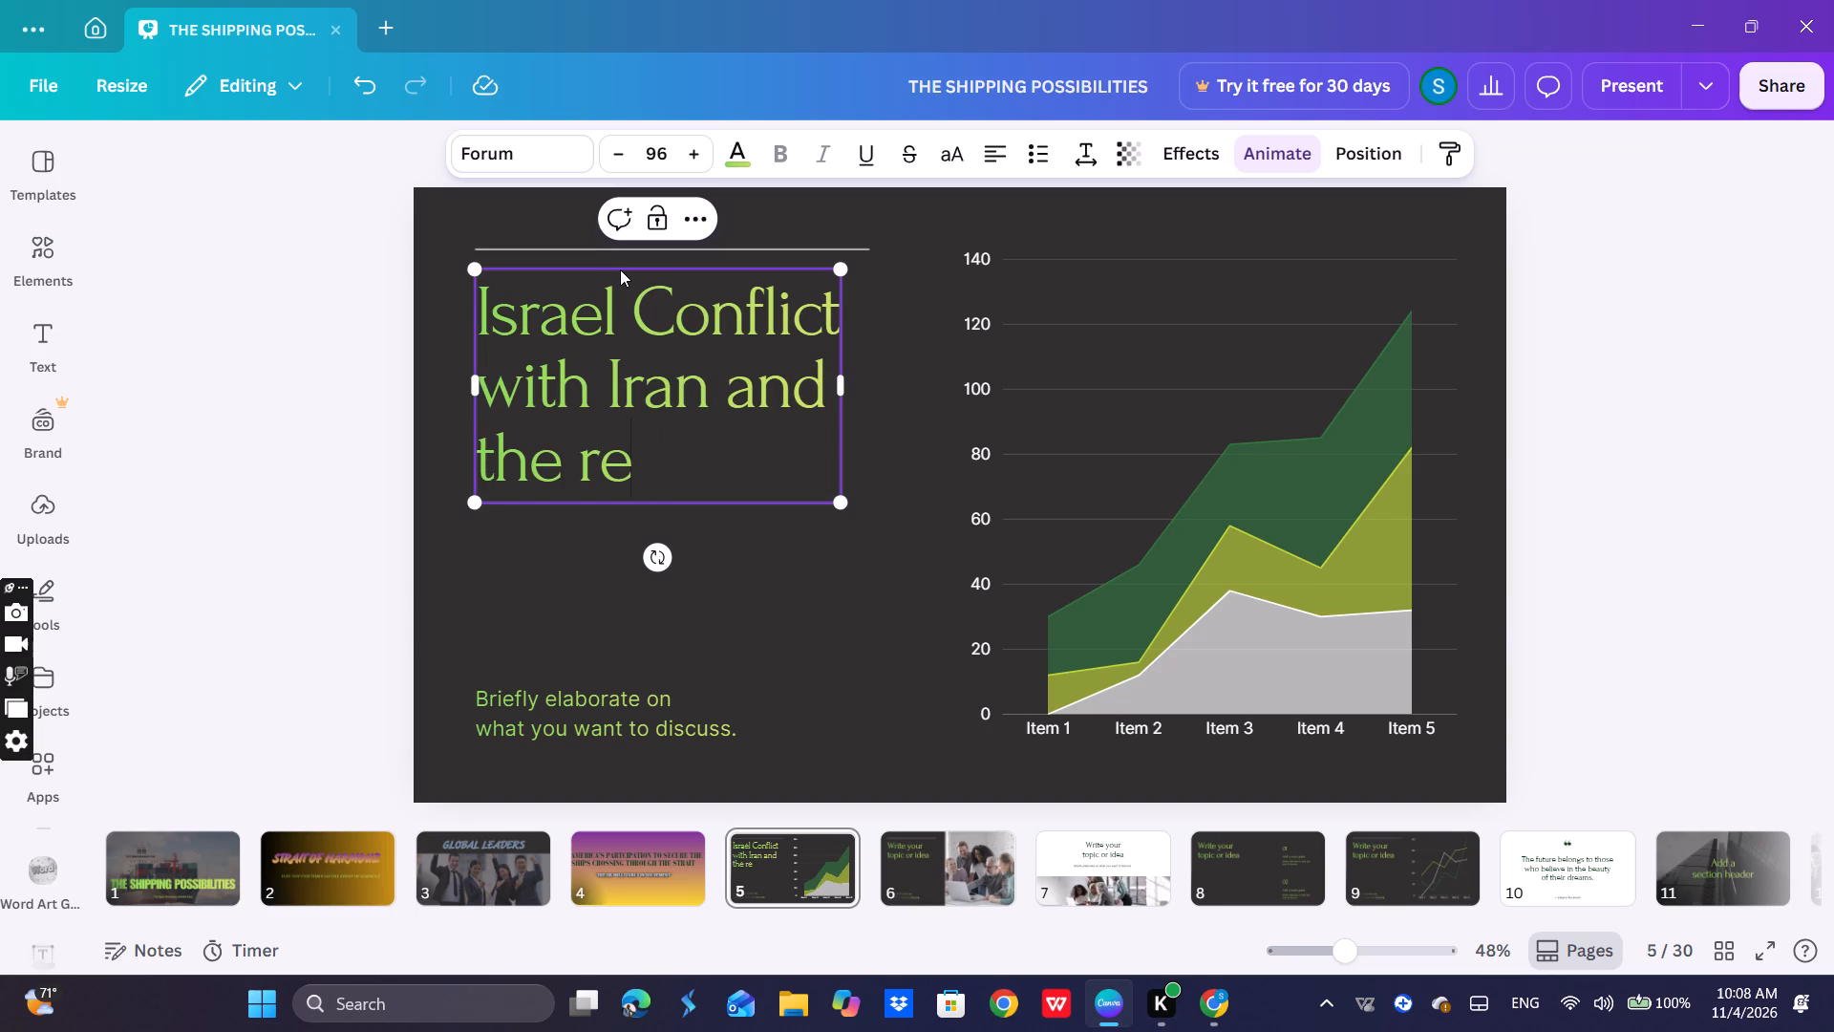
pyautogui.press('l')
pyautogui.write('ation')
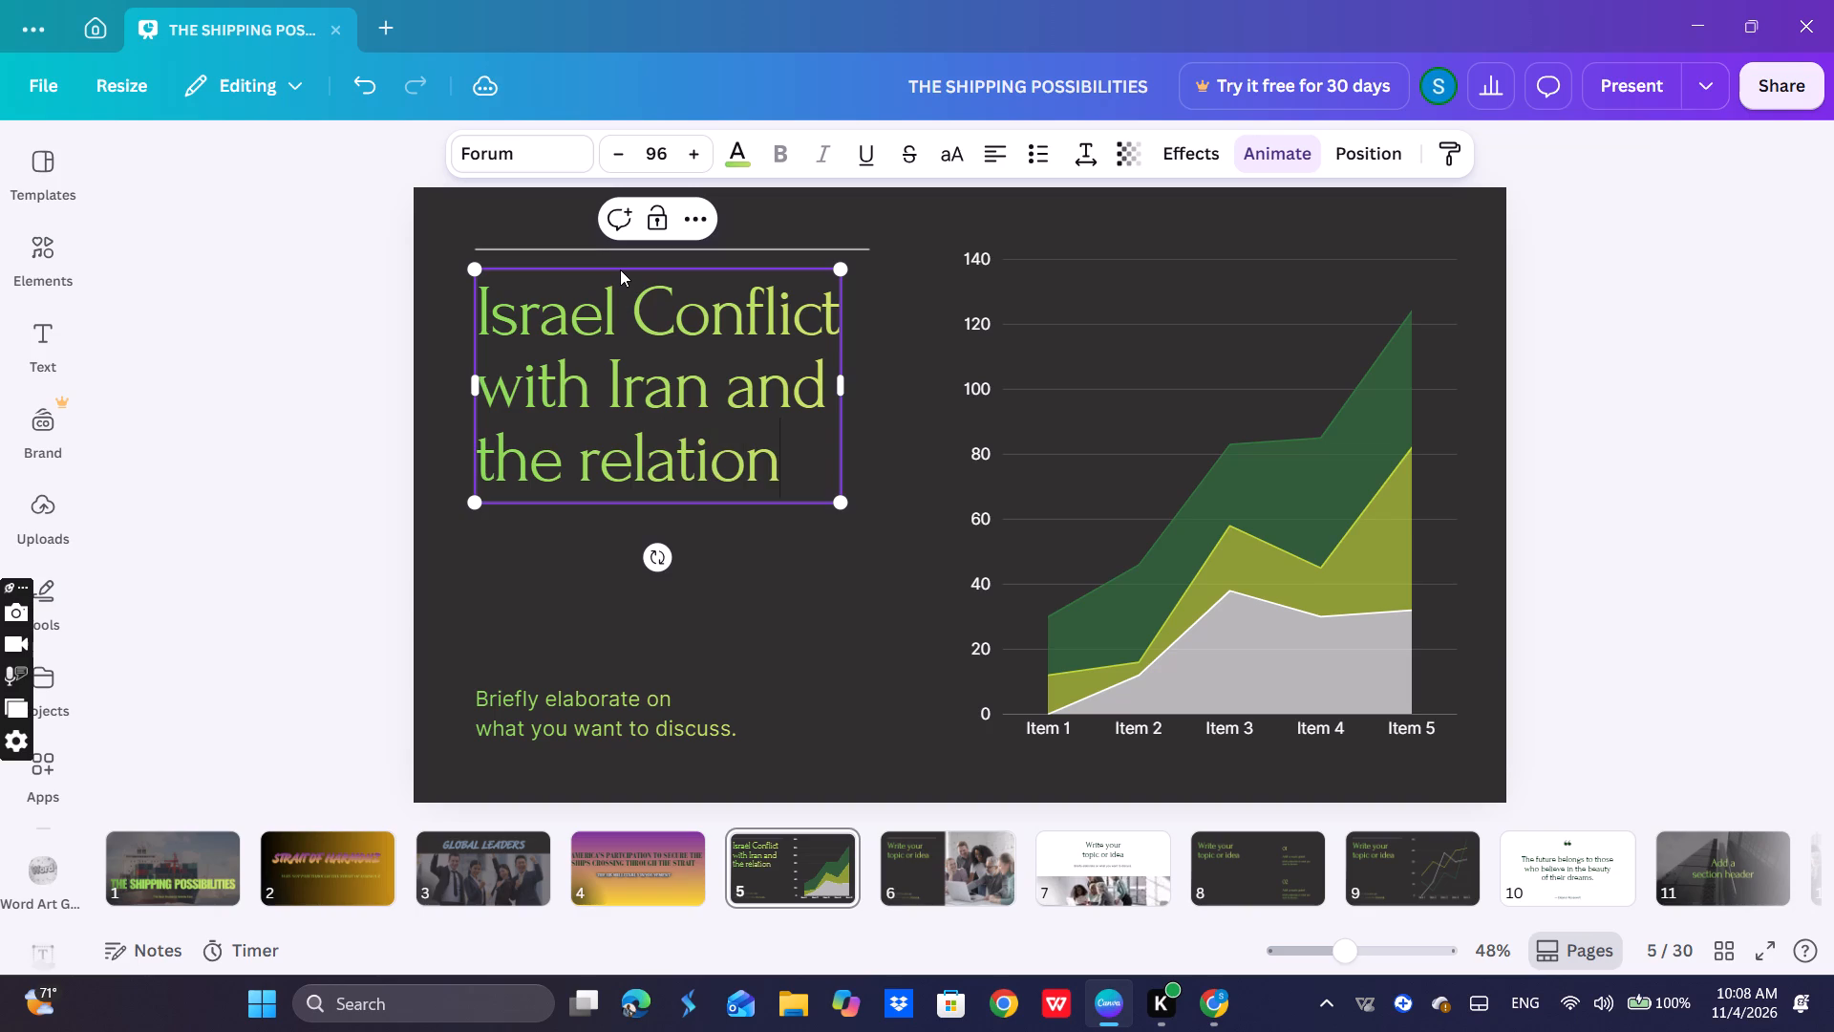
pyautogui.write('ship with')
pyautogui.press('space')
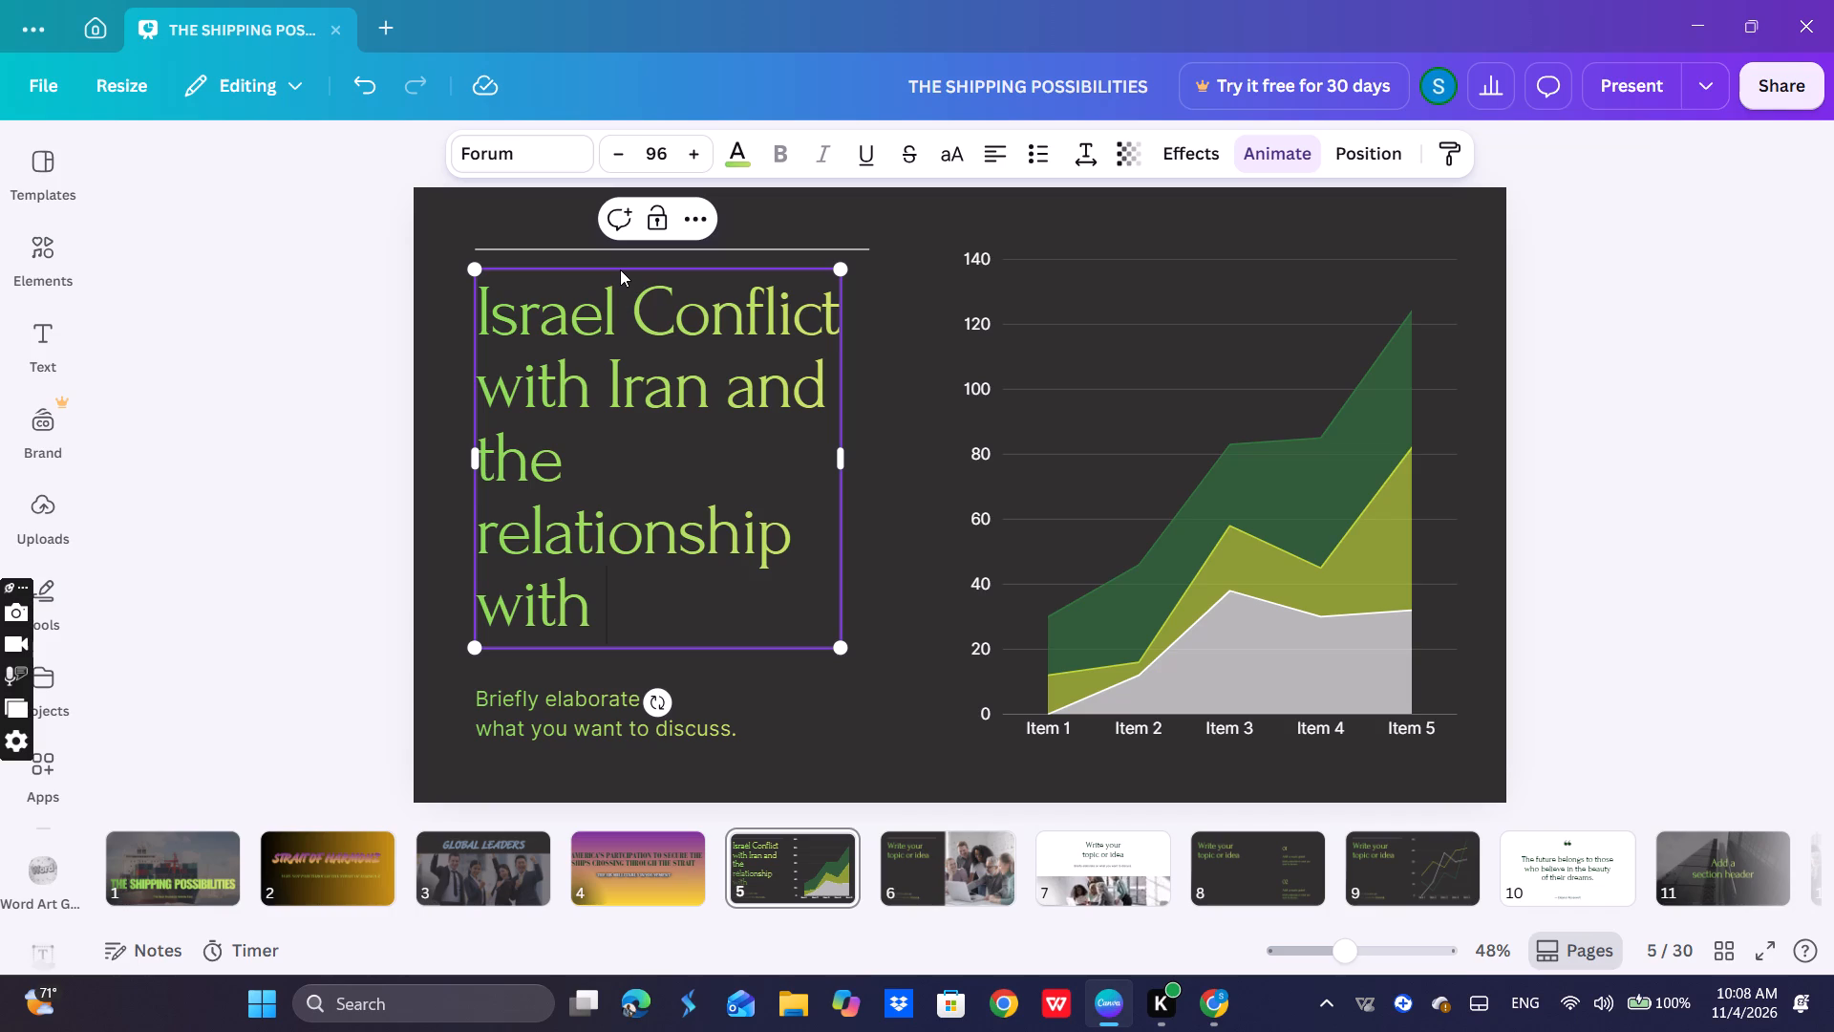
pyautogui.press('s')
pyautogui.press('BackSpace')
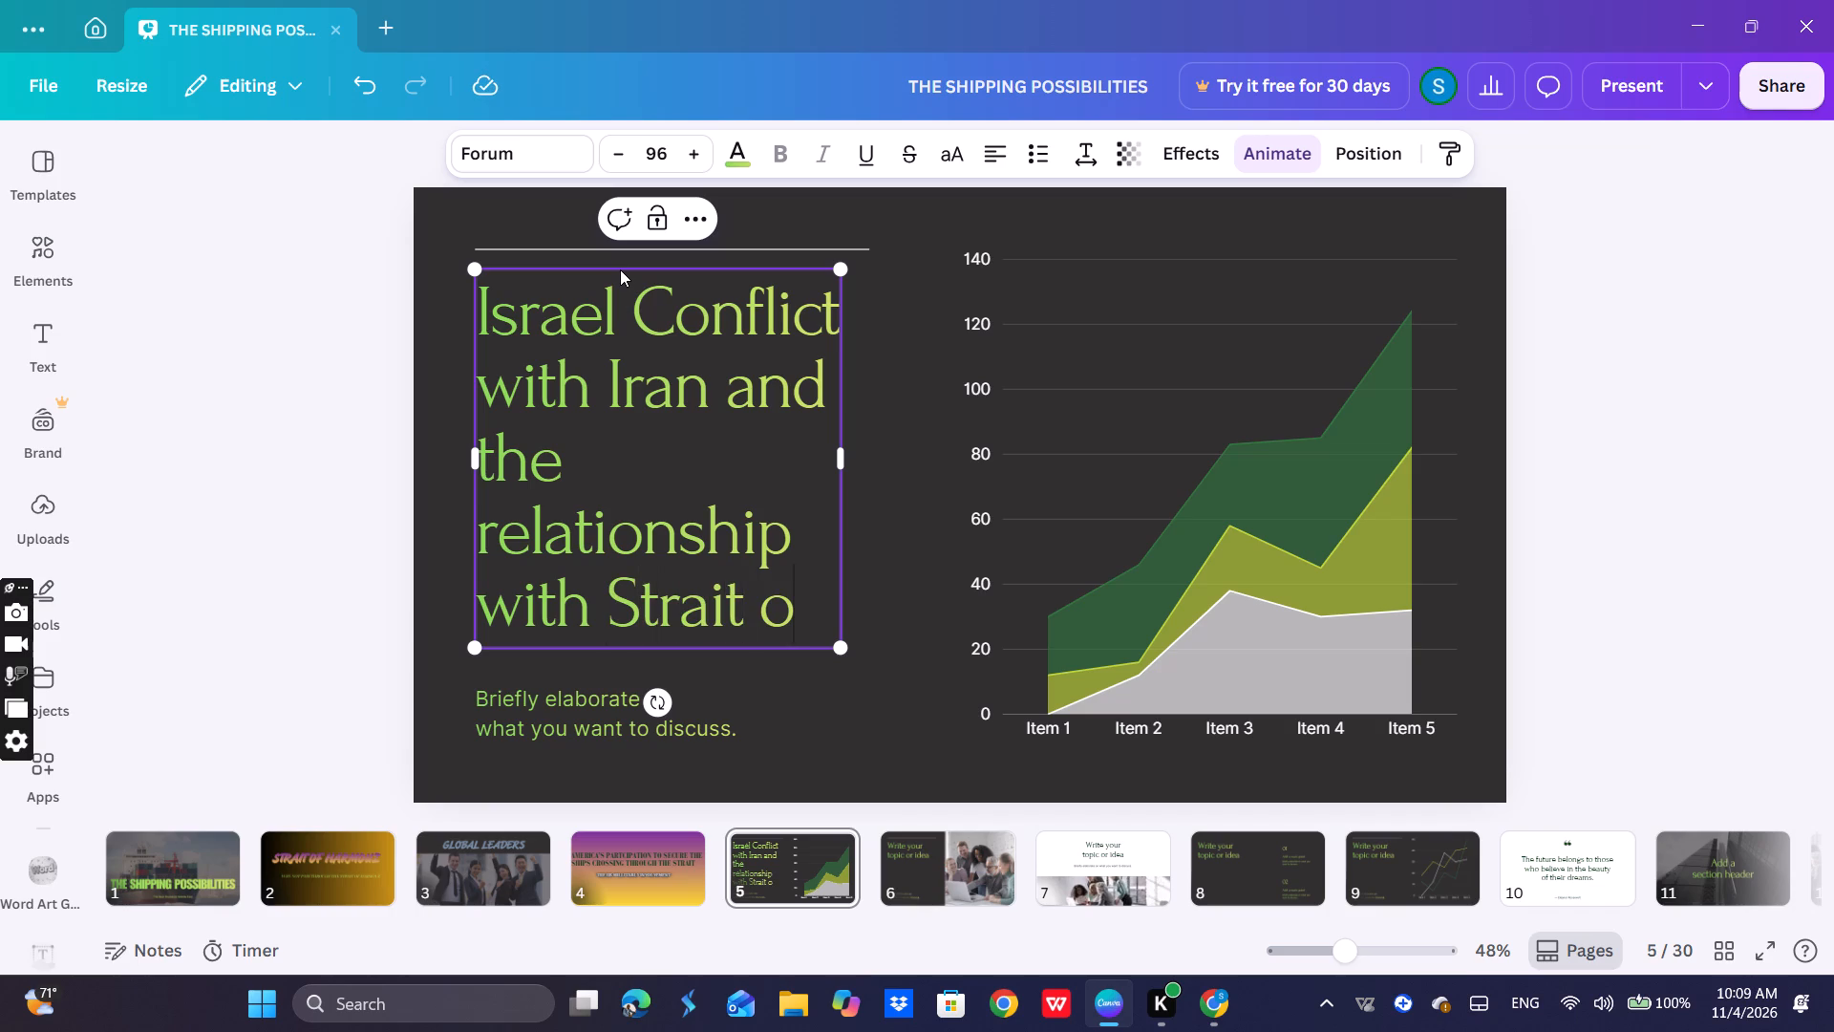
pyautogui.write('f')
pyautogui.press('space')
pyautogui.write('armouz')
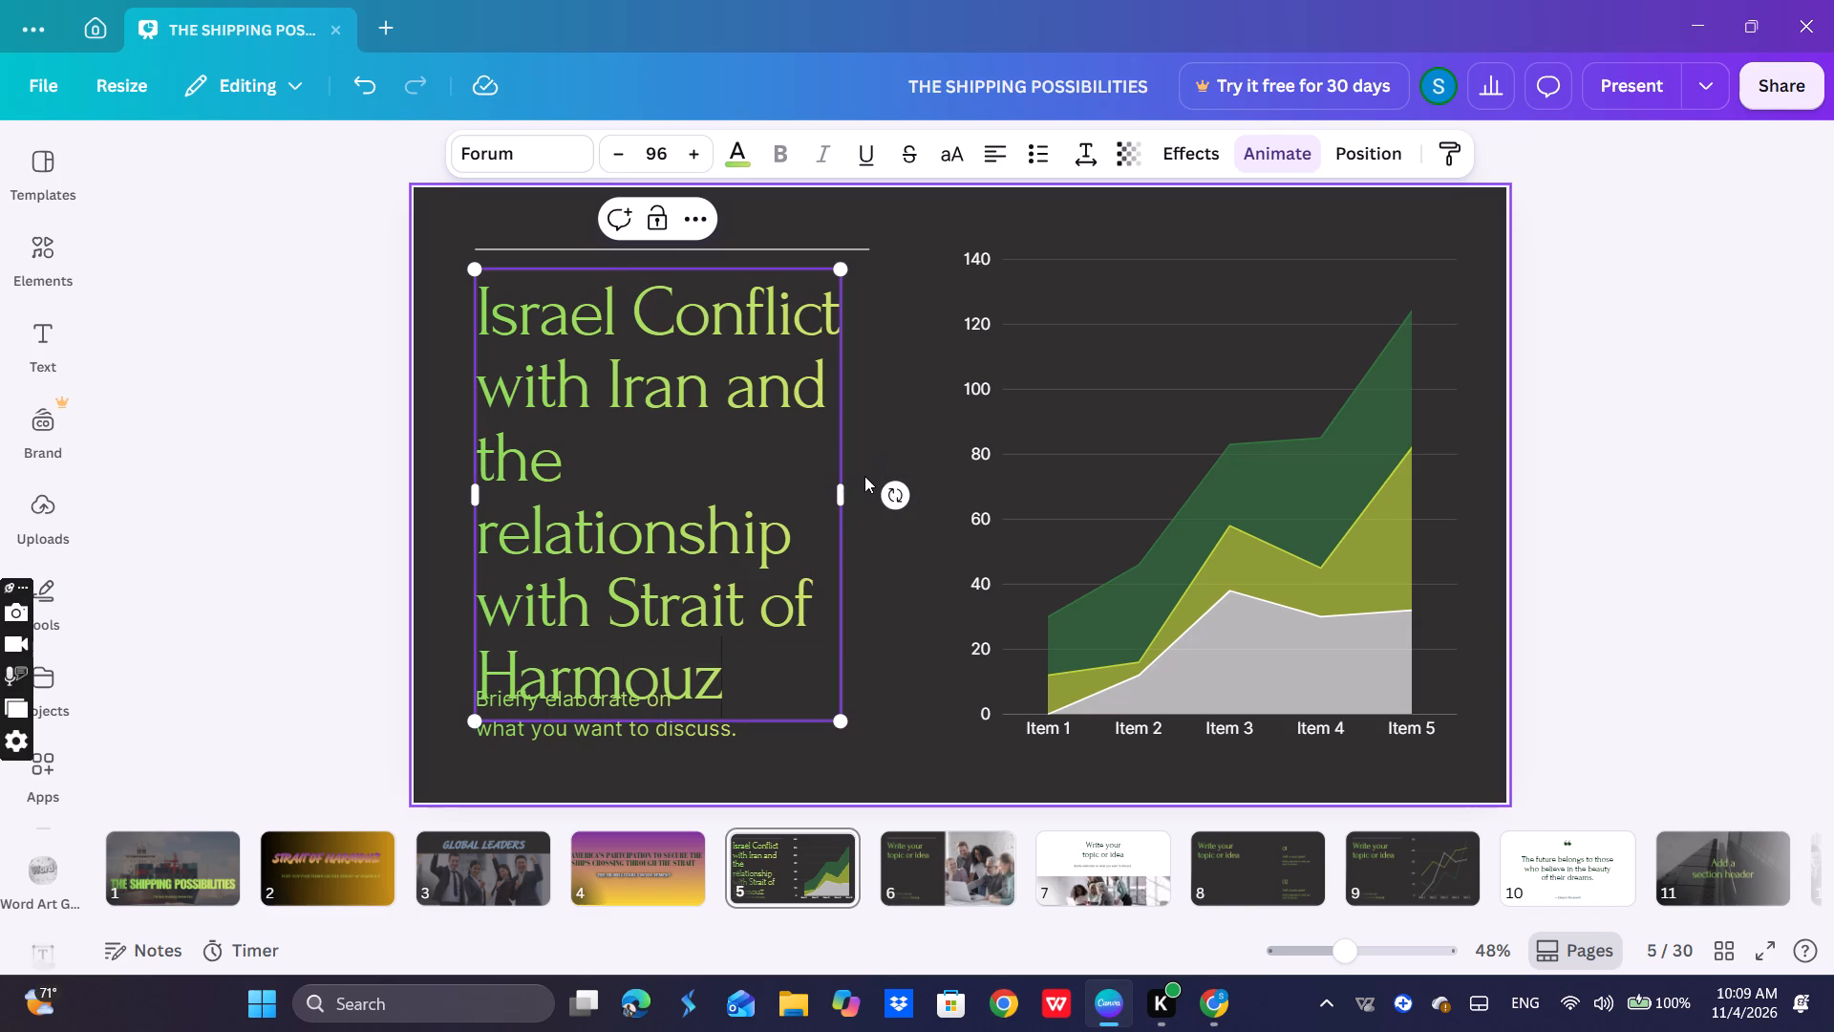
# Move the heading up slightly and widen its text box over the chart so it wraps onto three lines.
pyautogui.moveTo(840, 500); pyautogui.dragTo(851, 470)
pyautogui.moveTo(848, 677); pyautogui.dragTo(827, 656)
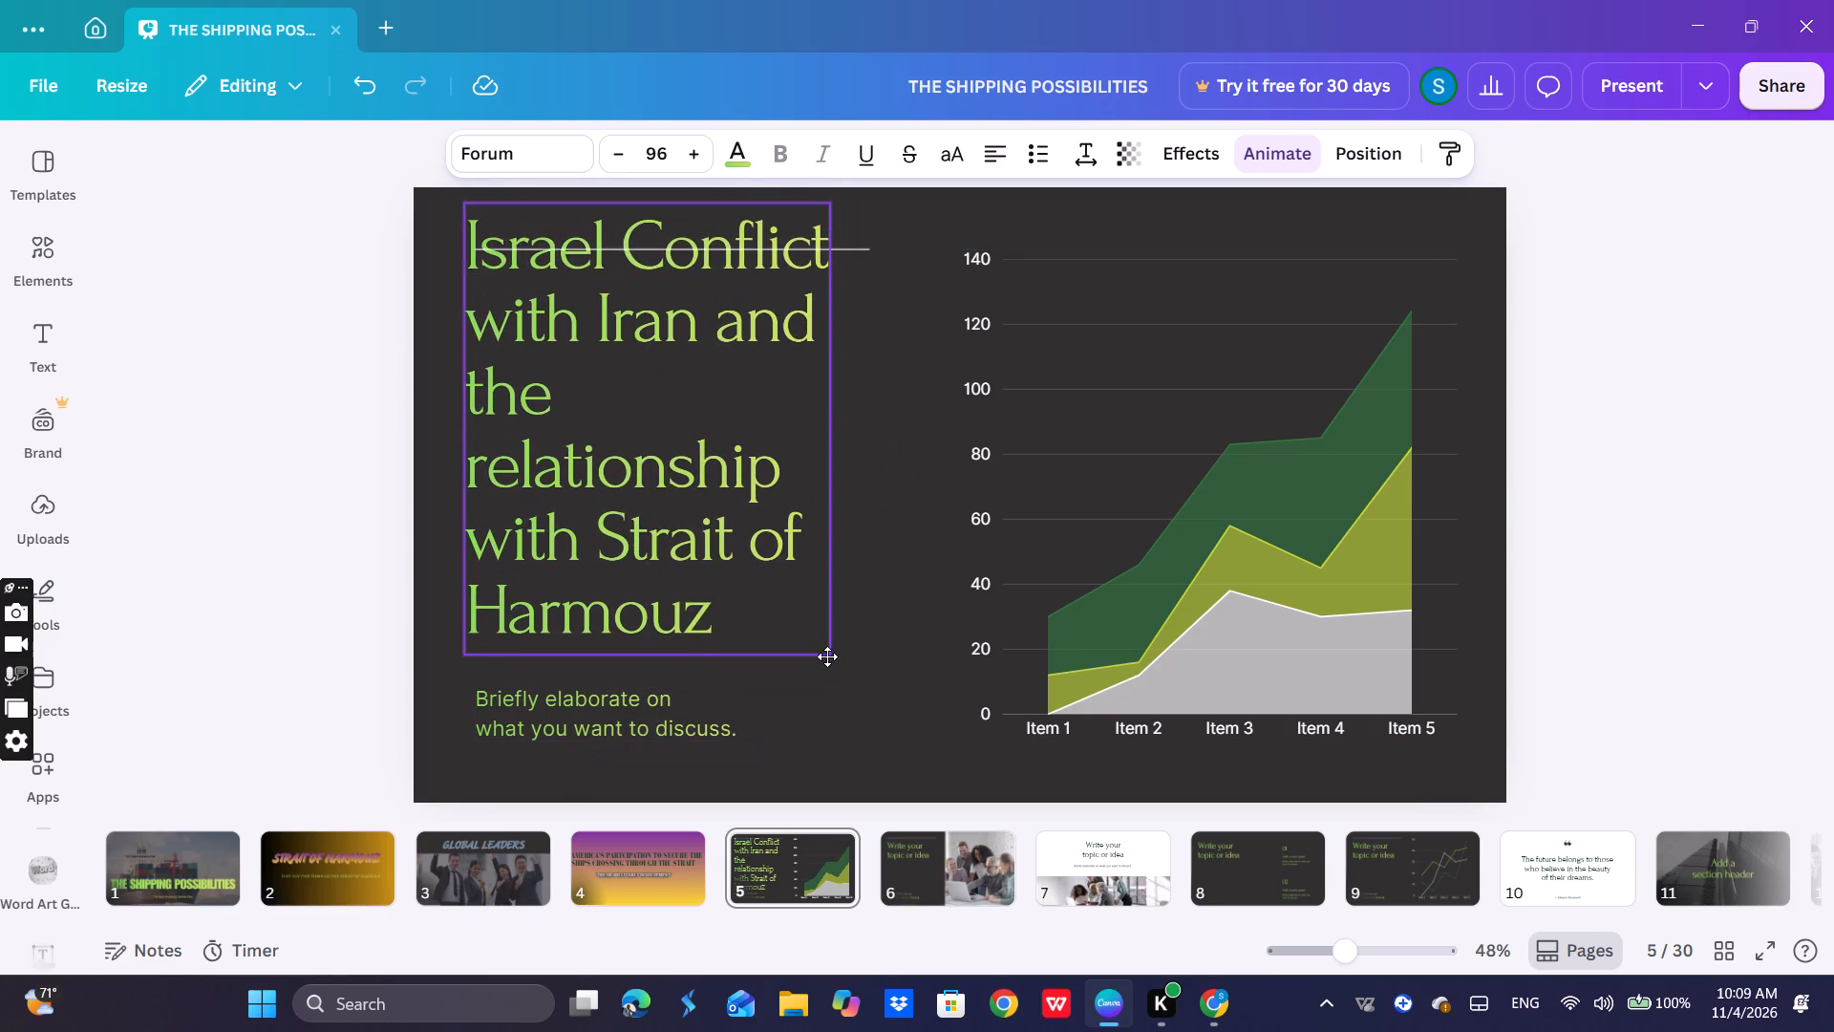
pyautogui.moveTo(827, 656); pyautogui.dragTo(827, 660)
pyautogui.moveTo(836, 443); pyautogui.dragTo(839, 443)
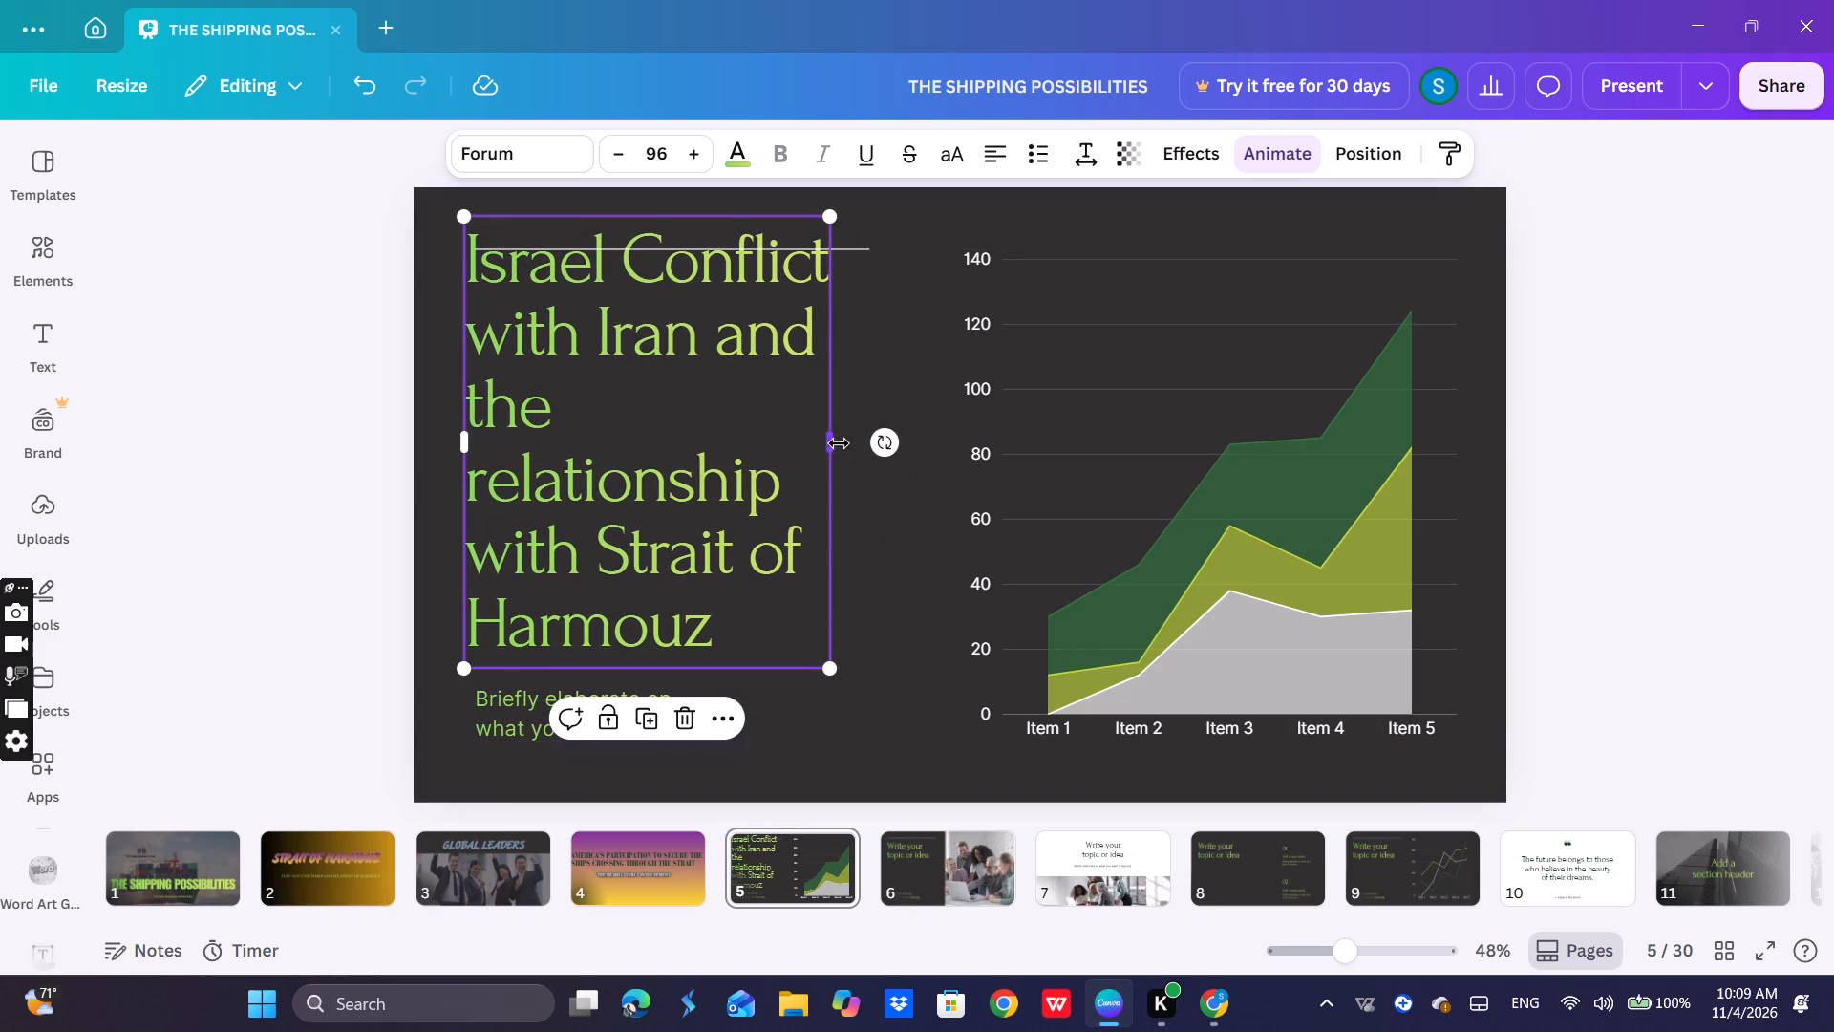
pyautogui.moveTo(839, 443); pyautogui.dragTo(1176, 482)
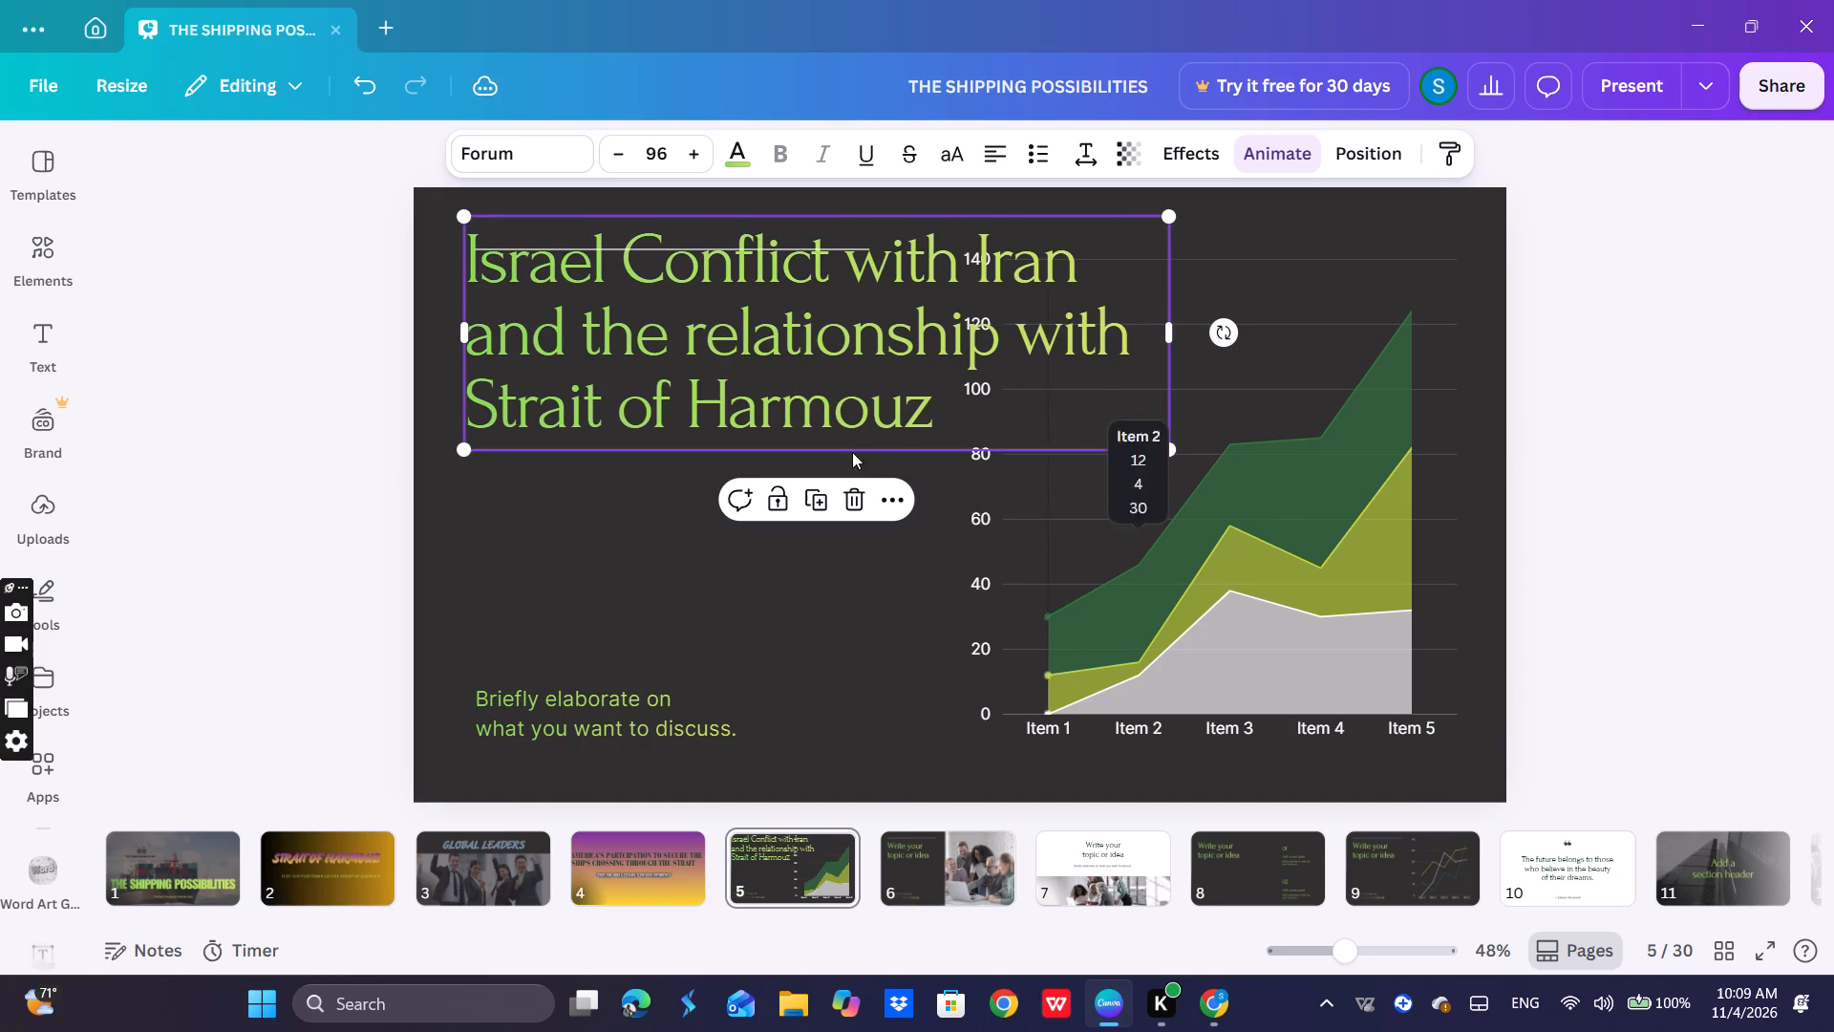
# Reduce the heading's font size to 64.
pyautogui.tripleClick(622, 158)
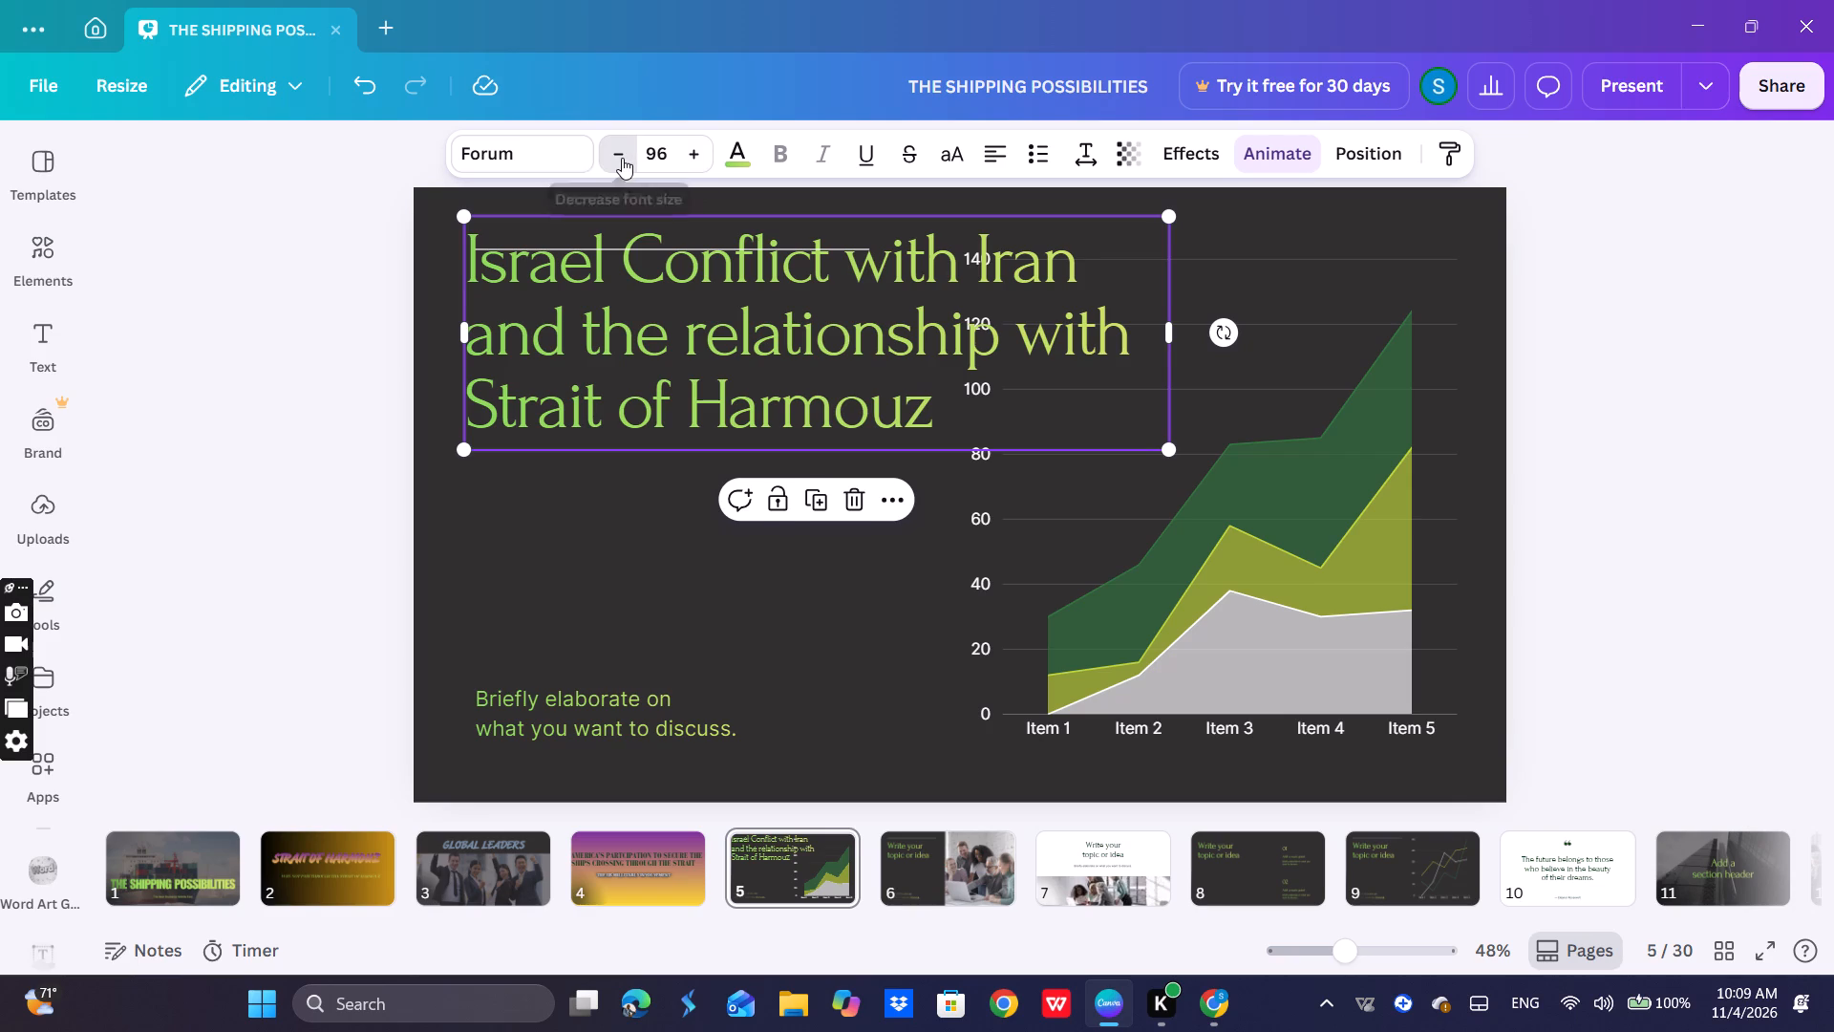
pyautogui.tripleClick(622, 160)
pyautogui.doubleClick(622, 160)
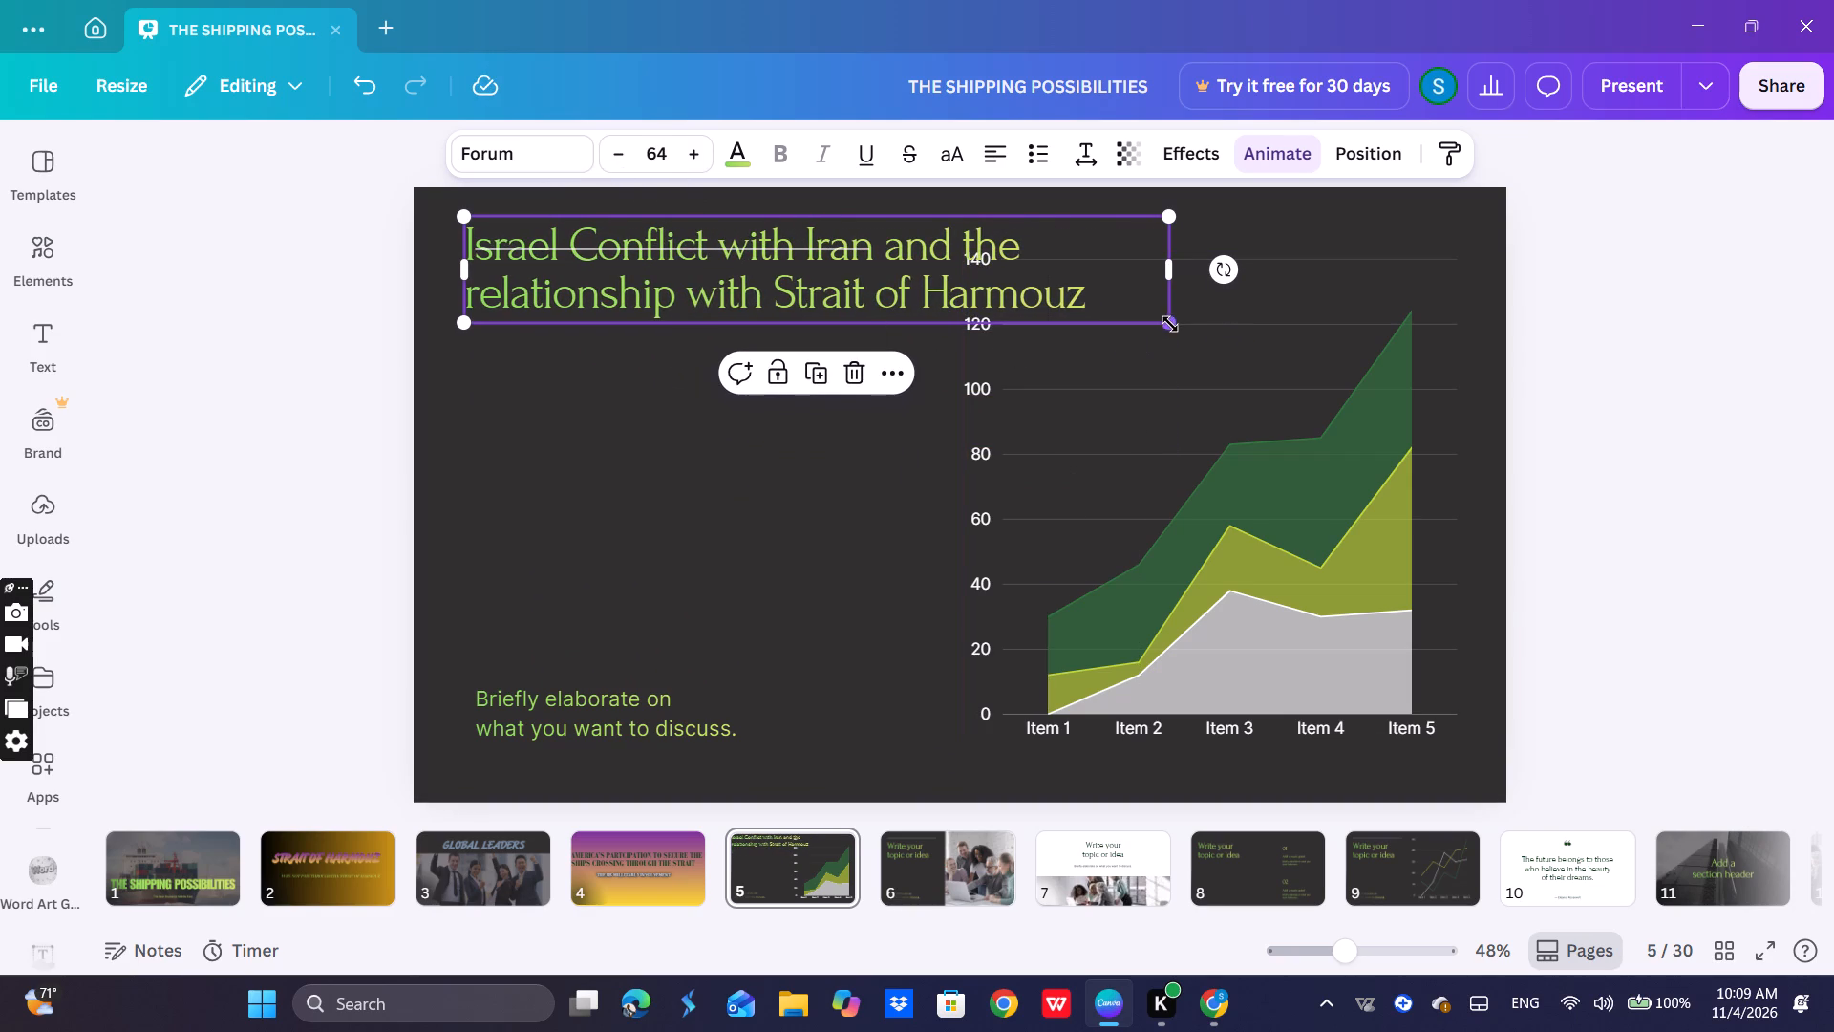
# Narrow the heading to four lines beside the chart, scale it to about font size 62.5, and place it below the divider line.
pyautogui.moveTo(1171, 322); pyautogui.dragTo(1086, 364)
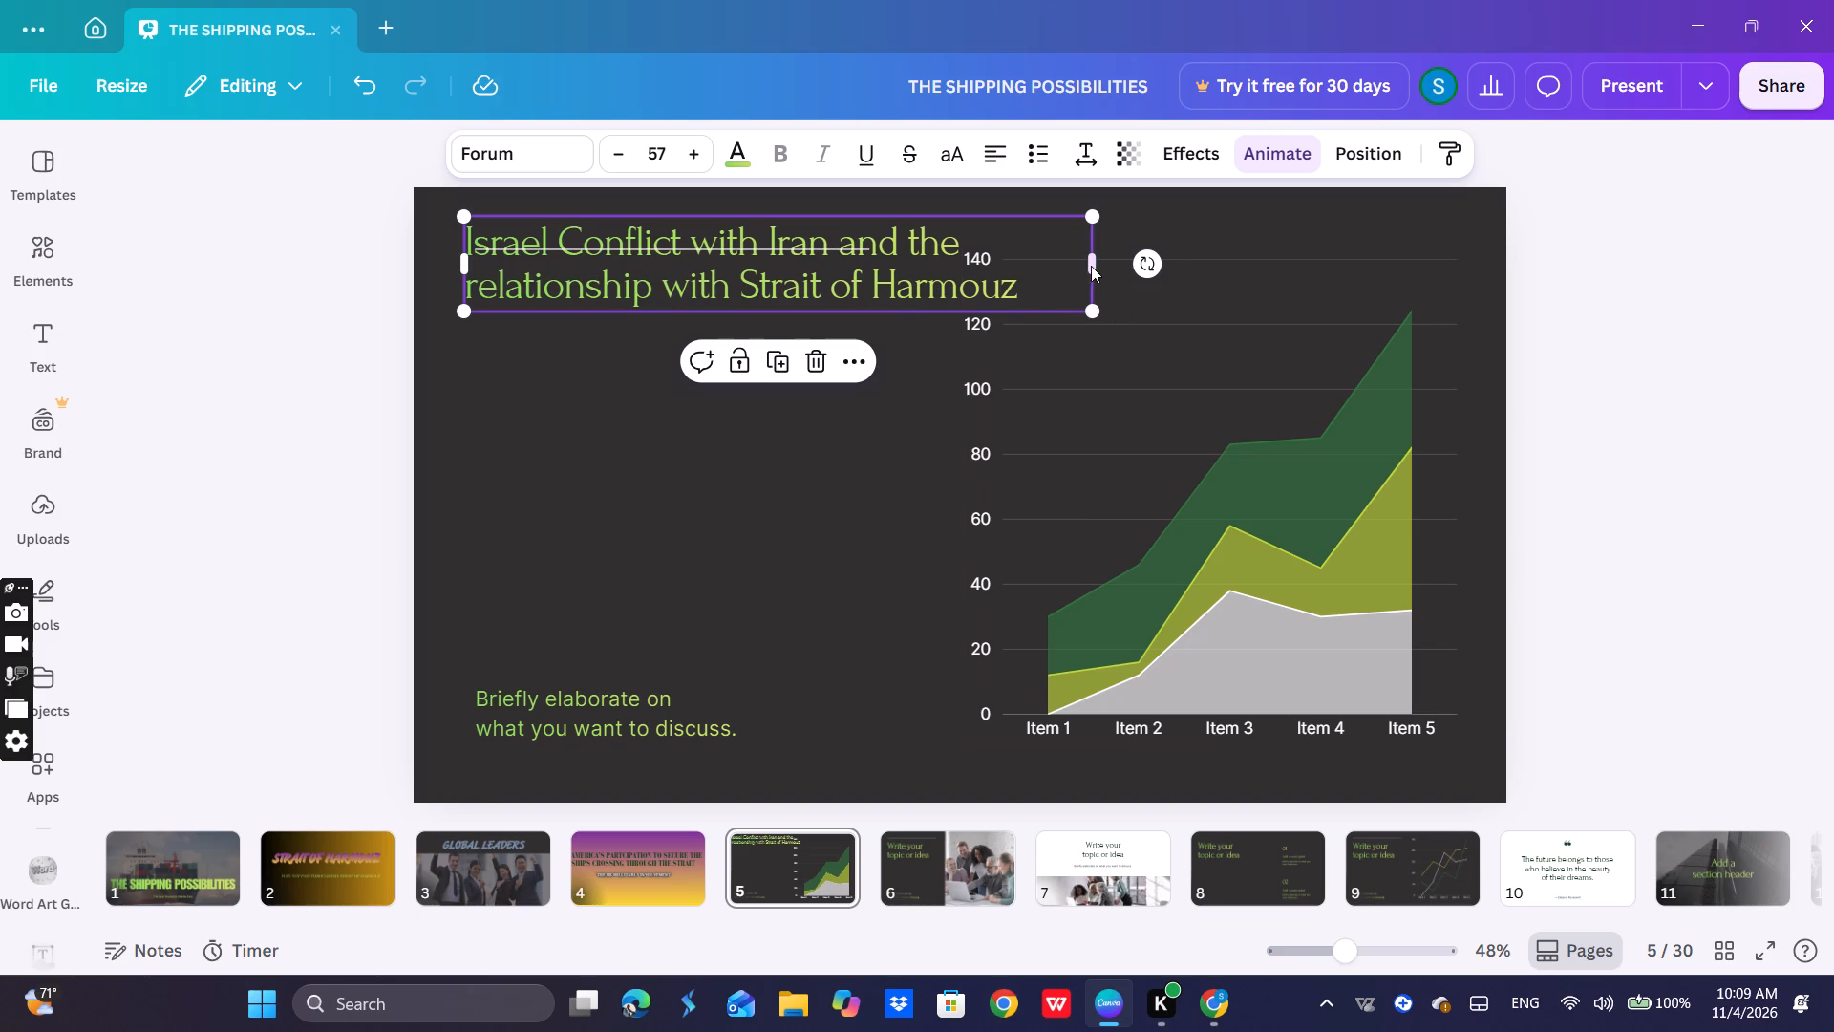
pyautogui.moveTo(1093, 261); pyautogui.dragTo(813, 274)
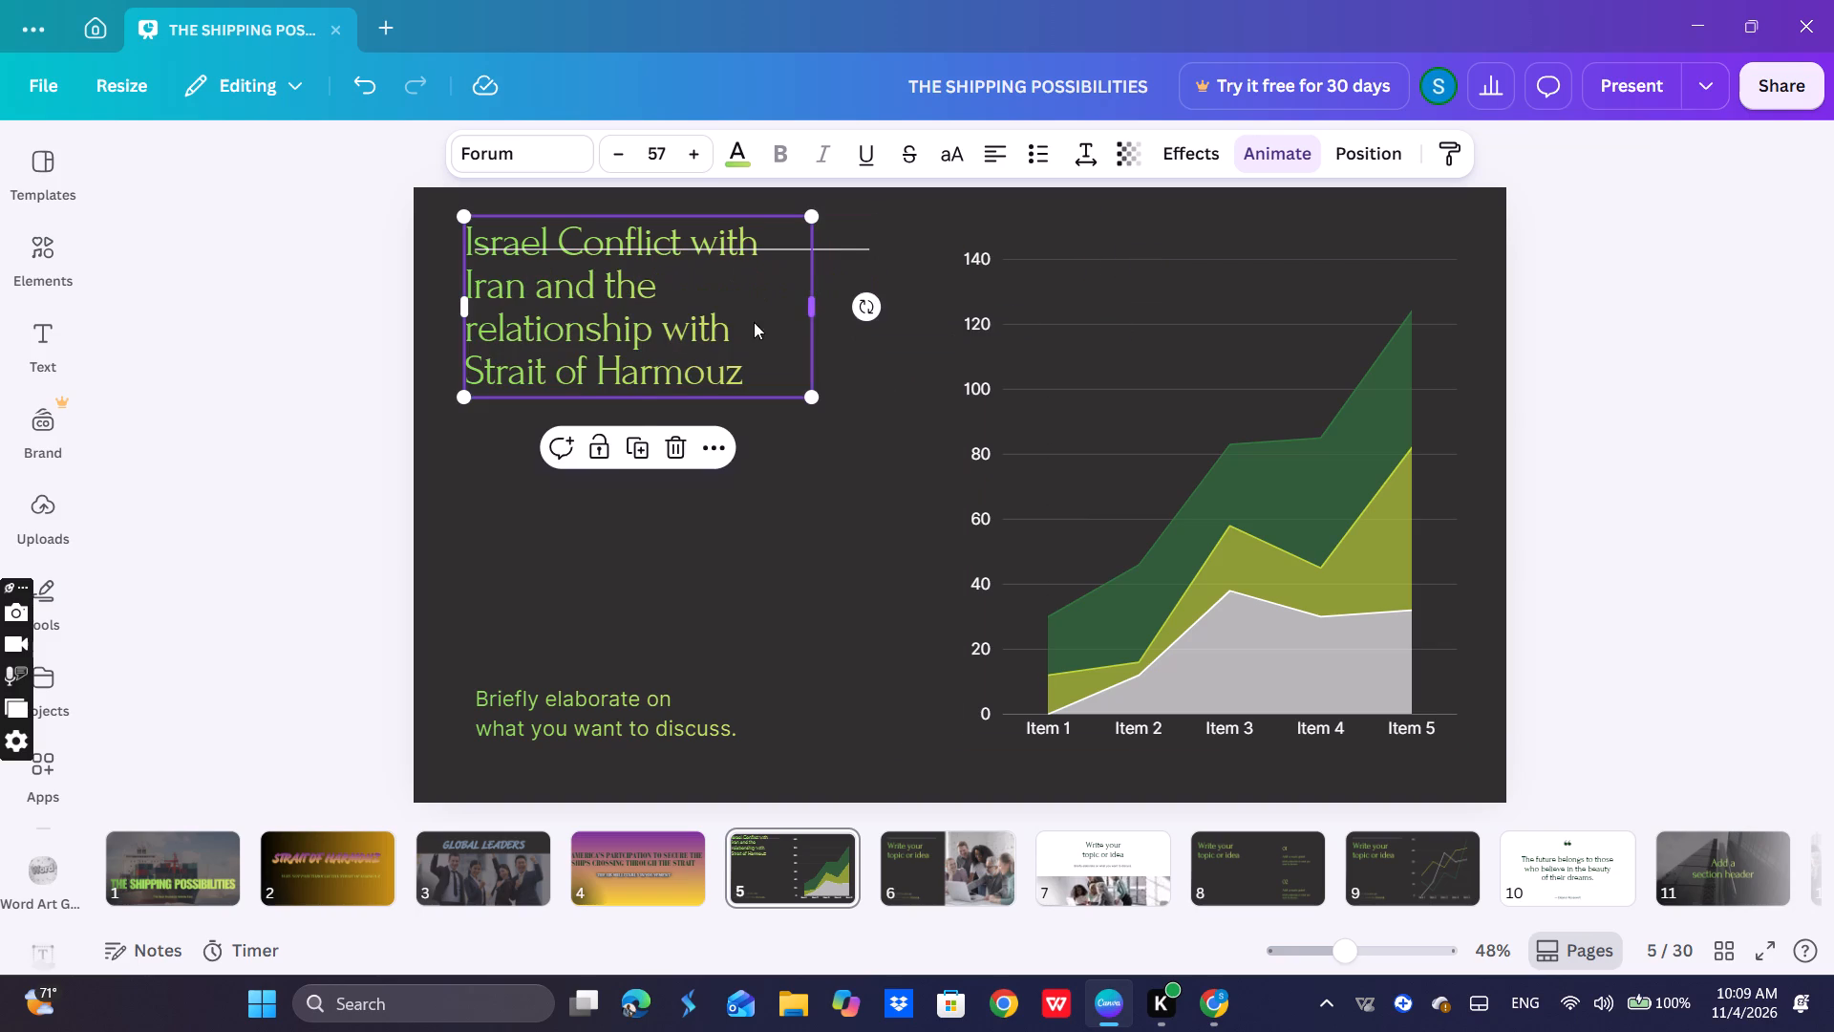
pyautogui.moveTo(815, 399); pyautogui.dragTo(800, 461)
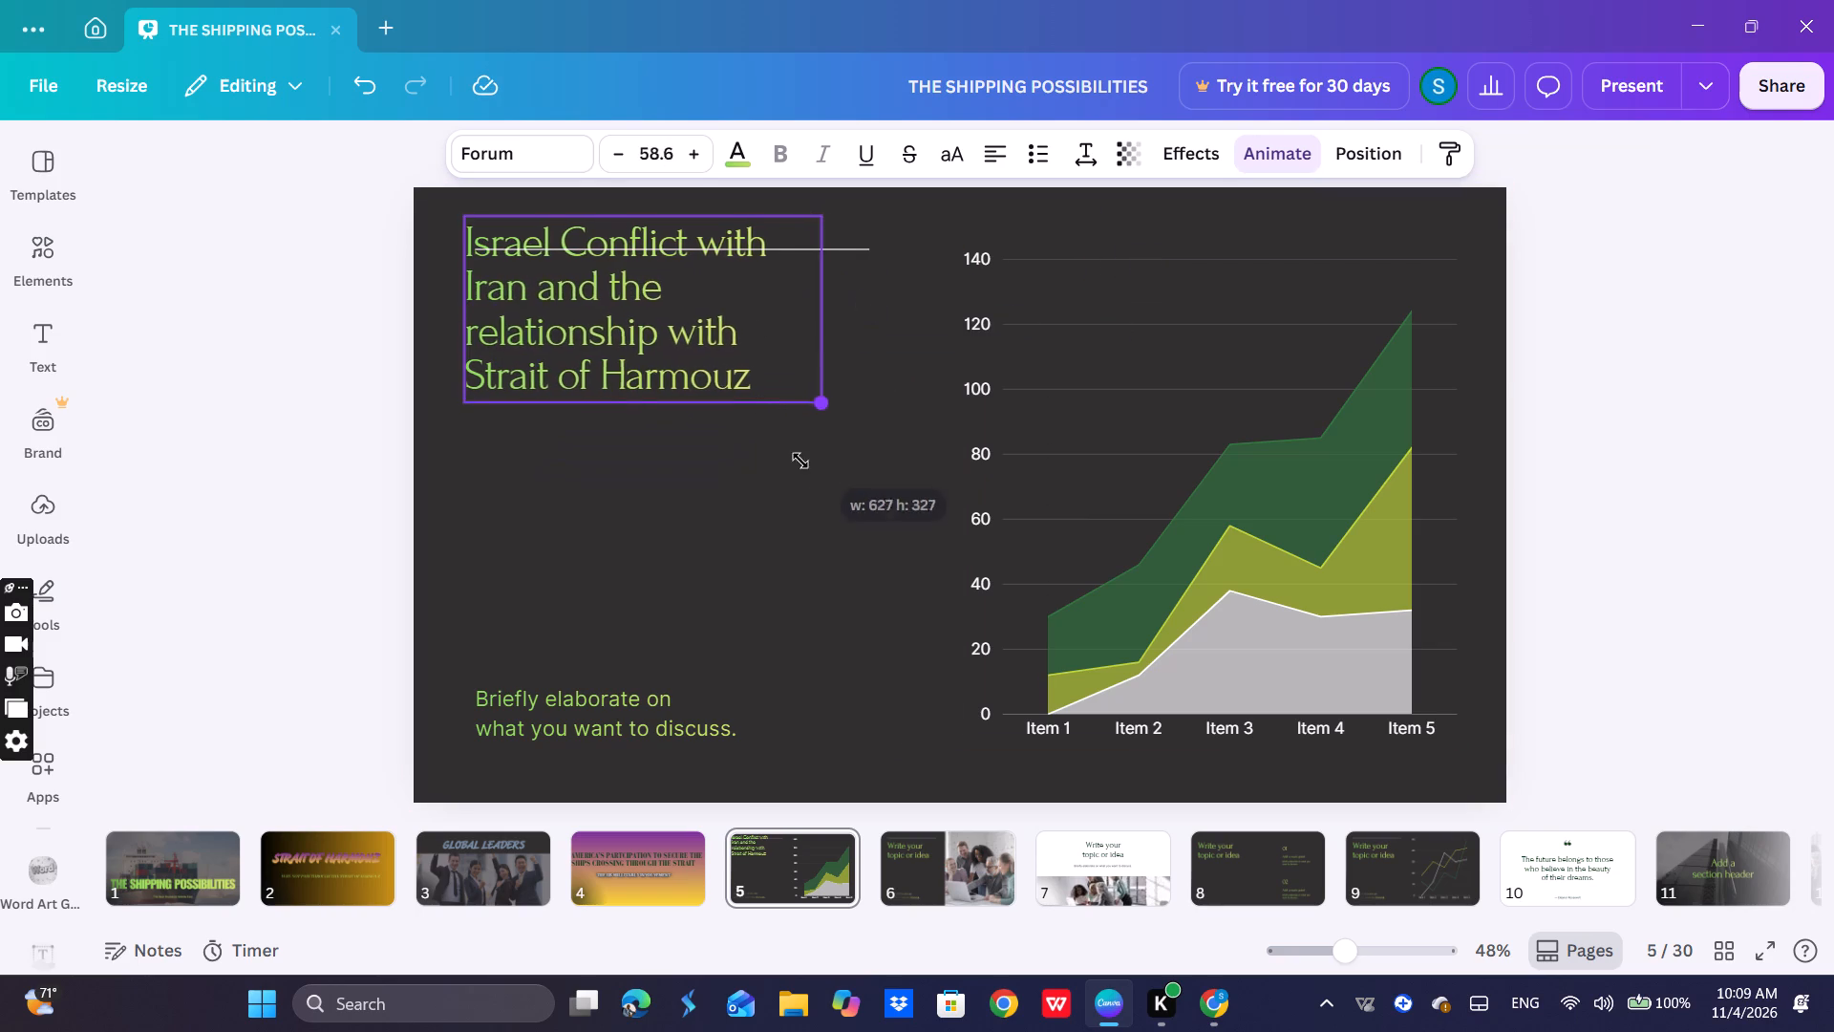
pyautogui.moveTo(800, 461); pyautogui.dragTo(778, 549)
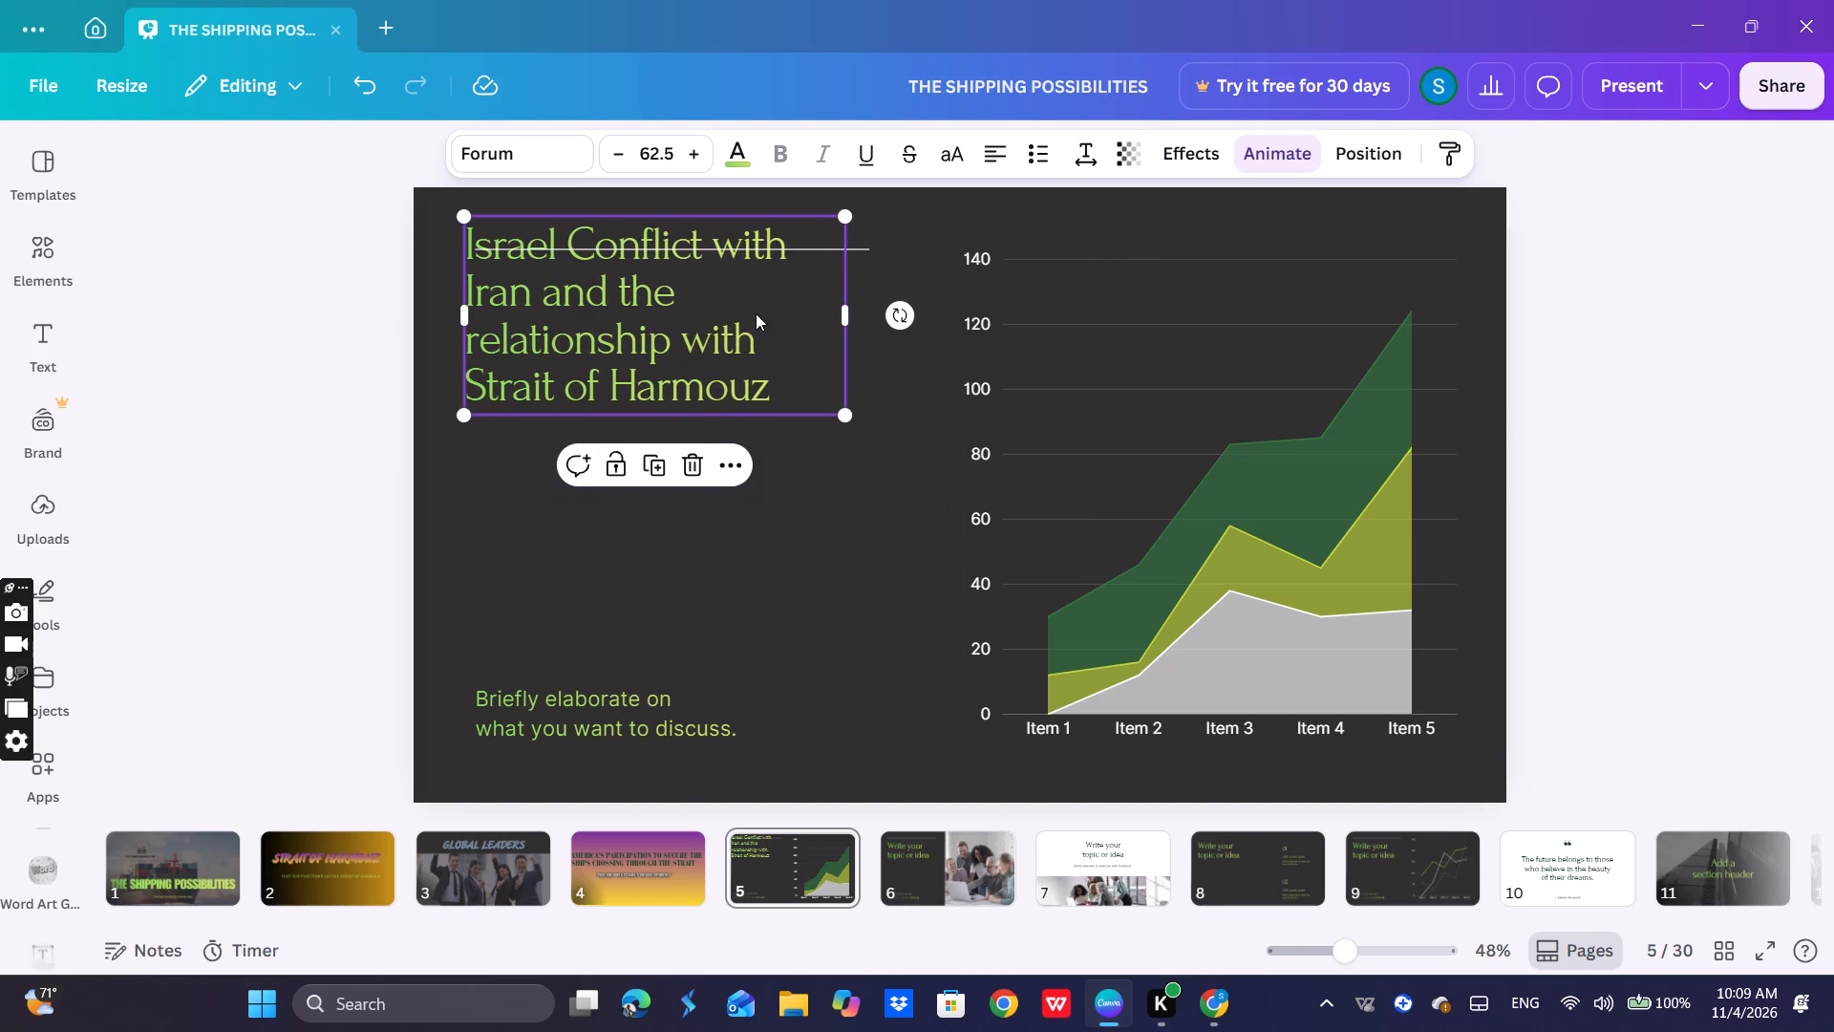
pyautogui.moveTo(682, 305); pyautogui.dragTo(674, 384)
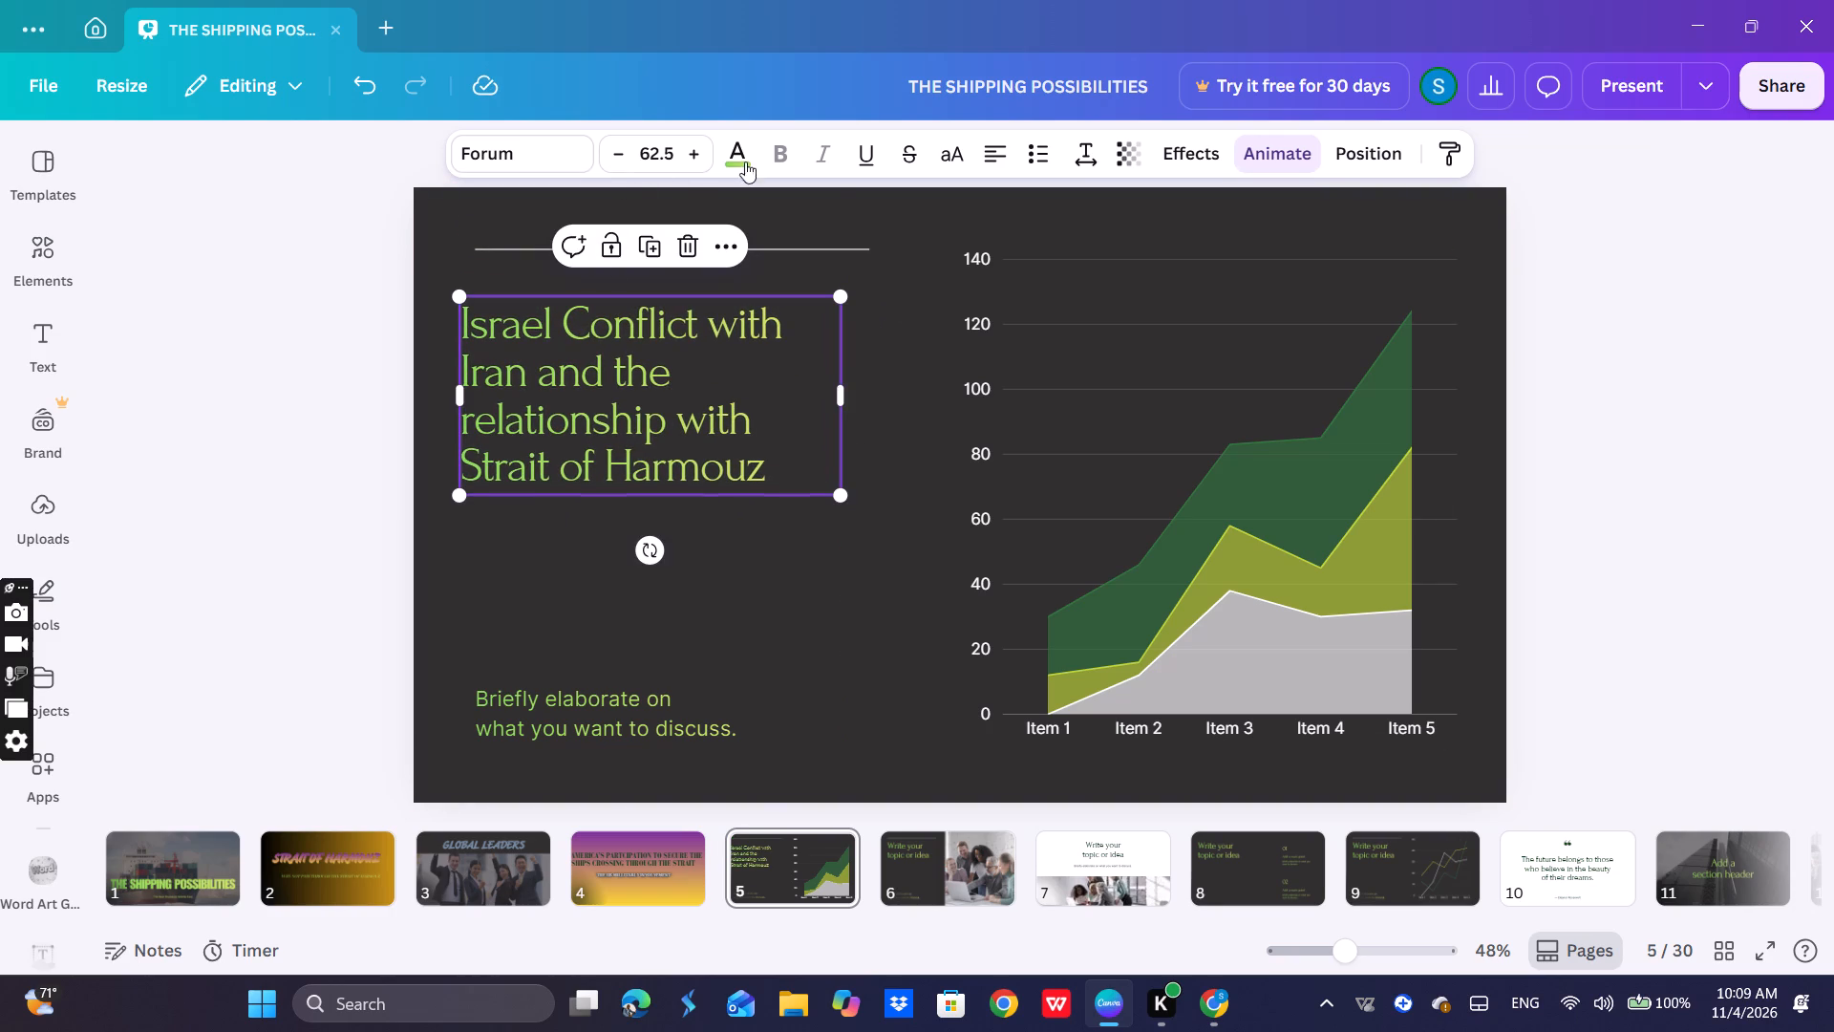
# Change the heading's text color to the black-to-gold gradient already used in the design.
pyautogui.click(748, 153)
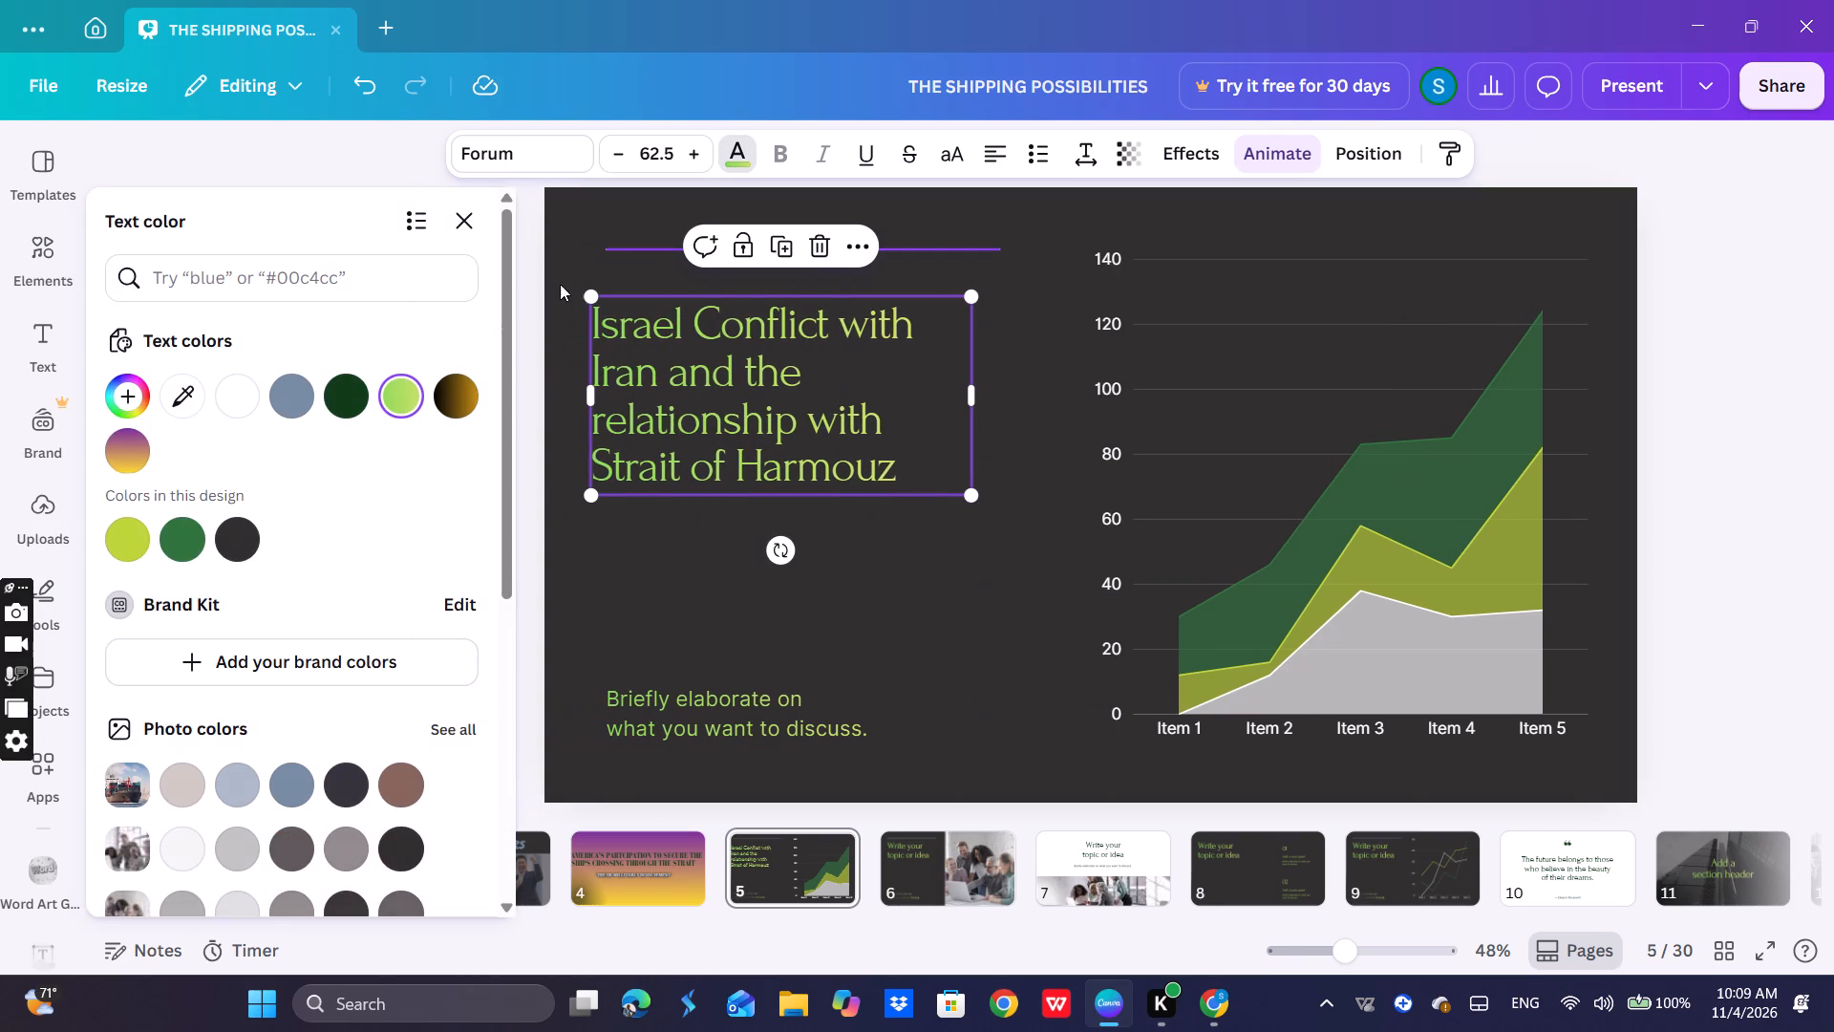
pyautogui.click(474, 406)
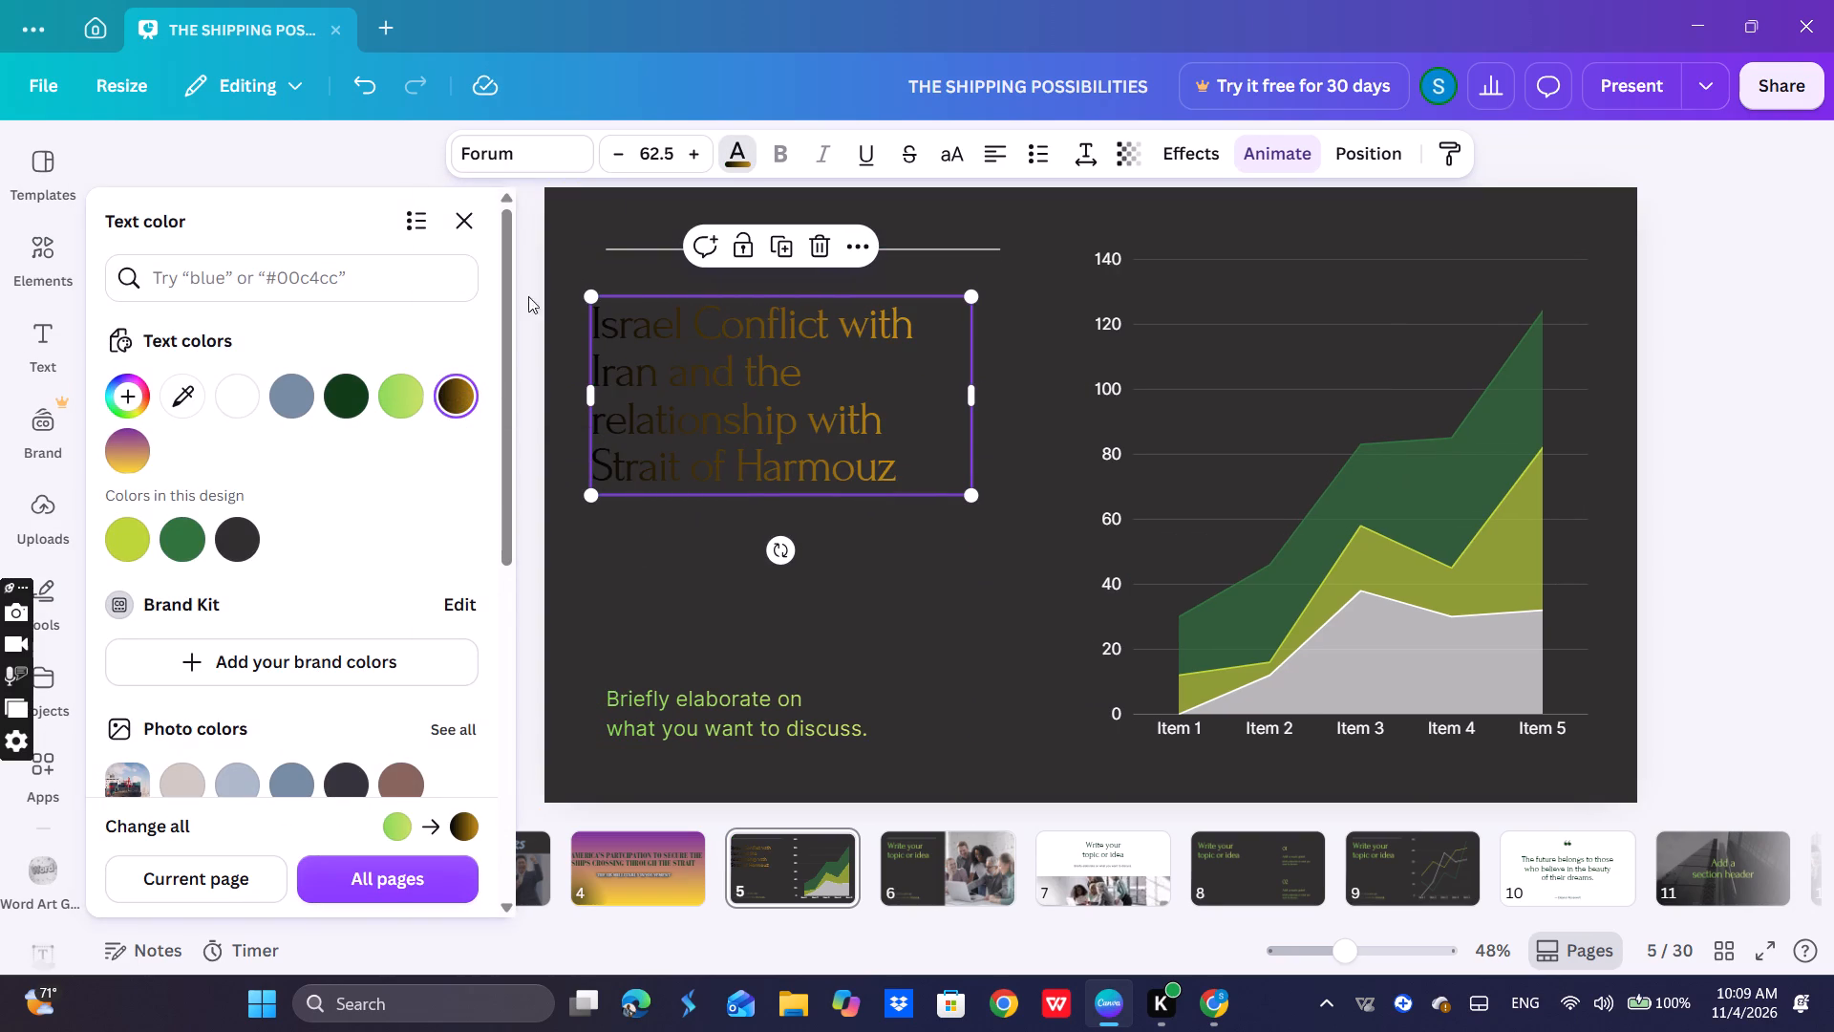
# Set slide 5's background to the black-to-gold gradient.
pyautogui.click(585, 228)
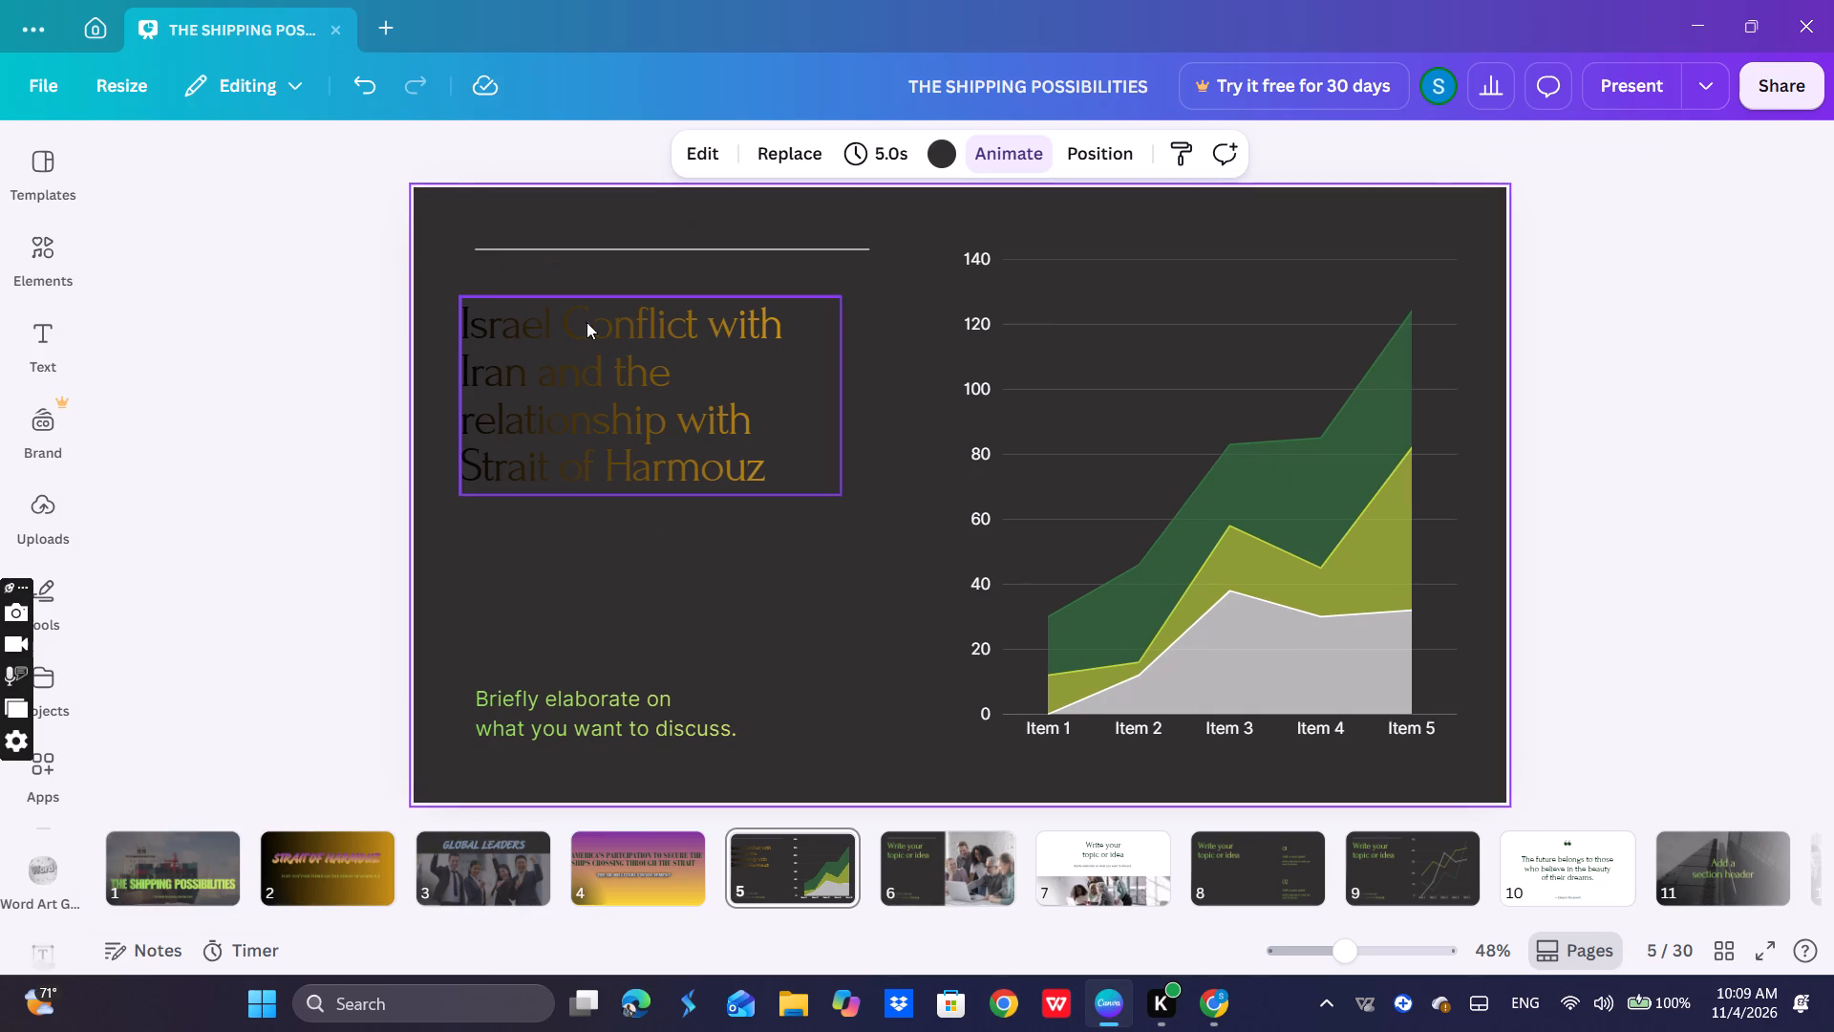
pyautogui.click(928, 155)
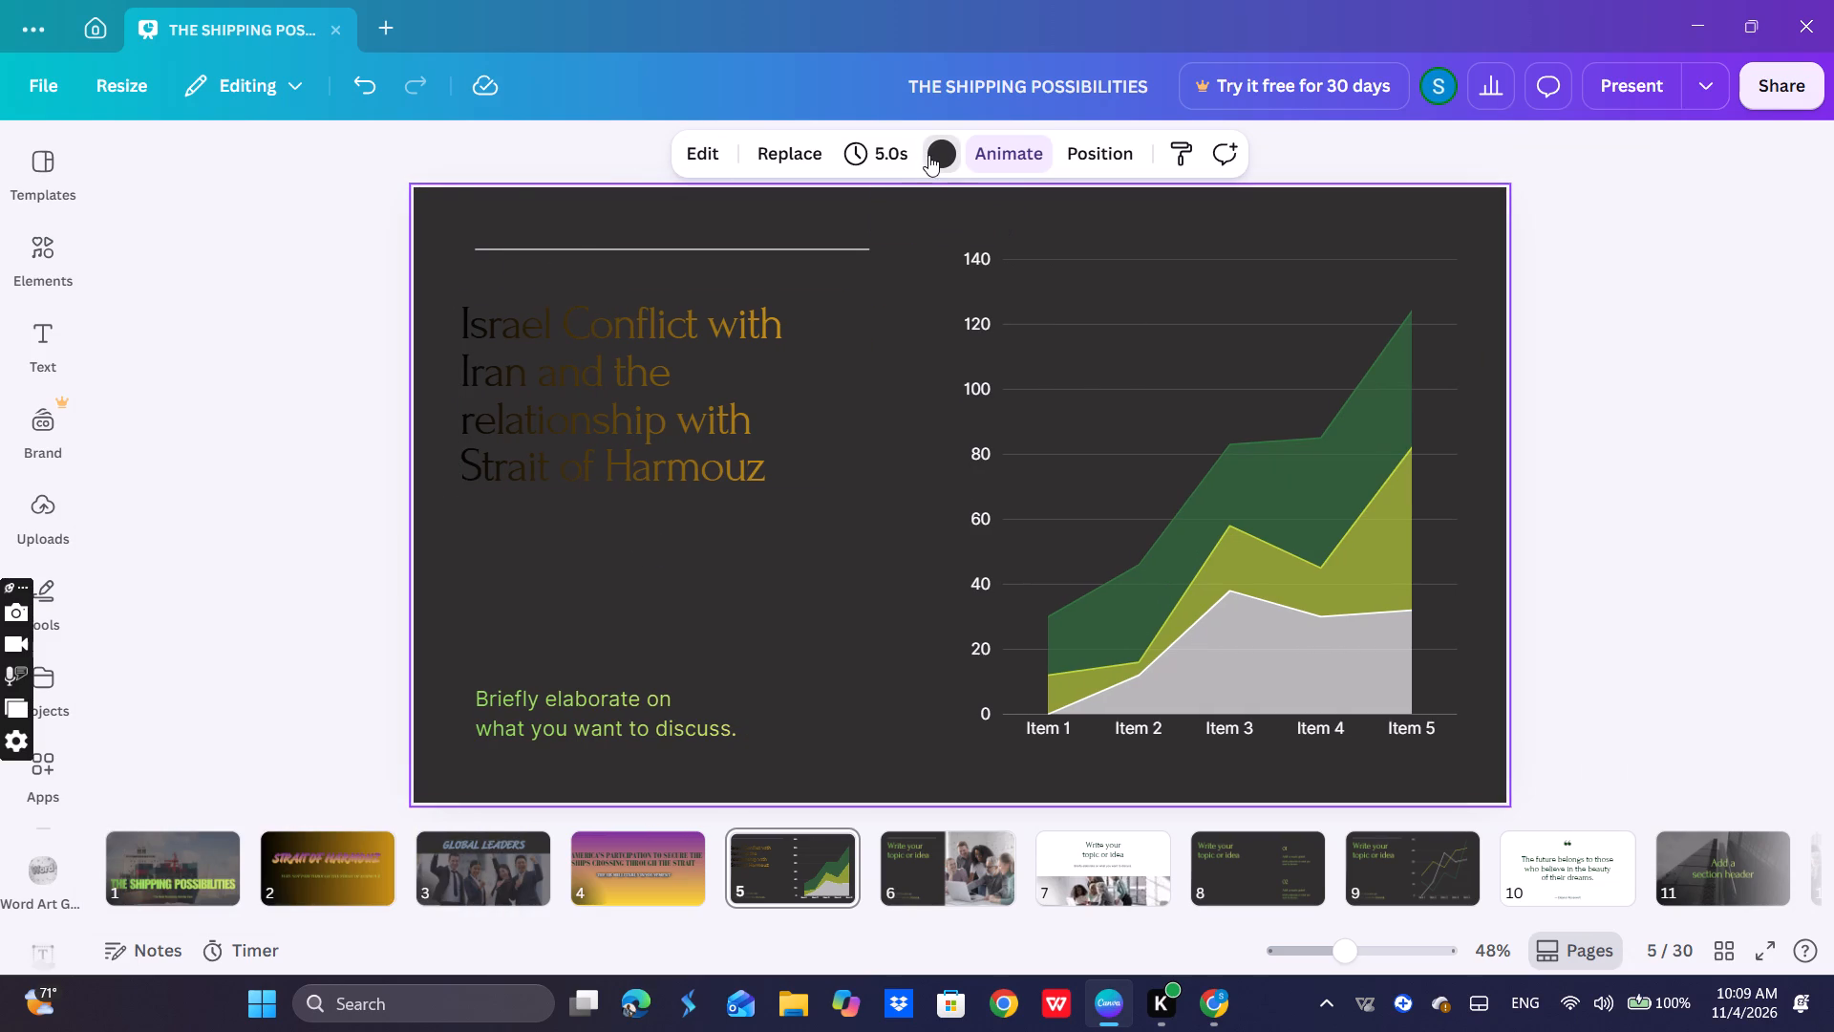
pyautogui.click(408, 353)
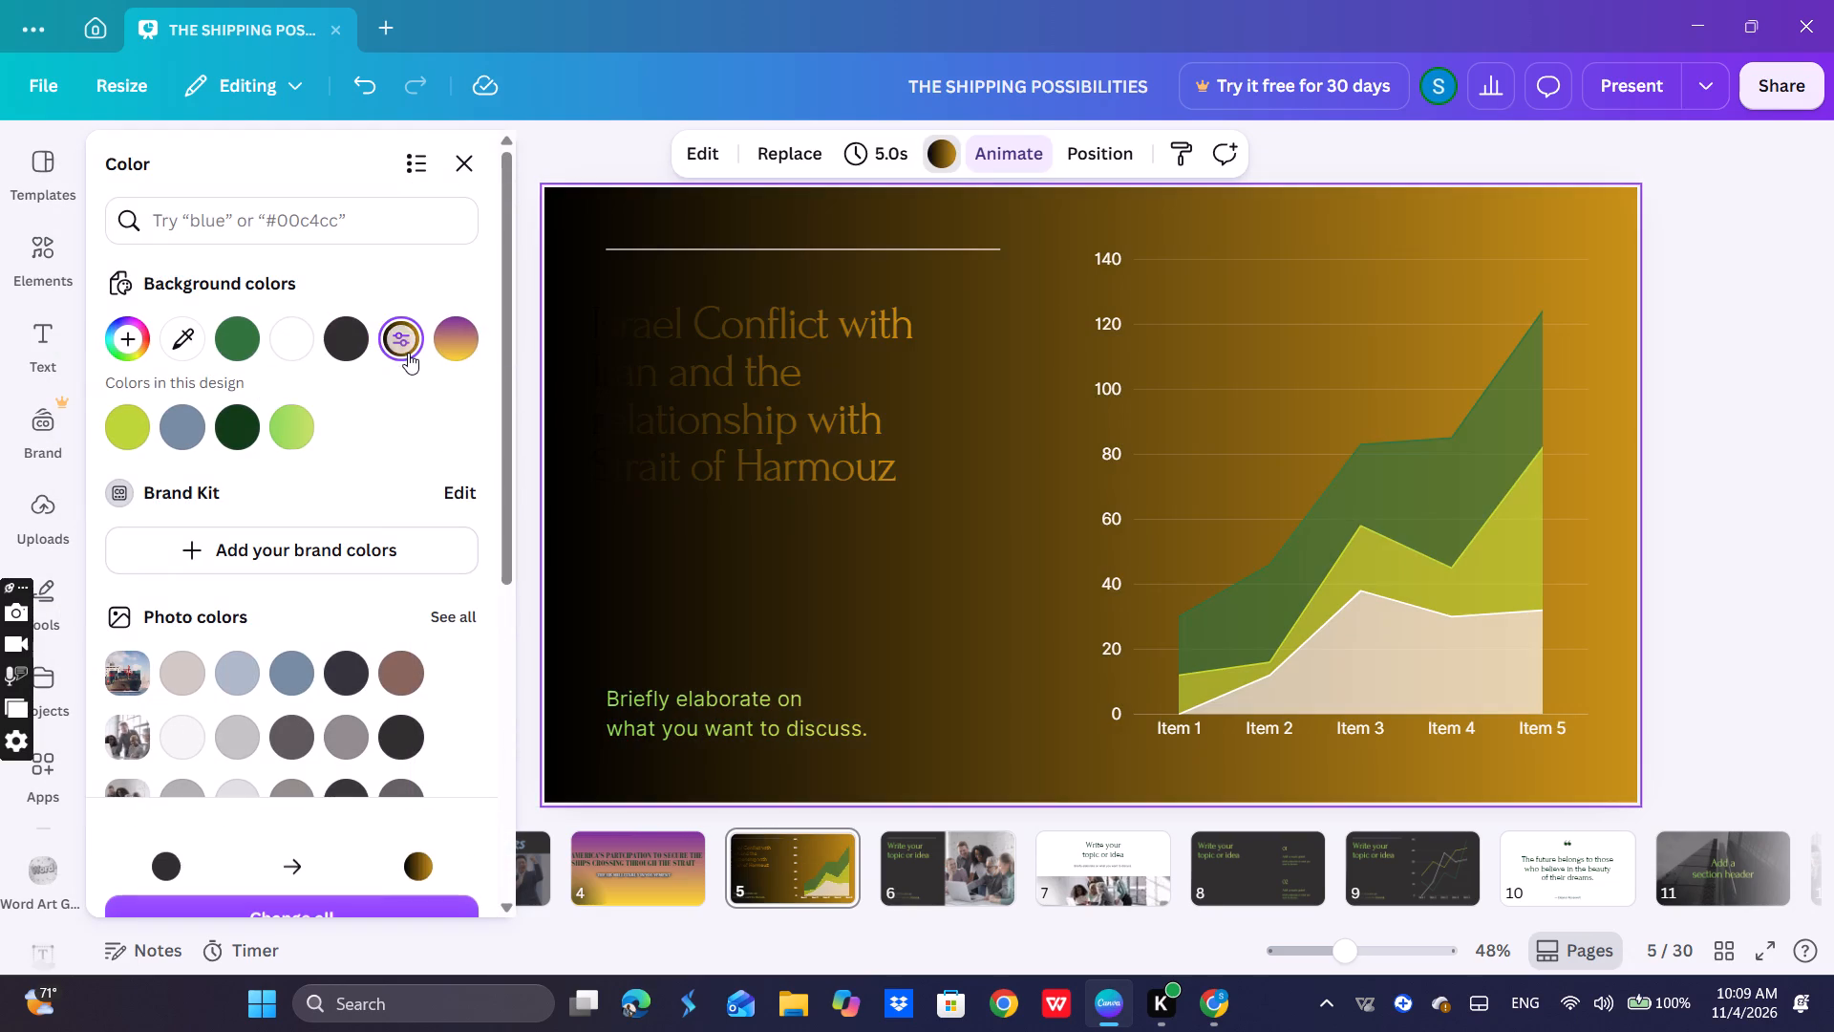
# Try several backgrounds on slide 5, including the purple-to-yellow and green gradients, and settle on dark gray #312f30 from the photo colors.
pyautogui.click(448, 346)
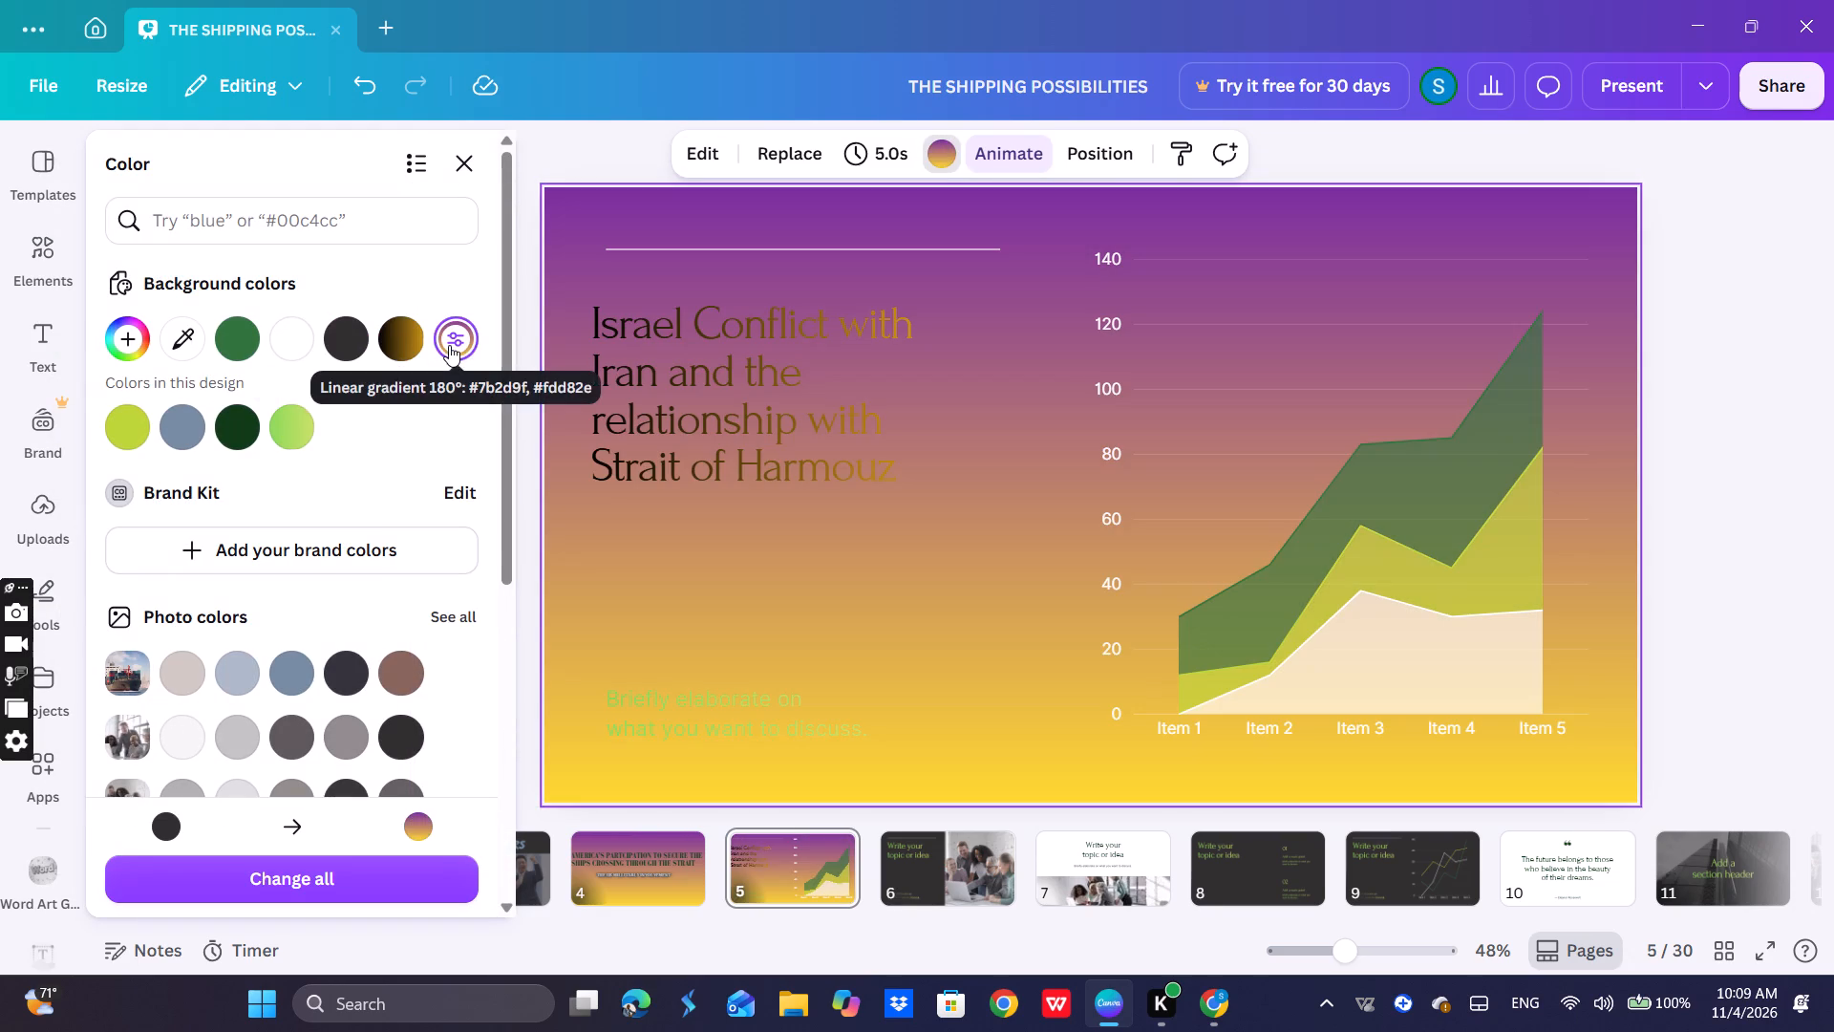
pyautogui.click(300, 437)
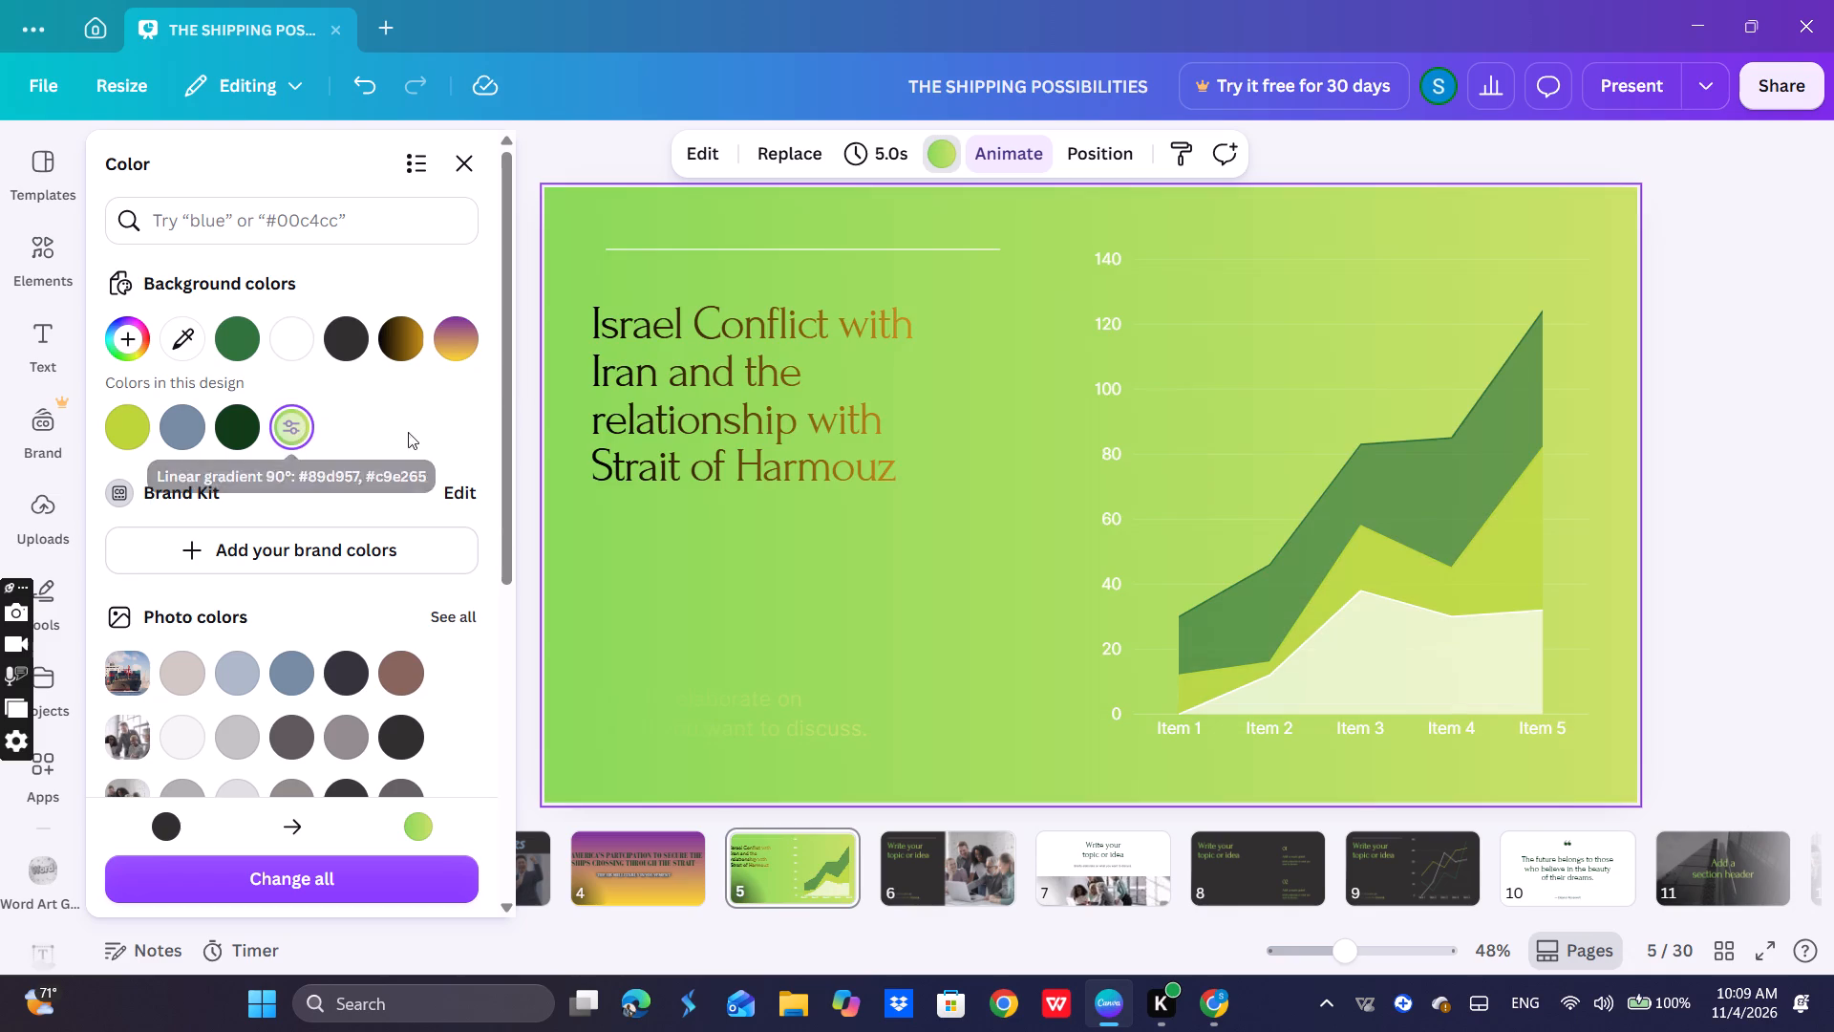
pyautogui.scroll(-3, 464, 434)
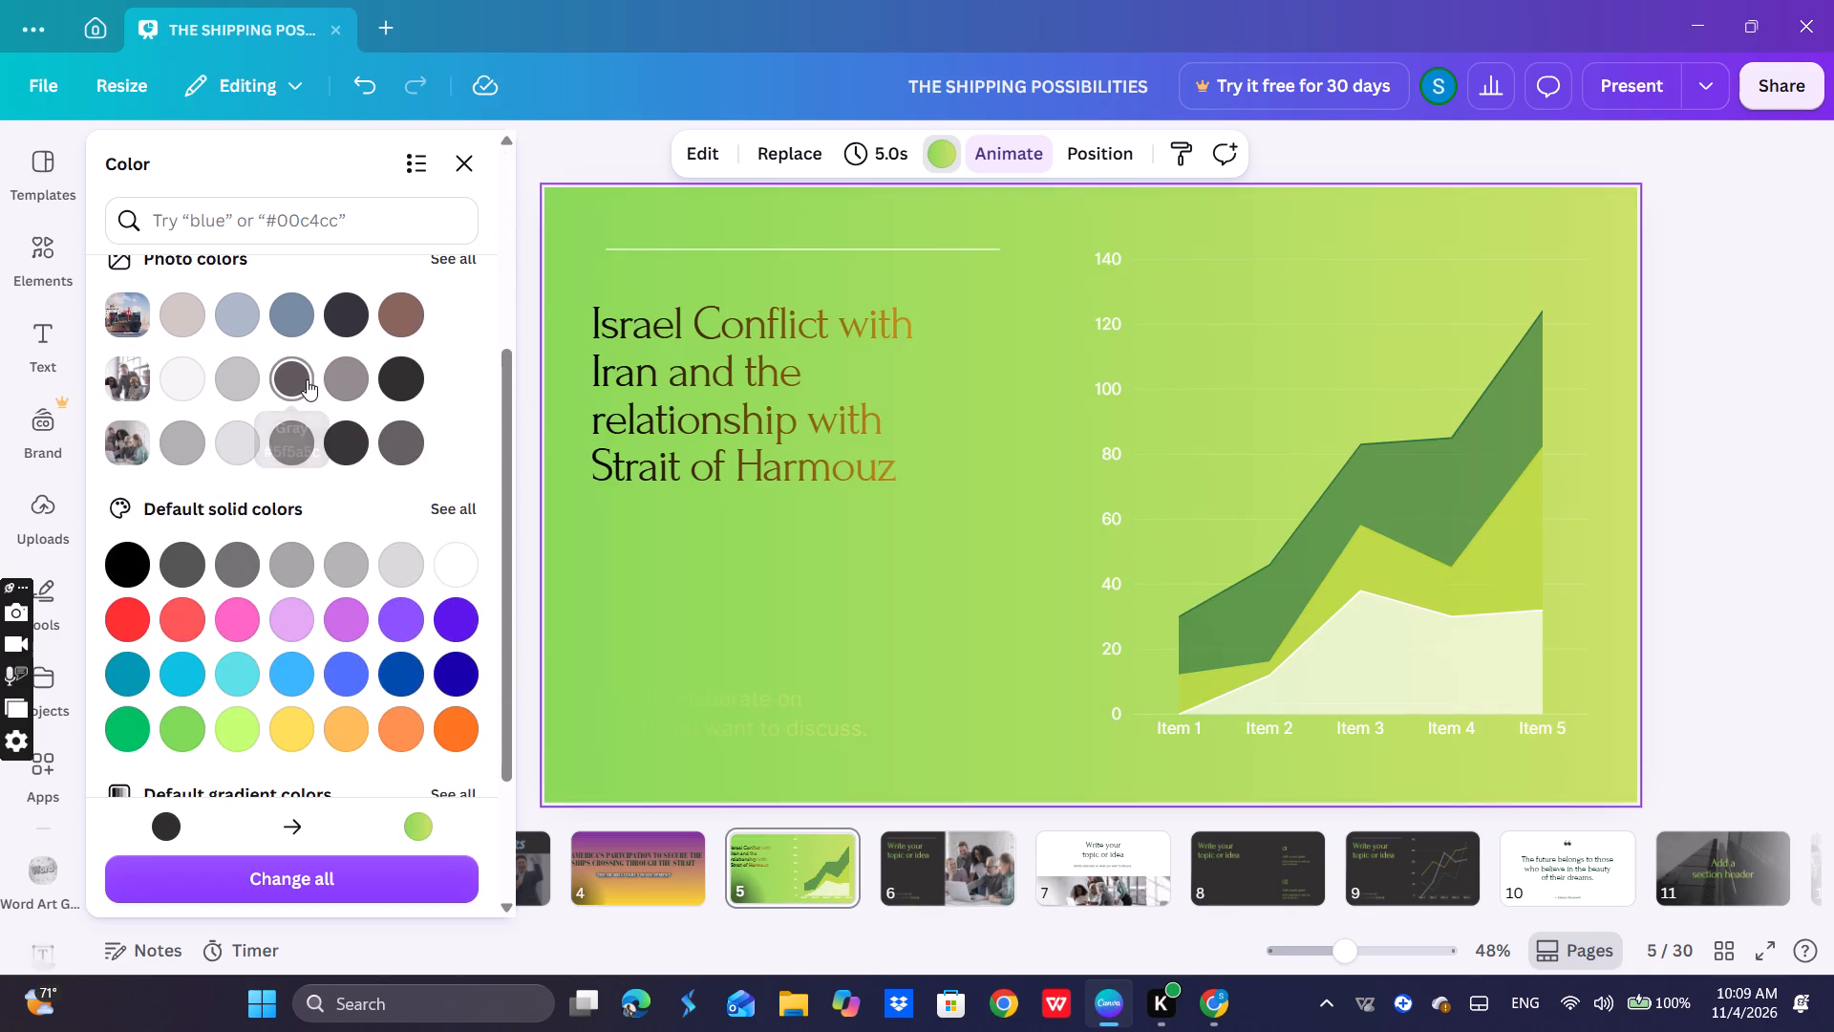
pyautogui.click(307, 379)
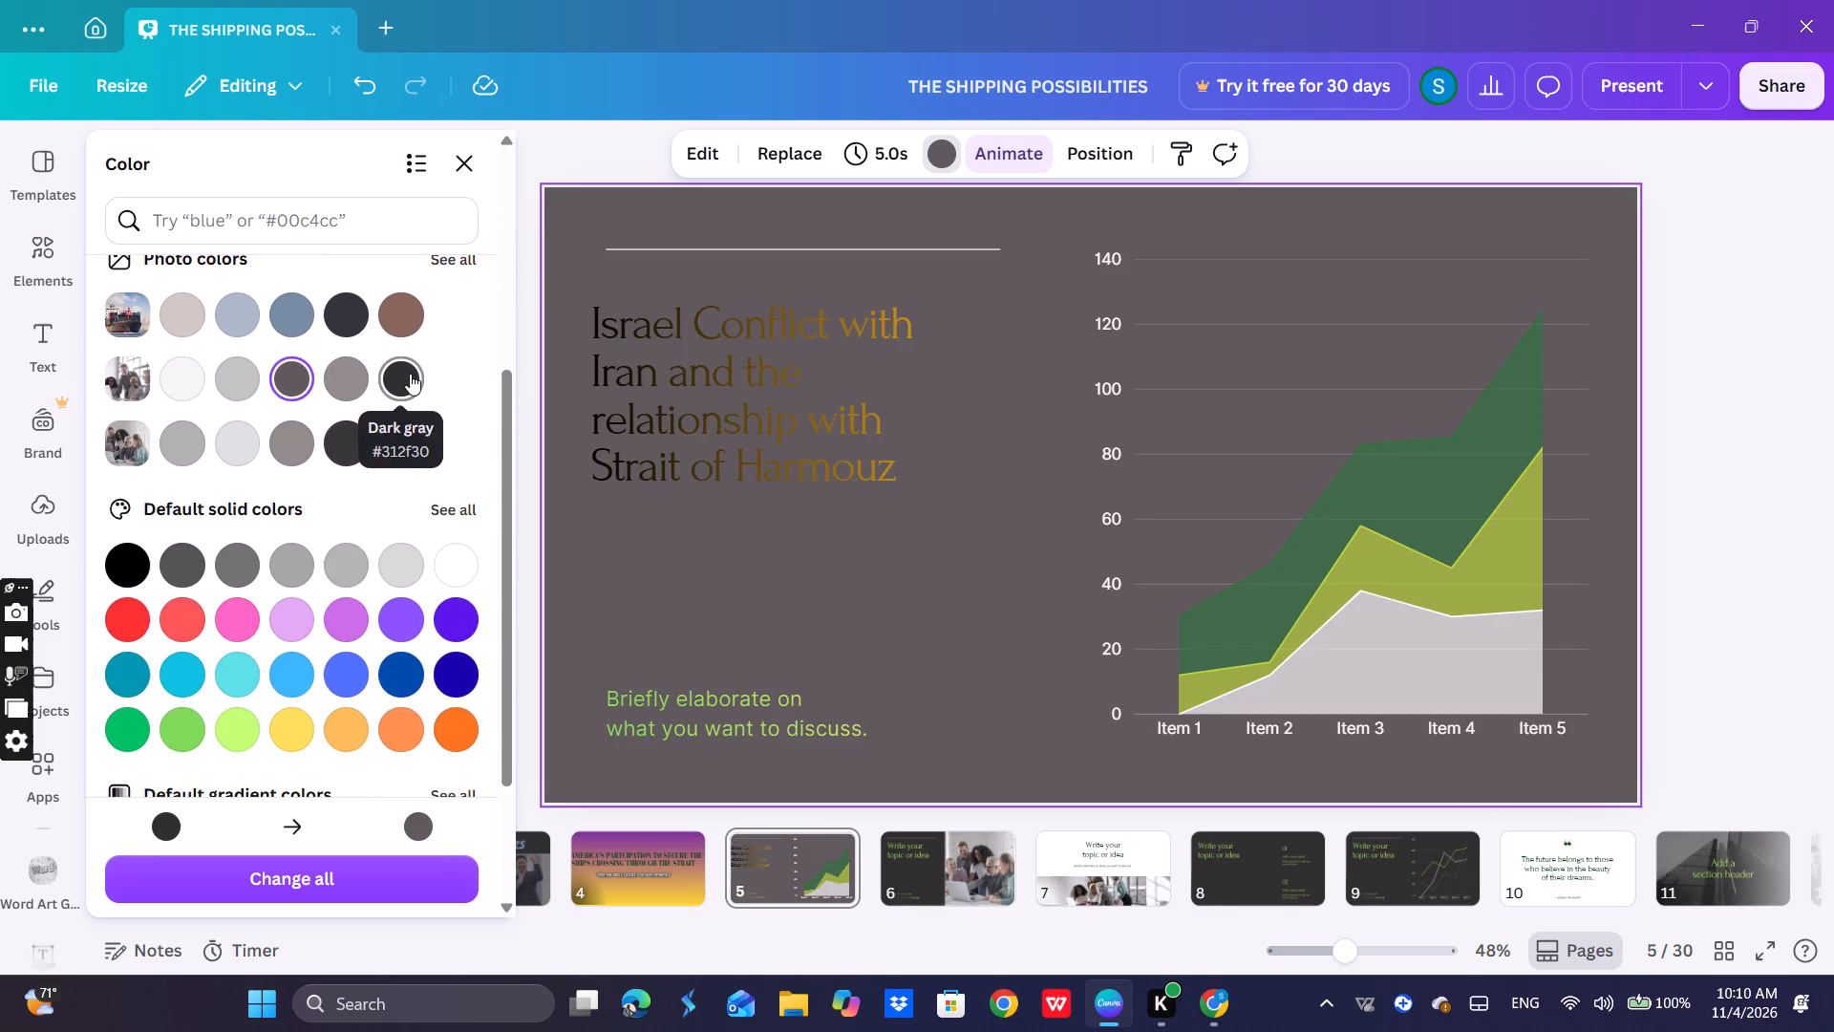
pyautogui.click(410, 374)
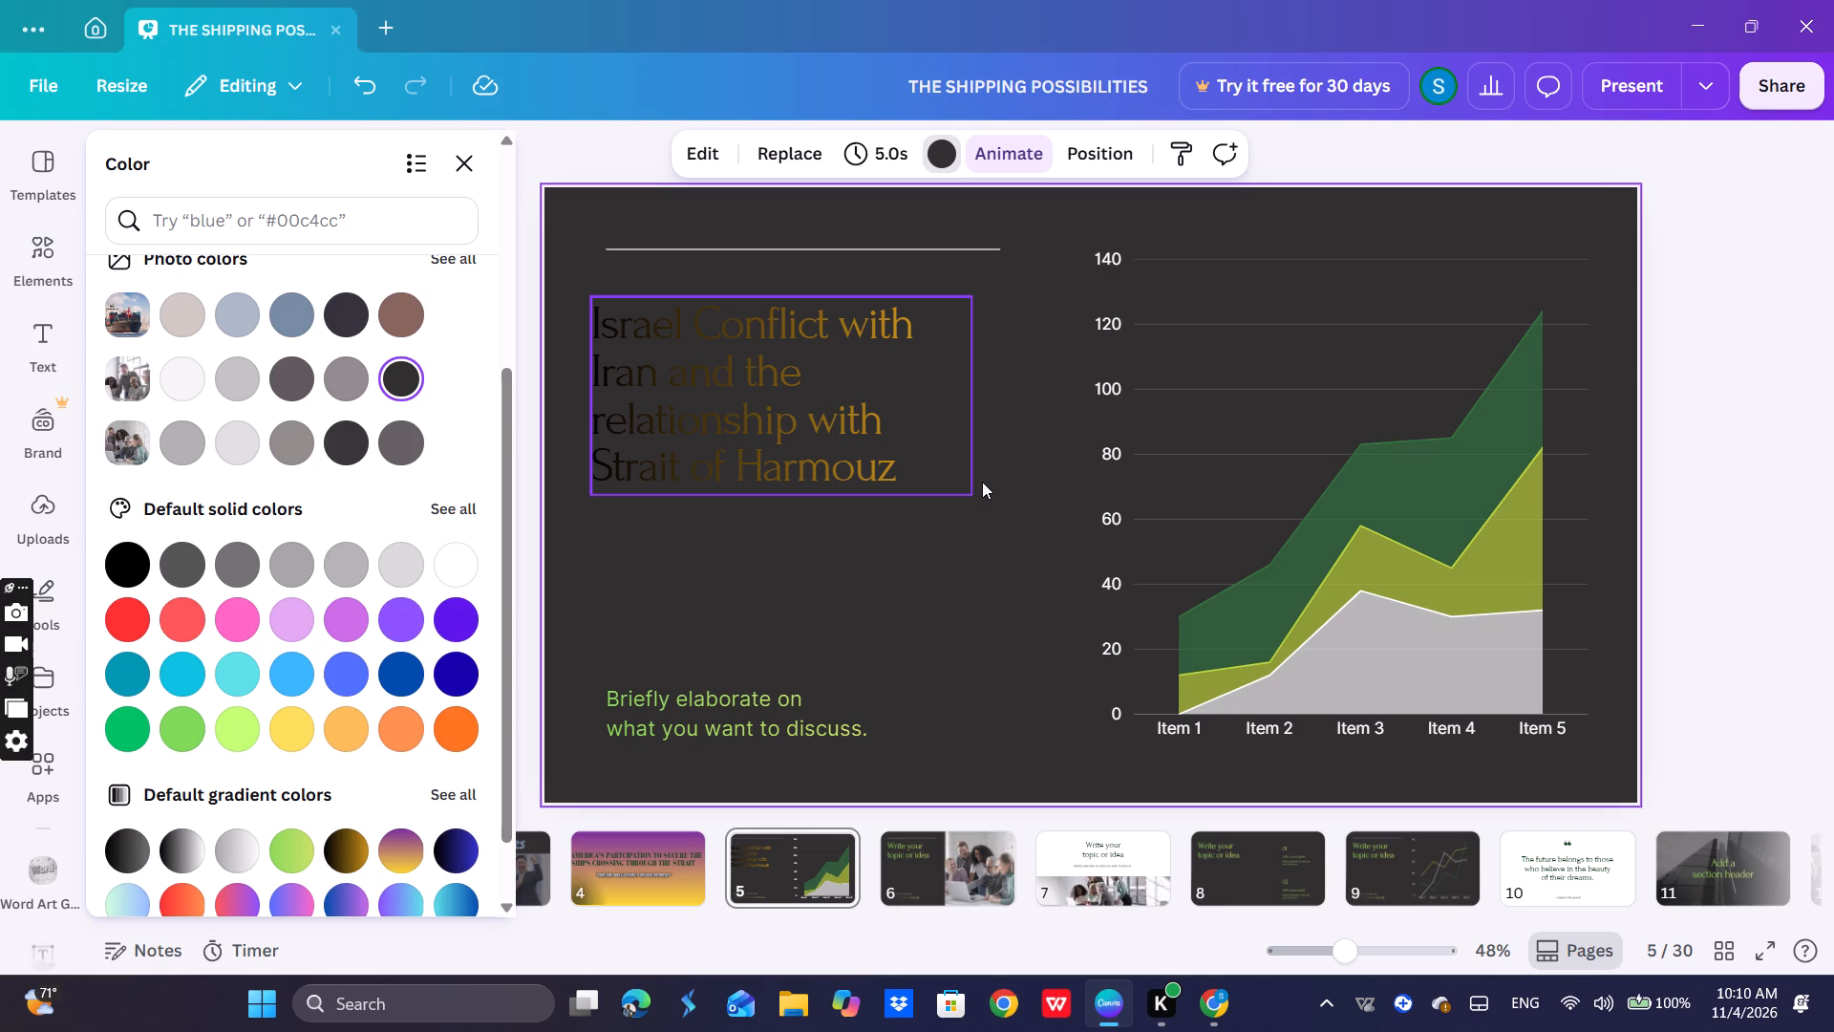
# Recolor the slide 5 heading, trying dark gray, blue-gray and off-white, and settle on the muted brown from the first photo's colors.
pyautogui.click(845, 405)
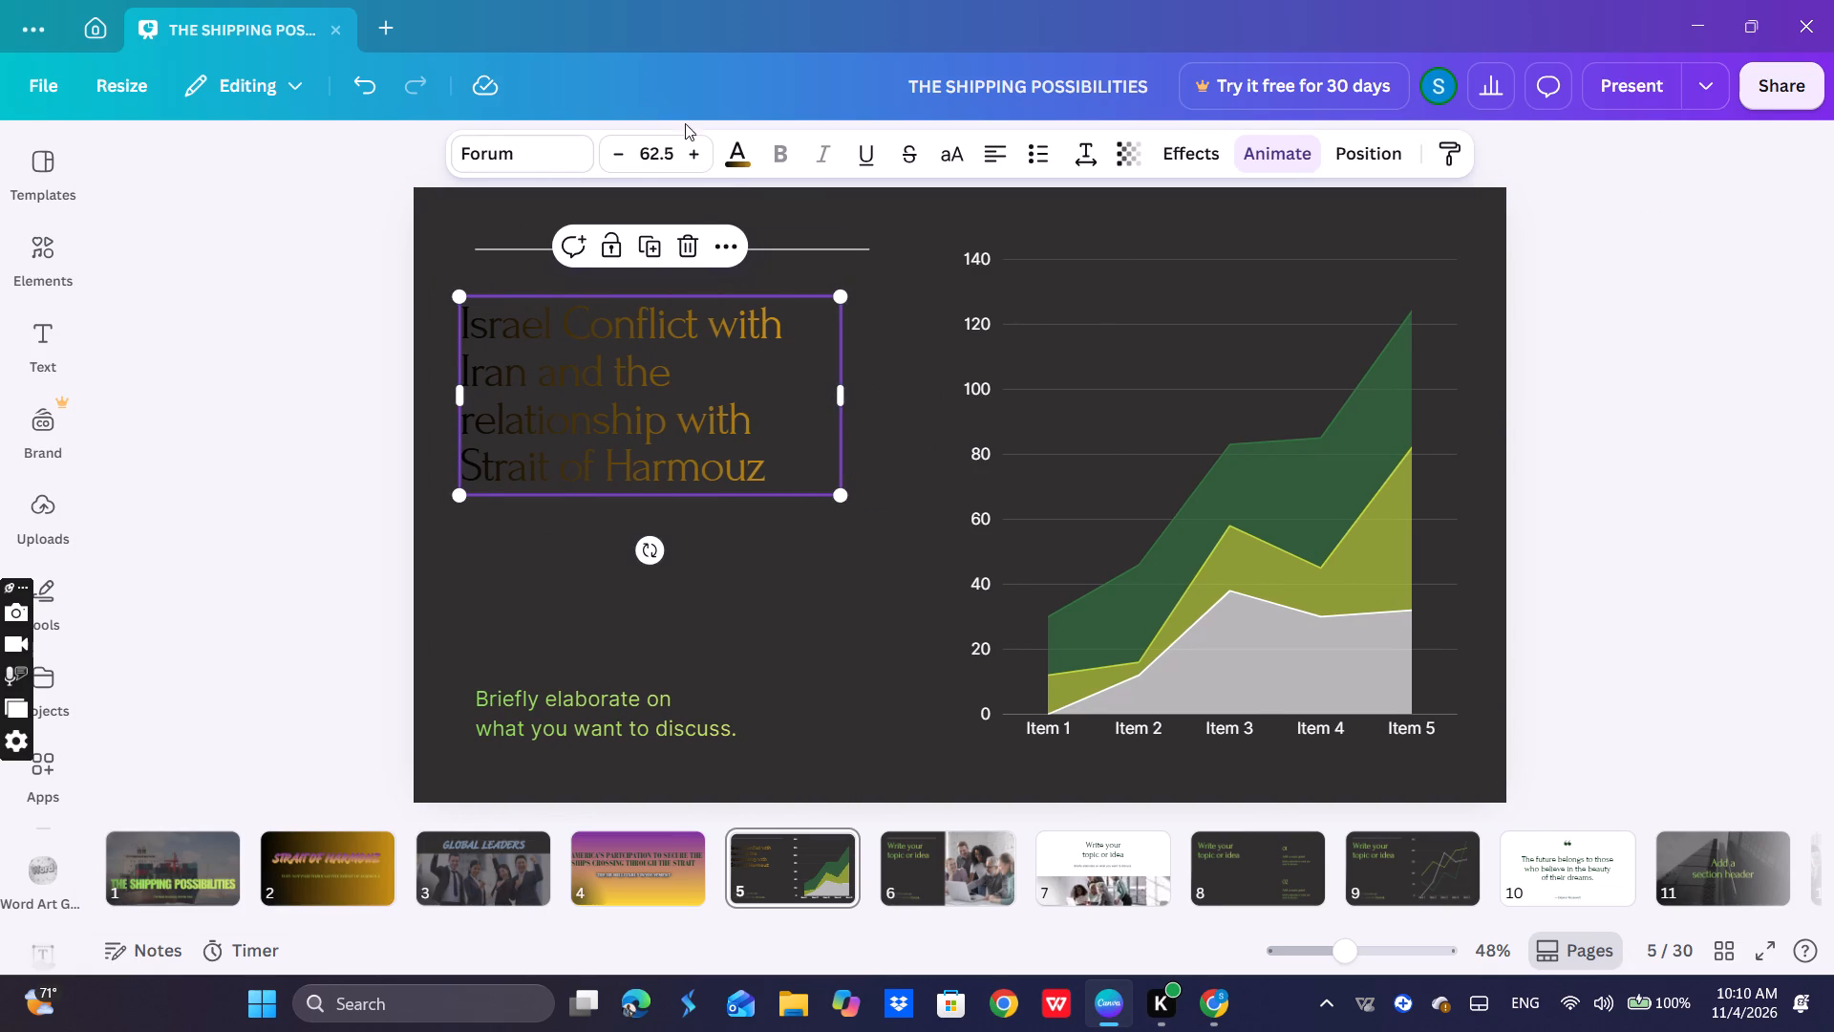
pyautogui.click(739, 167)
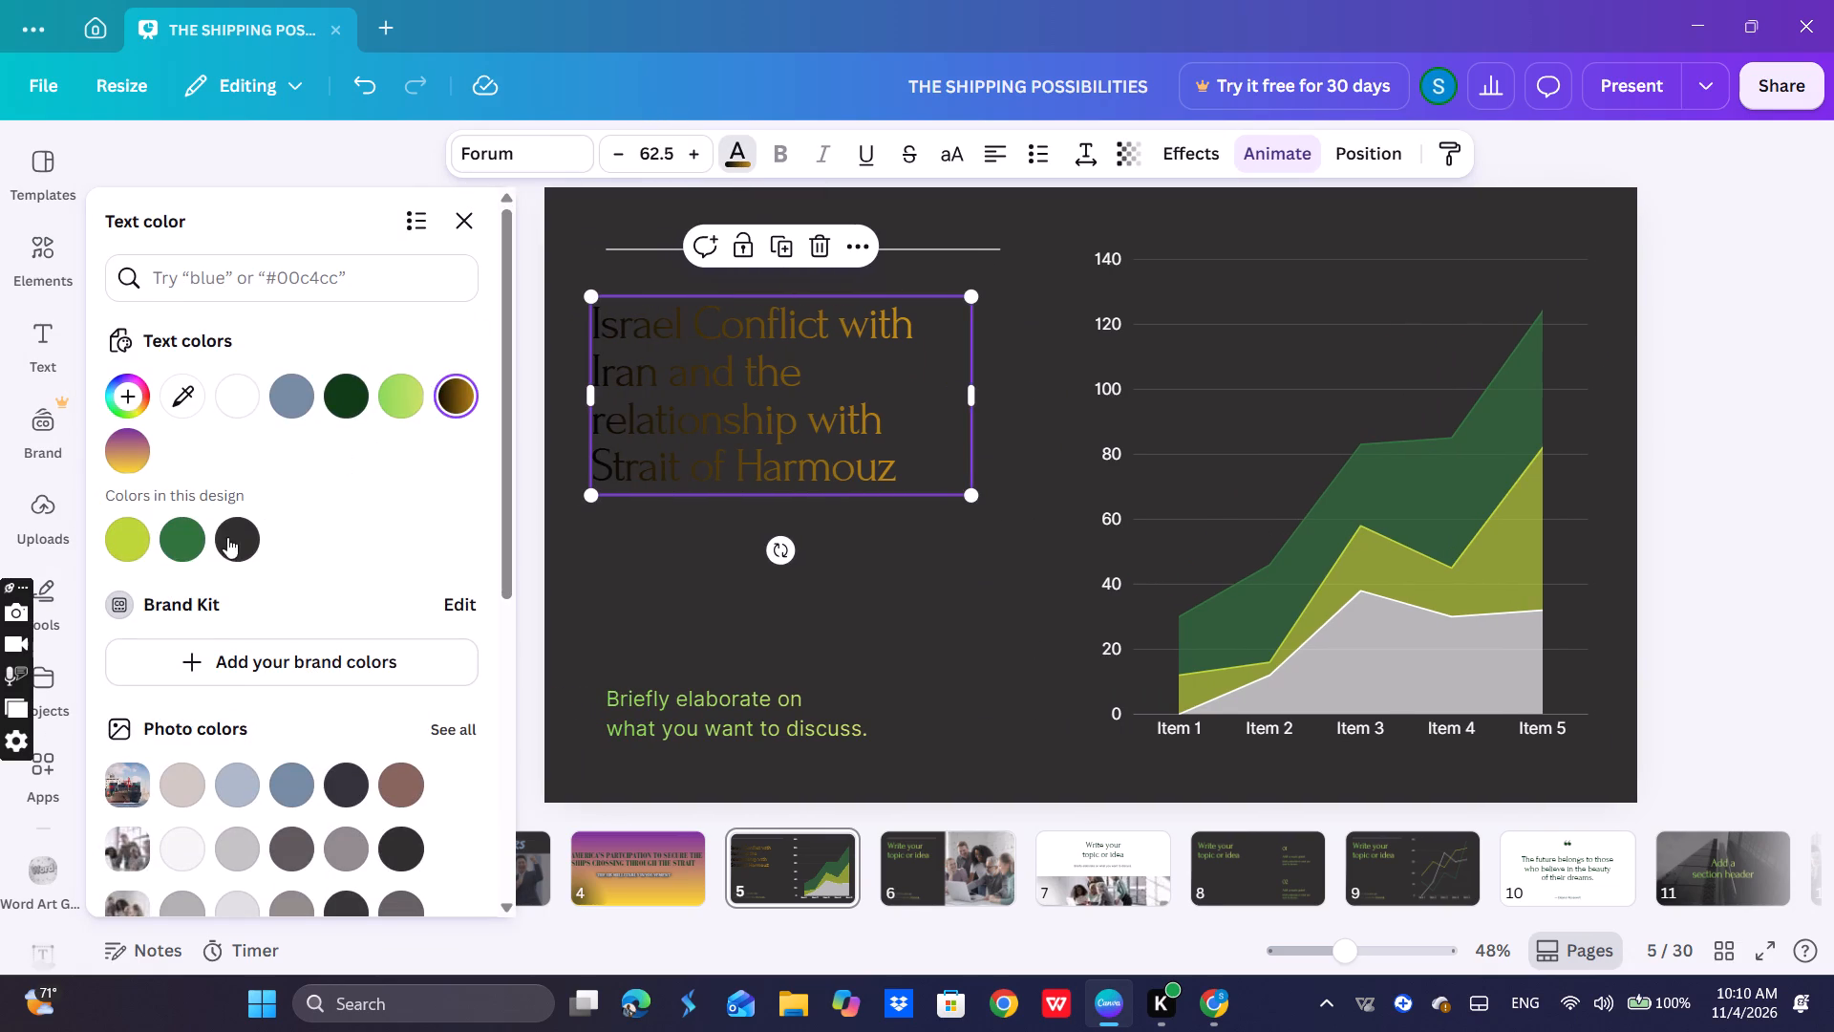
pyautogui.click(236, 547)
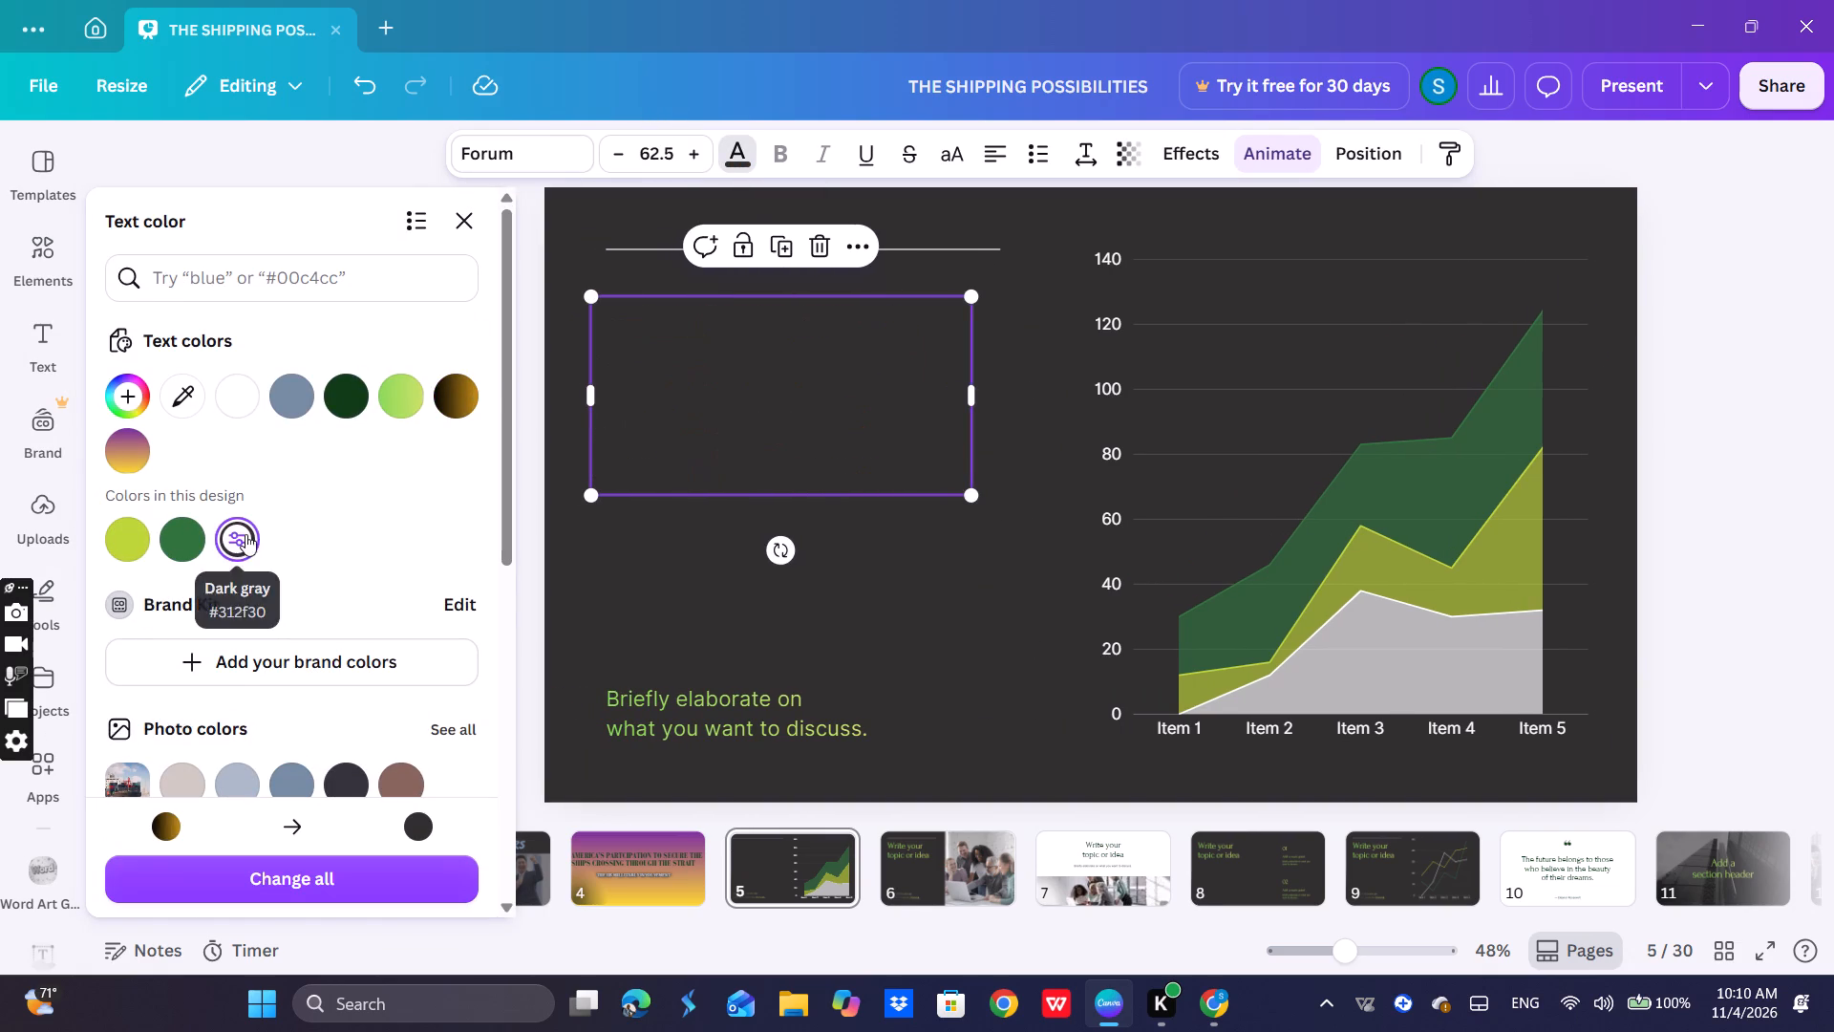
pyautogui.scroll(-3, 416, 574)
pyautogui.click(273, 413)
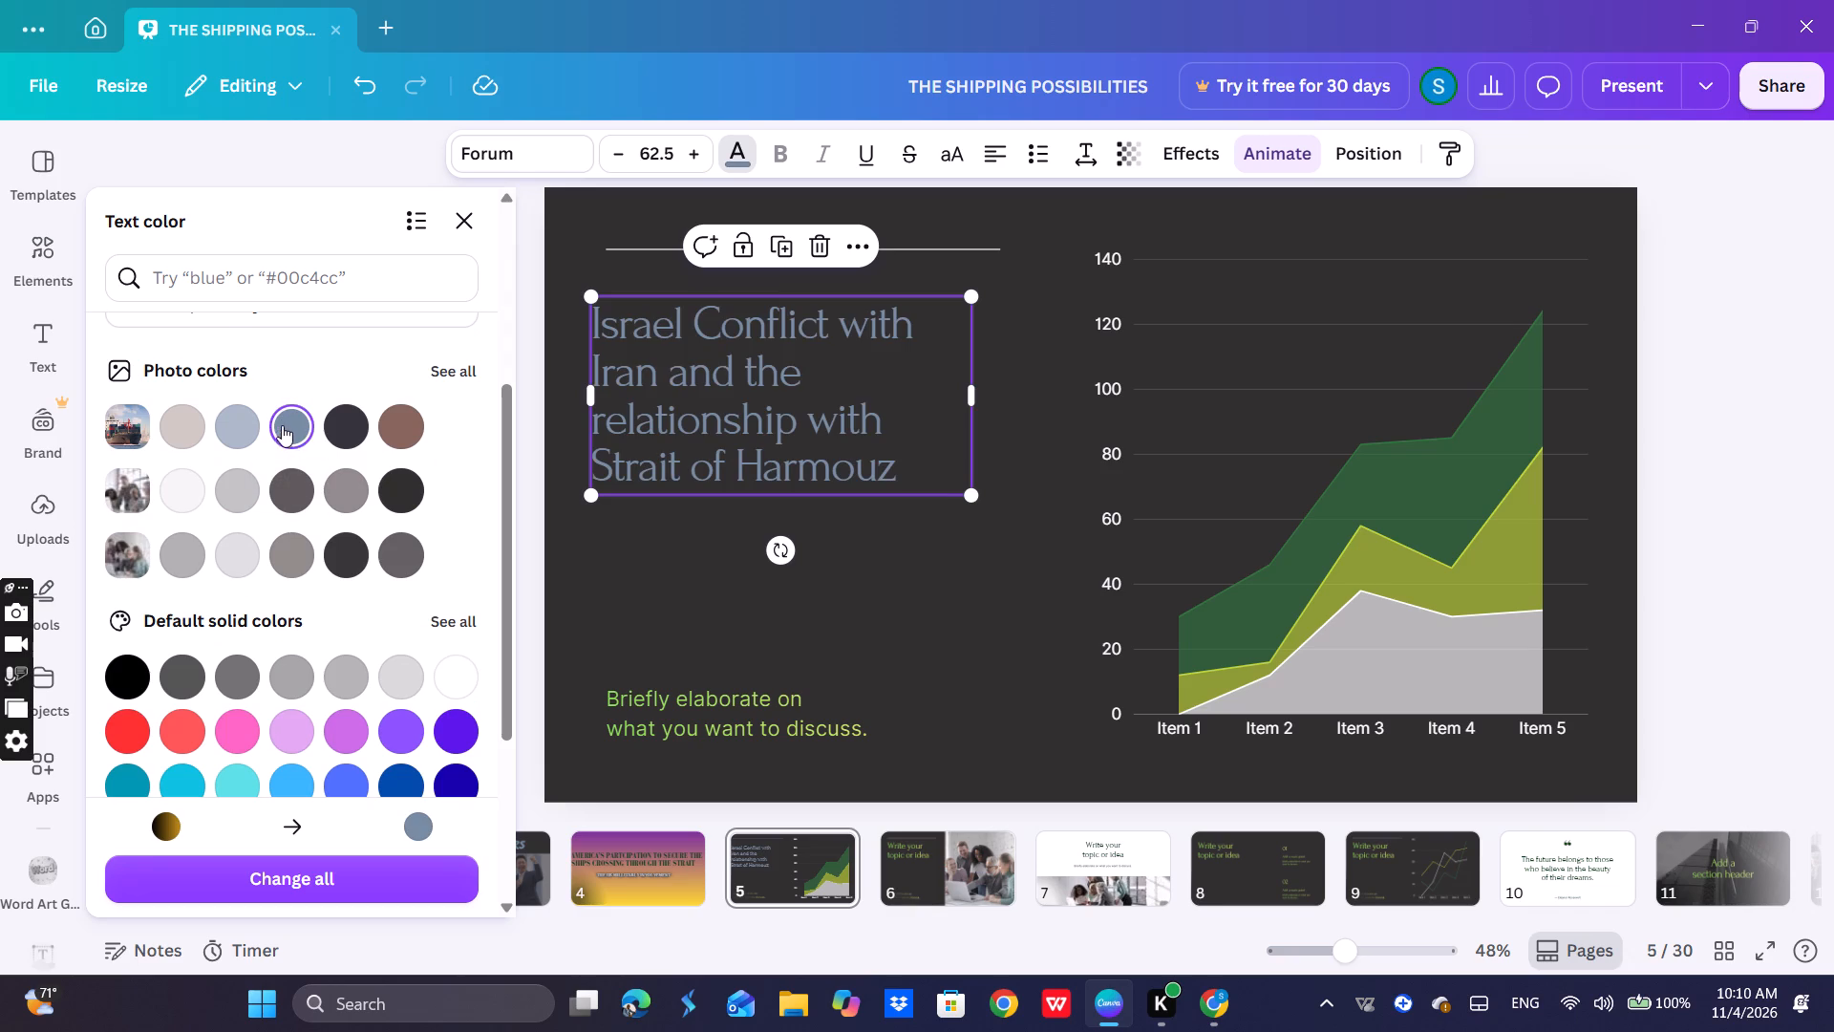
pyautogui.click(396, 435)
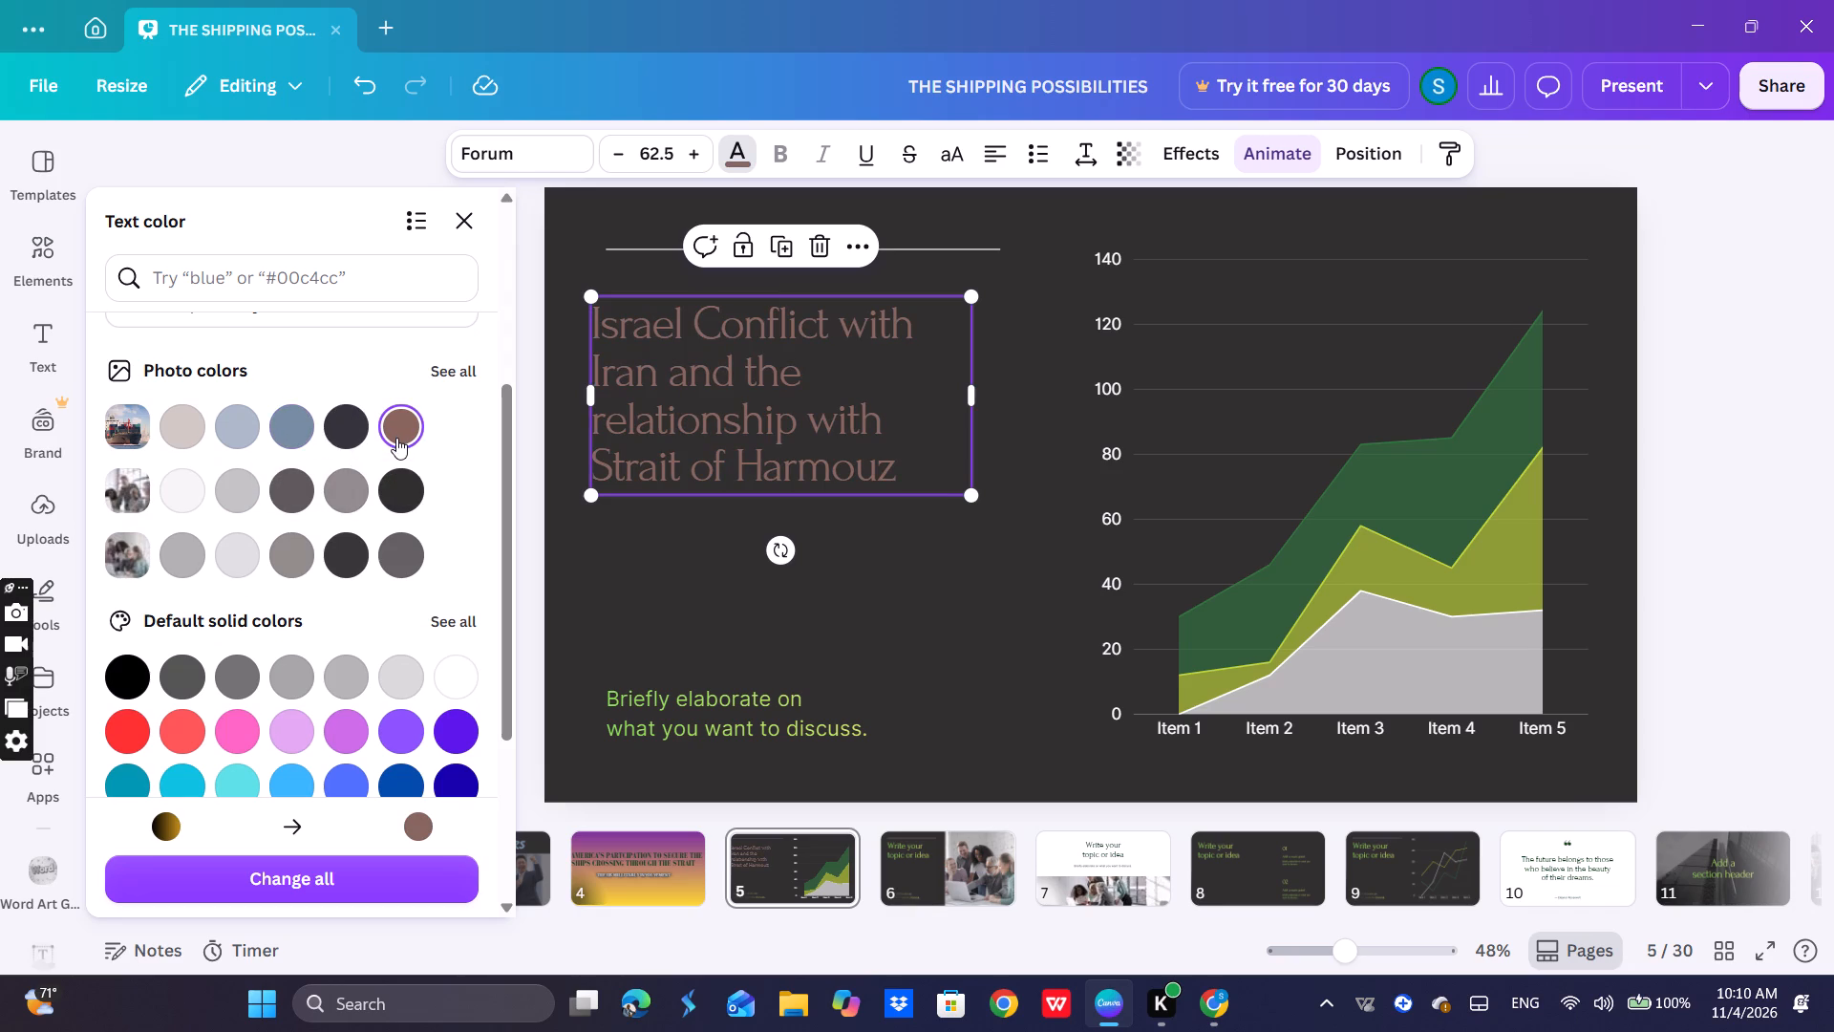
pyautogui.click(187, 493)
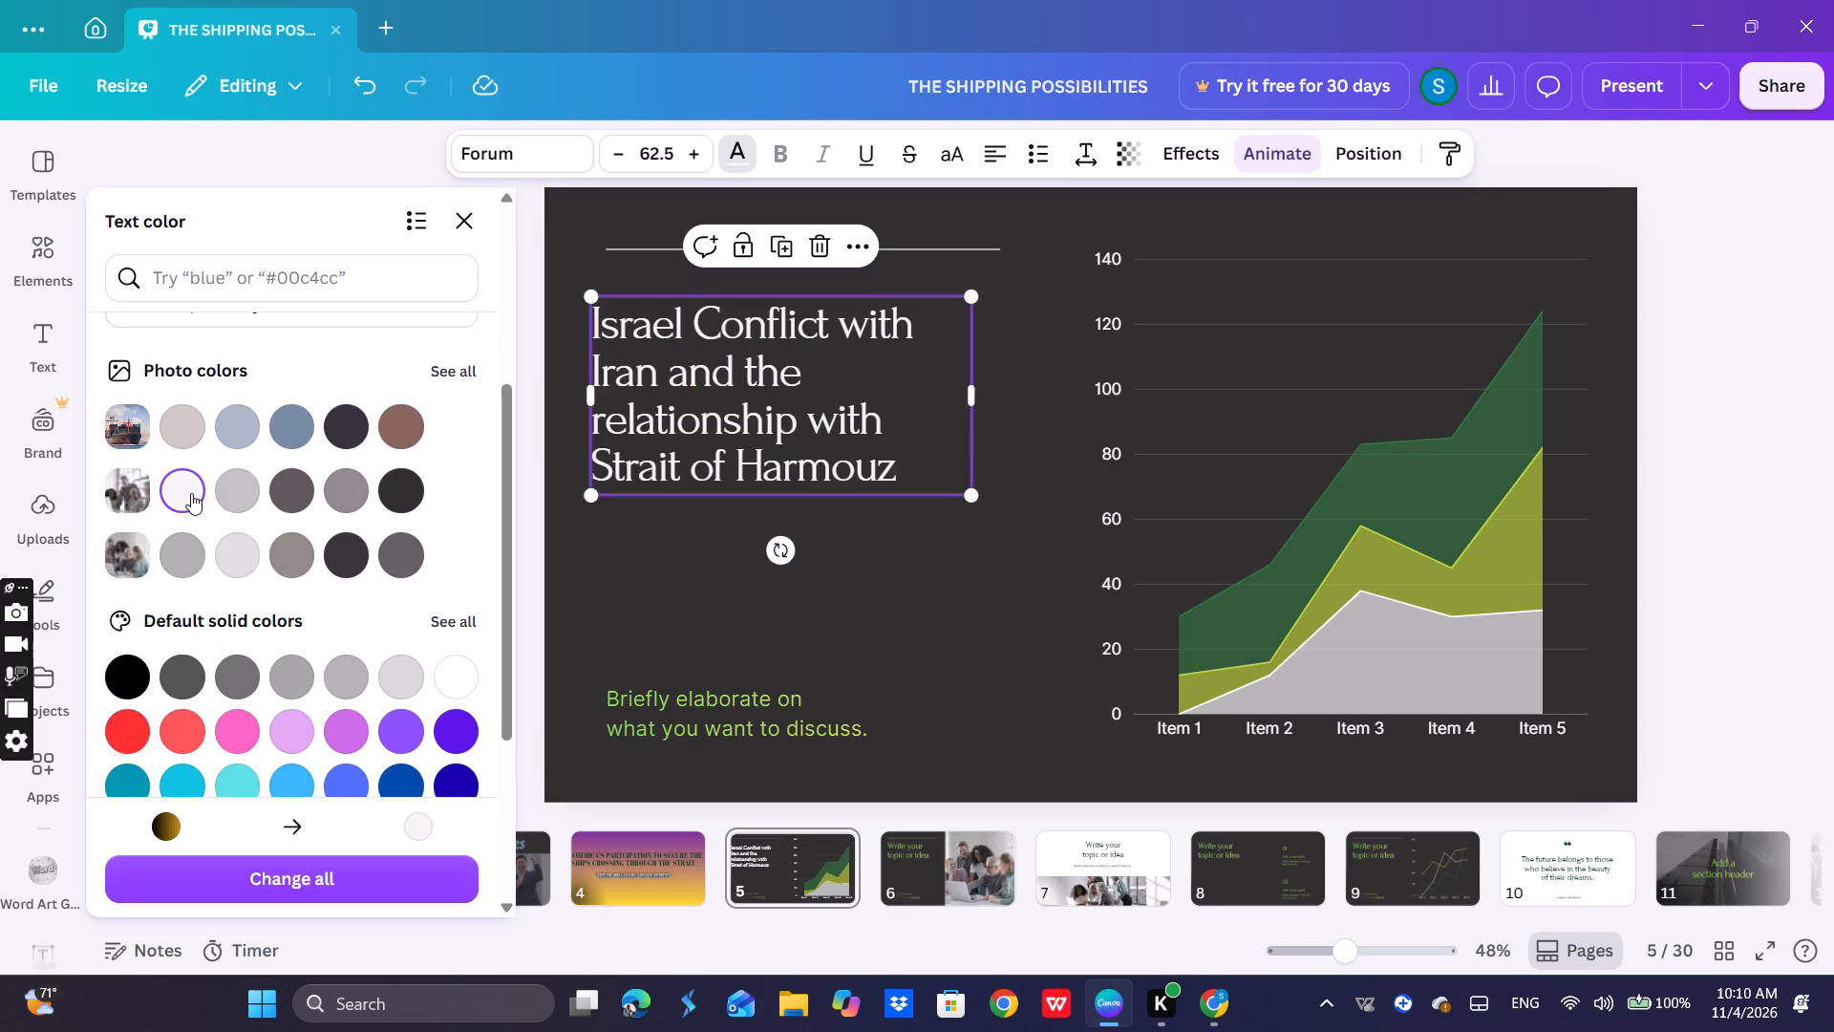
pyautogui.click(247, 487)
pyautogui.click(391, 499)
pyautogui.click(412, 437)
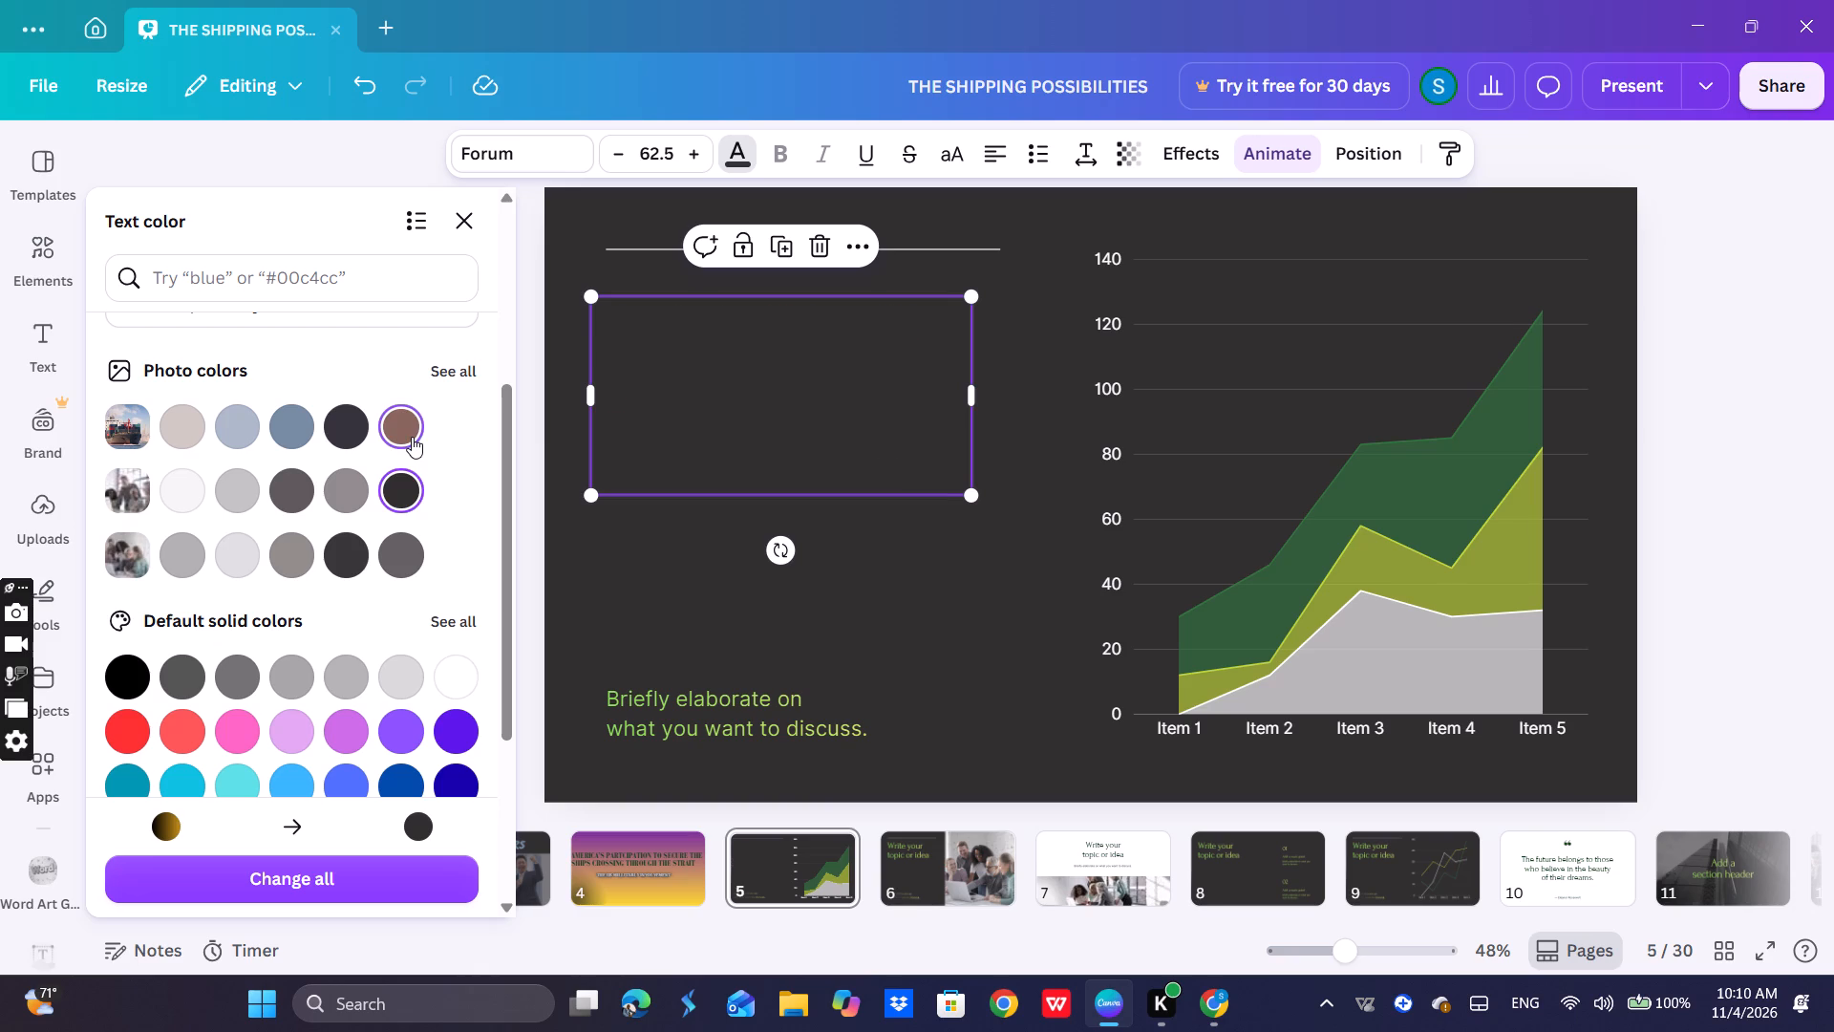
pyautogui.click(762, 552)
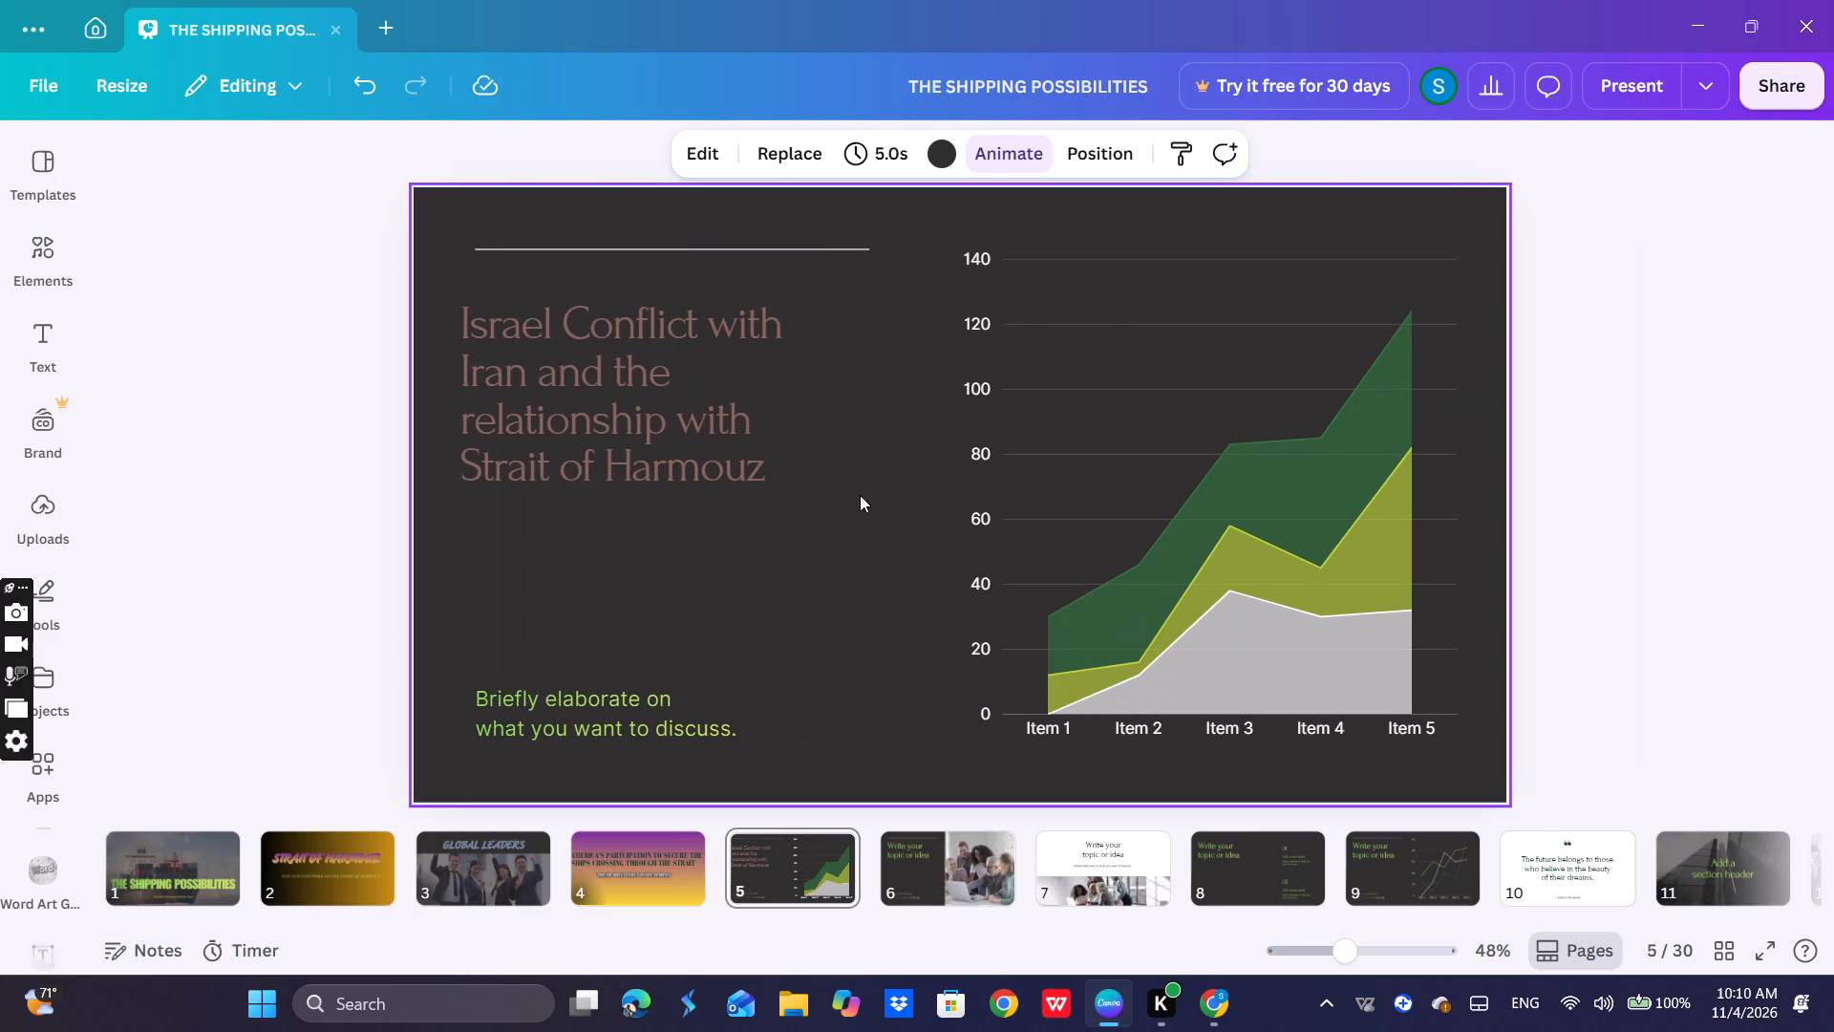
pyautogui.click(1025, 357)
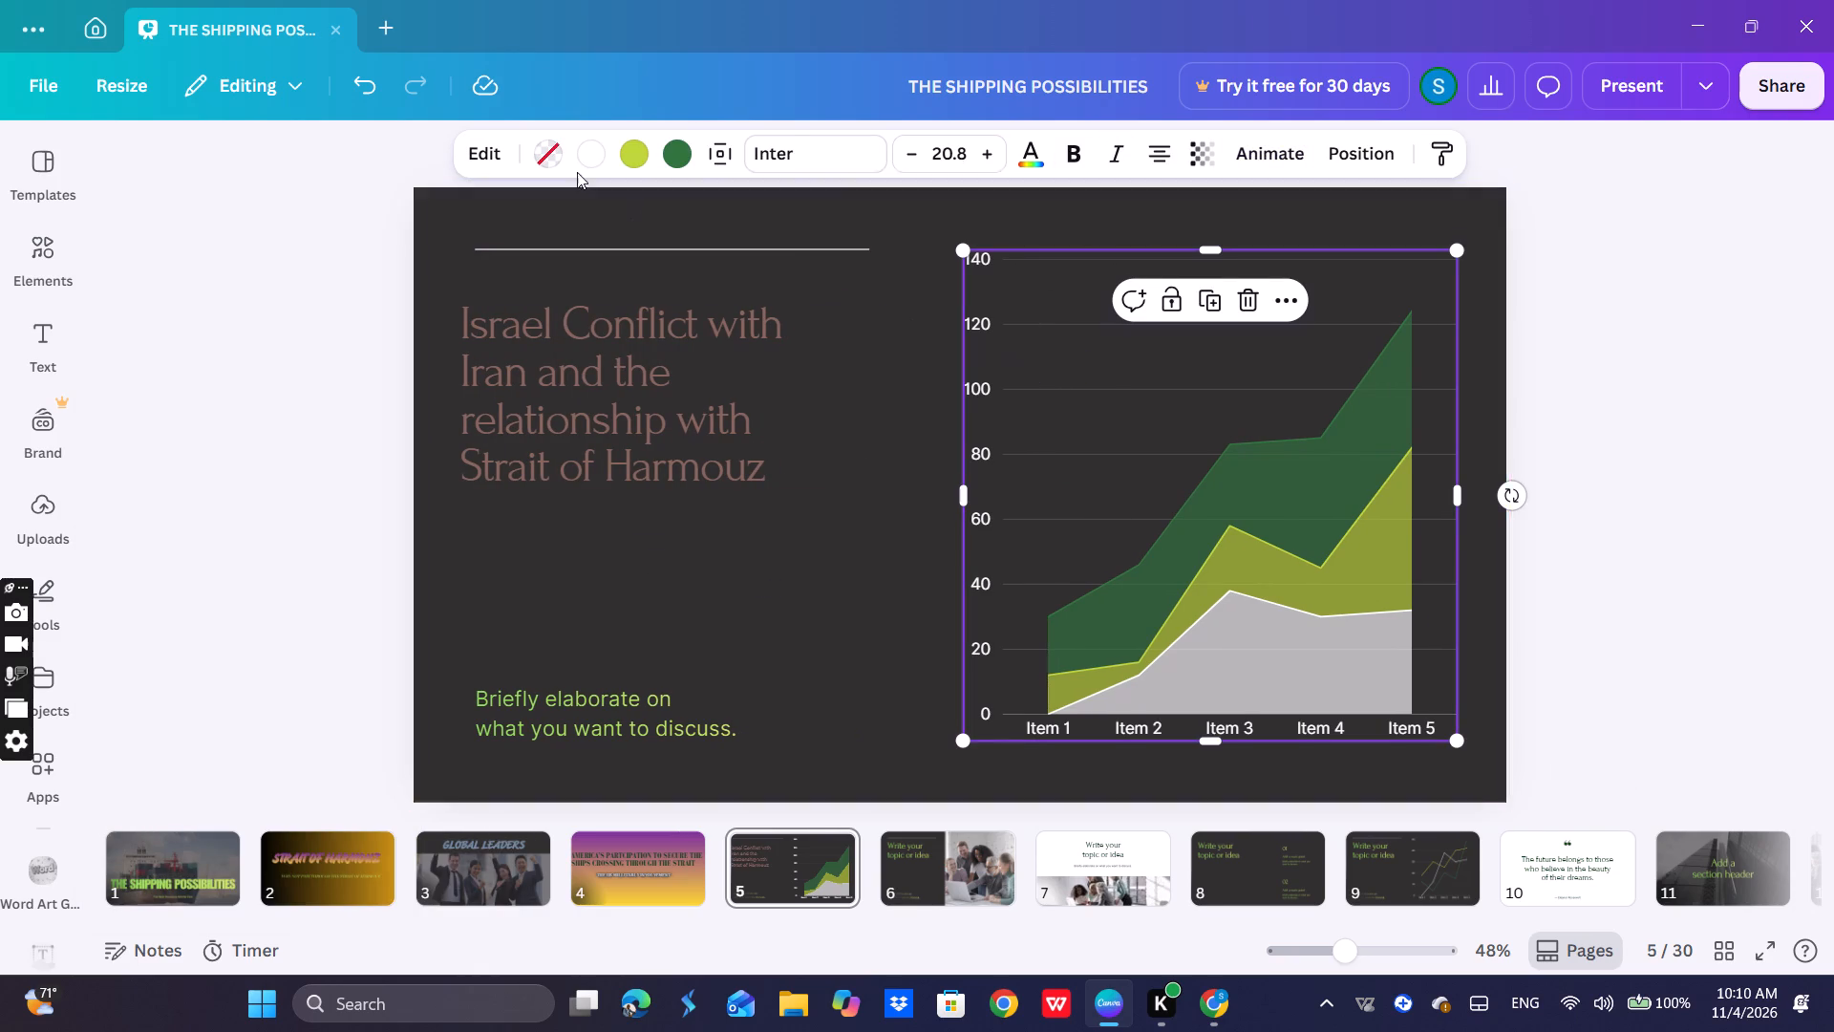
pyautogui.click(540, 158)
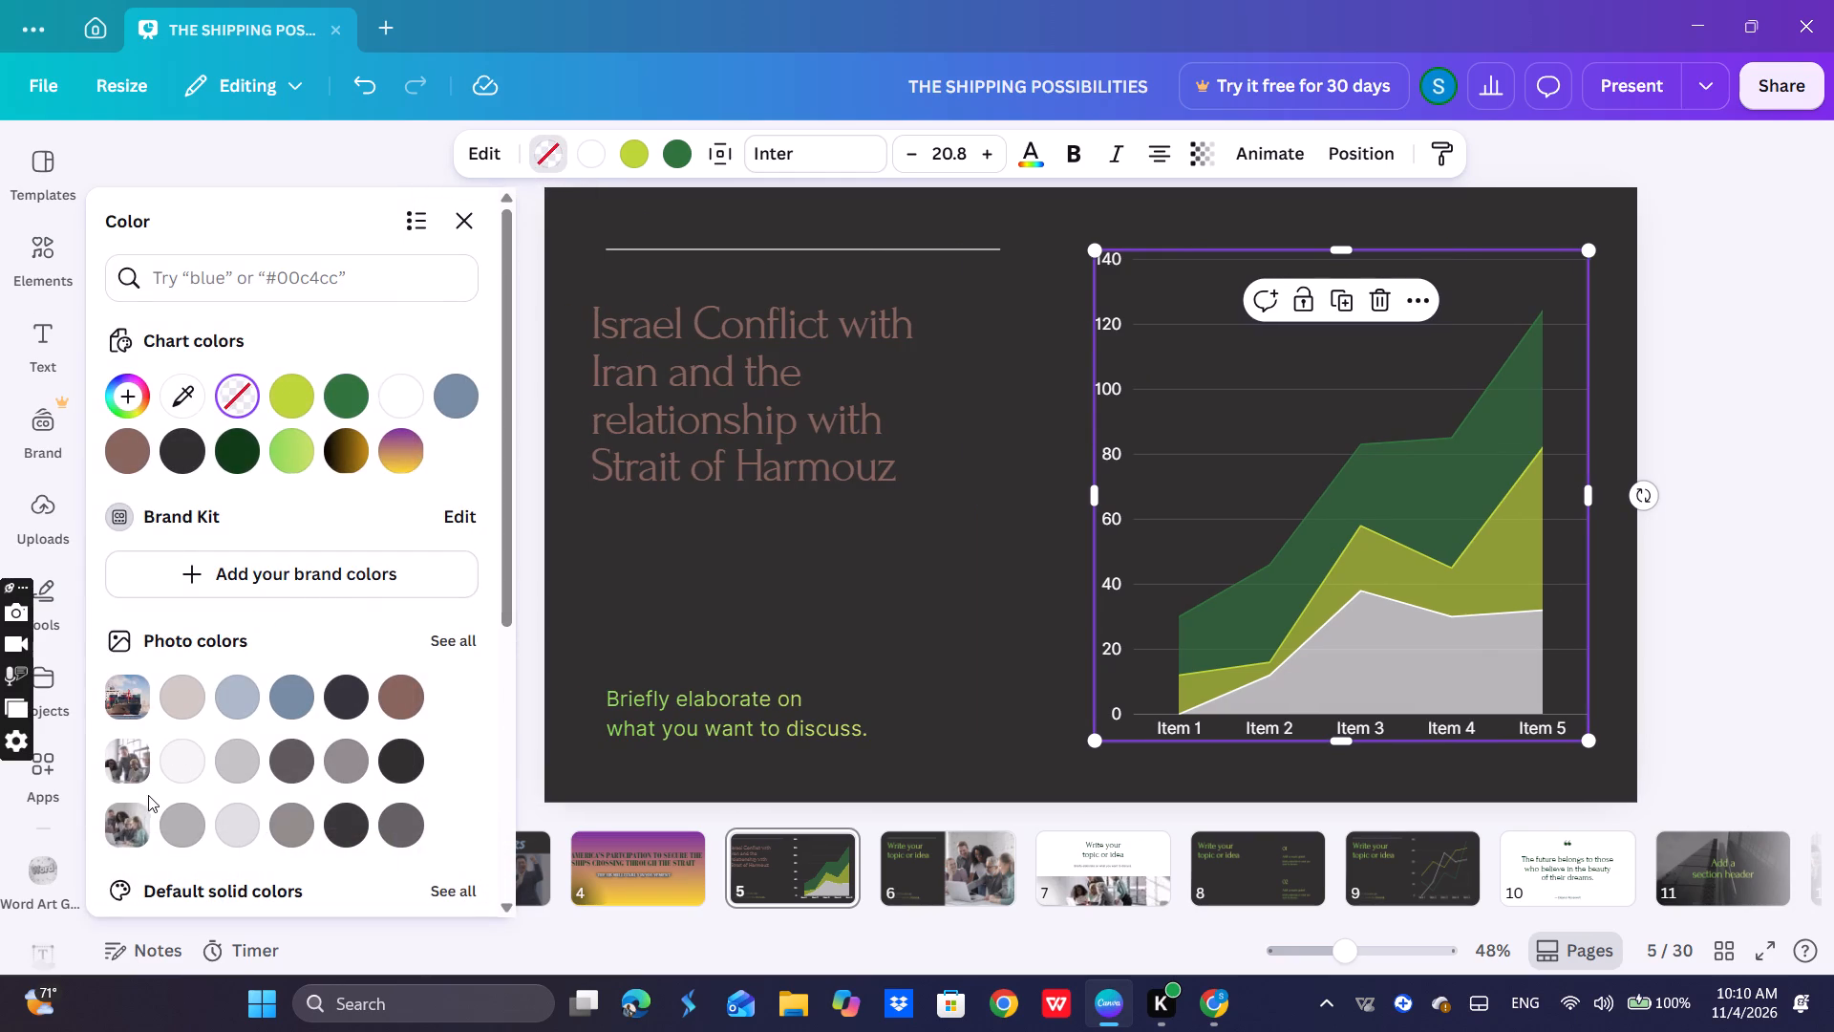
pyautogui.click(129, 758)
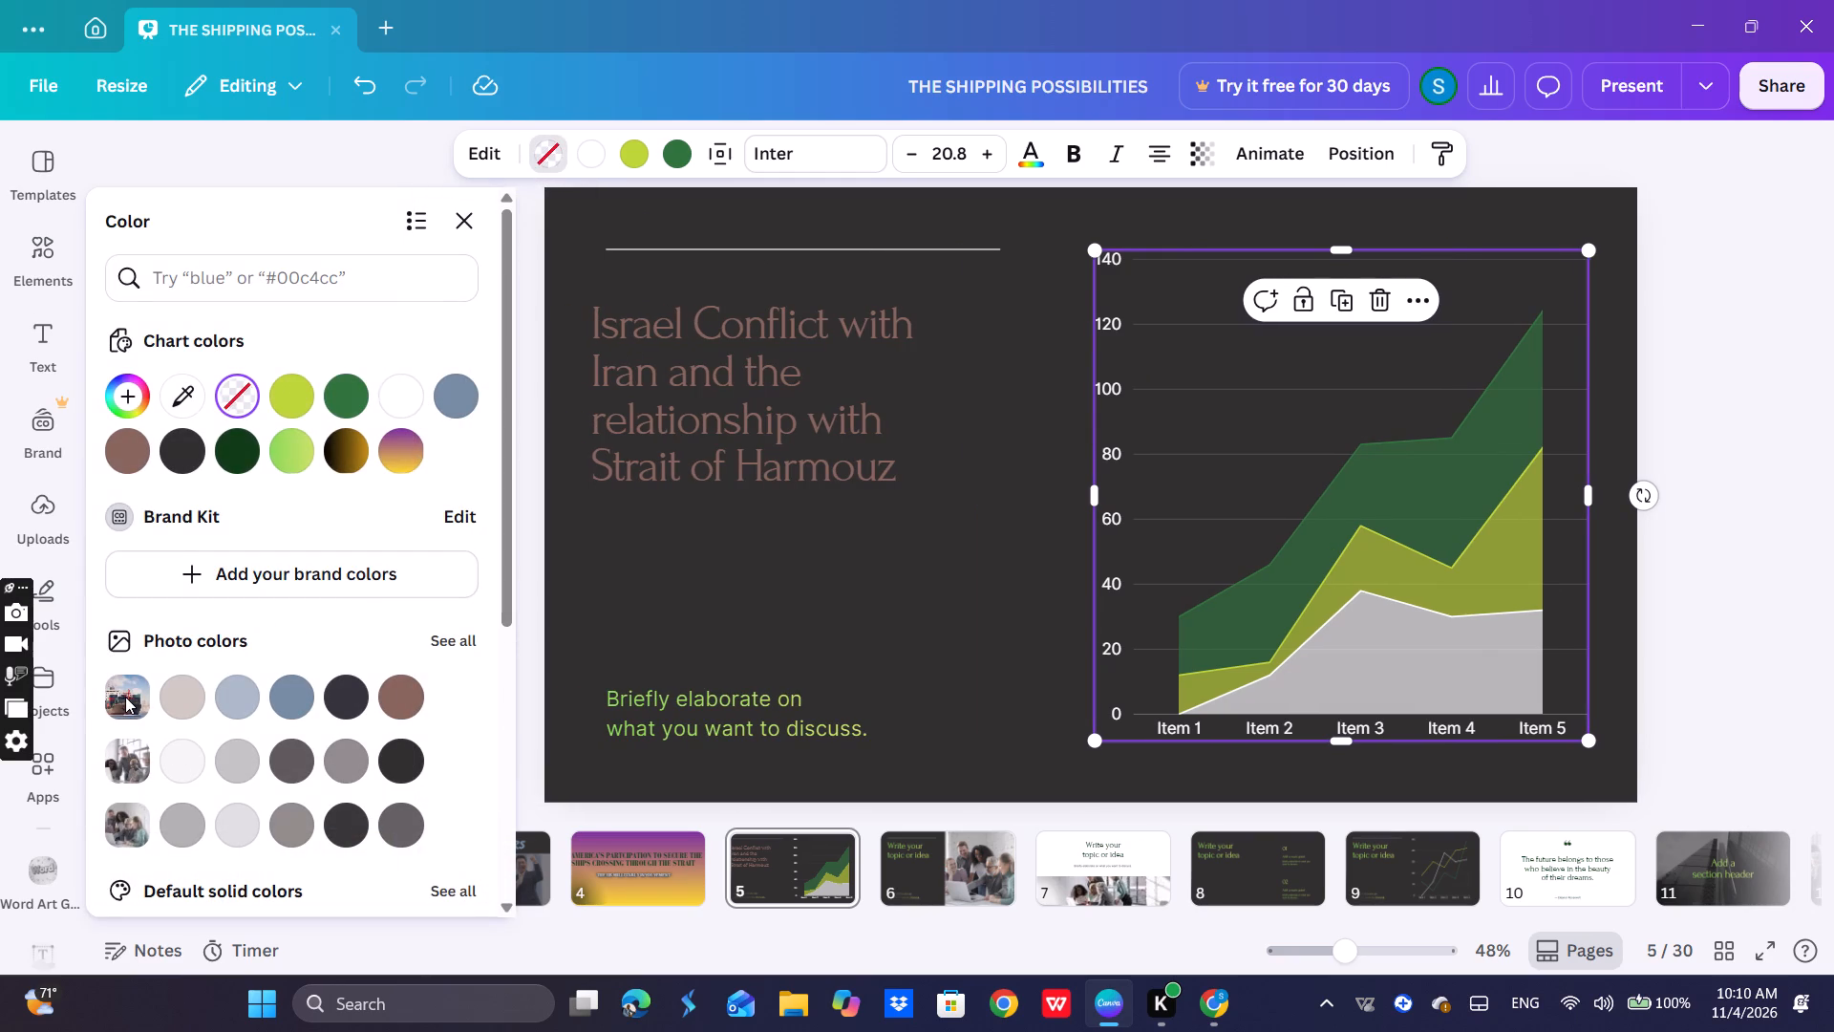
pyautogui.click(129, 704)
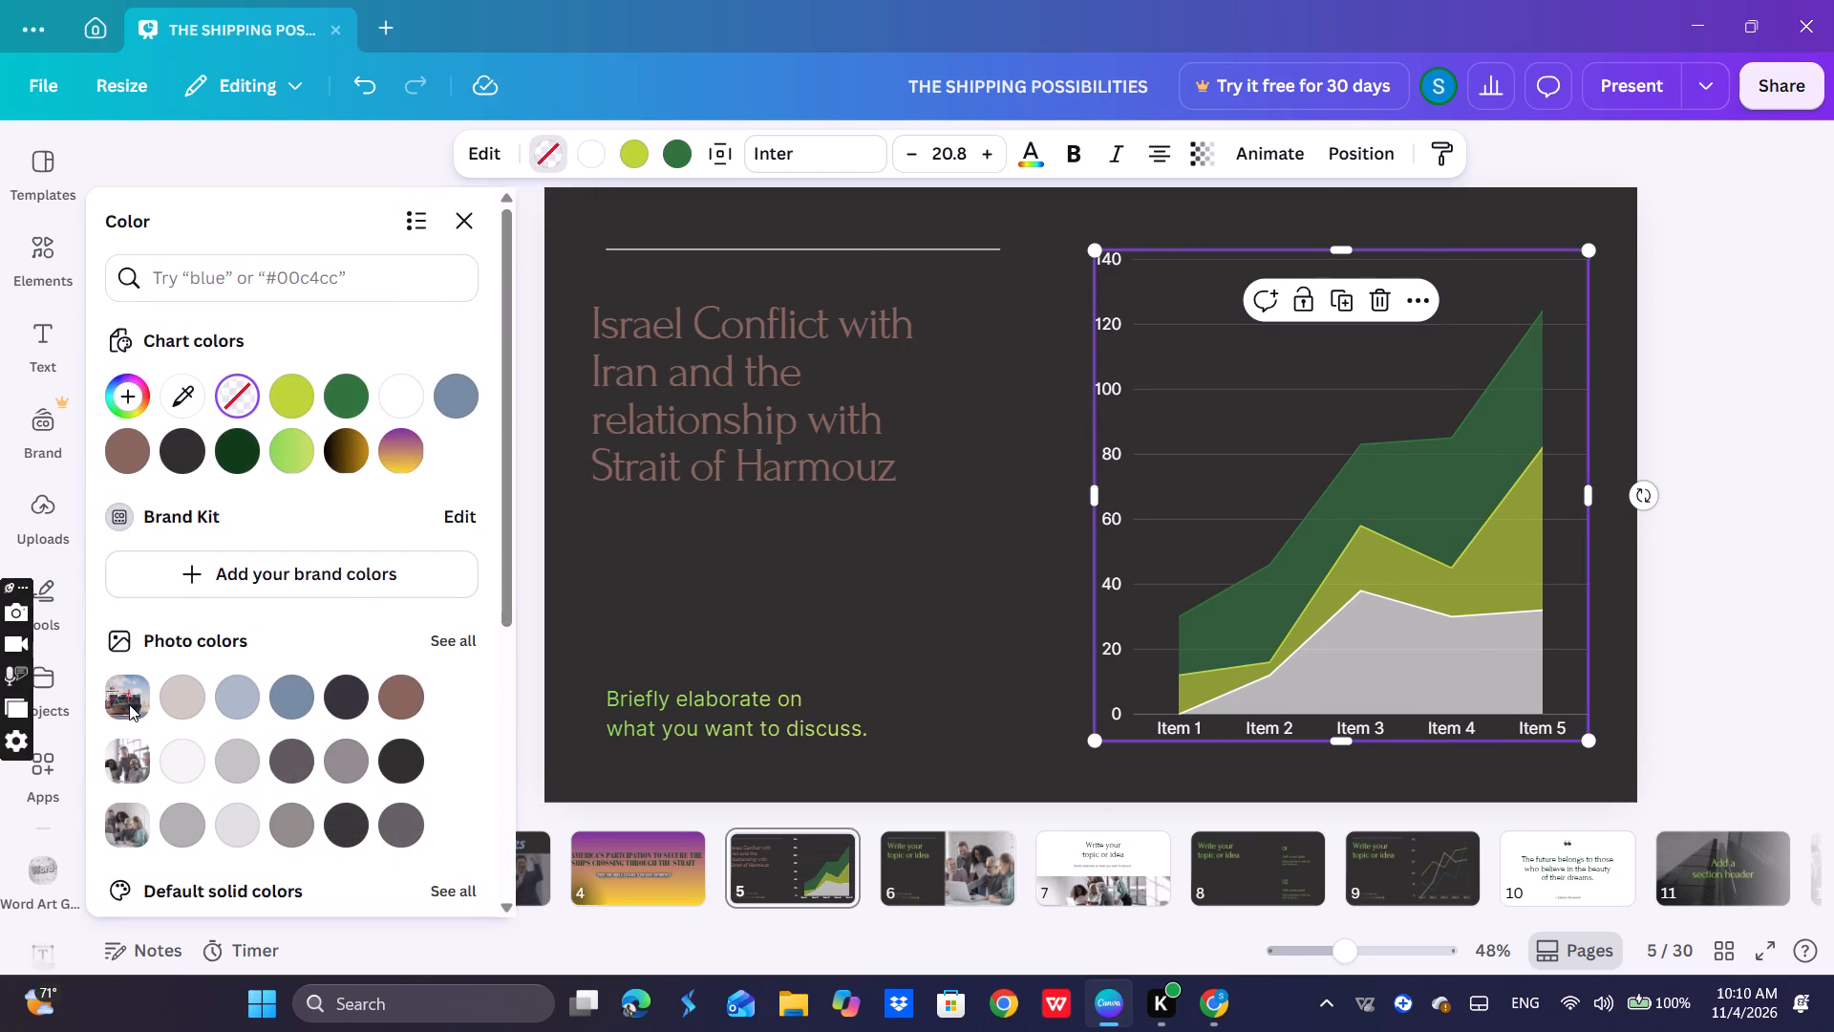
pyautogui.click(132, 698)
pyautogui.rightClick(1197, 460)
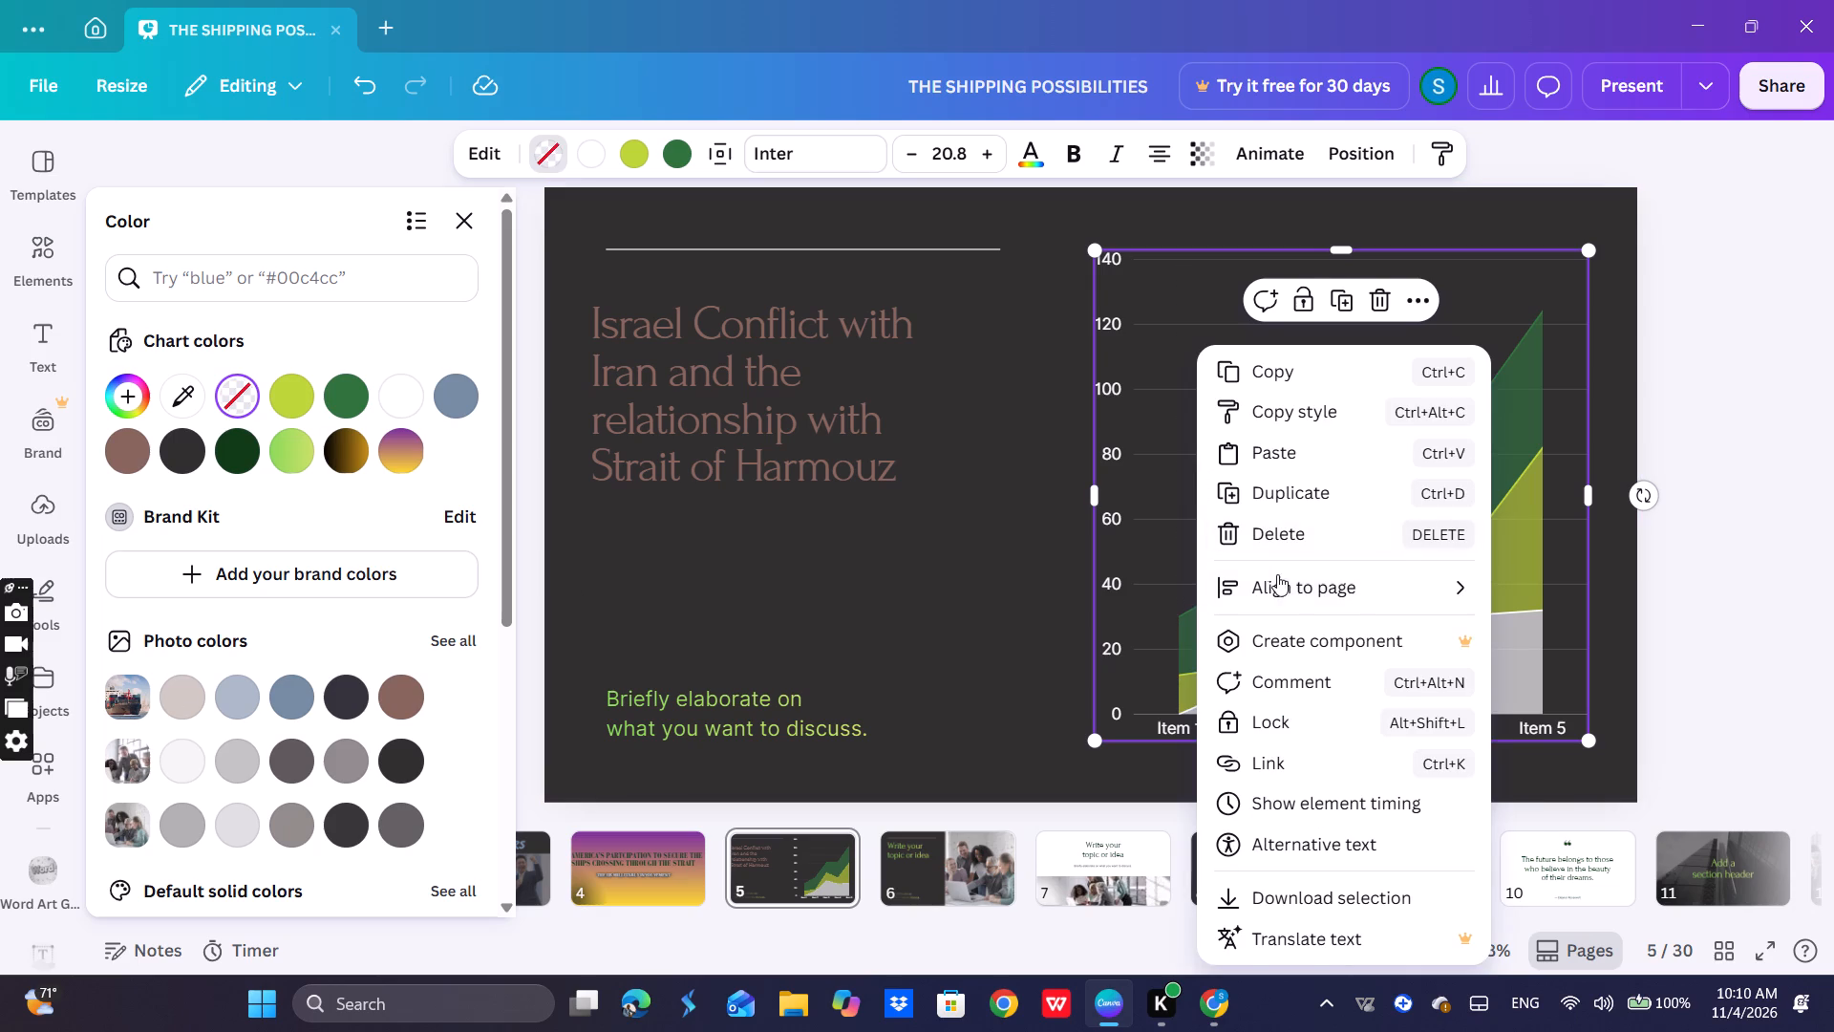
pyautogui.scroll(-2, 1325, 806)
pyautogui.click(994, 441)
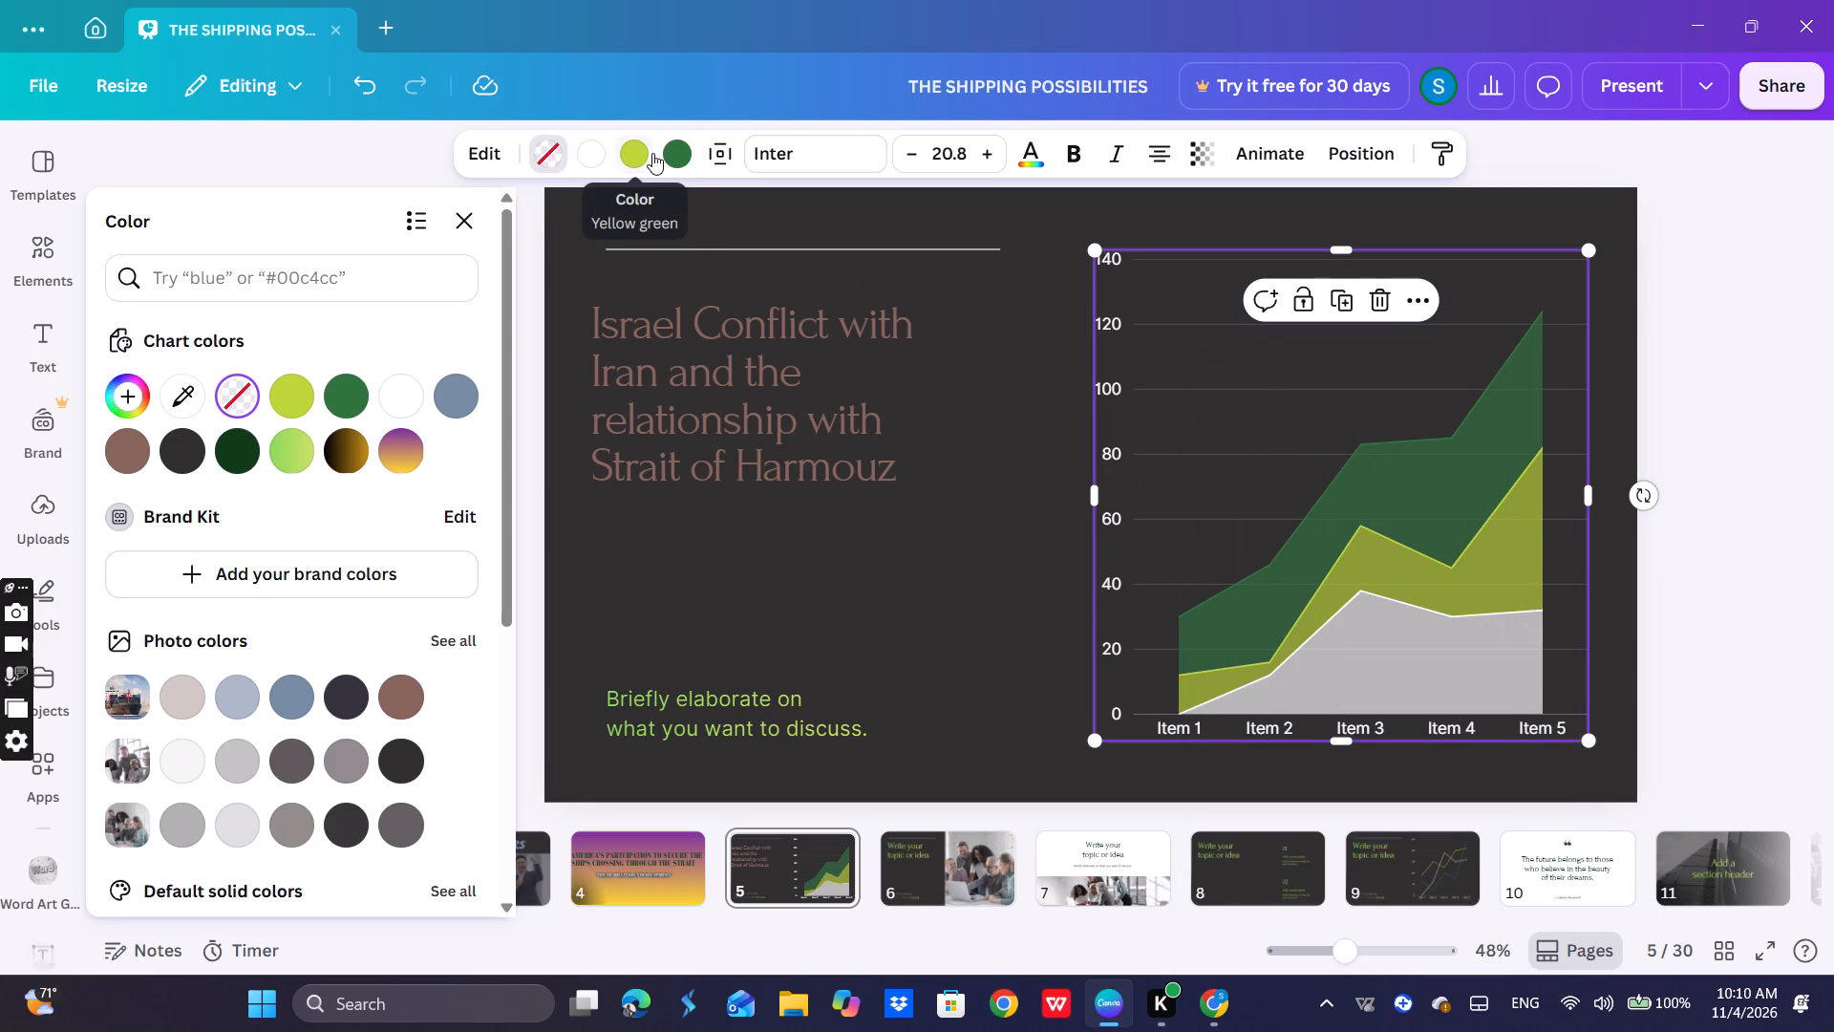
# Open the area chart for editing and look through its data table.
pyautogui.click(496, 149)
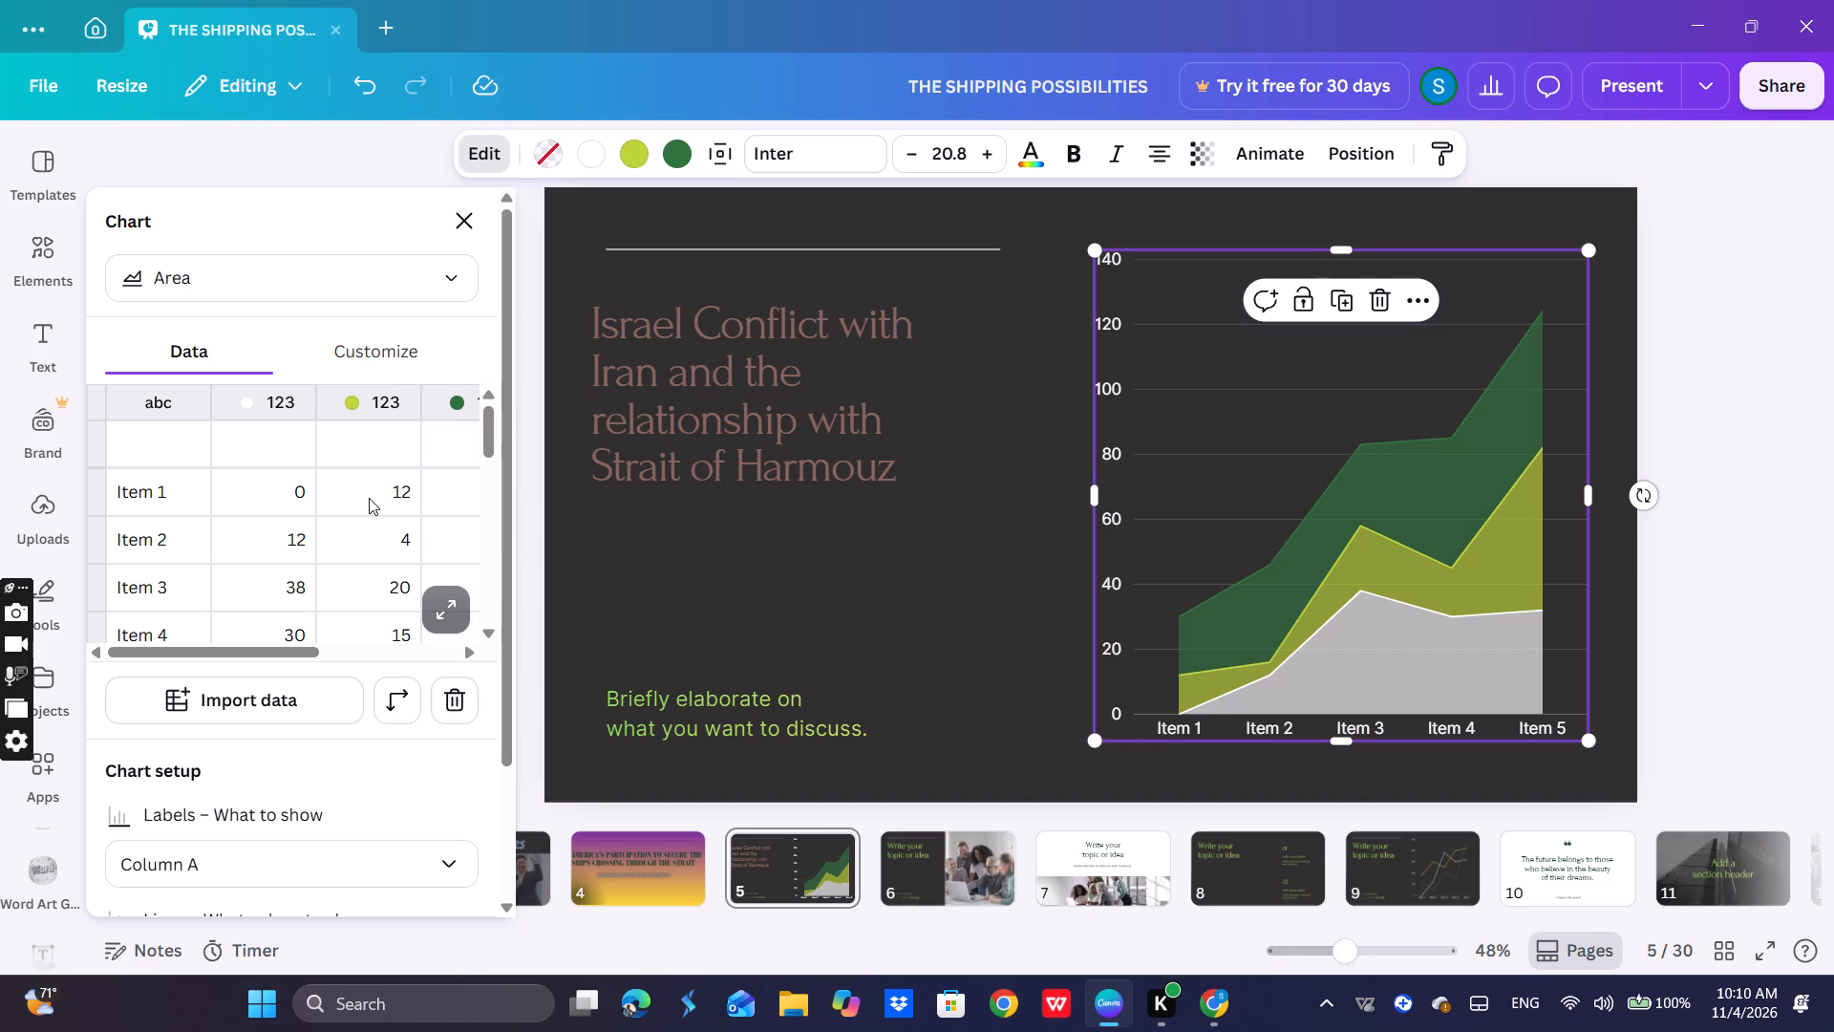
pyautogui.scroll(-5, 369, 498)
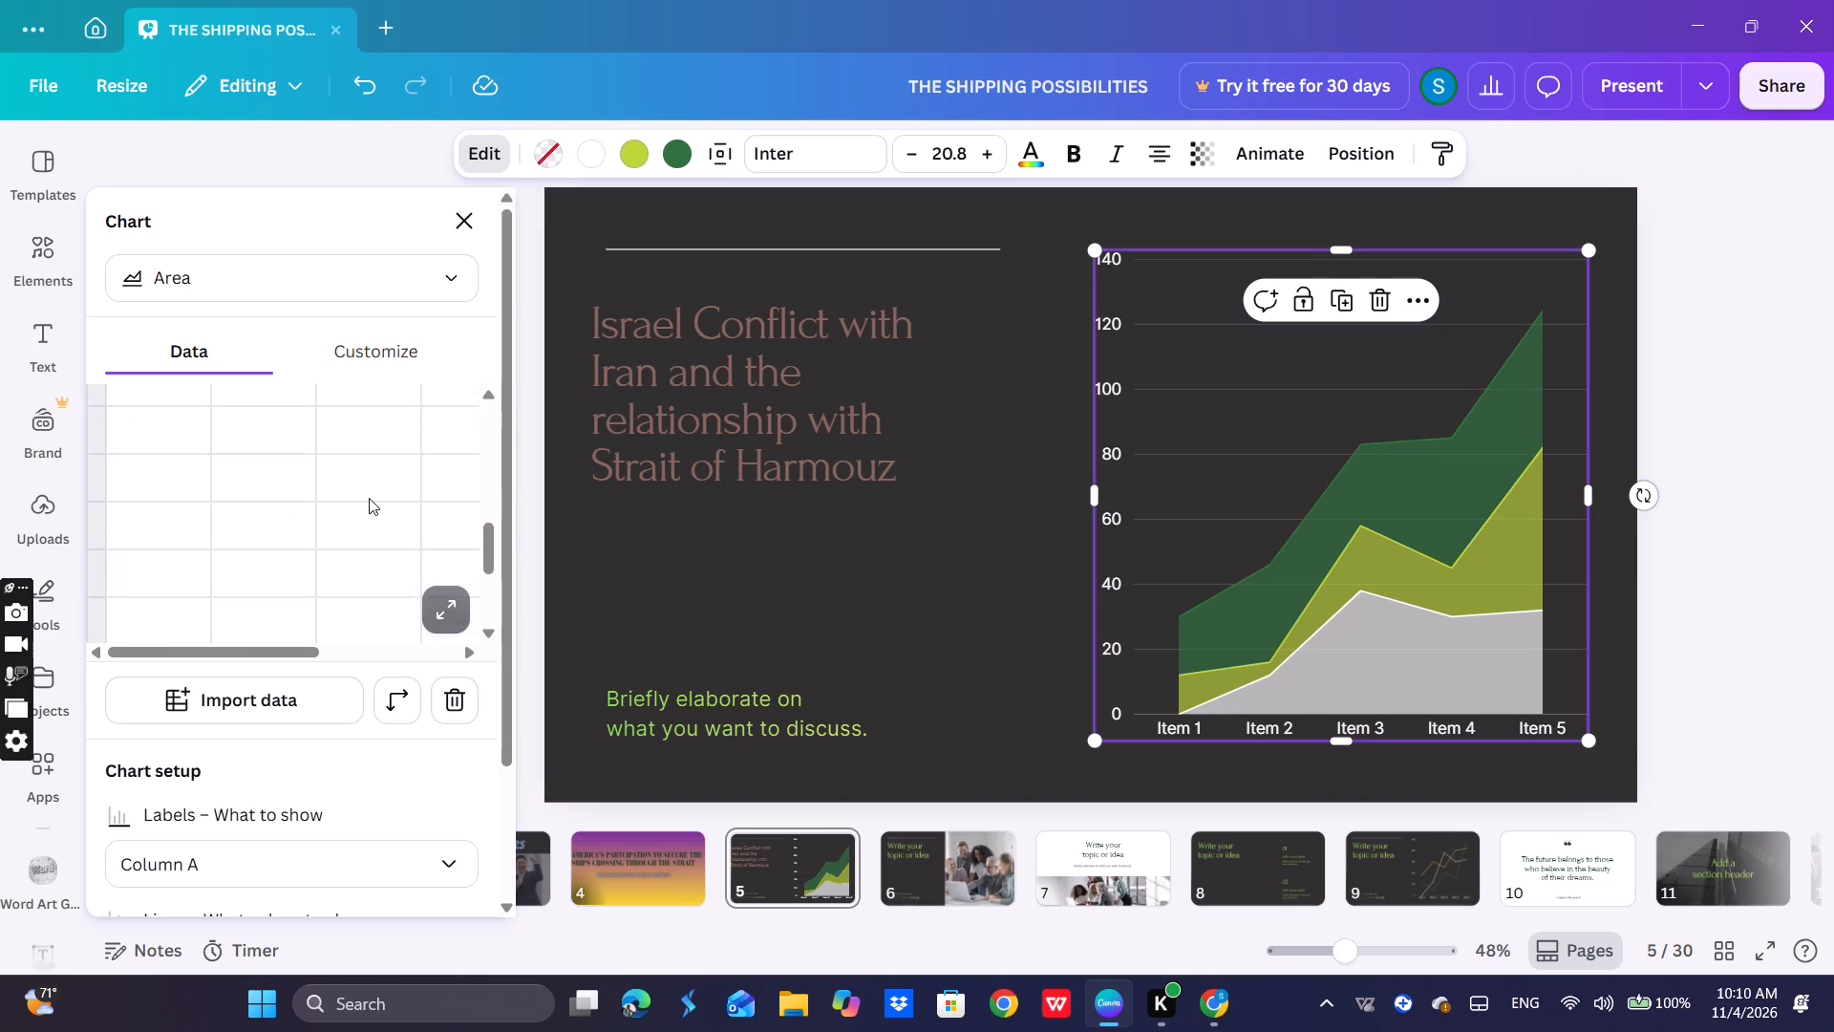
pyautogui.scroll(-7, 369, 498)
pyautogui.scroll(1, 369, 501)
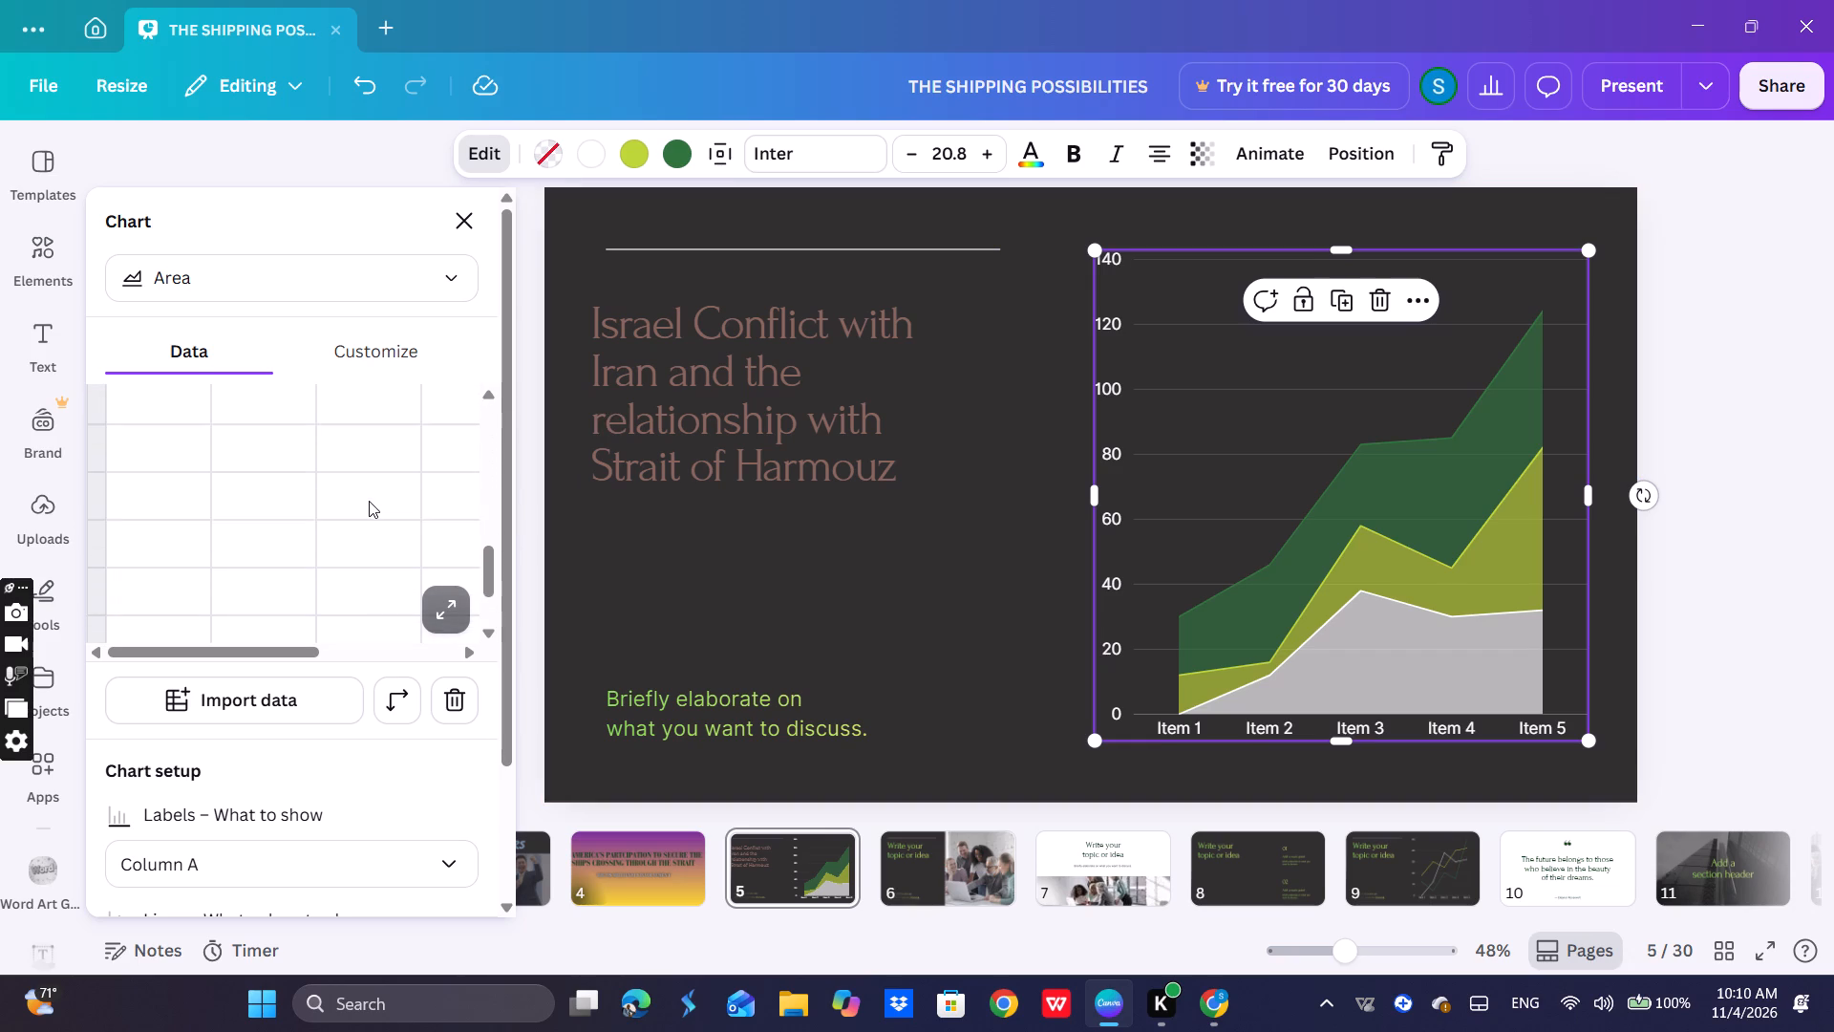
pyautogui.scroll(9, 369, 501)
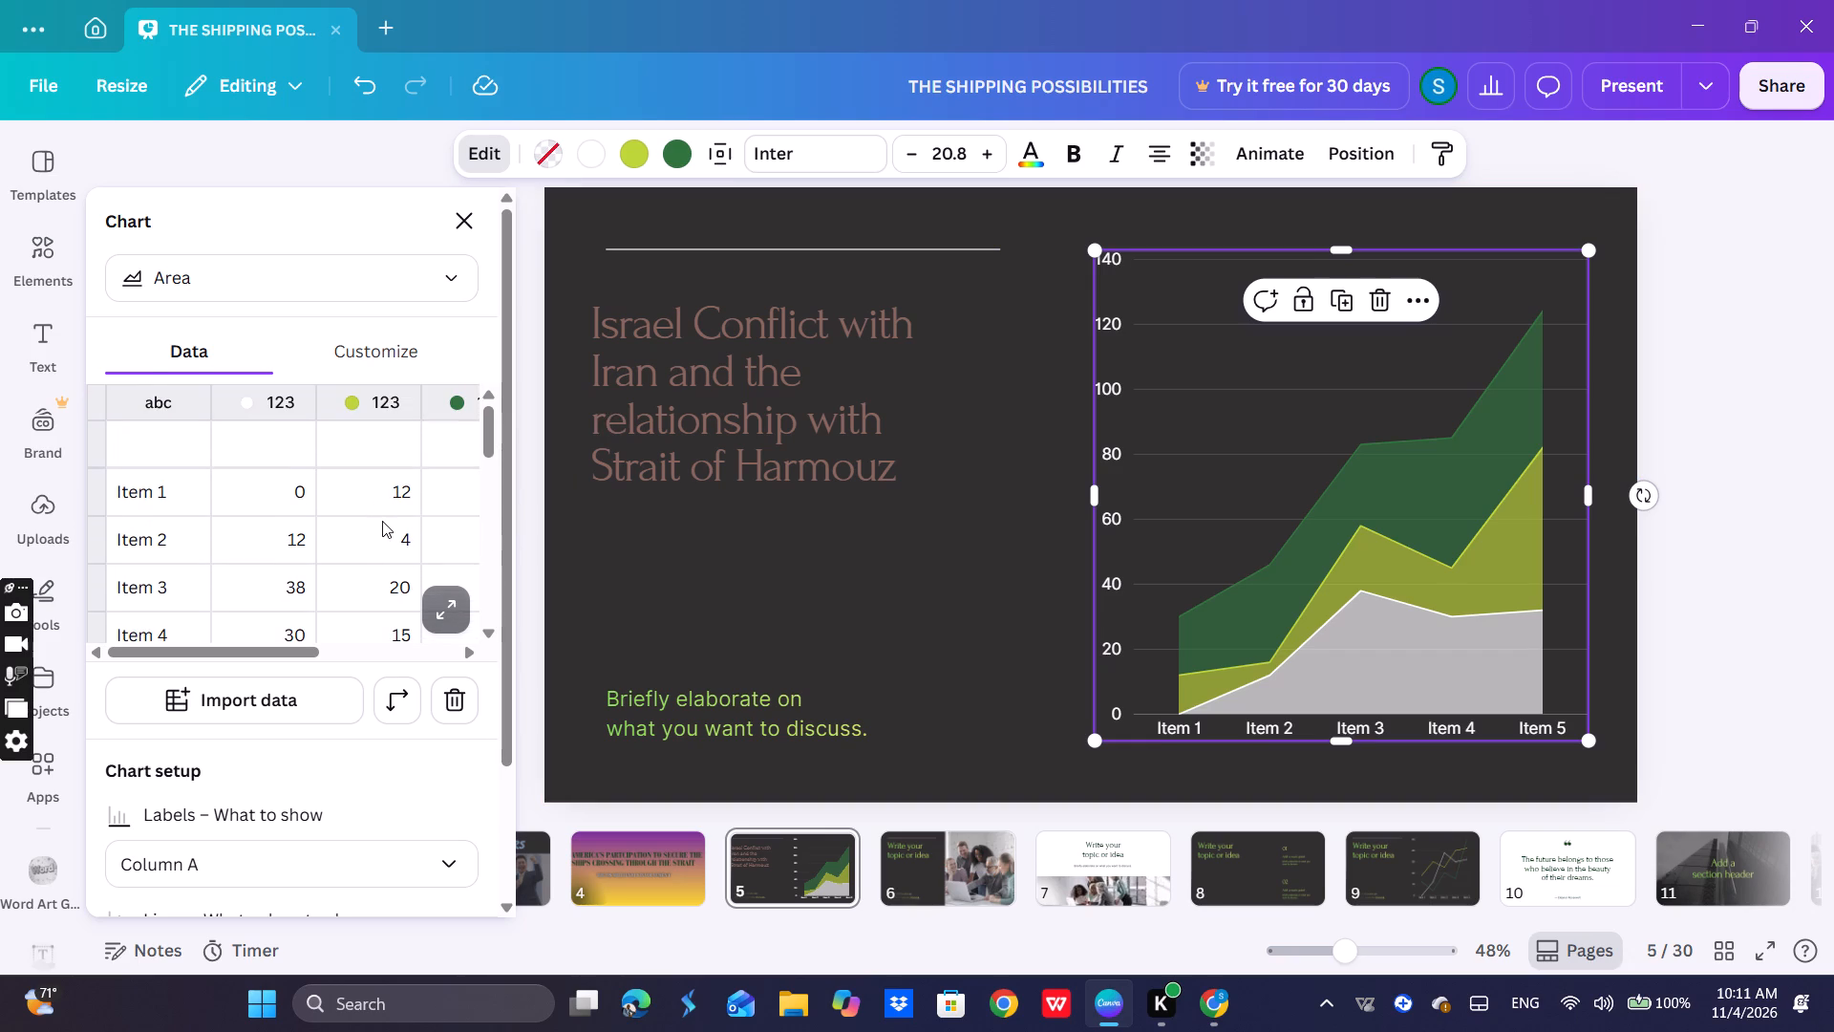
# Examine the chart's customization options for text and the X axis.
pyautogui.click(400, 367)
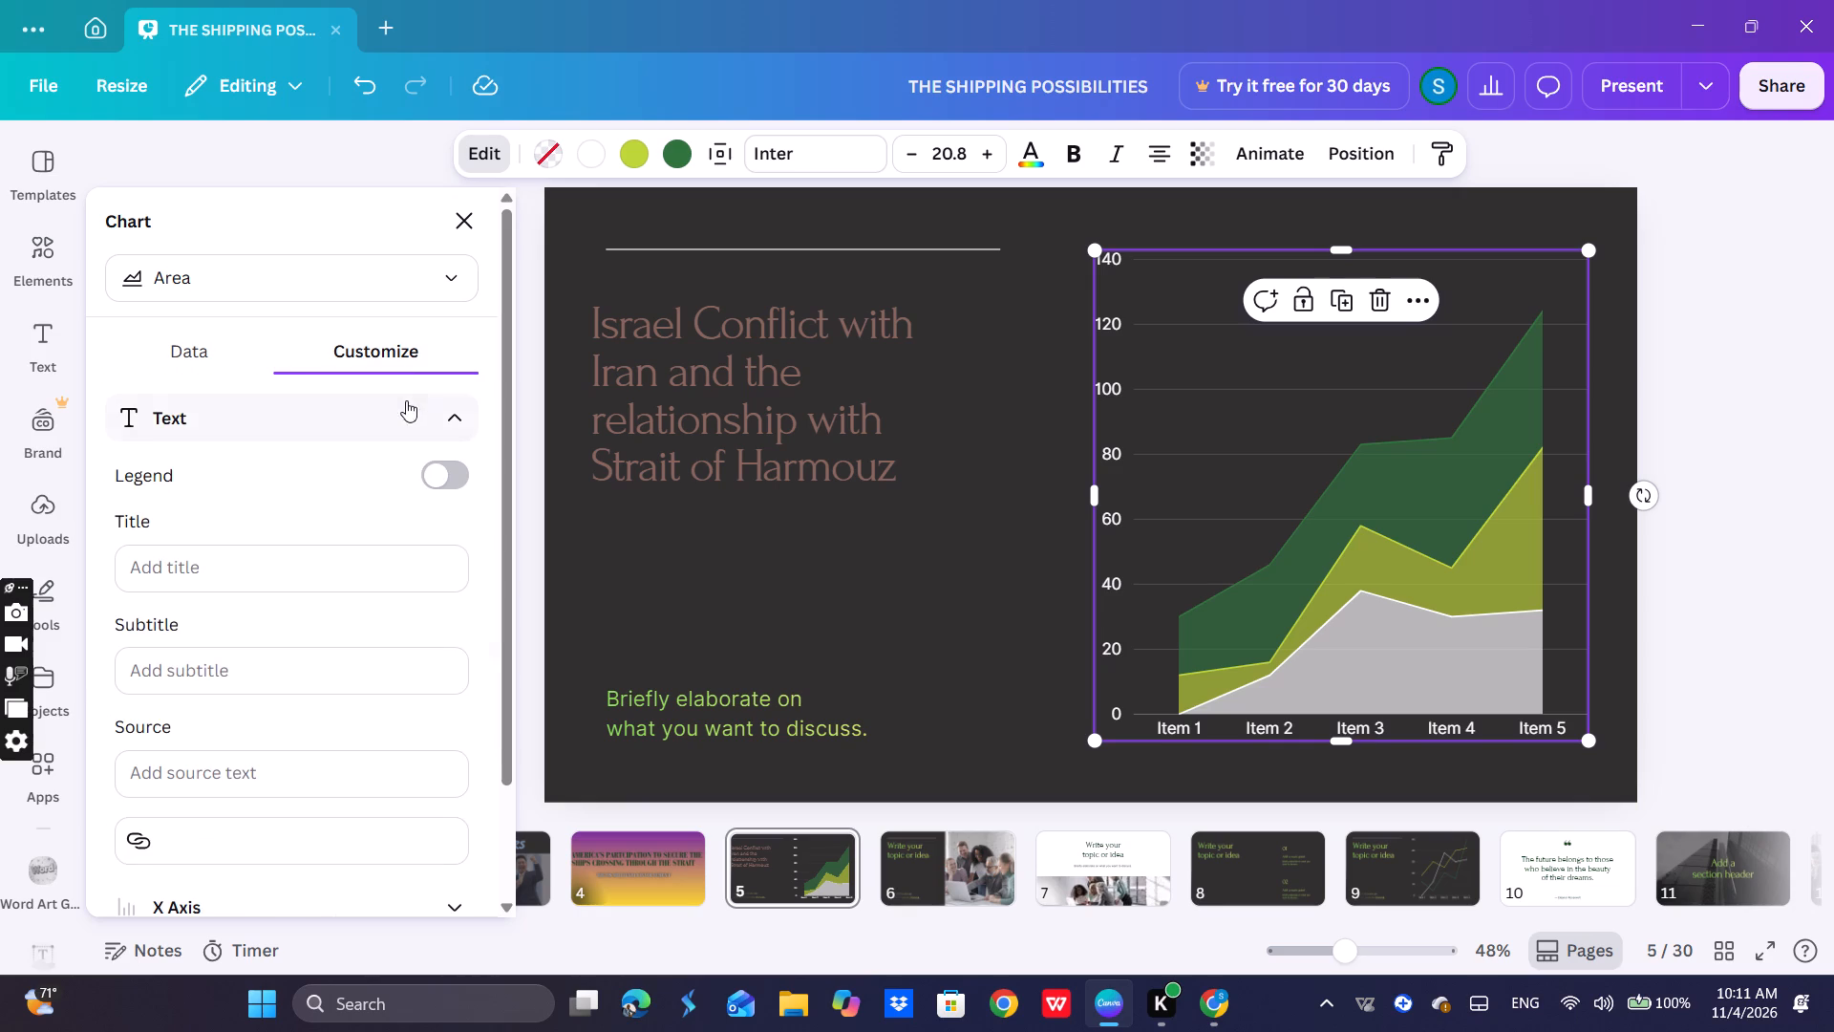
pyautogui.scroll(-7, 358, 582)
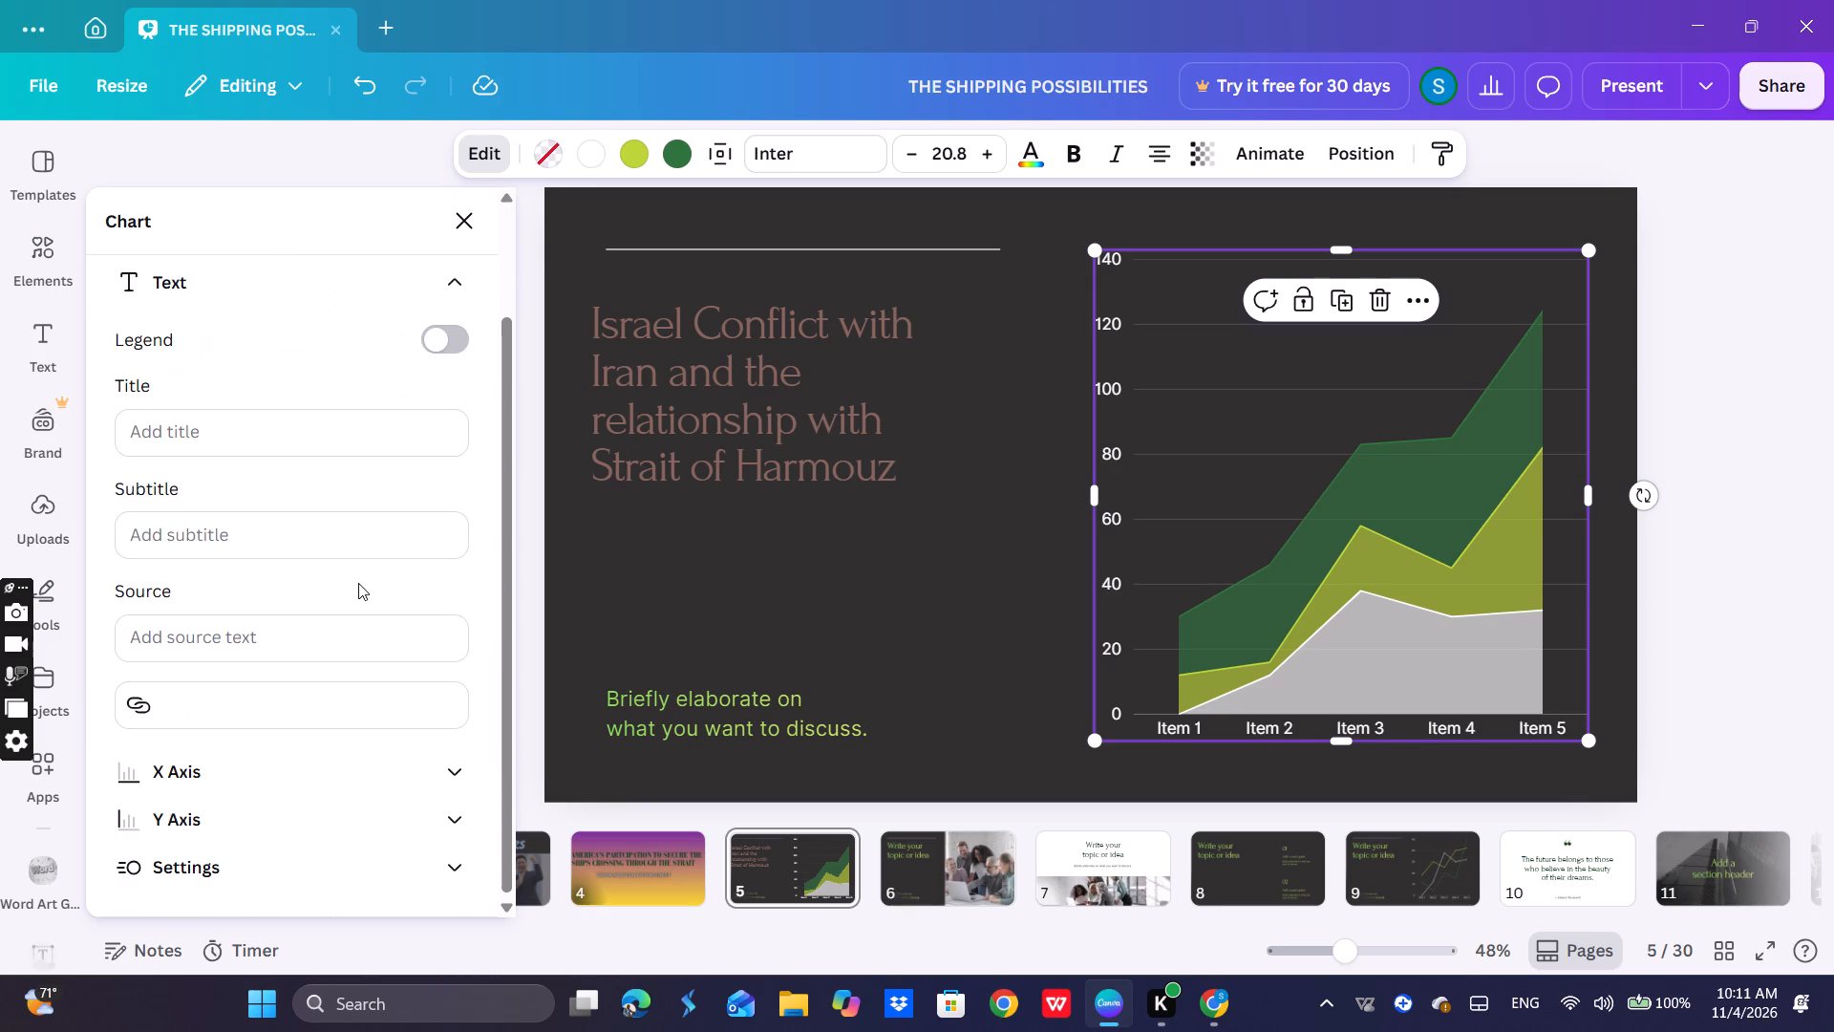
pyautogui.click(401, 763)
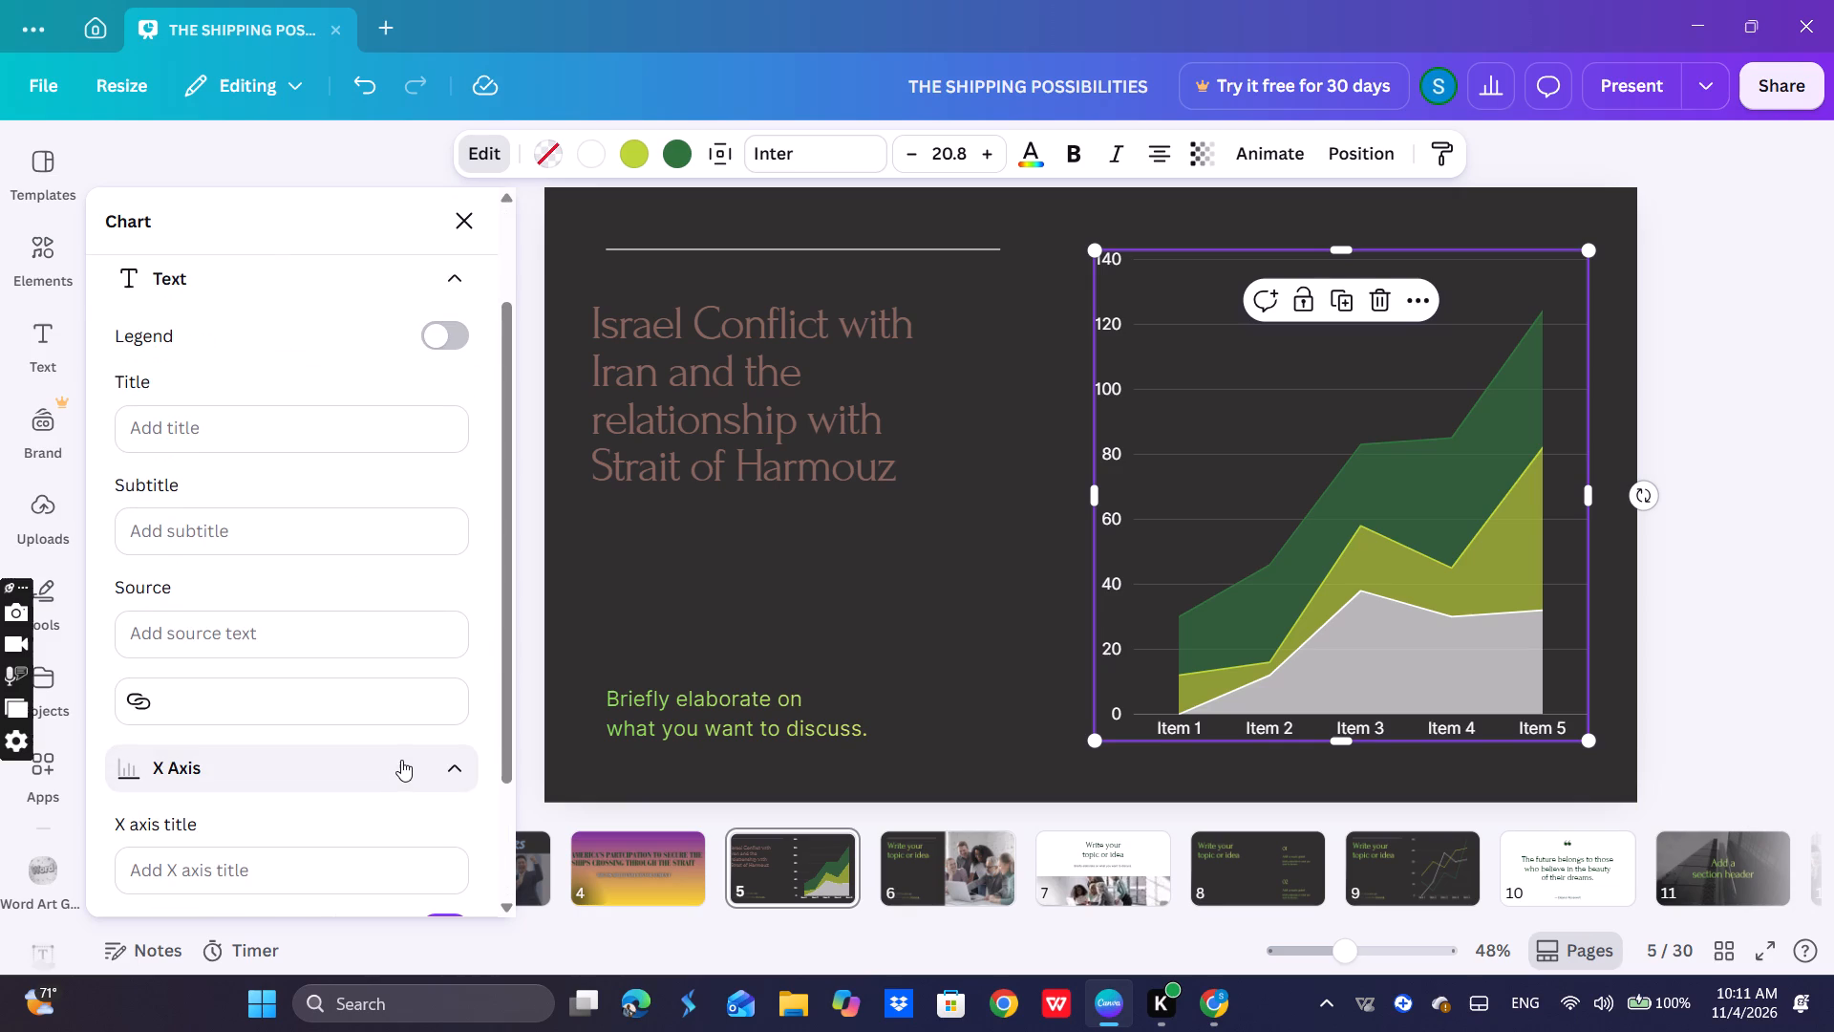
pyautogui.scroll(-5, 394, 708)
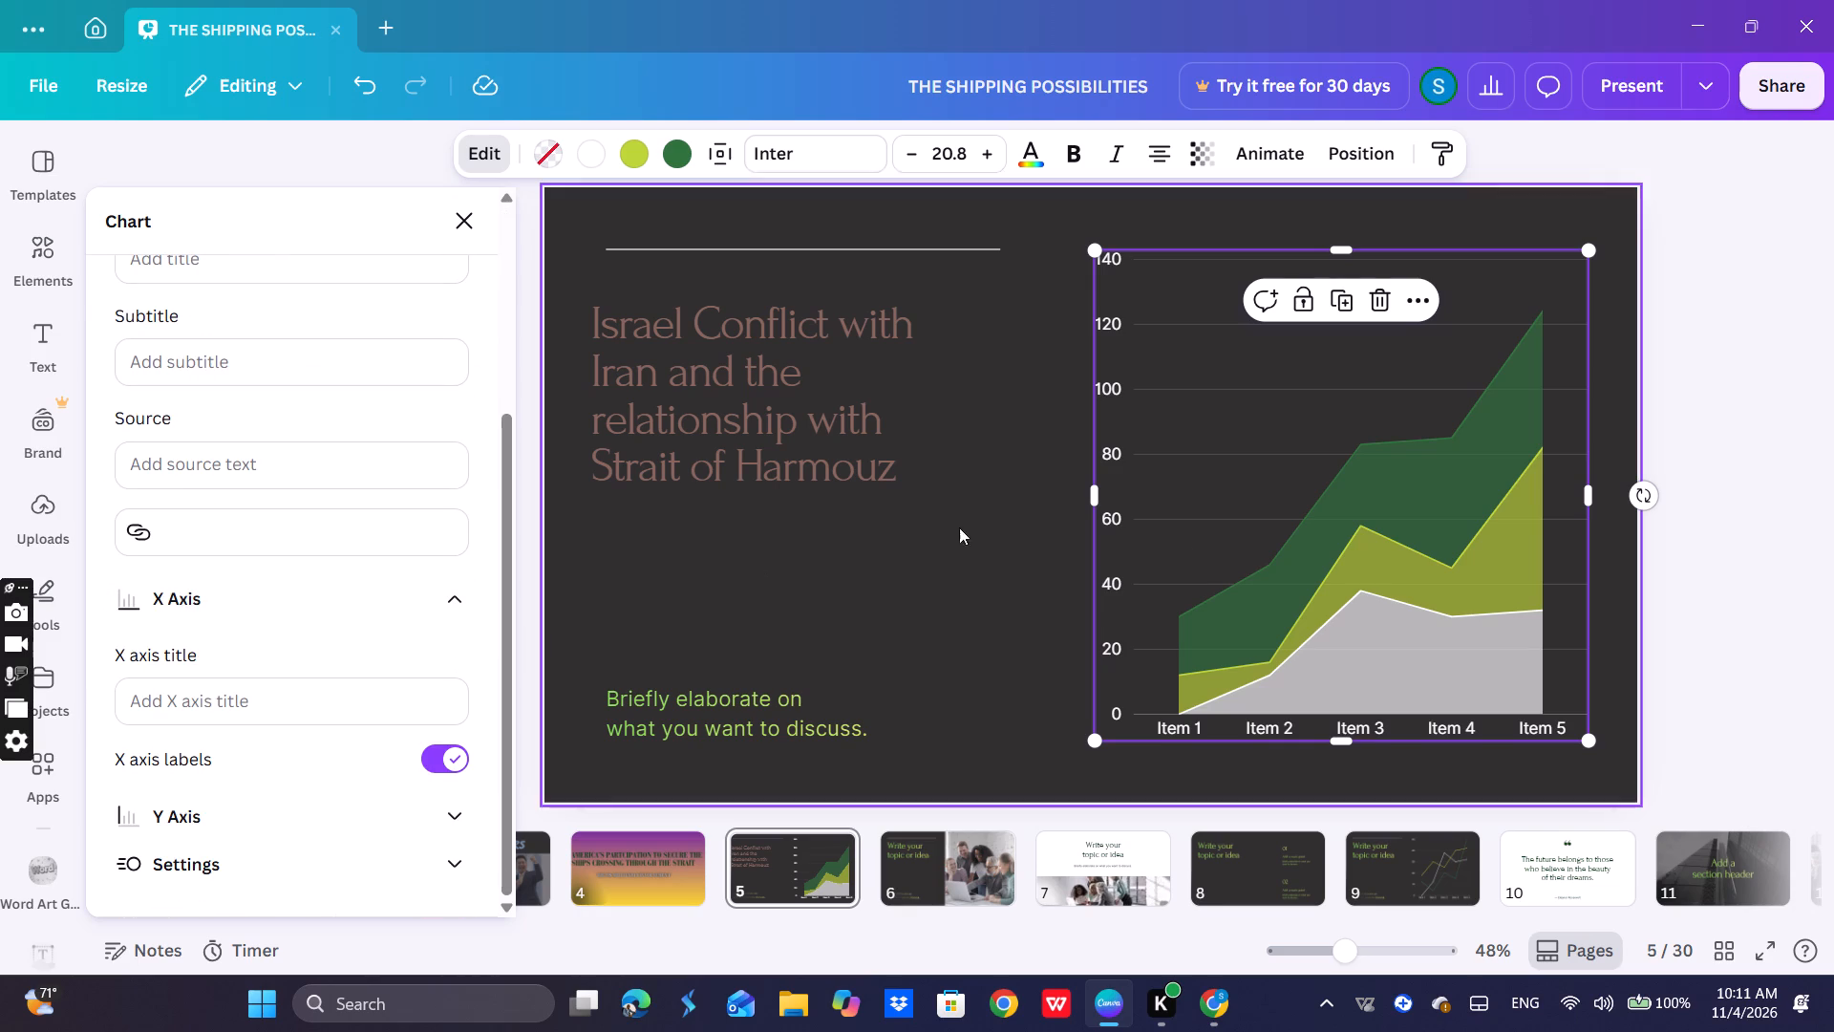
# Change the chart's dark green area series to the muted brown used in the heading.
pyautogui.click(1357, 489)
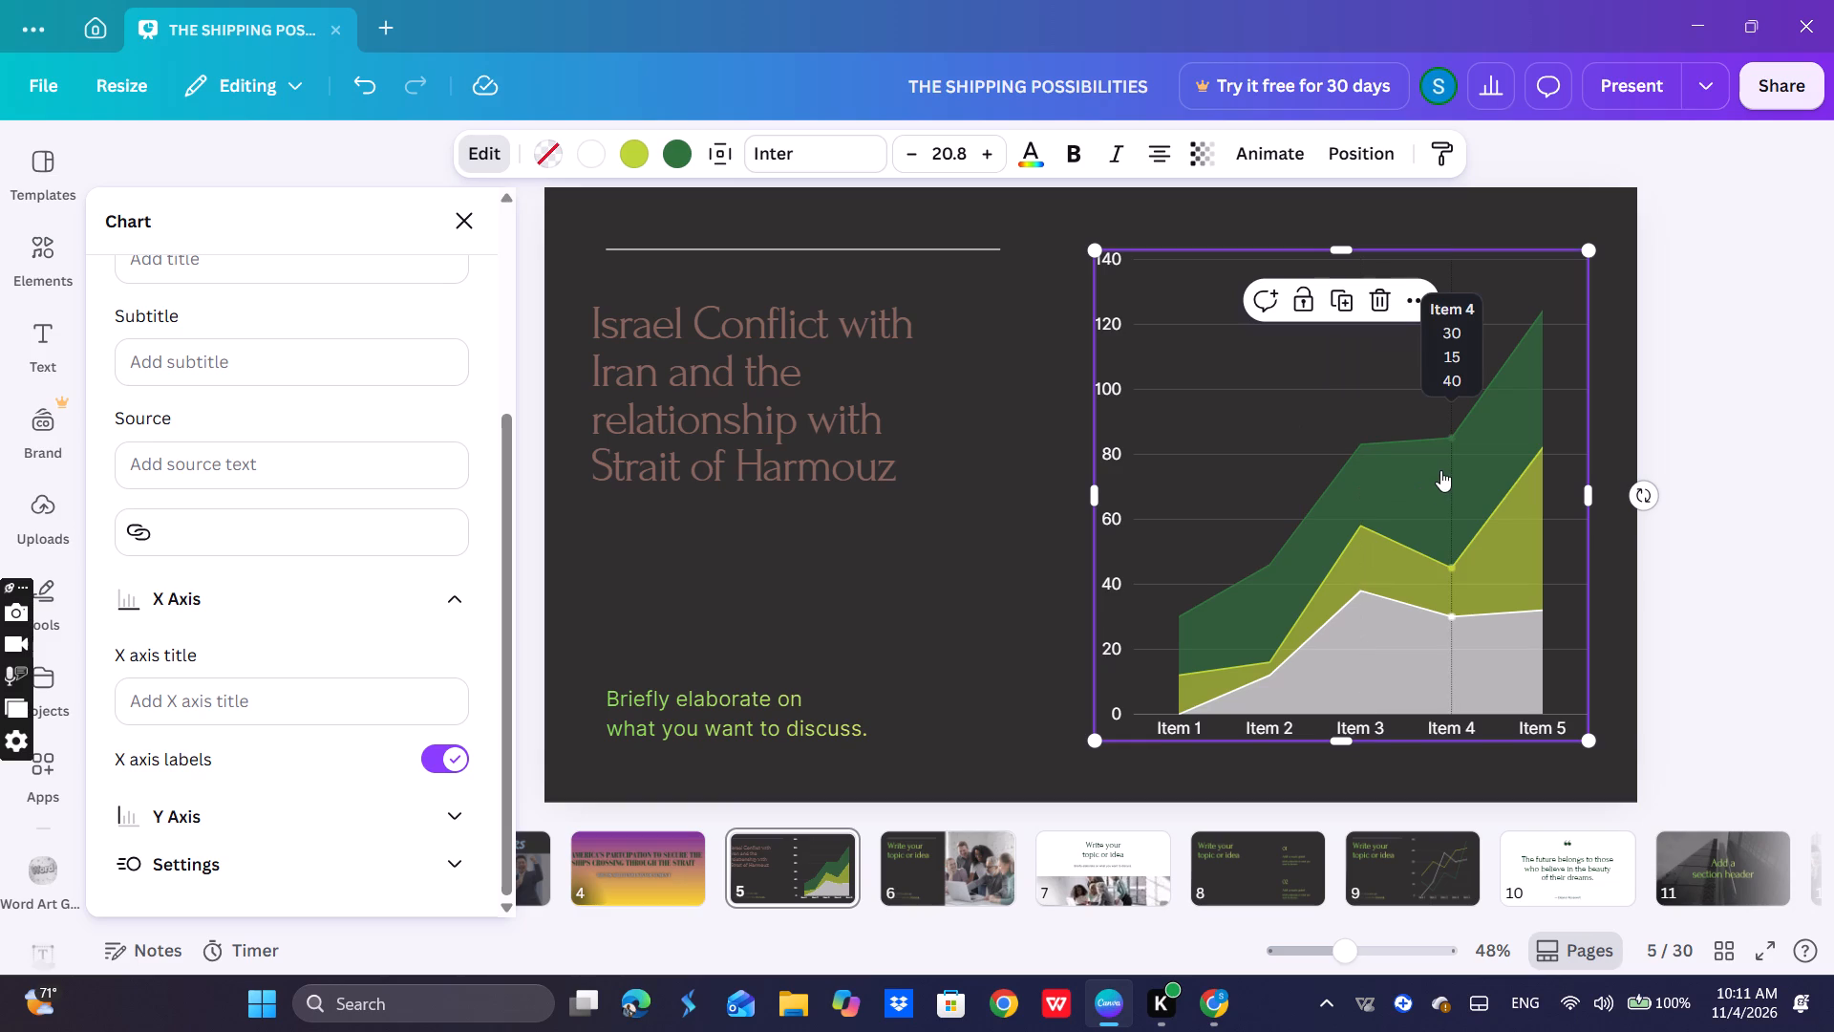
pyautogui.click(1440, 470)
pyautogui.click(1373, 471)
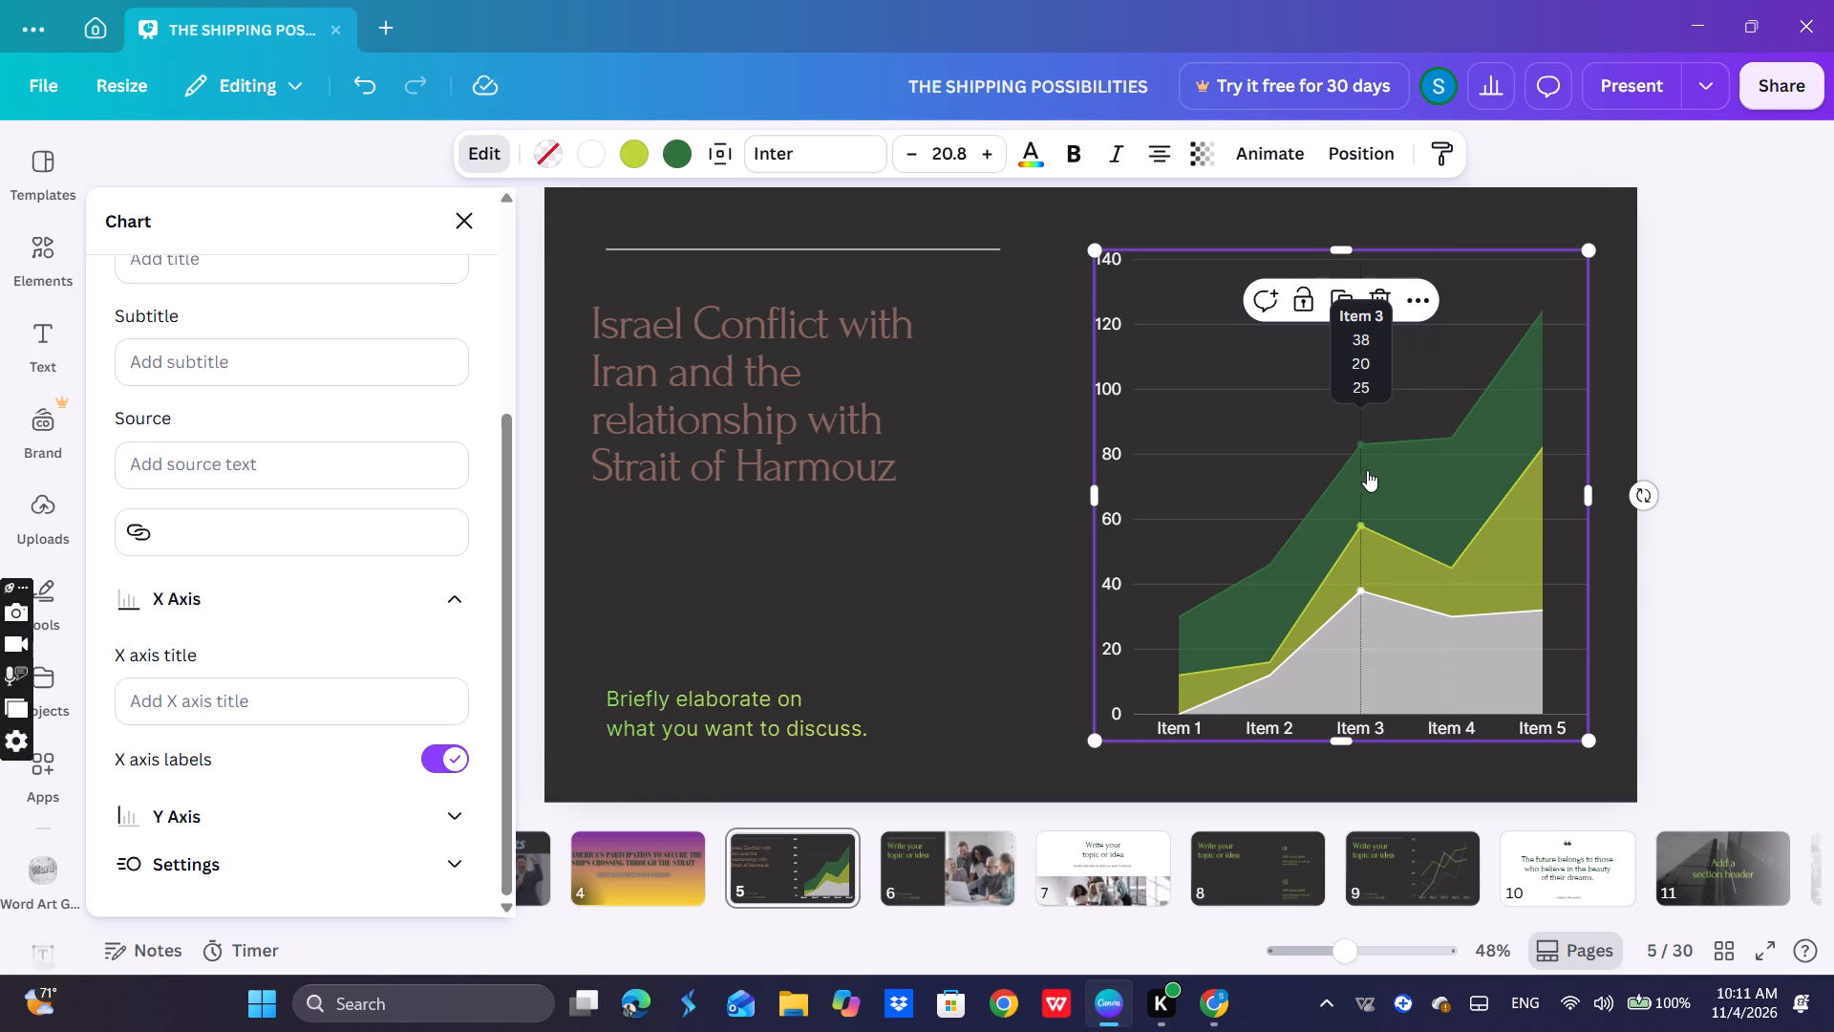
pyautogui.click(667, 157)
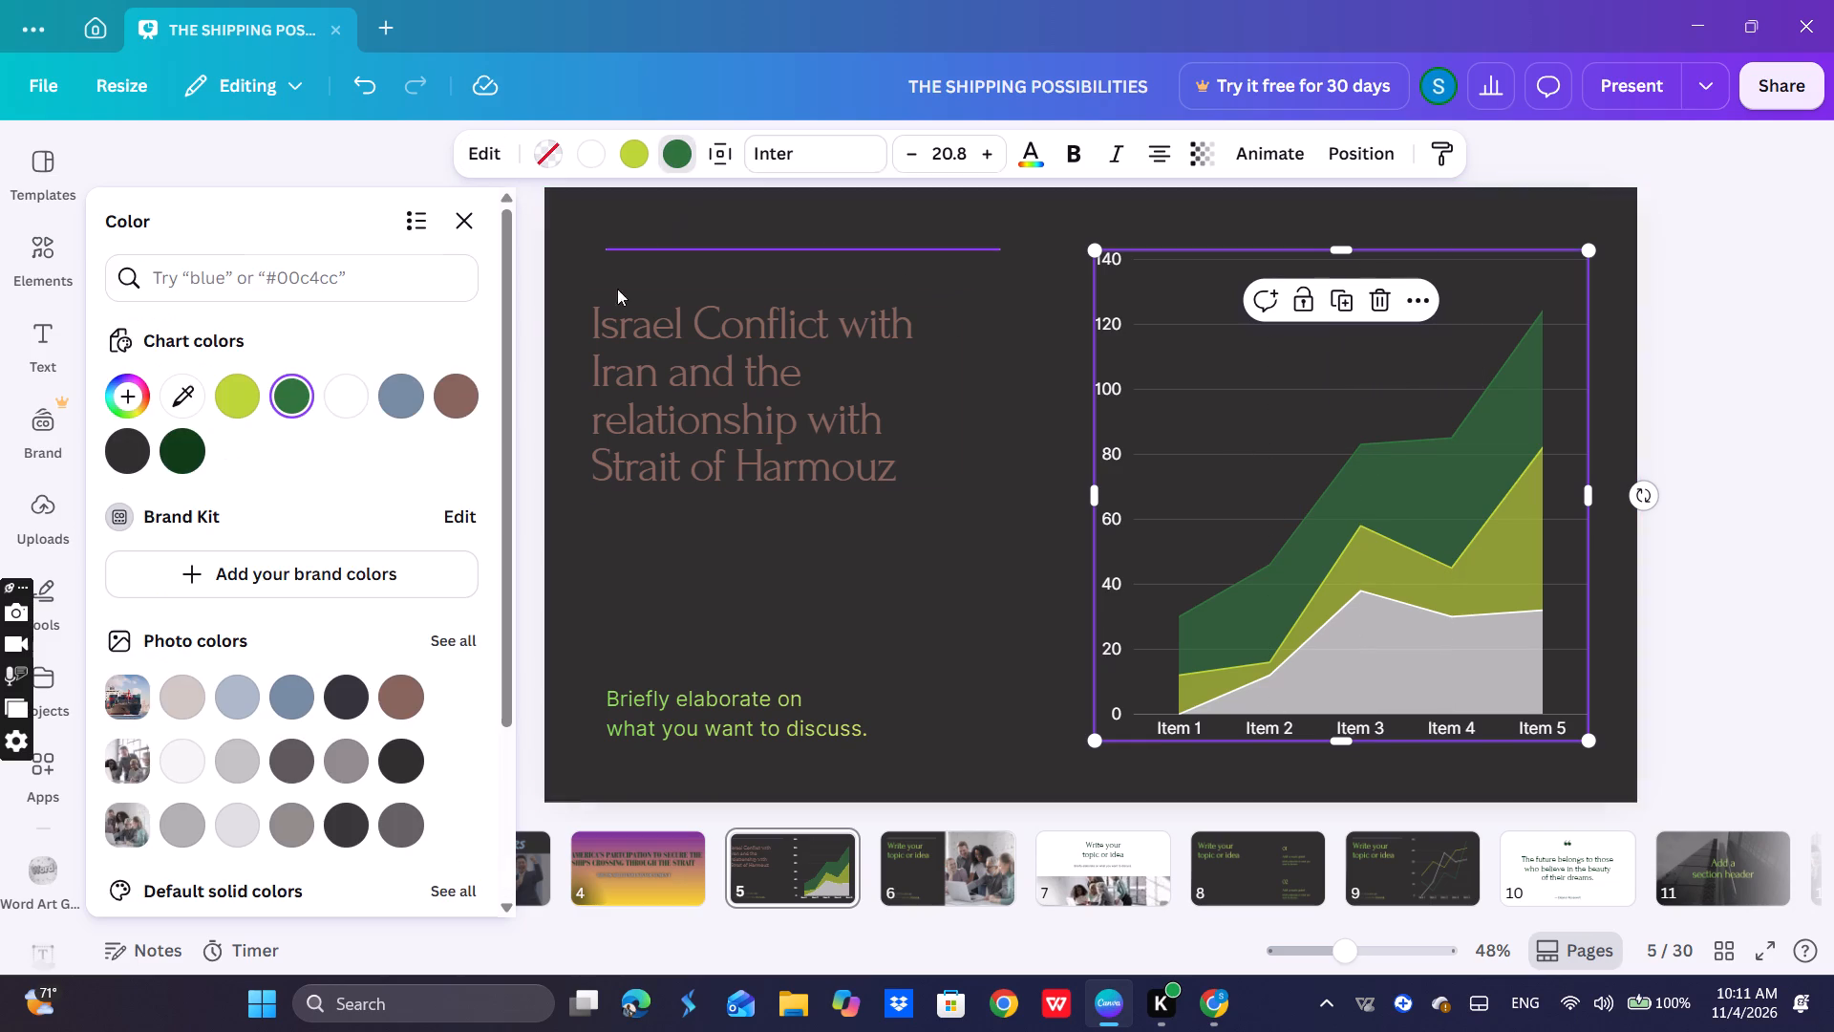
pyautogui.click(463, 392)
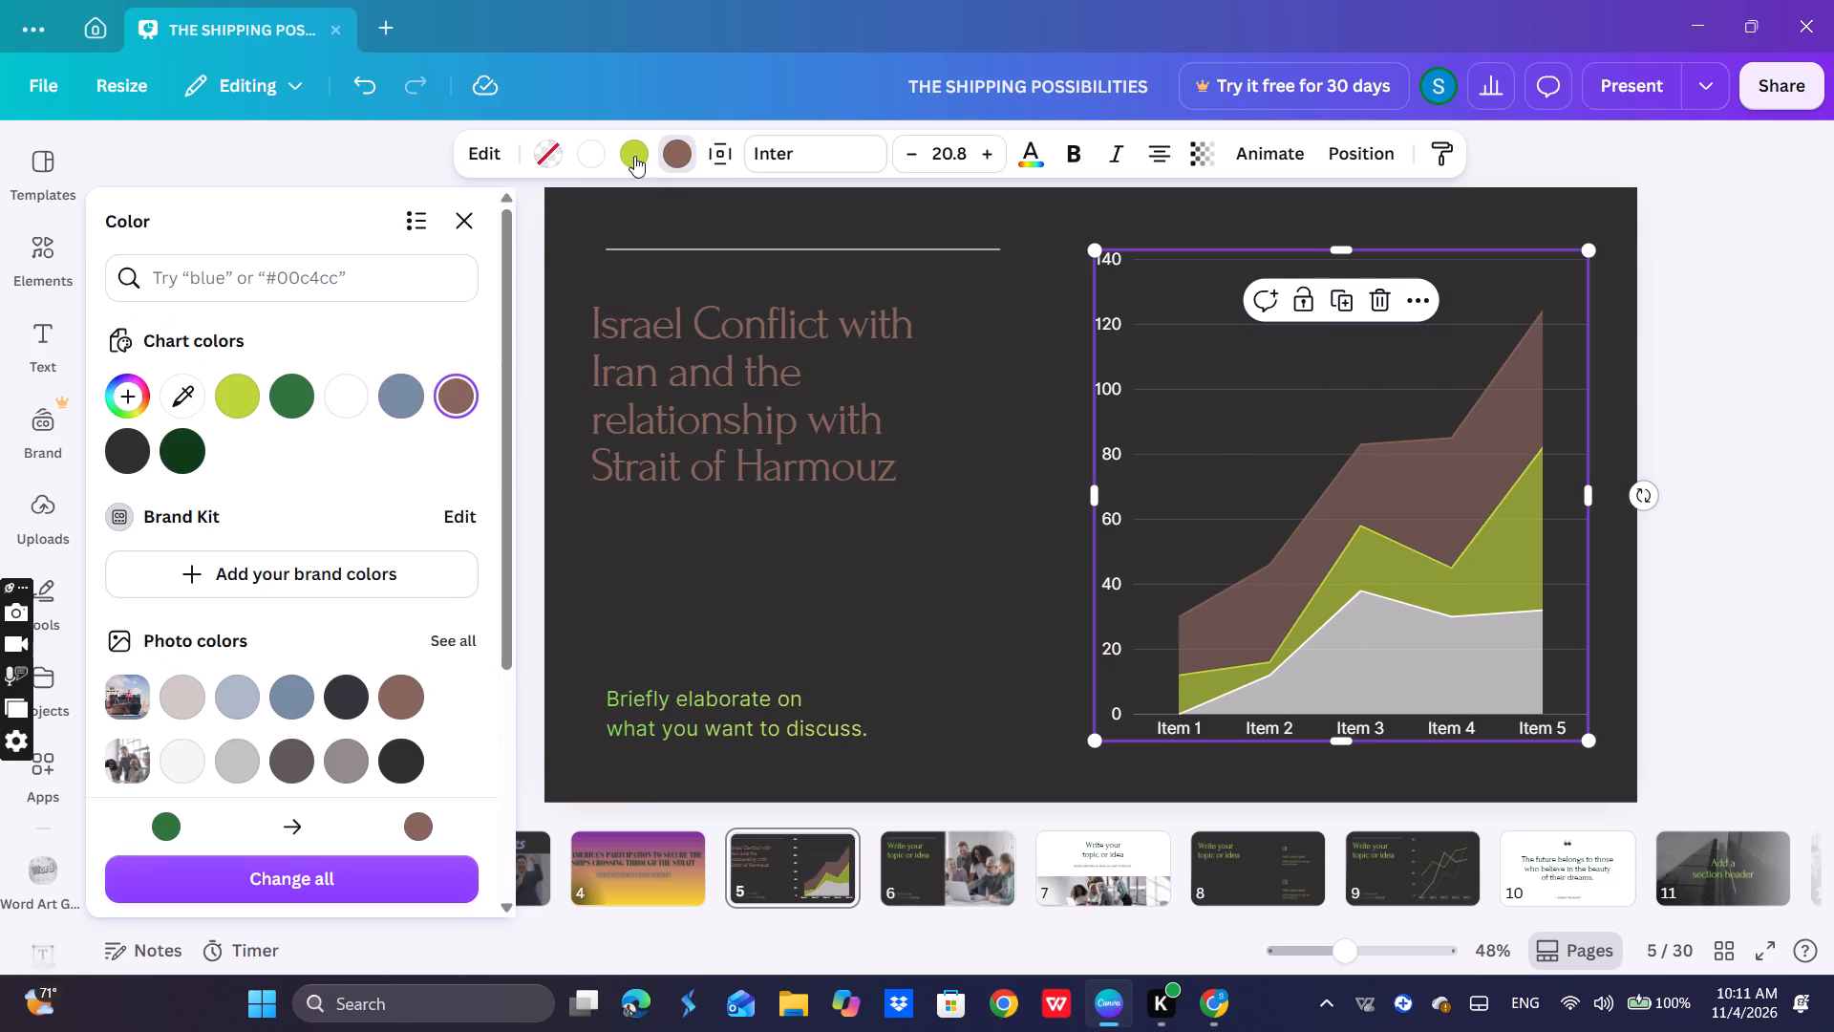
# Change the chart's white area series to the gray-blue from the first photo's colors.
pyautogui.click(590, 154)
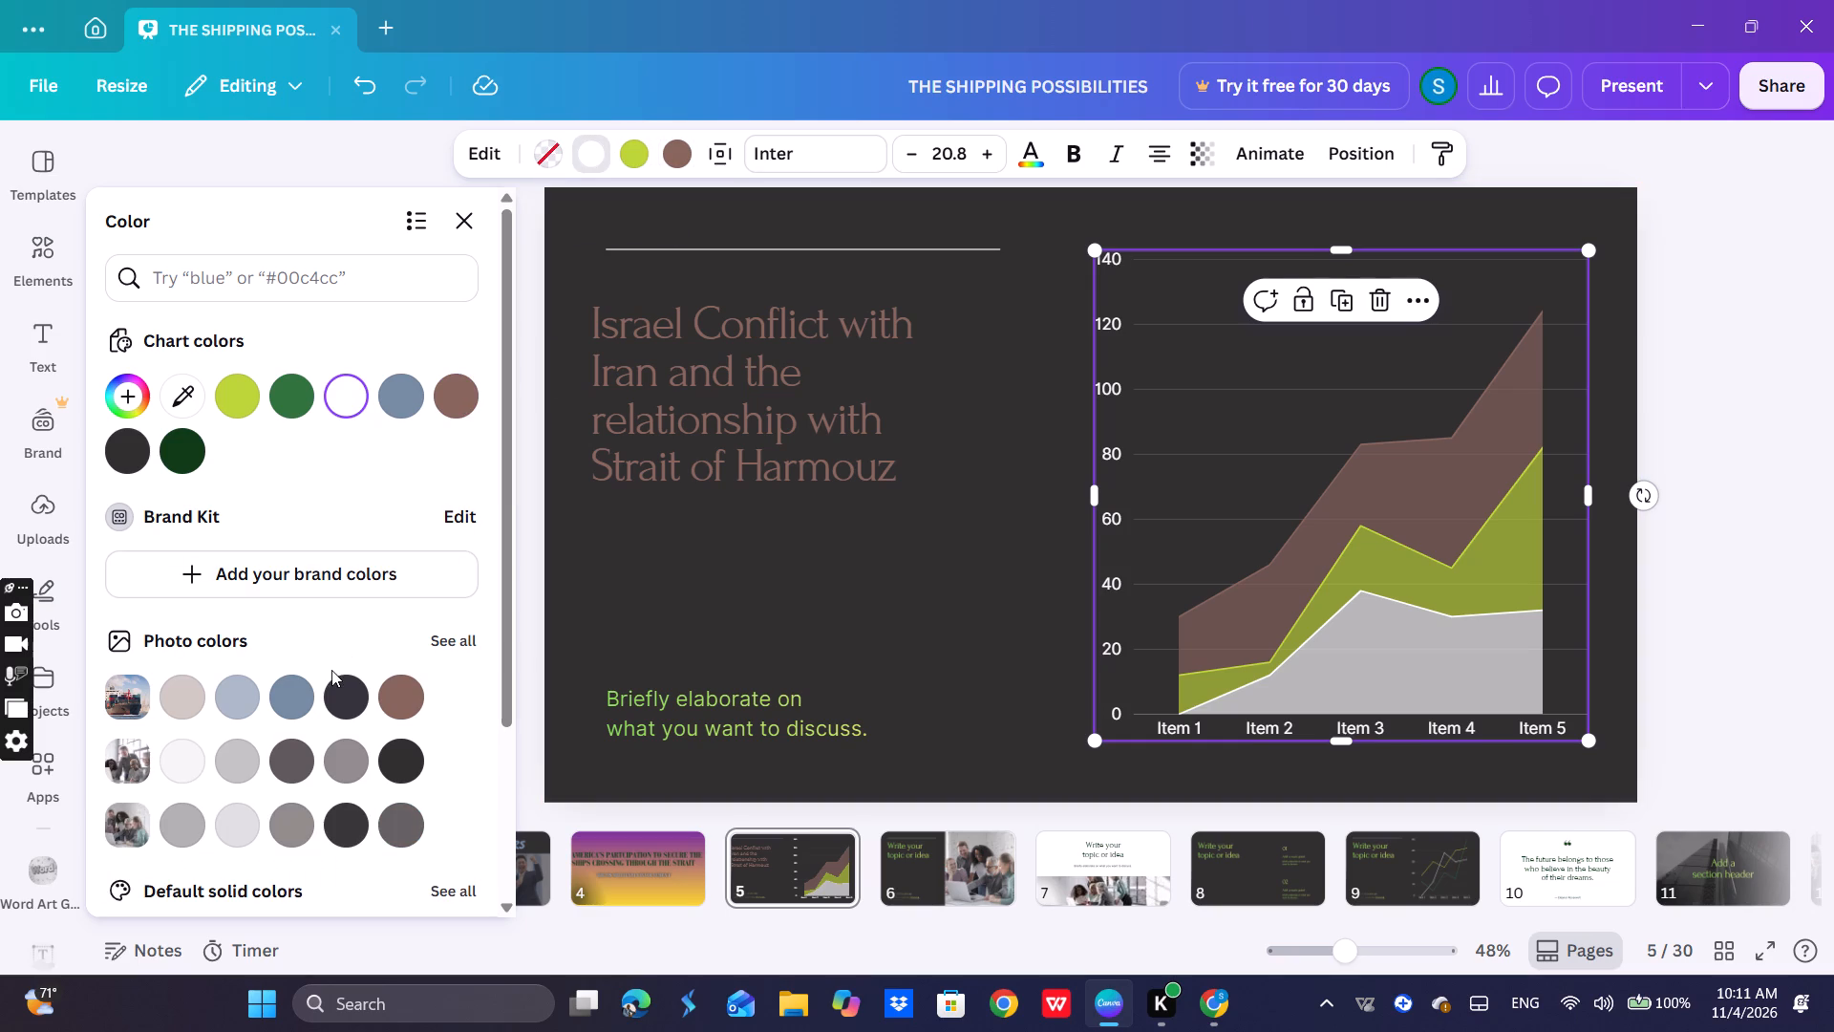
pyautogui.click(302, 691)
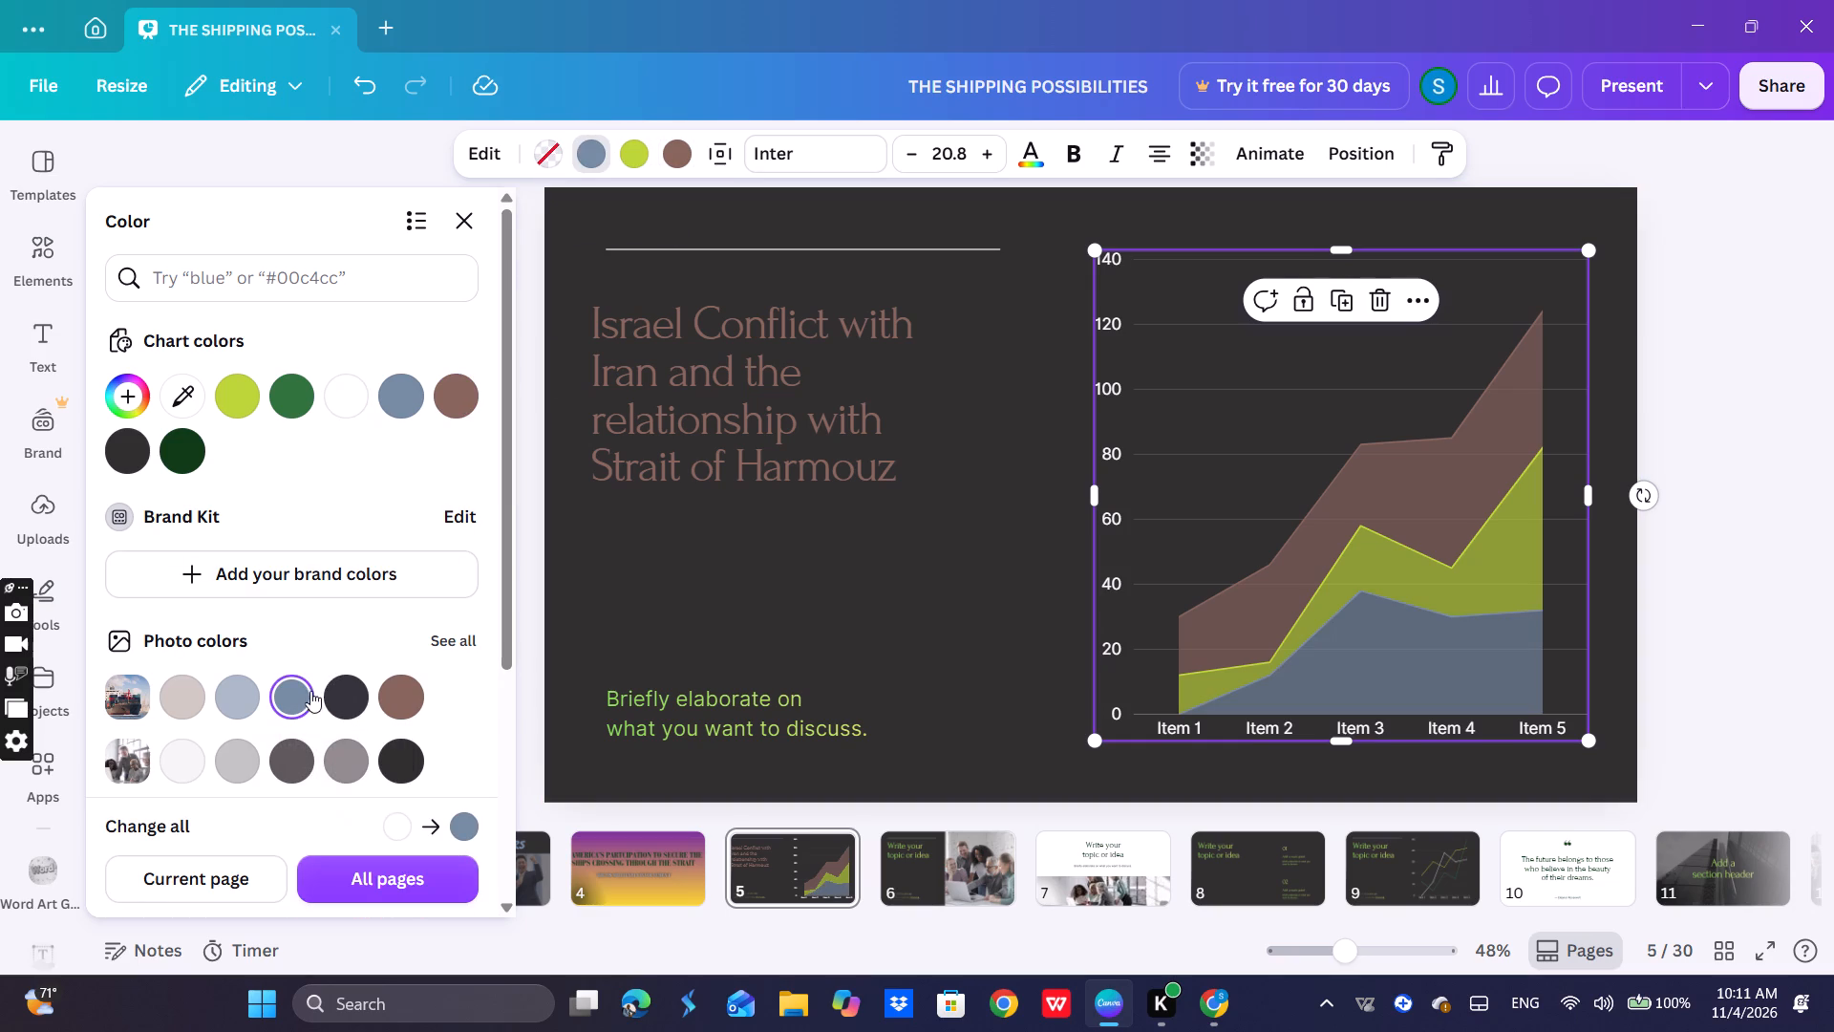
# Change the chart's lime green area series to light blue from the default solid colors.
pyautogui.scroll(-1, 356, 719)
pyautogui.click(1376, 558)
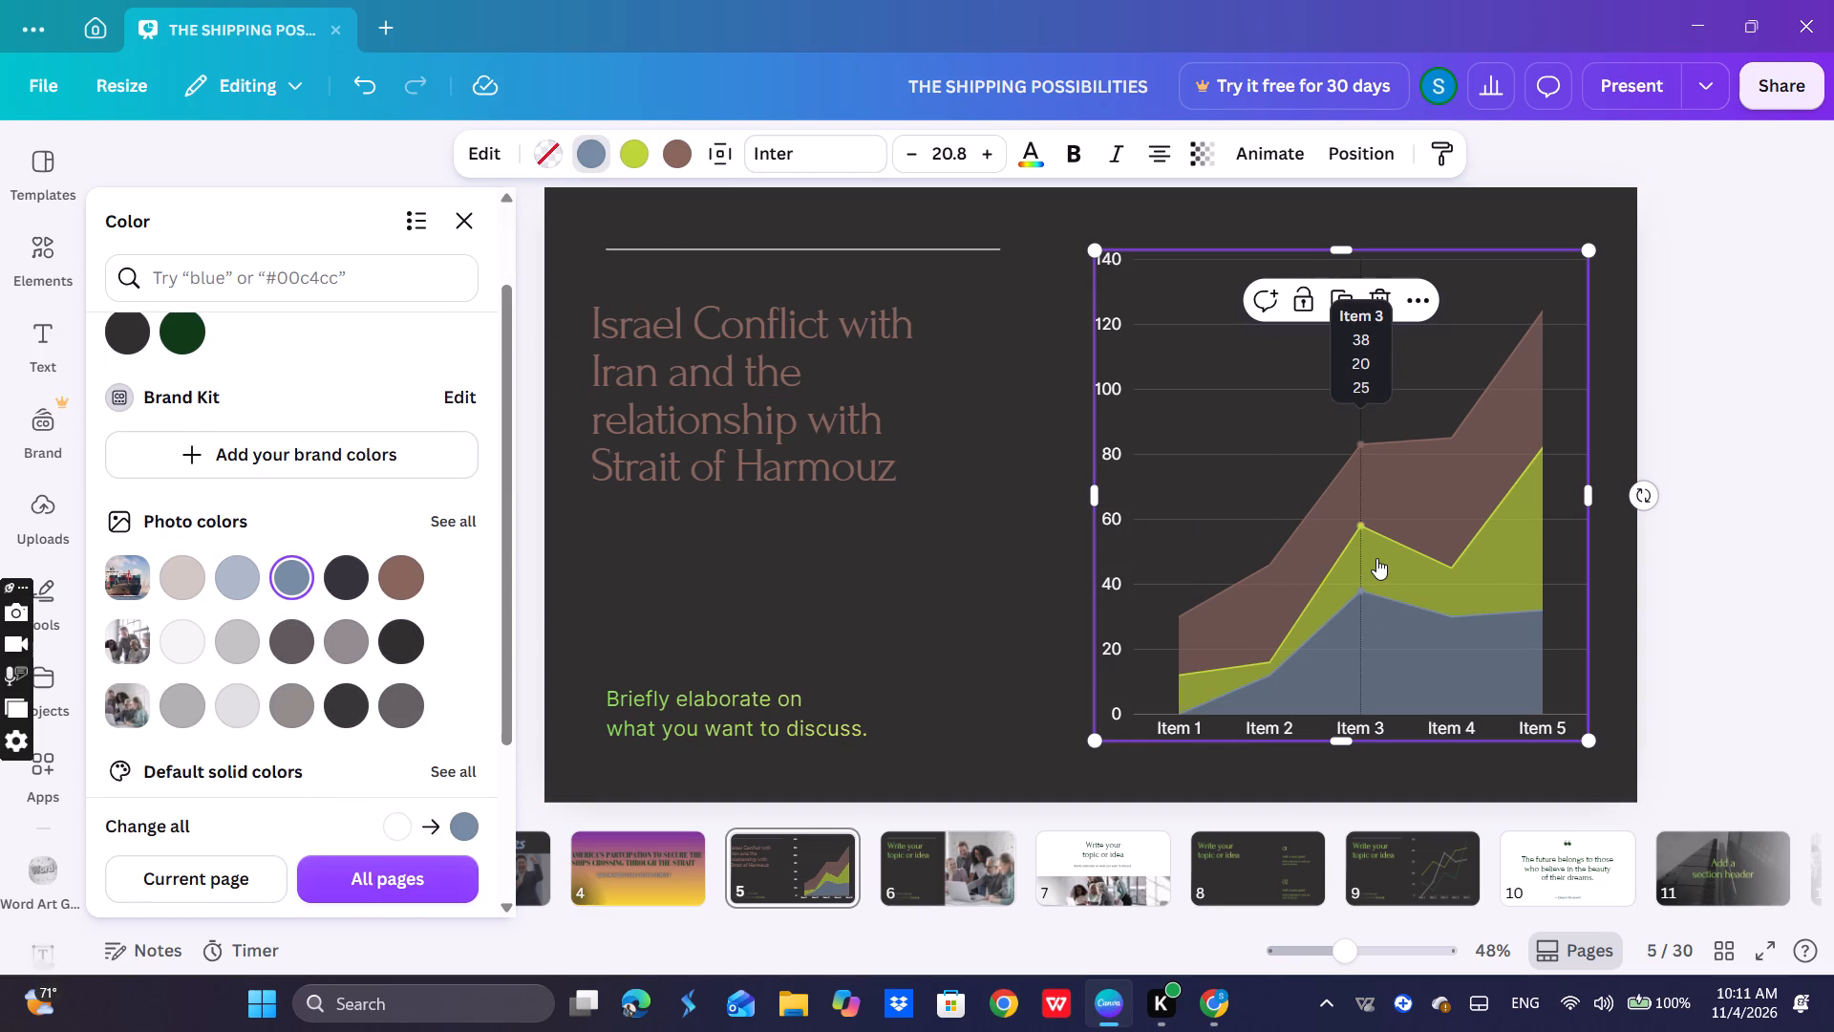
pyautogui.scroll(-2, 351, 662)
pyautogui.click(635, 160)
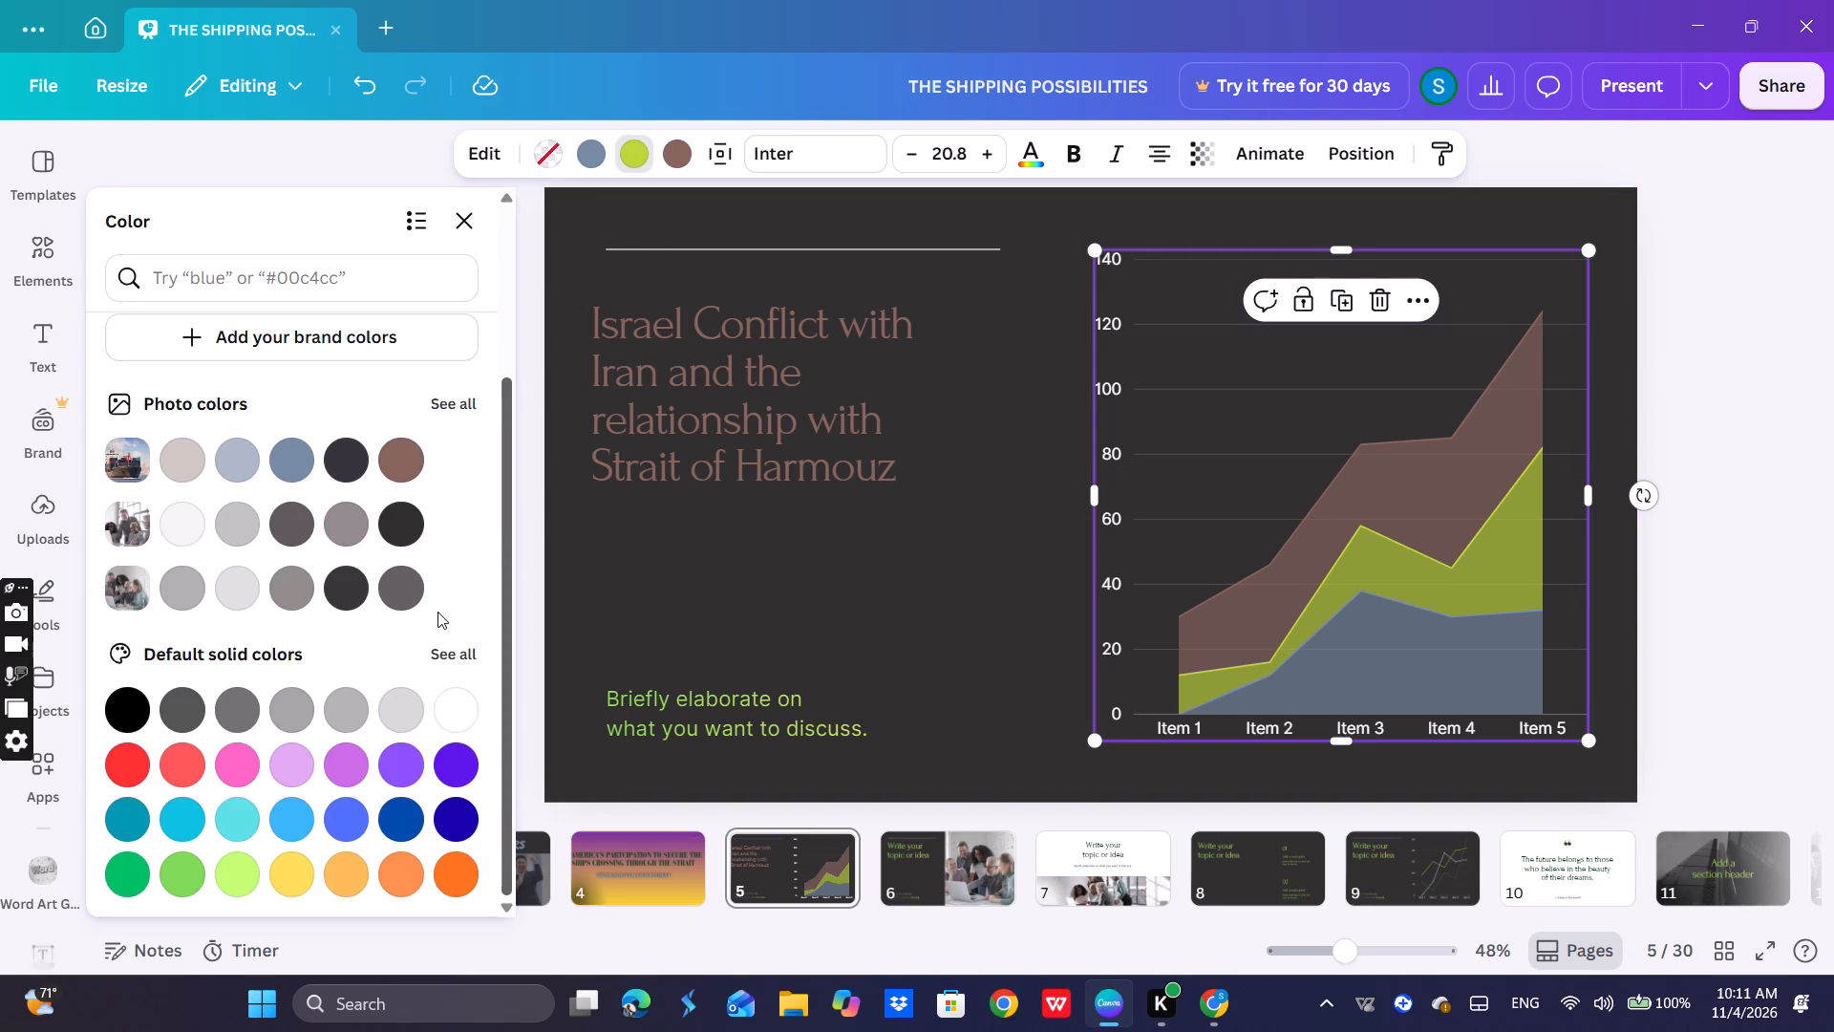
pyautogui.scroll(-2, 437, 615)
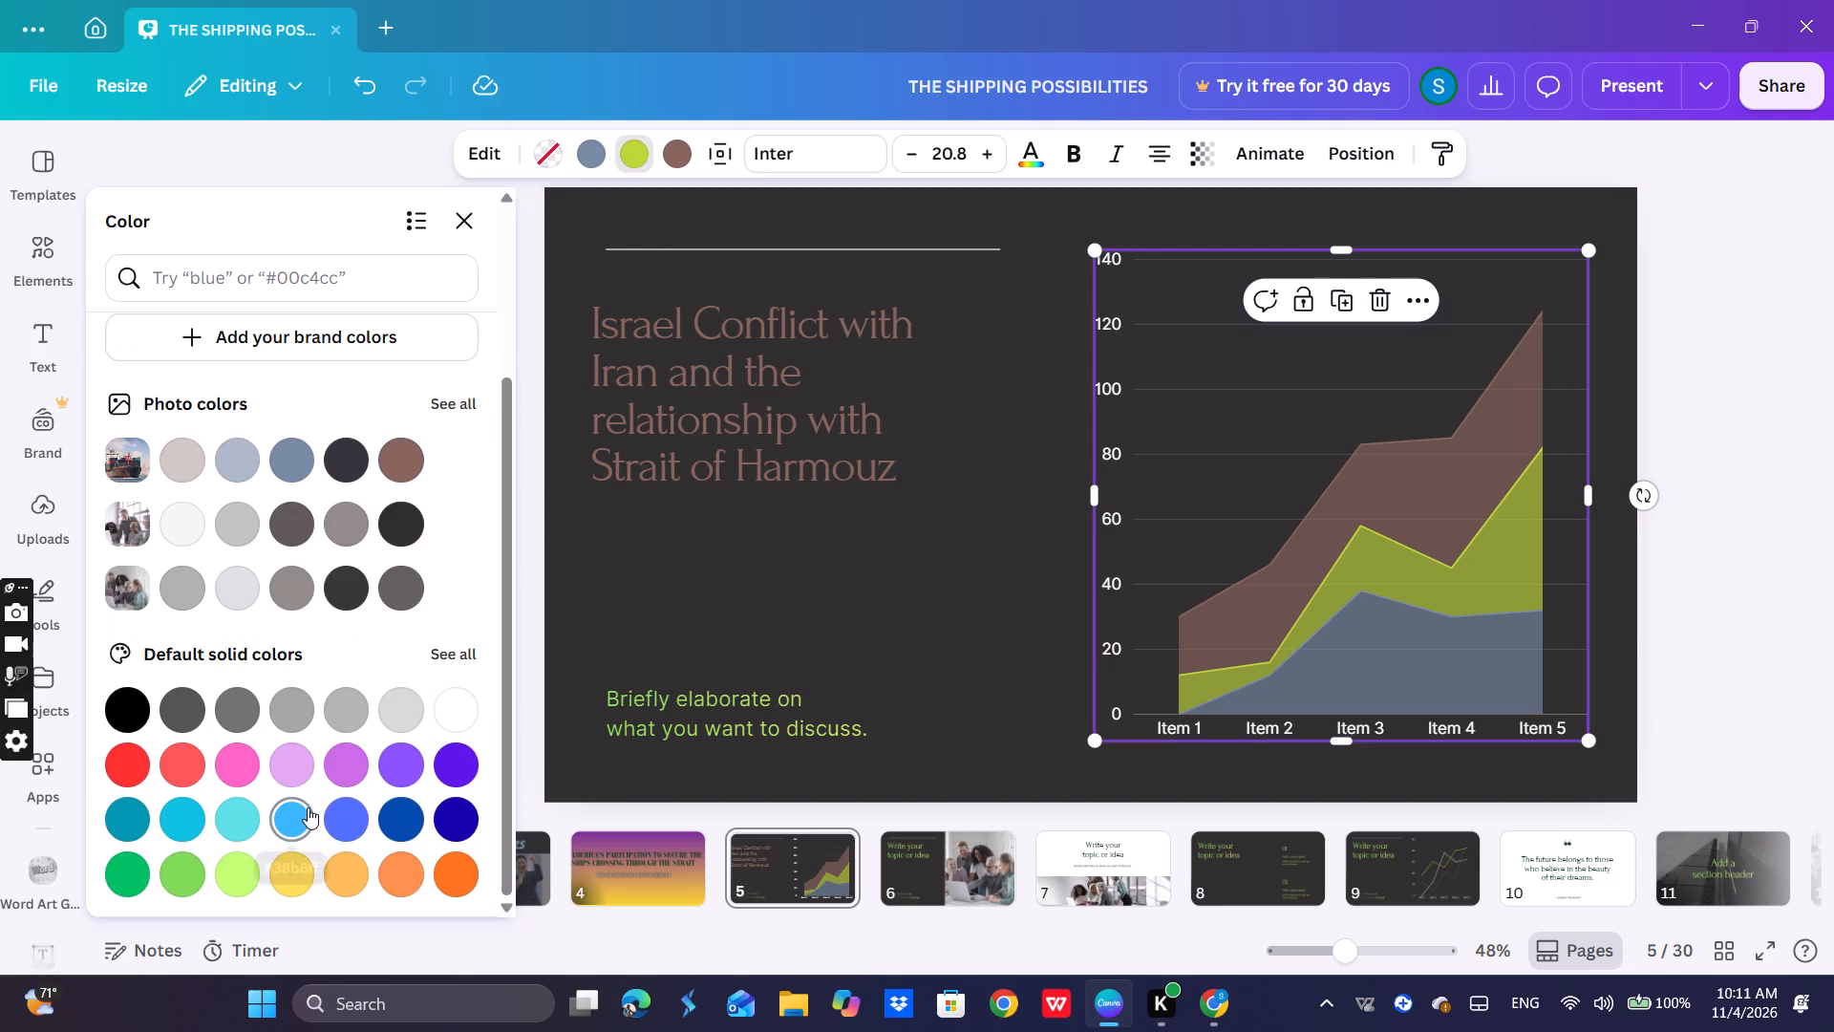
pyautogui.click(308, 807)
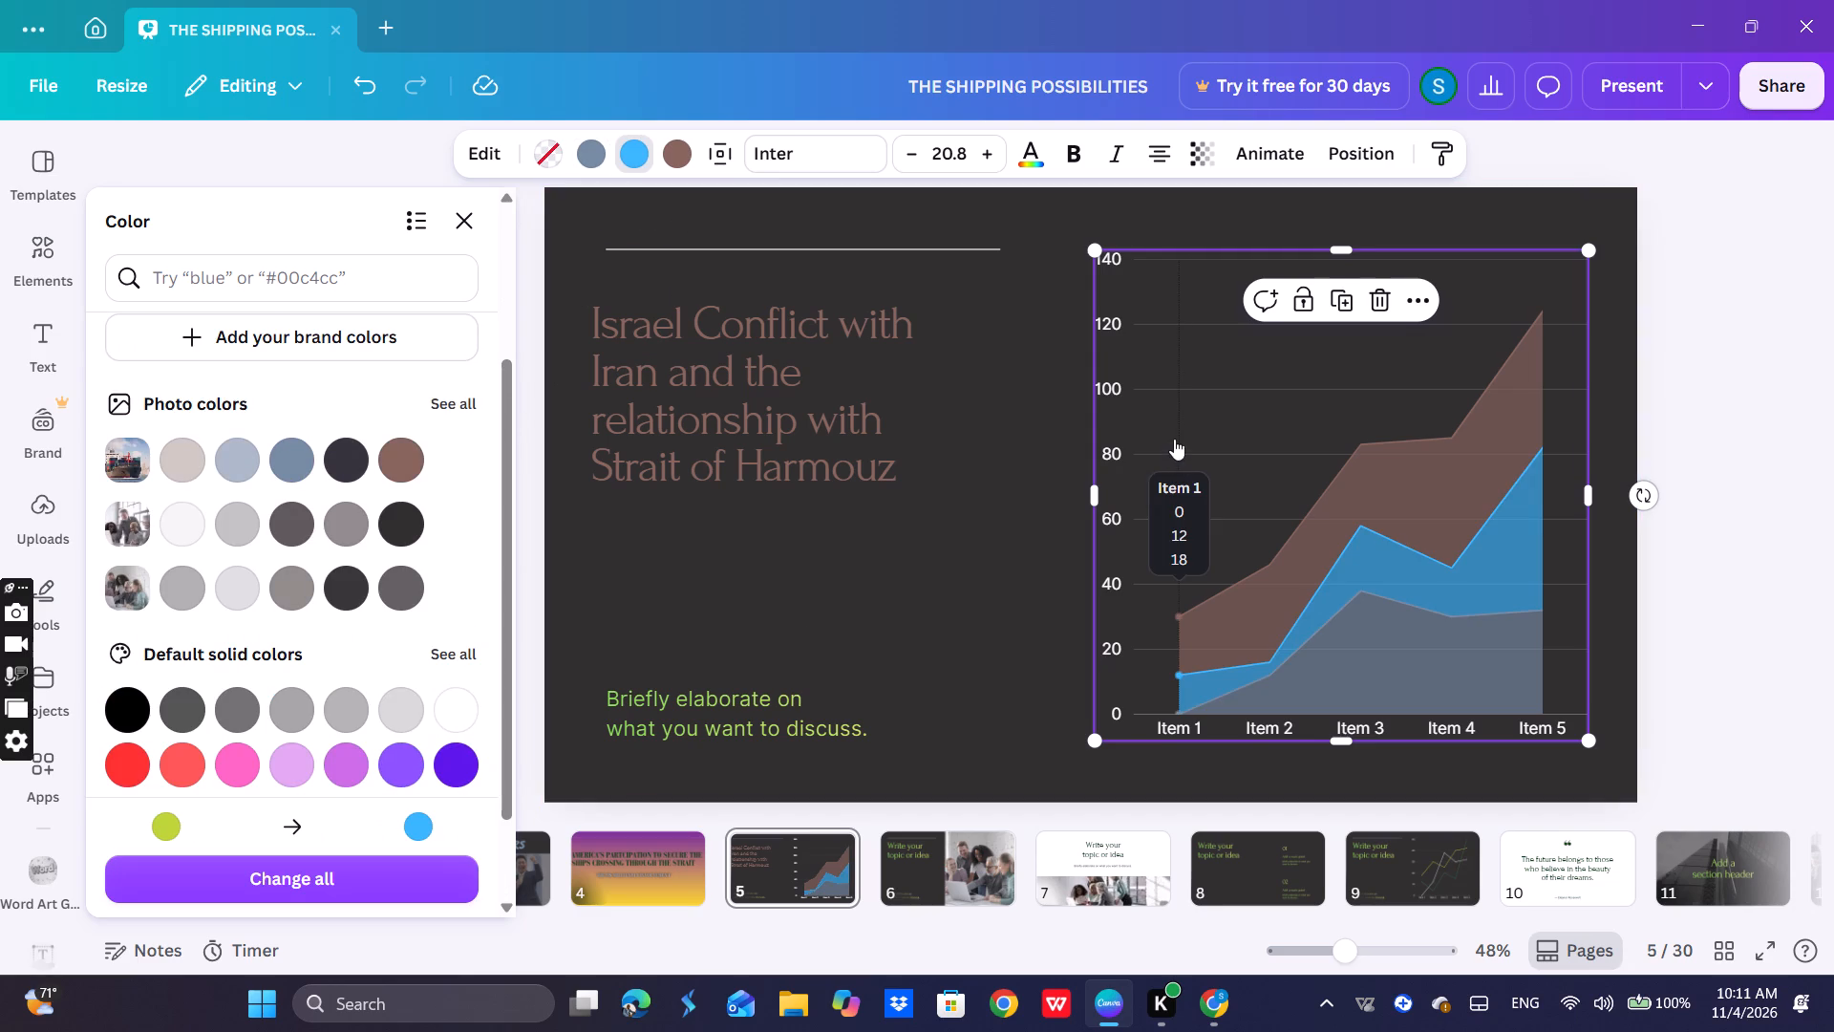
pyautogui.click(1190, 288)
pyautogui.click(1603, 436)
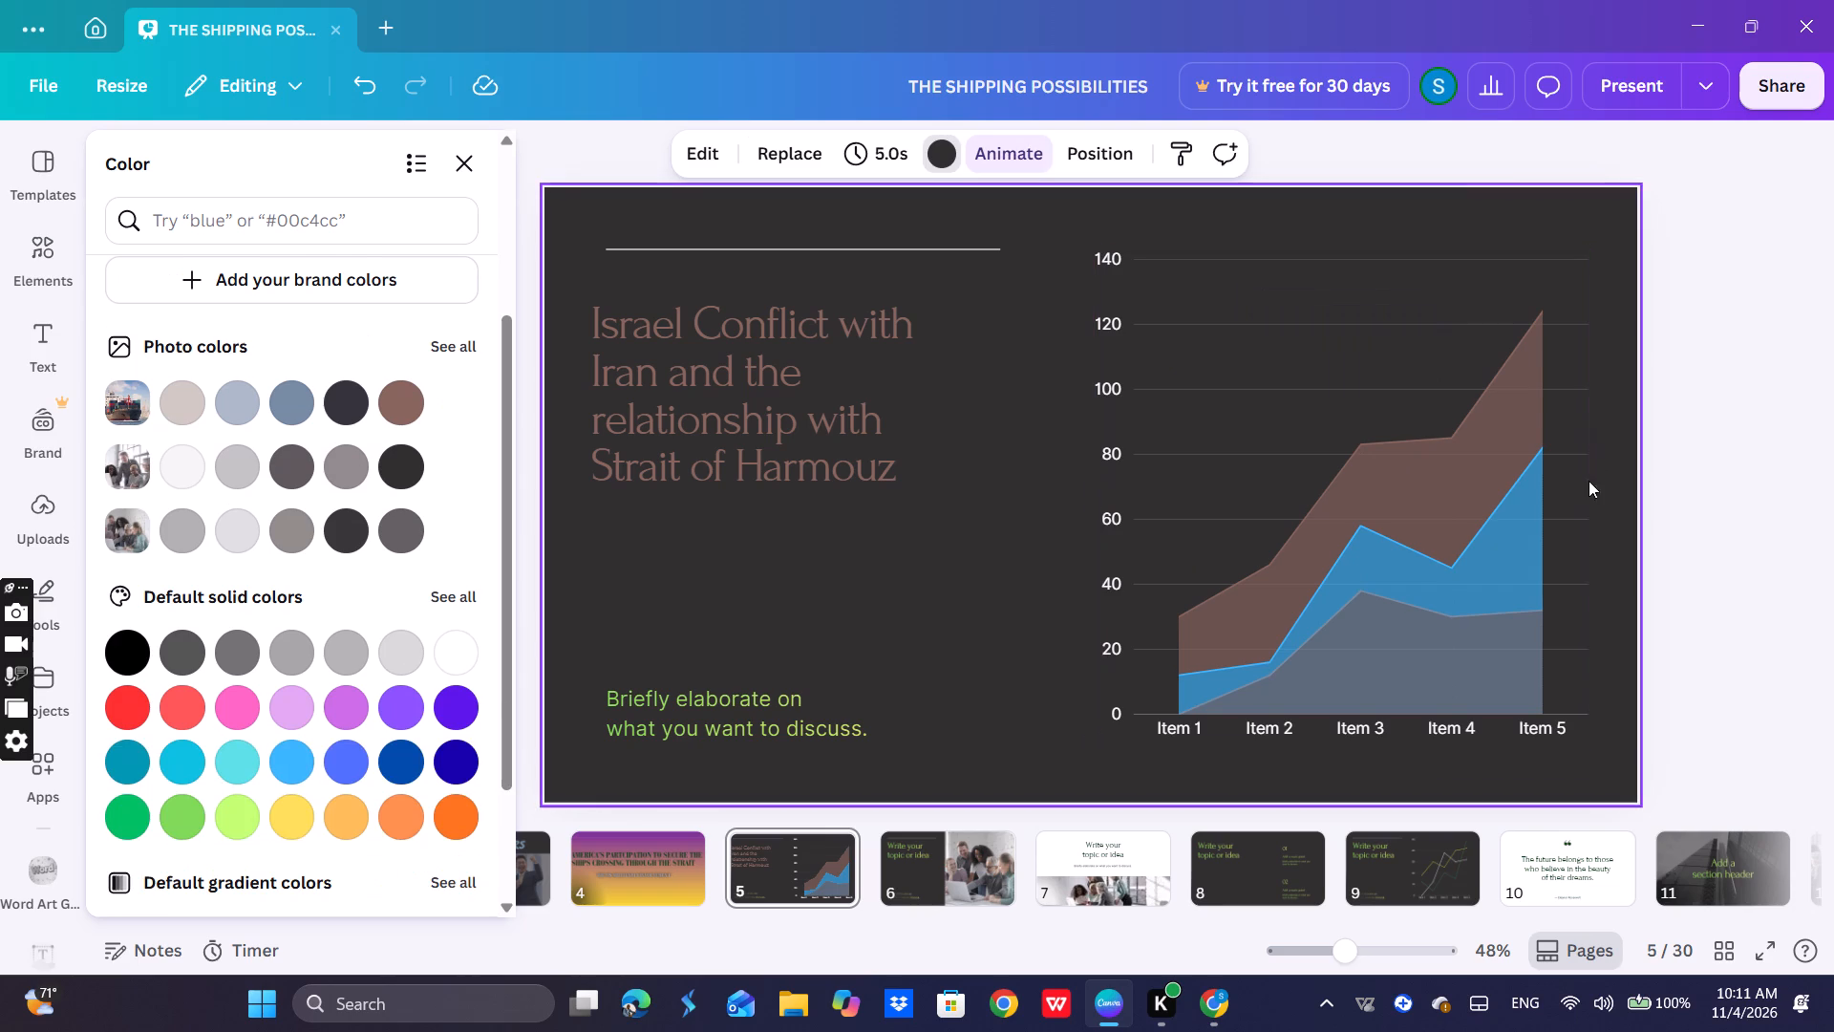
# Recolor the chart's axis text, trying muted brown, dark green, violet and dark blue, and settle on light turquoise.
pyautogui.click(1346, 733)
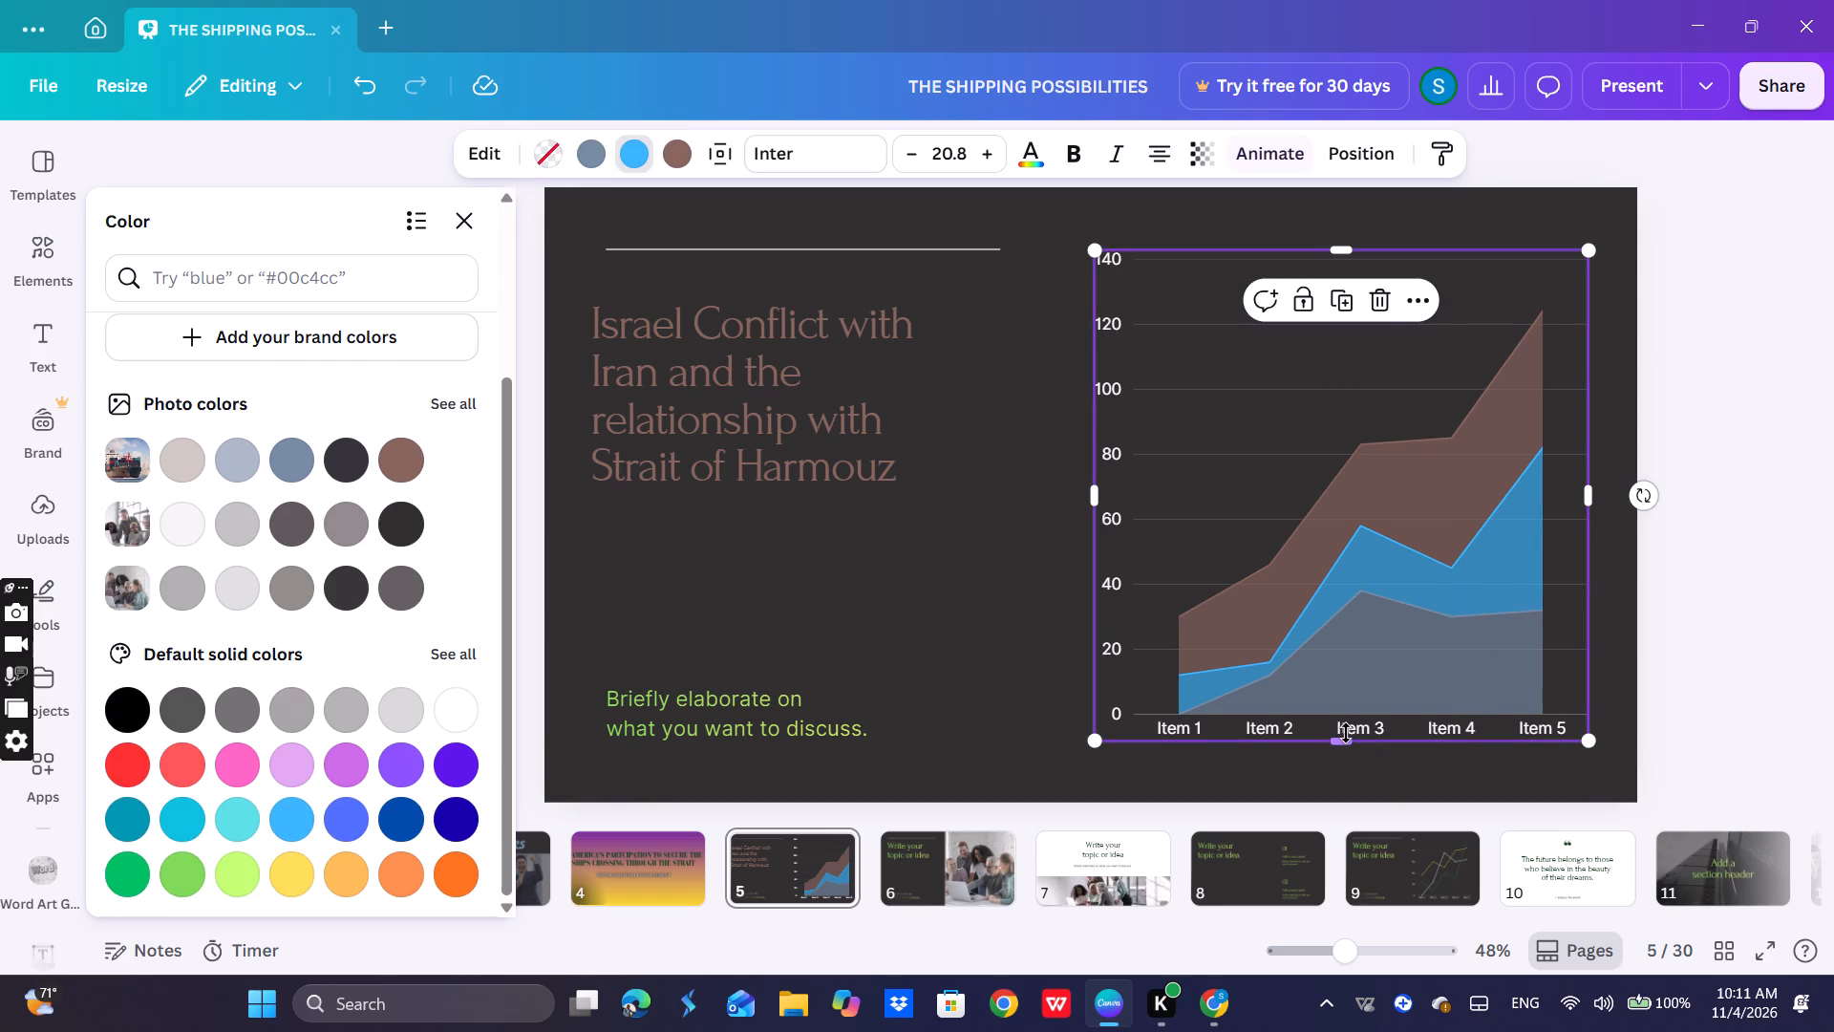
pyautogui.click(1049, 155)
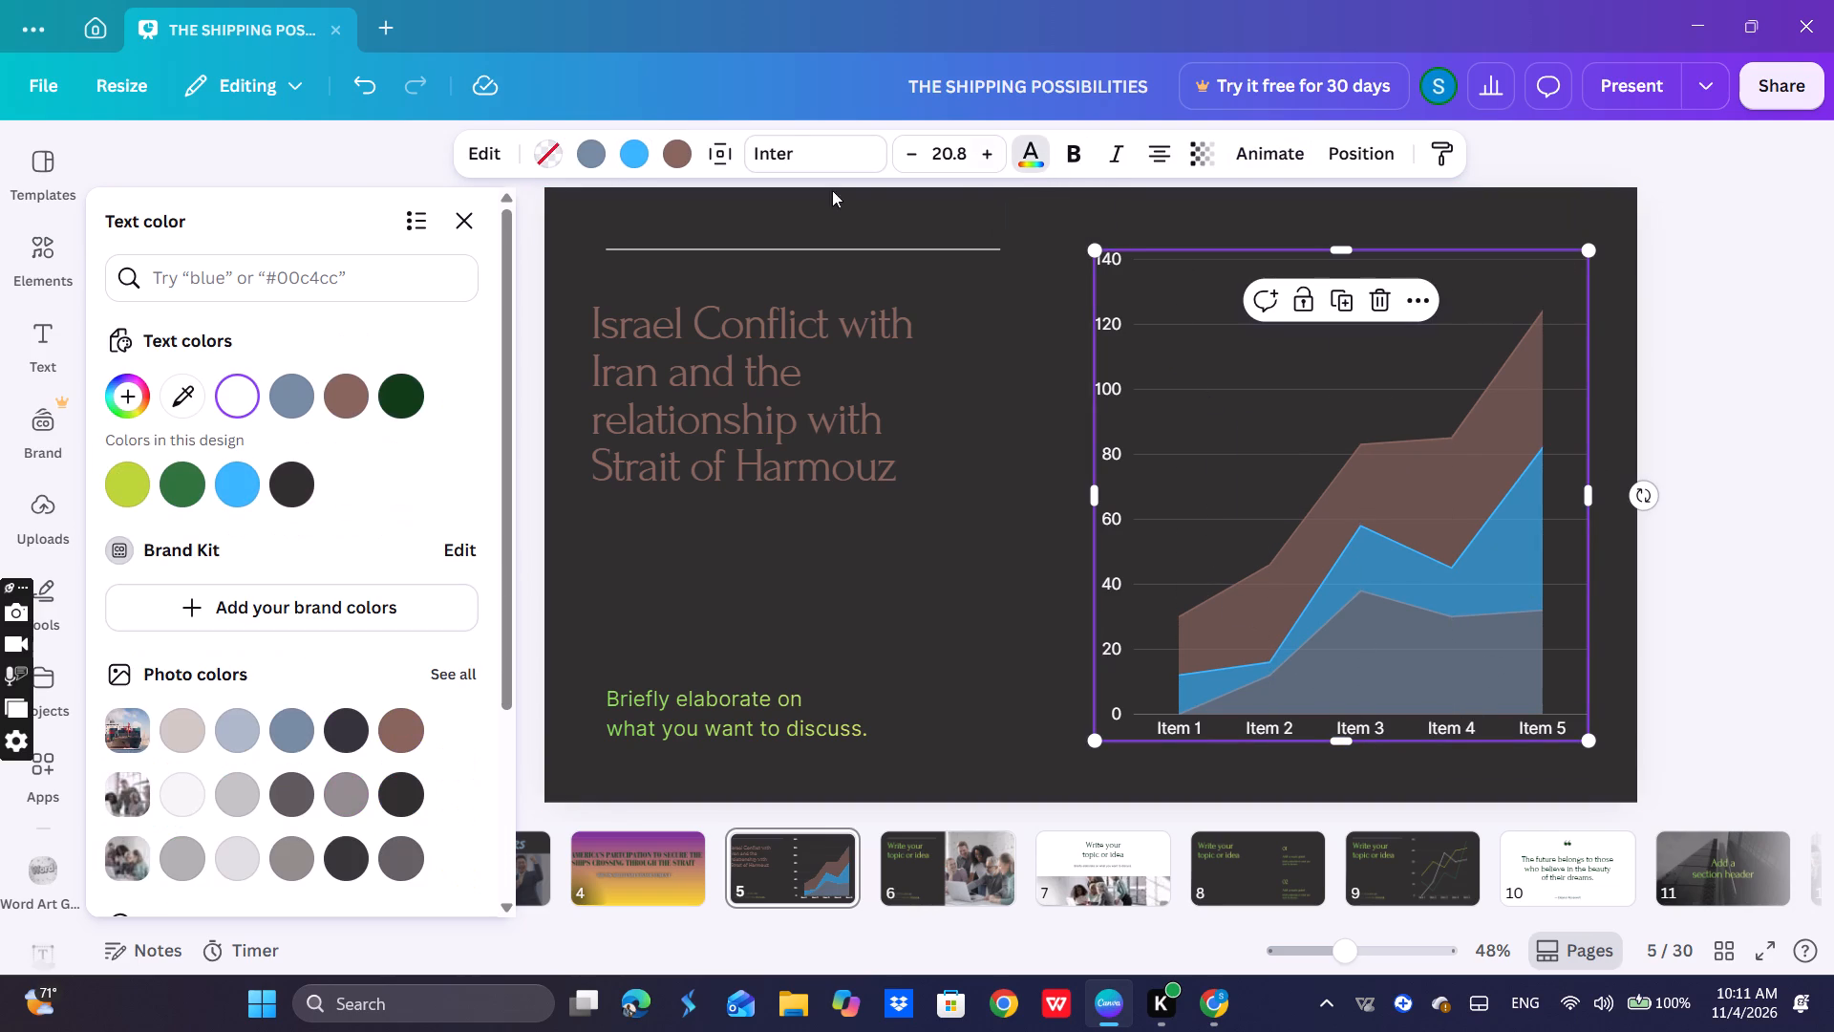
pyautogui.click(351, 402)
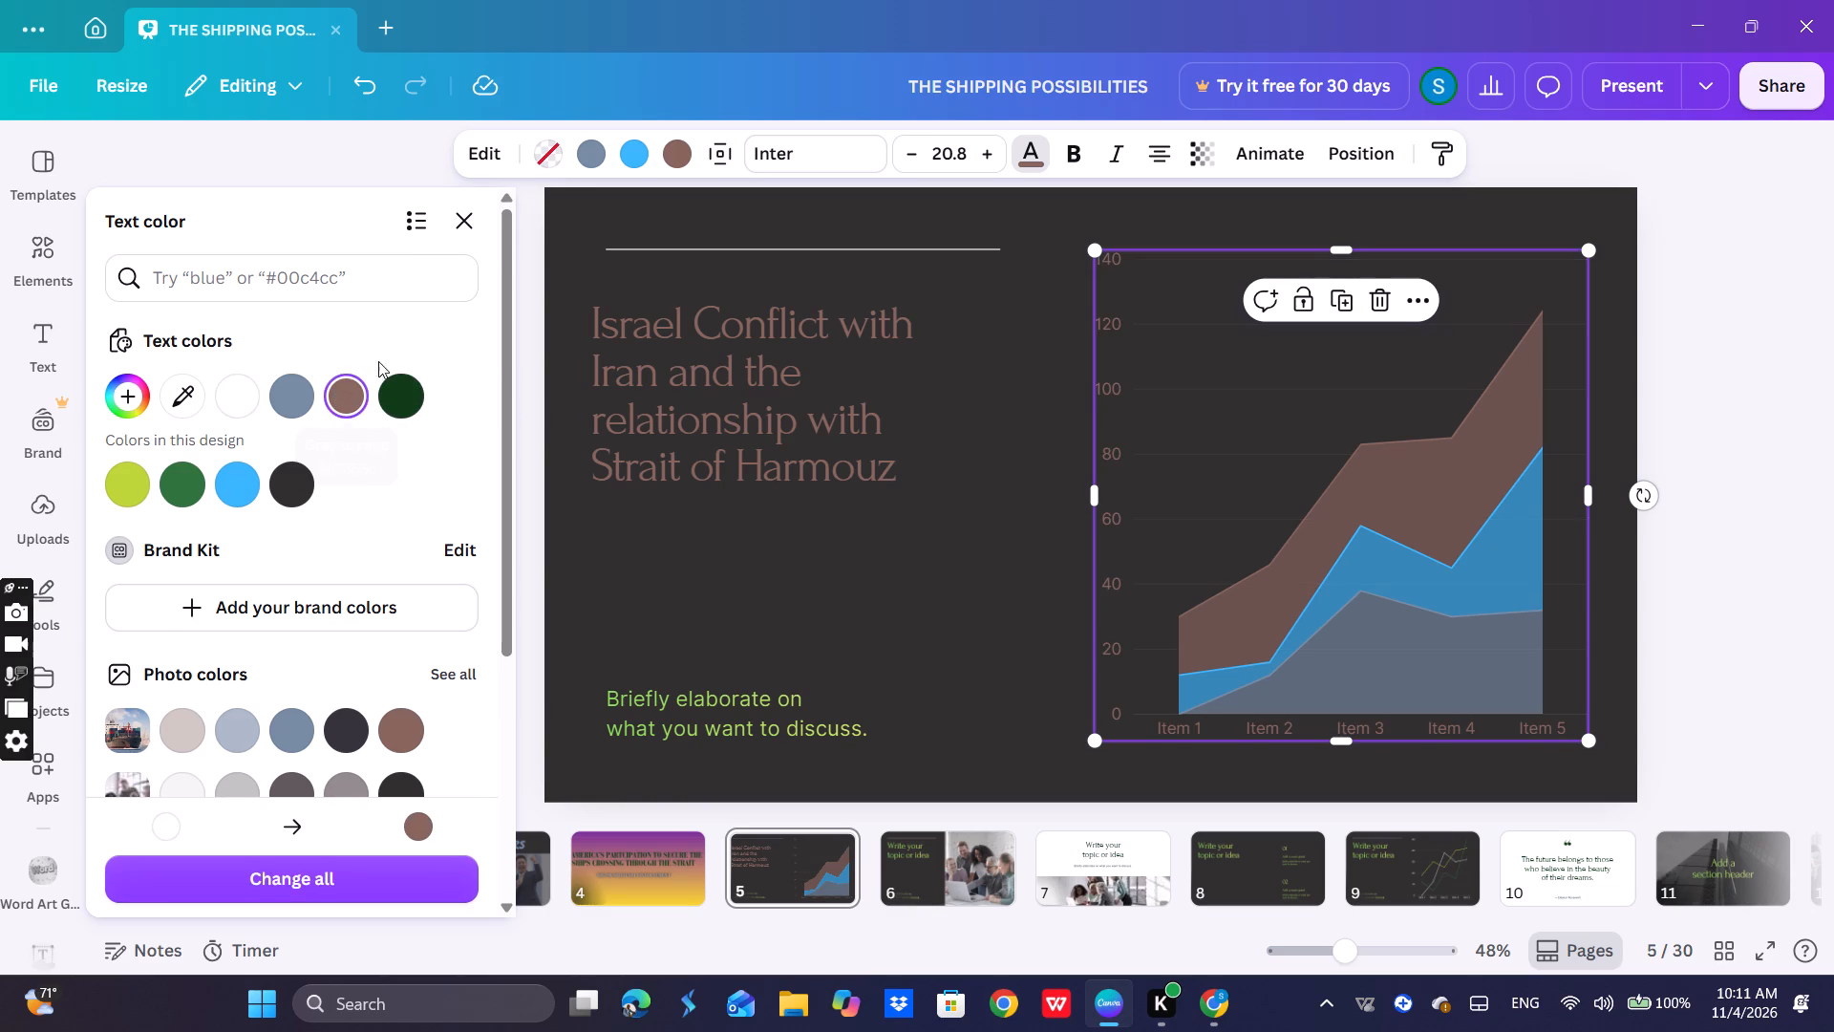
pyautogui.click(404, 398)
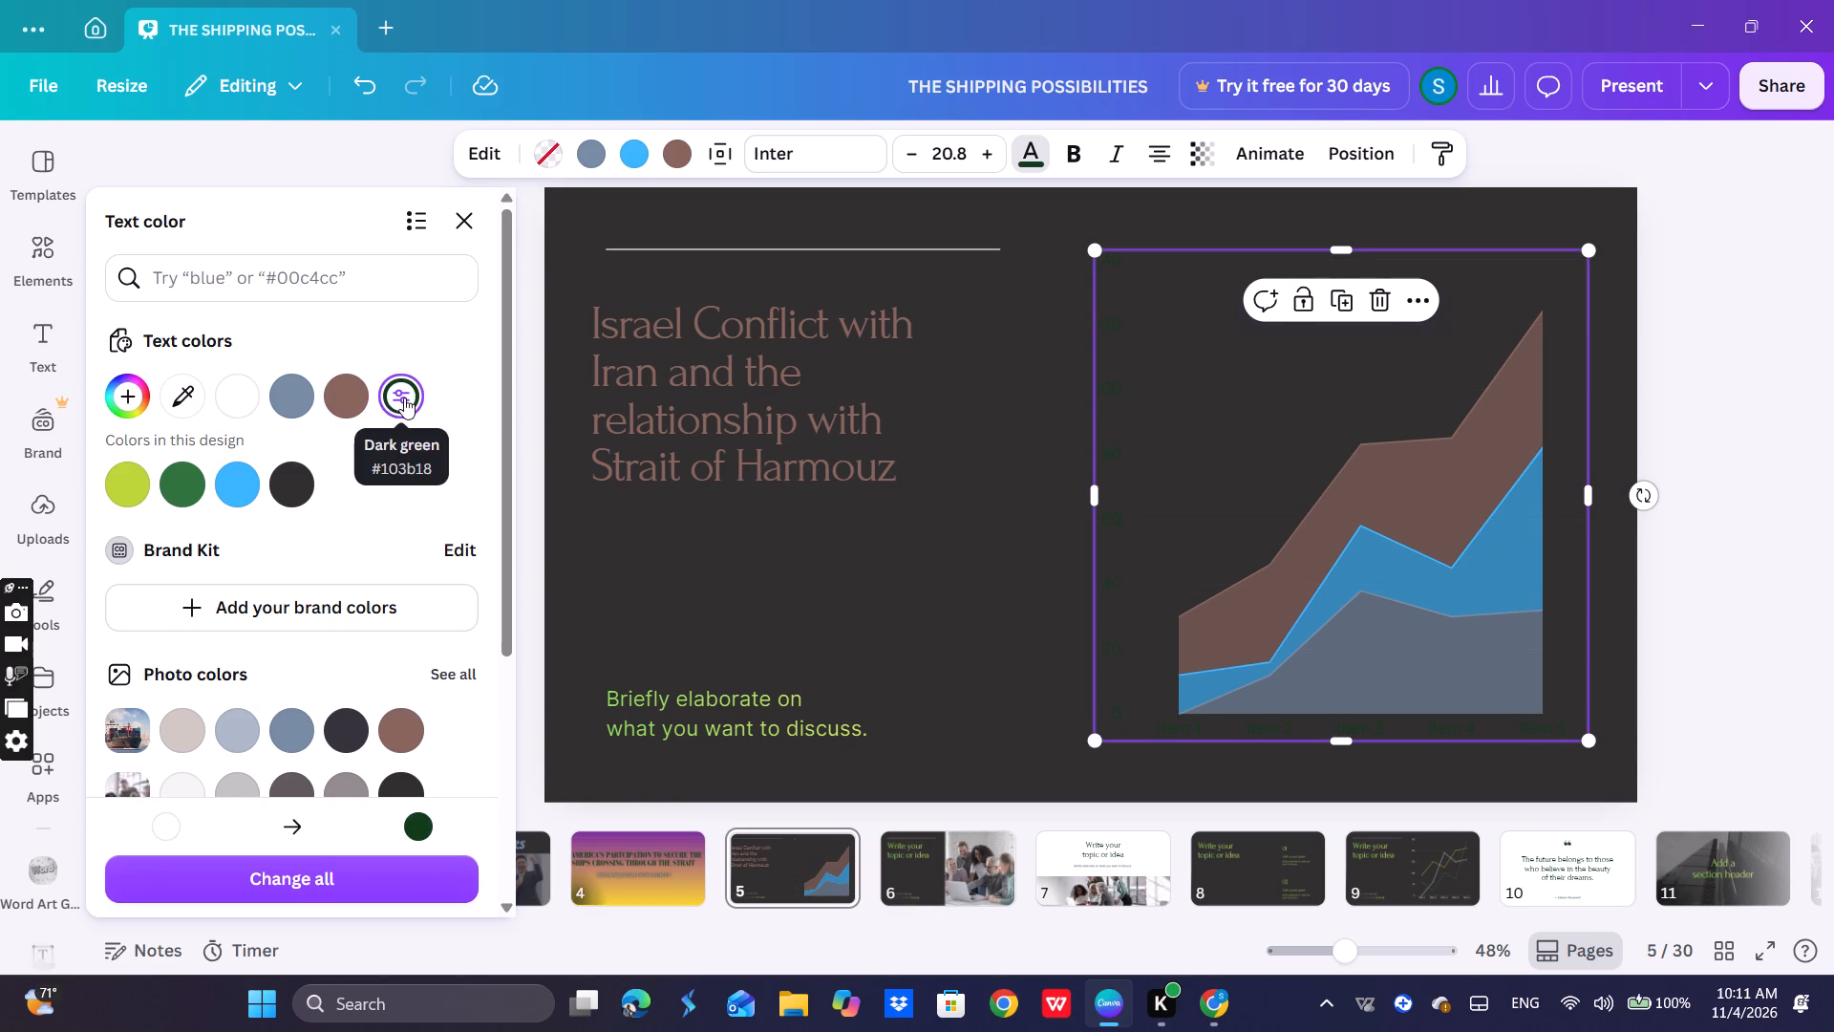
pyautogui.scroll(-5, 406, 423)
pyautogui.click(451, 639)
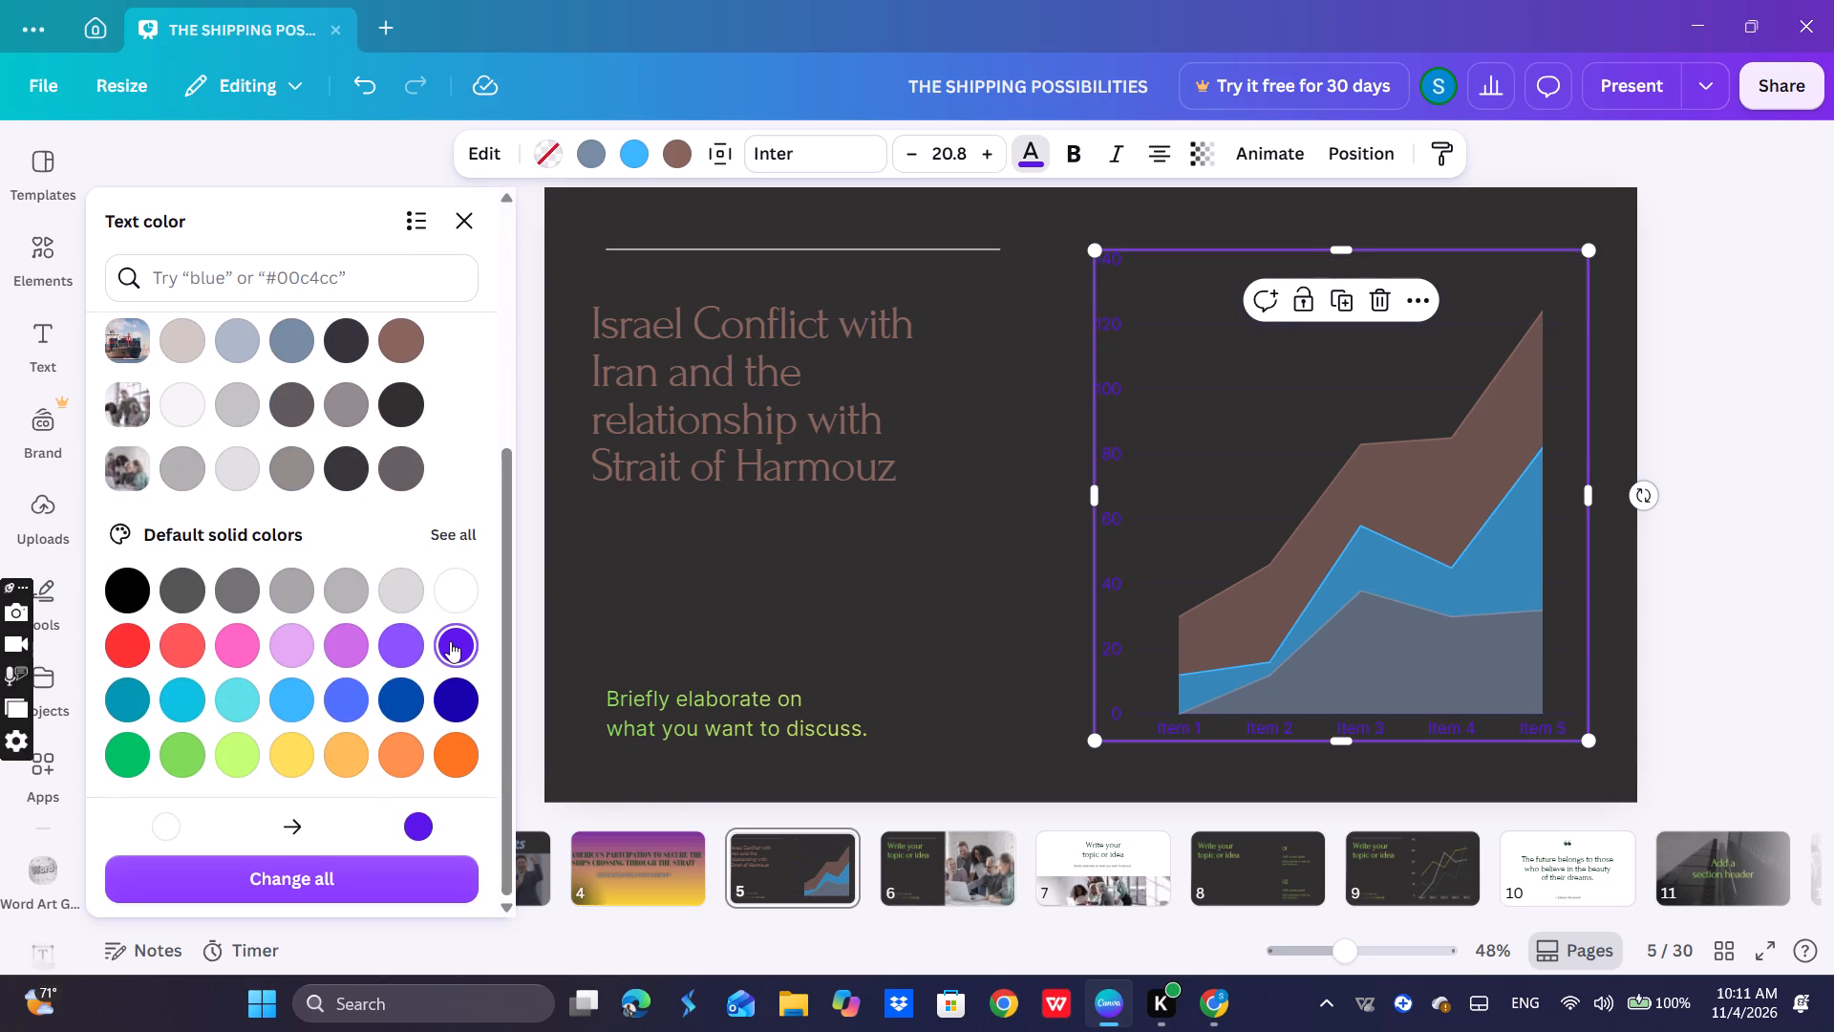
pyautogui.click(452, 699)
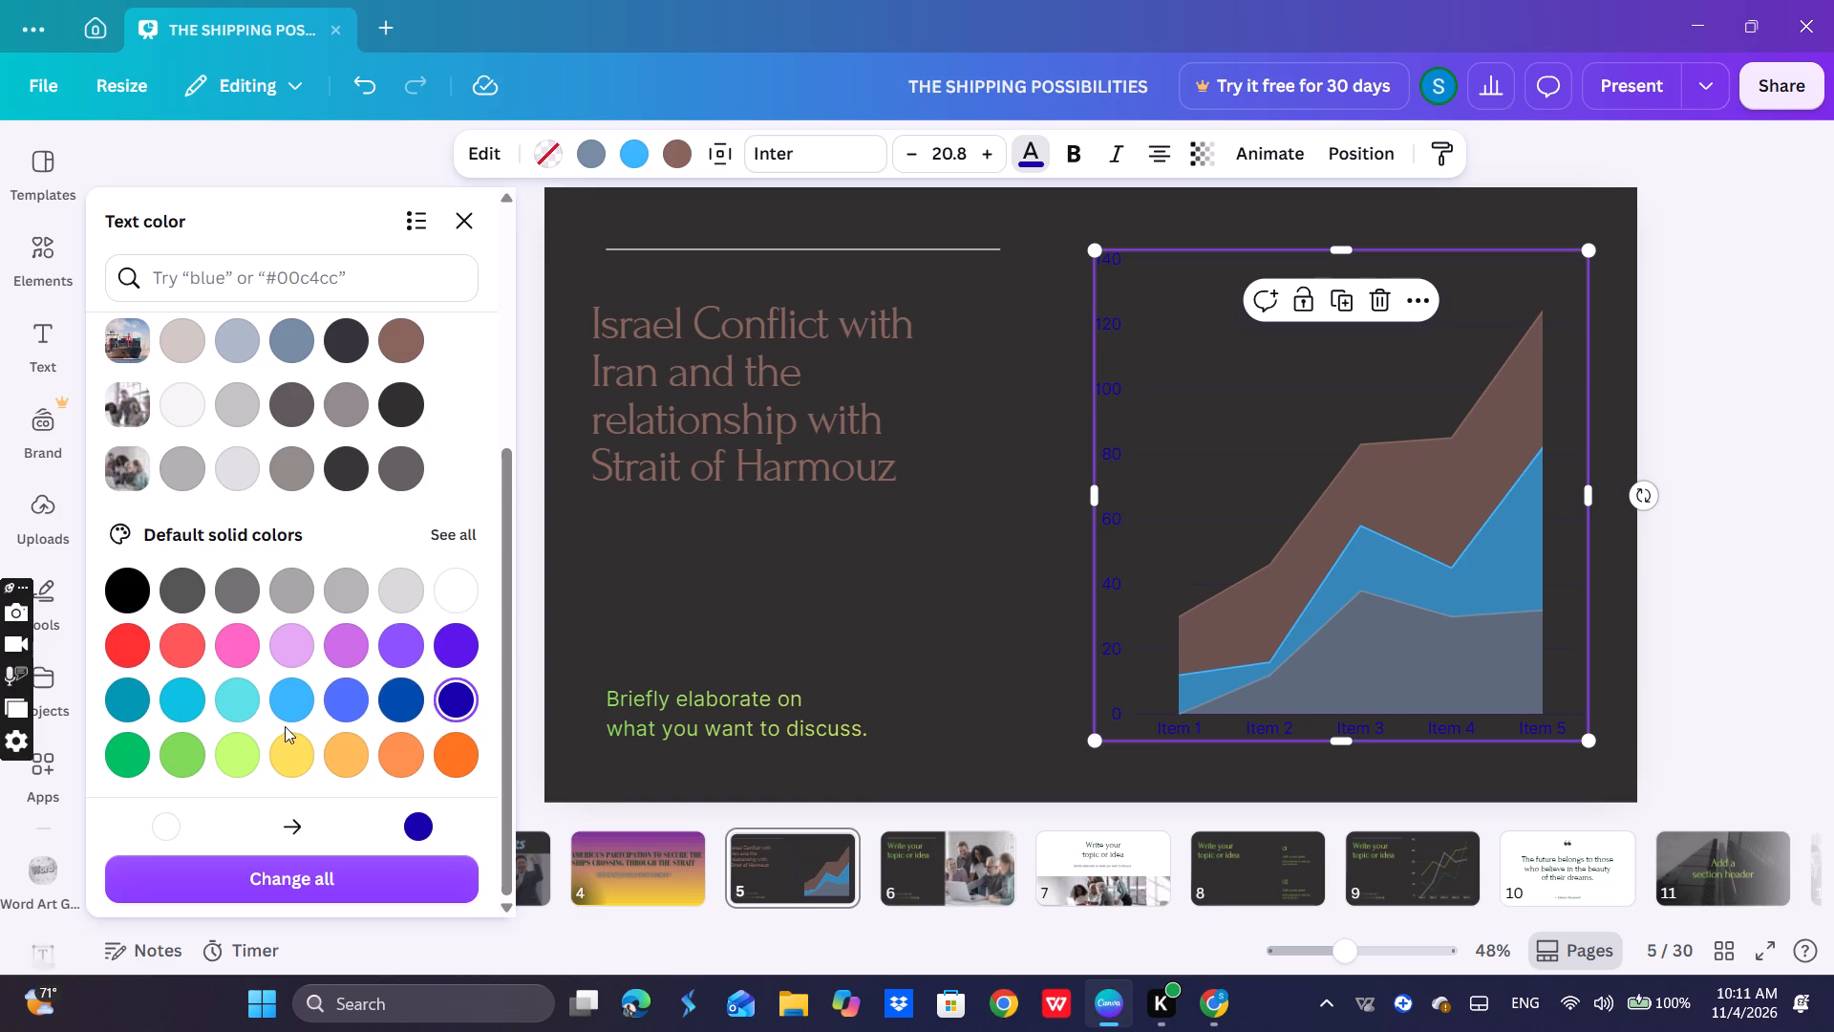
pyautogui.click(230, 714)
pyautogui.click(696, 545)
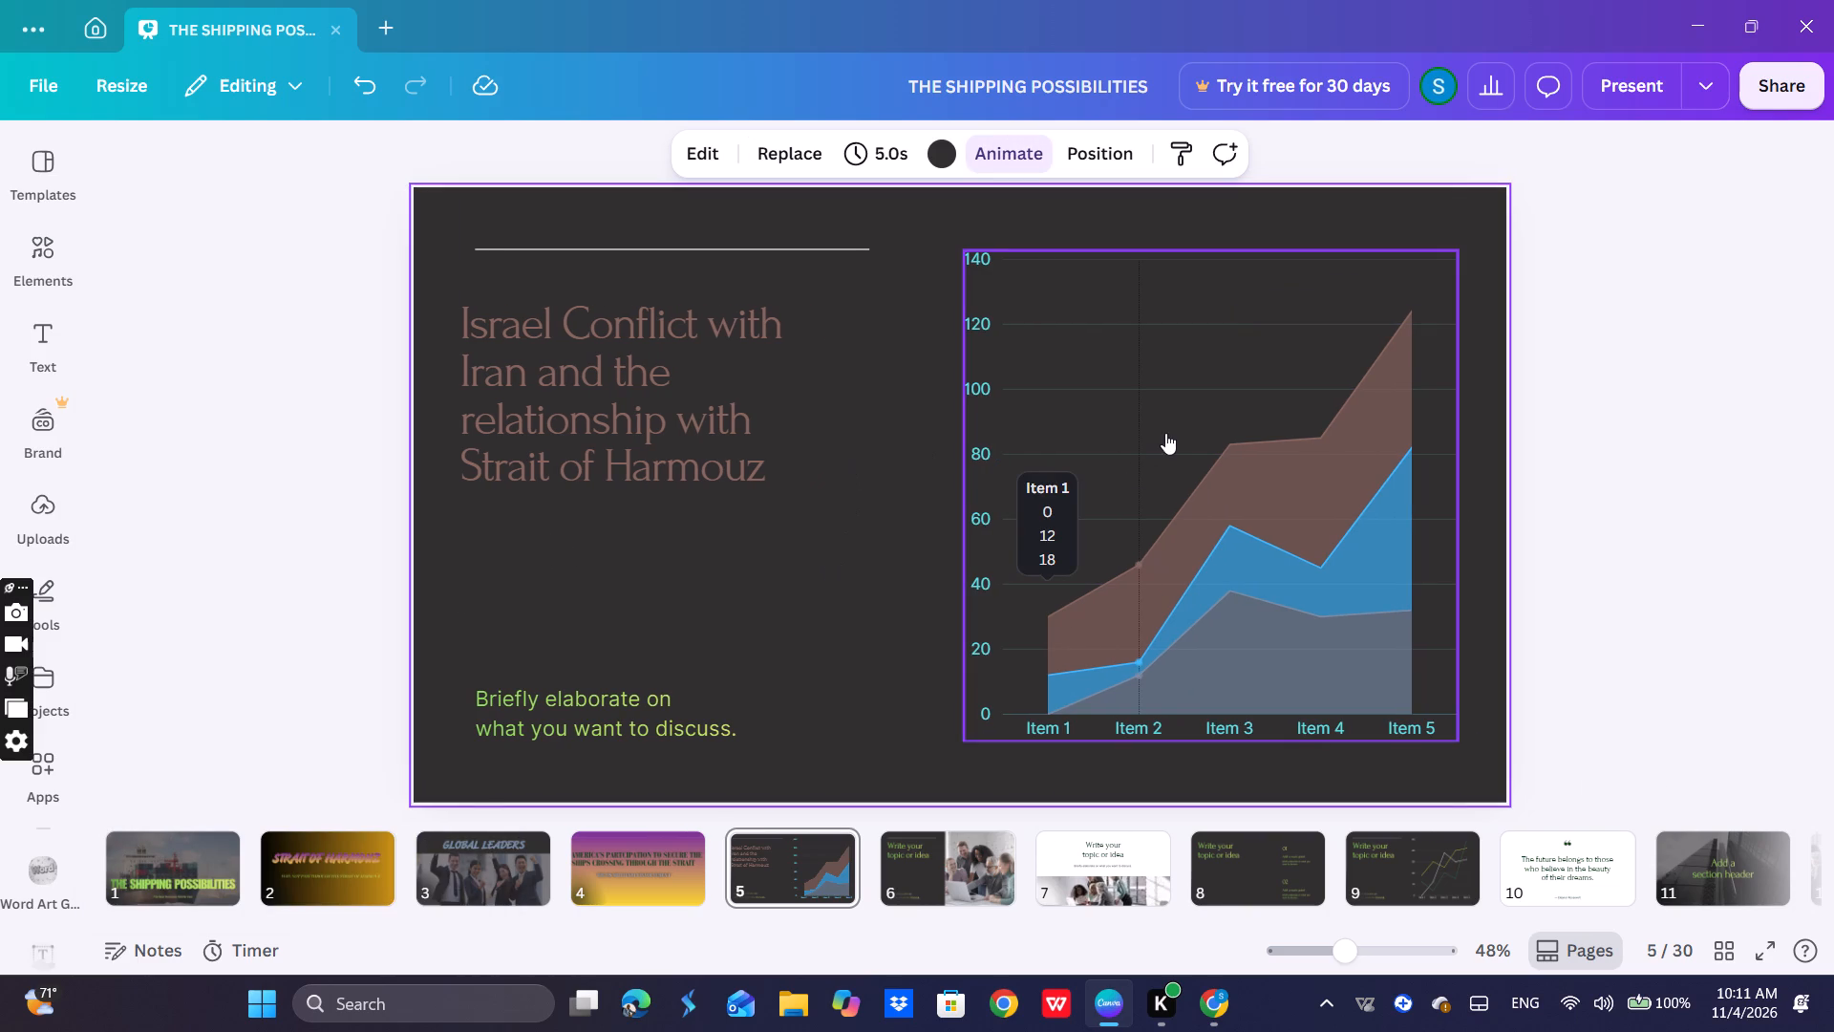
# Replace the placeholder text "Briefly elaborate on what you want to discuss." with "Graphical representation".
pyautogui.click(680, 706)
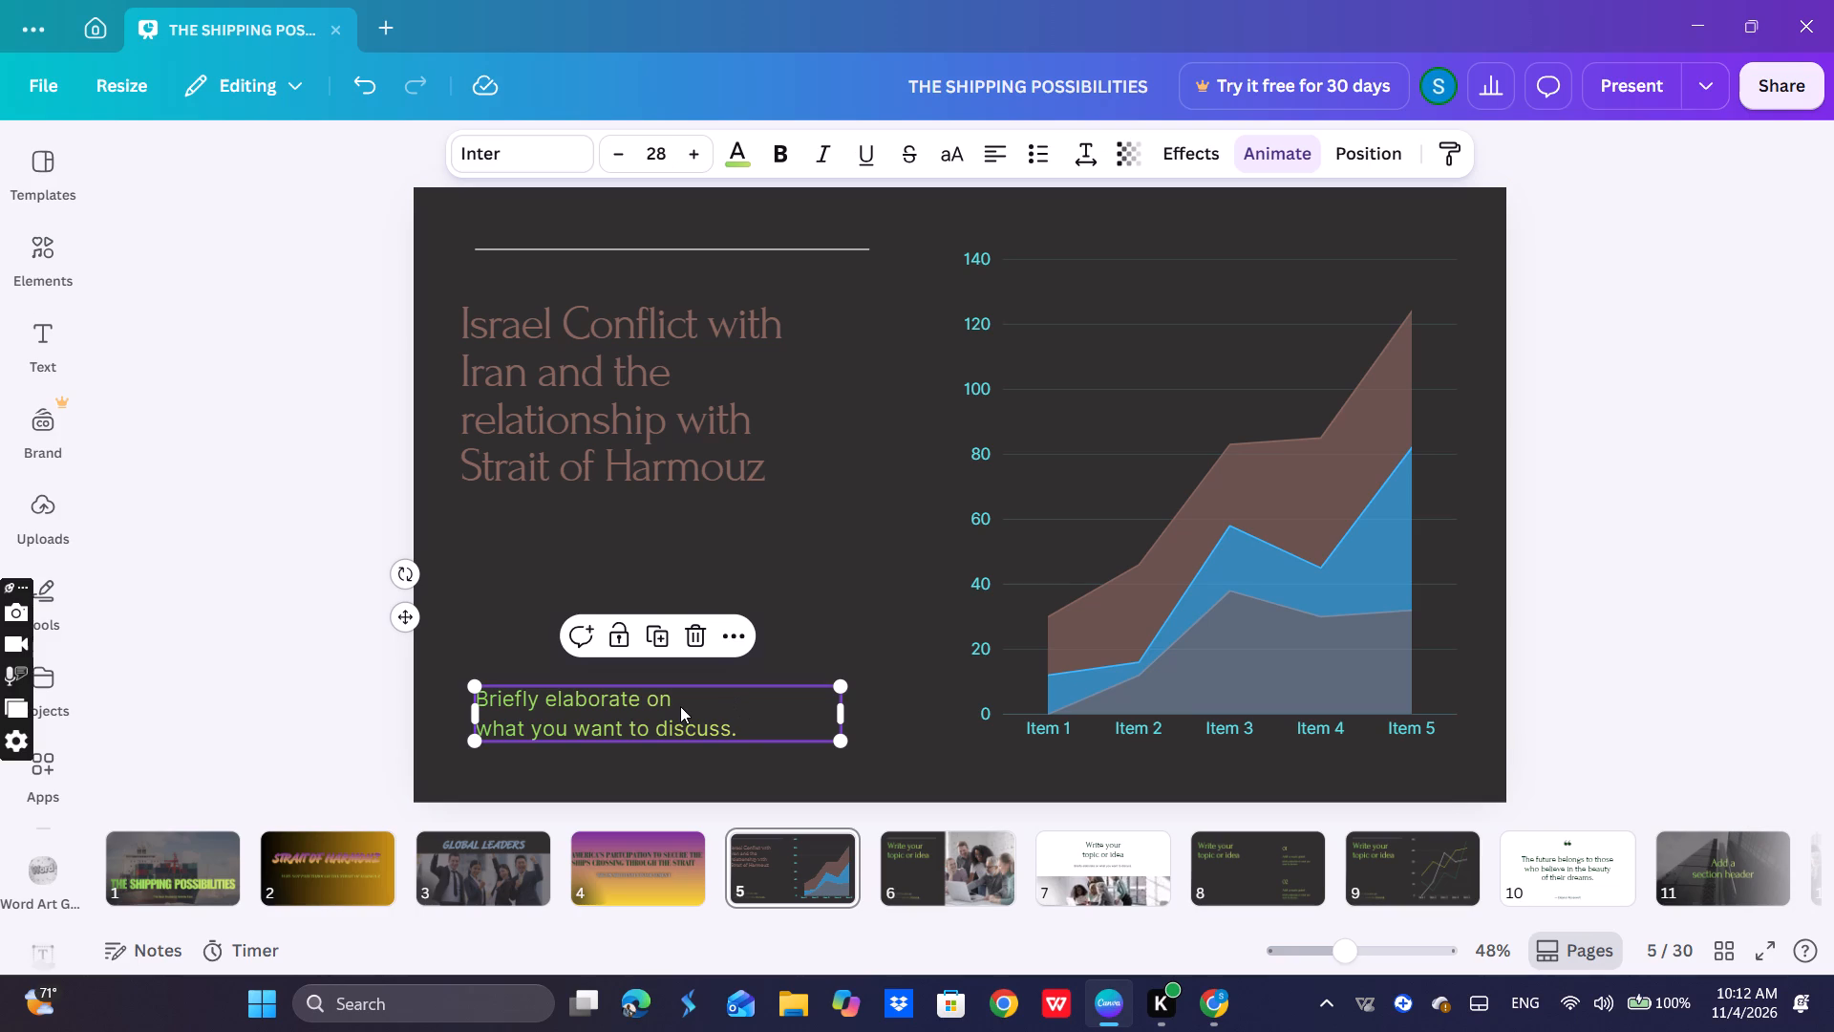
pyautogui.click(722, 723)
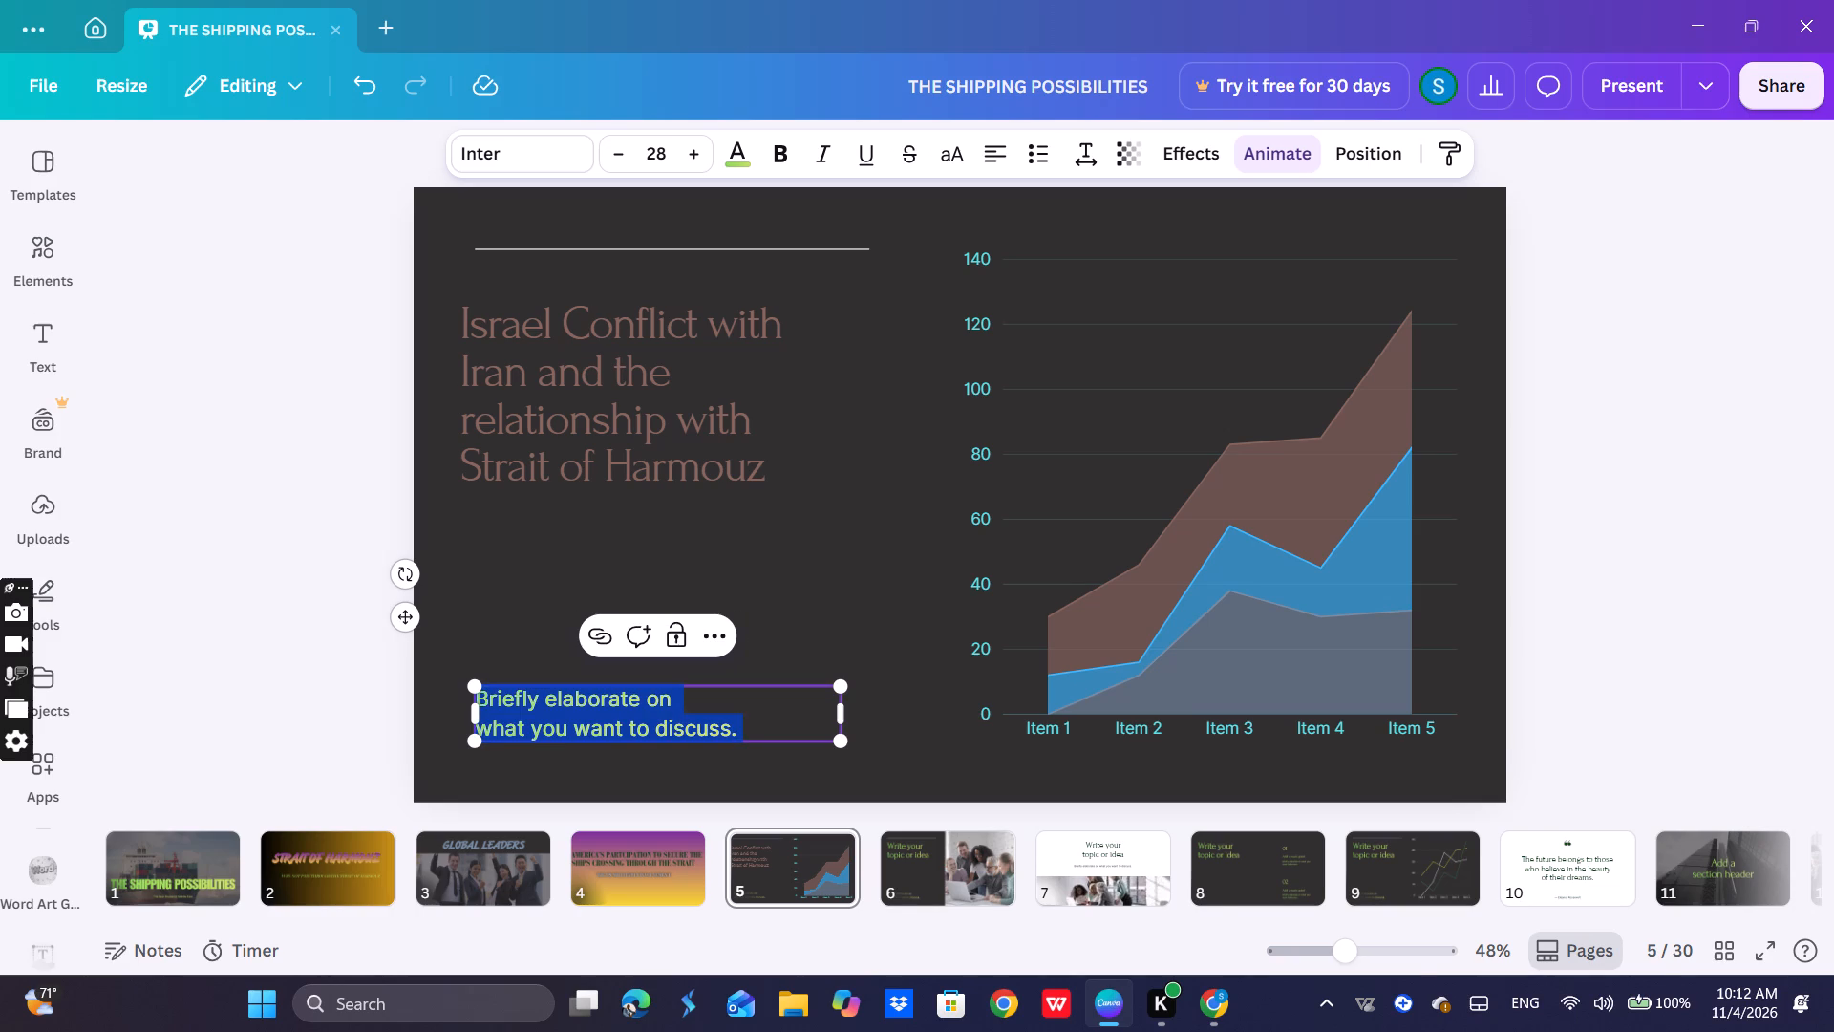
pyautogui.press('v')
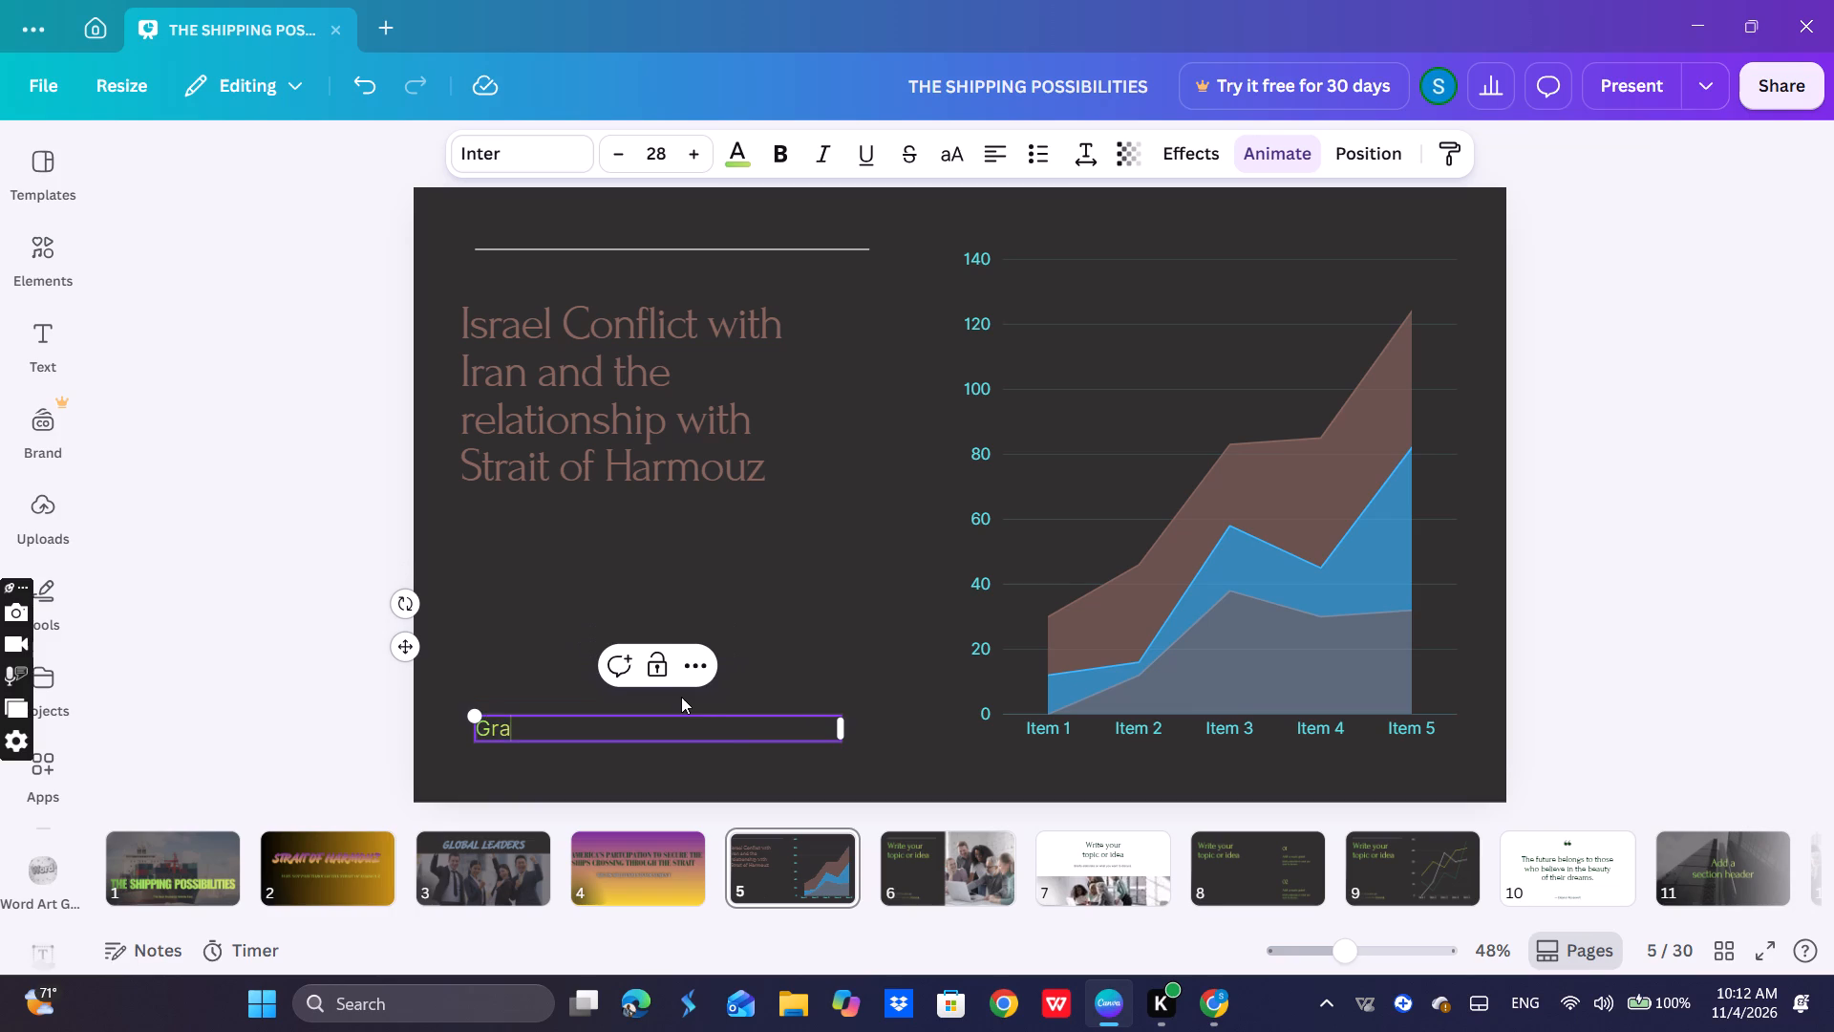
pyautogui.write('phi')
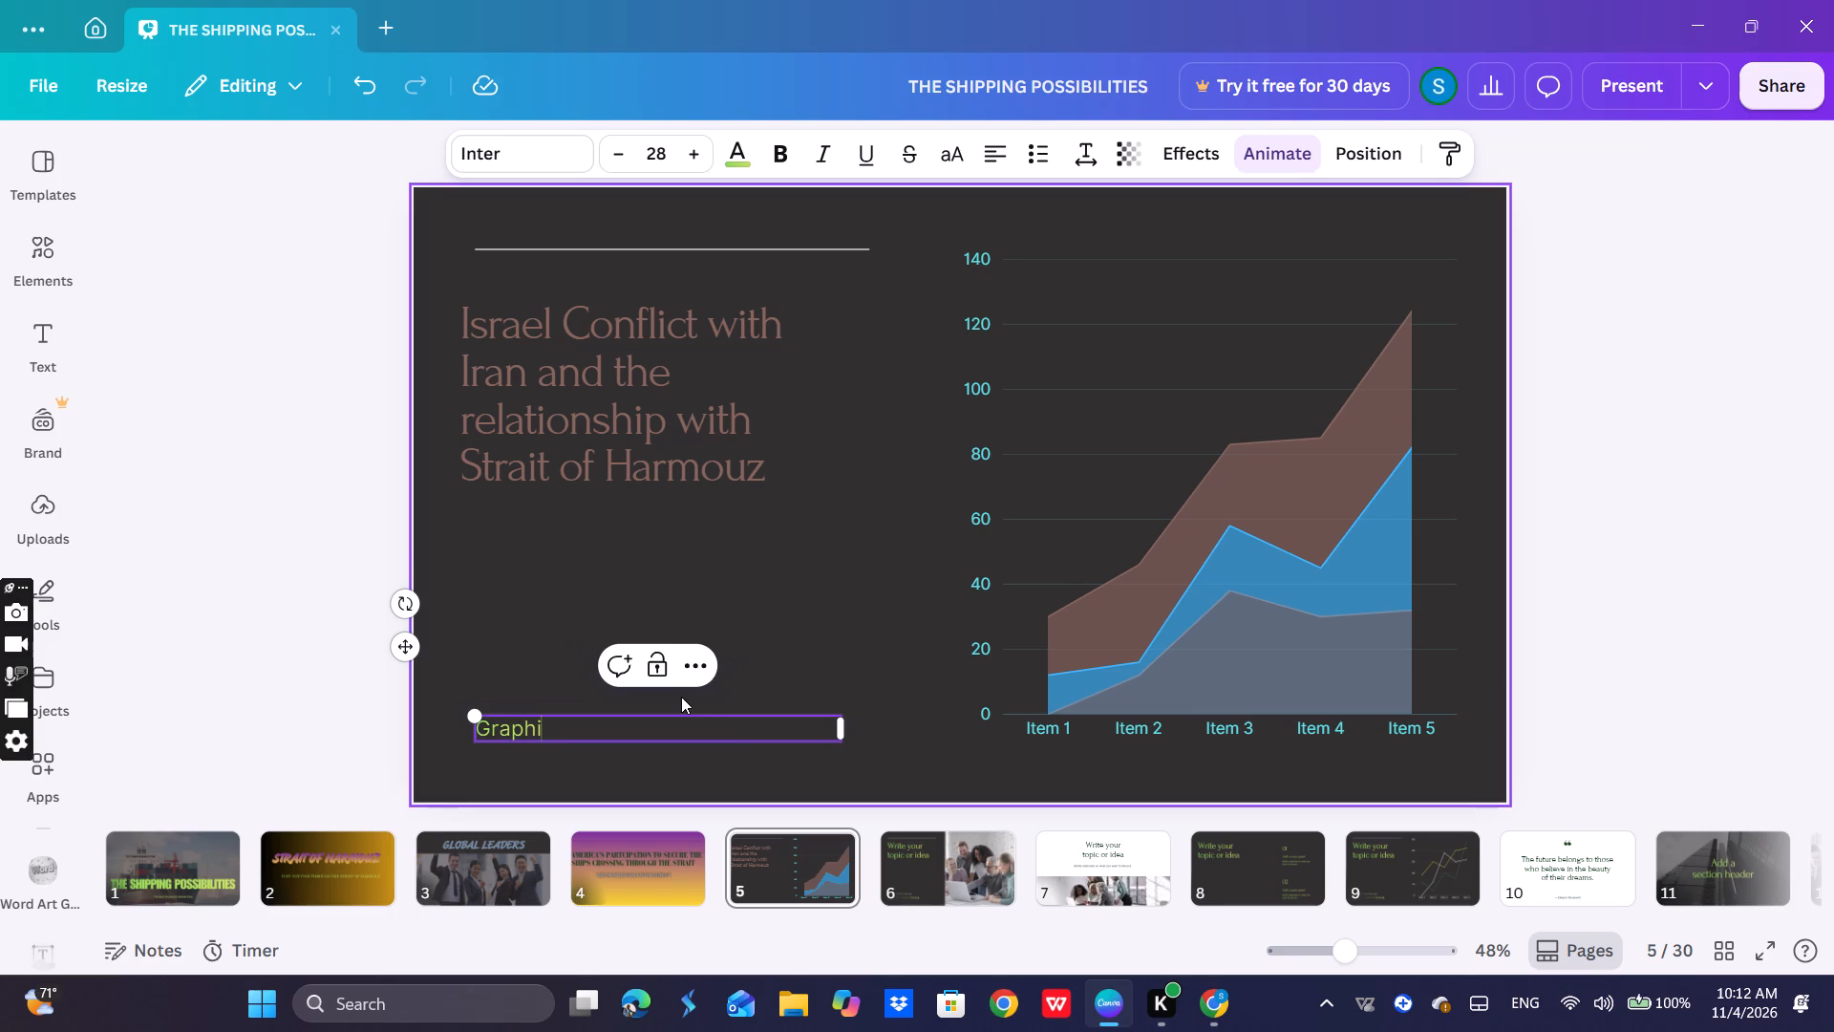
pyautogui.write('cal')
pyautogui.press('space')
pyautogui.write('representation')
pyautogui.click(949, 529)
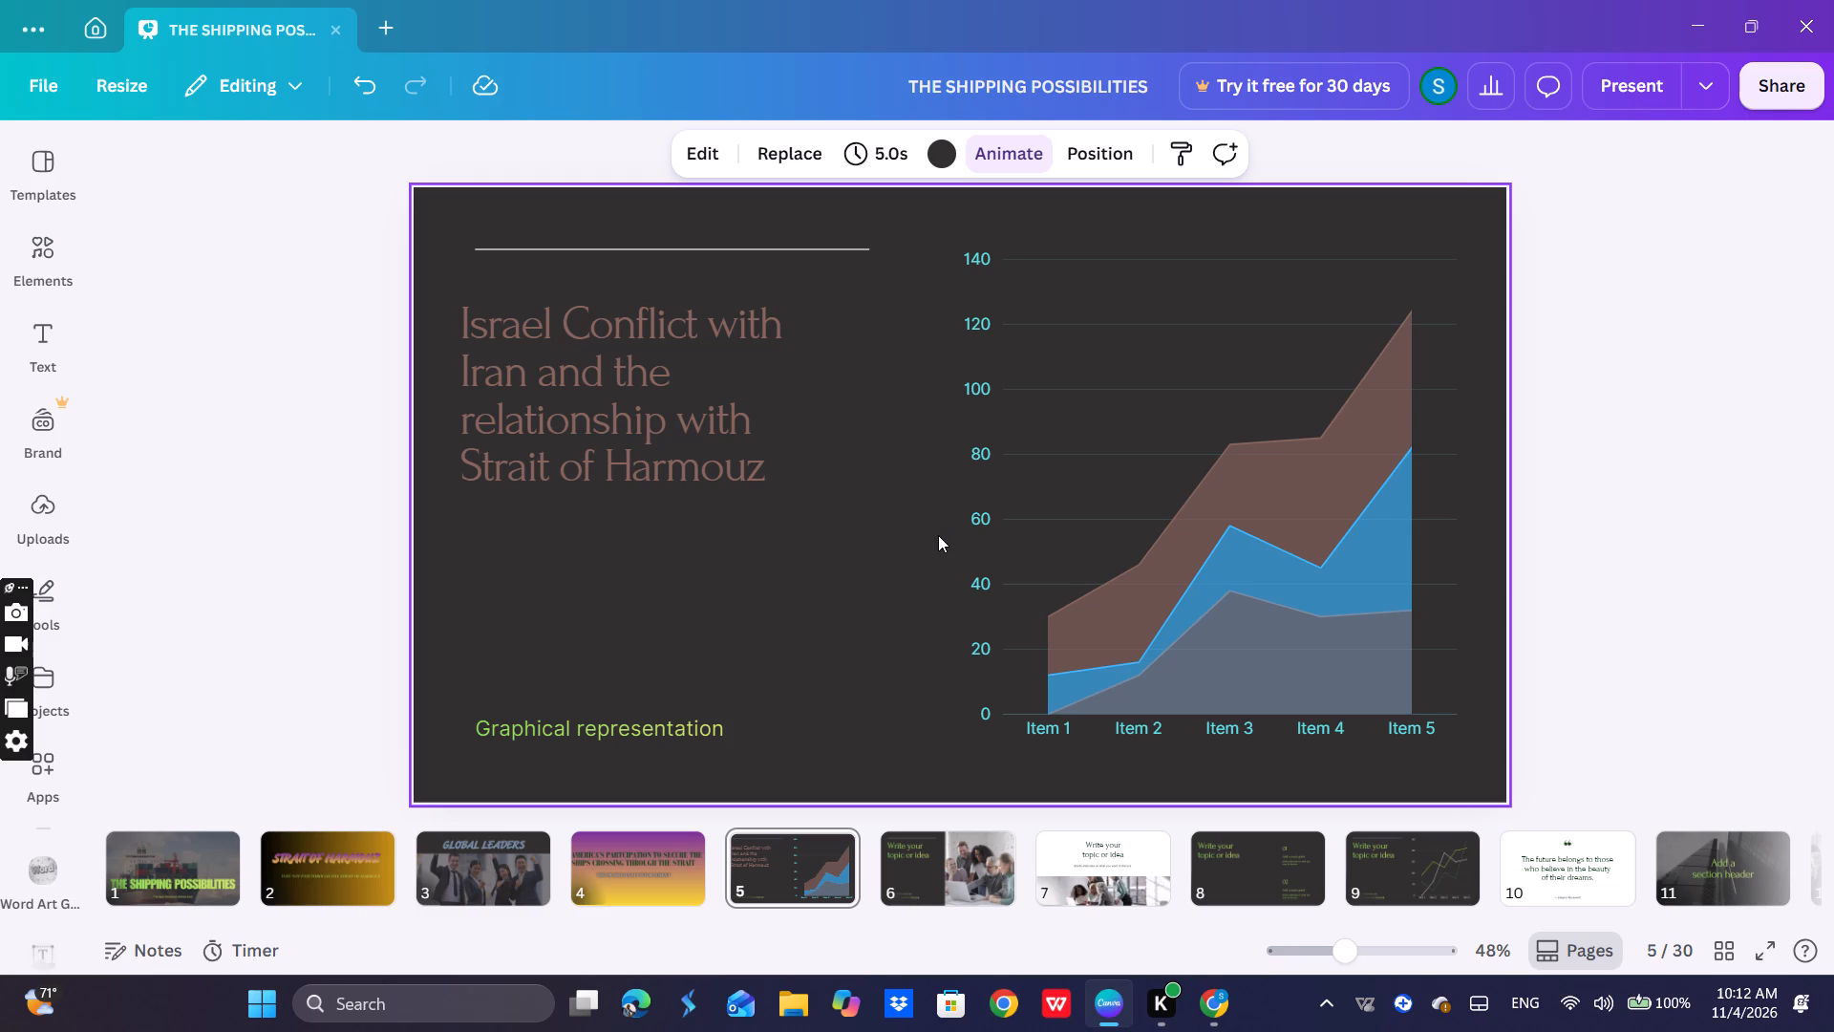
# Move the "Graphical representation" caption up toward the heading and recolor it gray-blue.
pyautogui.click(697, 718)
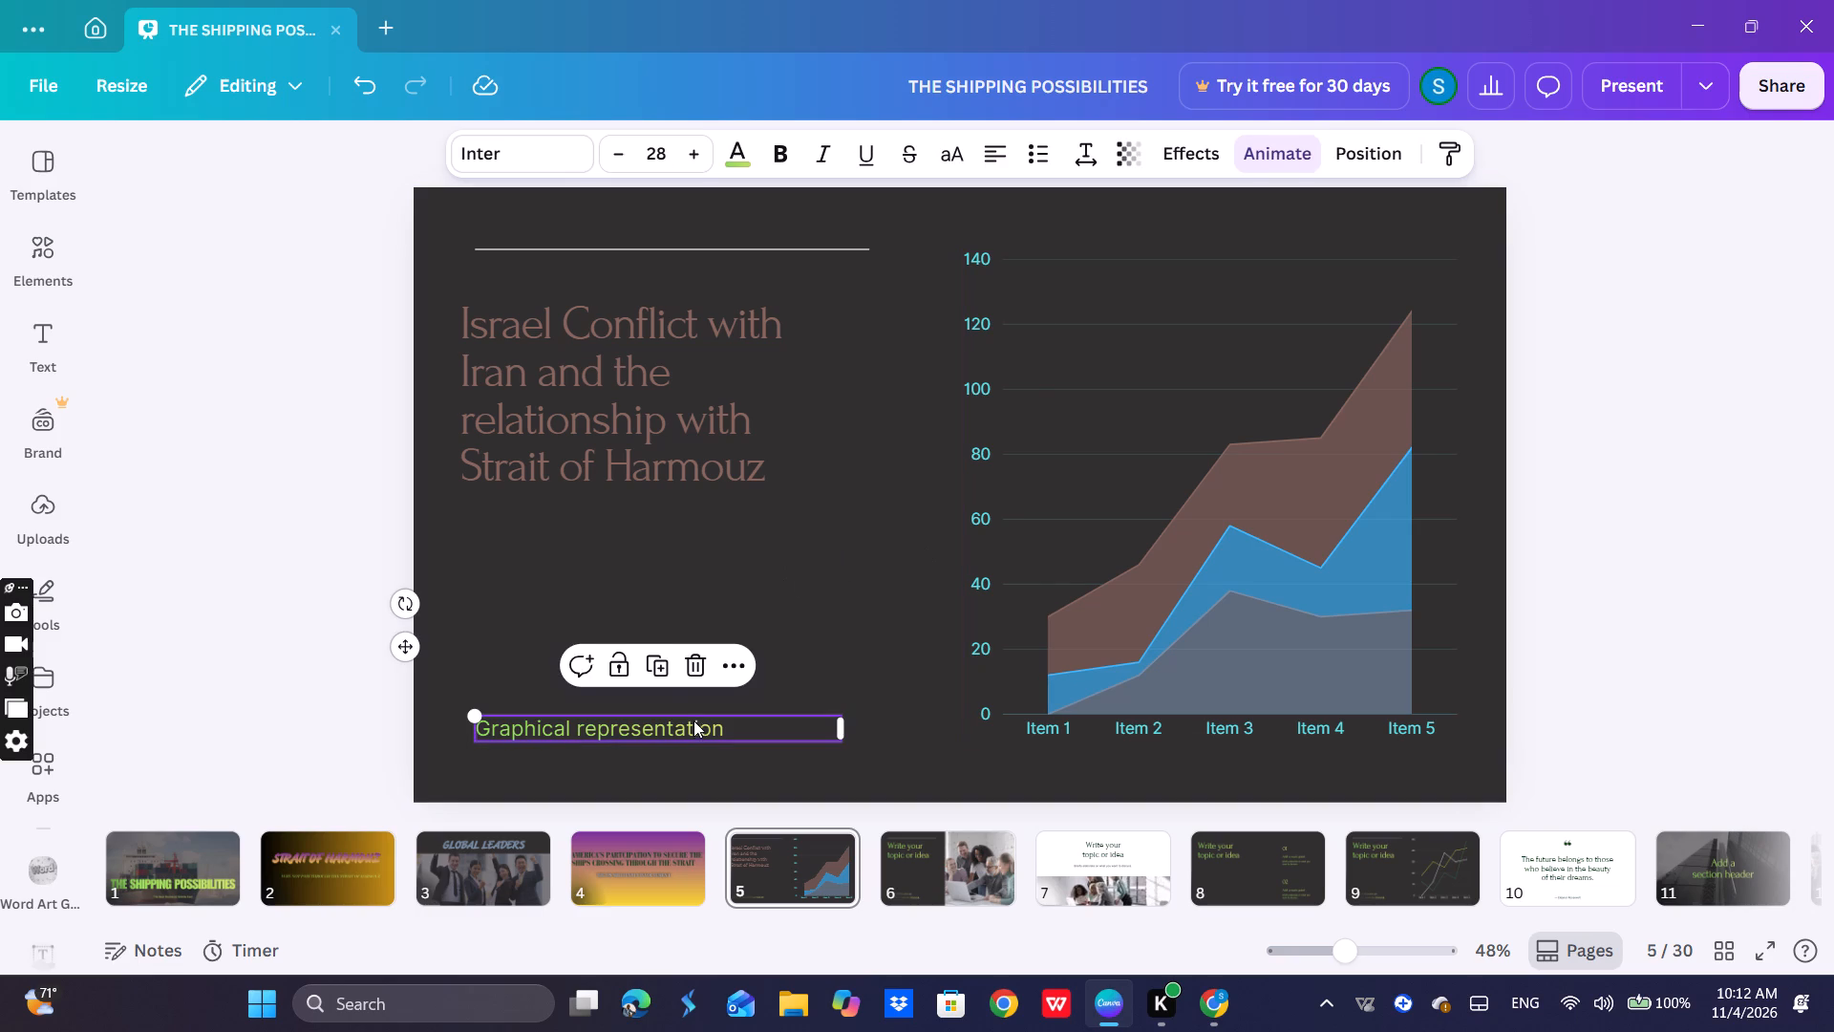
pyautogui.moveTo(692, 725); pyautogui.dragTo(675, 629)
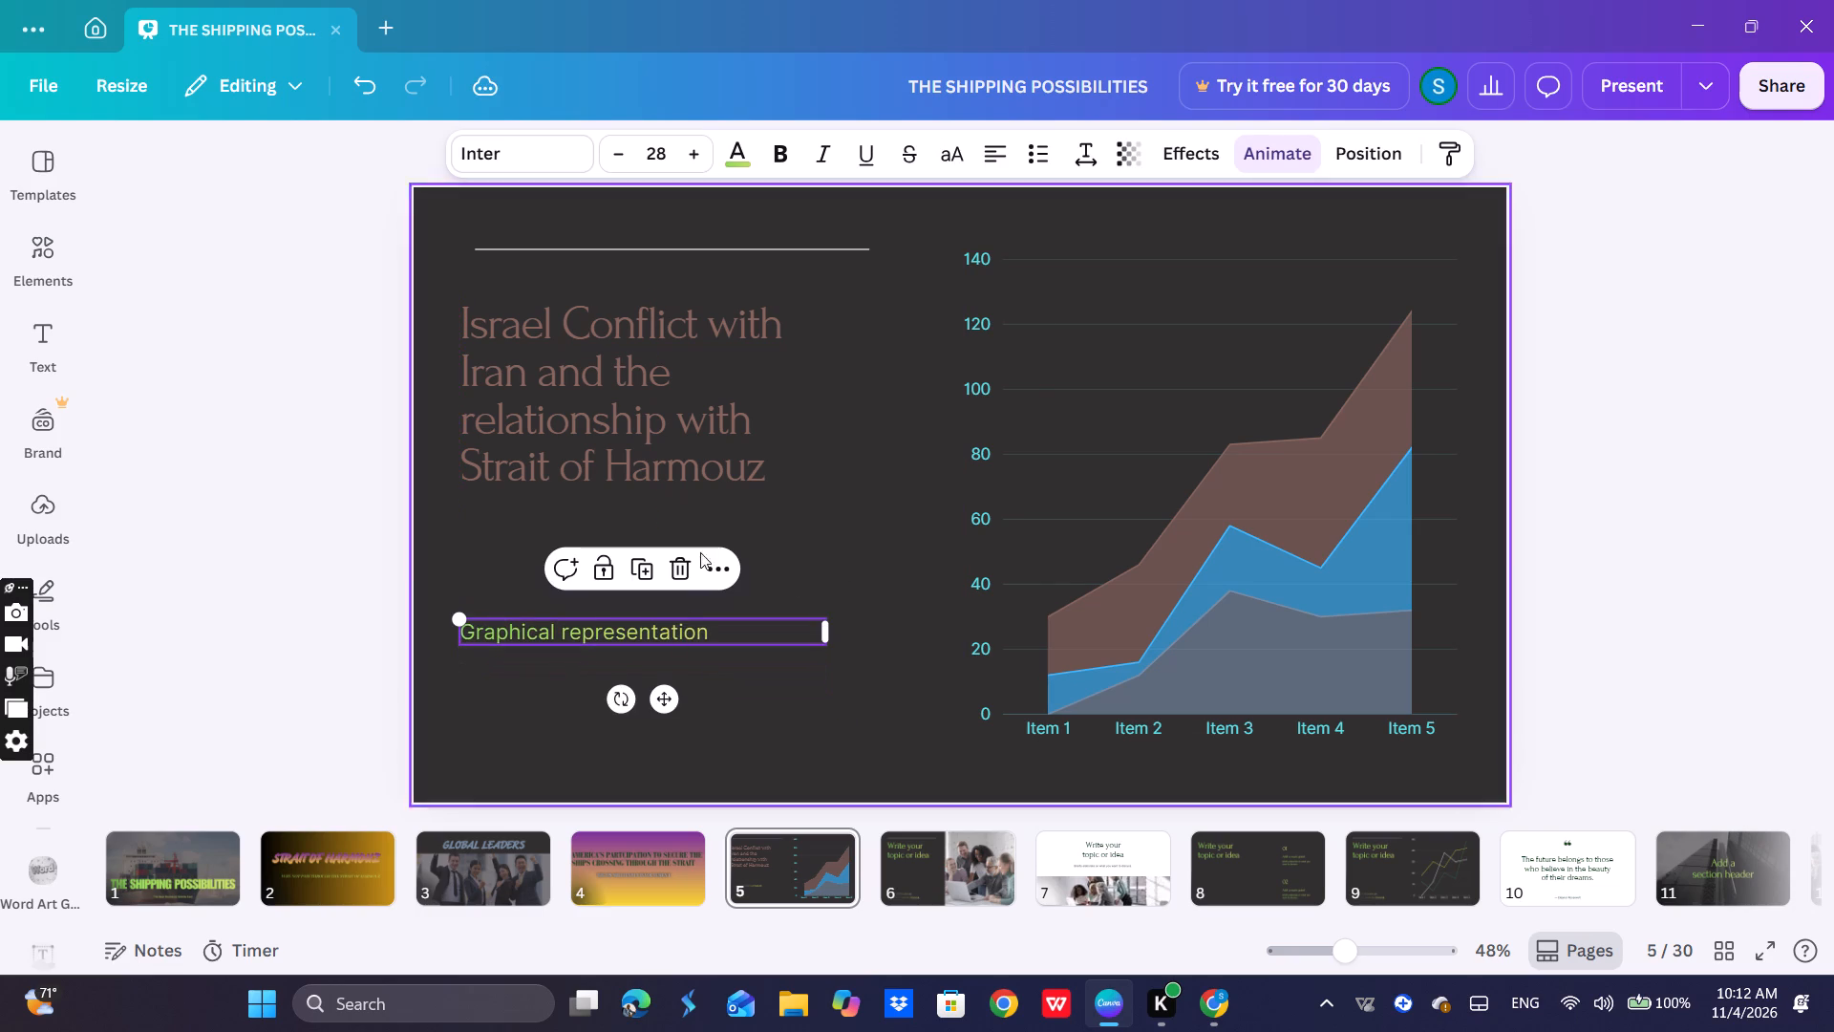
pyautogui.click(740, 169)
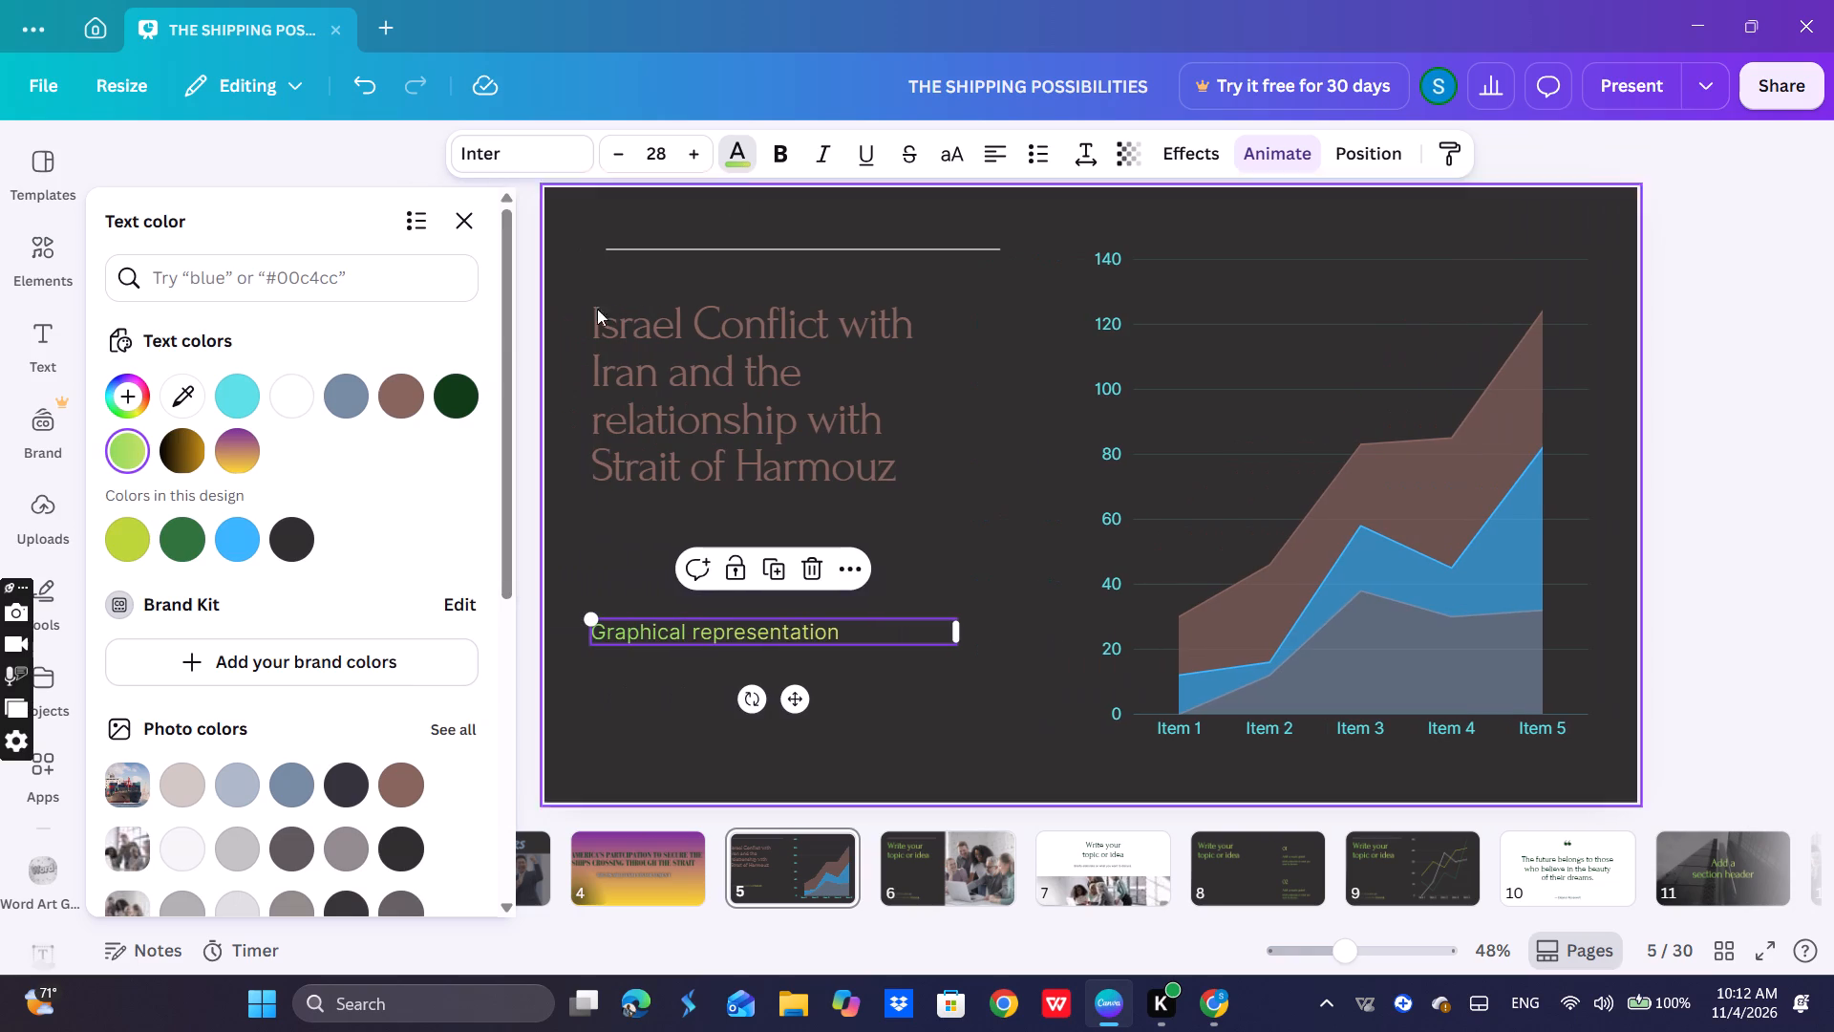
pyautogui.click(351, 382)
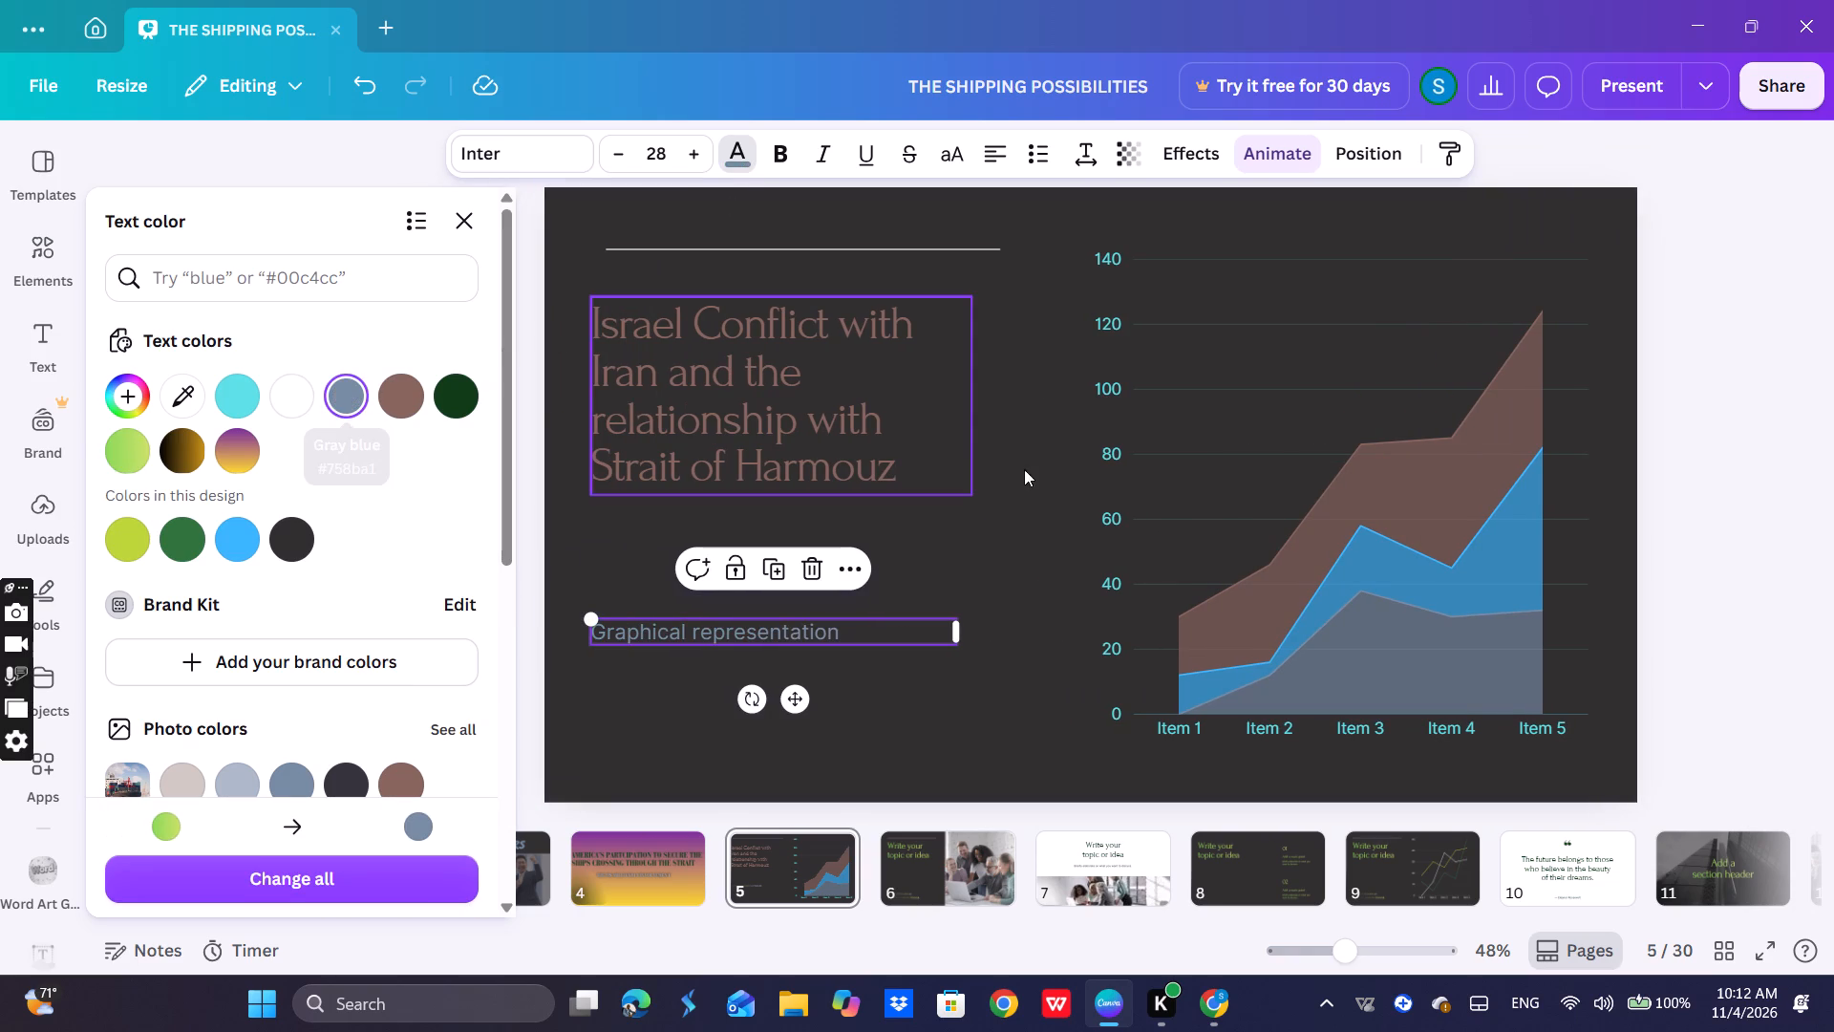
pyautogui.click(1066, 531)
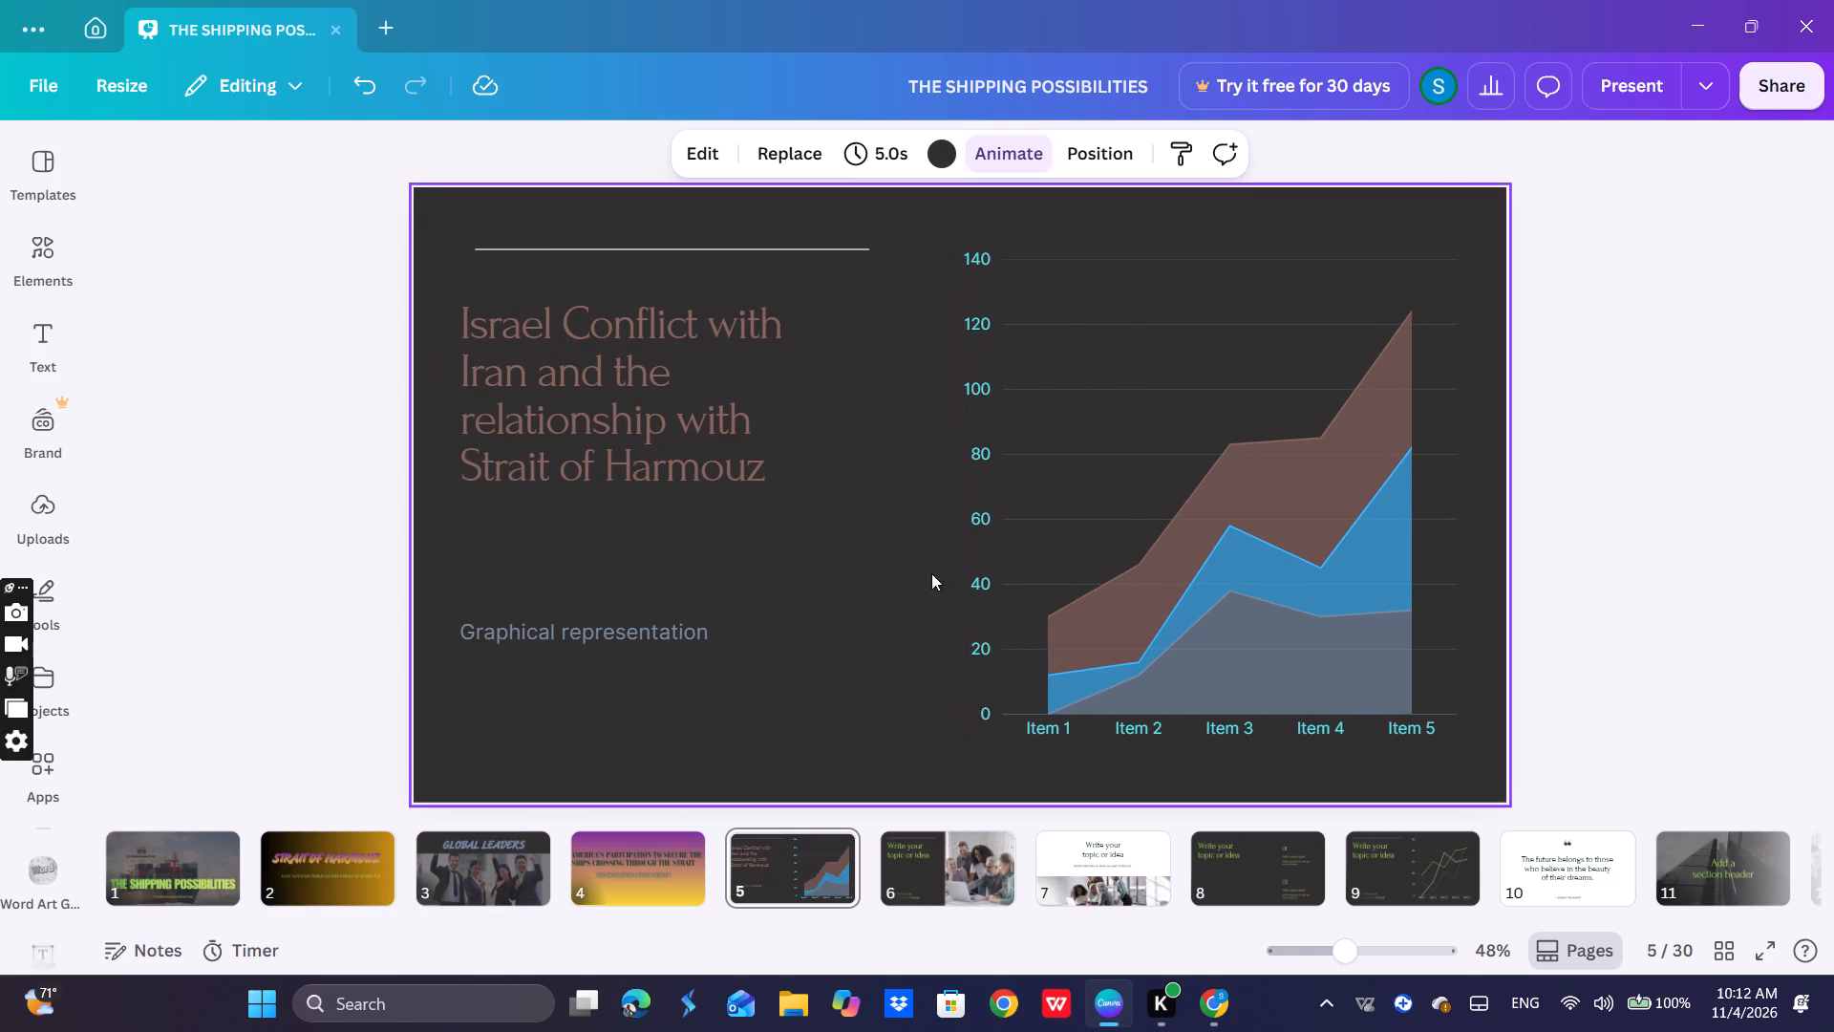
# Shift the heading slightly down to align with the start of the line above, and place the caption closer beneath it, slightly indented.
pyautogui.click(614, 253)
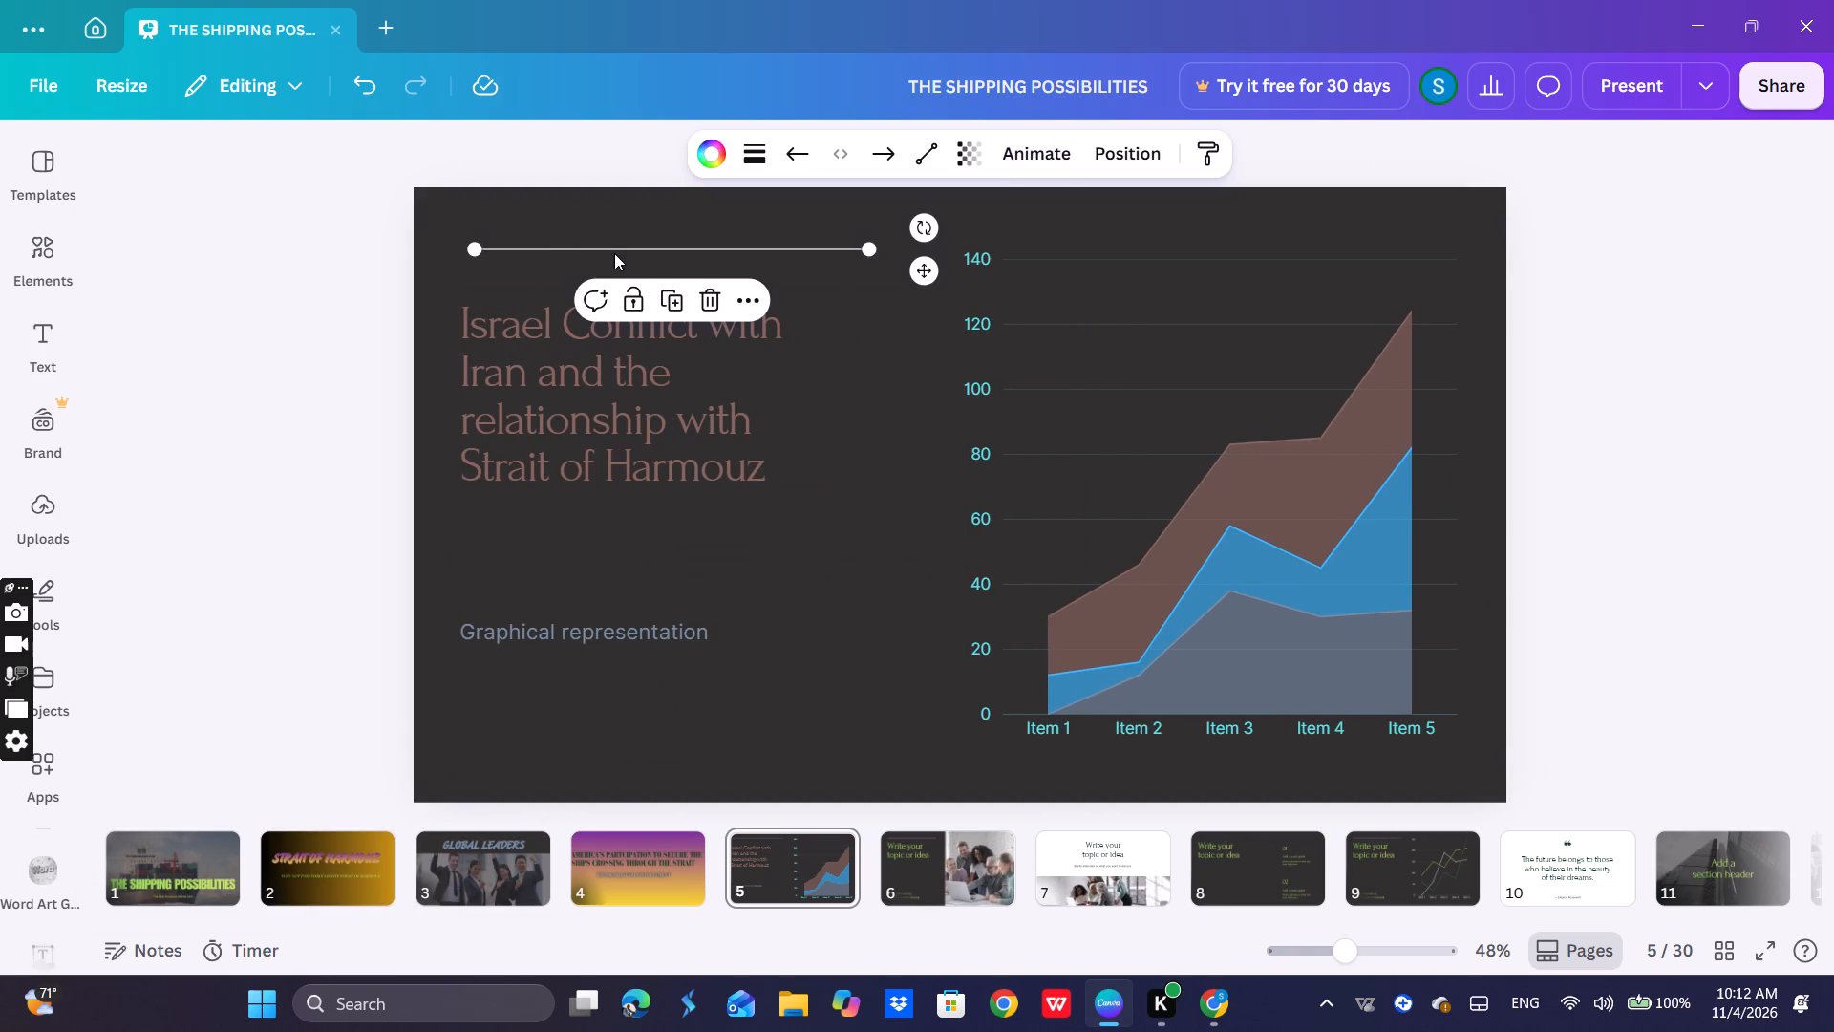
pyautogui.moveTo(650, 405); pyautogui.dragTo(663, 428)
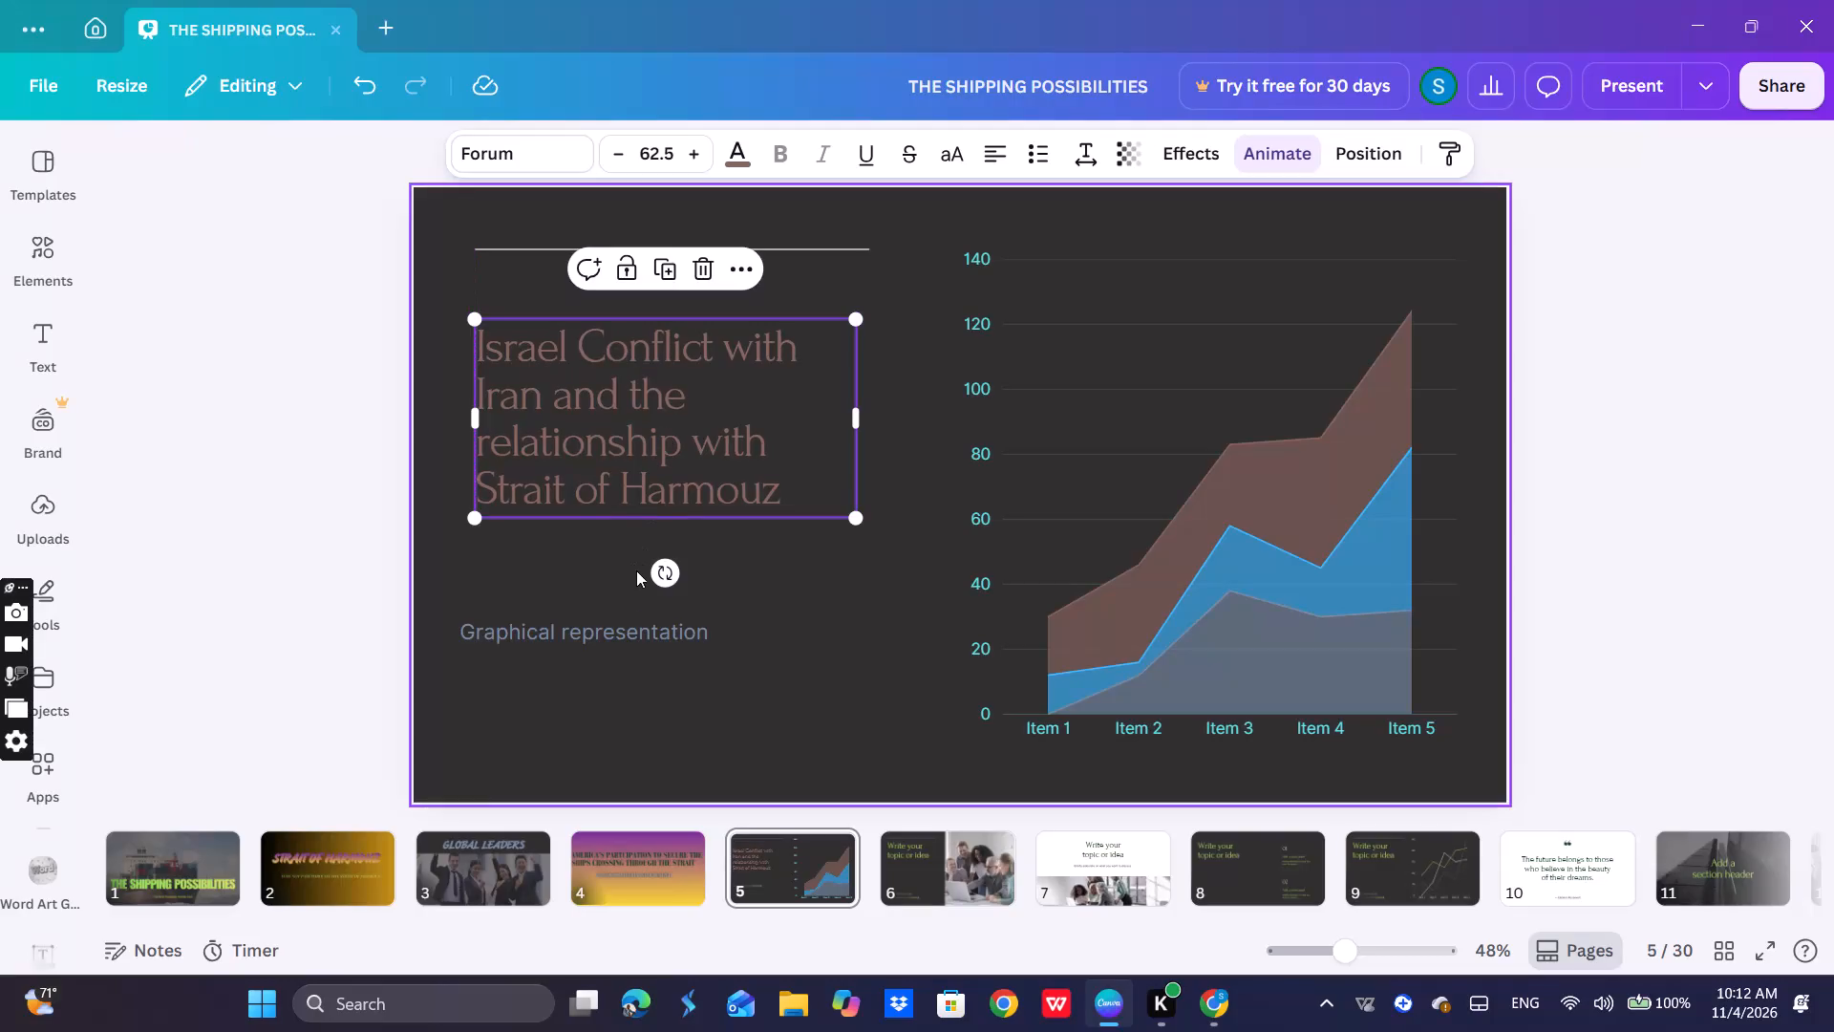
pyautogui.moveTo(628, 628); pyautogui.dragTo(670, 593)
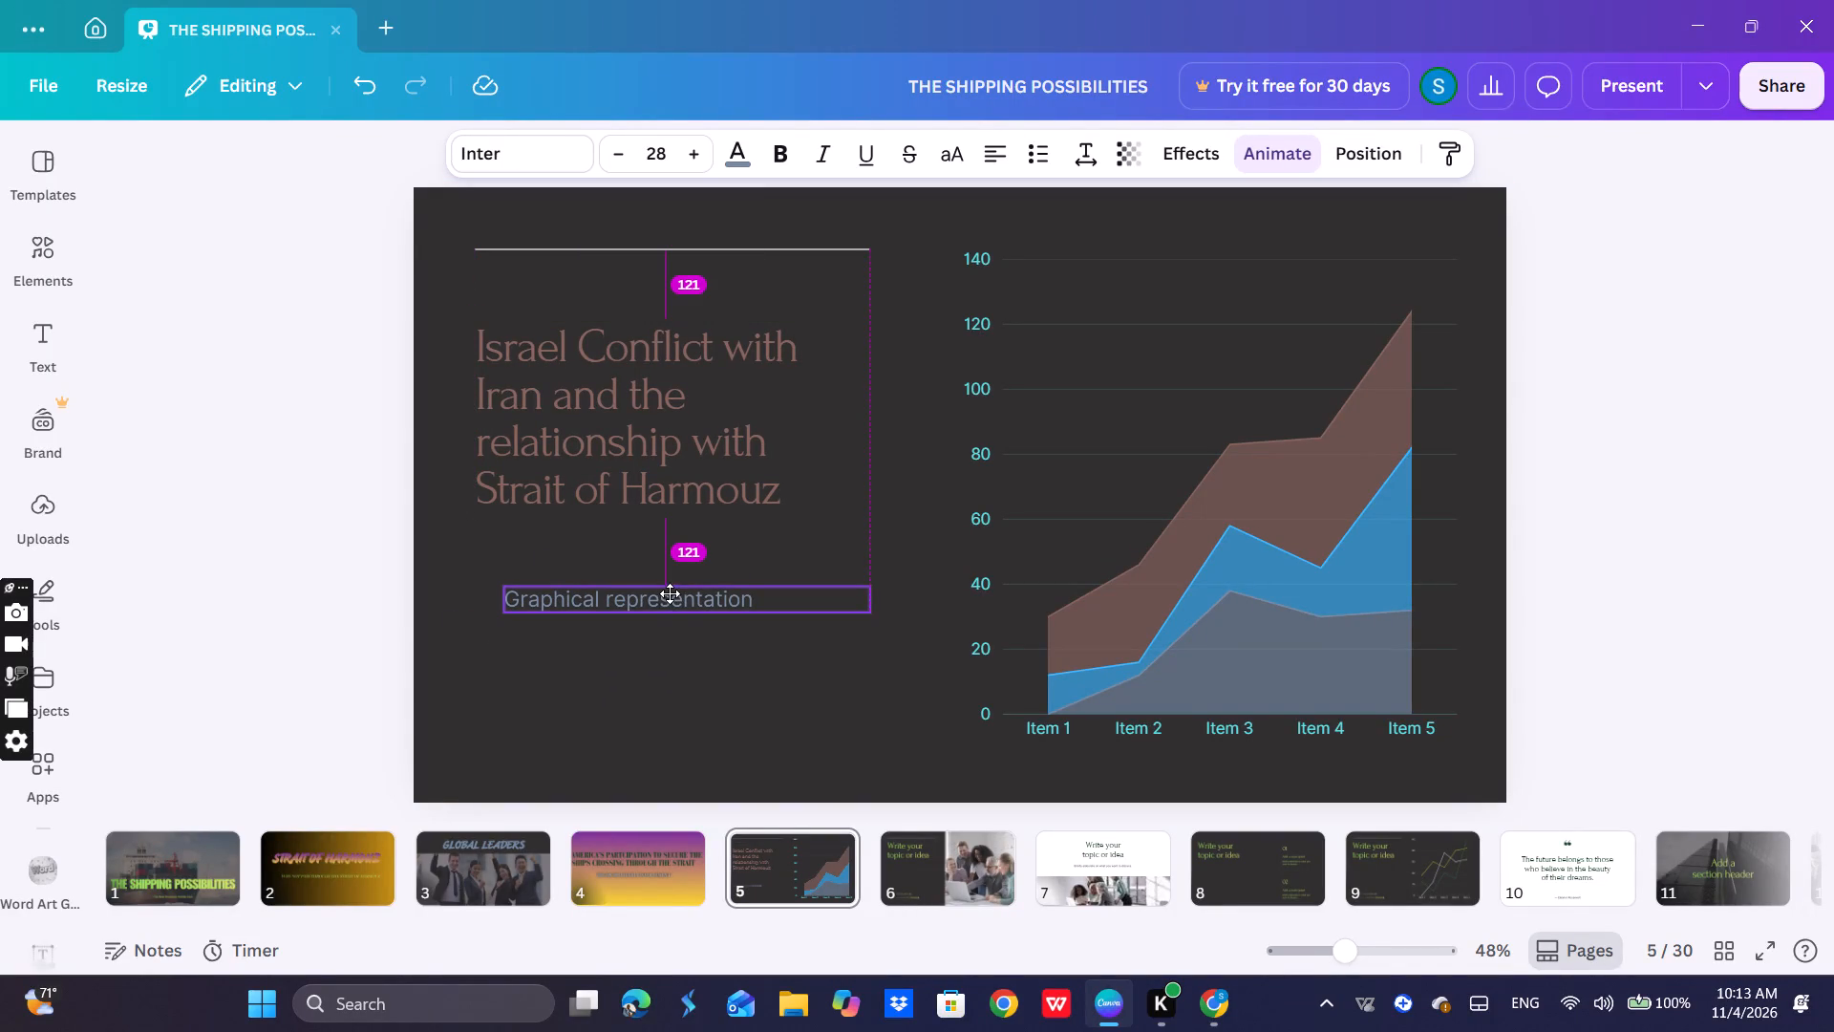
pyautogui.moveTo(670, 593); pyautogui.dragTo(663, 591)
pyautogui.click(767, 706)
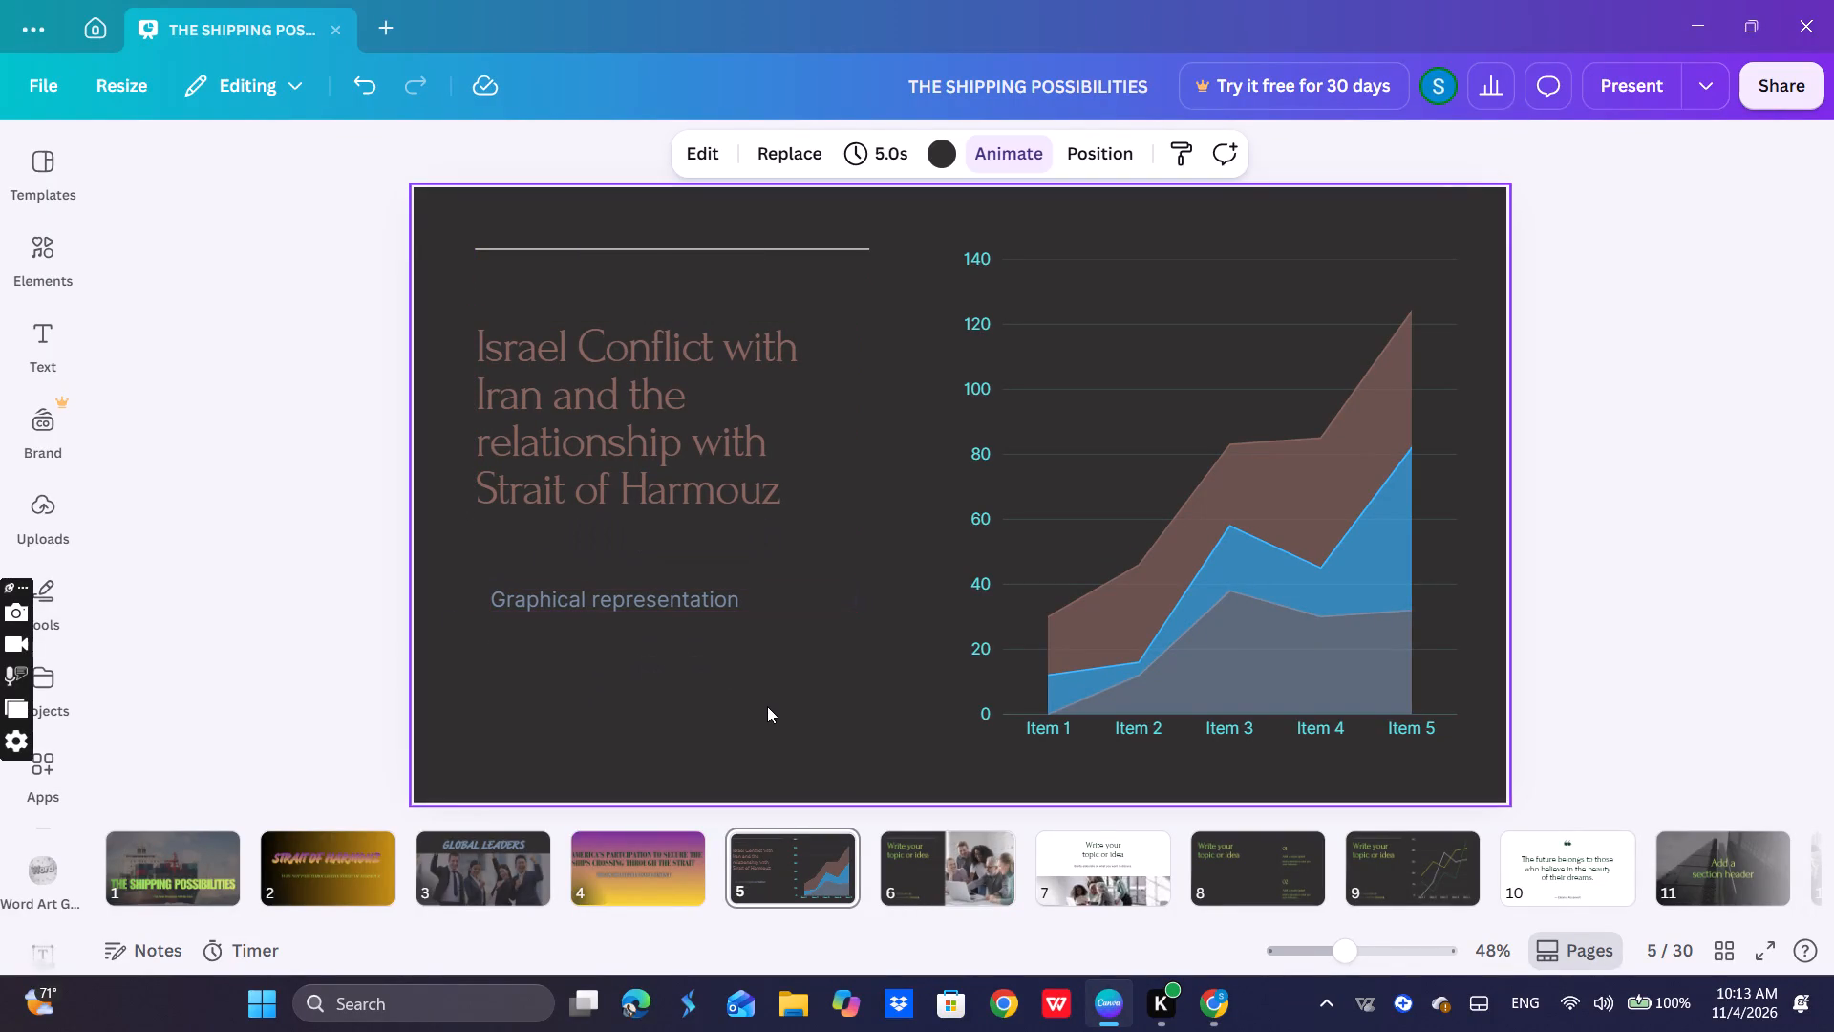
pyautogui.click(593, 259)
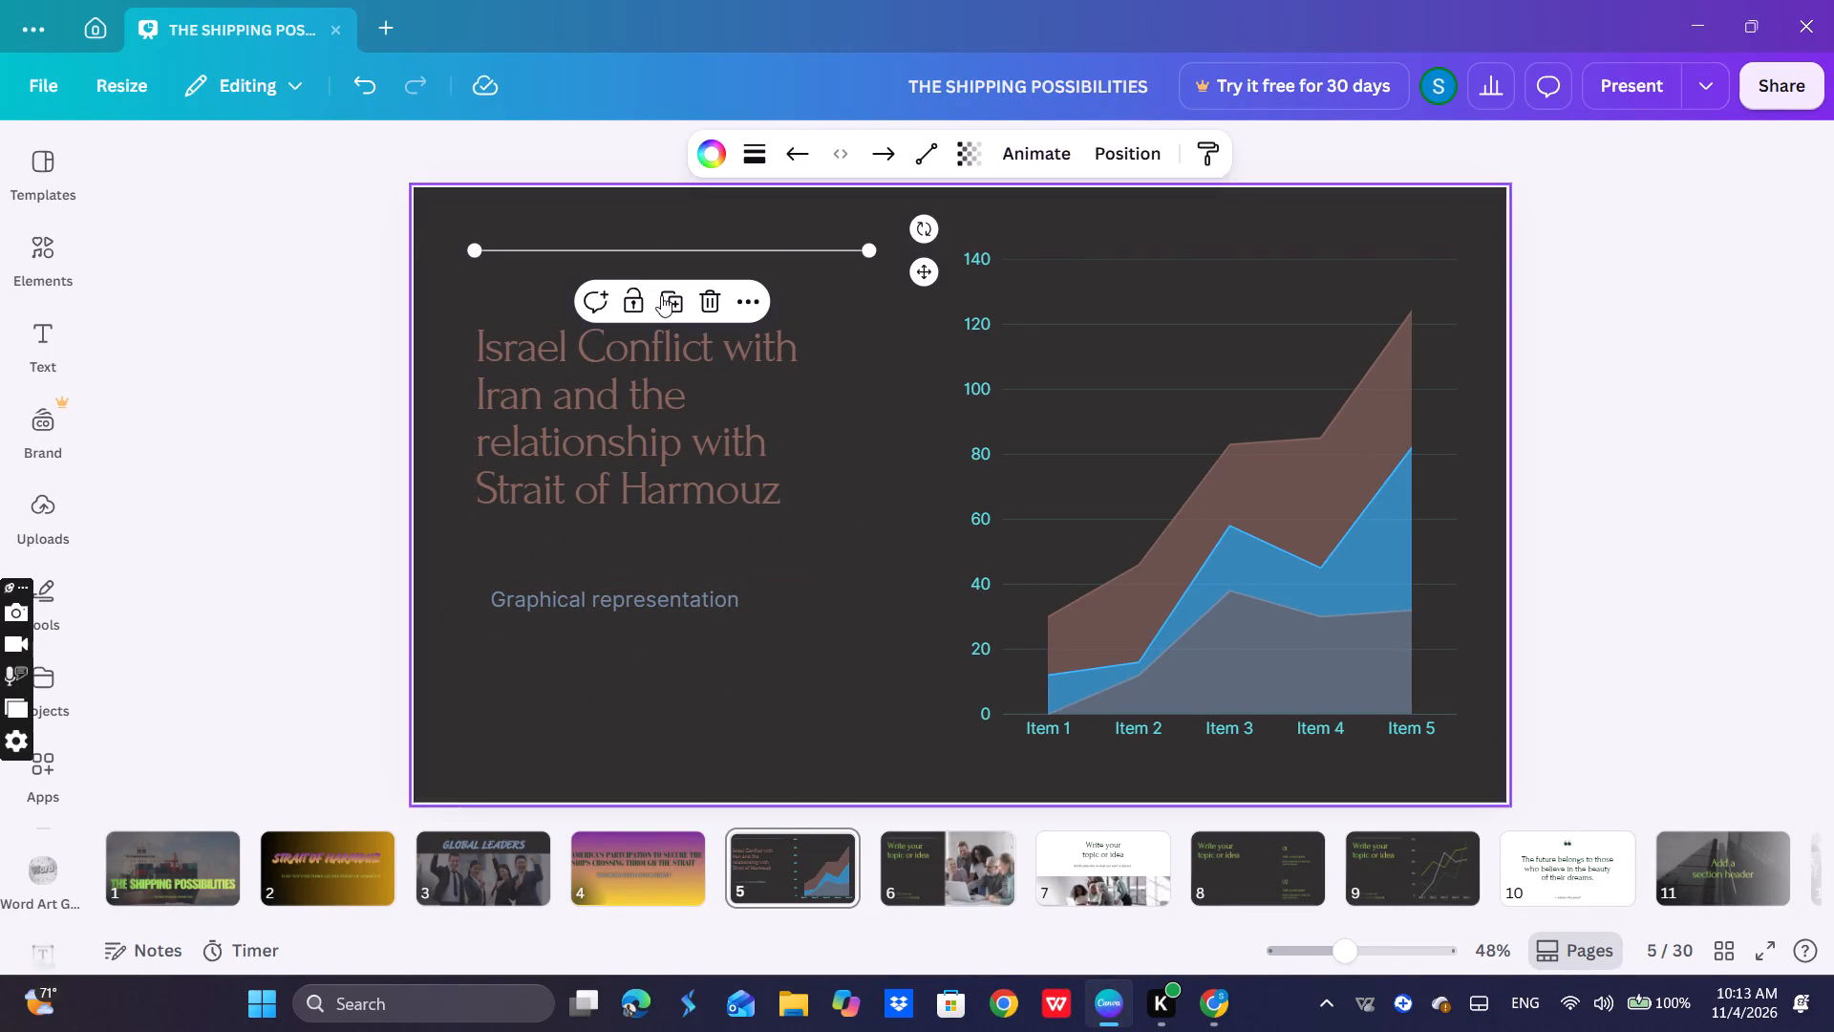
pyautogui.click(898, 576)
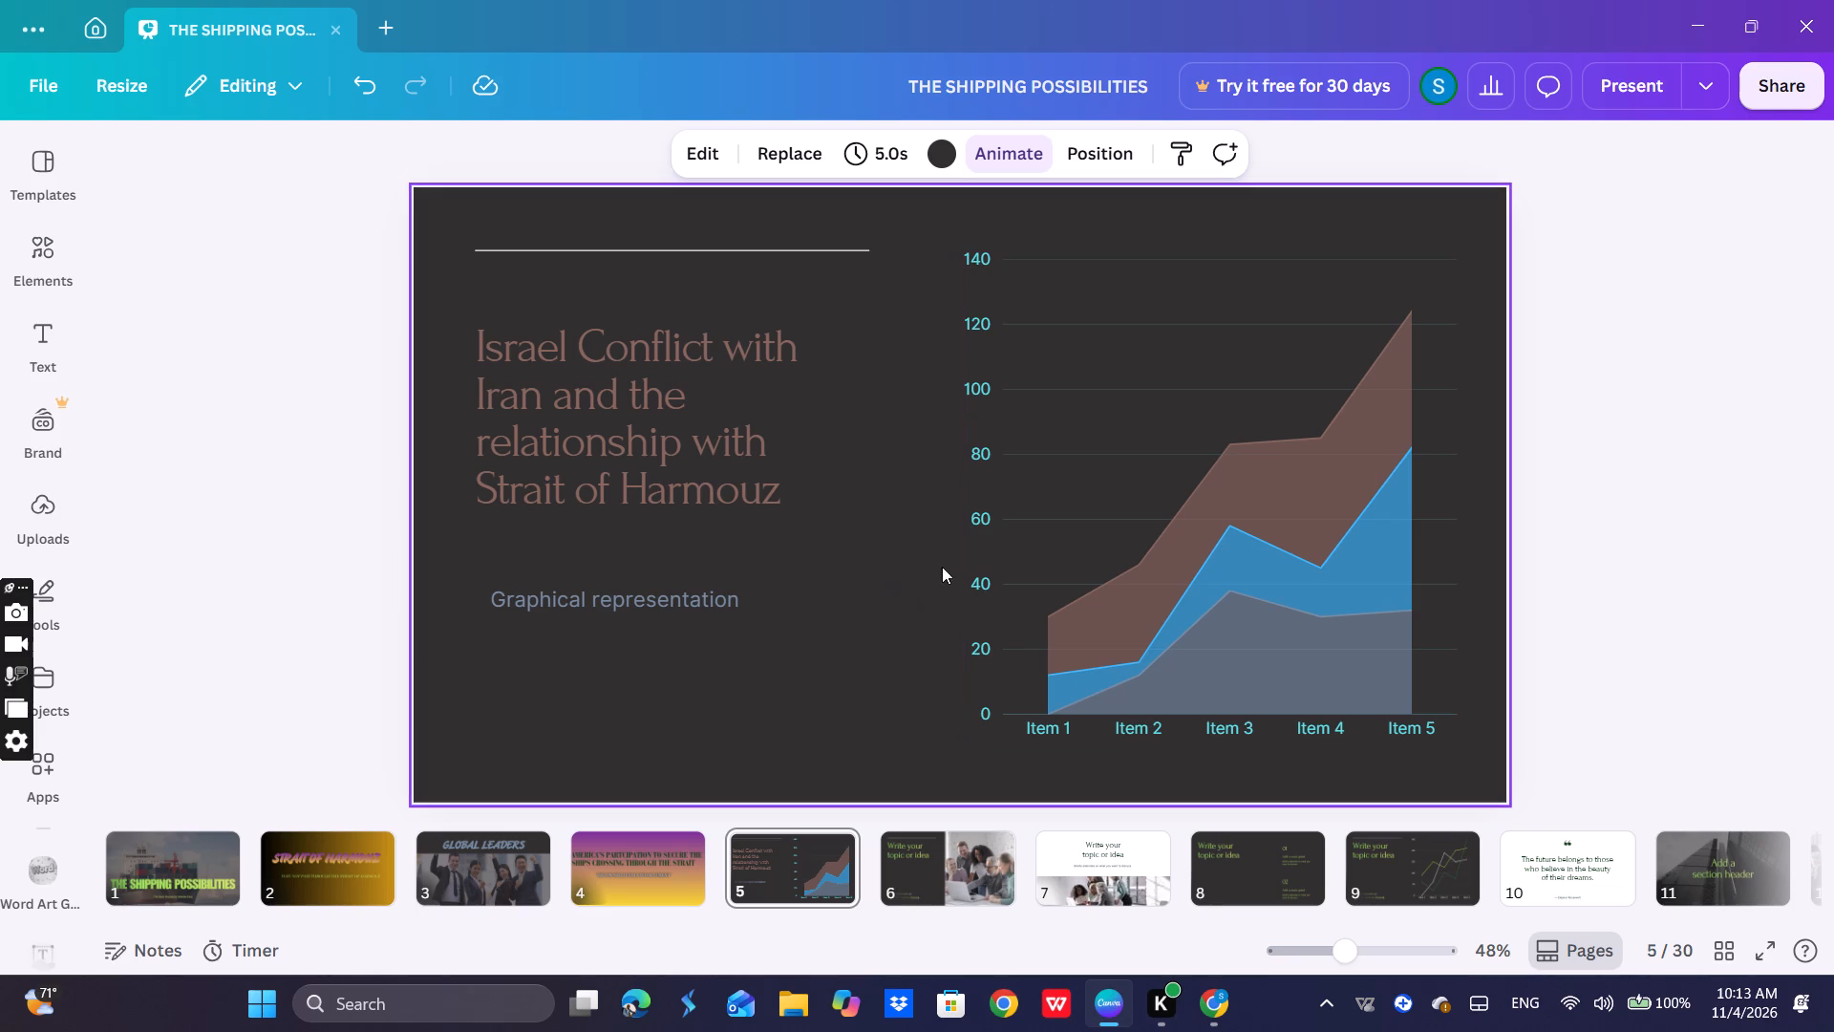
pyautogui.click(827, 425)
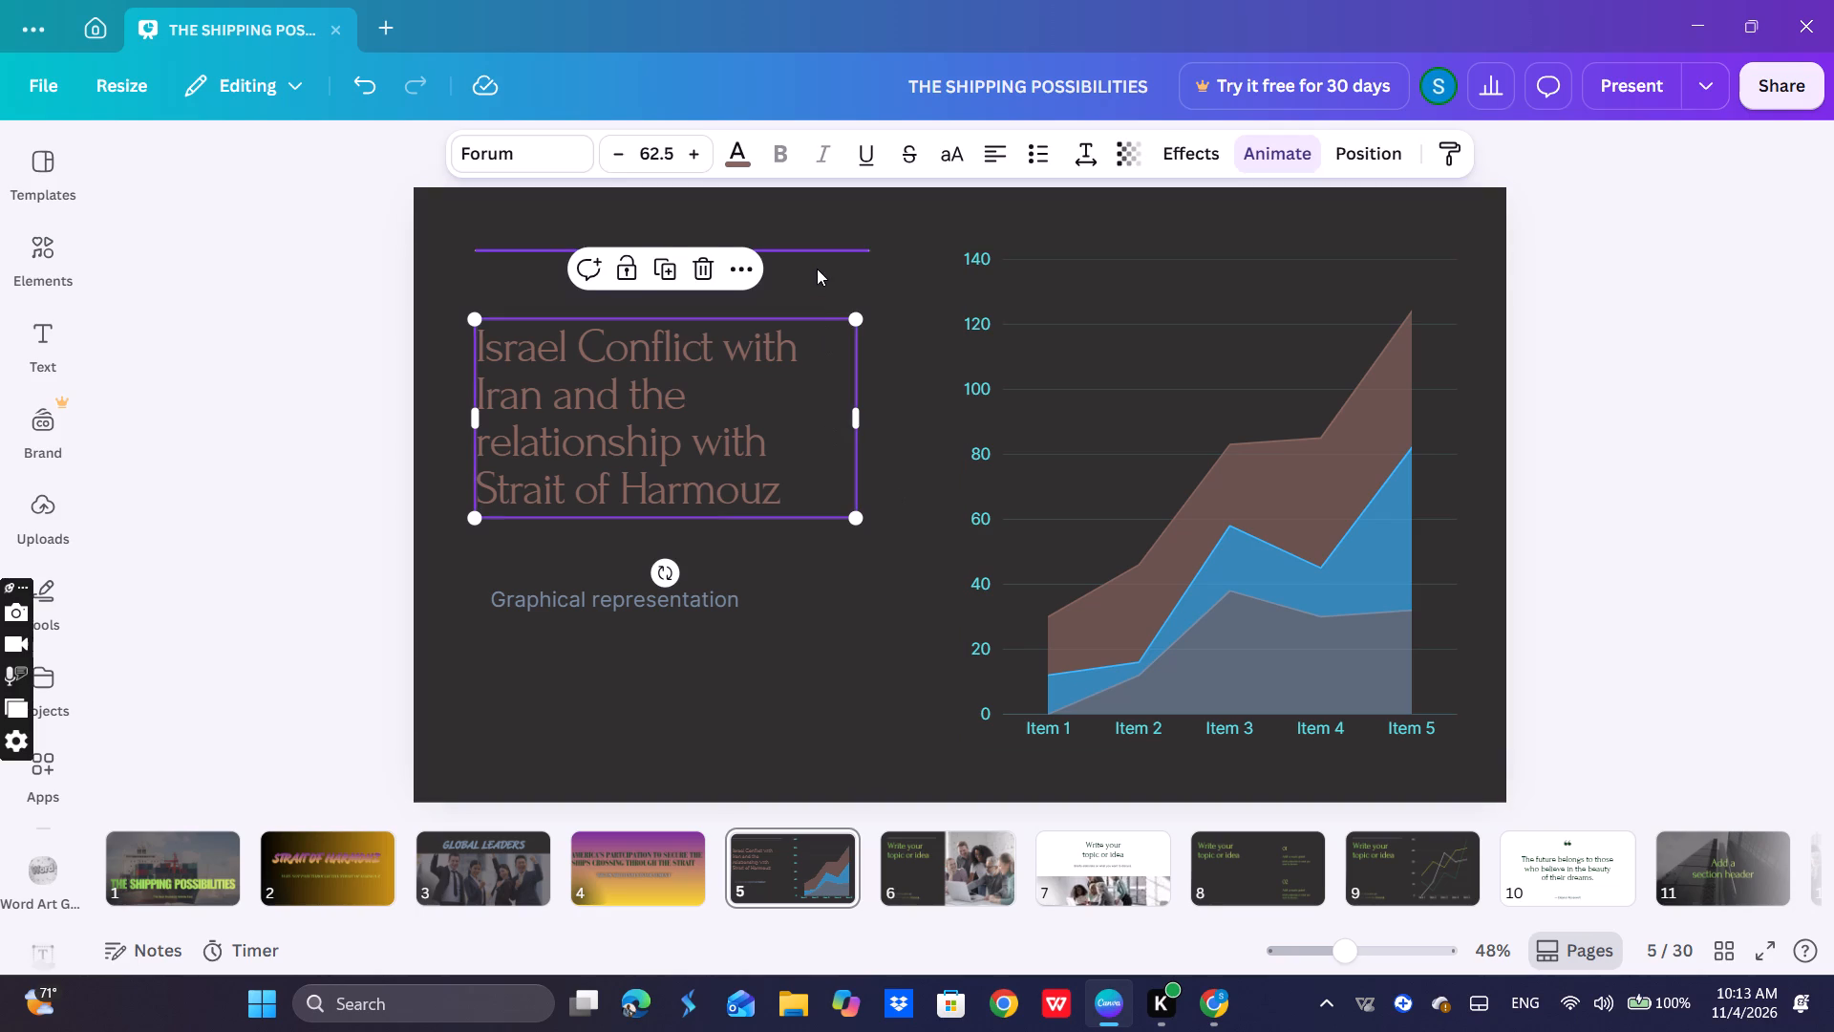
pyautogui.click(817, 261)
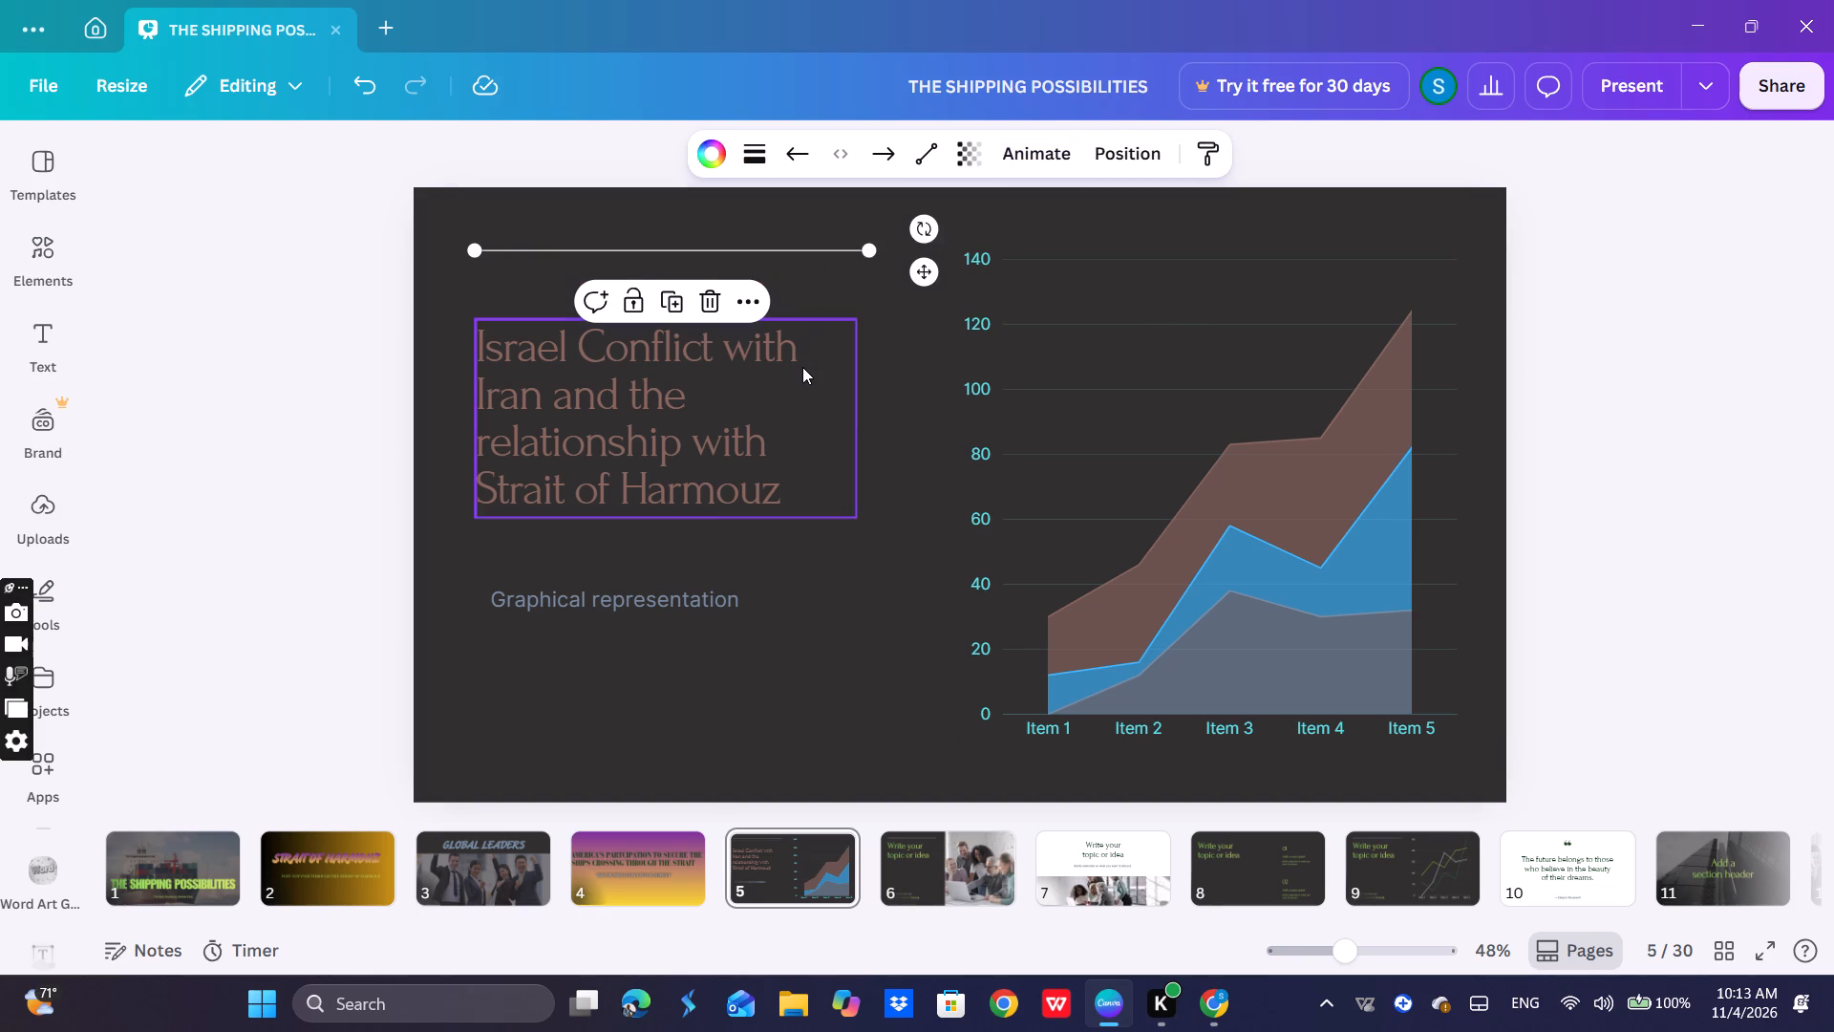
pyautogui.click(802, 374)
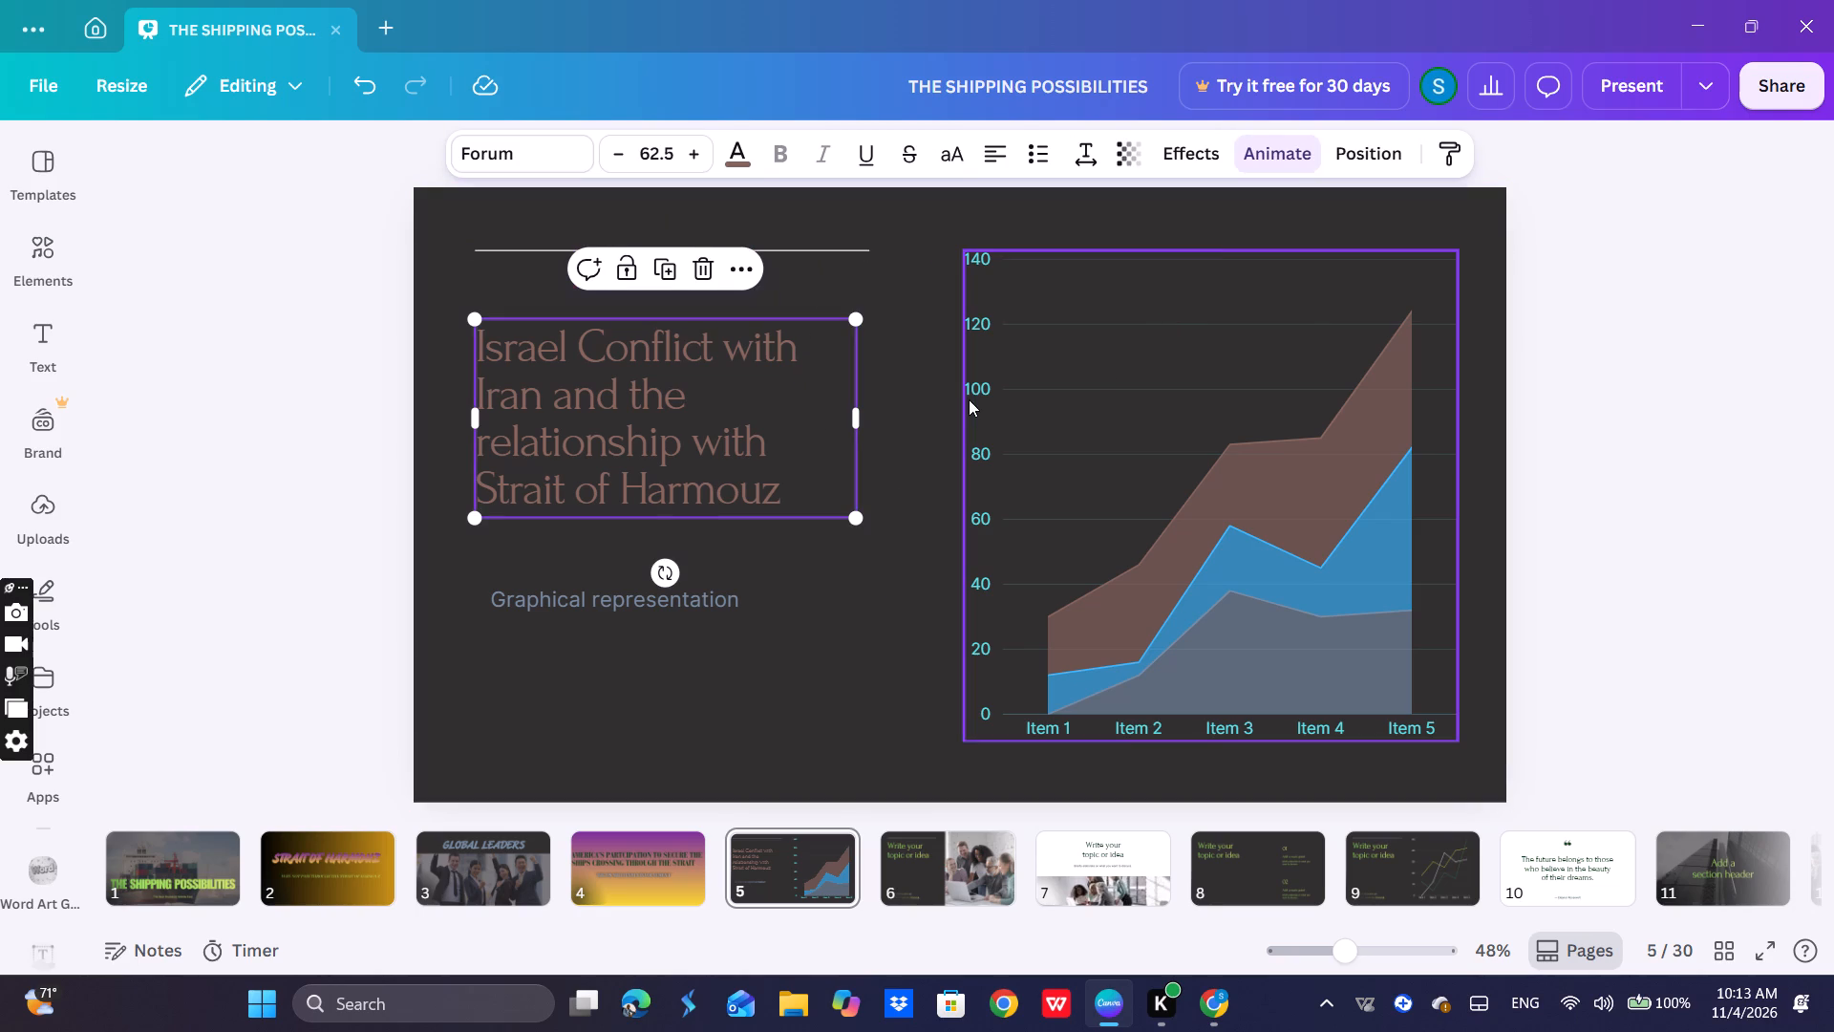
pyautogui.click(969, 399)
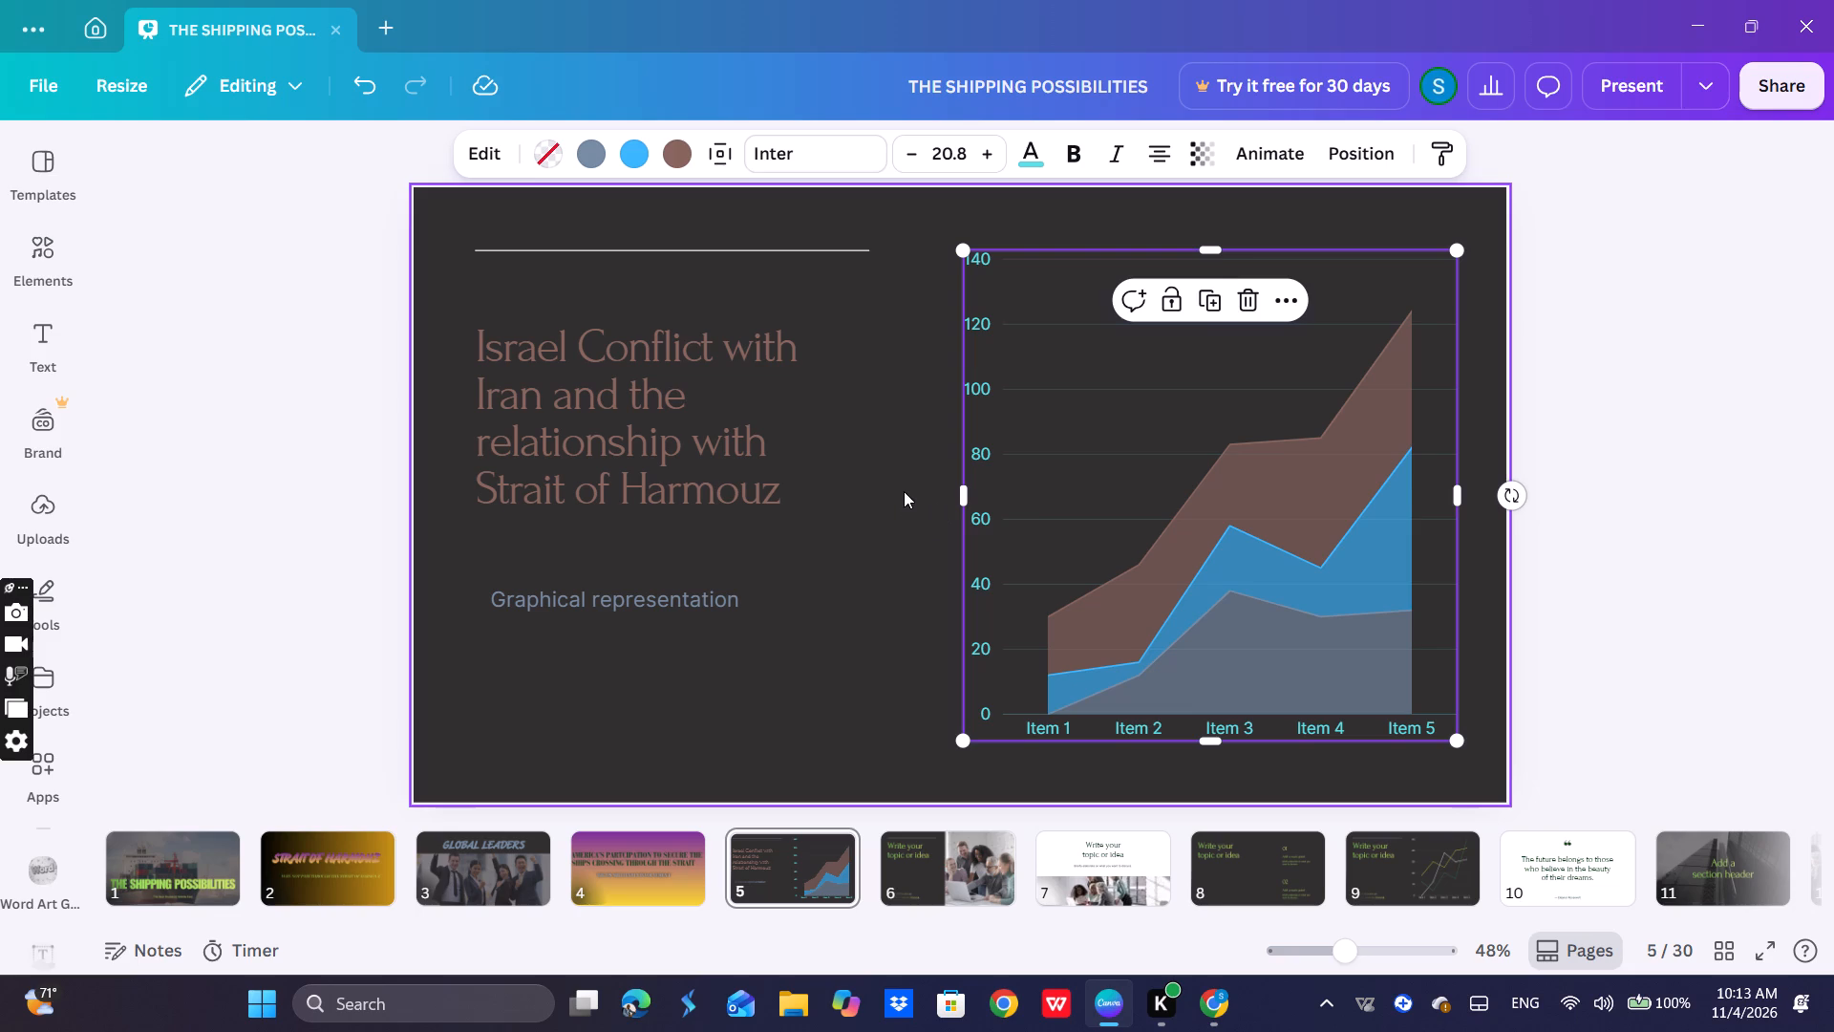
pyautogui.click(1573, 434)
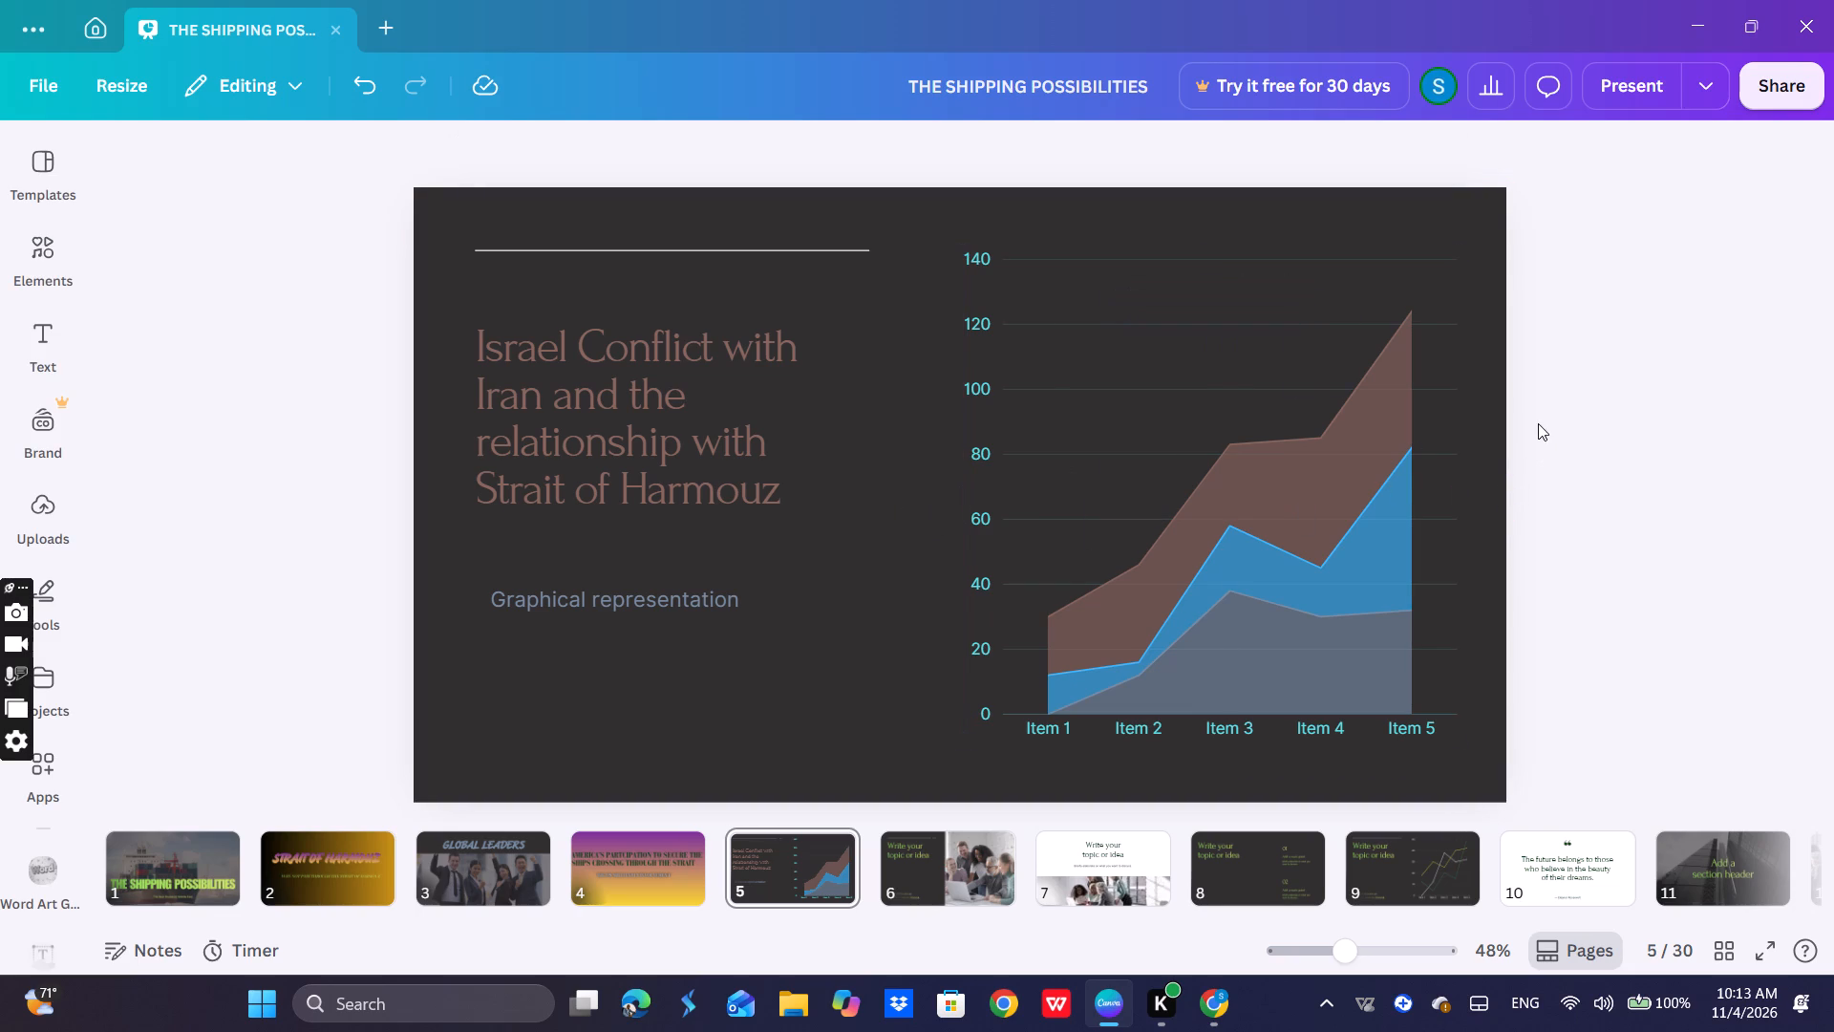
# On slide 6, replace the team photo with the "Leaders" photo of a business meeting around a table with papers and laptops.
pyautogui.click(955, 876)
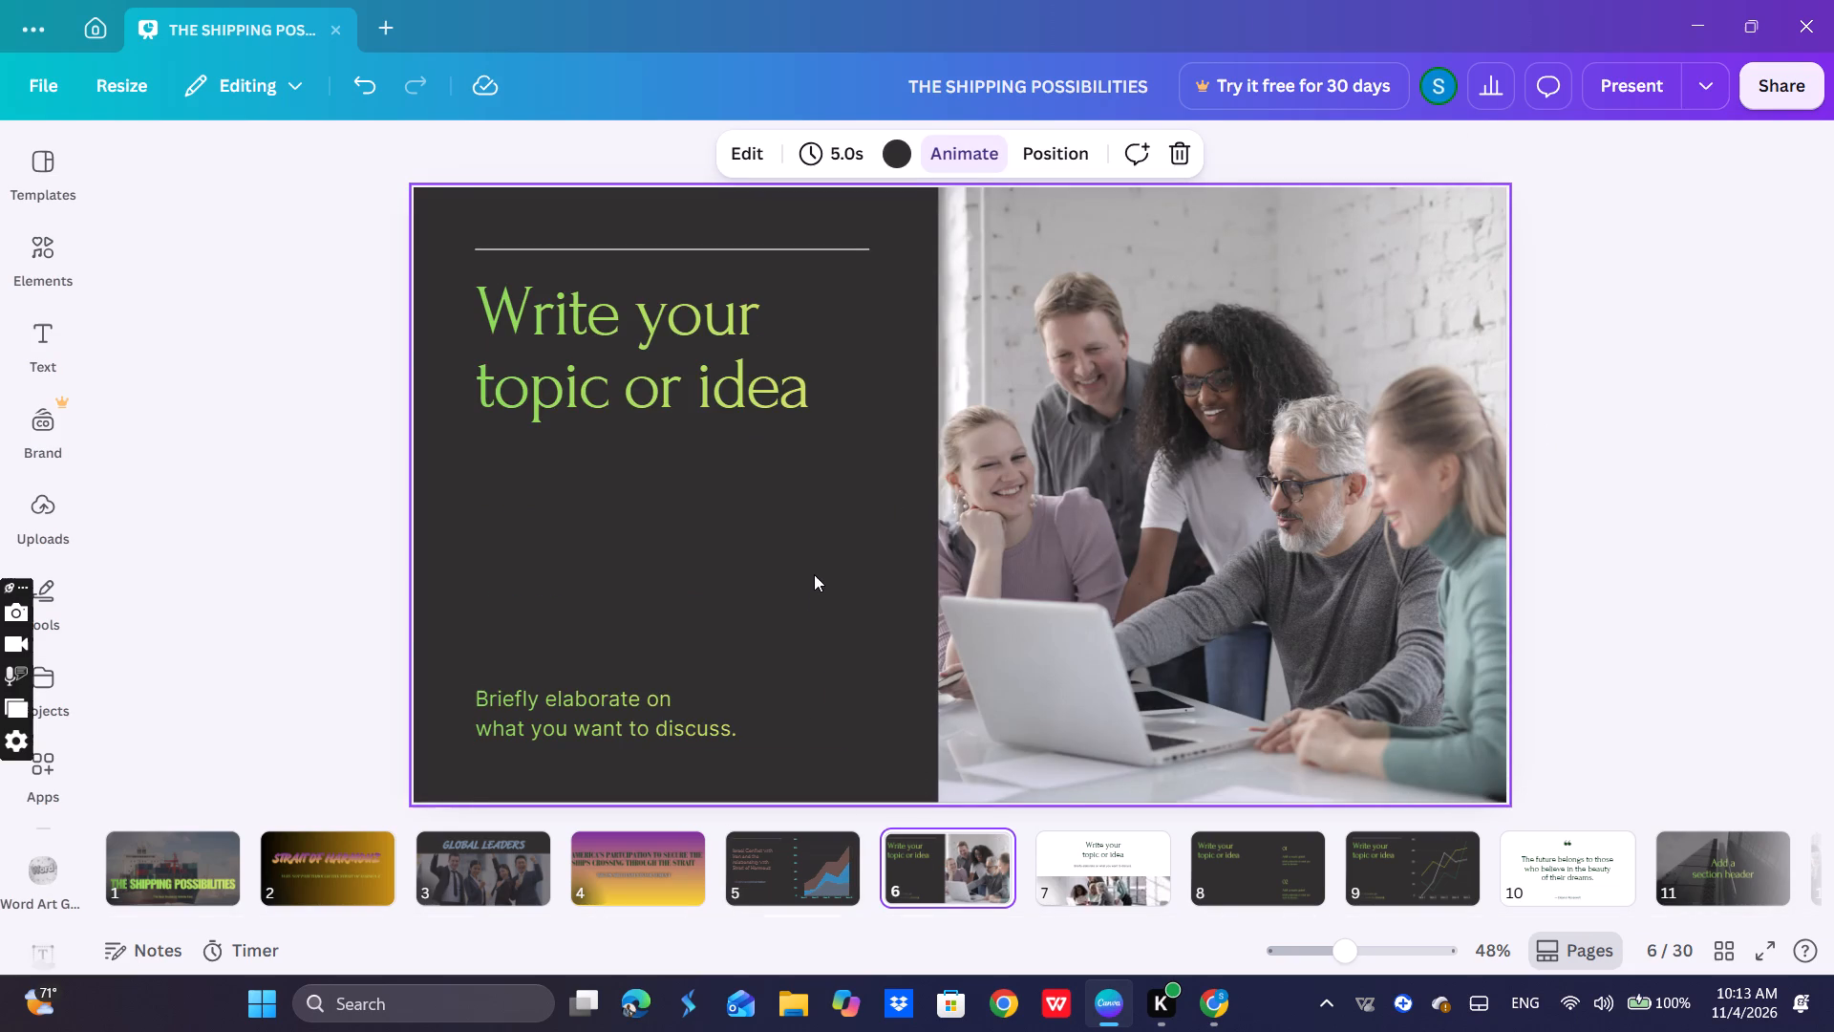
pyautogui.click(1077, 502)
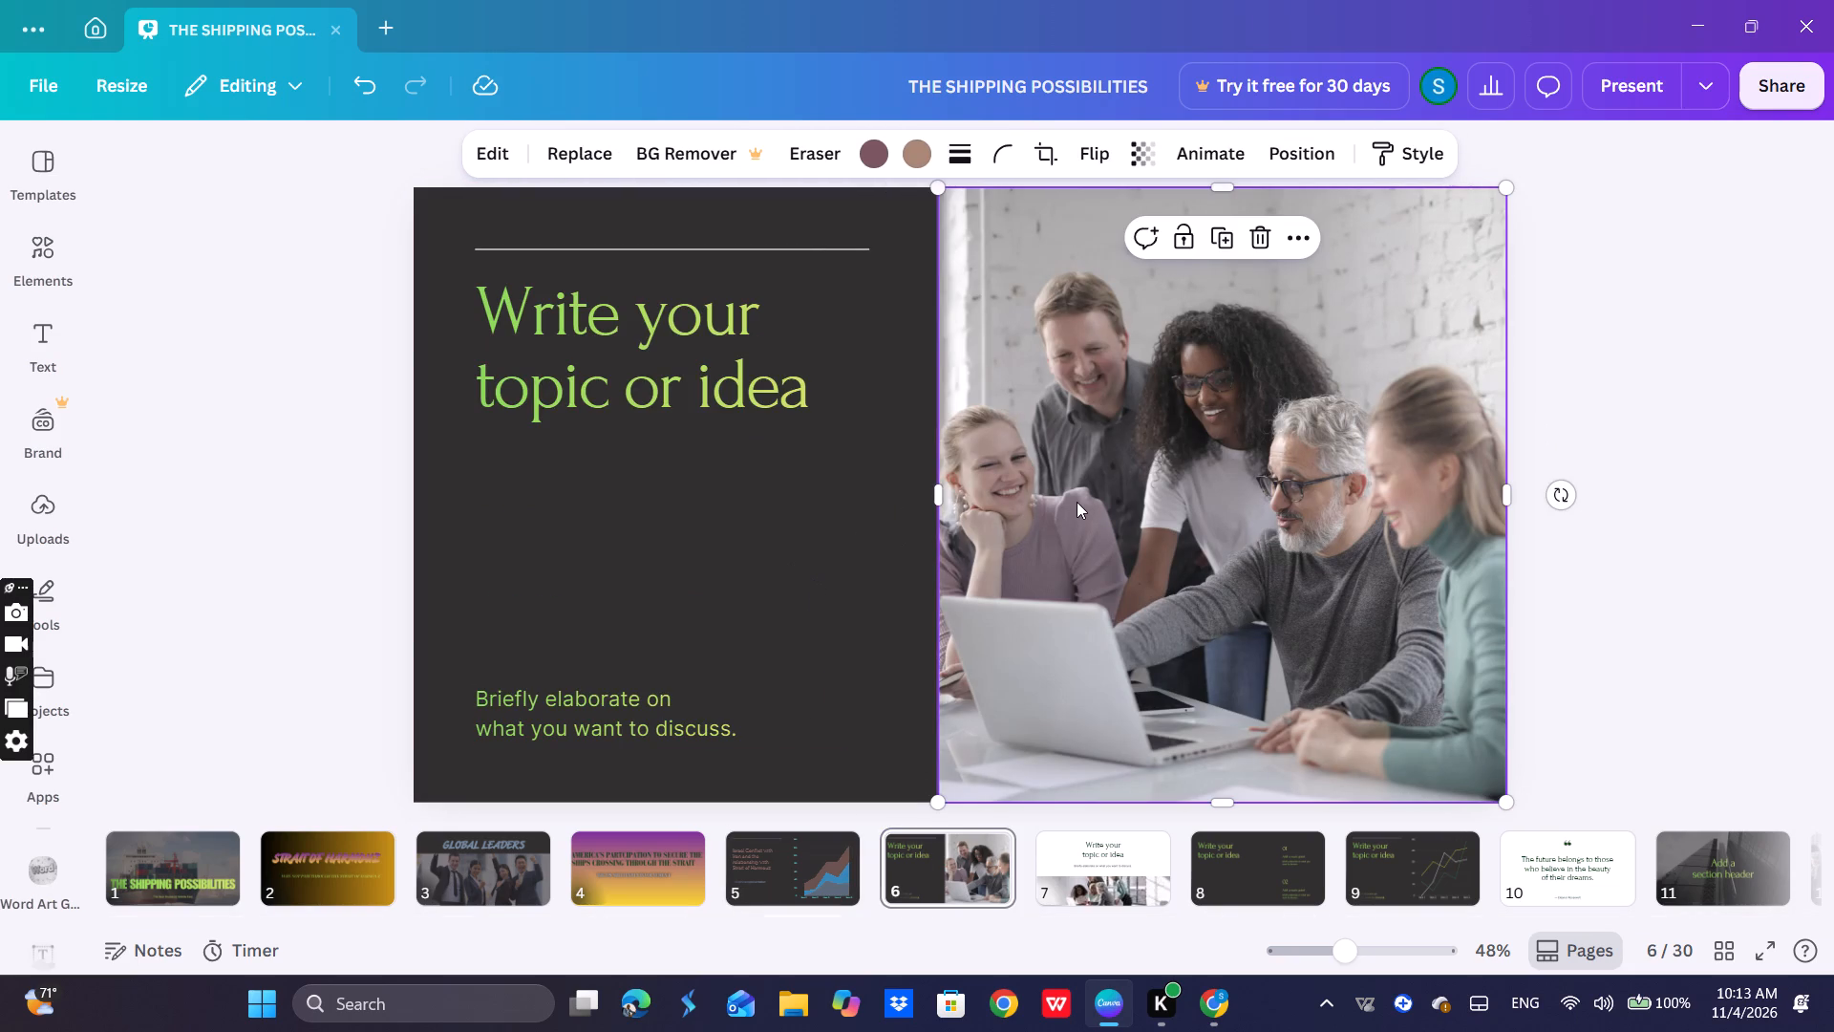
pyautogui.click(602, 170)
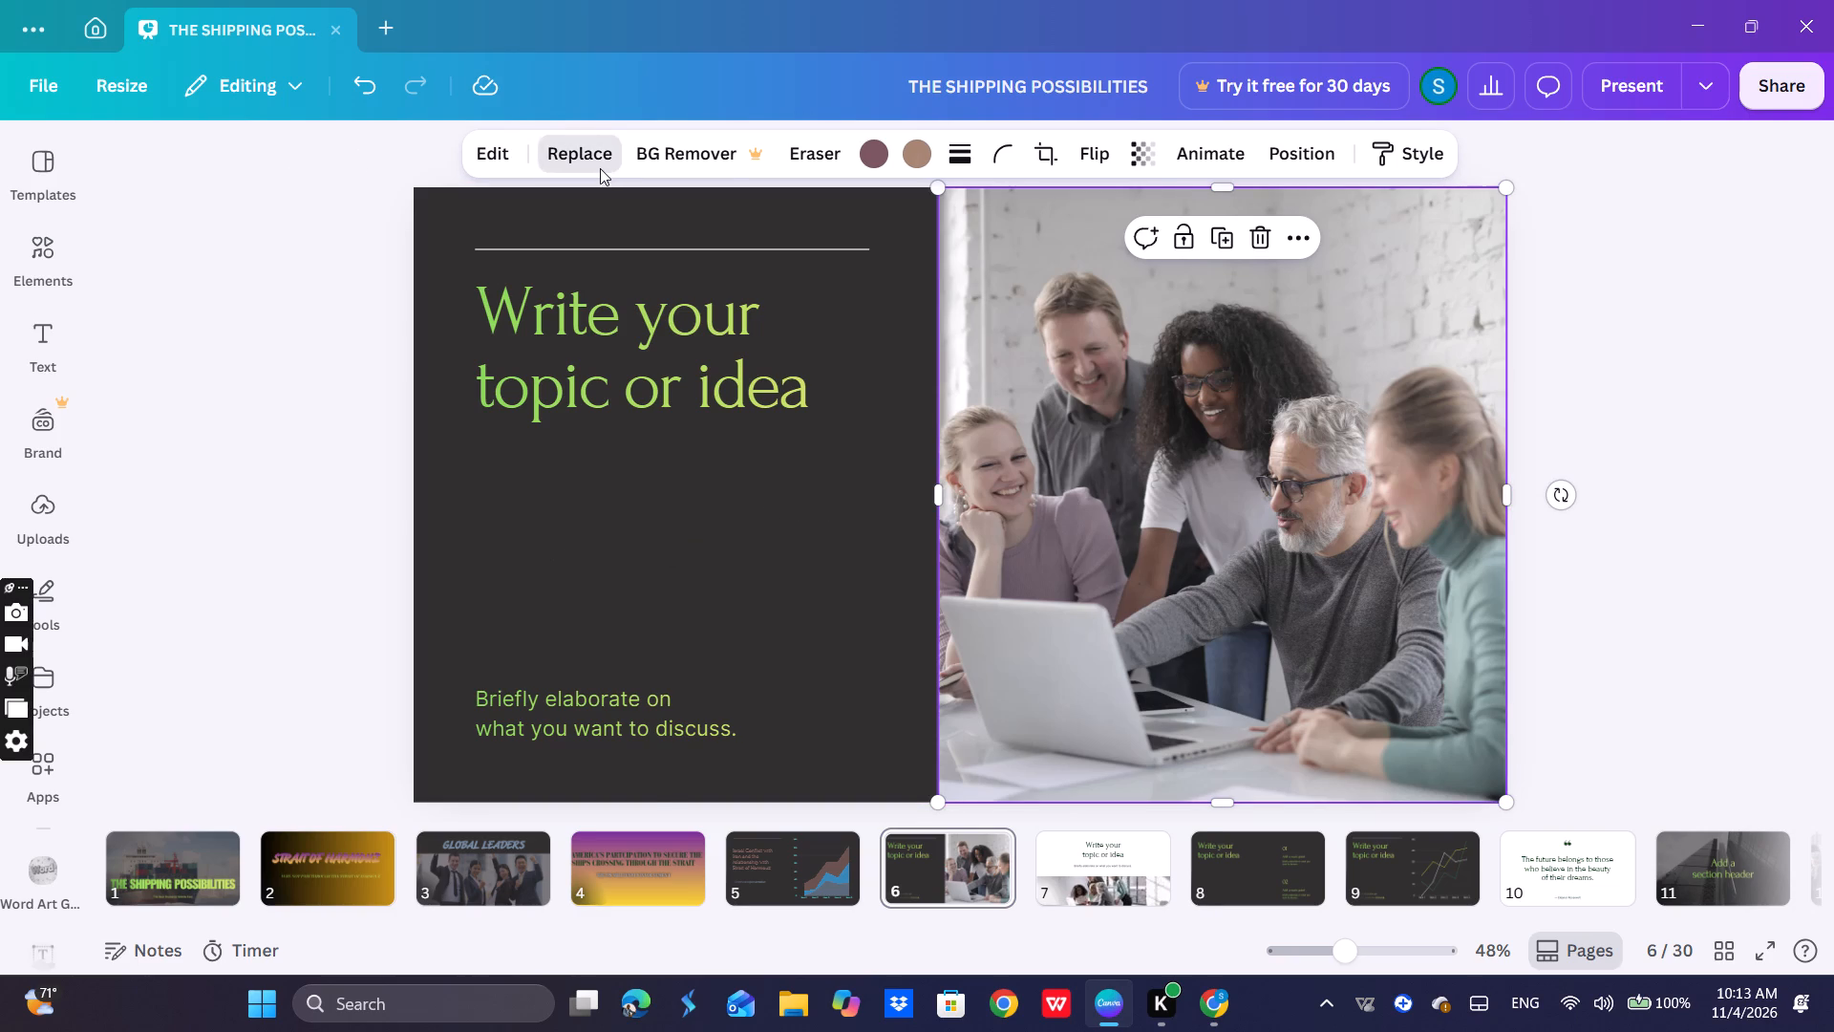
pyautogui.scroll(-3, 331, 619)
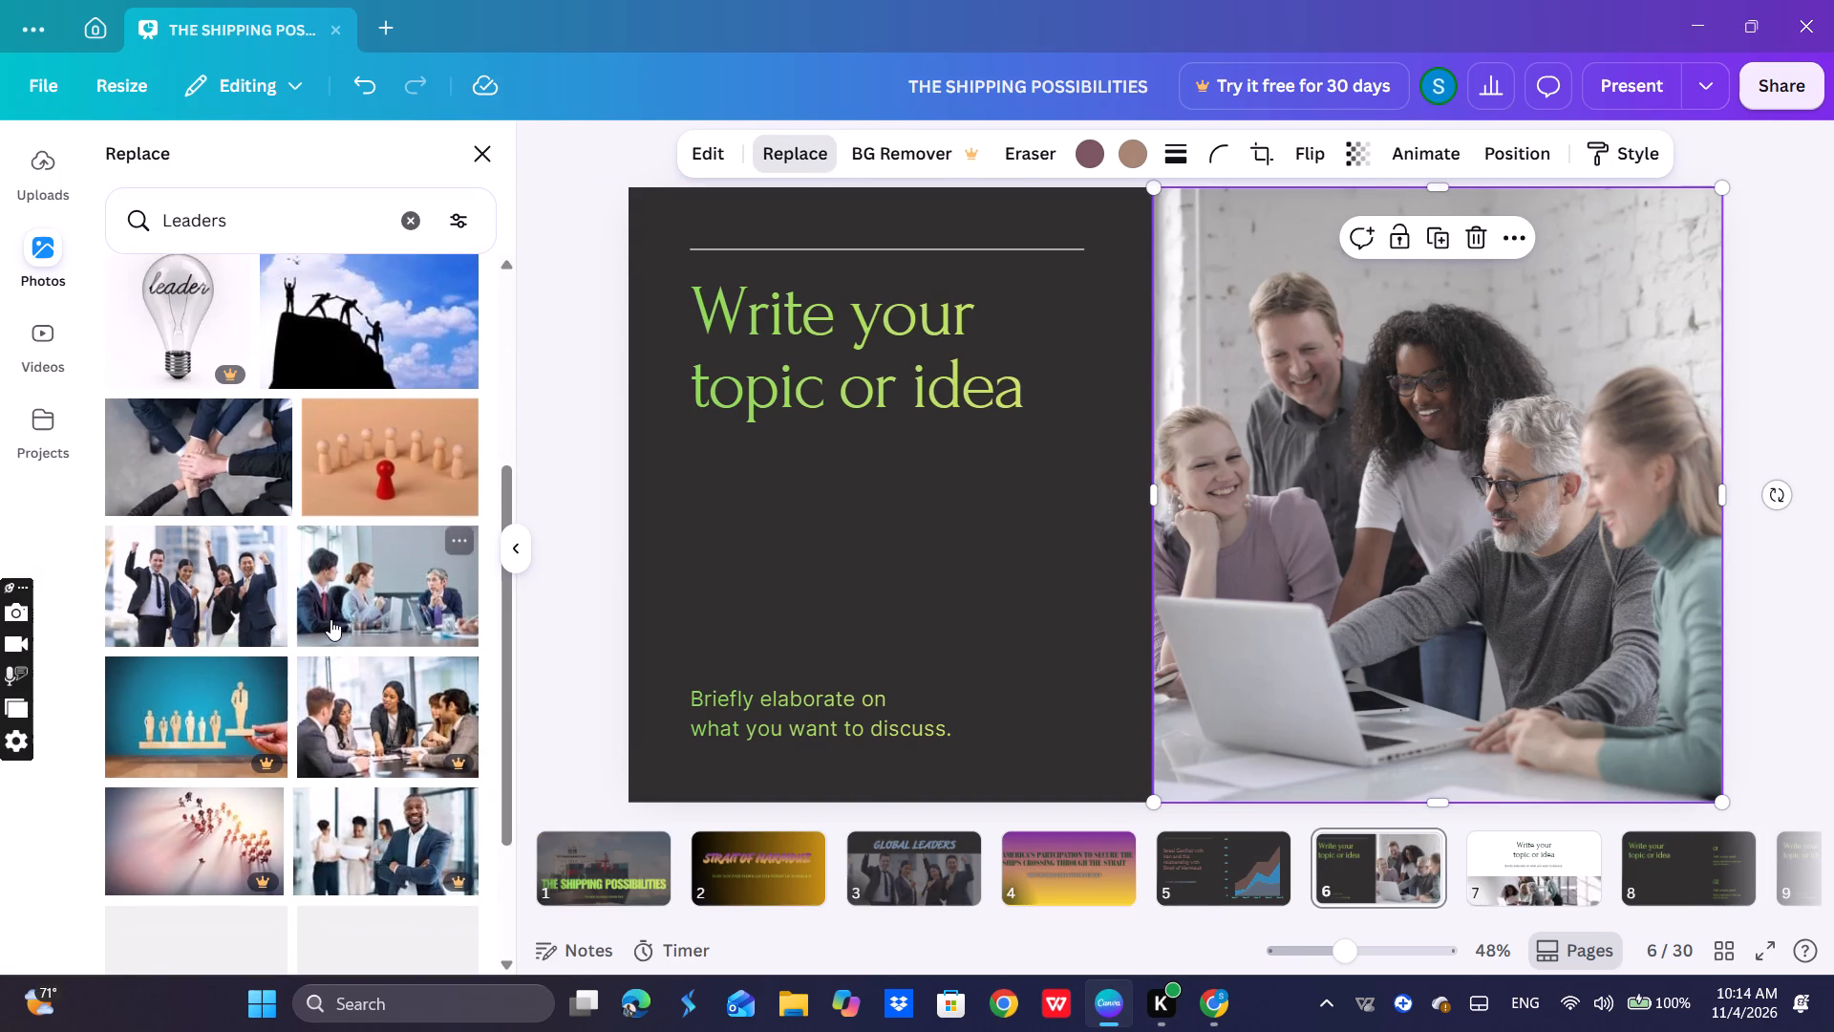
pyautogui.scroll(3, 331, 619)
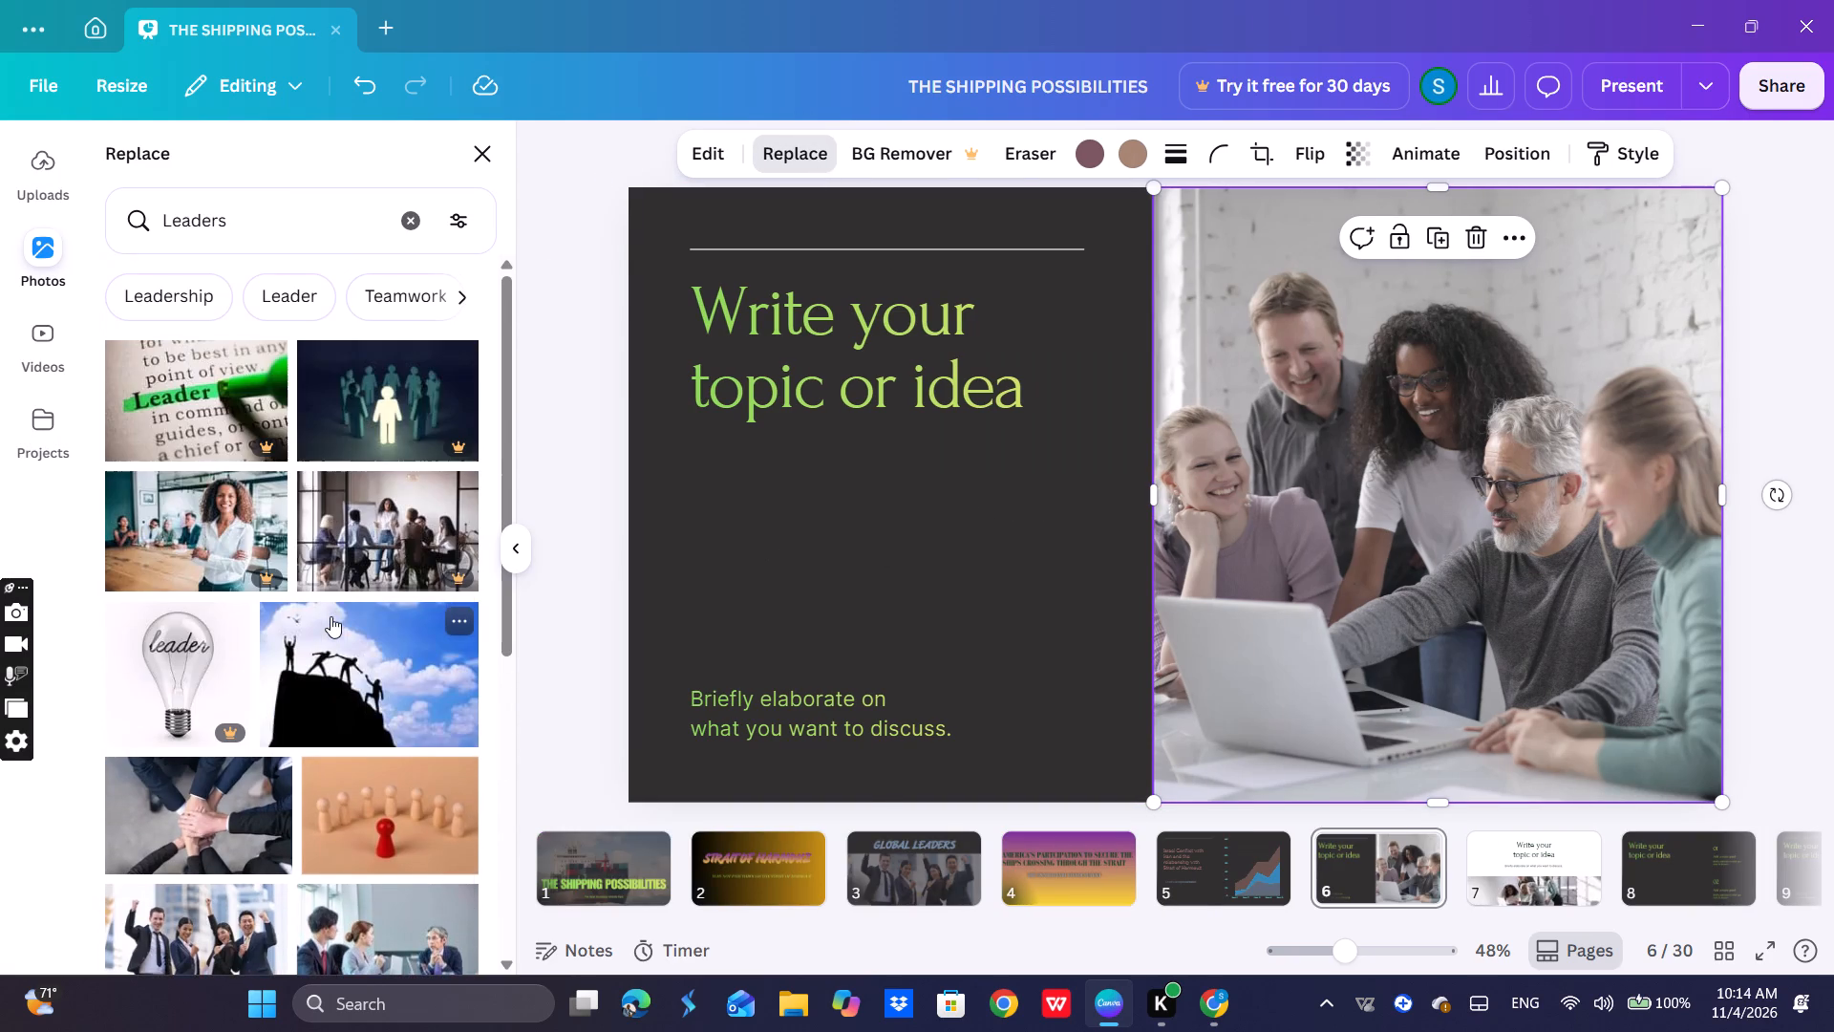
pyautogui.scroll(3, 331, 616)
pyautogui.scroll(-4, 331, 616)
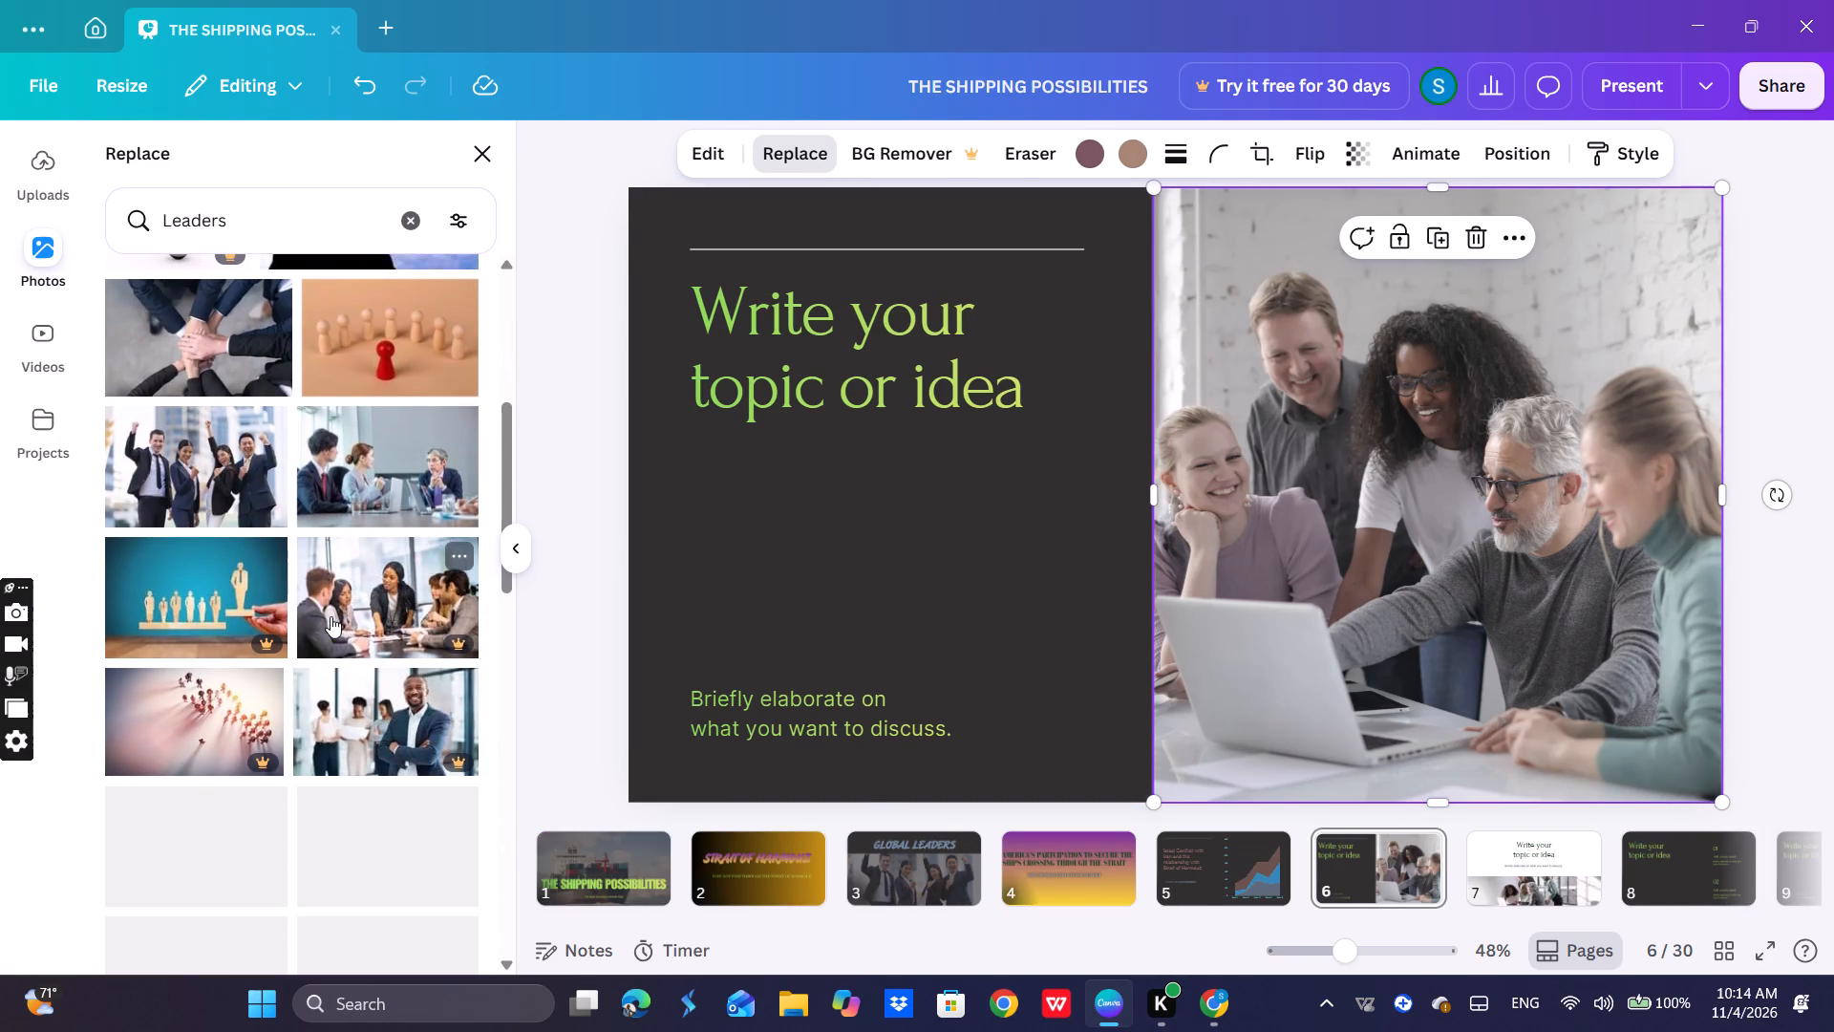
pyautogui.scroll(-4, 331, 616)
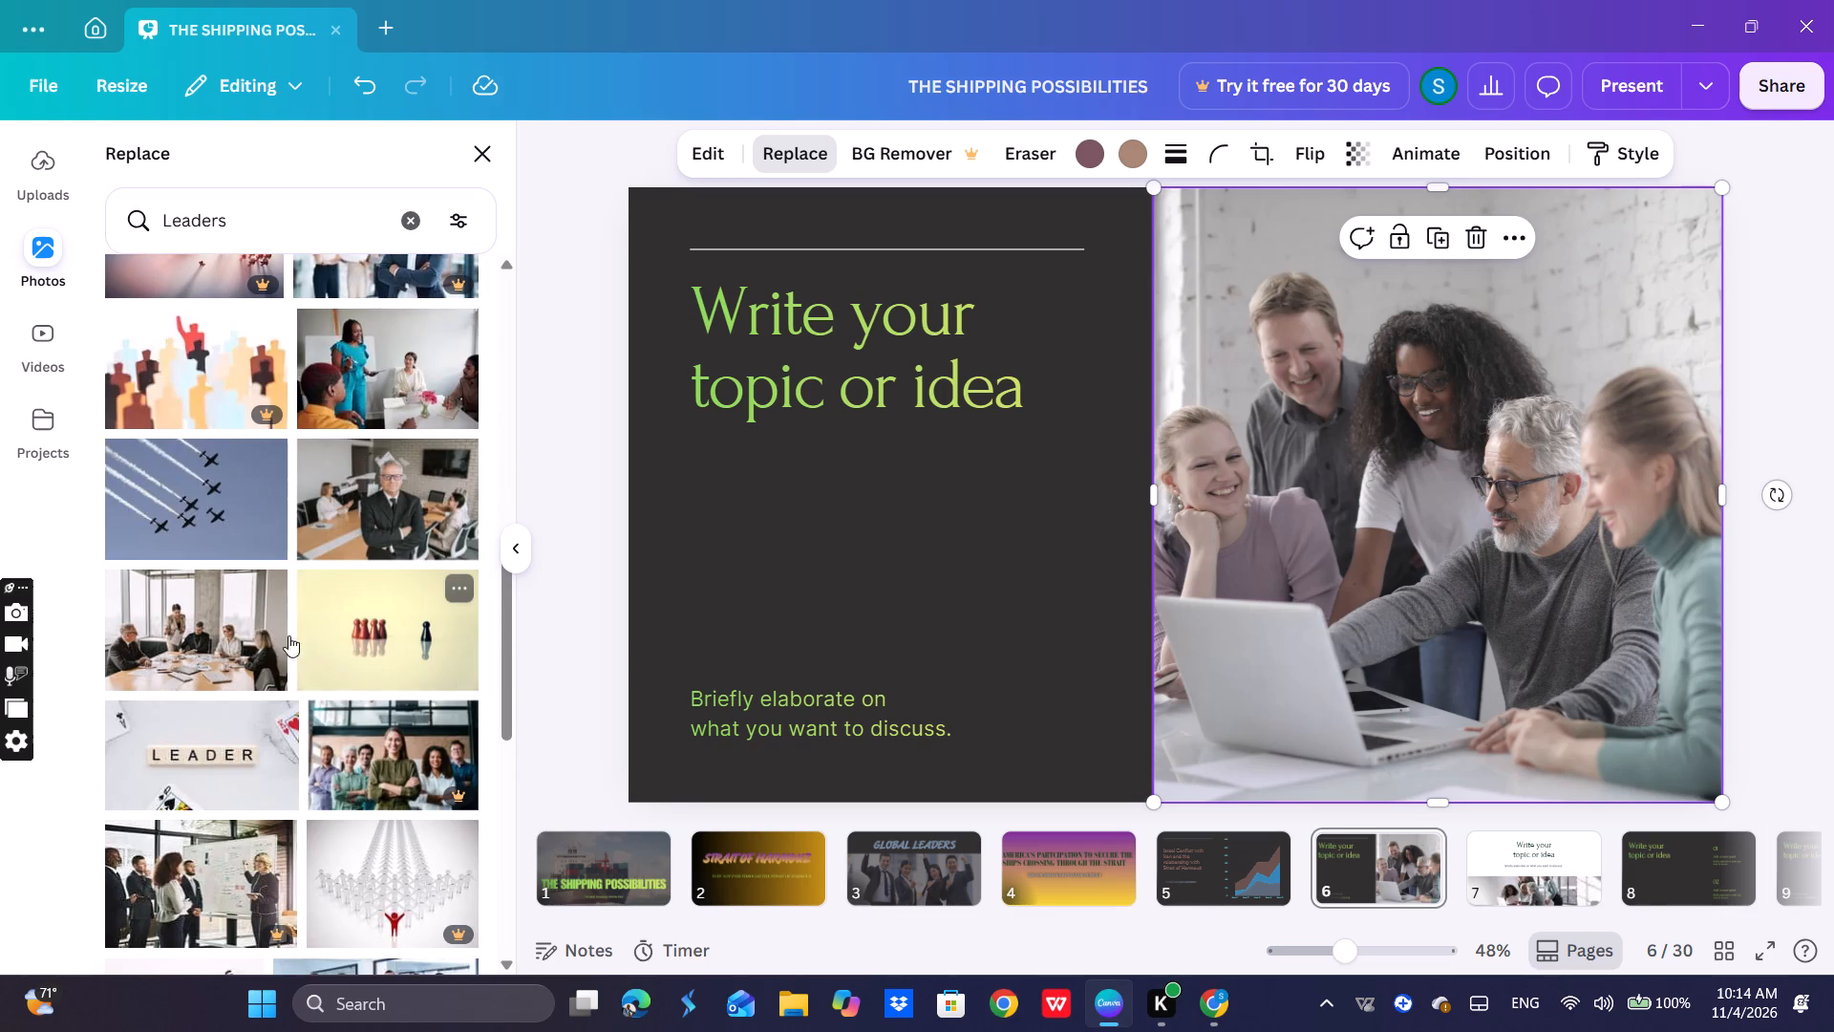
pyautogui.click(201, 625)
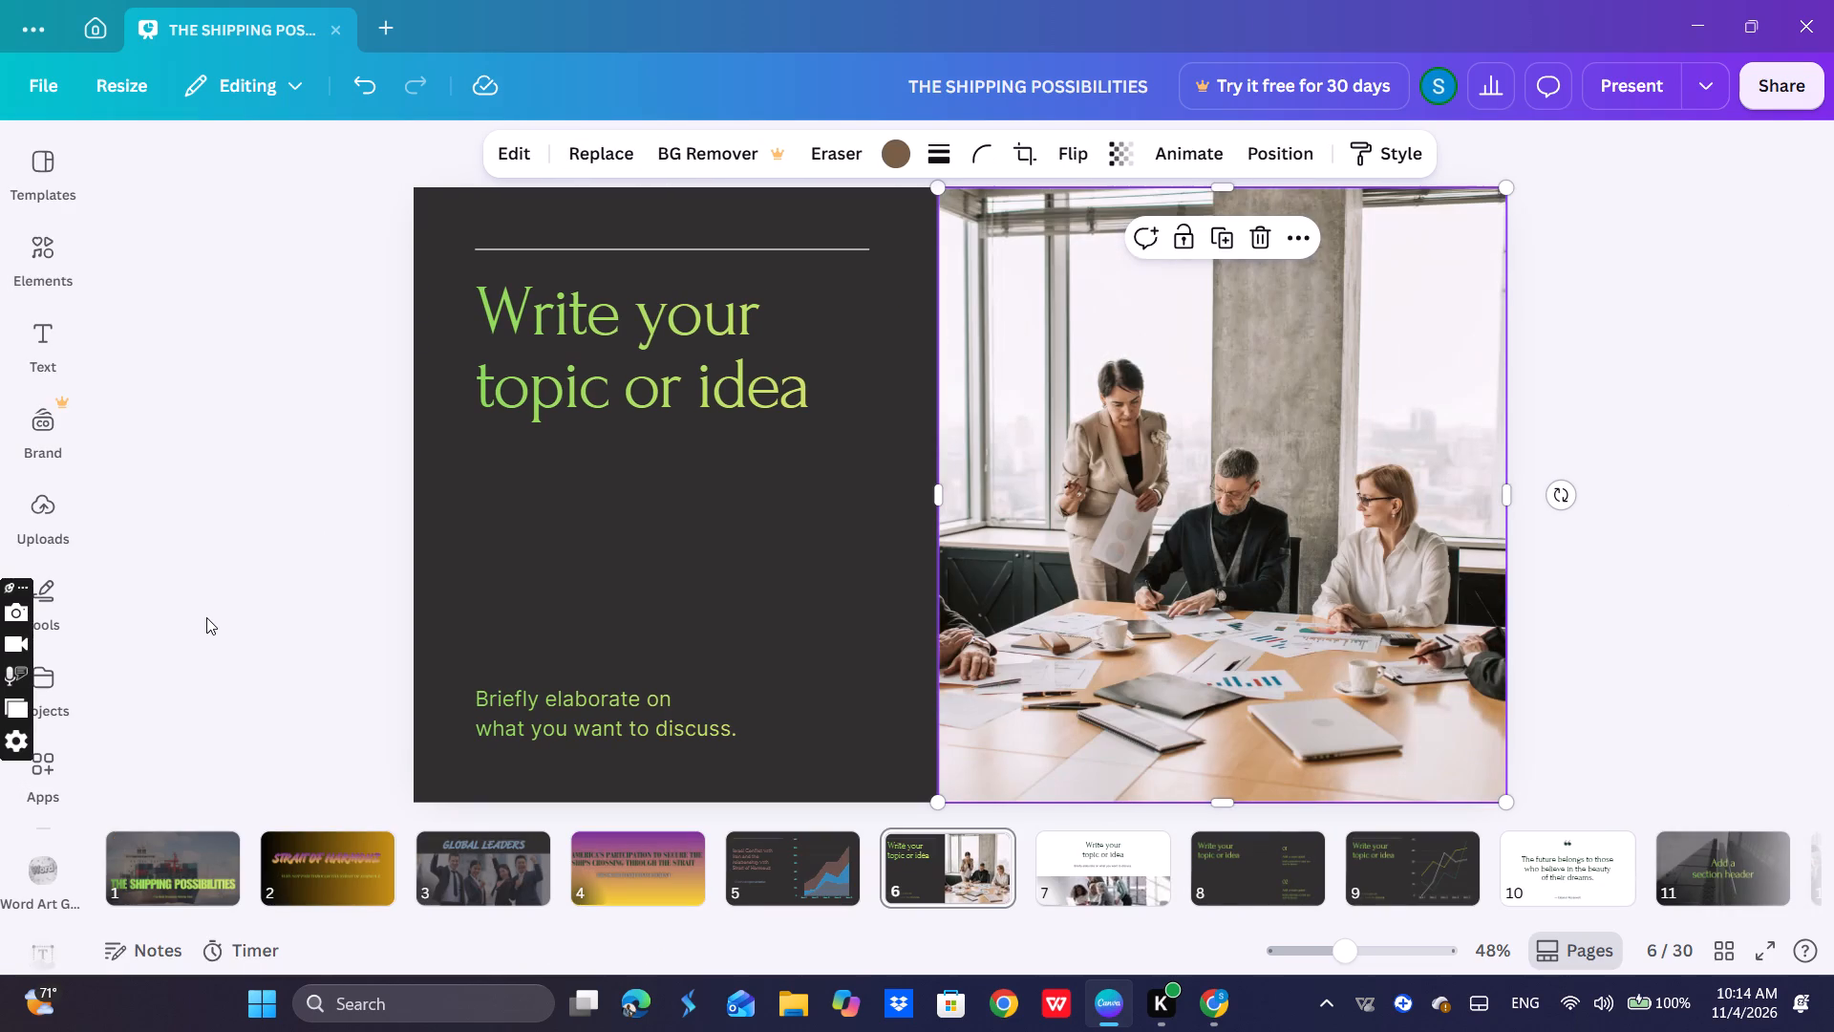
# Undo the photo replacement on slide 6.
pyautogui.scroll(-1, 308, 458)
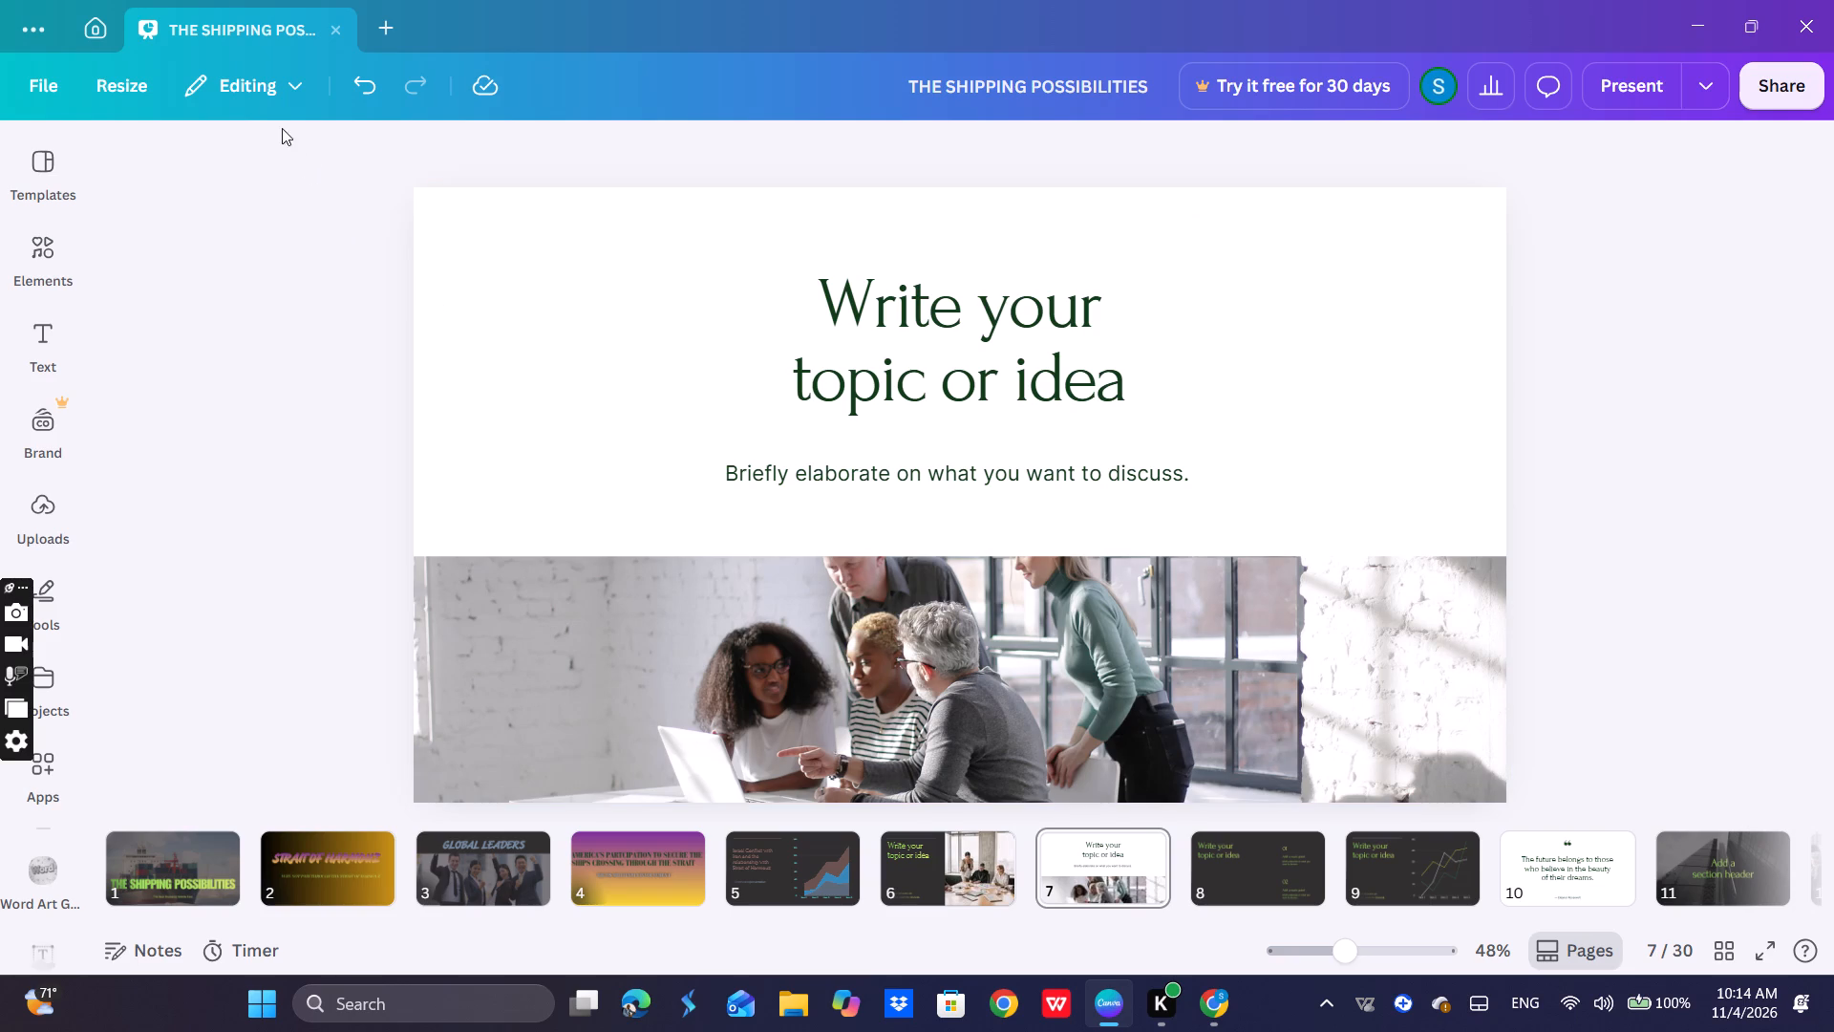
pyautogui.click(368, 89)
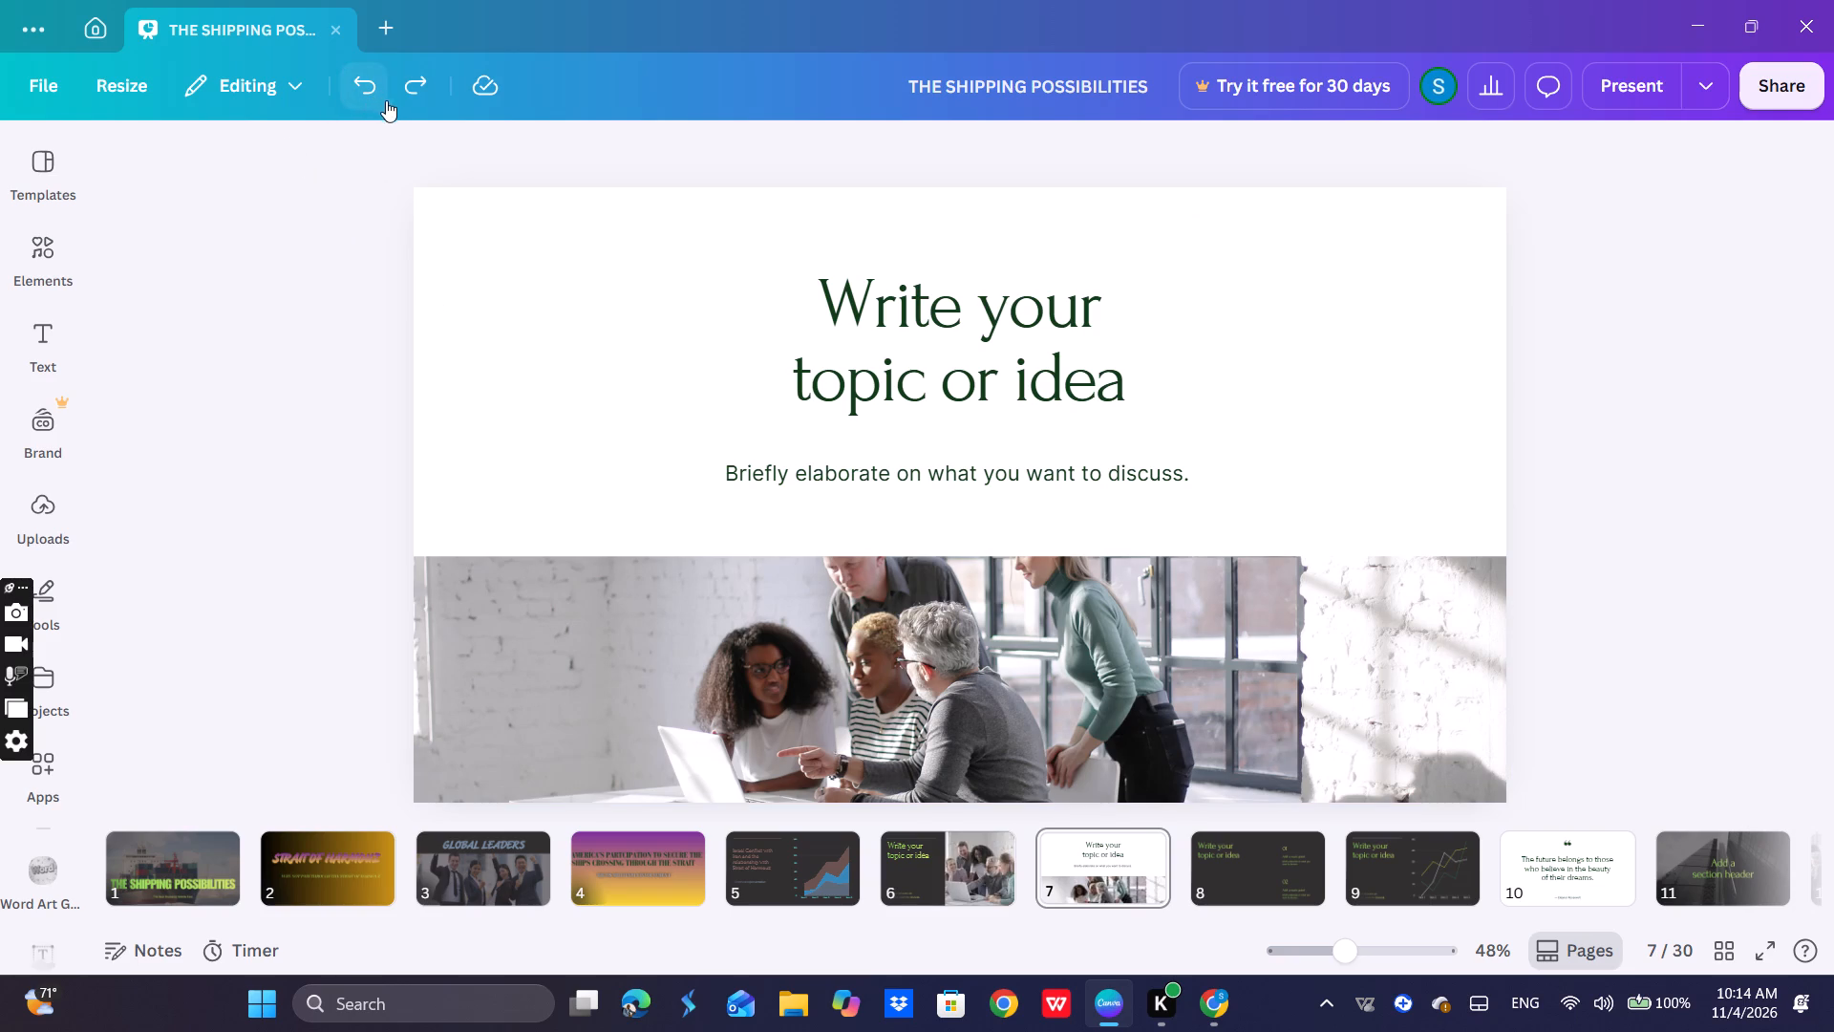
# Replace slide 6's team photo with the "Leaders" photo of two men in suits against a light blue background.
pyautogui.click(945, 844)
pyautogui.click(1098, 398)
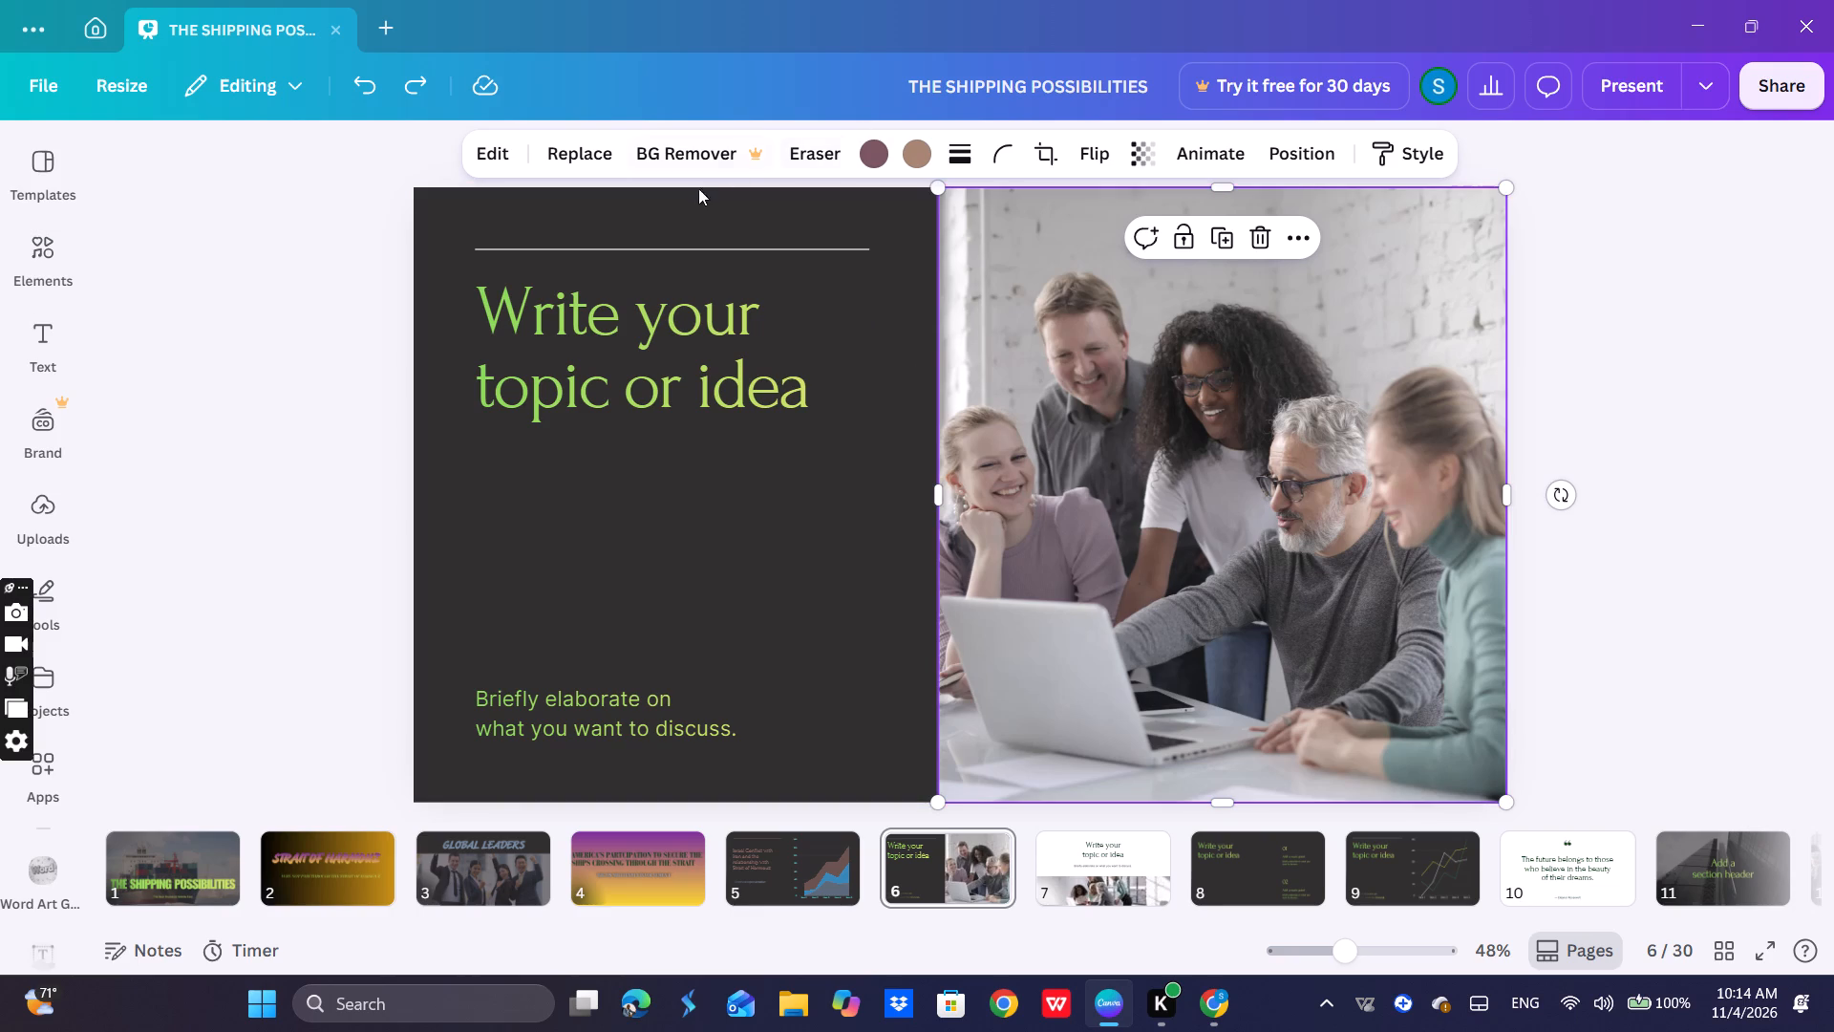
pyautogui.click(595, 153)
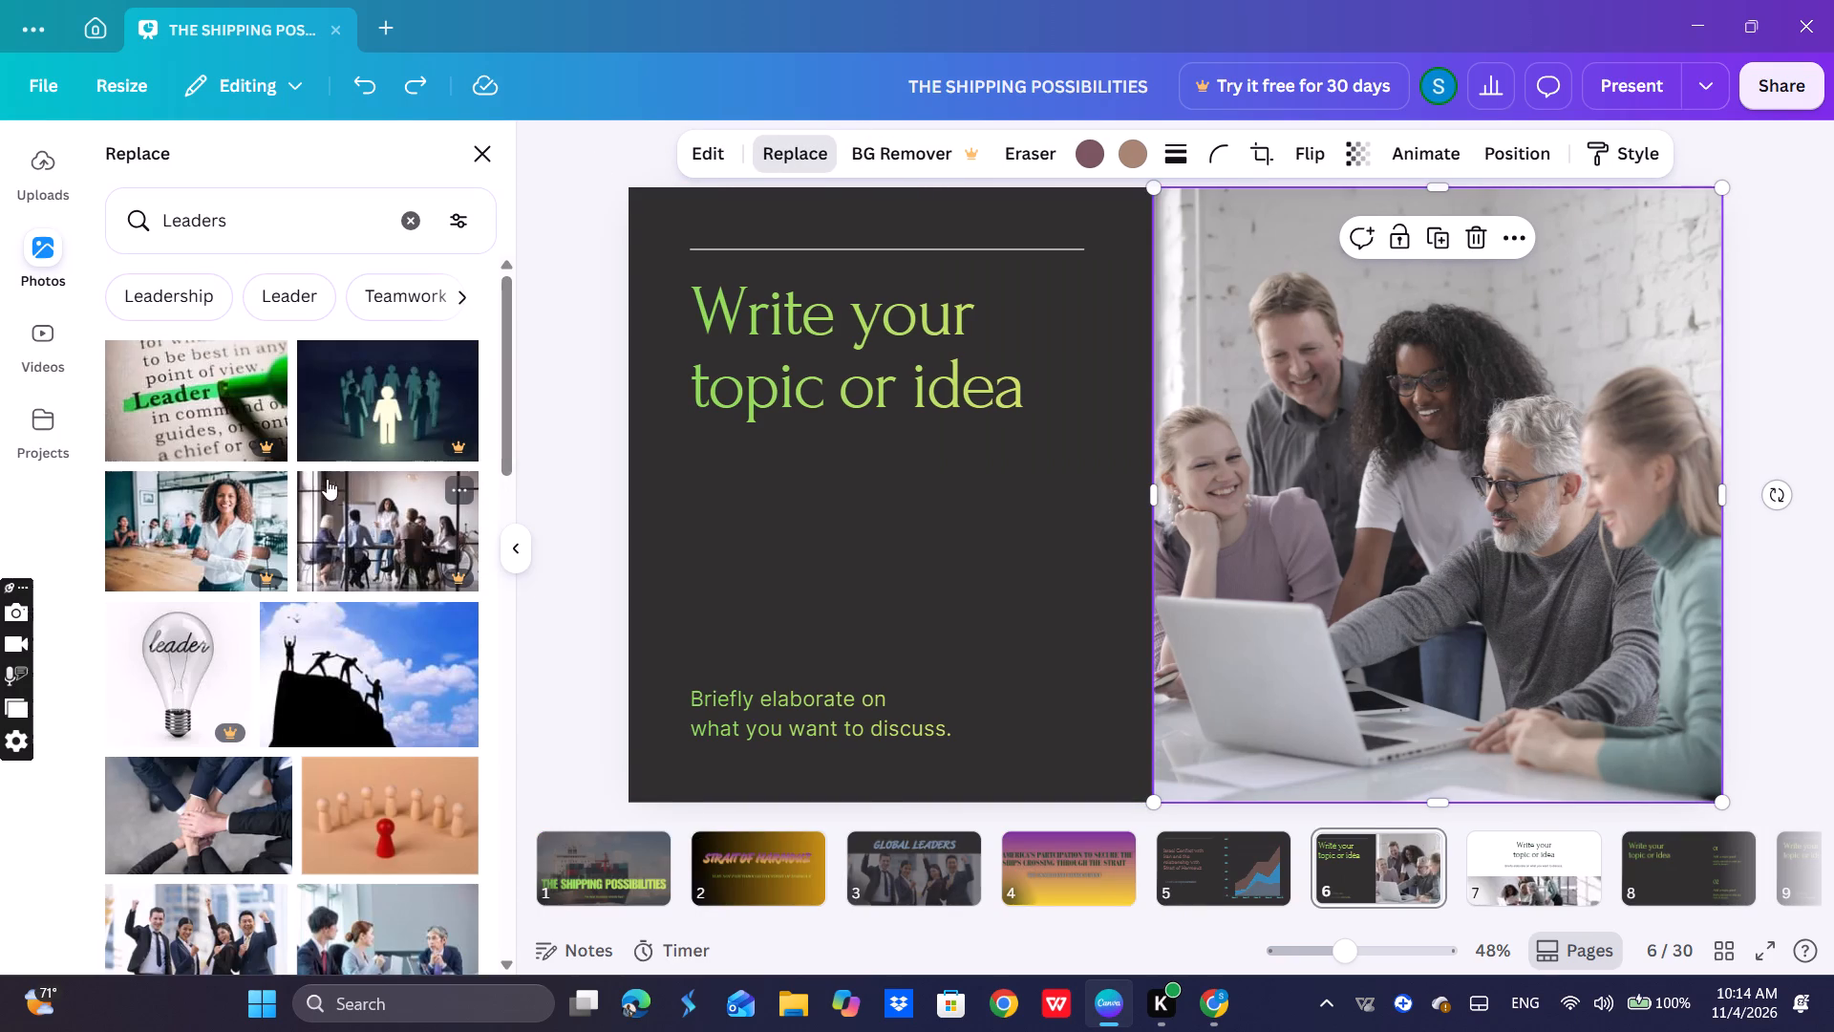
pyautogui.scroll(-11, 320, 476)
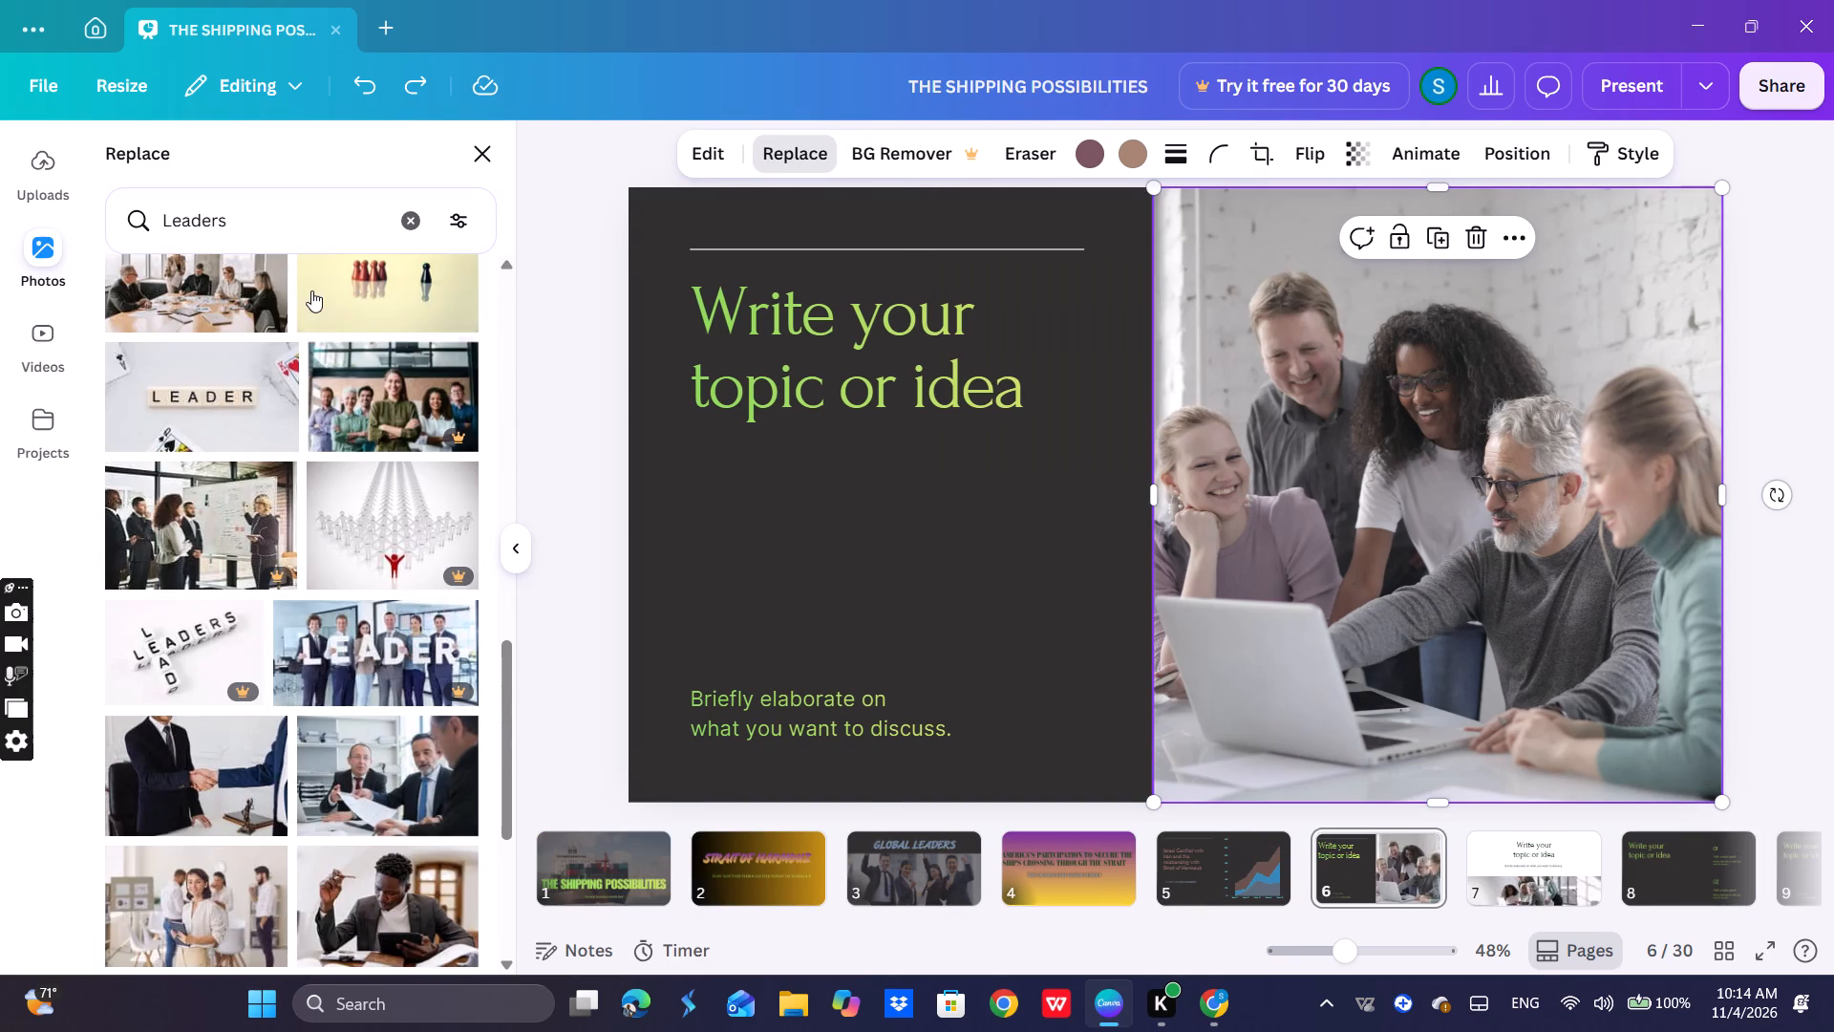
pyautogui.scroll(-7, 387, 539)
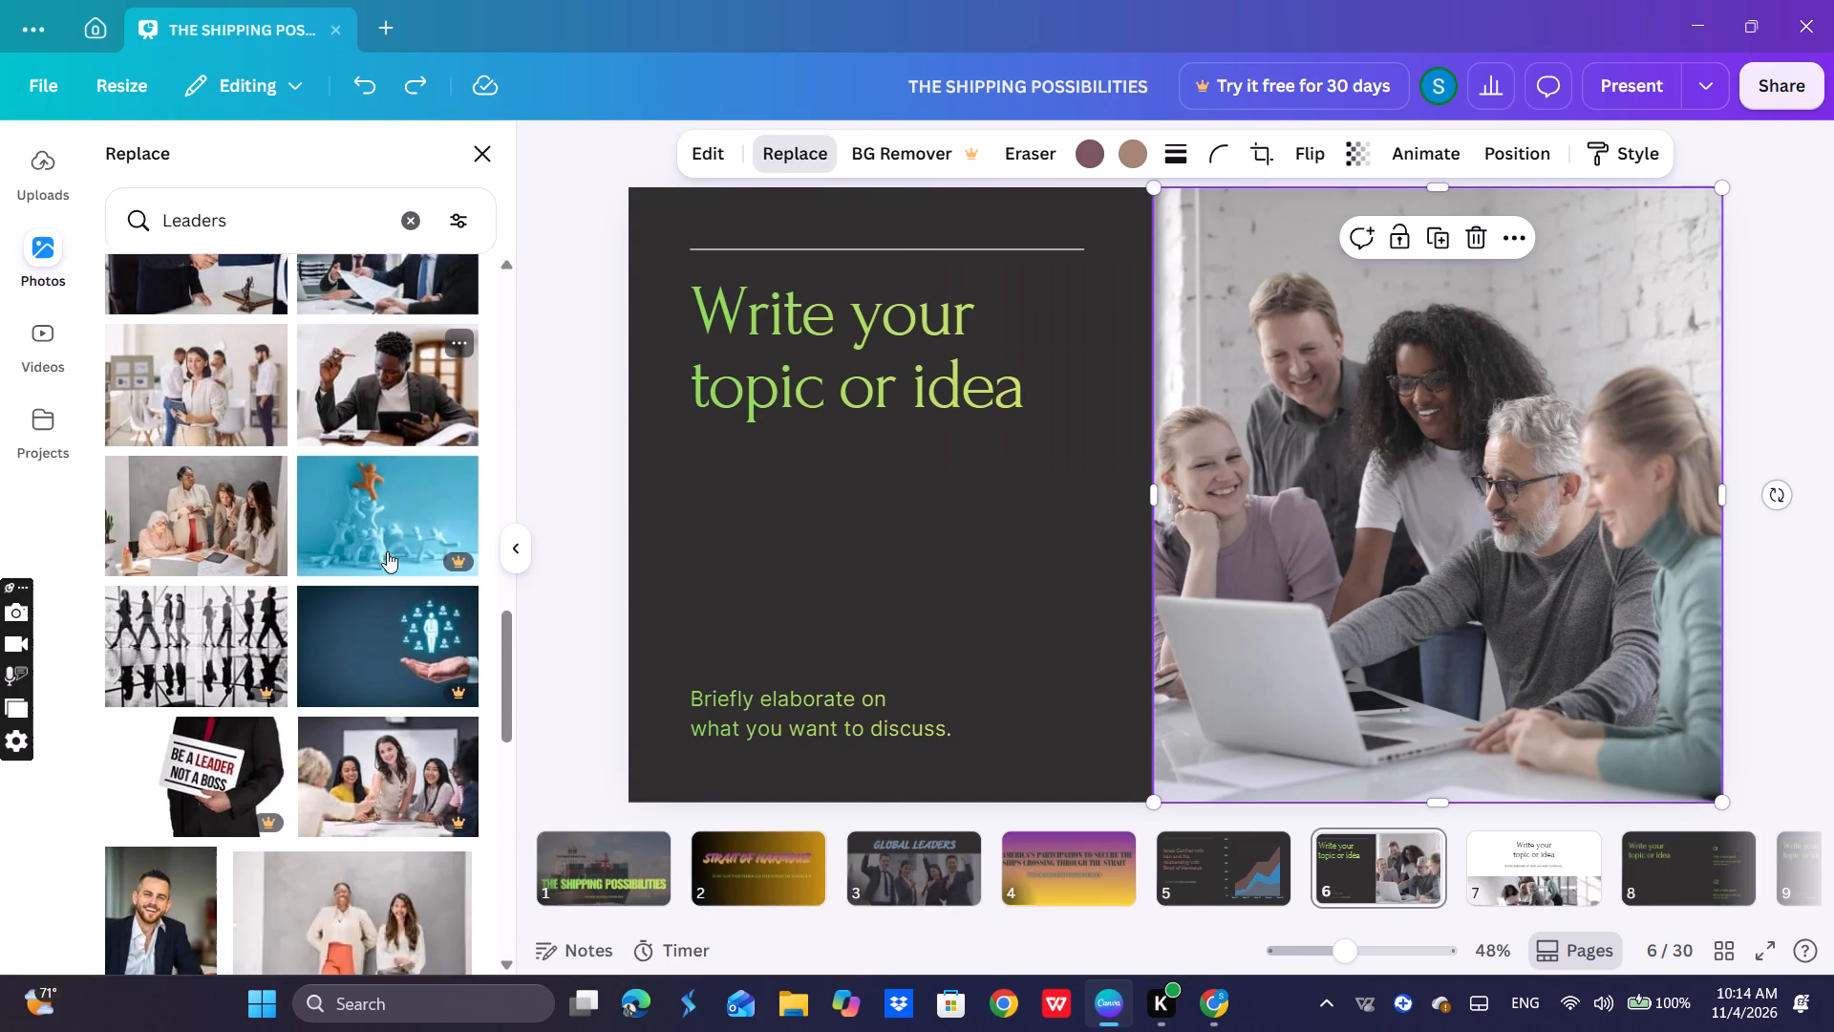
pyautogui.scroll(-3, 386, 551)
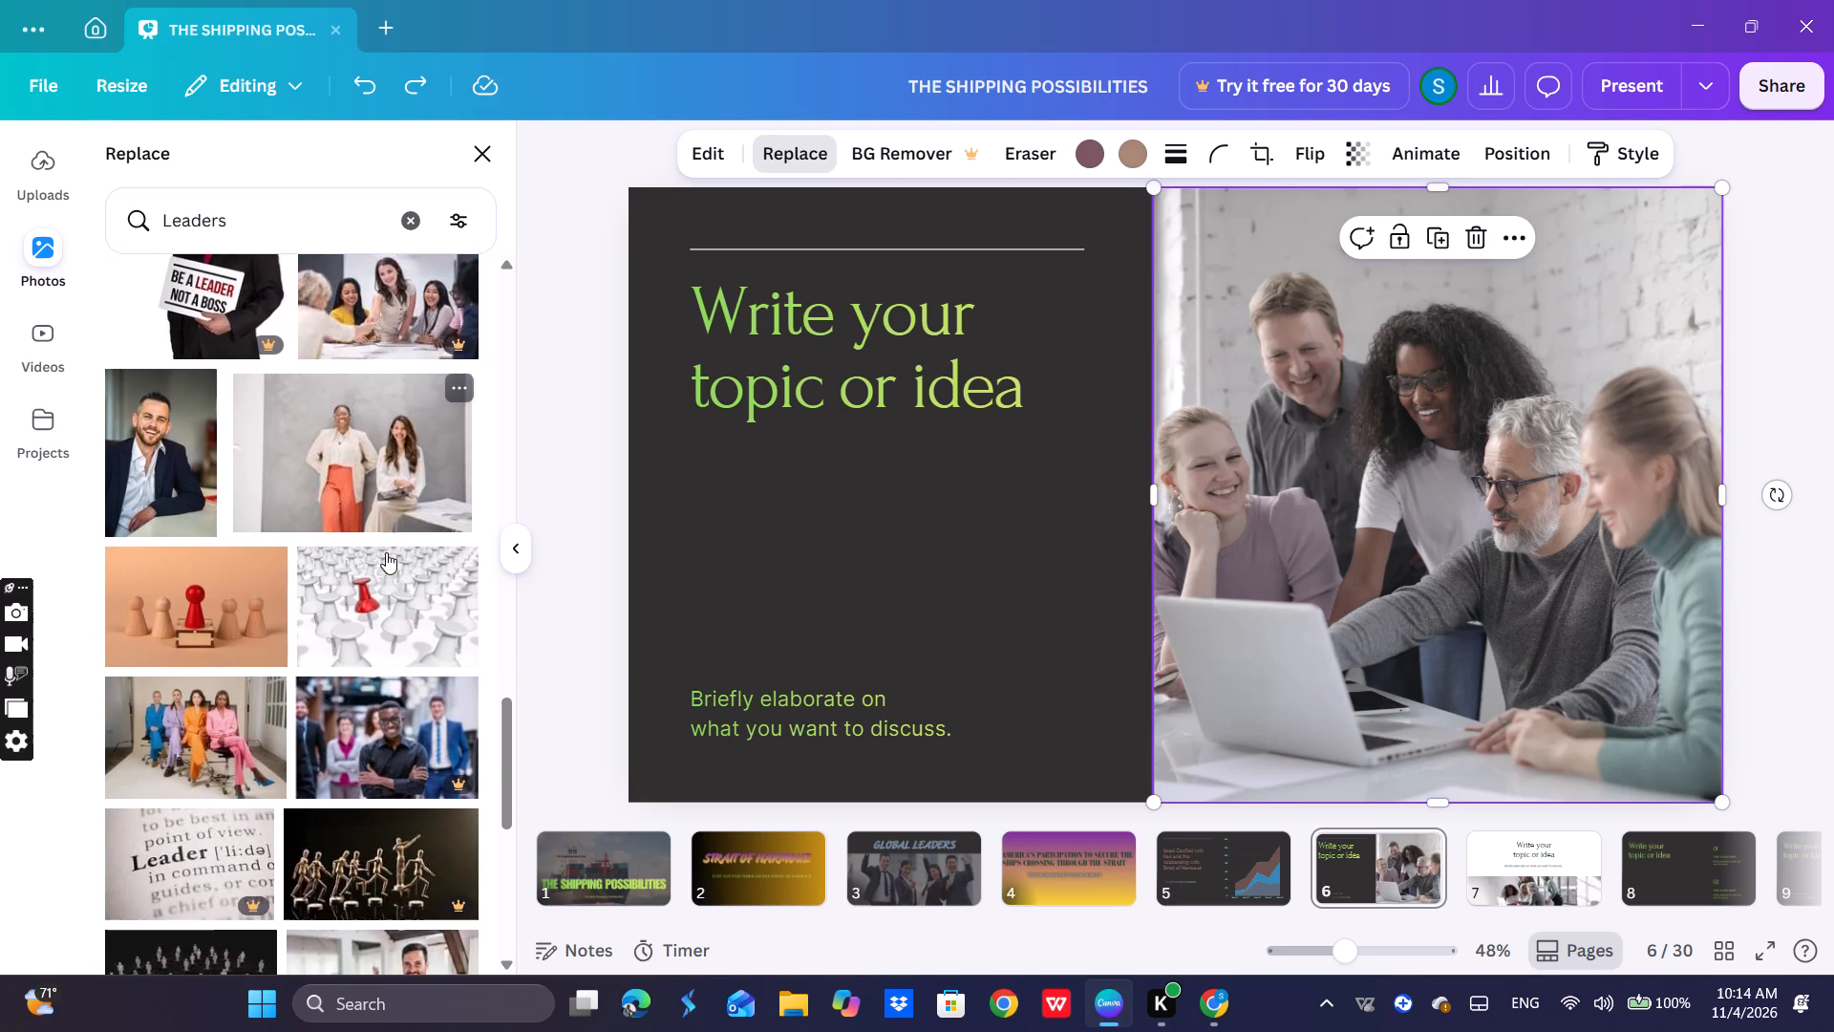
pyautogui.scroll(-2, 386, 552)
pyautogui.scroll(-2, 309, 534)
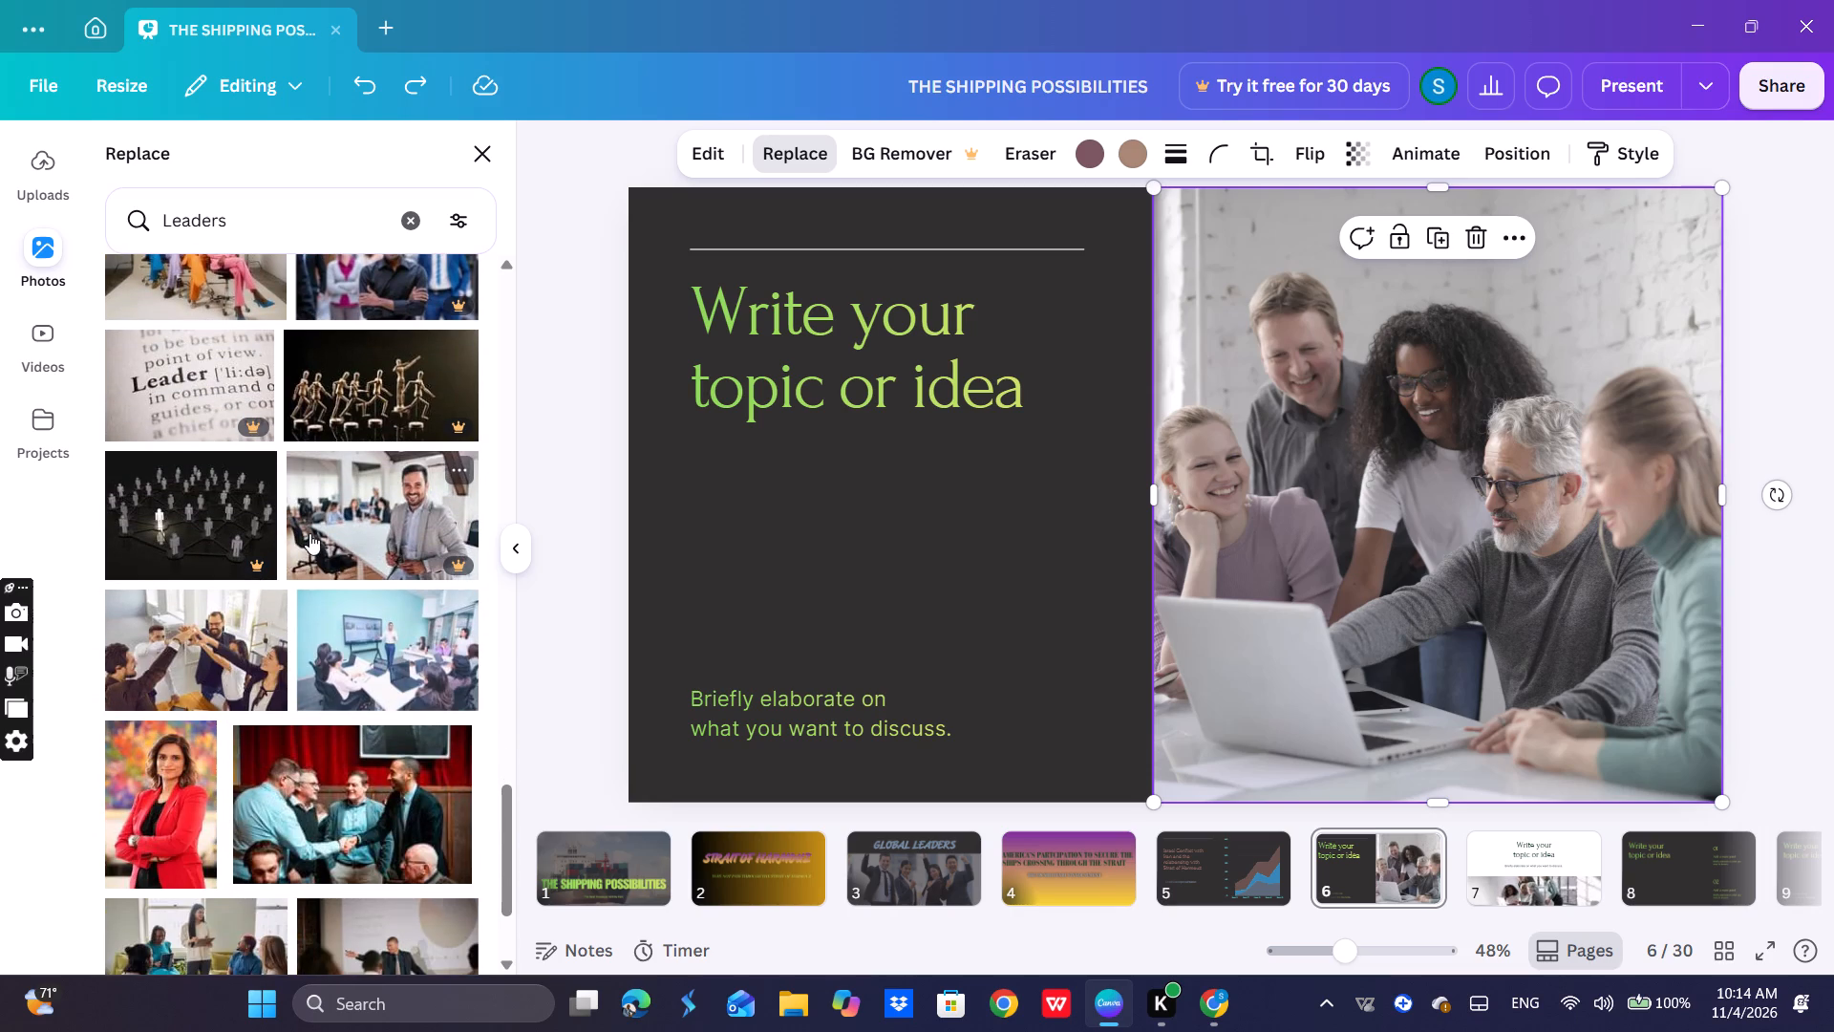
pyautogui.scroll(-1, 415, 619)
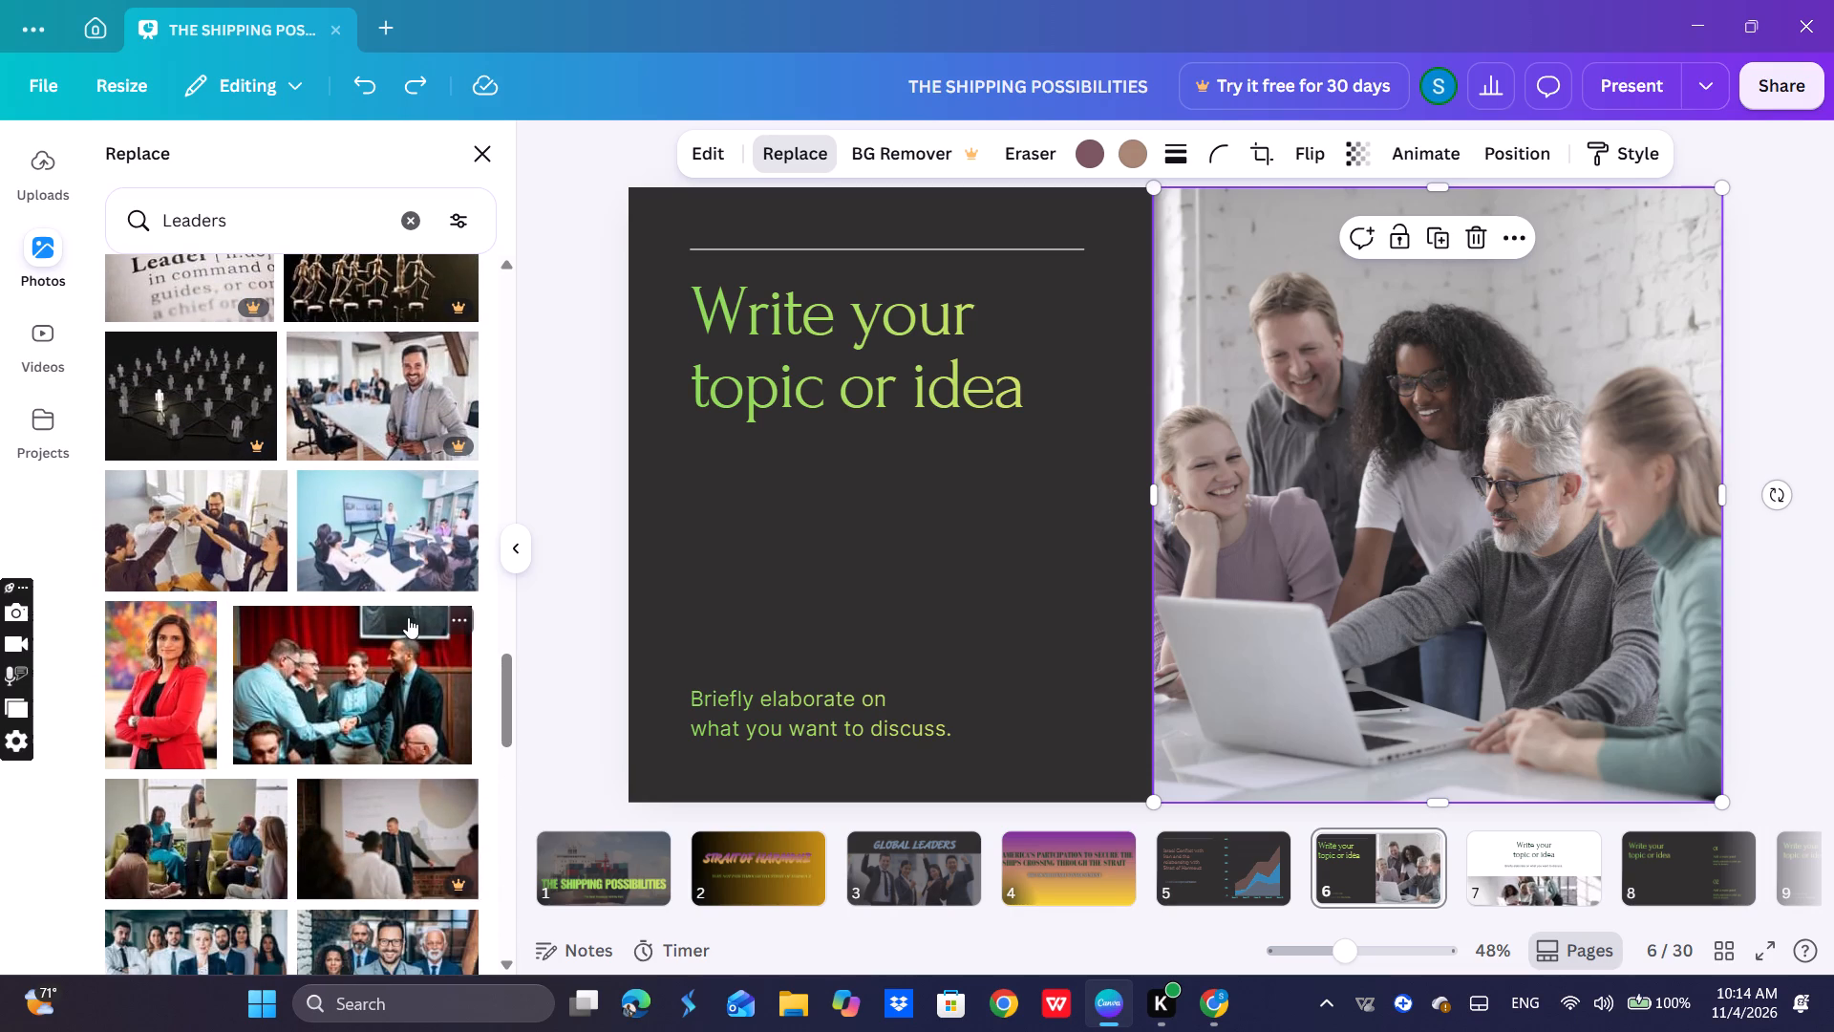
pyautogui.scroll(-5, 408, 617)
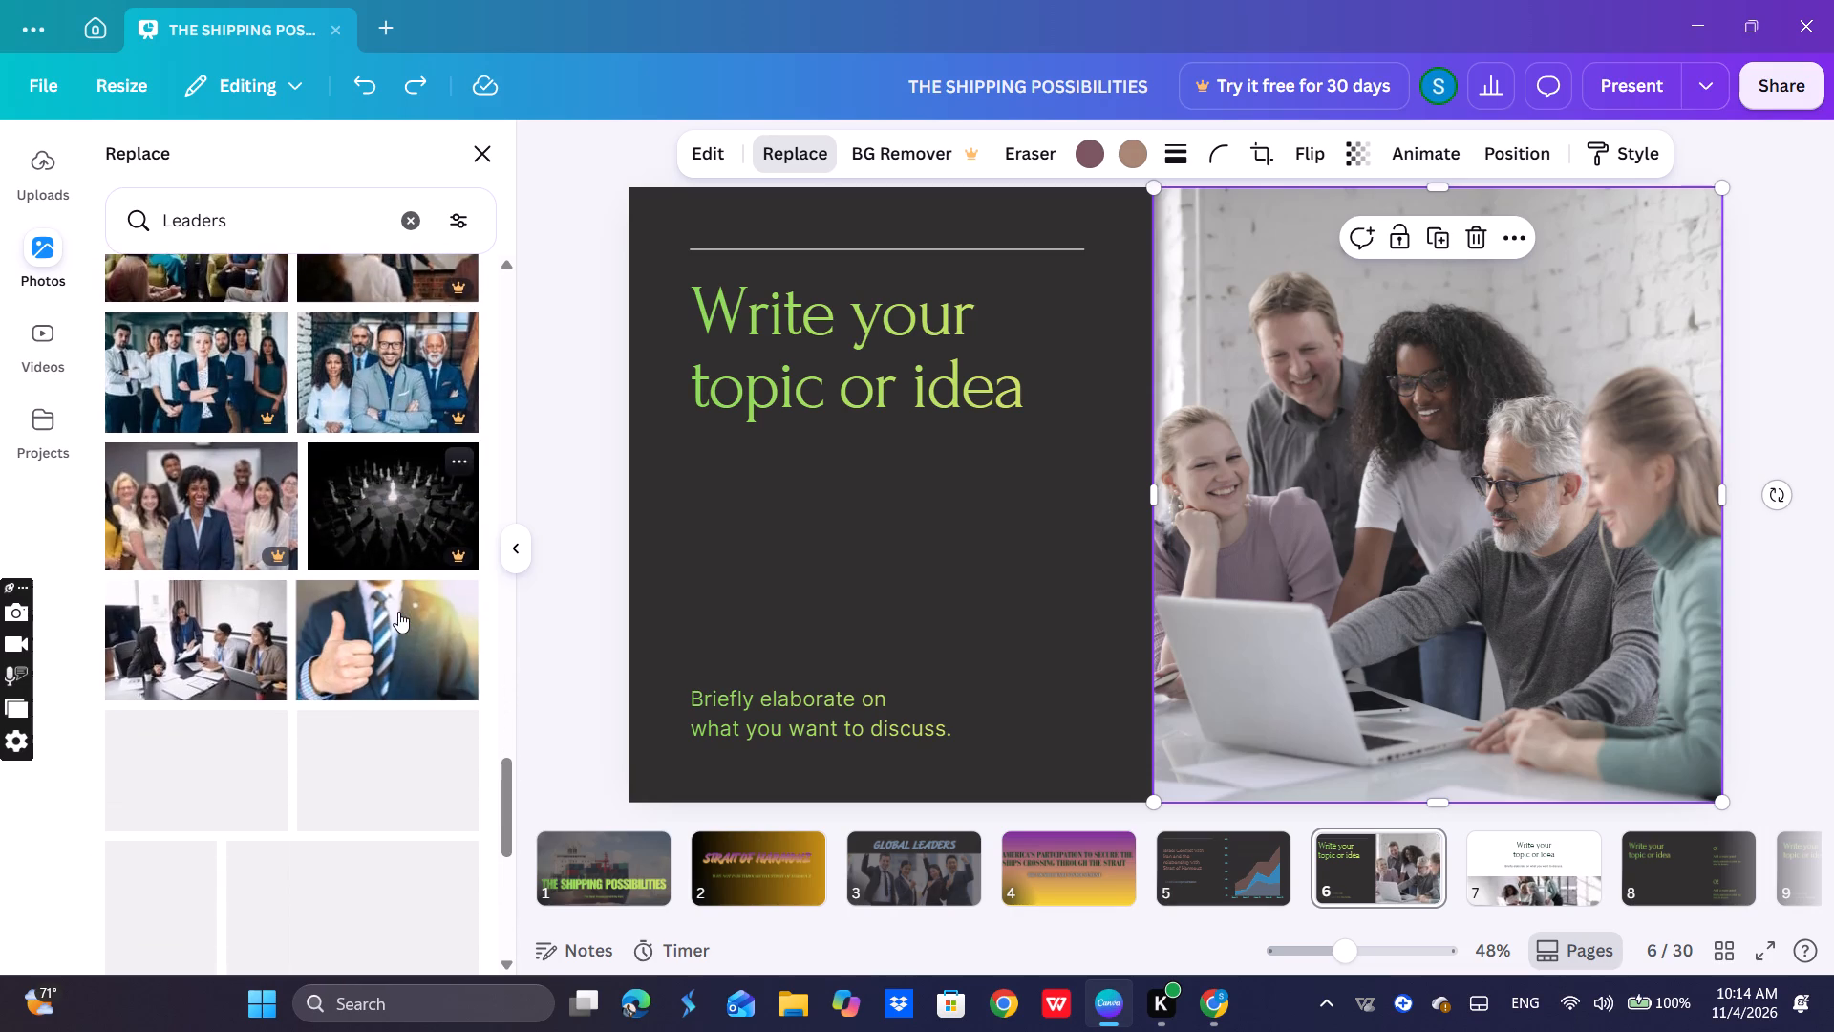
pyautogui.scroll(-1, 398, 612)
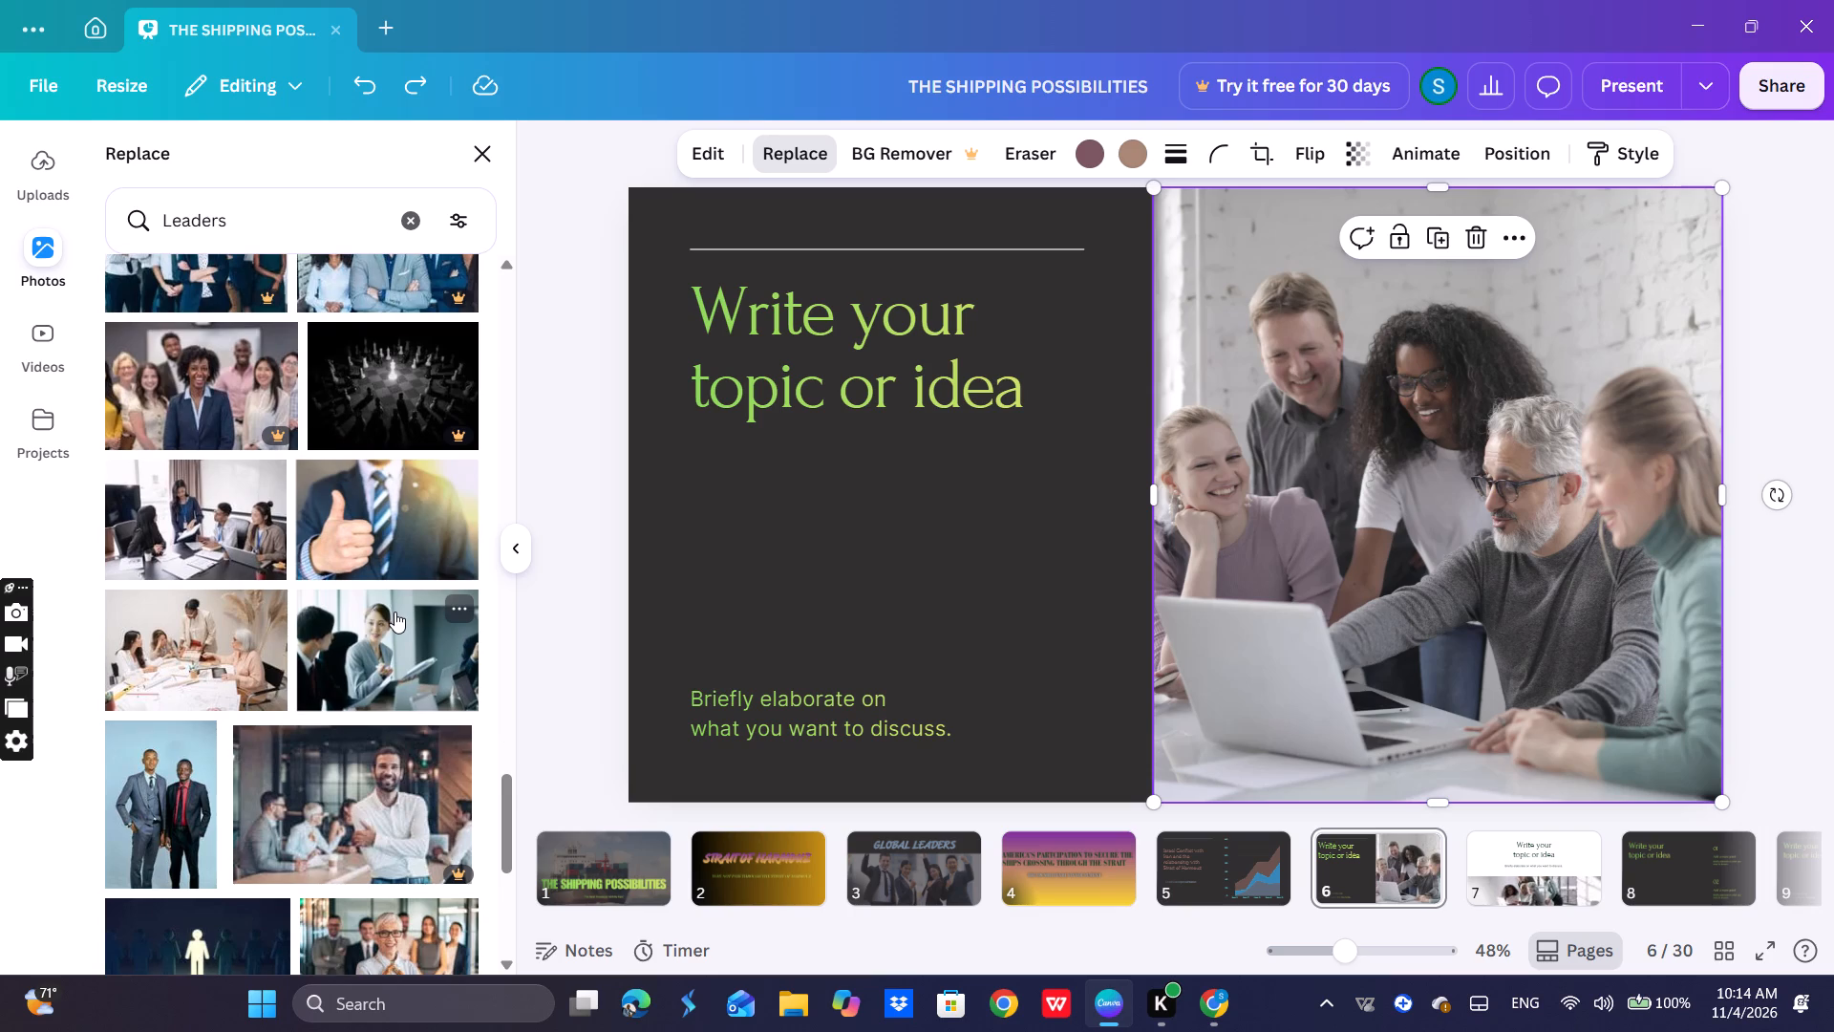
pyautogui.scroll(-2, 392, 614)
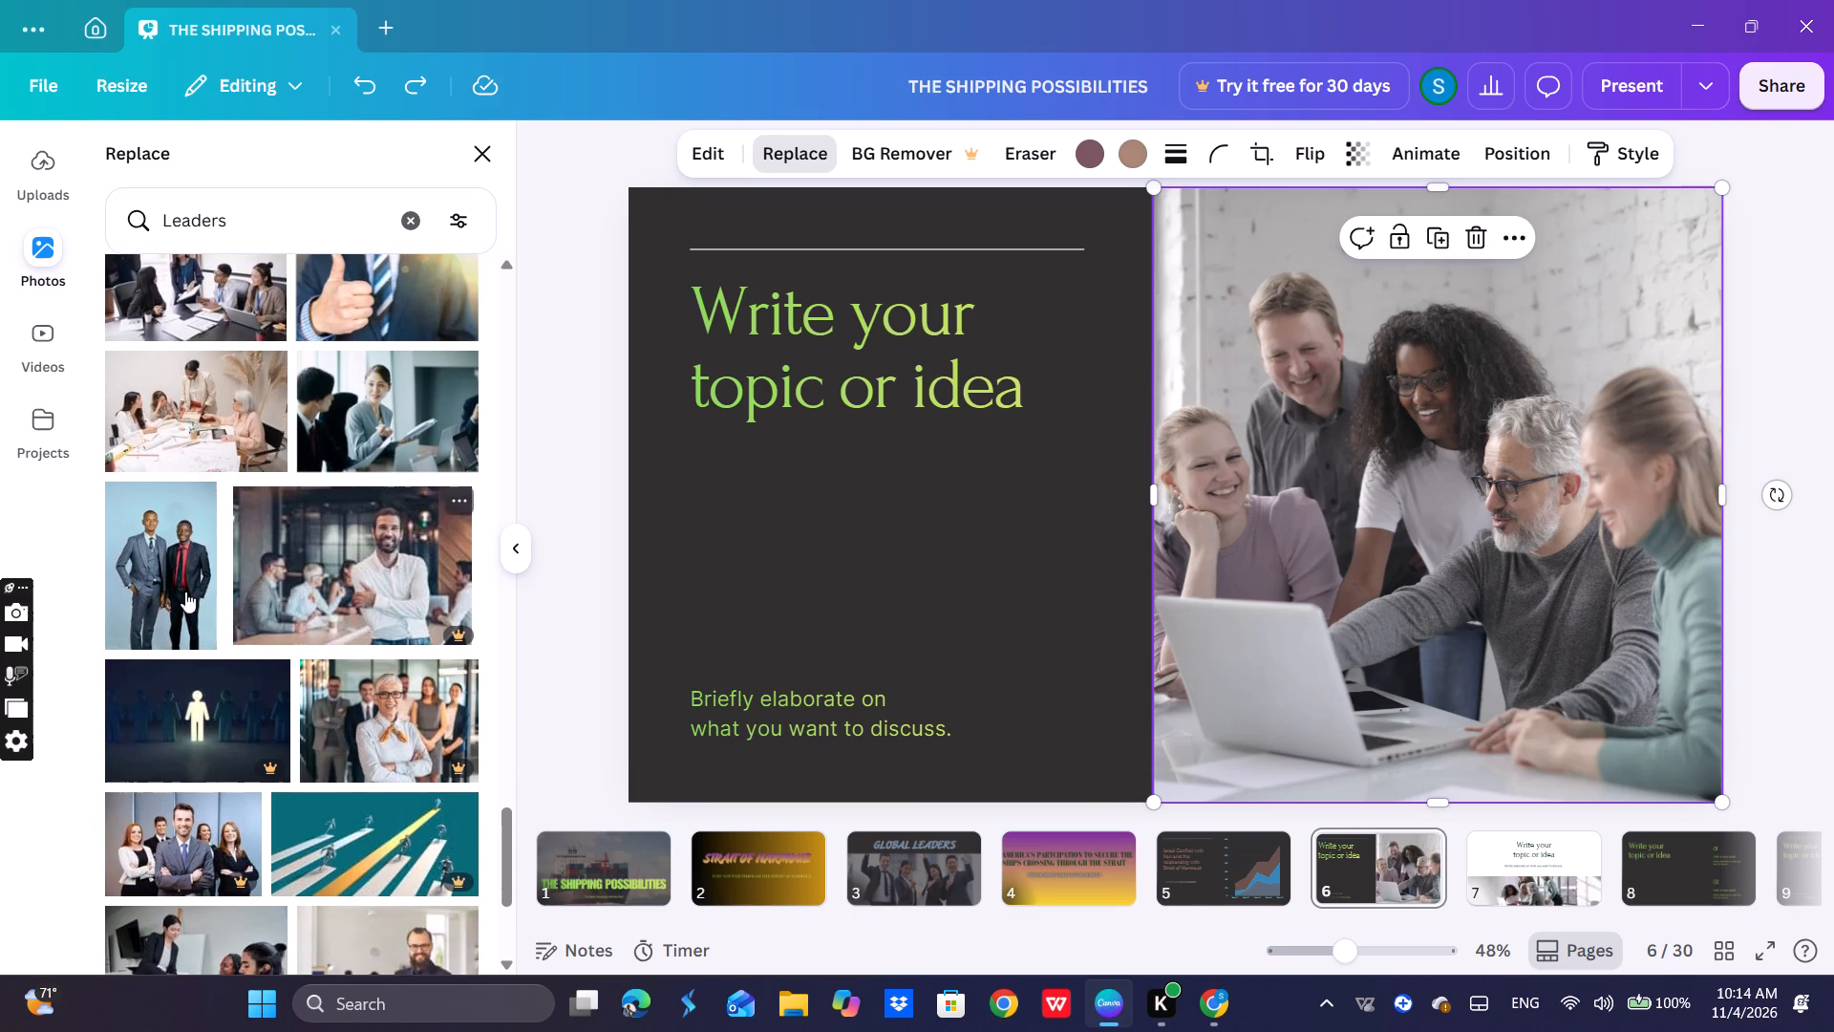
pyautogui.click(166, 591)
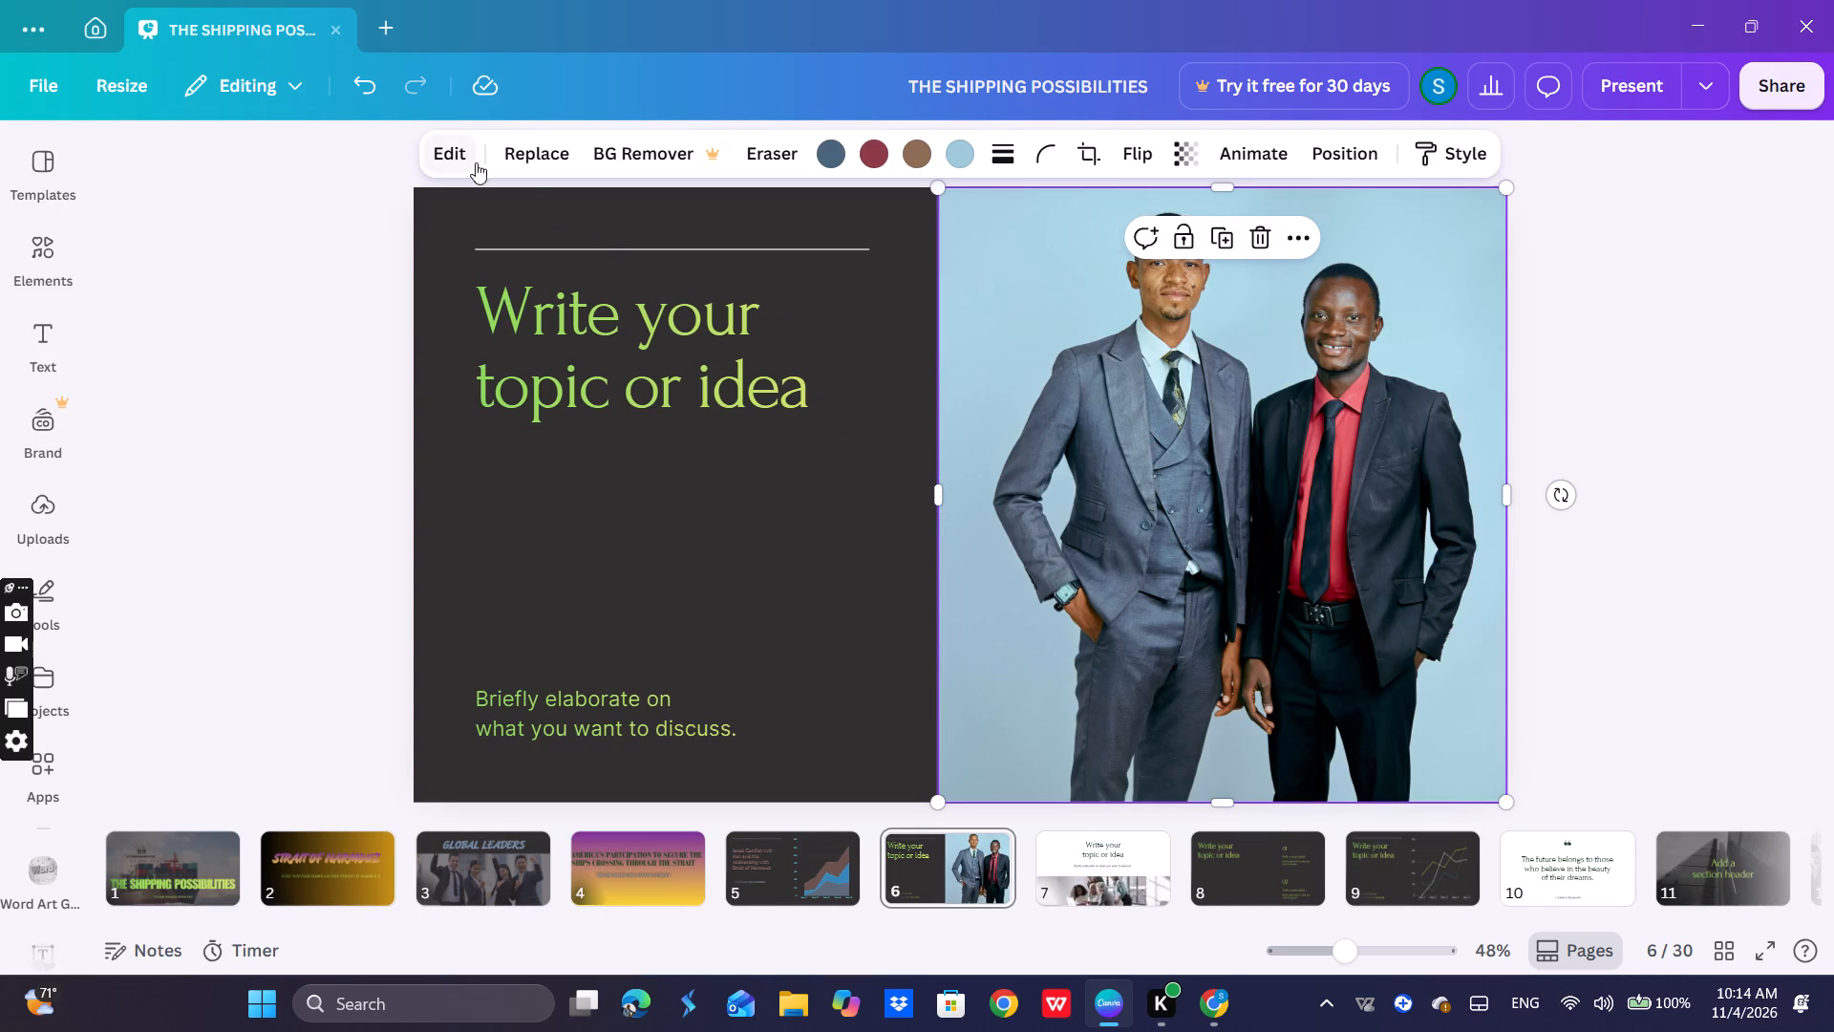
# Search the replacement photos for "Israel" with slide 6's photo of the two men selected.
pyautogui.click(530, 162)
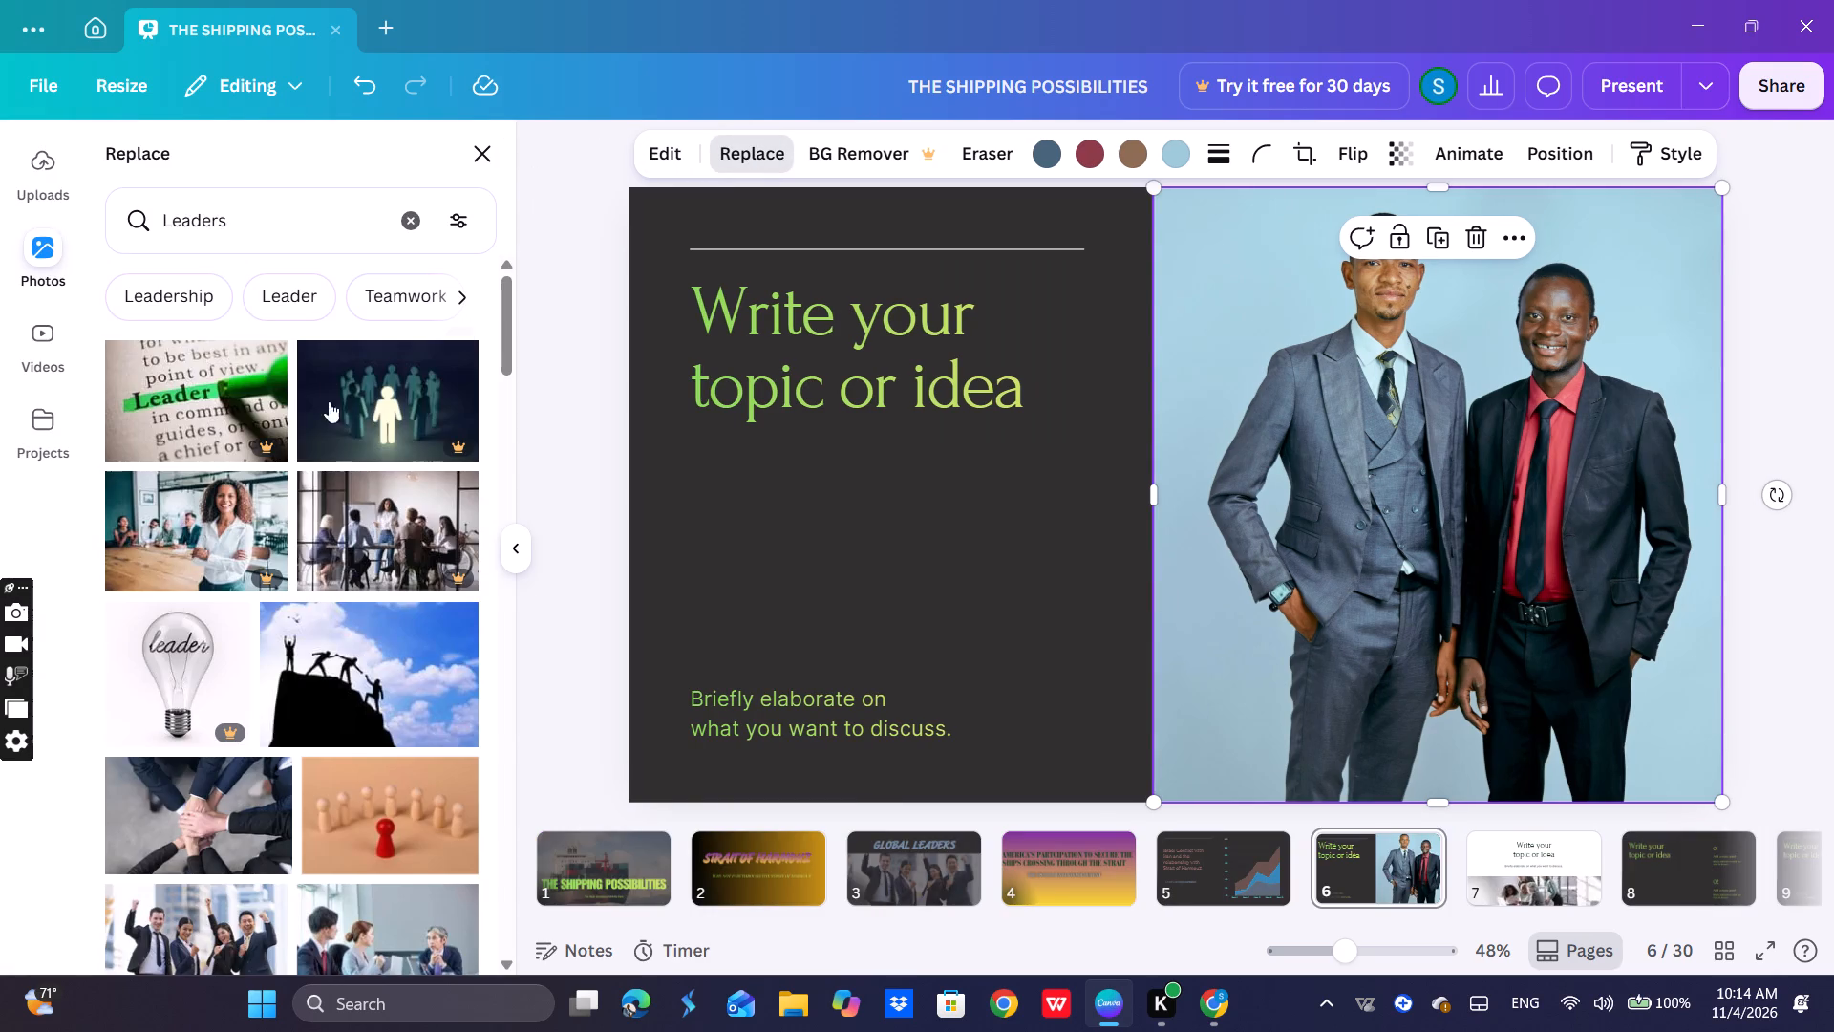
pyautogui.scroll(-5, 336, 451)
pyautogui.click(340, 210)
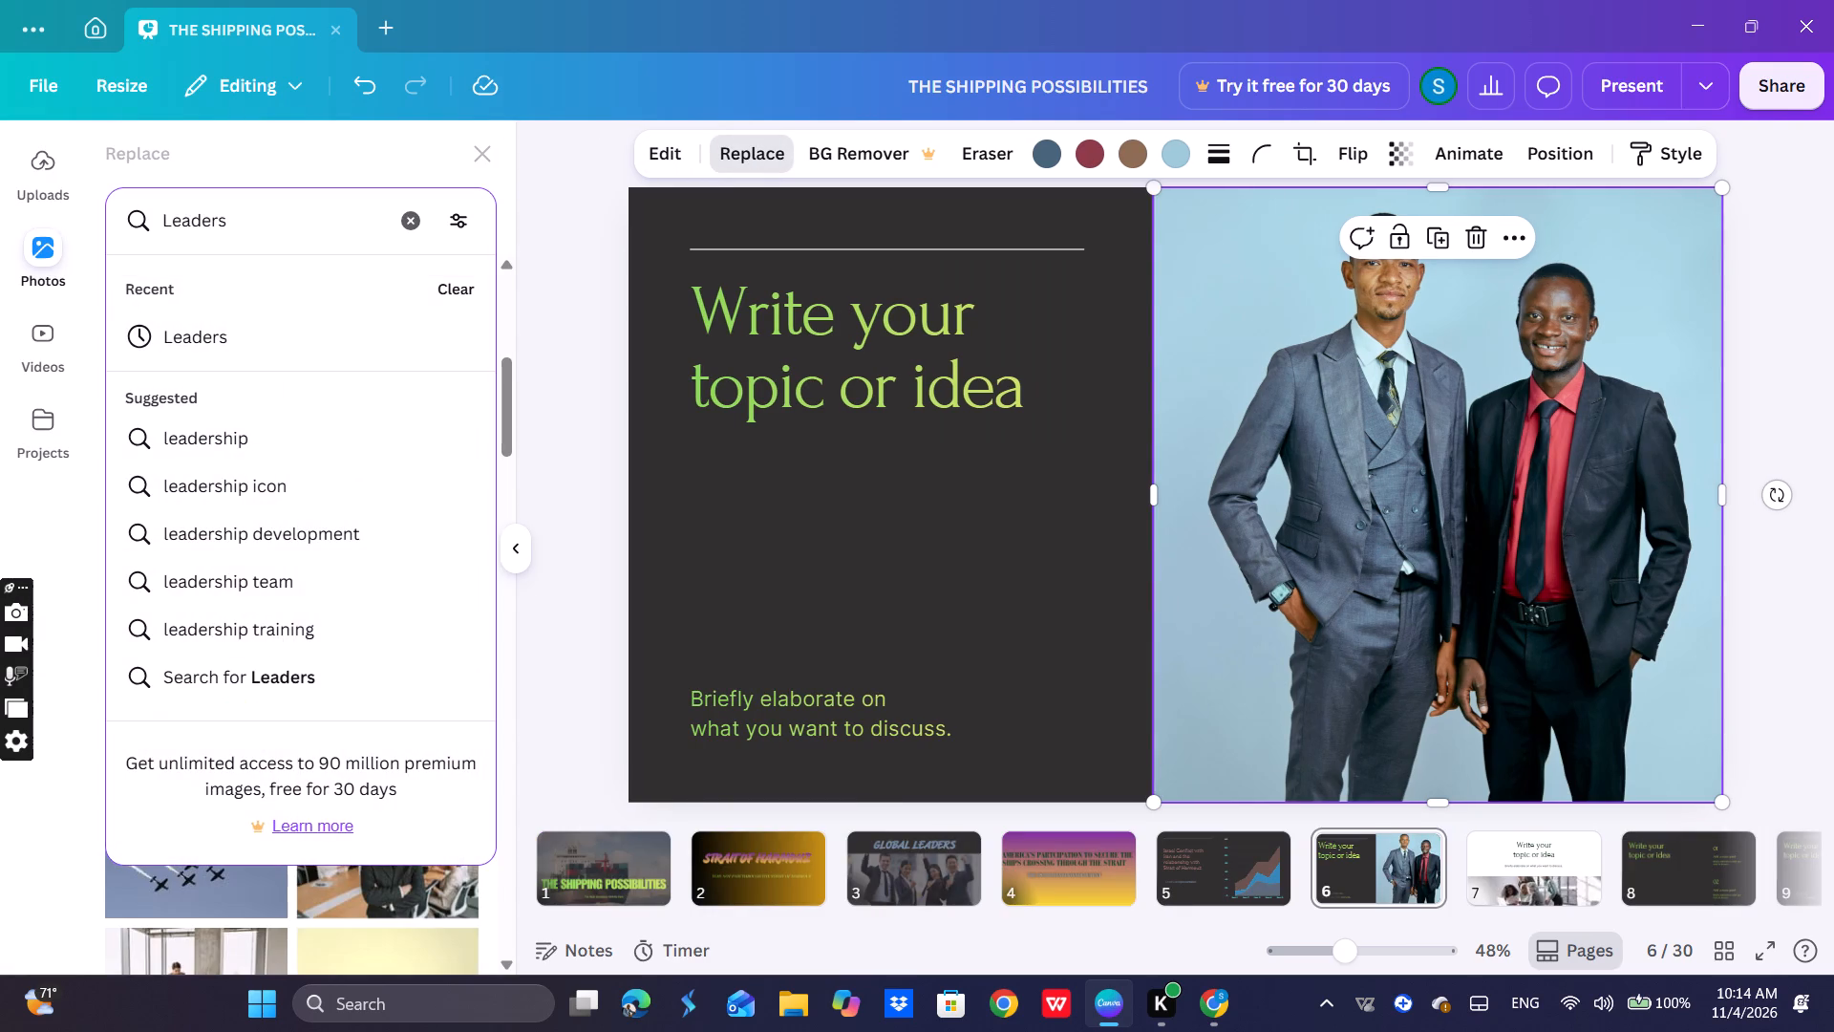
pyautogui.press('BackSpace')
pyautogui.press('BackSpace')
pyautogui.press('BackSpace')
pyautogui.press('BackSpace')
pyautogui.press('BackSpace')
pyautogui.press('BackSpace')
pyautogui.press('BackSpace')
pyautogui.press('BackSpace')
pyautogui.press('BackSpace')
pyautogui.press('BackSpace')
pyautogui.press('BackSpace')
pyautogui.press('BackSpace')
pyautogui.press('BackSpace')
pyautogui.press('BackSpace')
pyautogui.press('BackSpace')
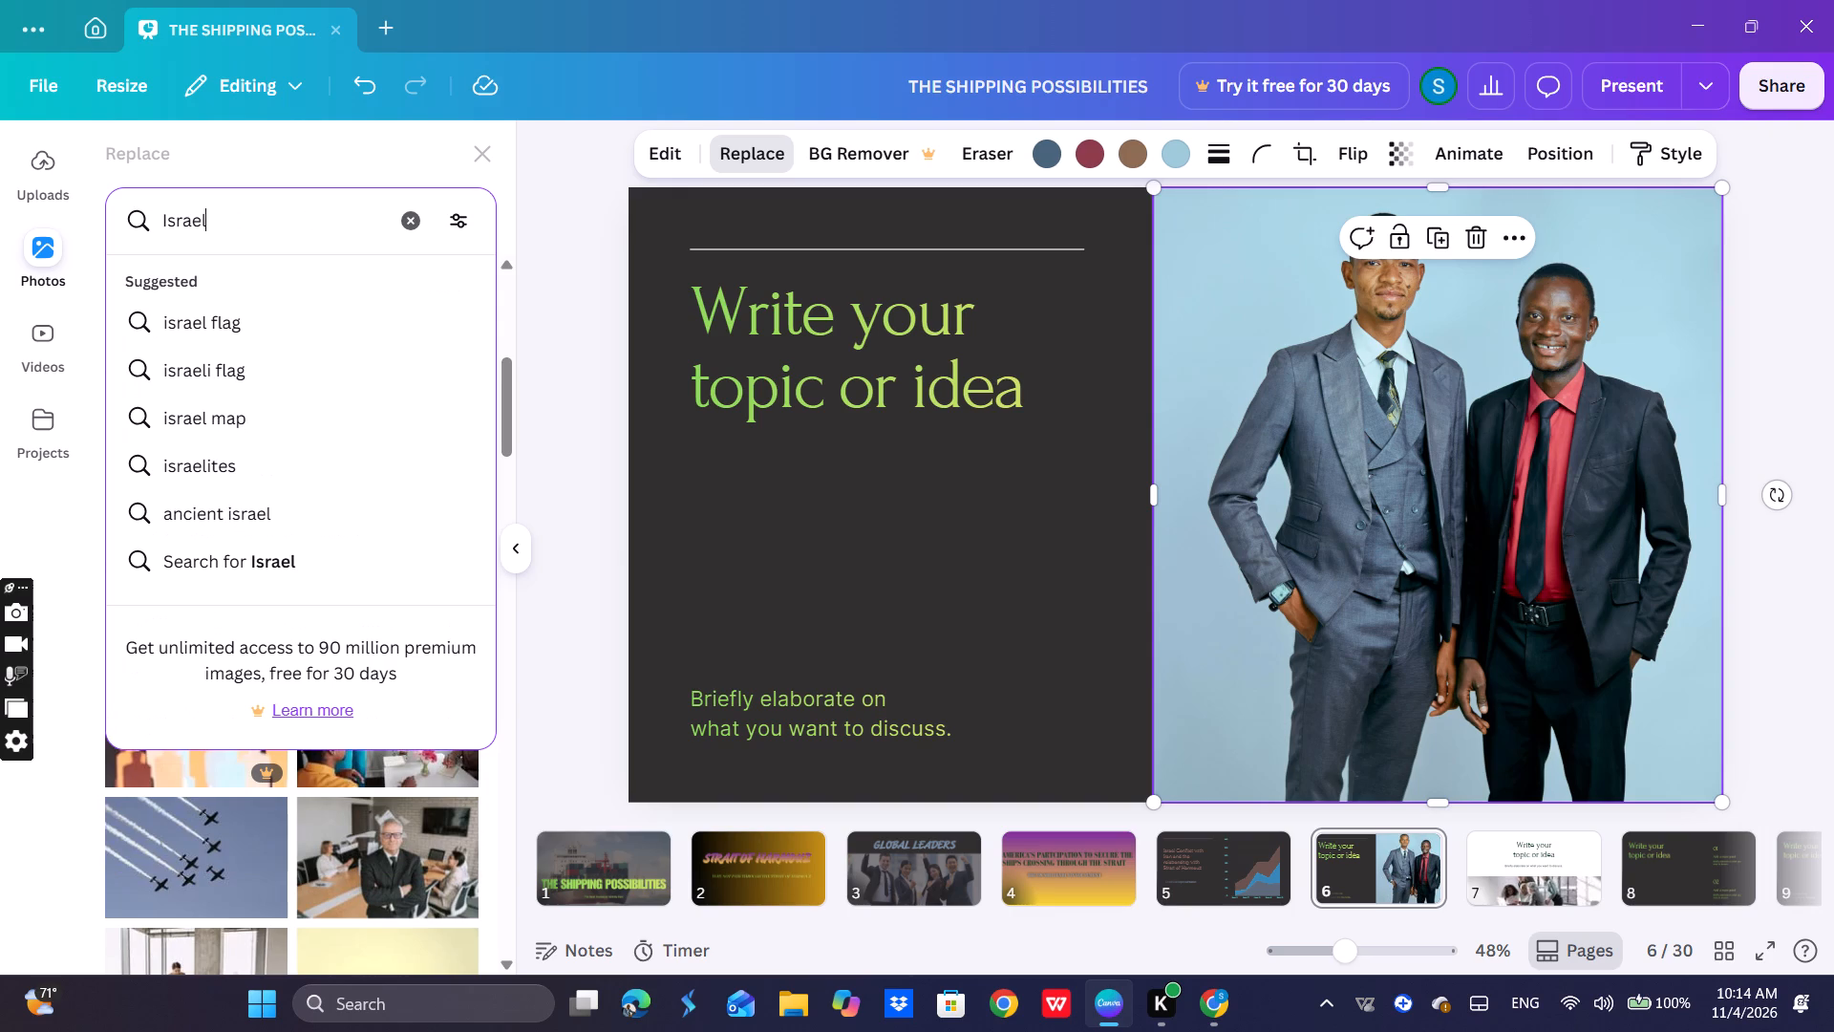
pyautogui.click(295, 553)
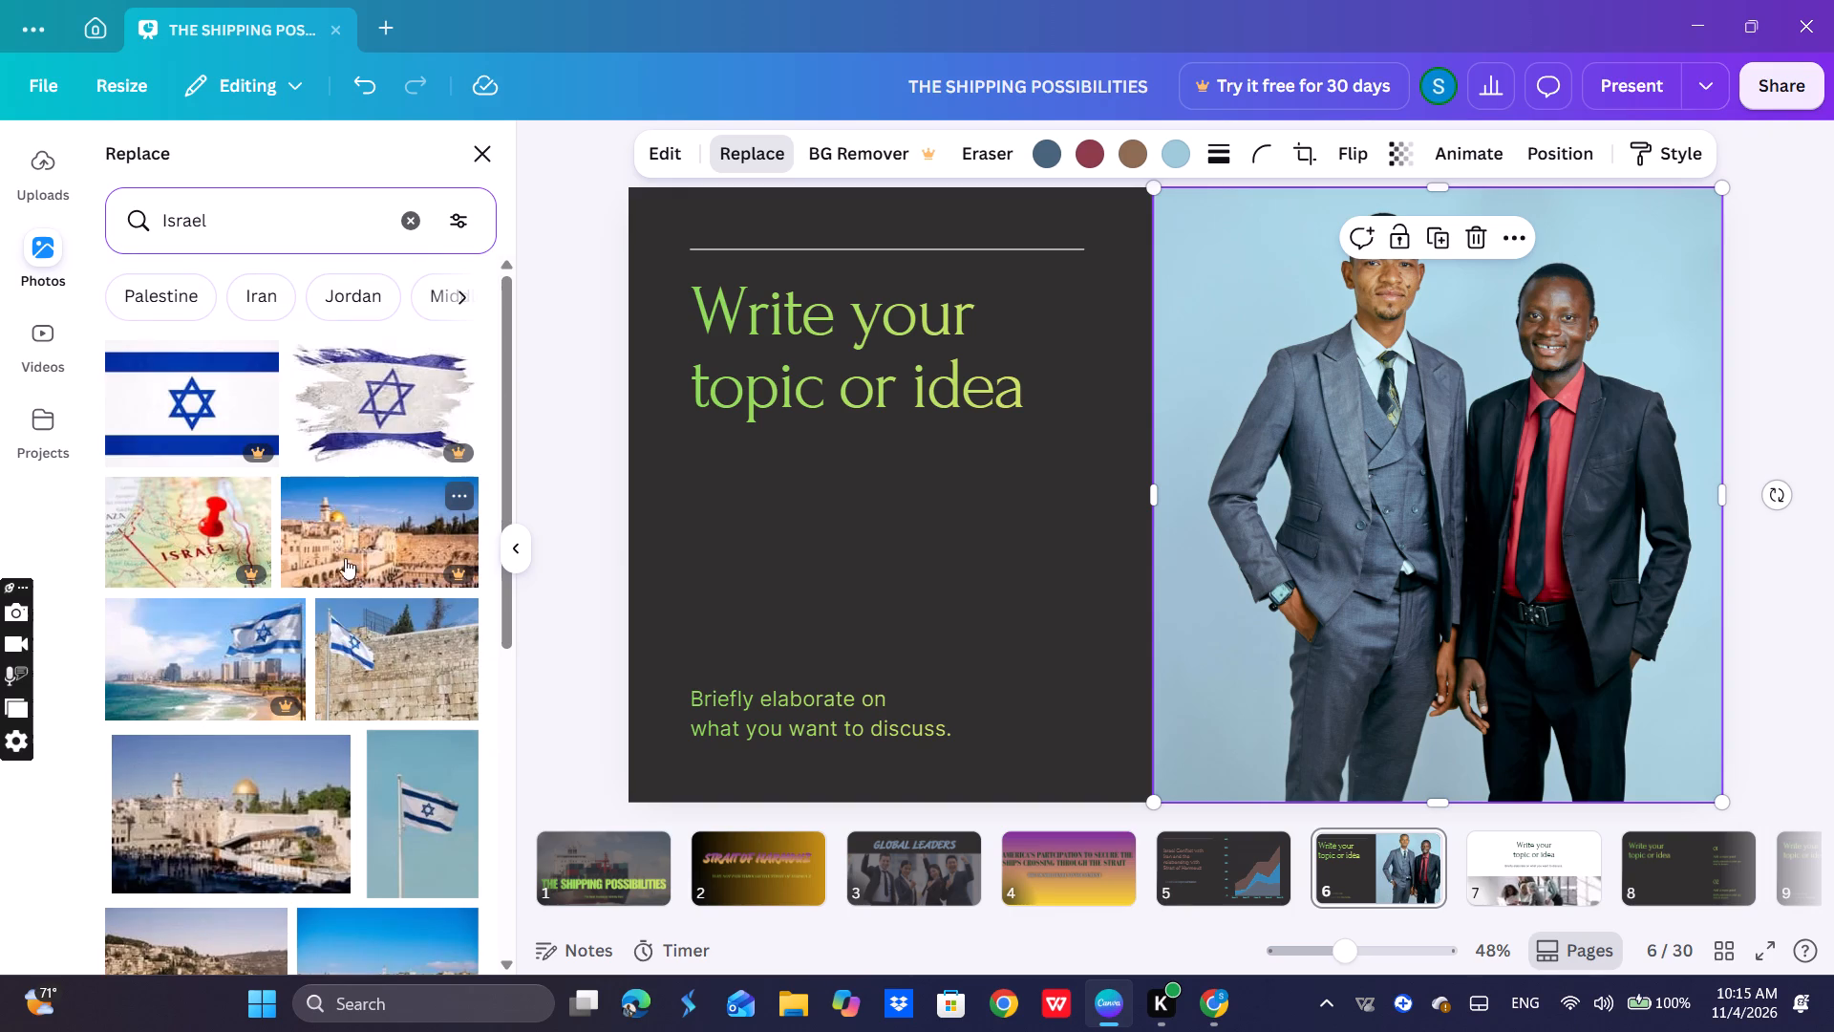
# Replace slide 6's photo of the two men with the "Israel" photo of an Israeli flag hanging on a pole before green foliage.
pyautogui.scroll(-1, 352, 588)
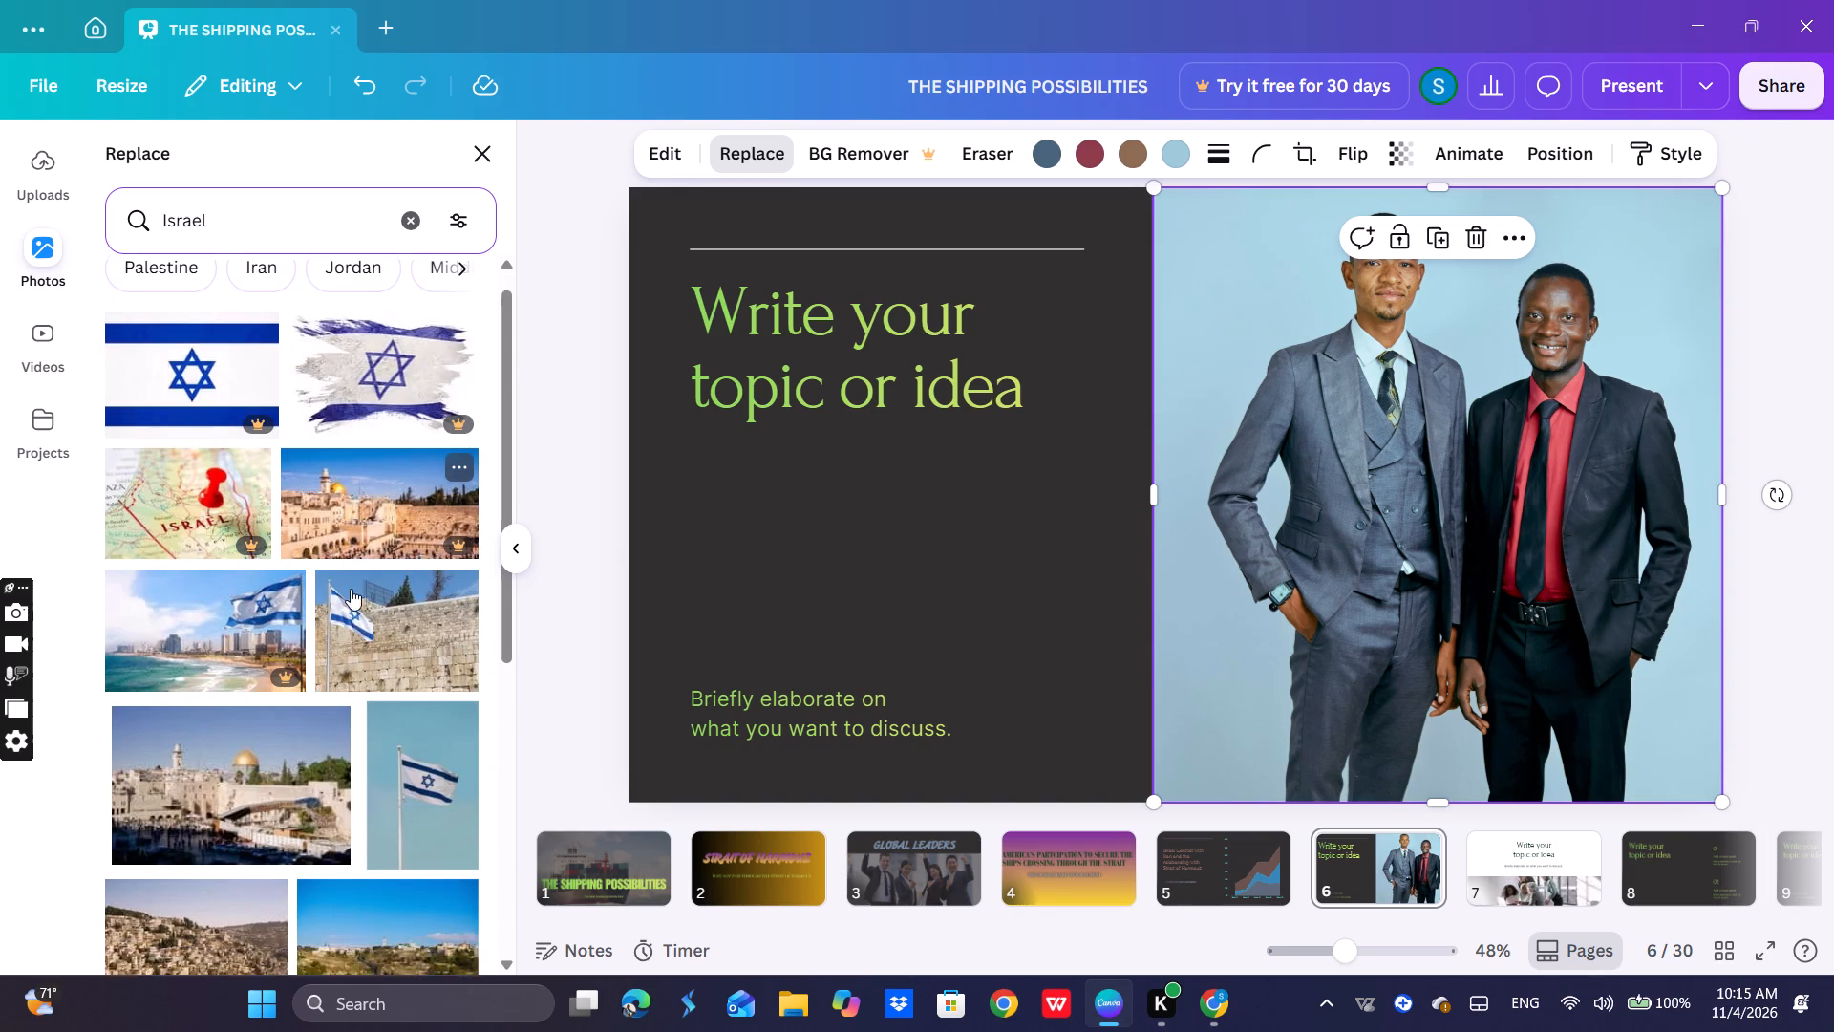
pyautogui.scroll(-3, 351, 589)
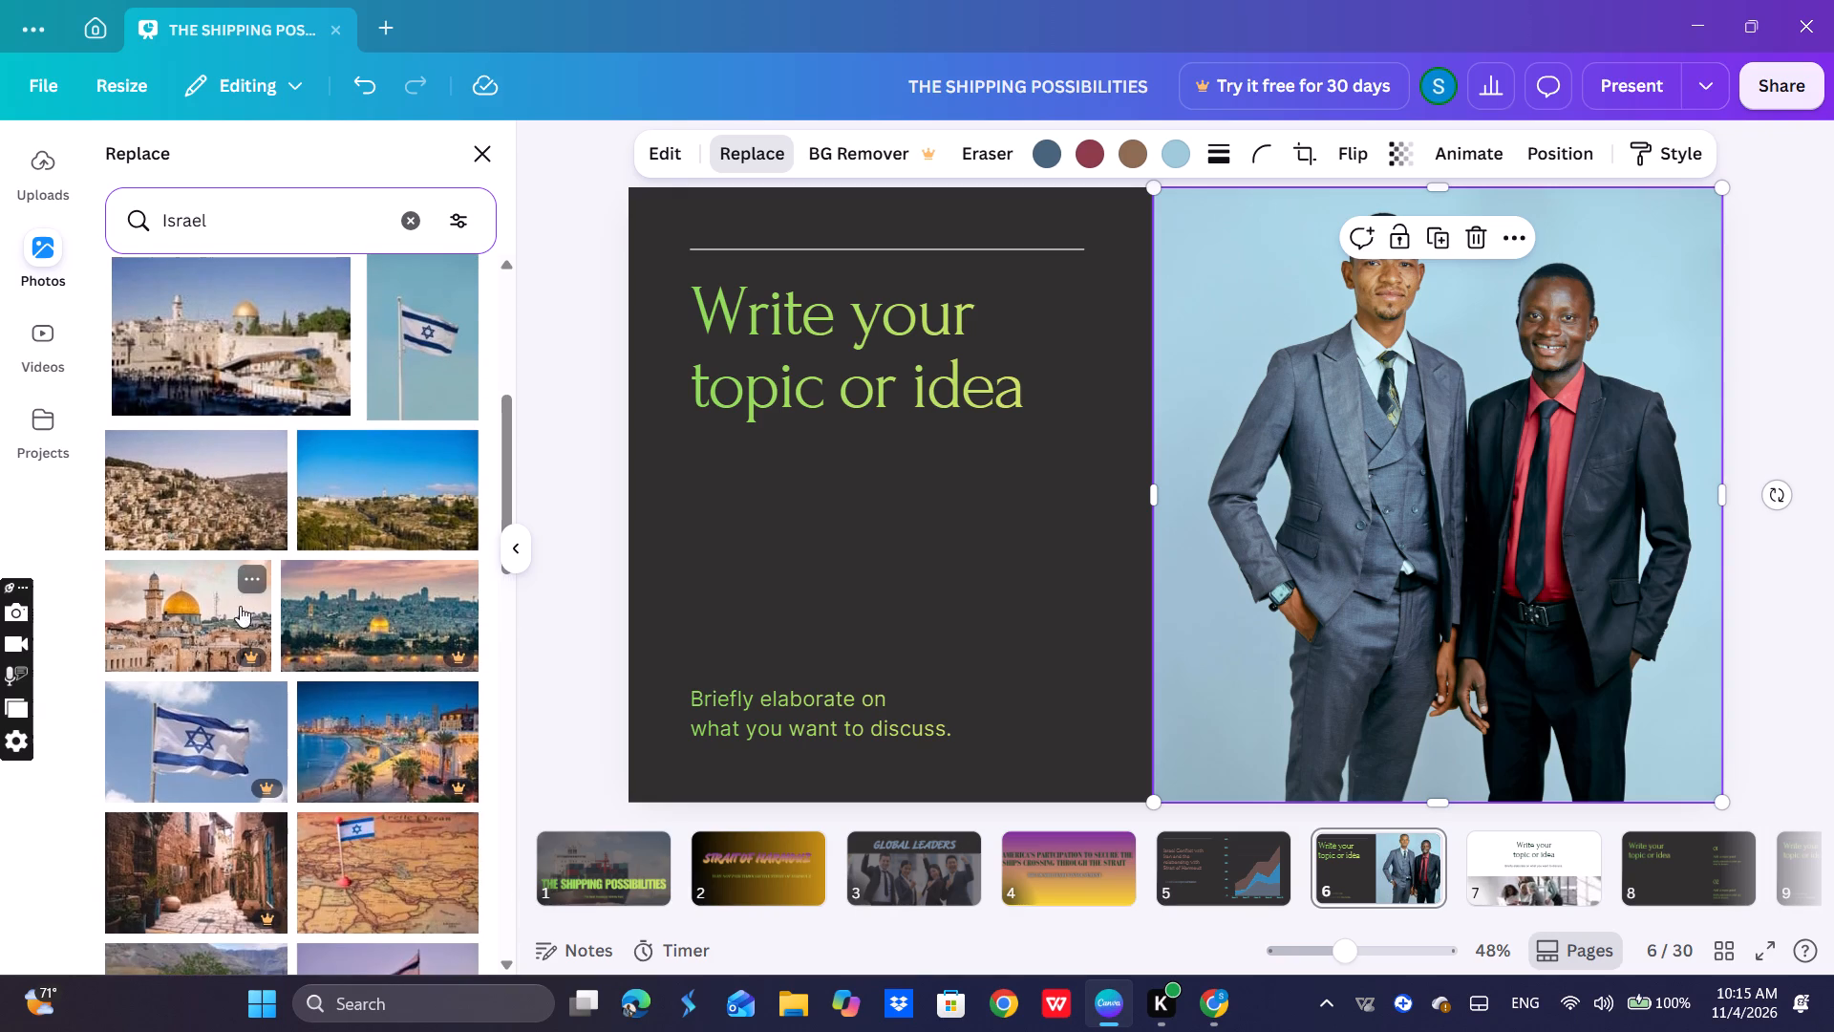
pyautogui.scroll(-5, 350, 567)
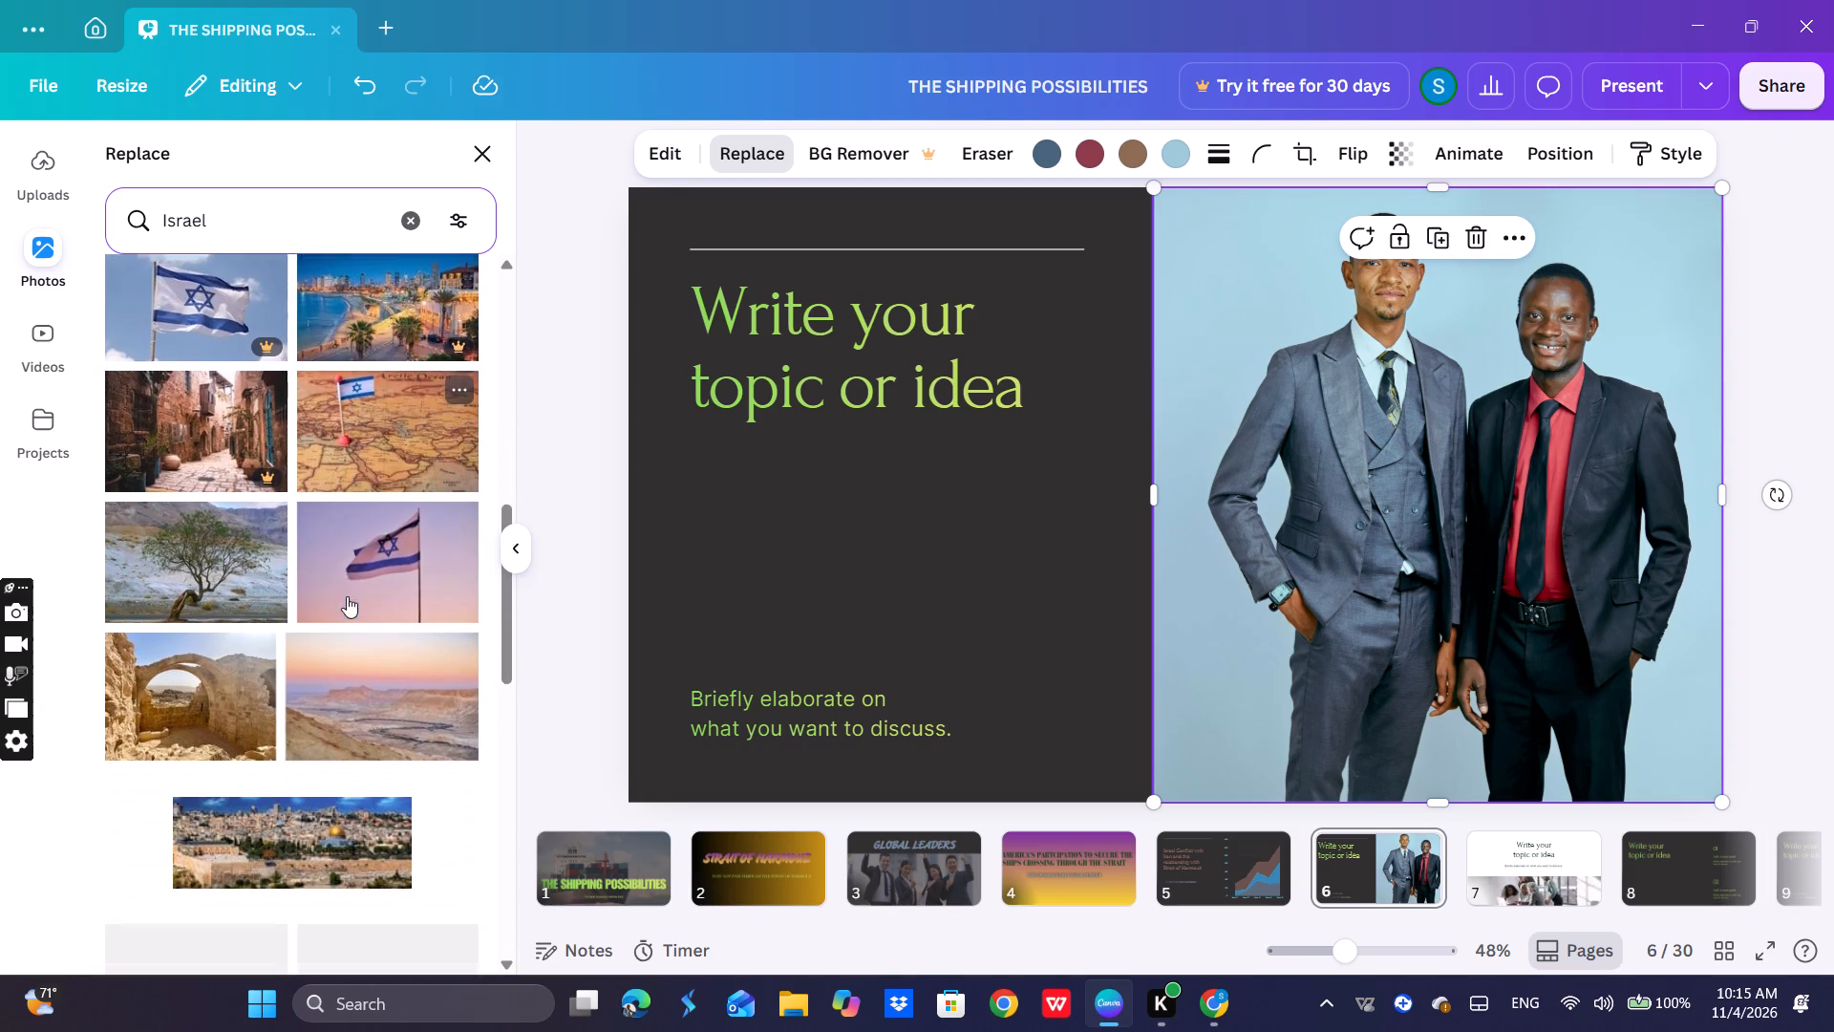
pyautogui.scroll(-2, 342, 612)
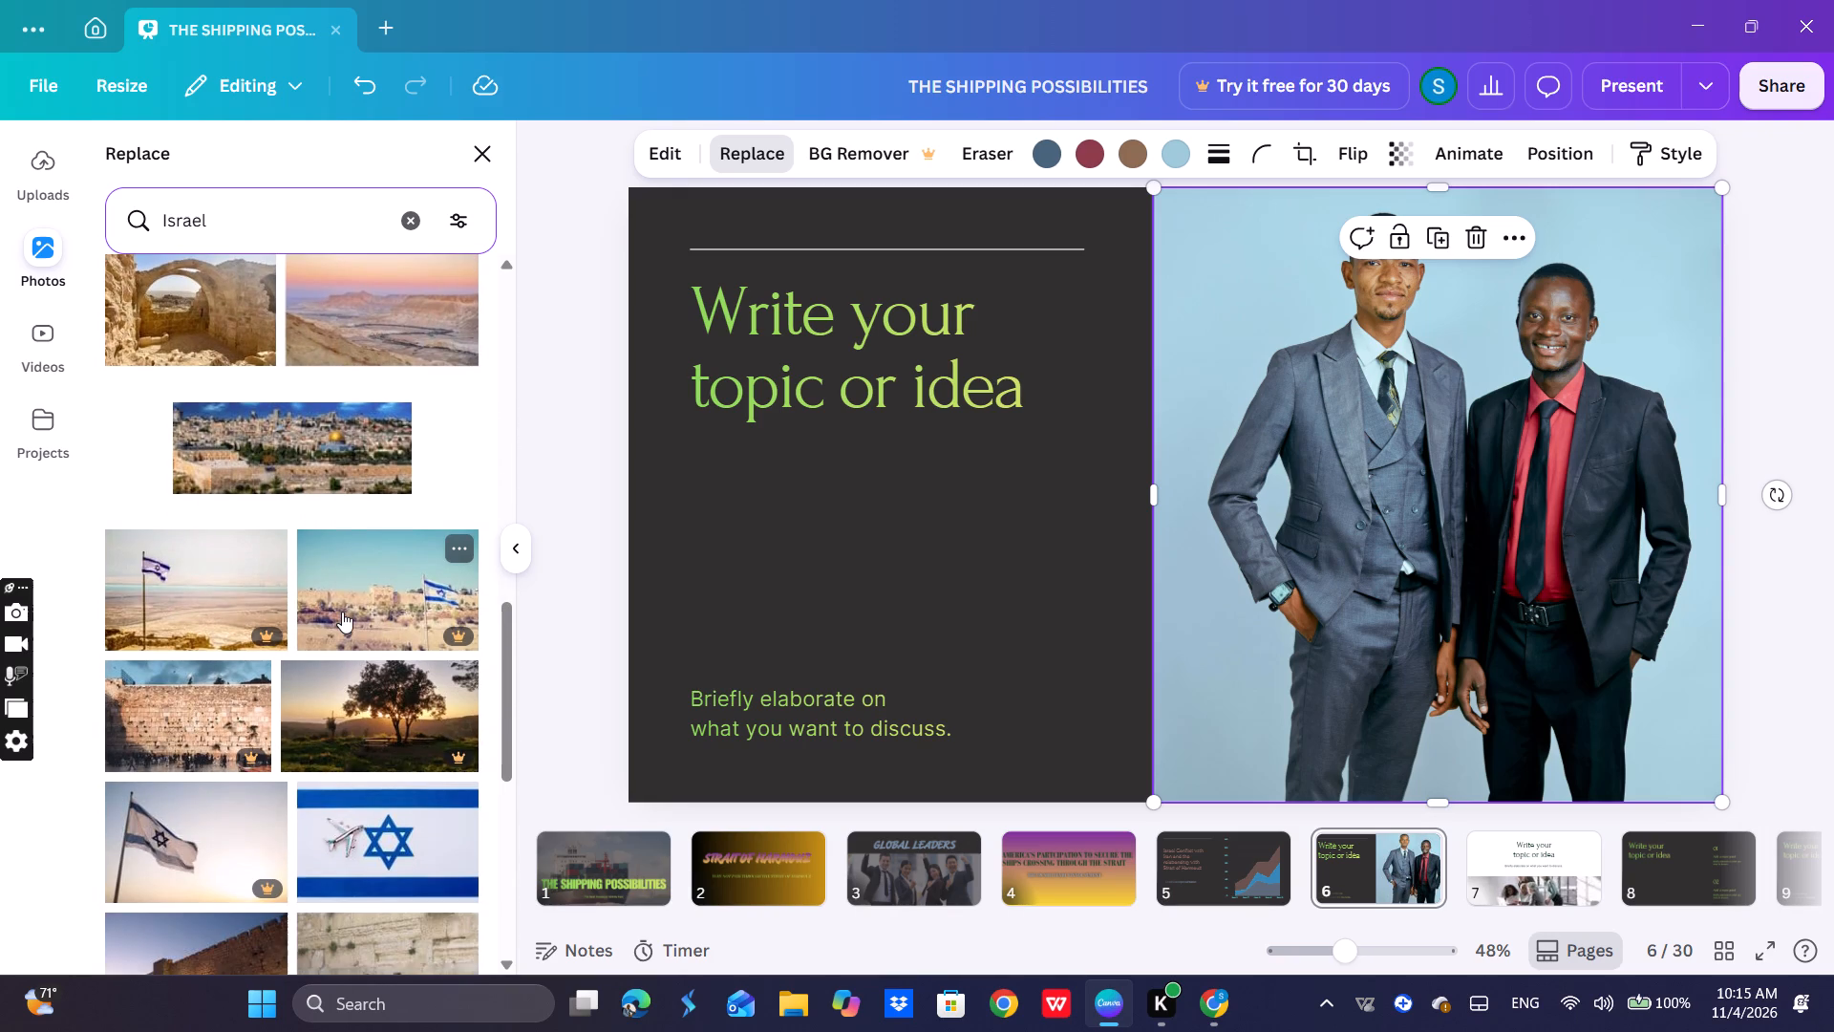
pyautogui.scroll(-4, 342, 612)
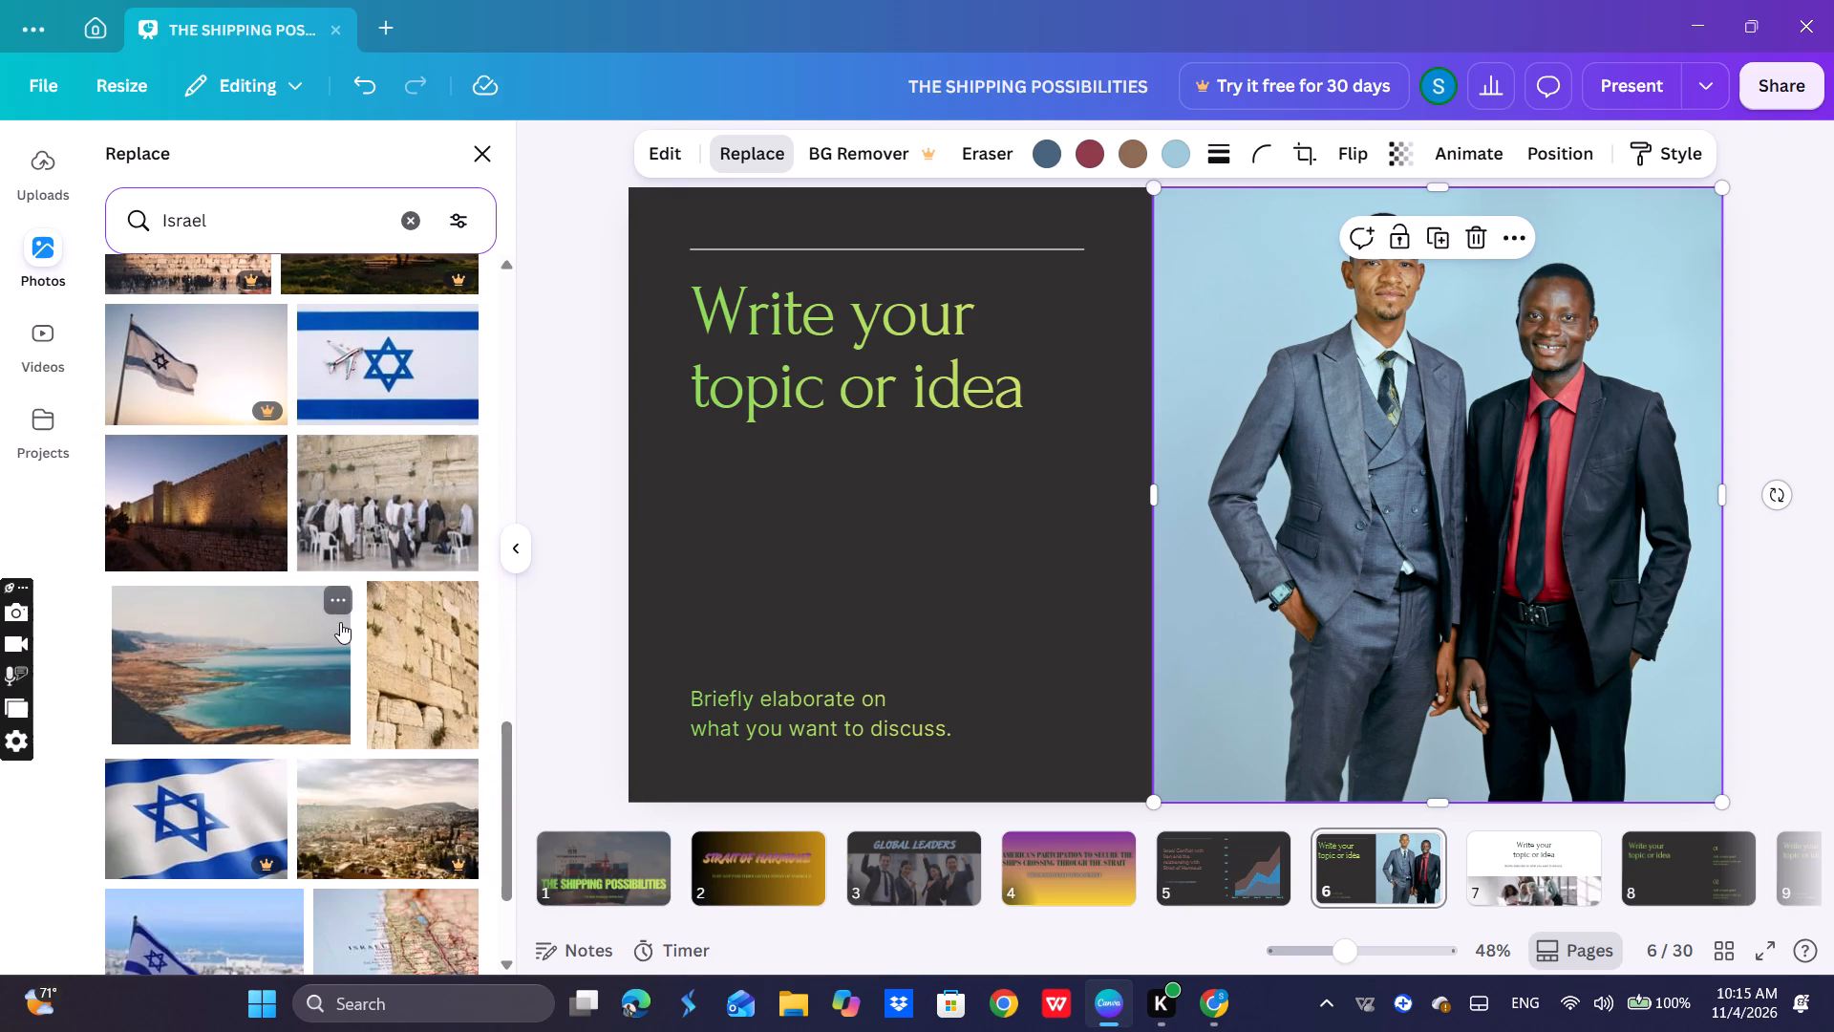
pyautogui.scroll(-2, 340, 622)
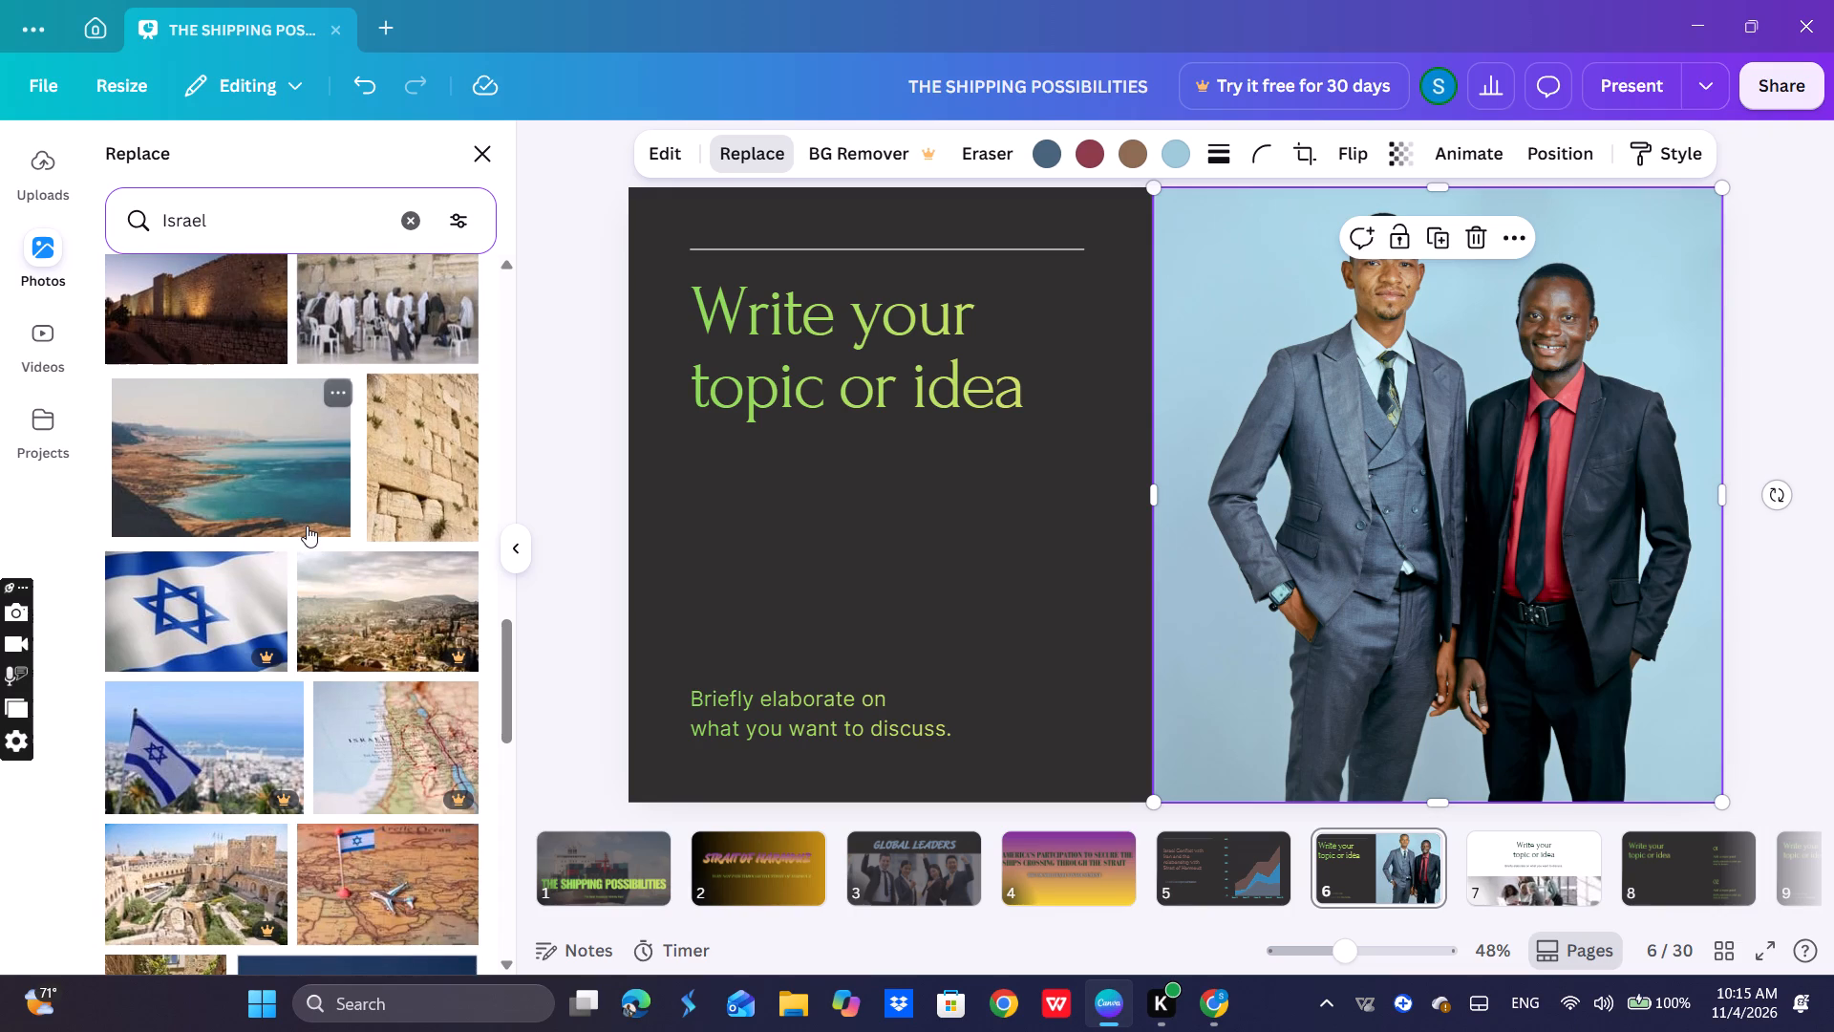
pyautogui.scroll(-4, 310, 535)
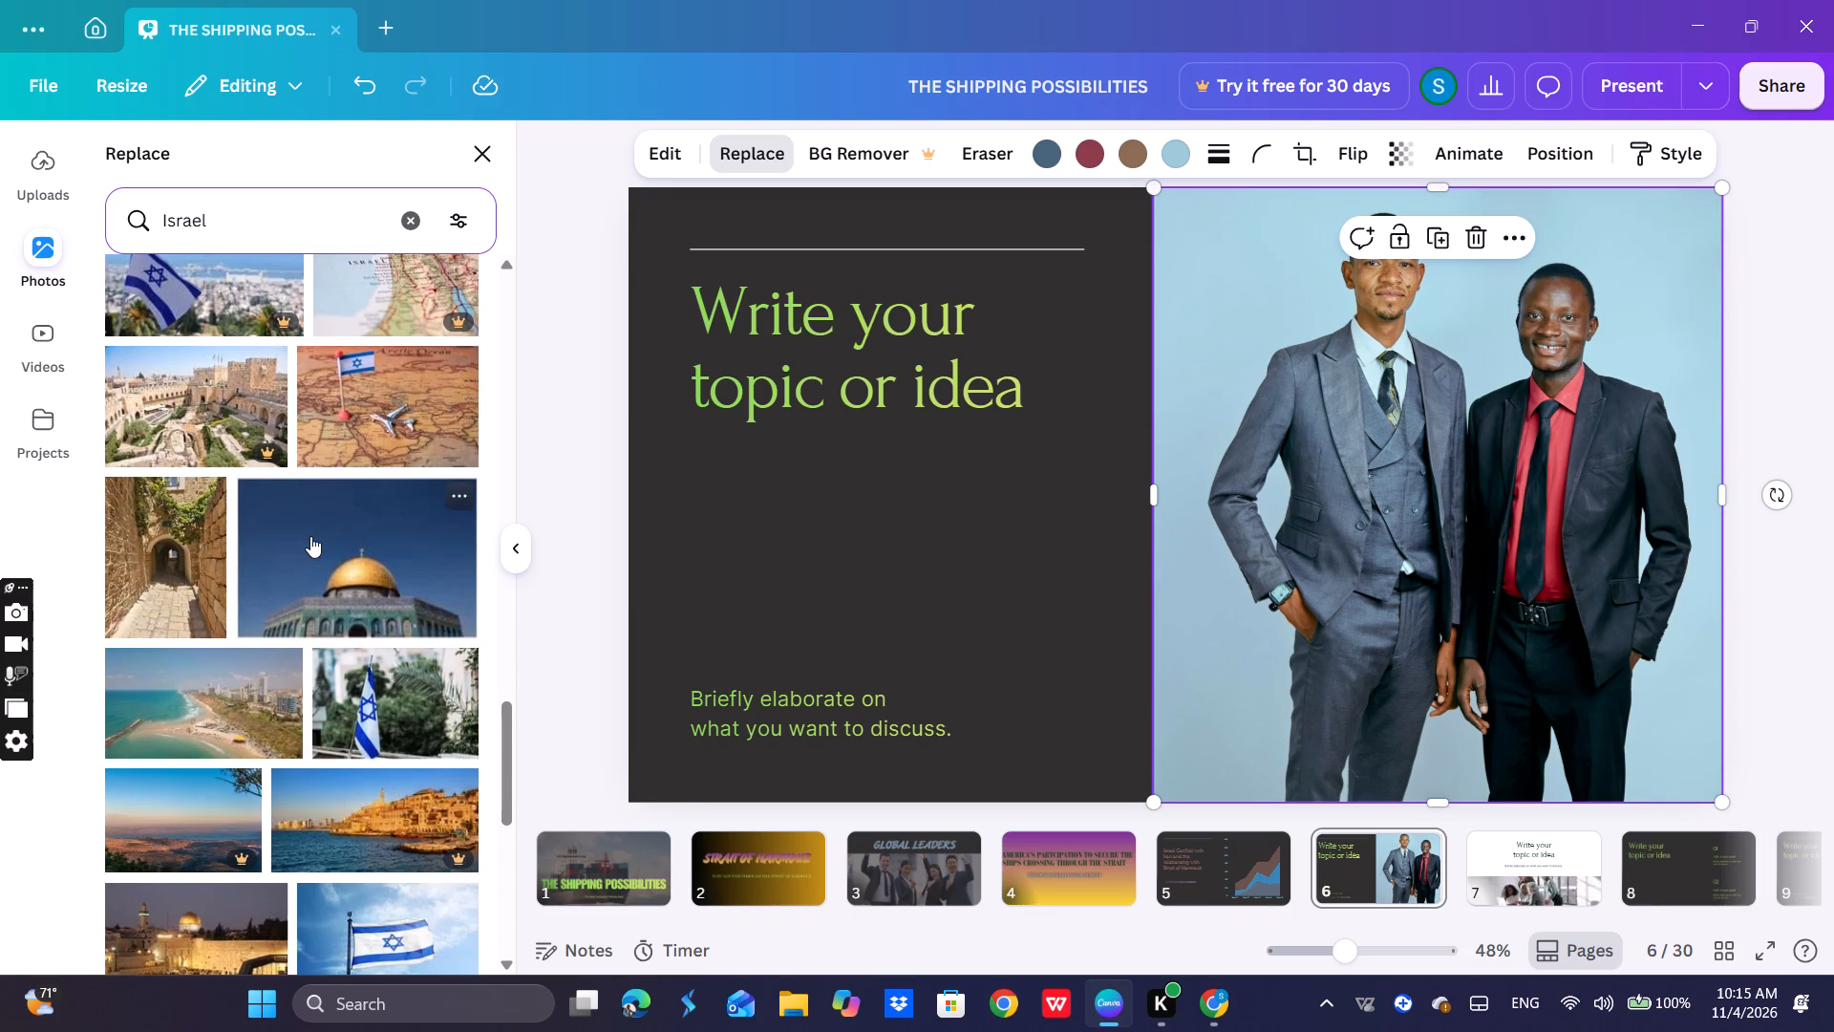
pyautogui.scroll(-2, 310, 536)
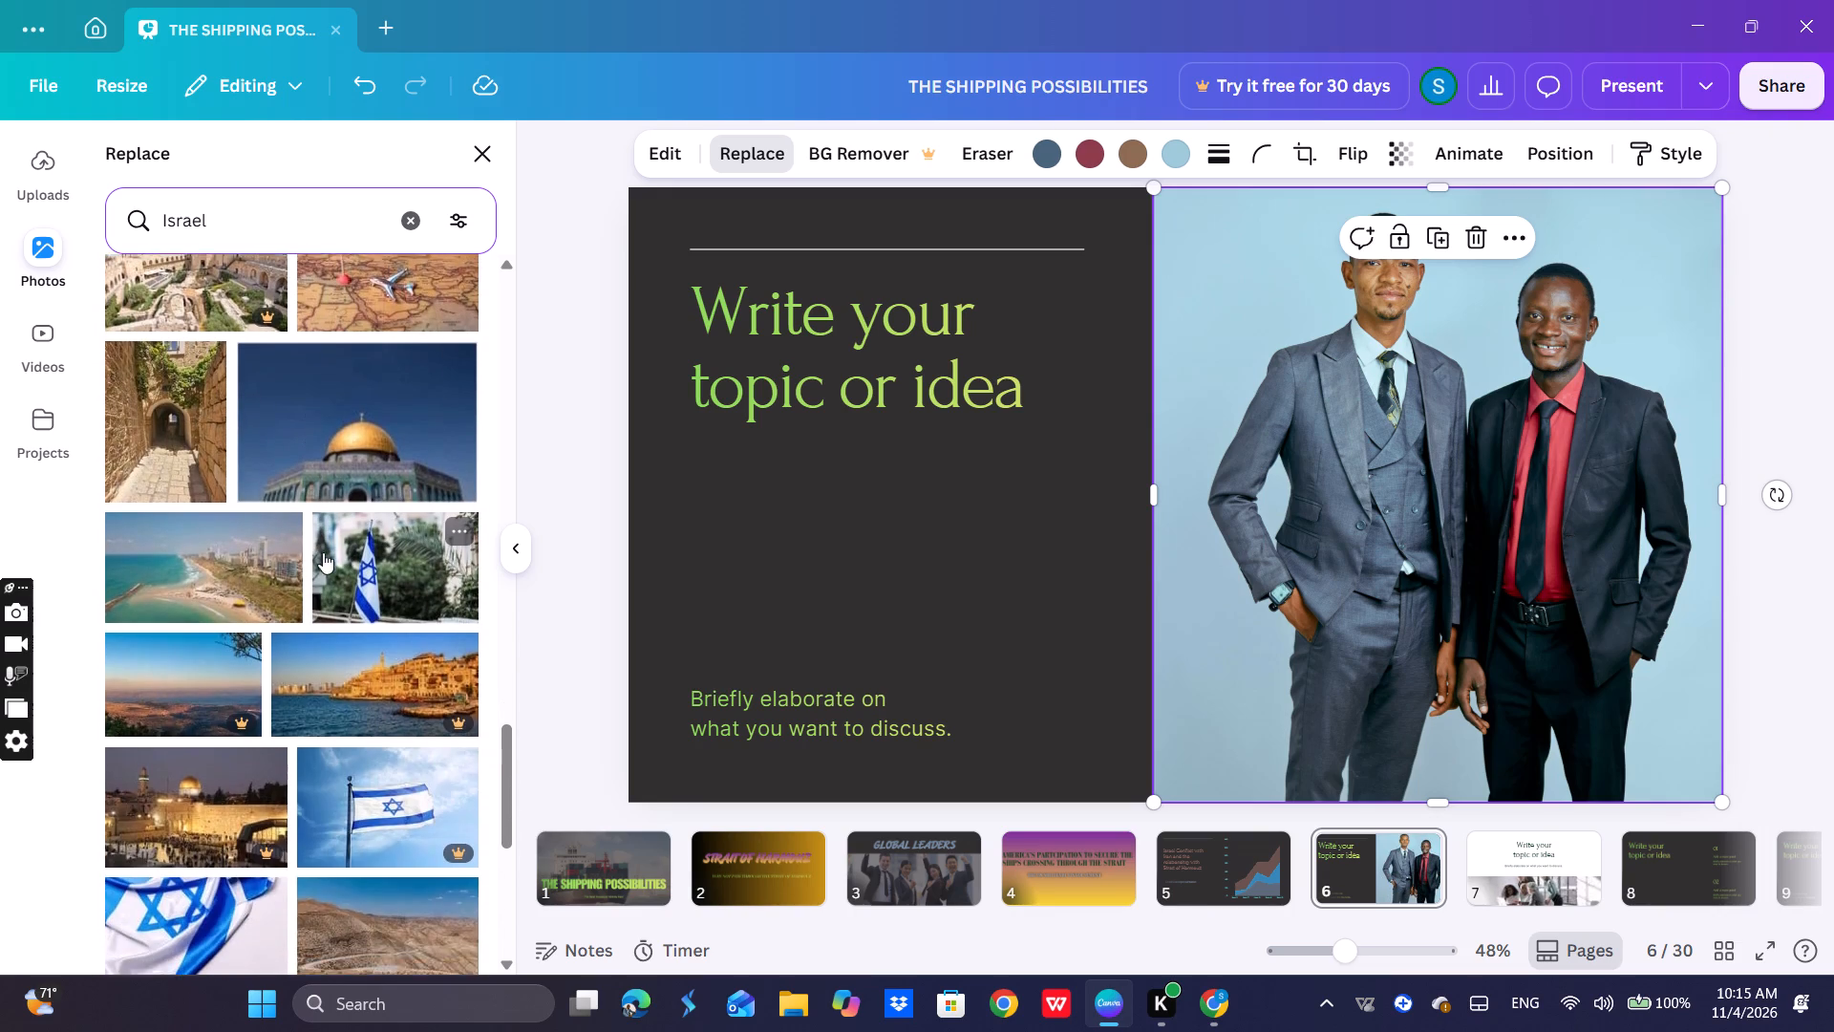
pyautogui.click(370, 513)
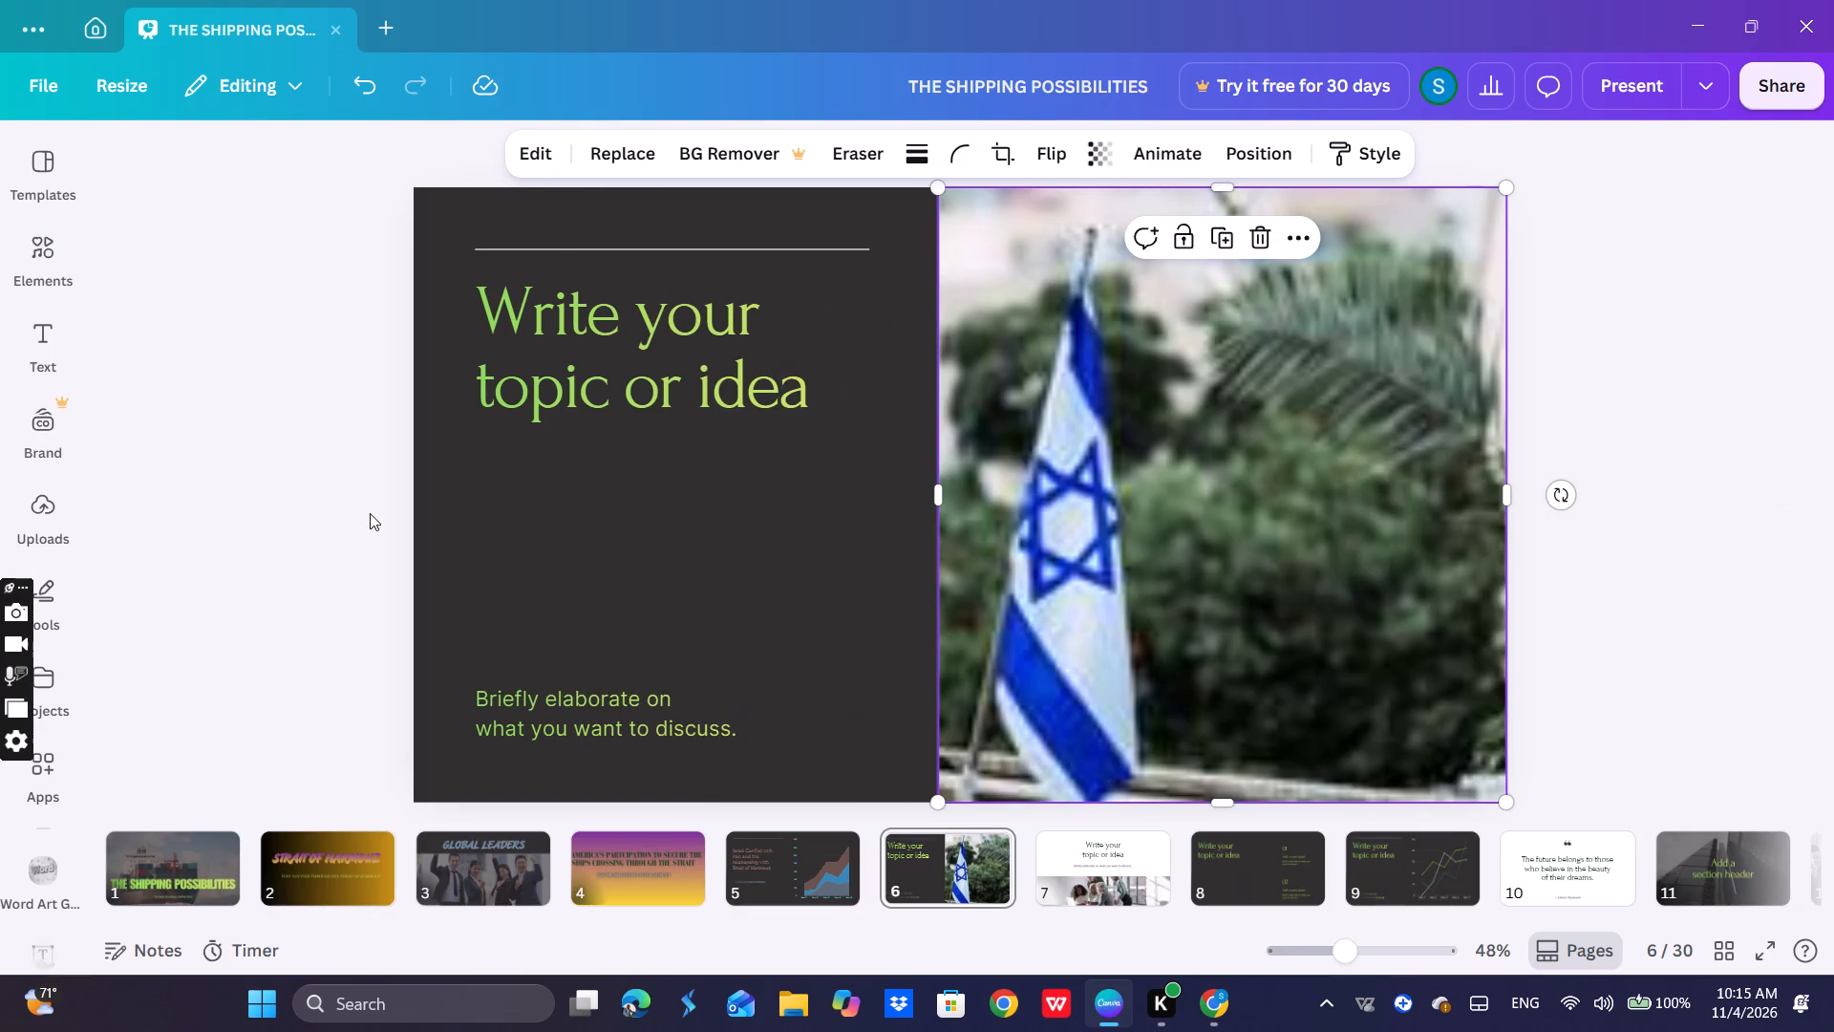
# Replace slide 6's heading placeholder text with "Israel Strikes".
pyautogui.click(604, 380)
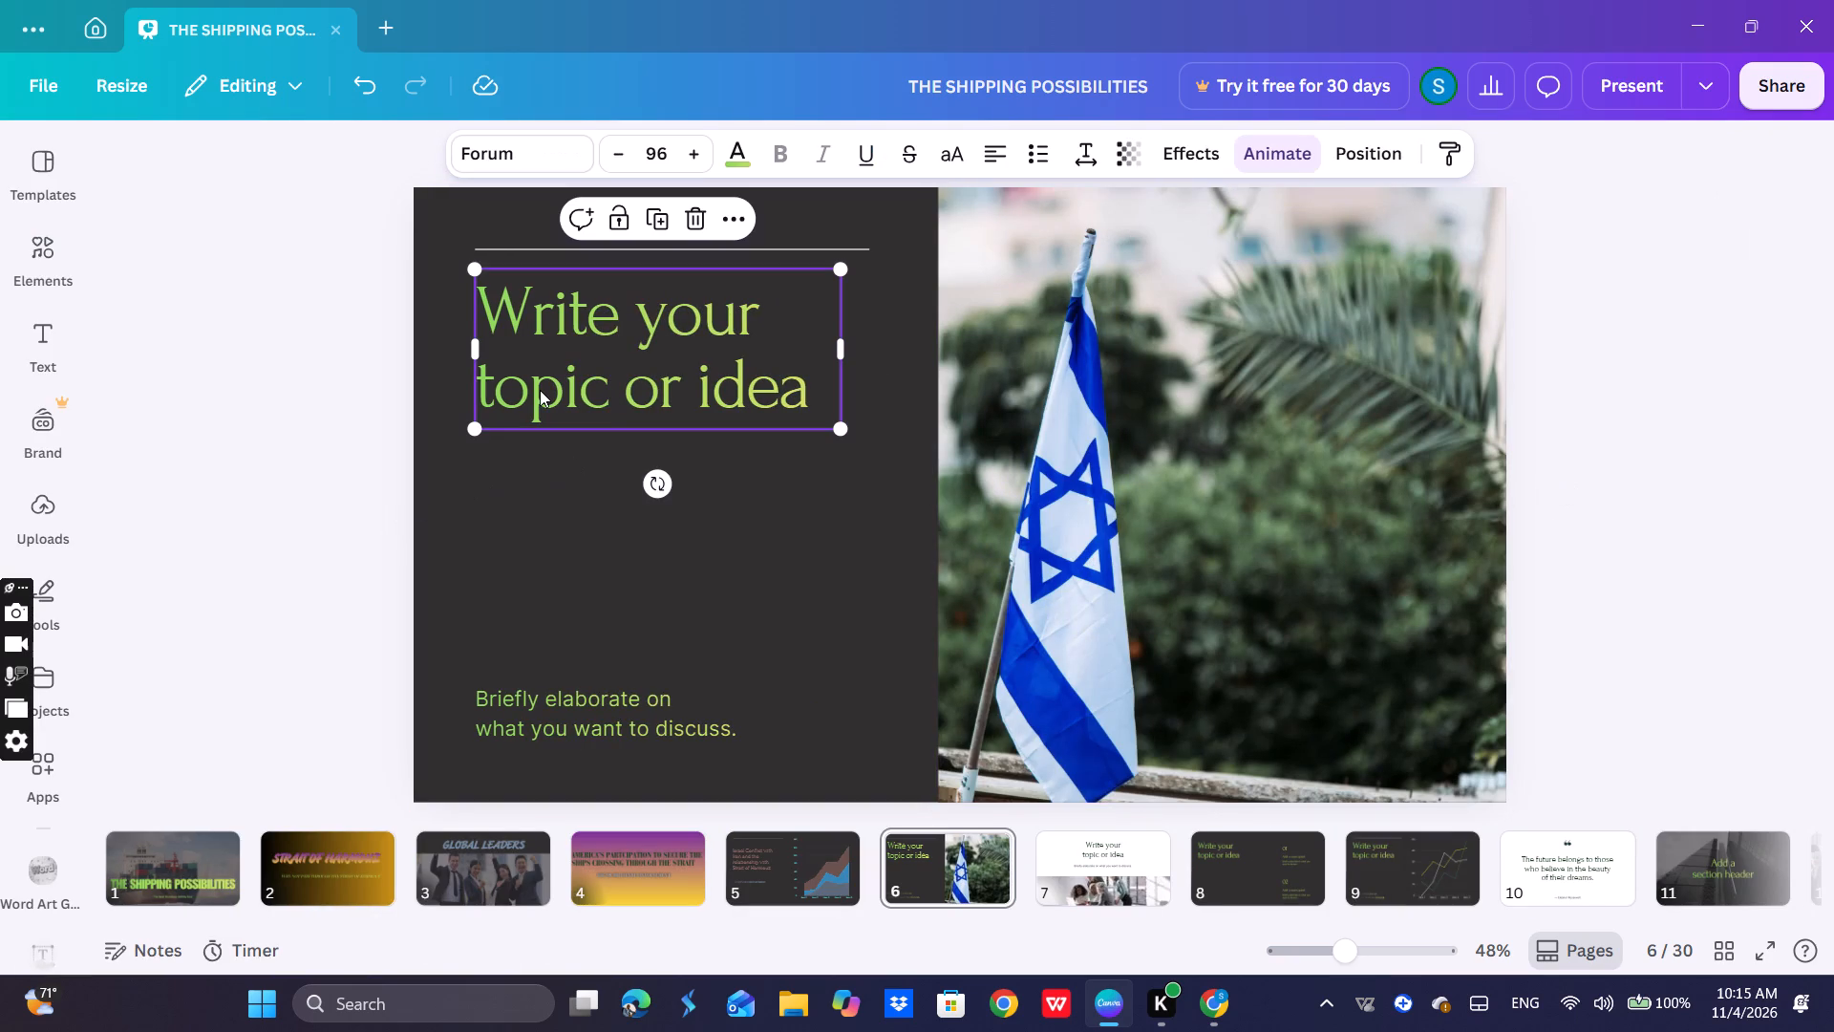
pyautogui.press('s')
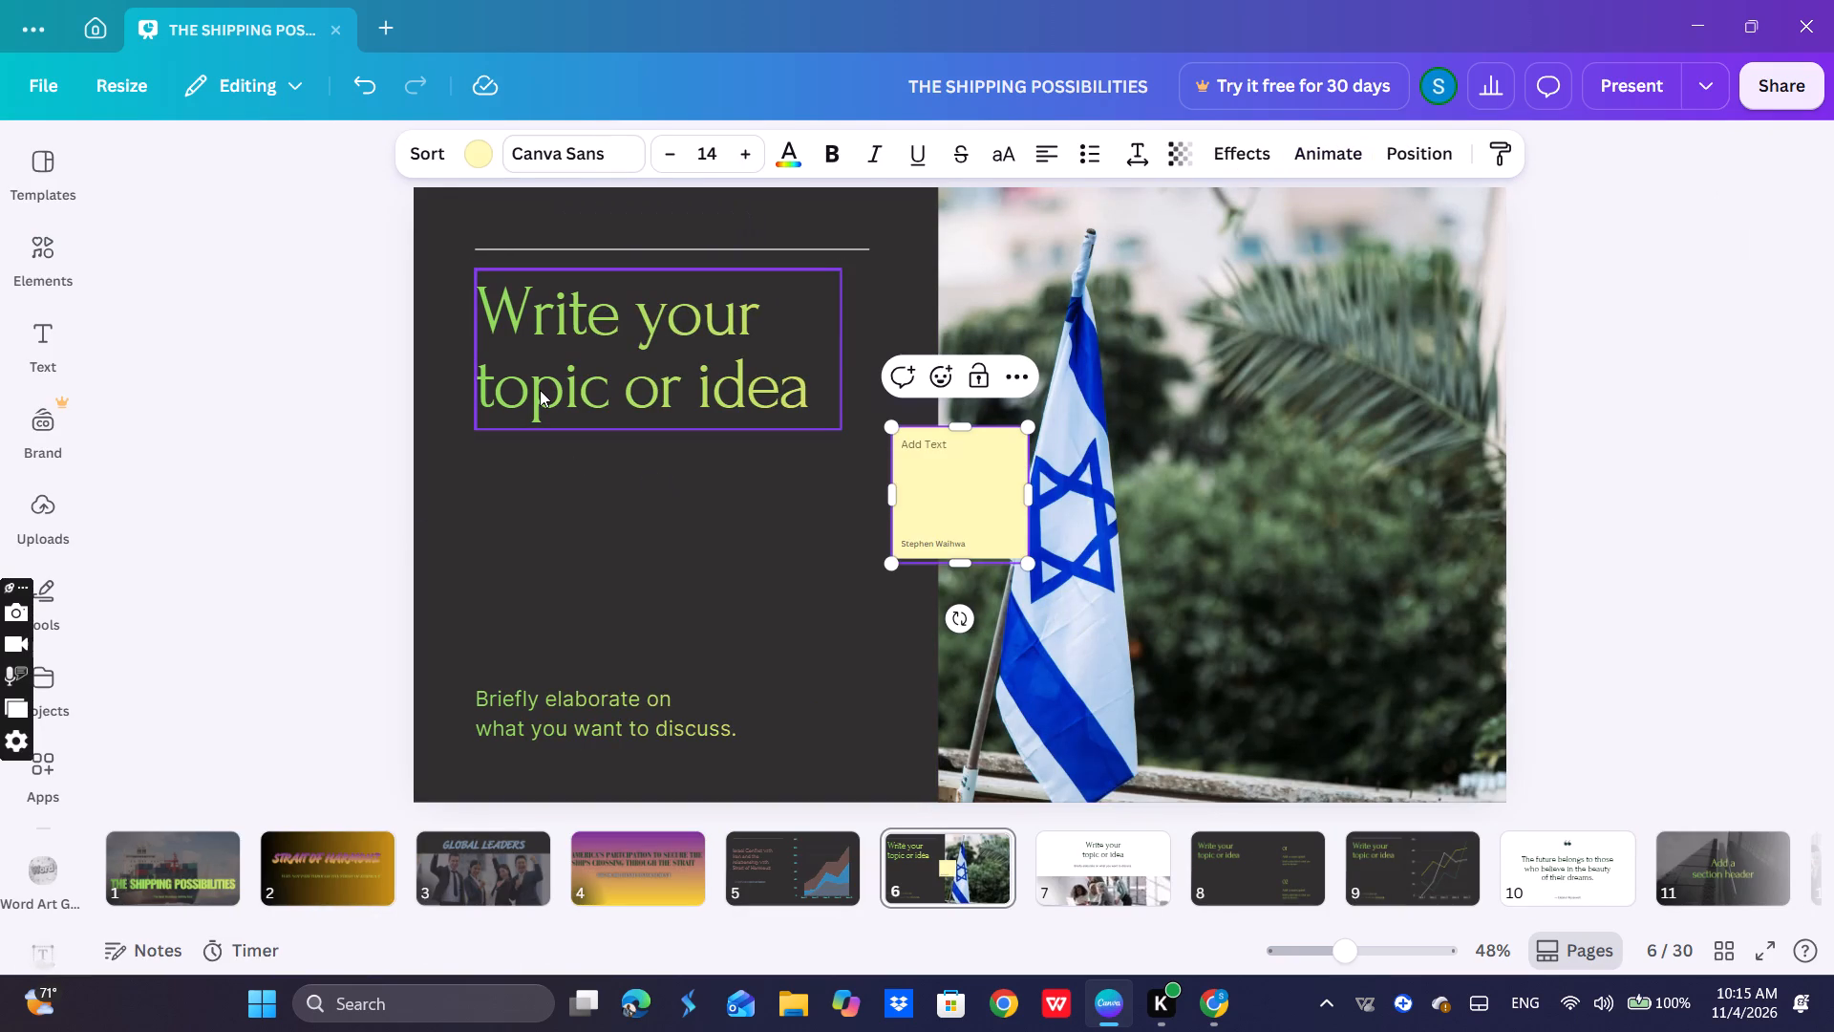
pyautogui.click(629, 355)
pyautogui.doubleClick(715, 351)
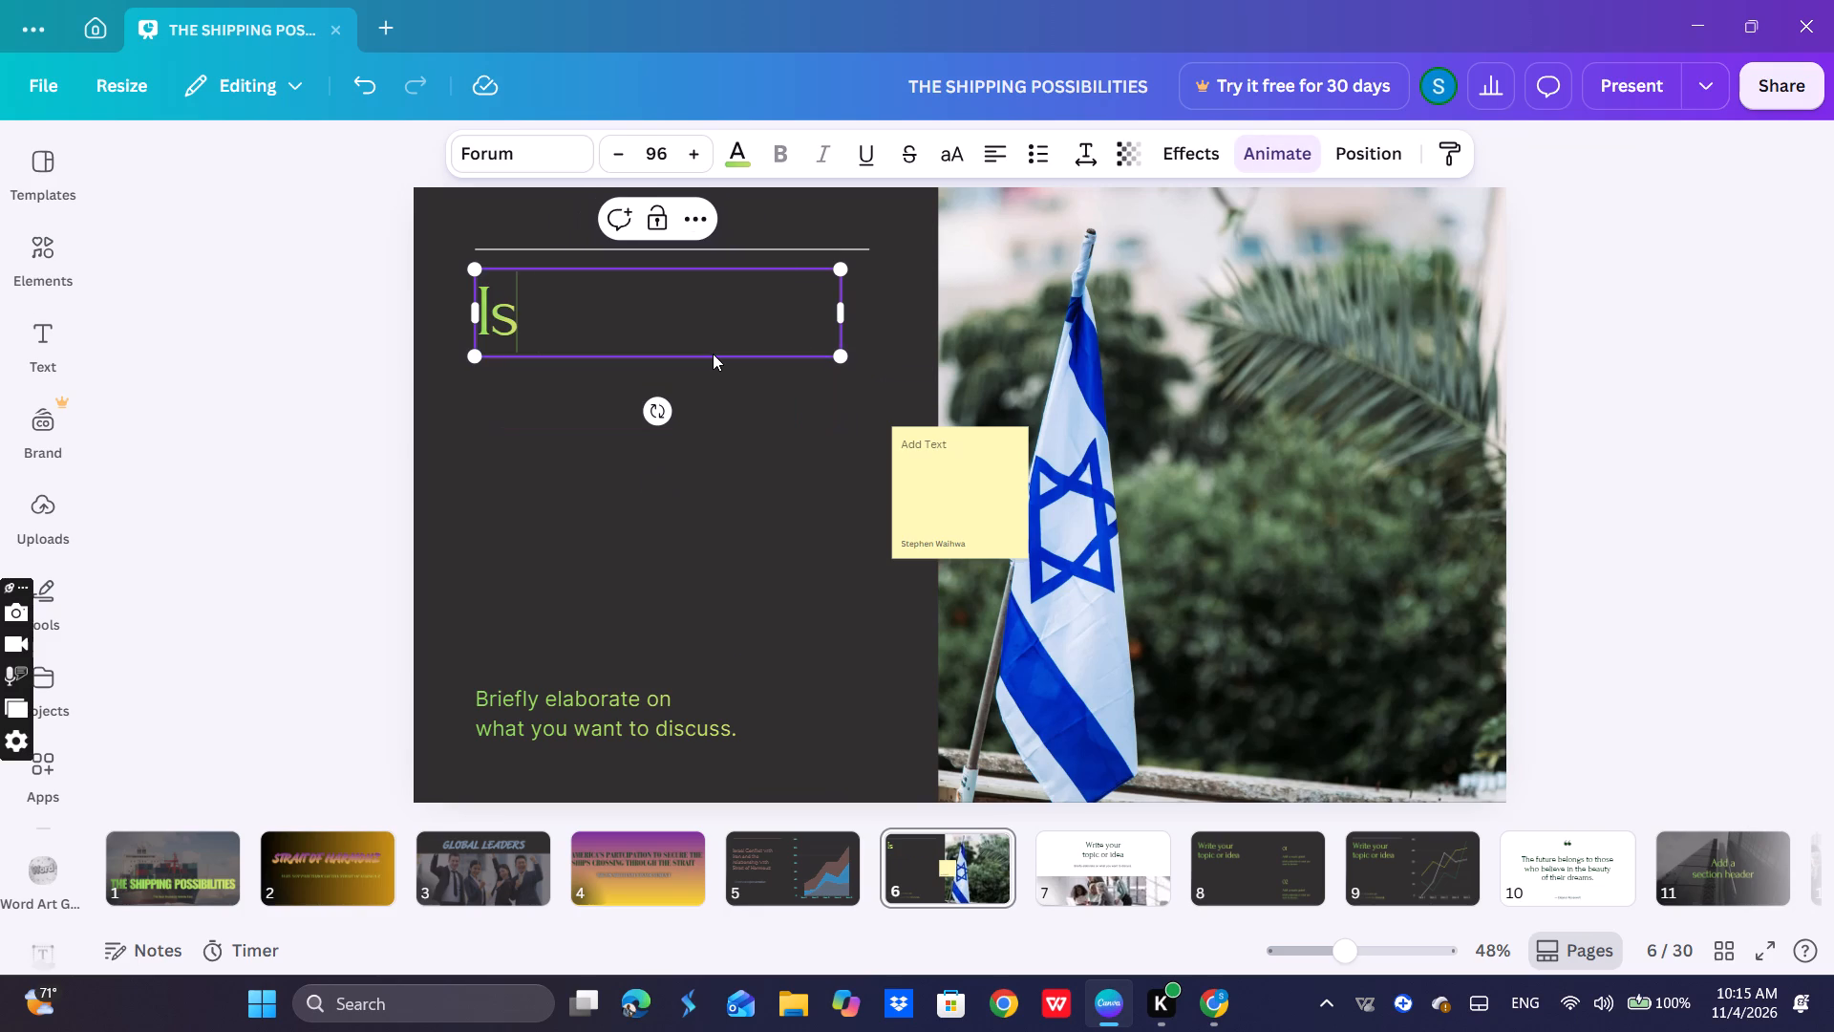
pyautogui.write('l')
pyautogui.press('space')
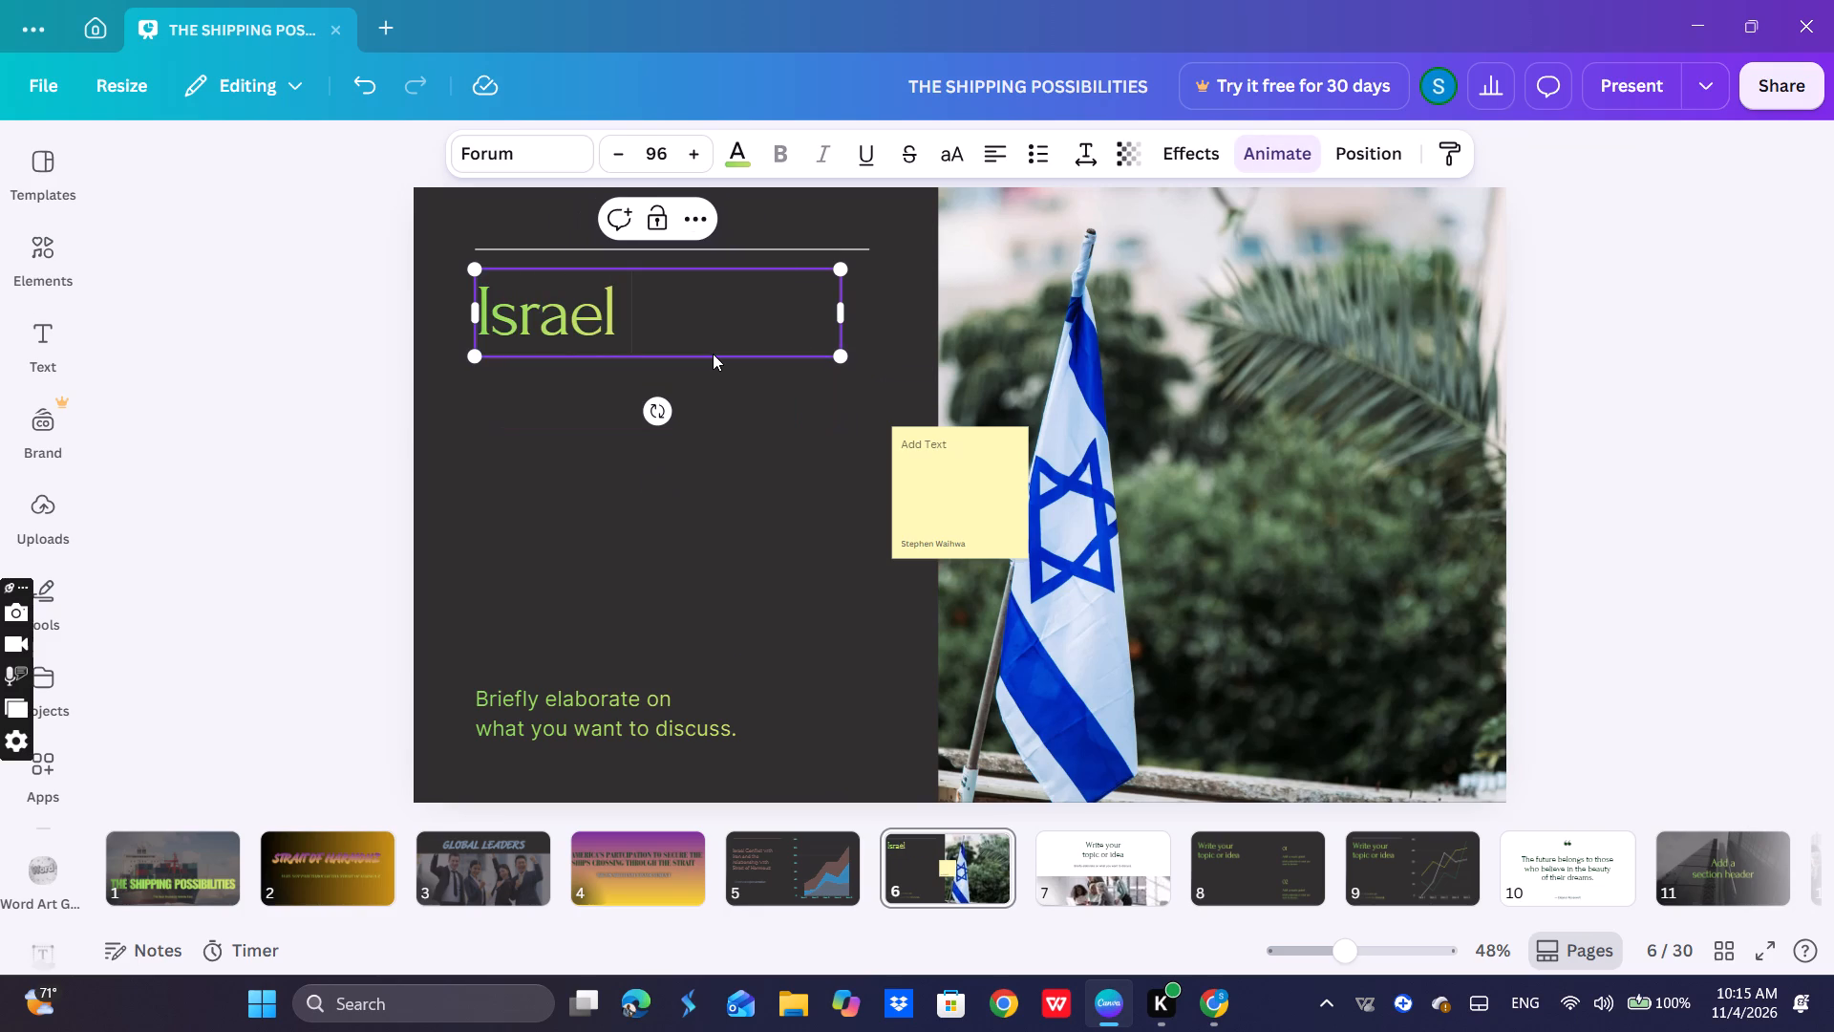
pyautogui.write('trikes')
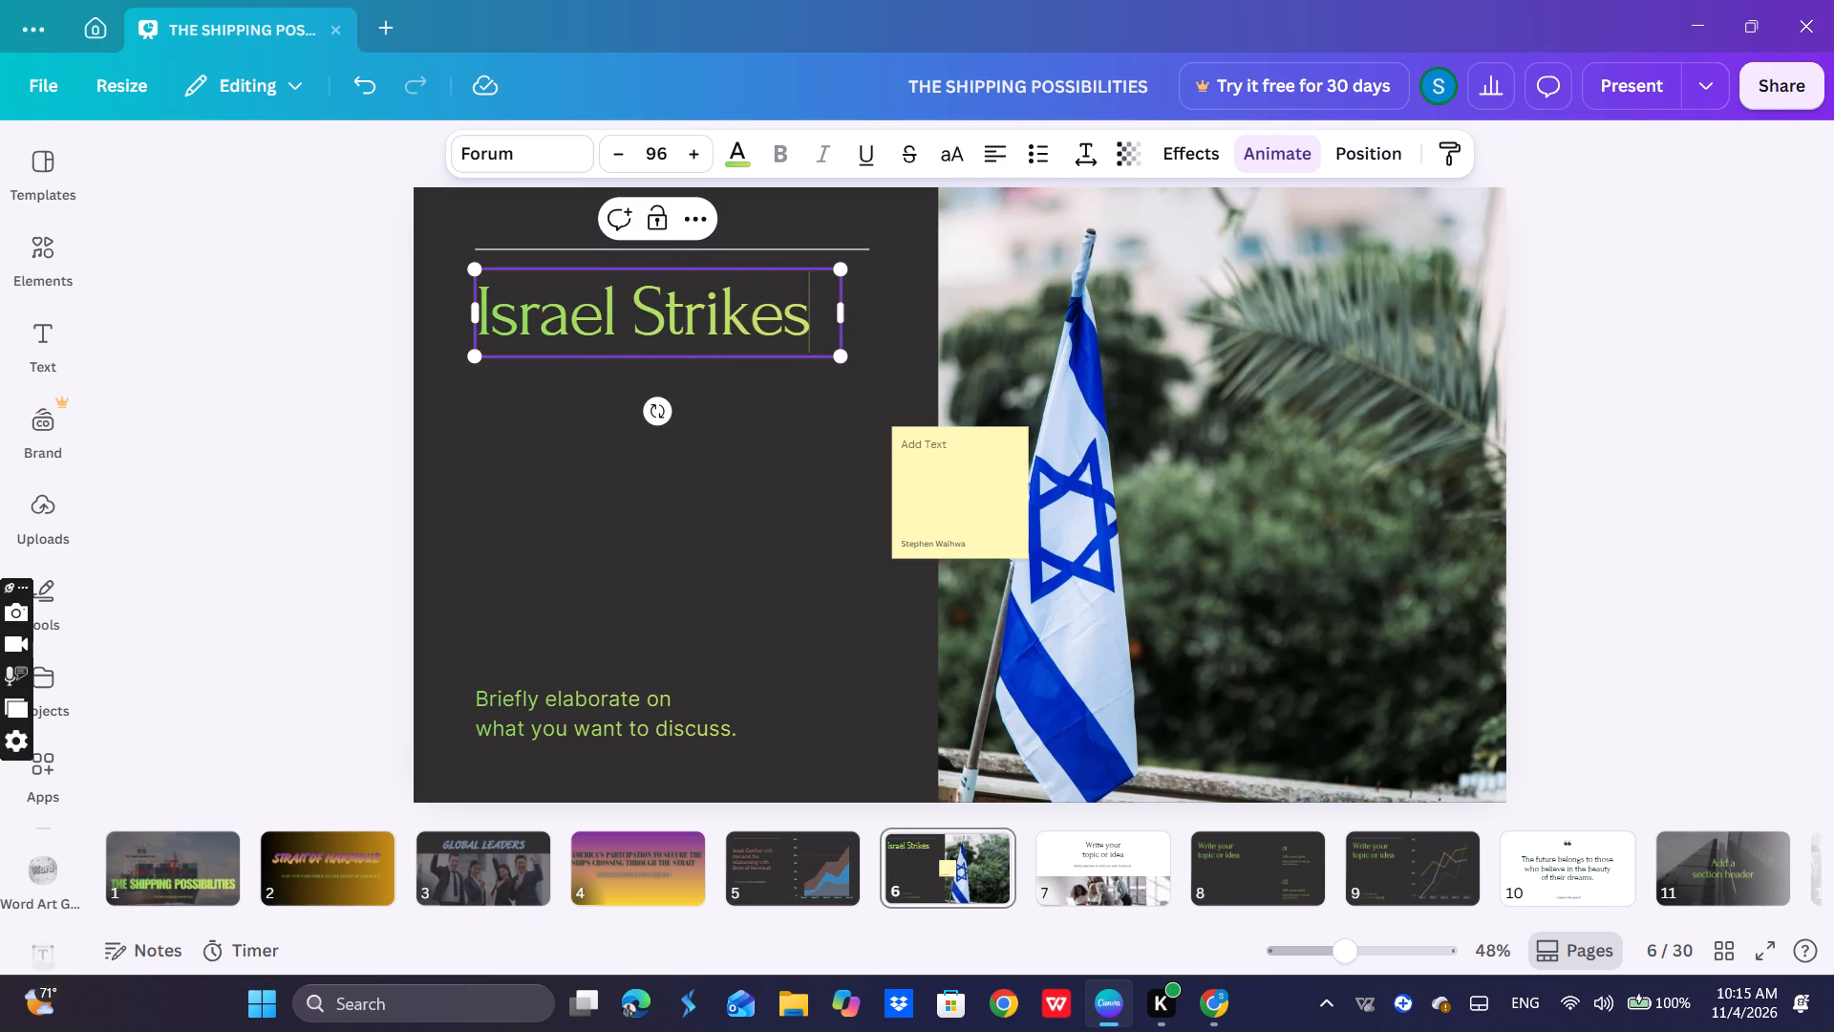
# Try the Bright Retro font on the "Israel Strikes" heading and settle on Brisket Script.
pyautogui.click(531, 161)
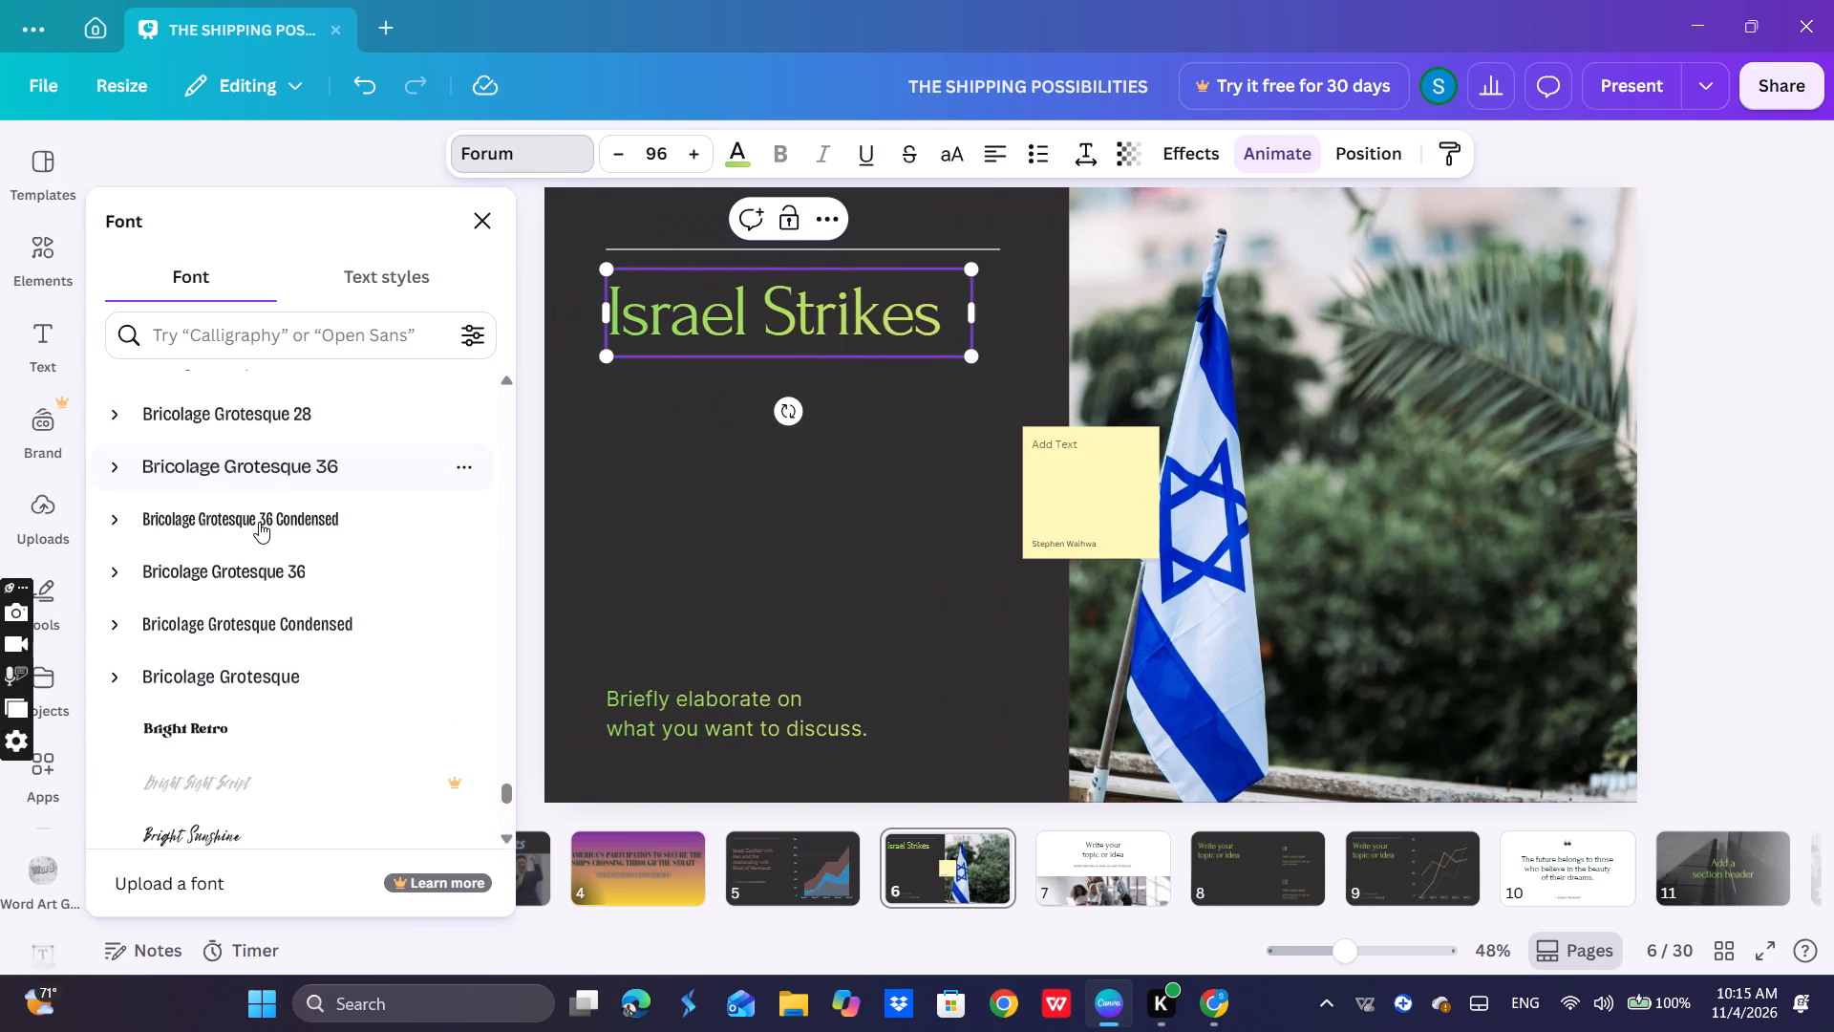
pyautogui.scroll(-3, 231, 602)
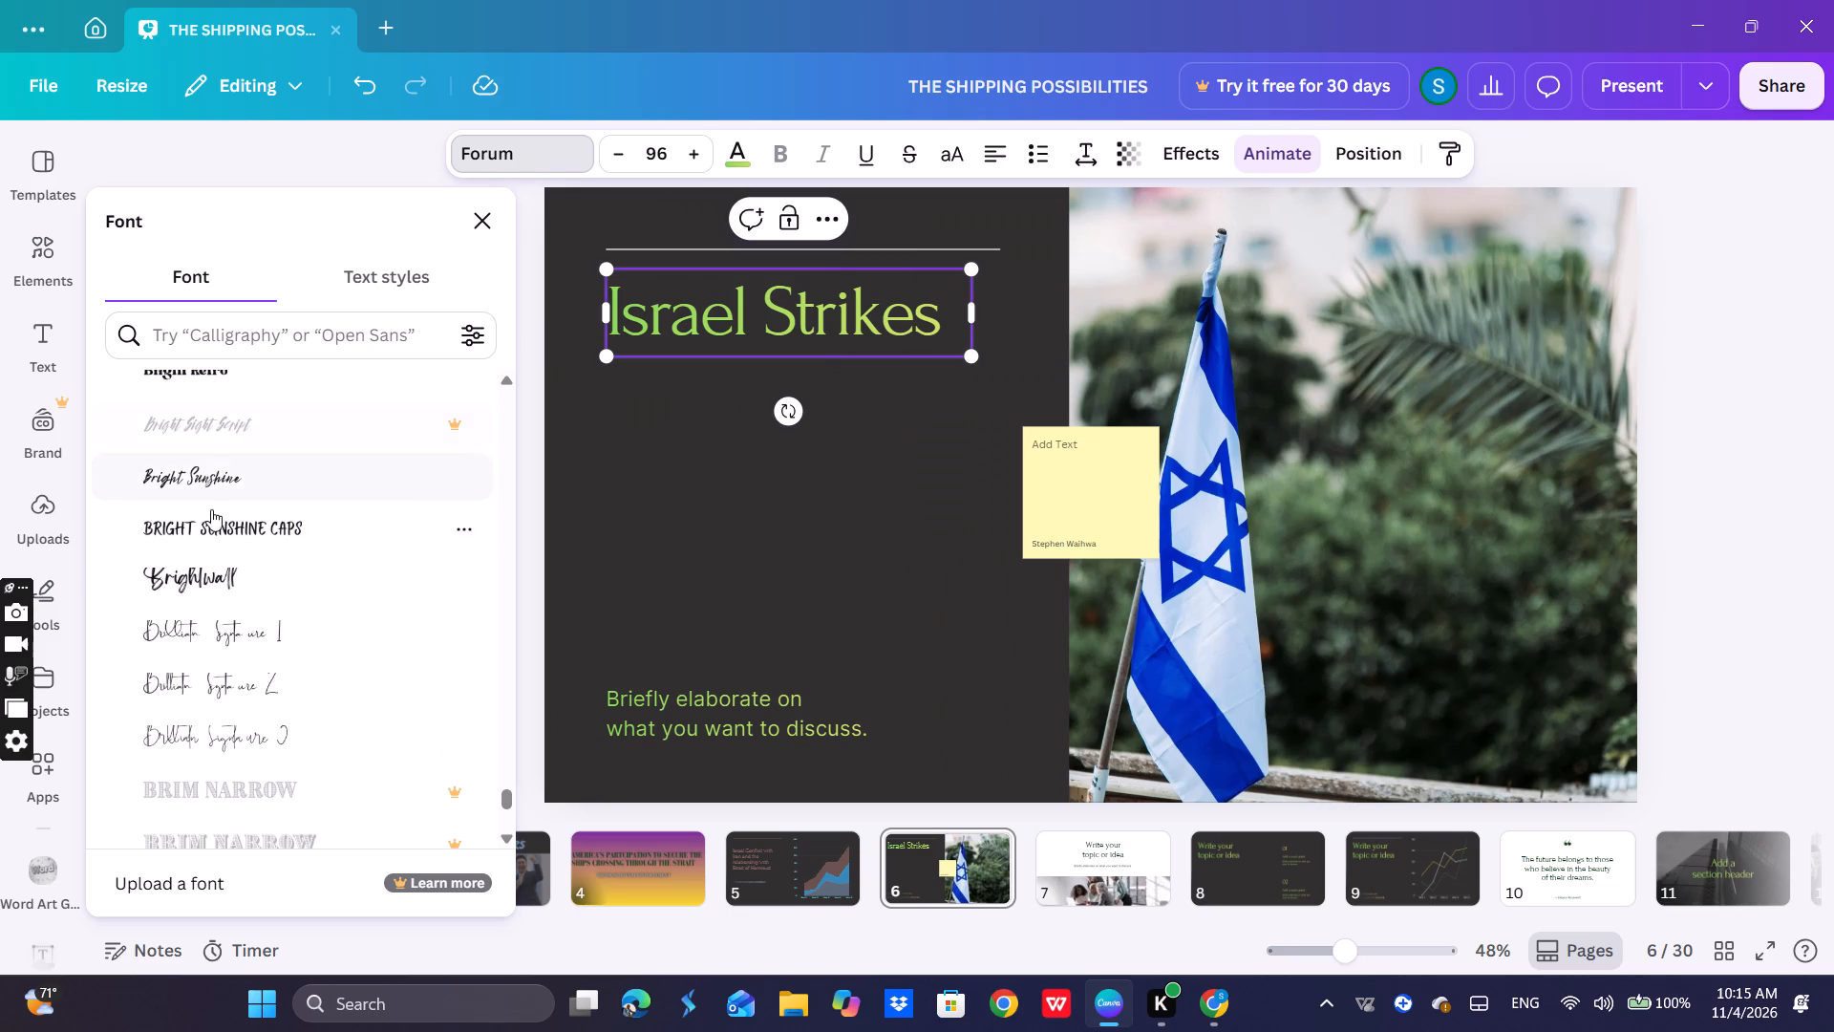
pyautogui.scroll(1, 211, 509)
pyautogui.click(211, 509)
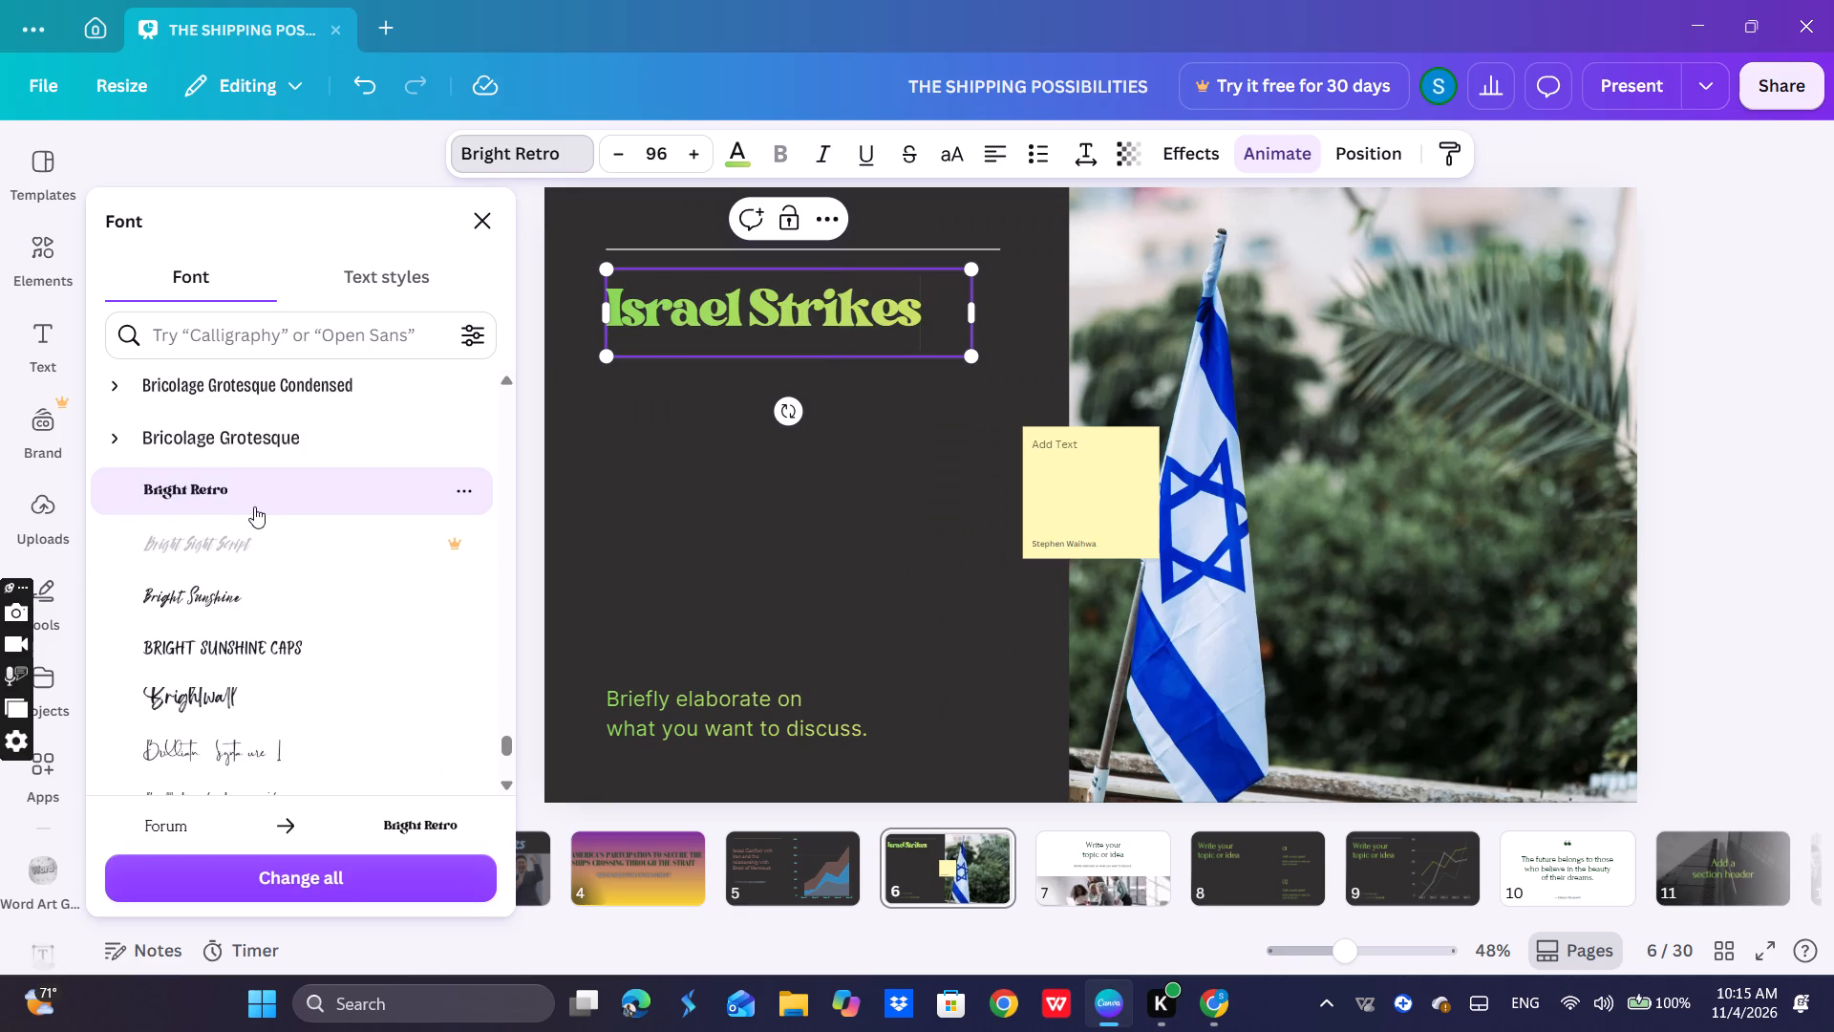
pyautogui.scroll(-2, 267, 573)
pyautogui.scroll(-3, 232, 486)
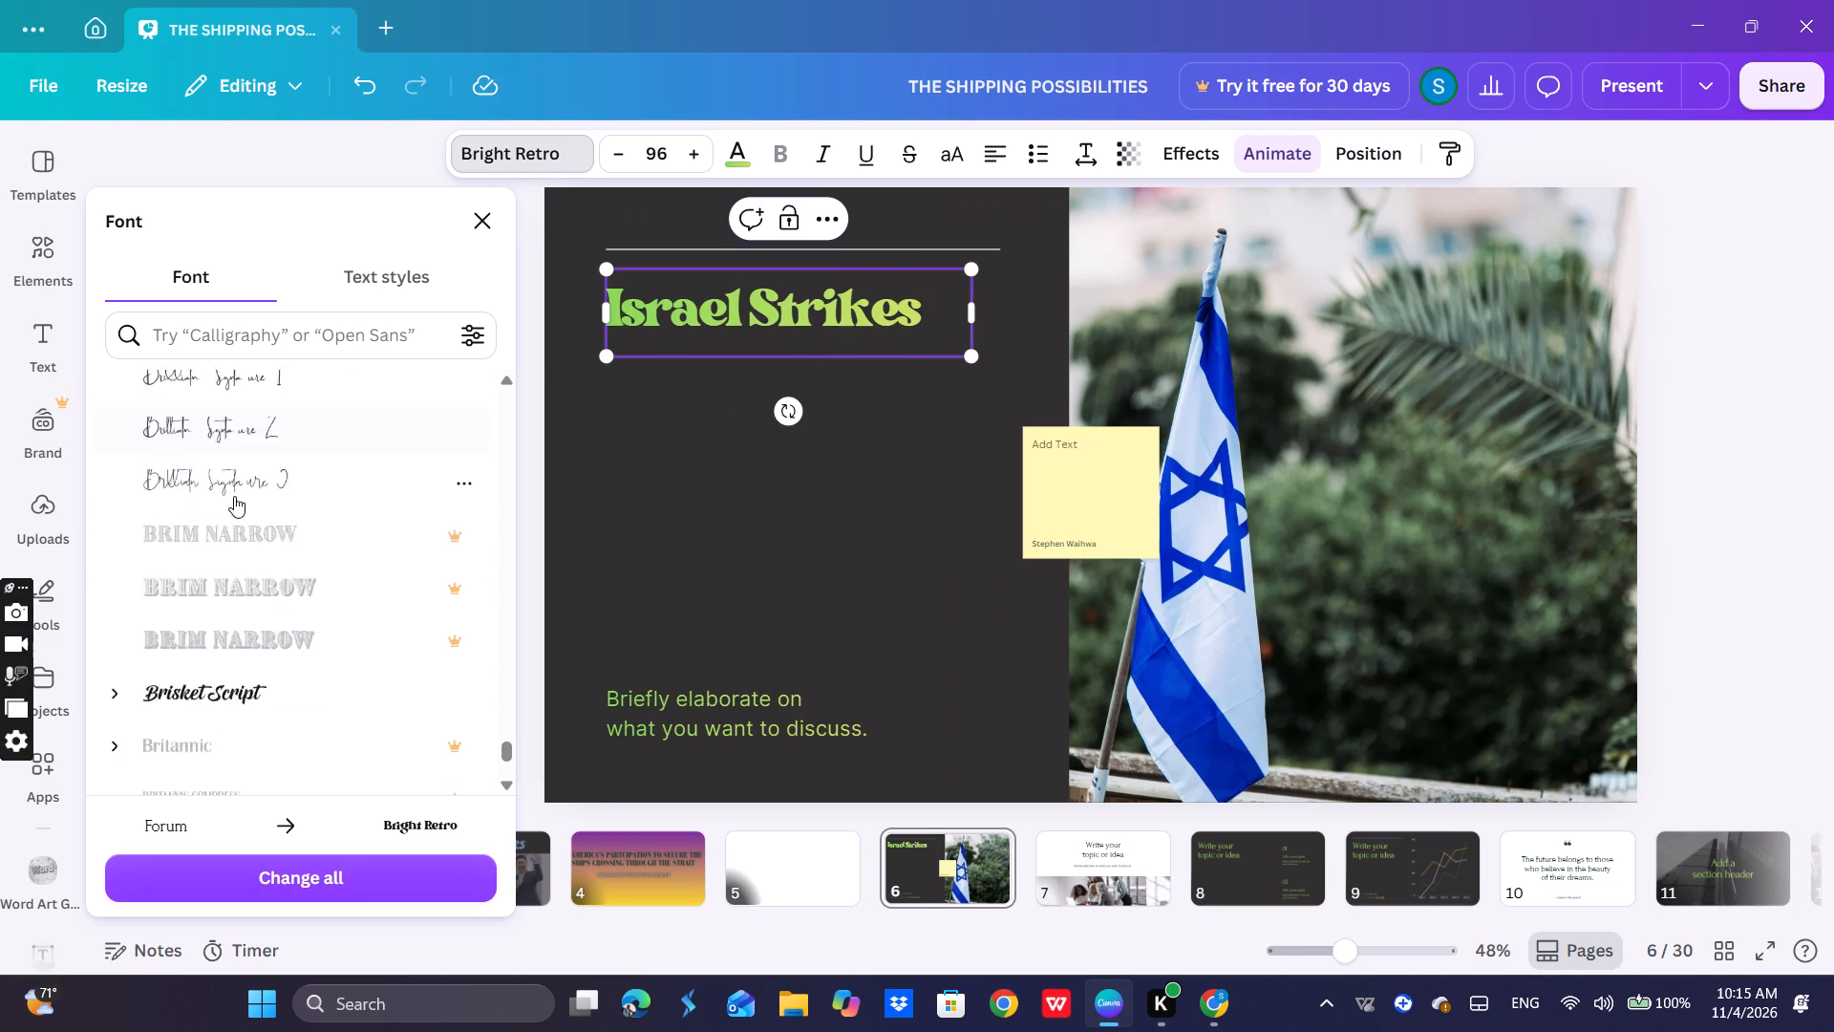
pyautogui.click(243, 484)
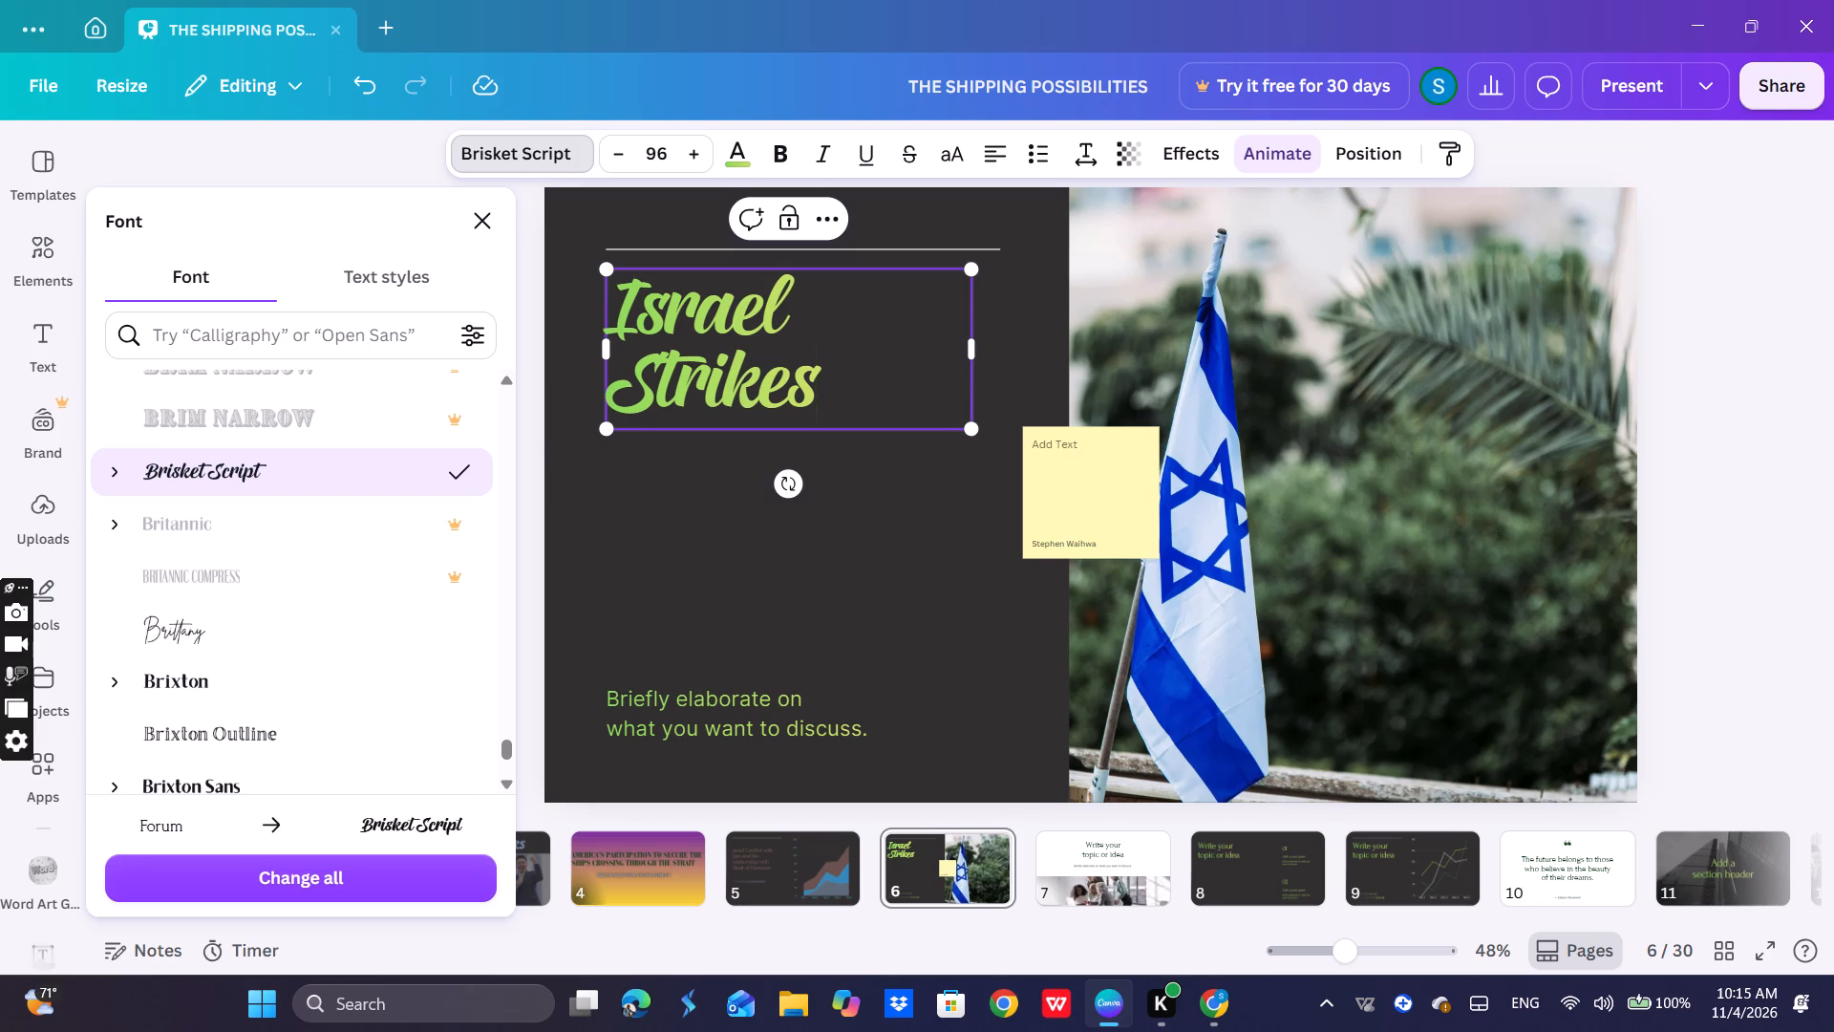
# Widen the "Israel Strikes" text box to fit one line and set the heading's font size to 103.
pyautogui.moveTo(976, 361); pyautogui.dragTo(1046, 357)
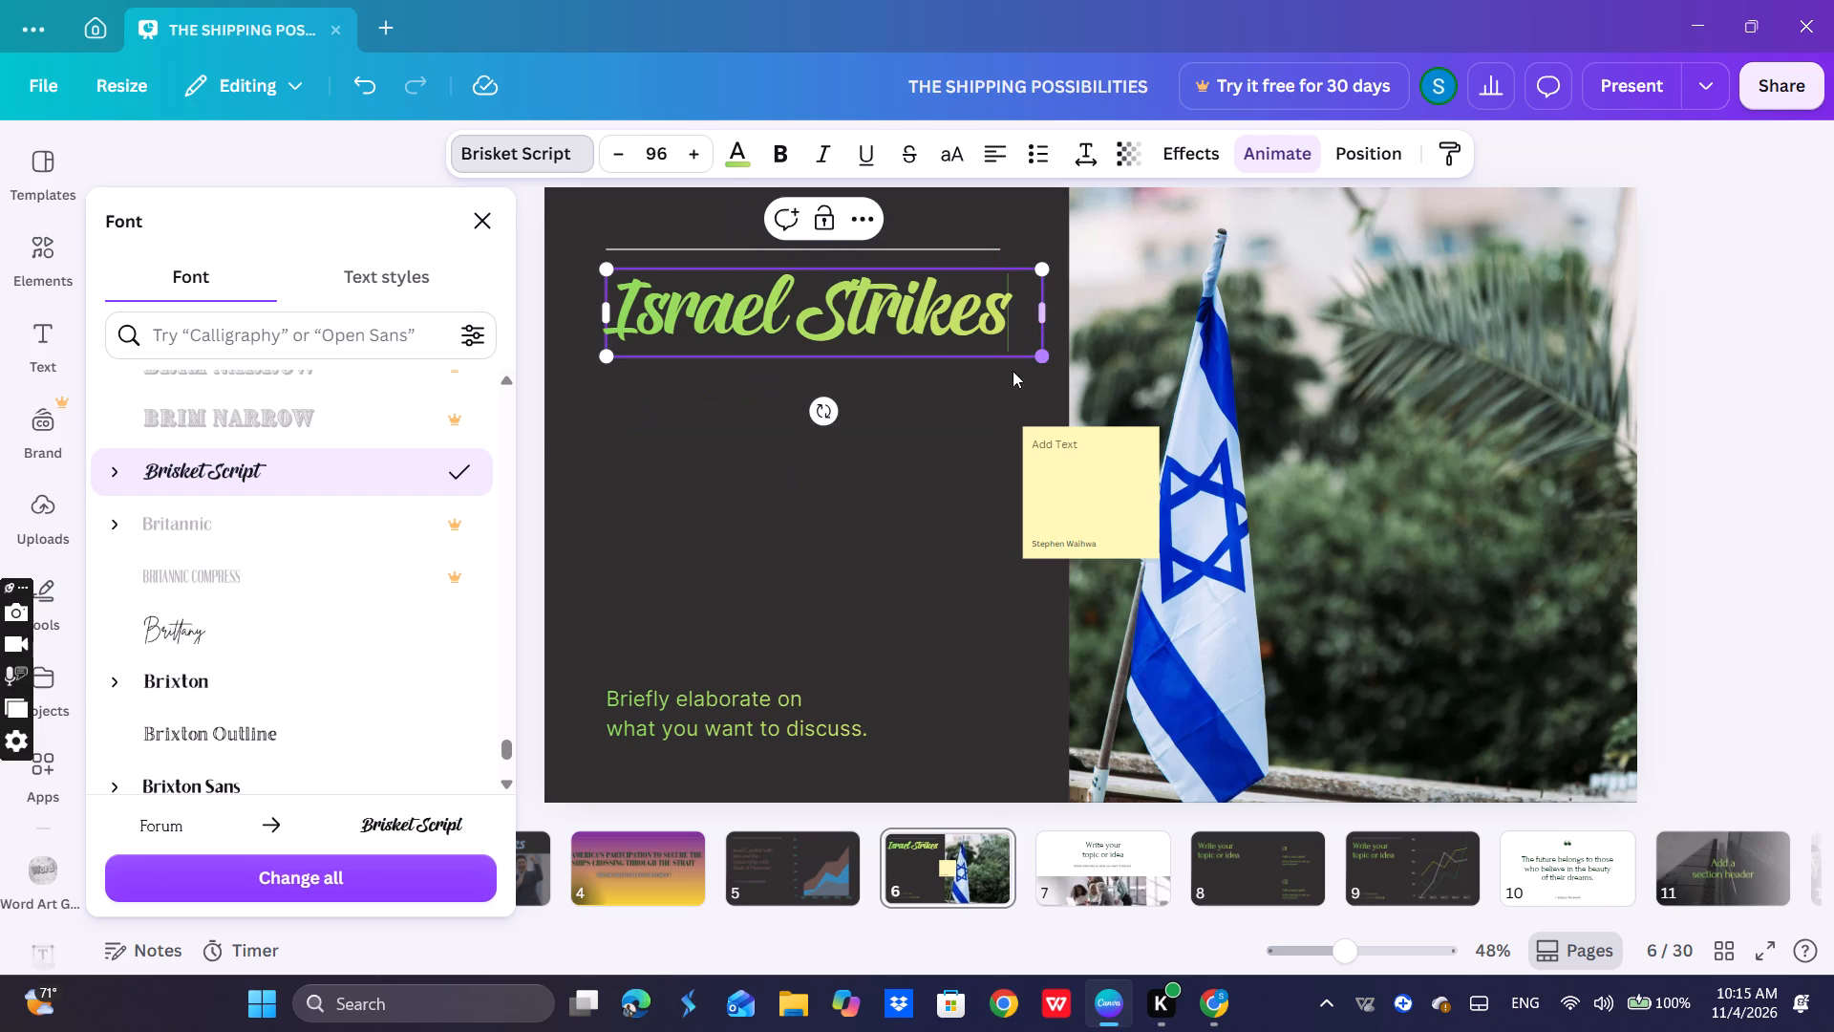
pyautogui.tripleClick(685, 143)
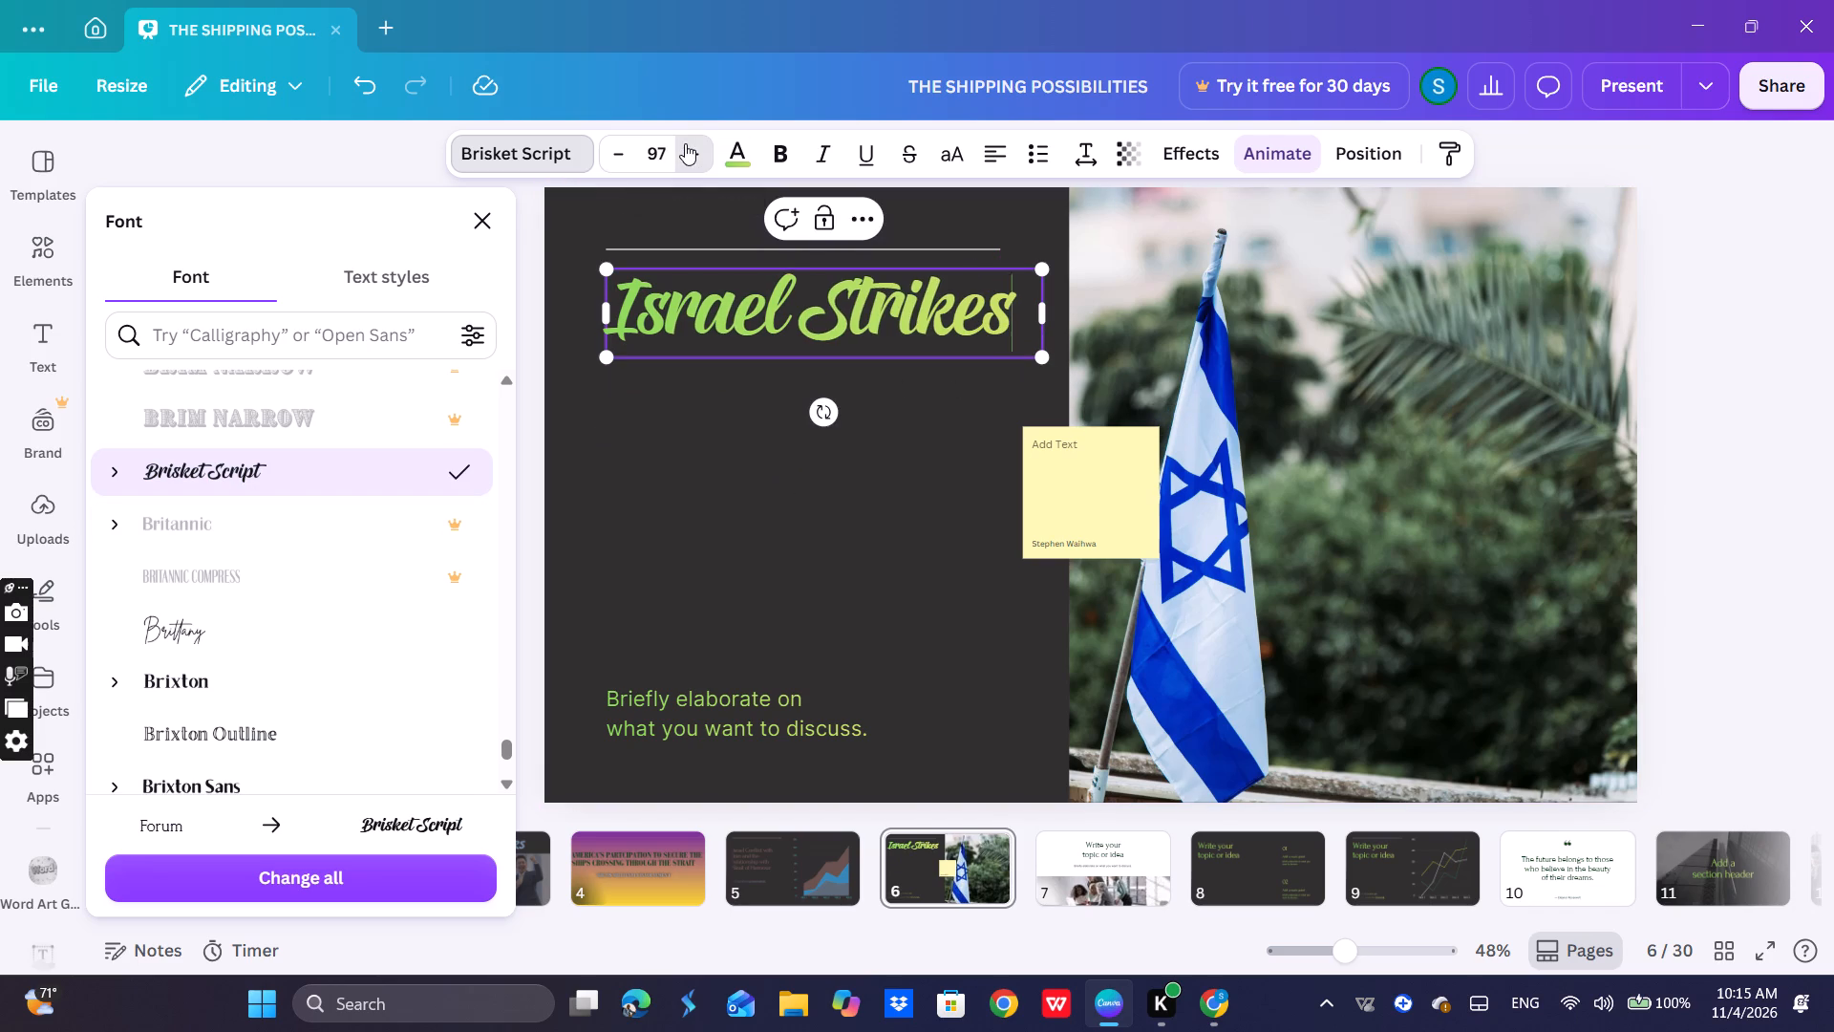
pyautogui.tripleClick(685, 143)
pyautogui.click(685, 143)
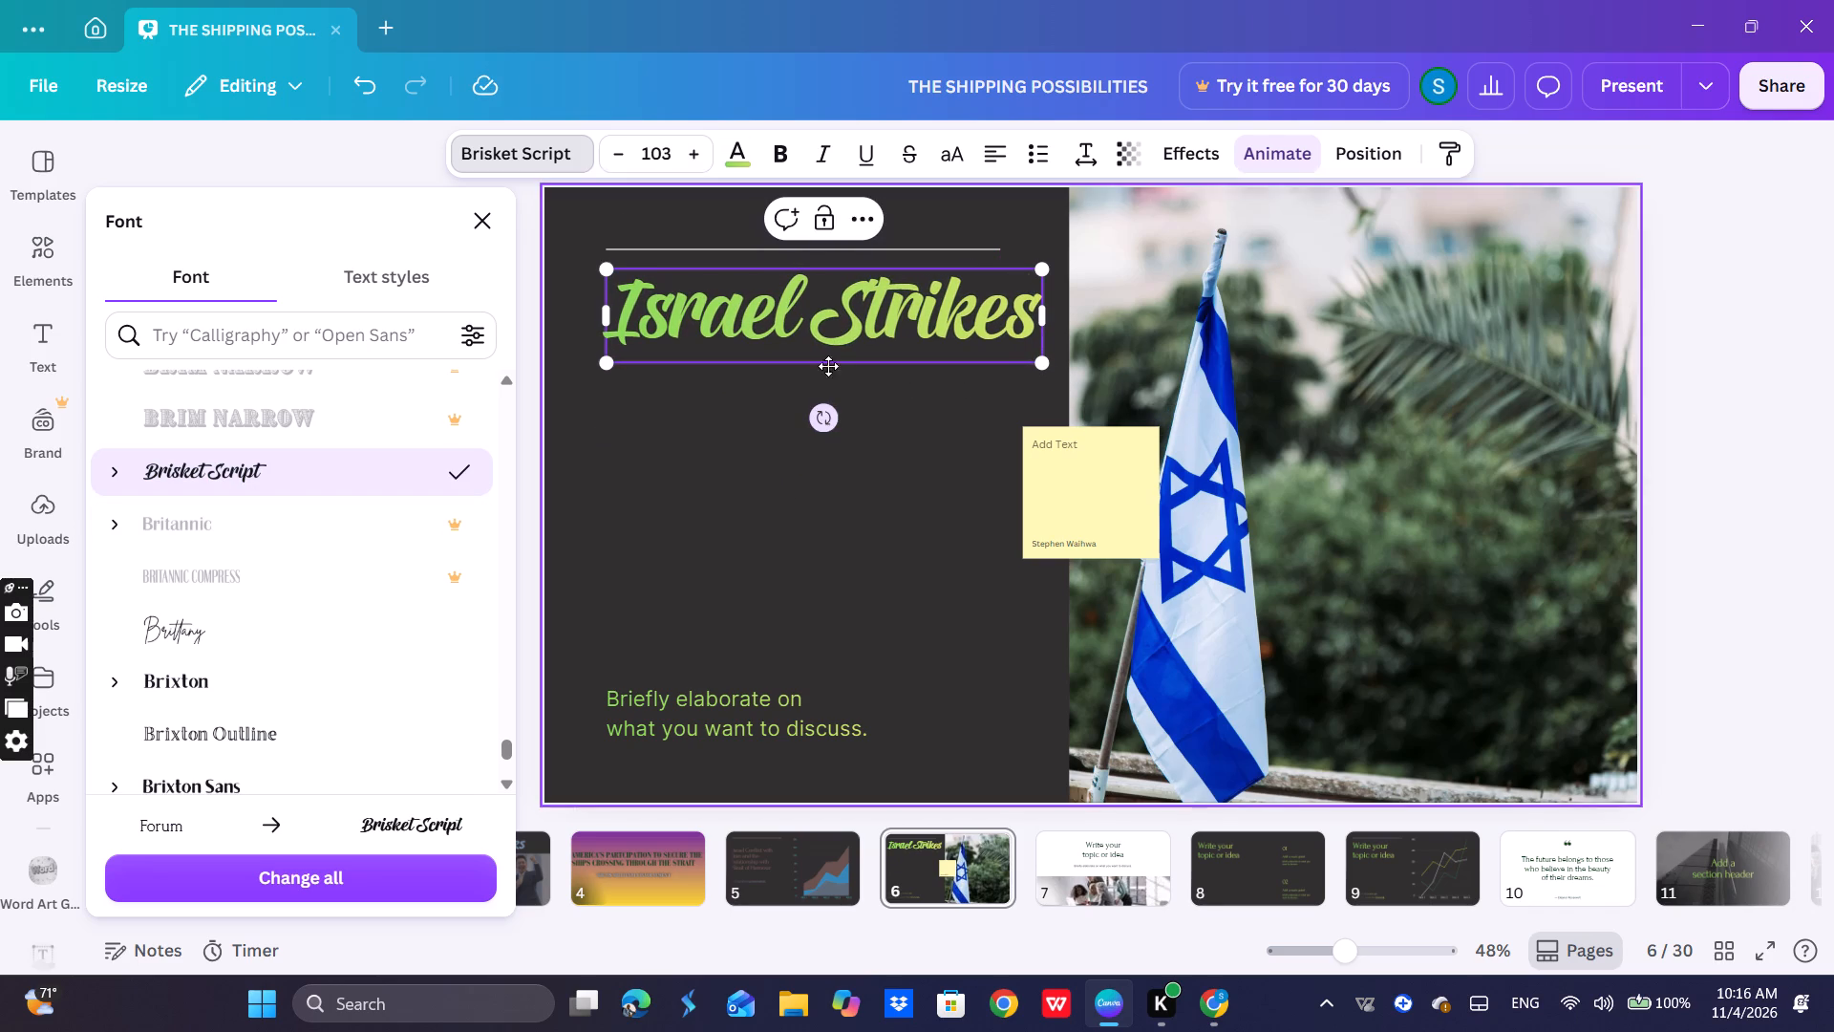
# Move the "Israel Strikes" heading slightly lower, leaving a gap beneath the thin horizontal line on slide 6.
pyautogui.moveTo(821, 342); pyautogui.dragTo(785, 384)
pyautogui.click(780, 507)
pyautogui.moveTo(752, 301); pyautogui.dragTo(726, 349)
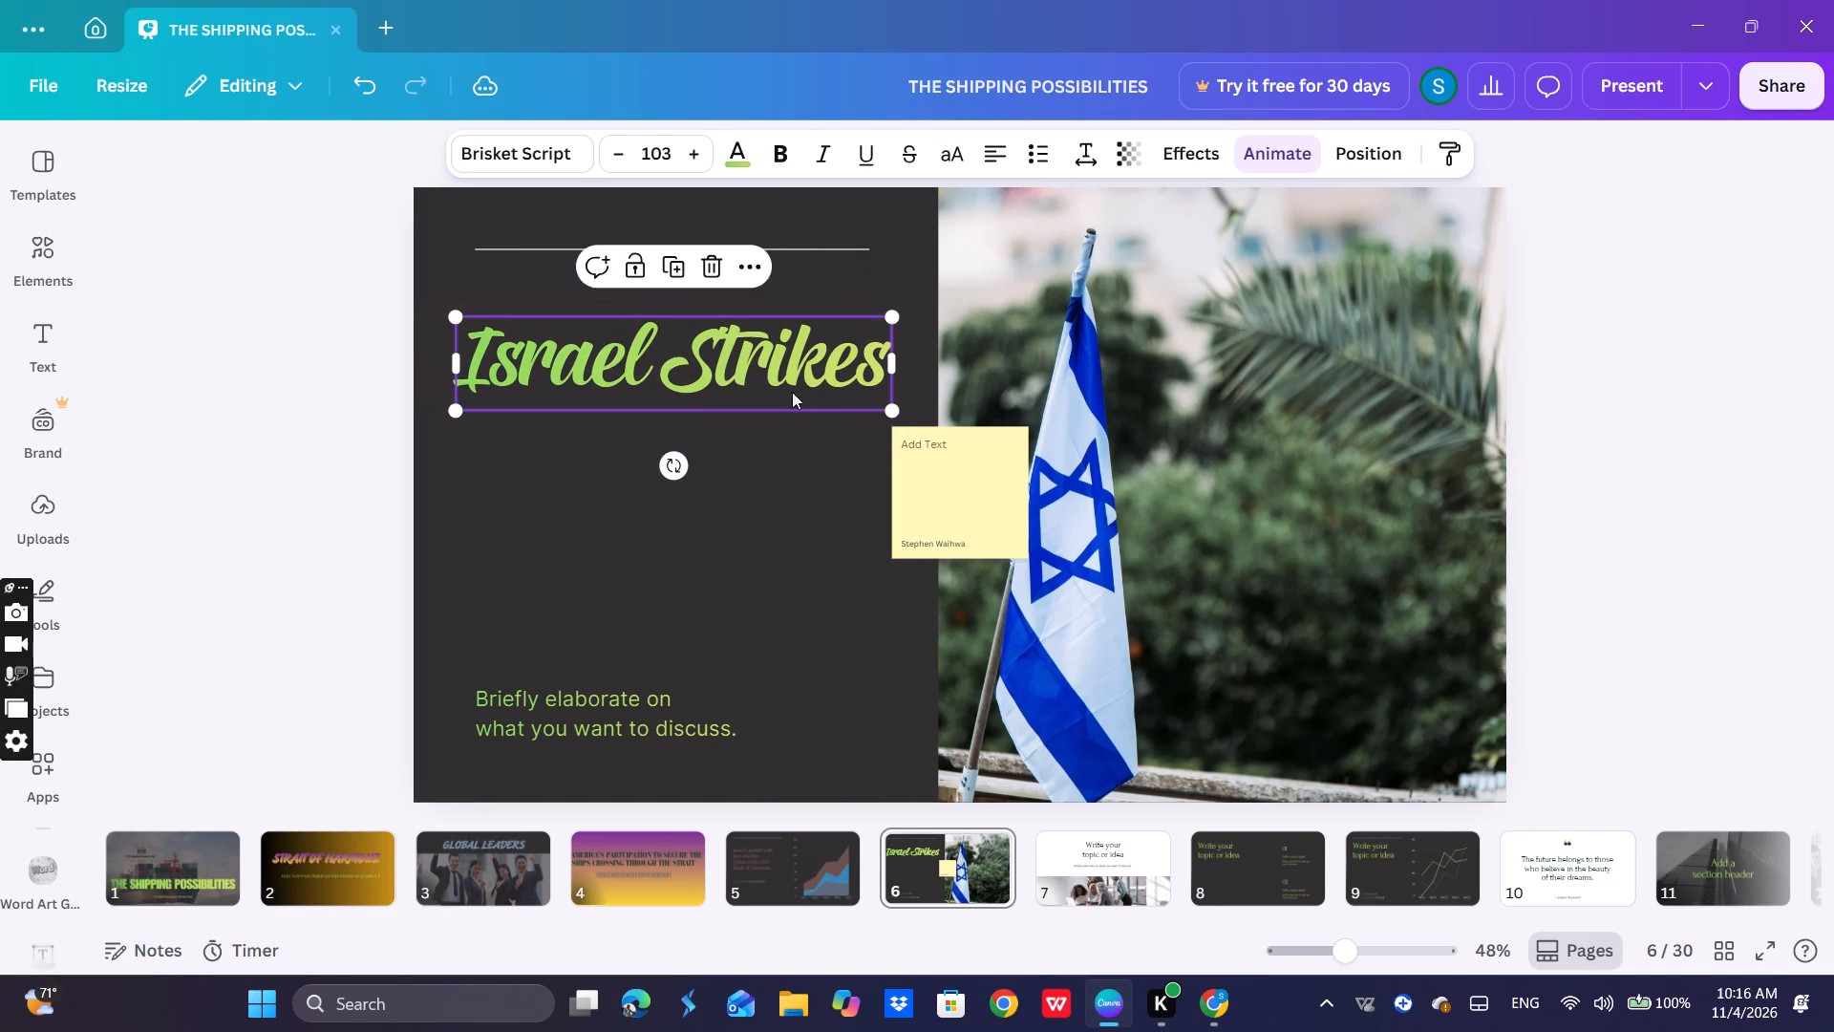
# Delete the stray yellow sticky note from slide 6.
pyautogui.click(921, 466)
pyautogui.click(1022, 370)
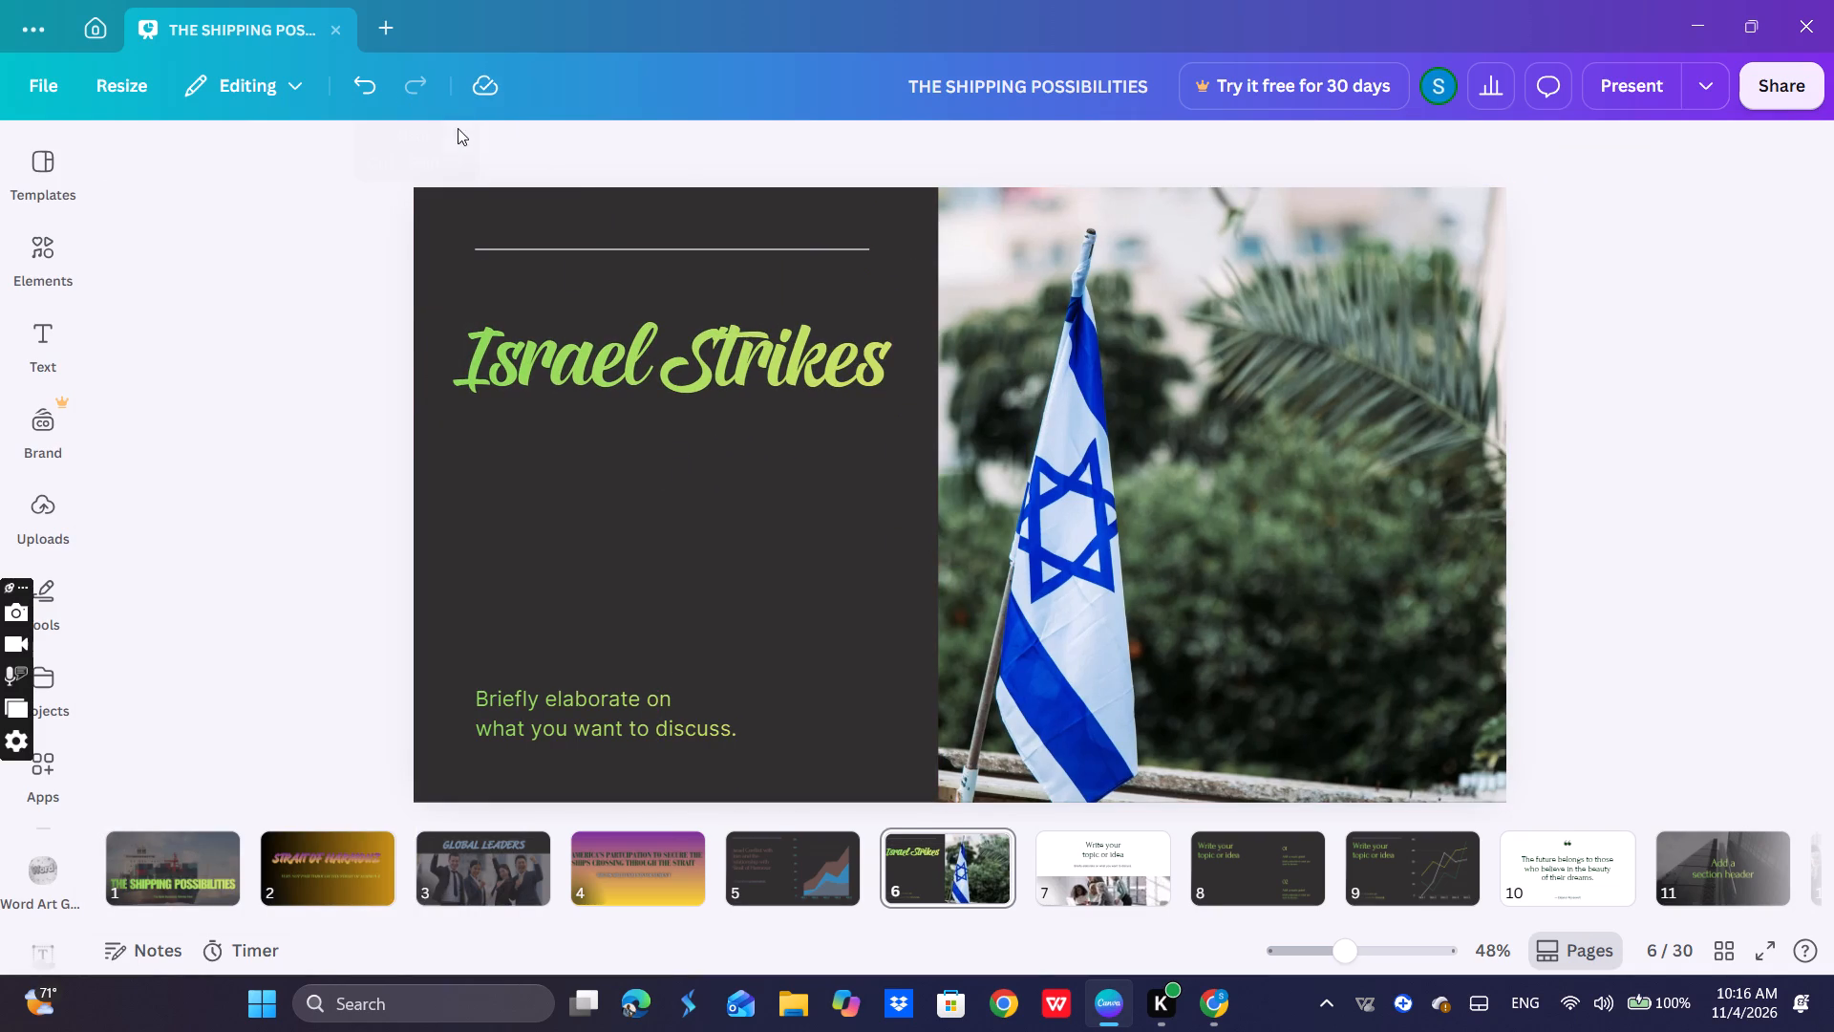
# Recolor the "Israel Strikes" heading with the black-to-gold gradient.
pyautogui.click(811, 354)
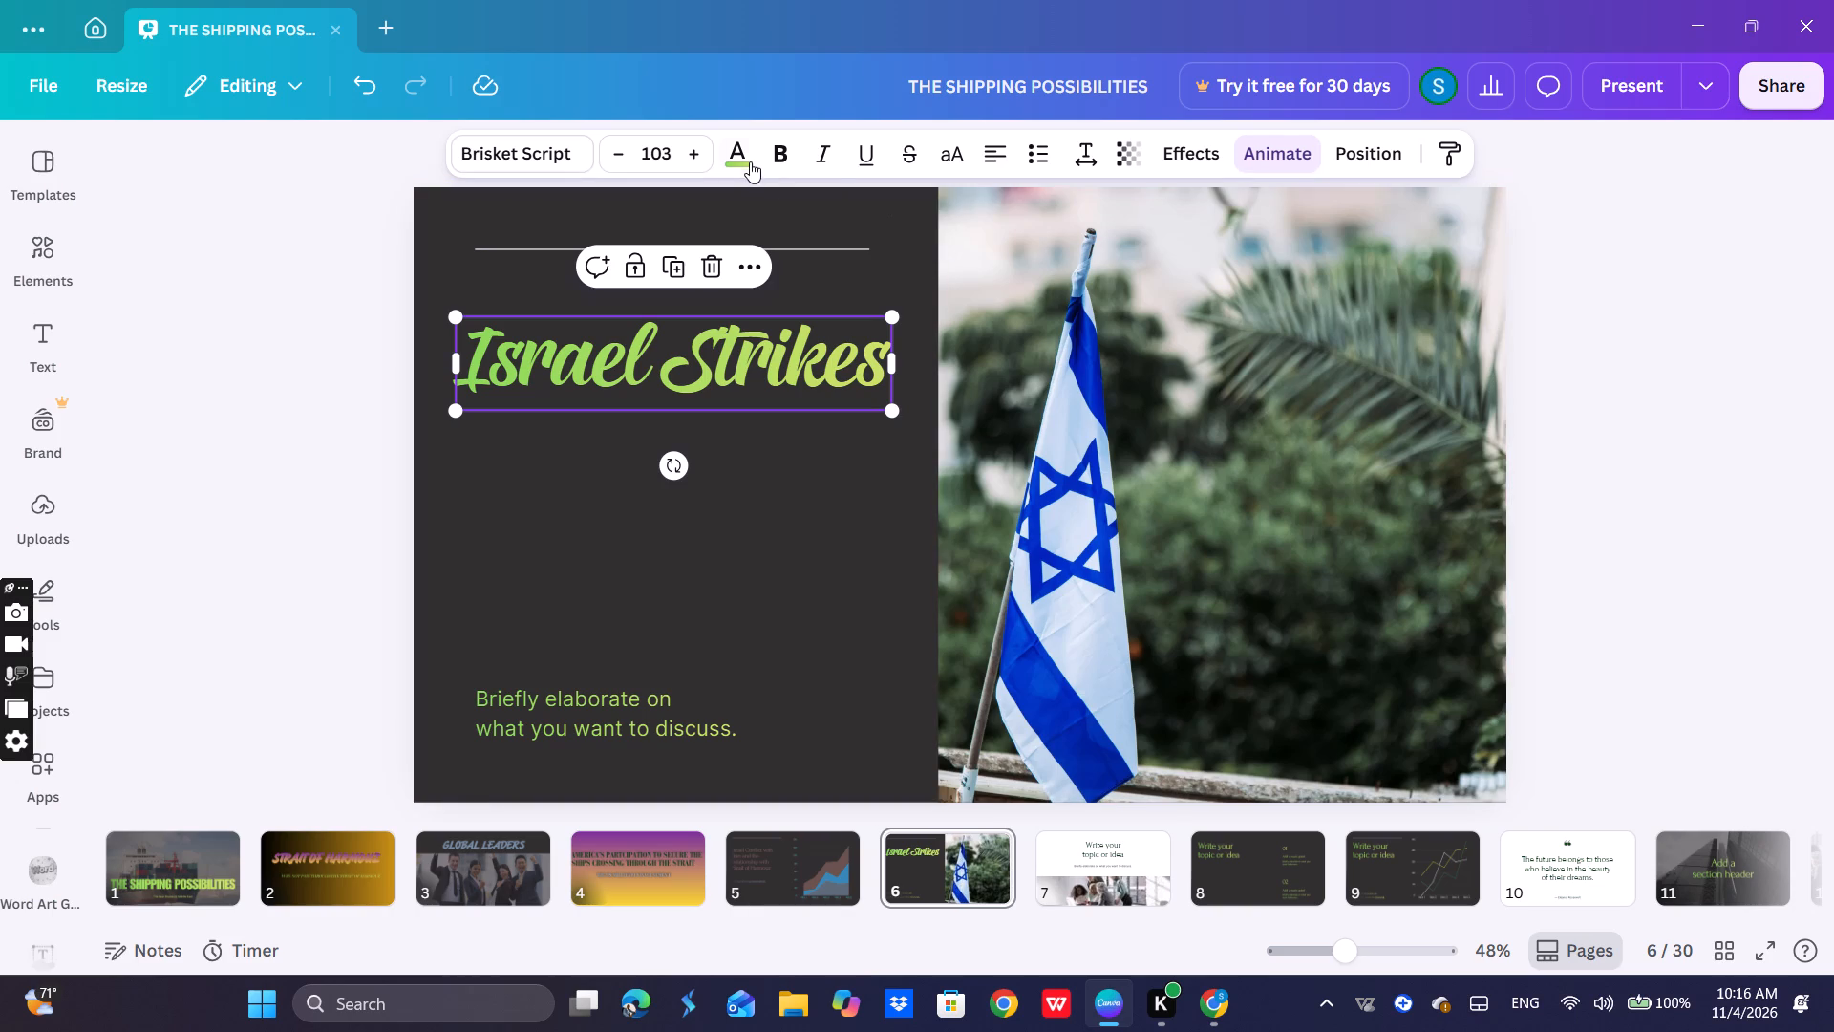
pyautogui.click(744, 159)
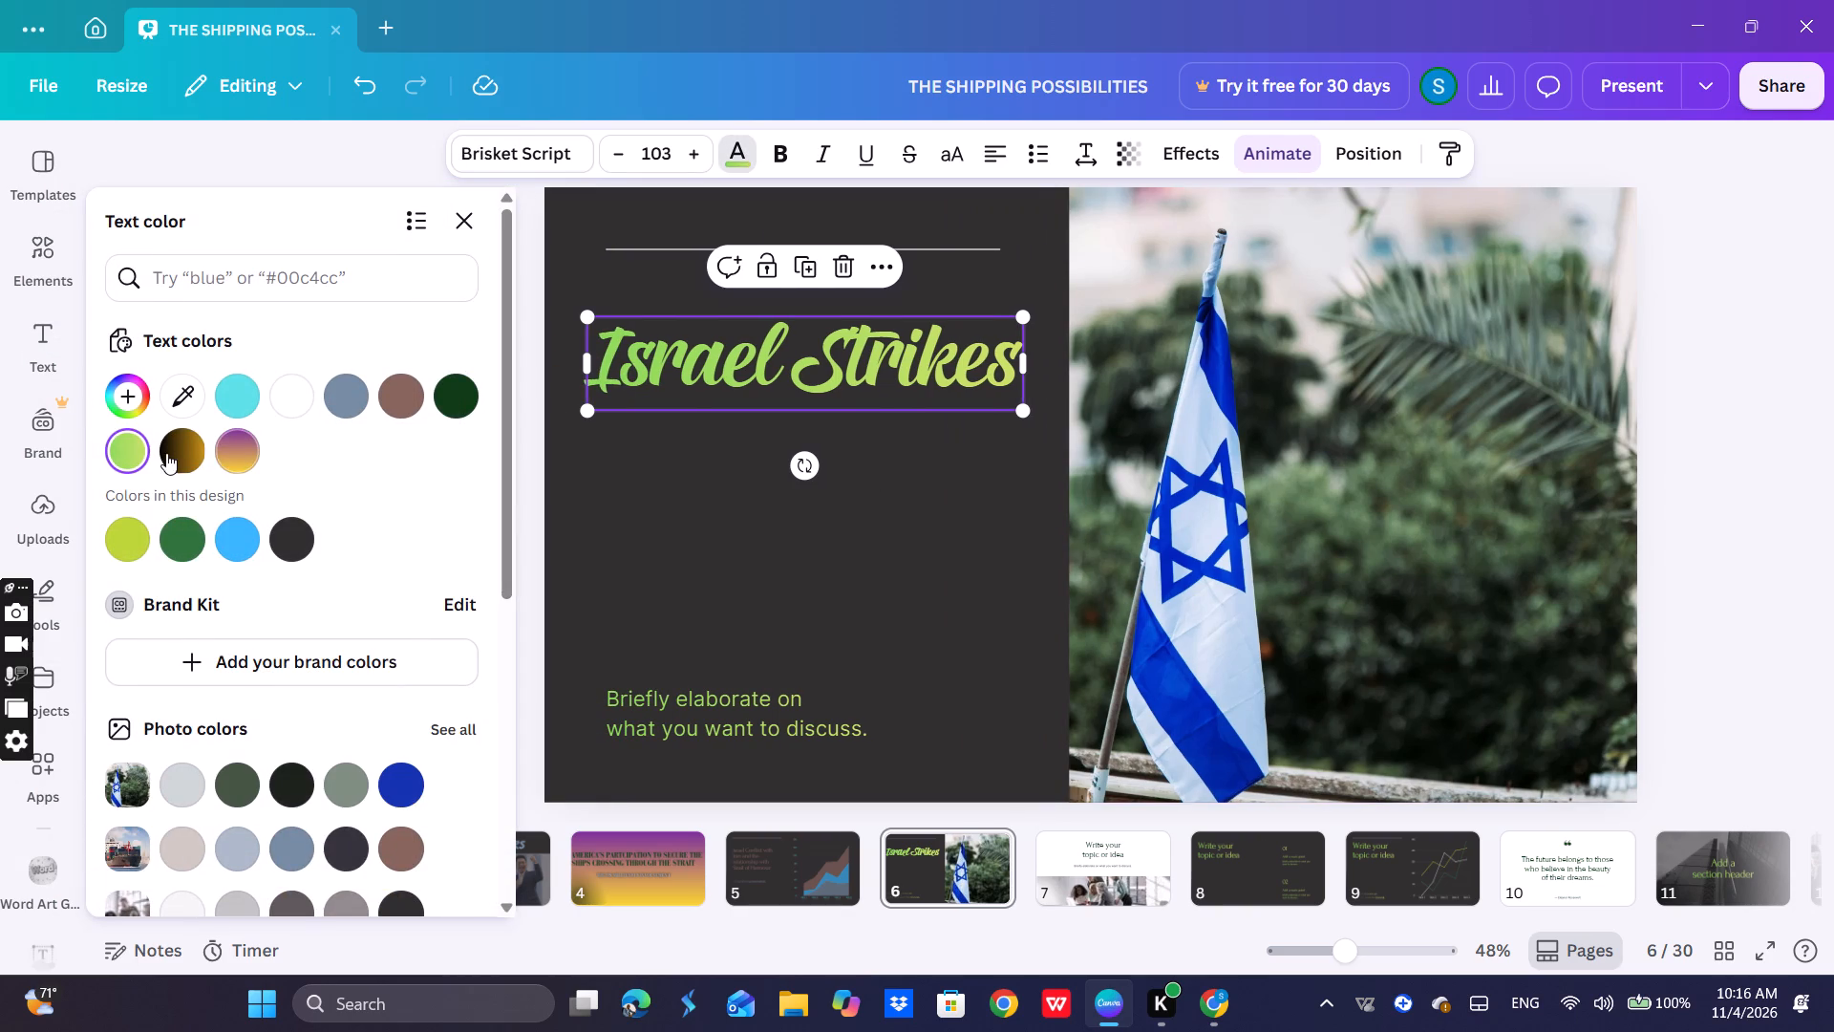
pyautogui.click(166, 453)
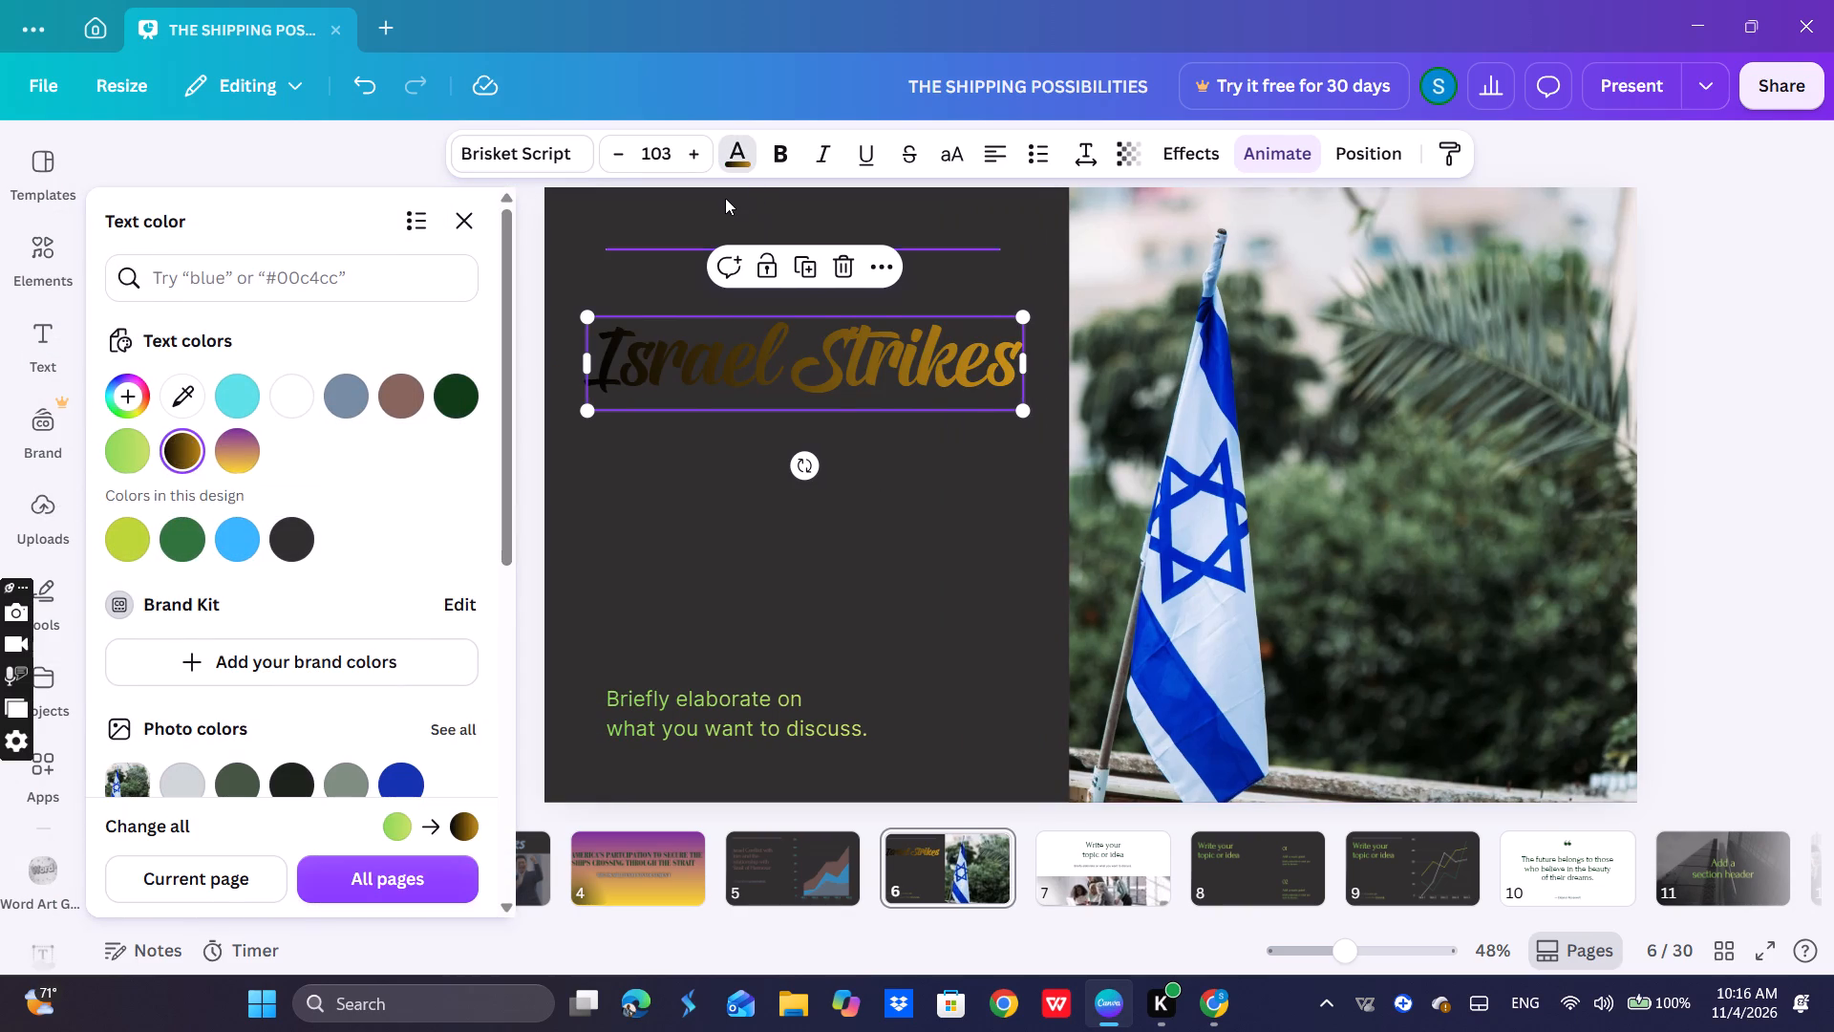
# Try the green gradient and brown as slide 6's background color and settle on the blue from the flag photo's colors.
pyautogui.click(725, 198)
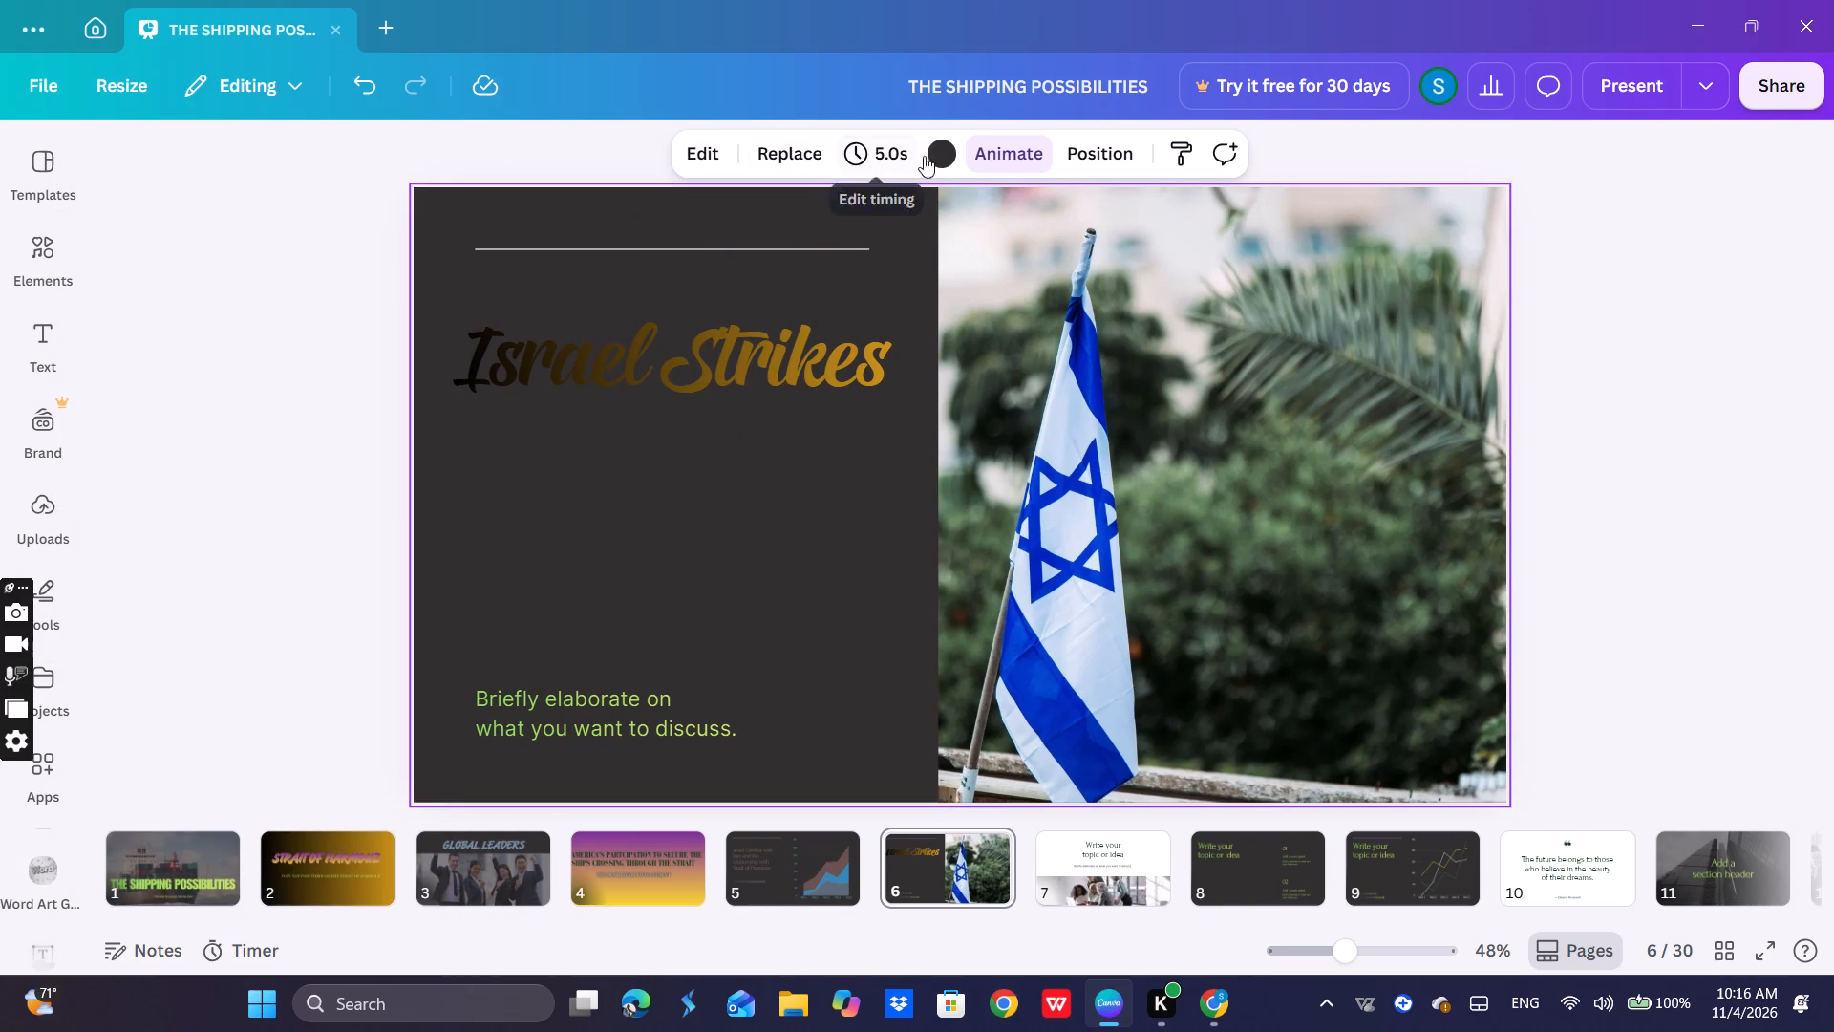
pyautogui.click(936, 157)
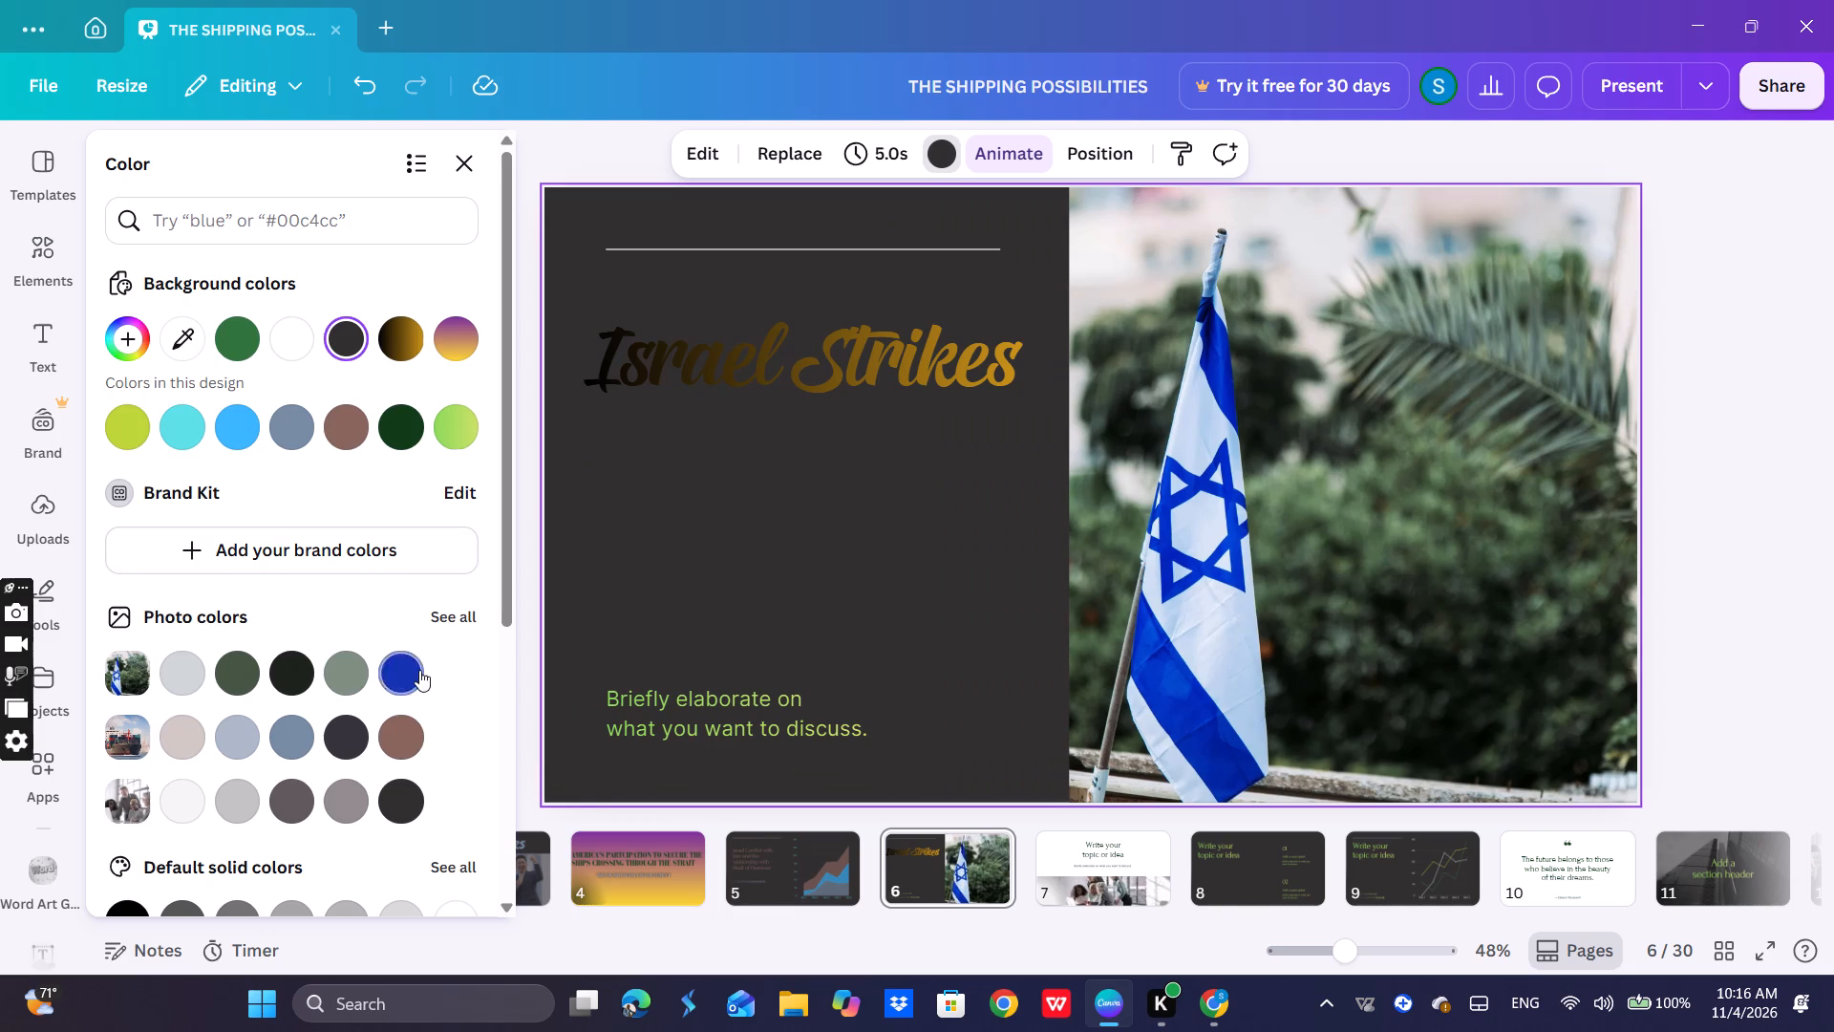
pyautogui.click(419, 670)
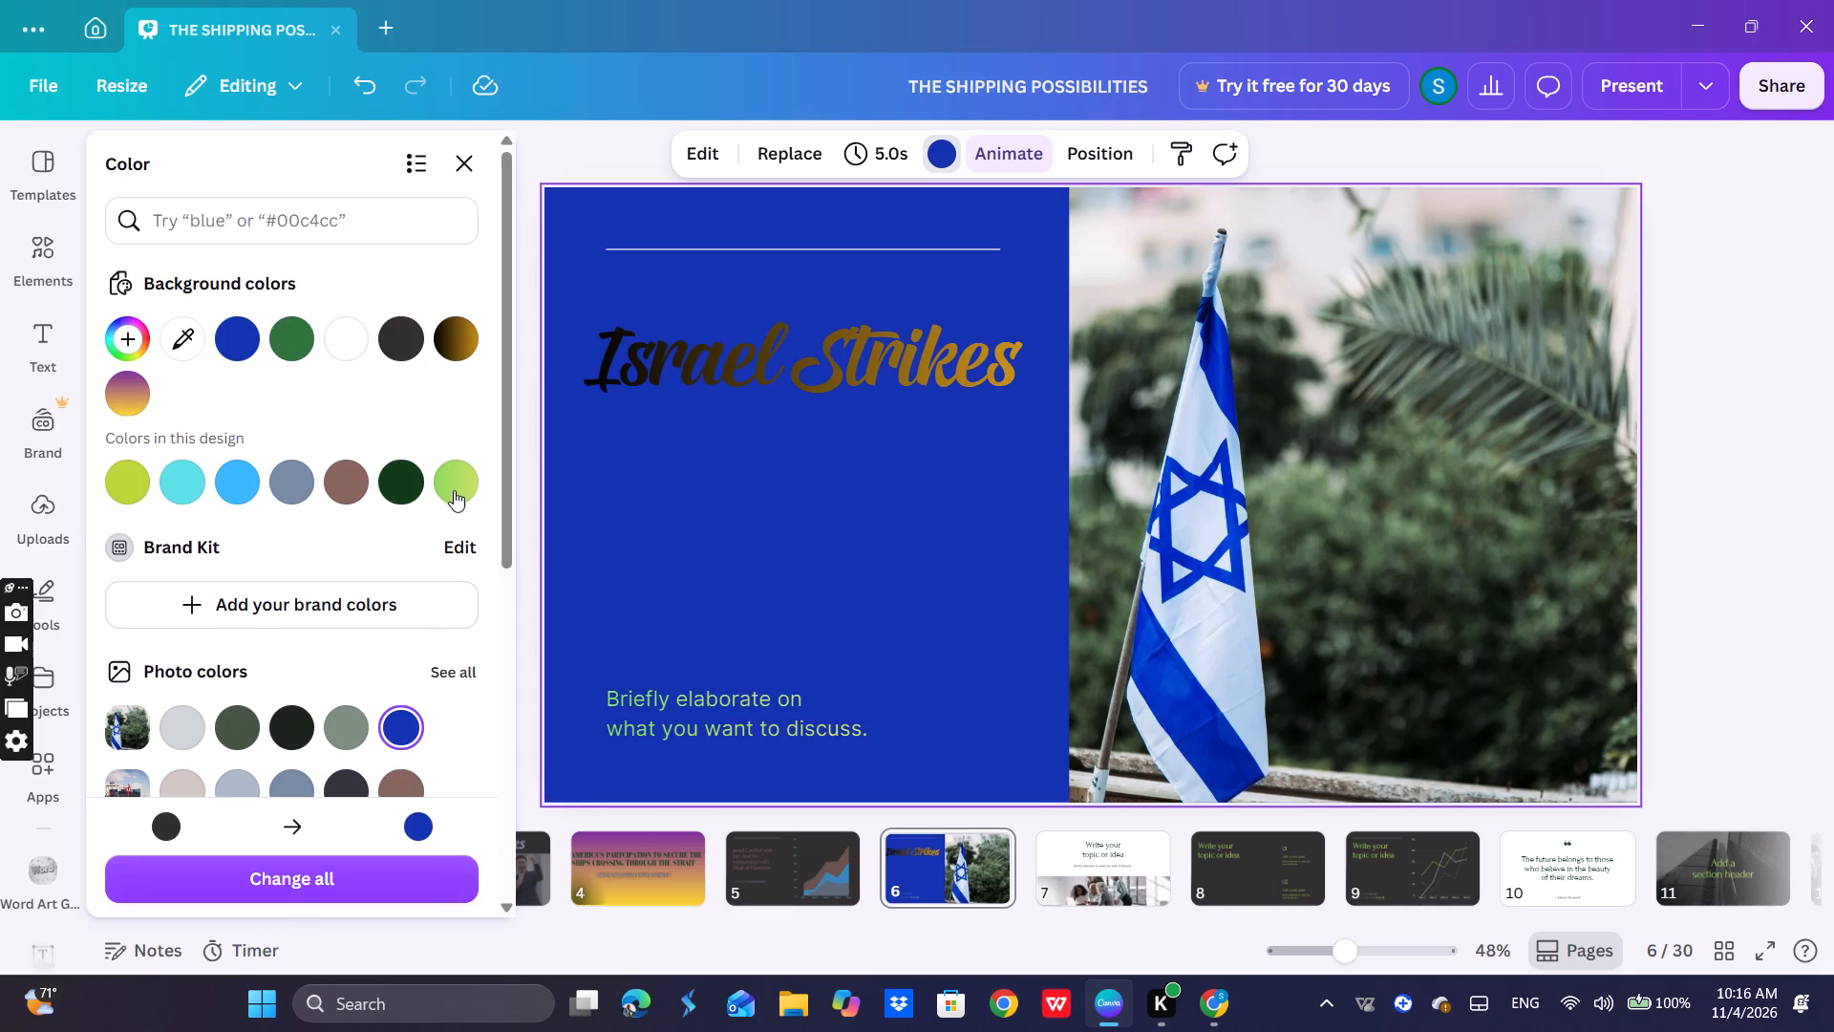
pyautogui.click(467, 494)
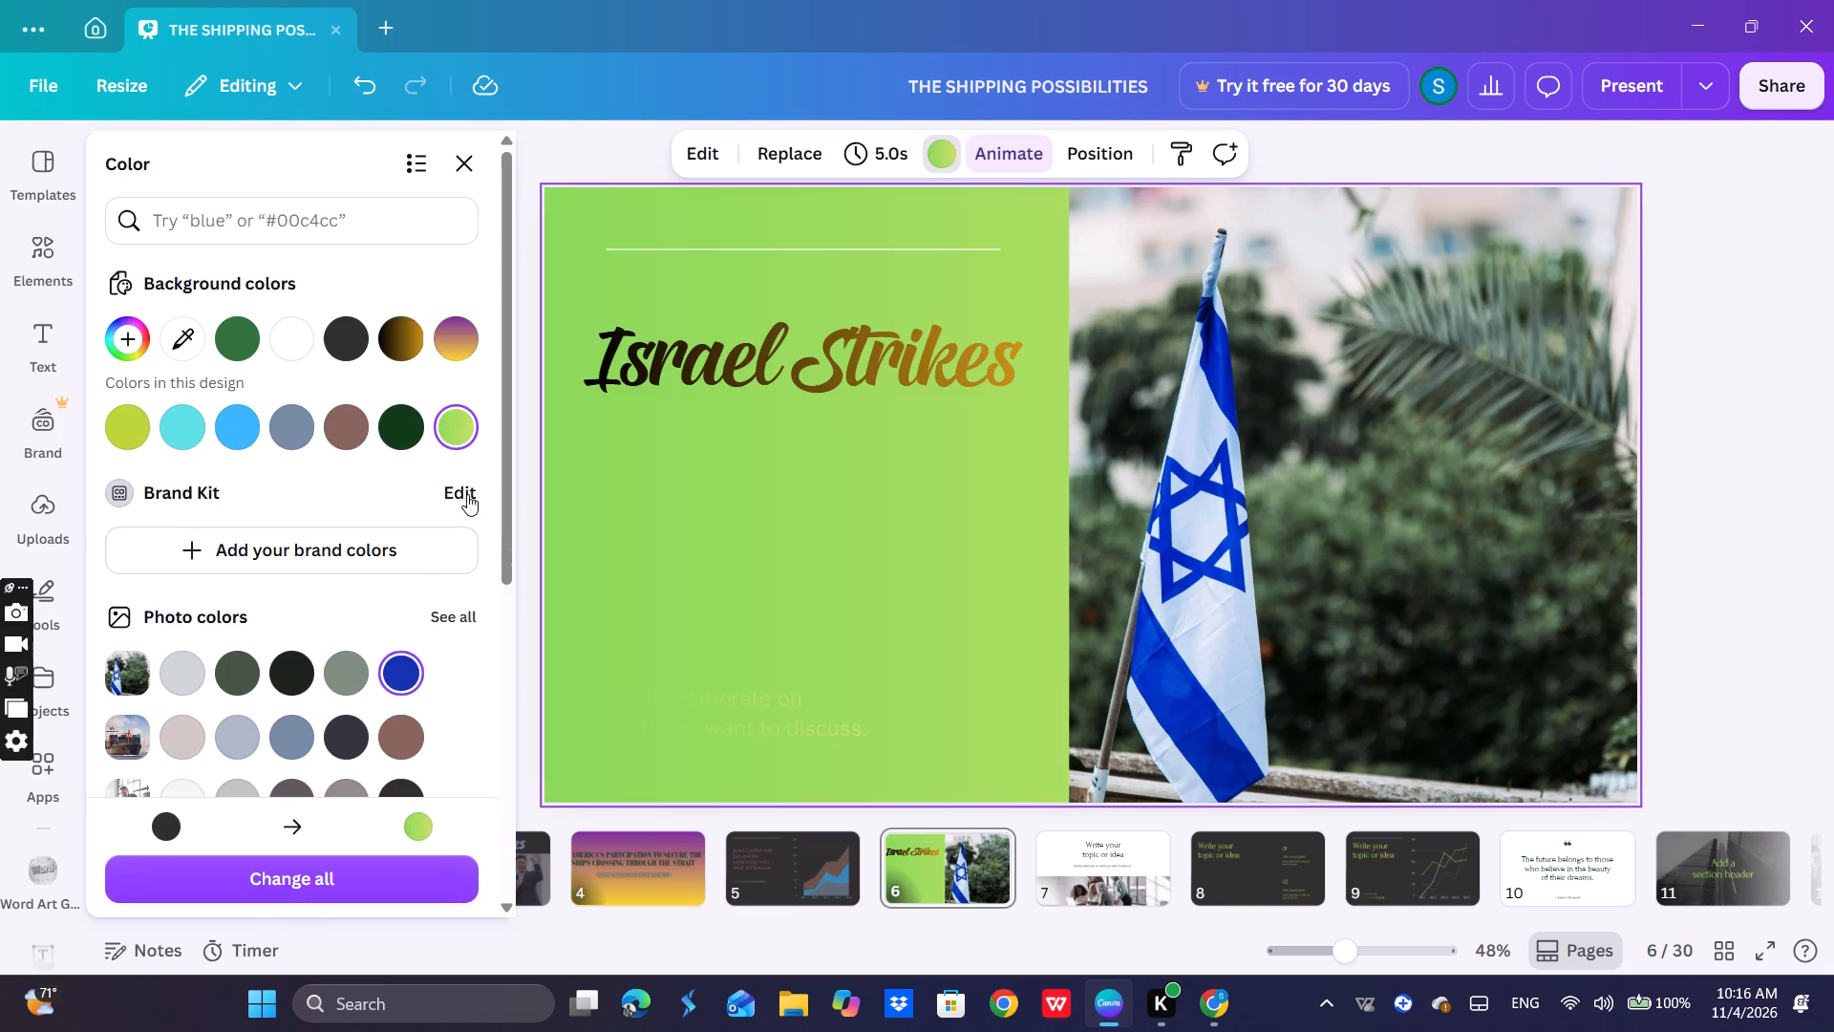
pyautogui.click(346, 426)
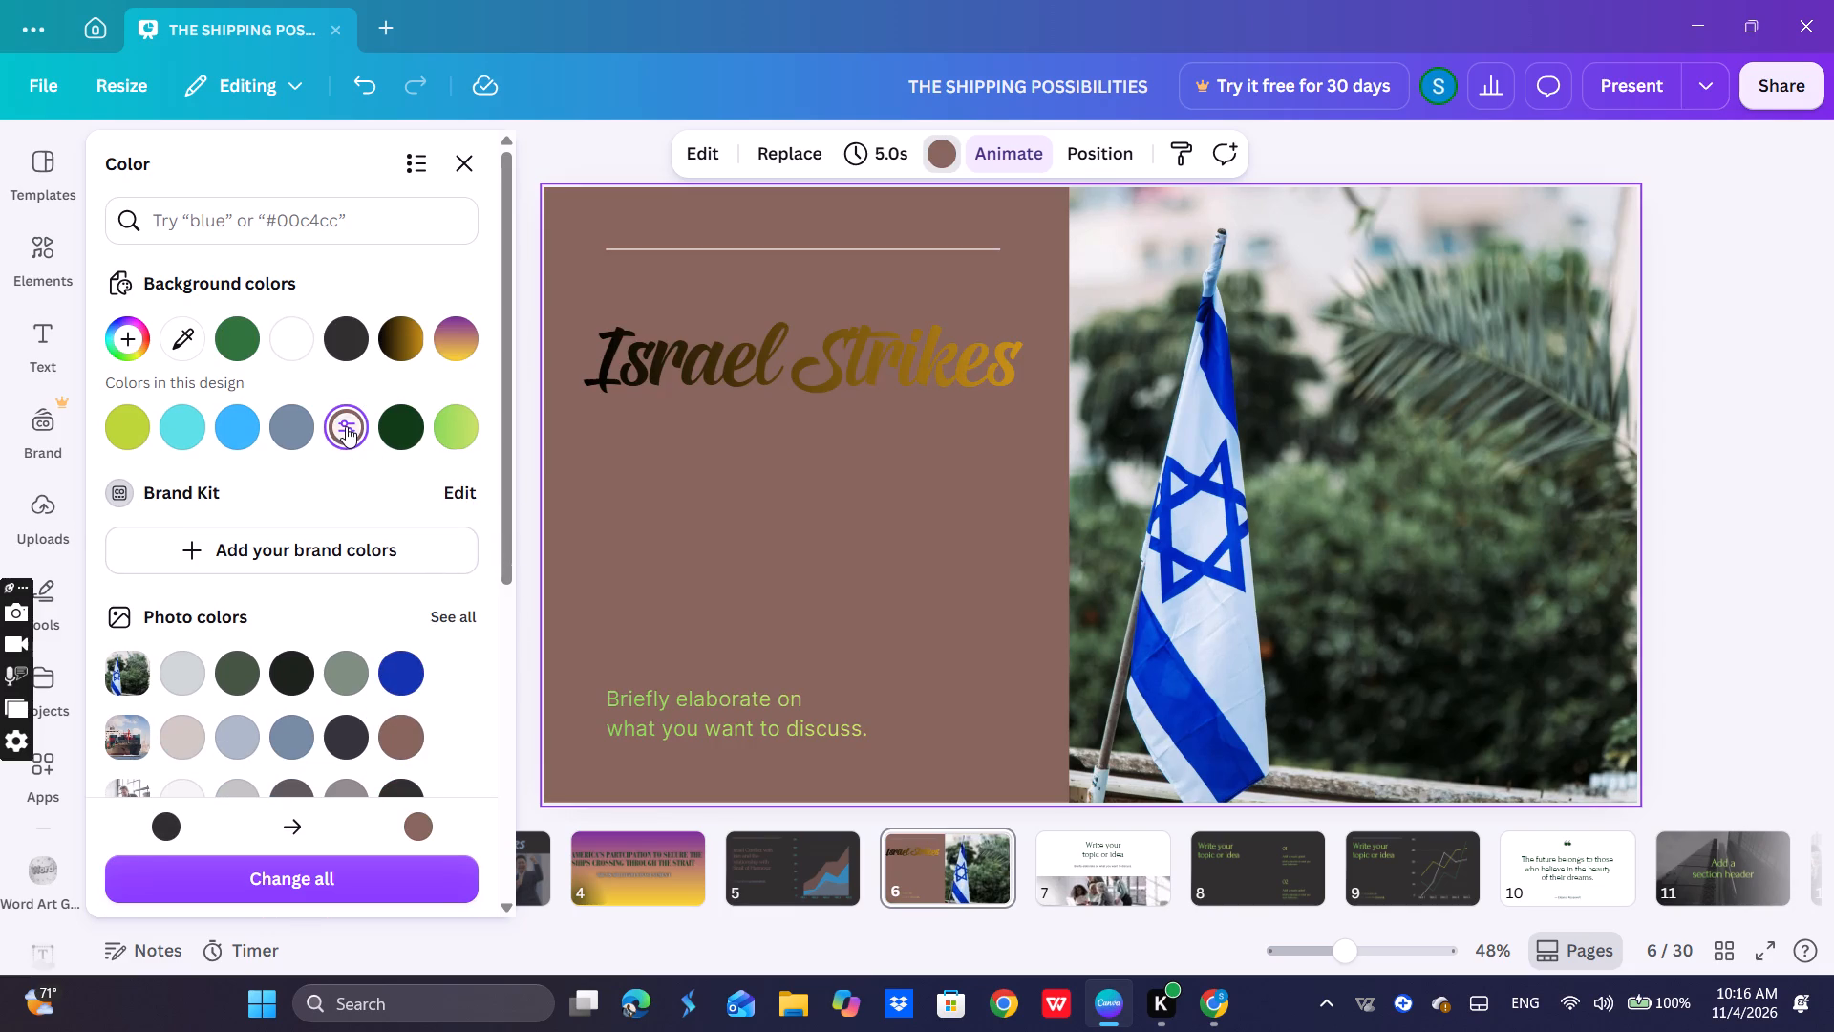
pyautogui.click(408, 660)
pyautogui.scroll(-4, 442, 522)
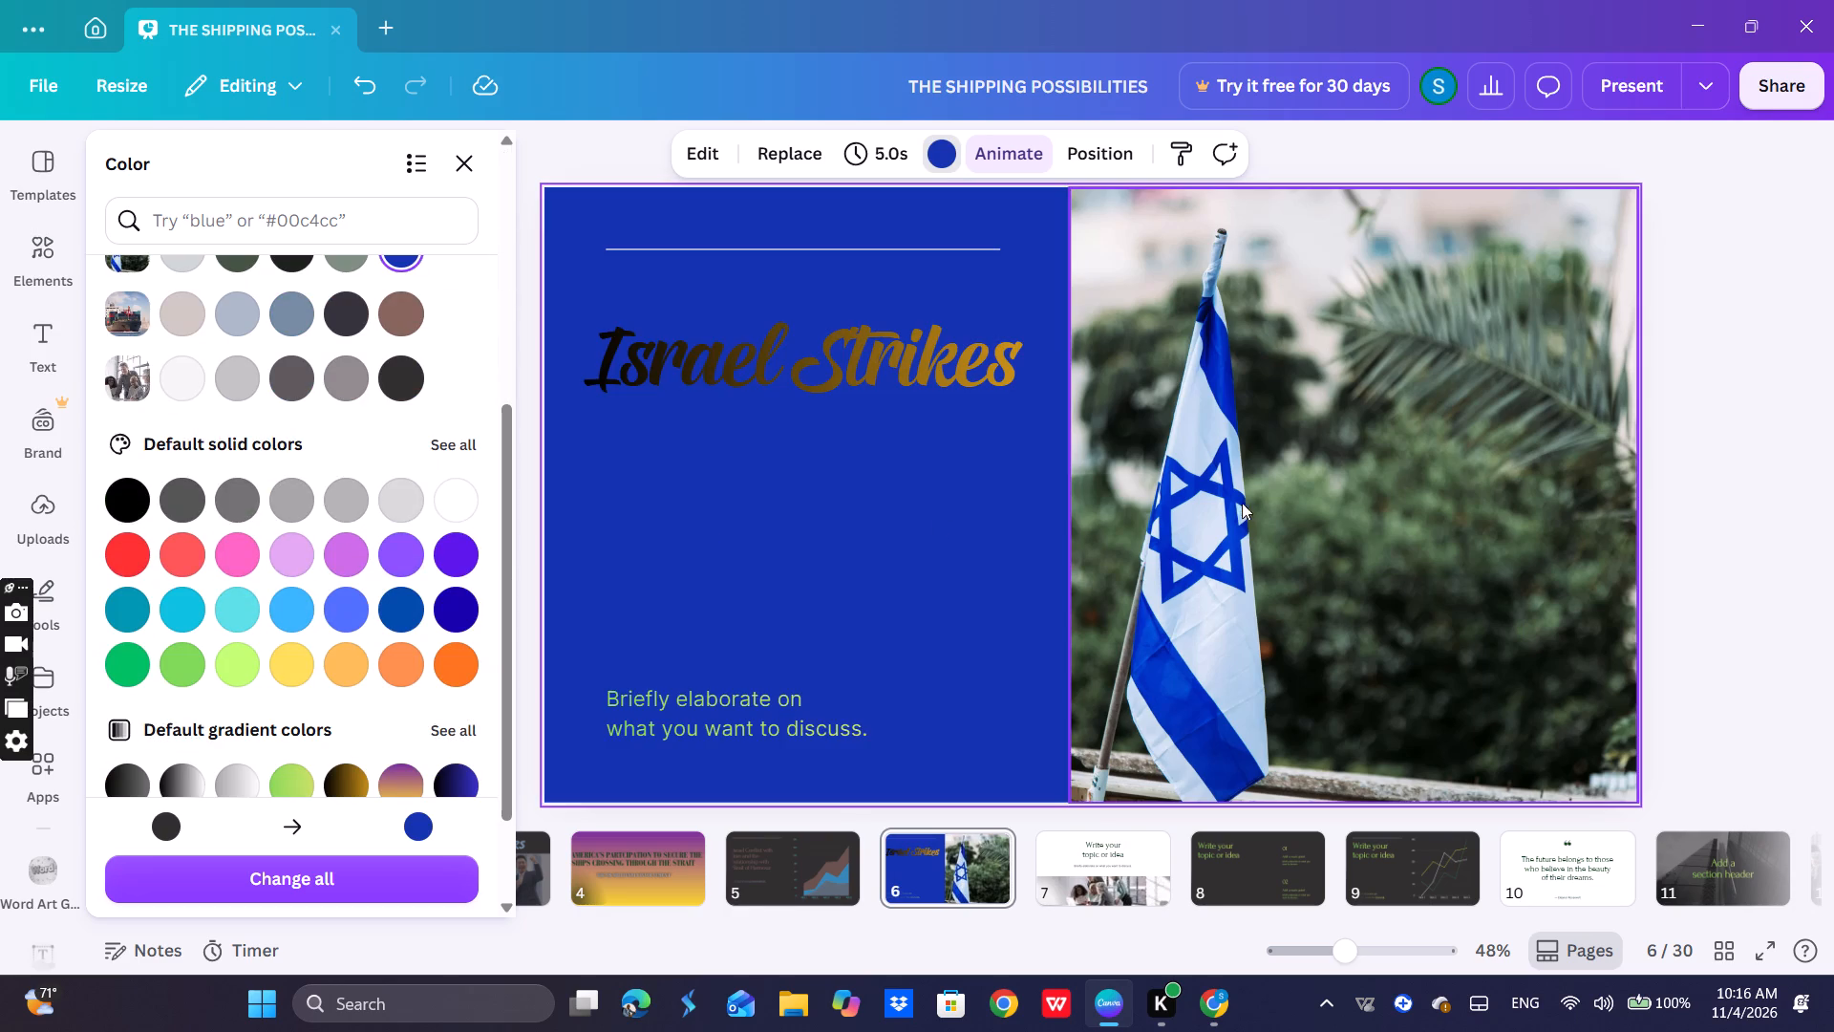
# Delete the "Briefly elaborate on what you want to discuss." placeholder text from slide 6.
pyautogui.click(734, 707)
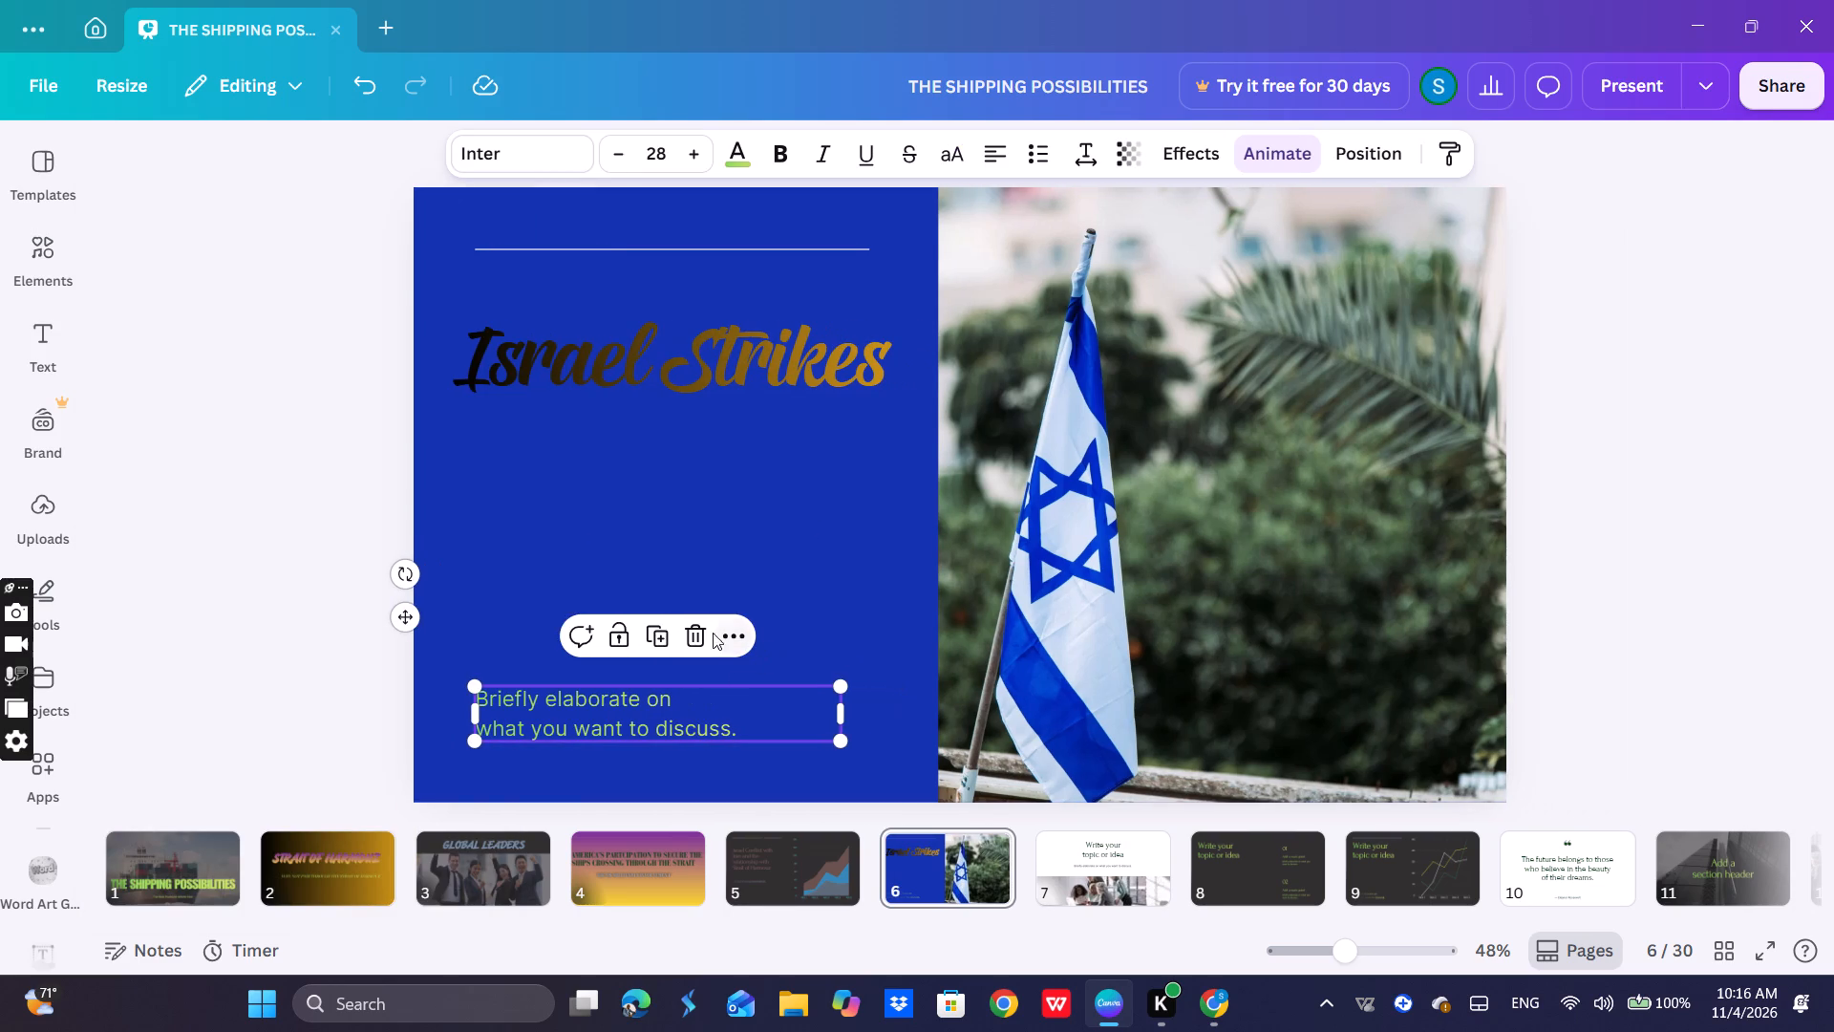
pyautogui.click(711, 633)
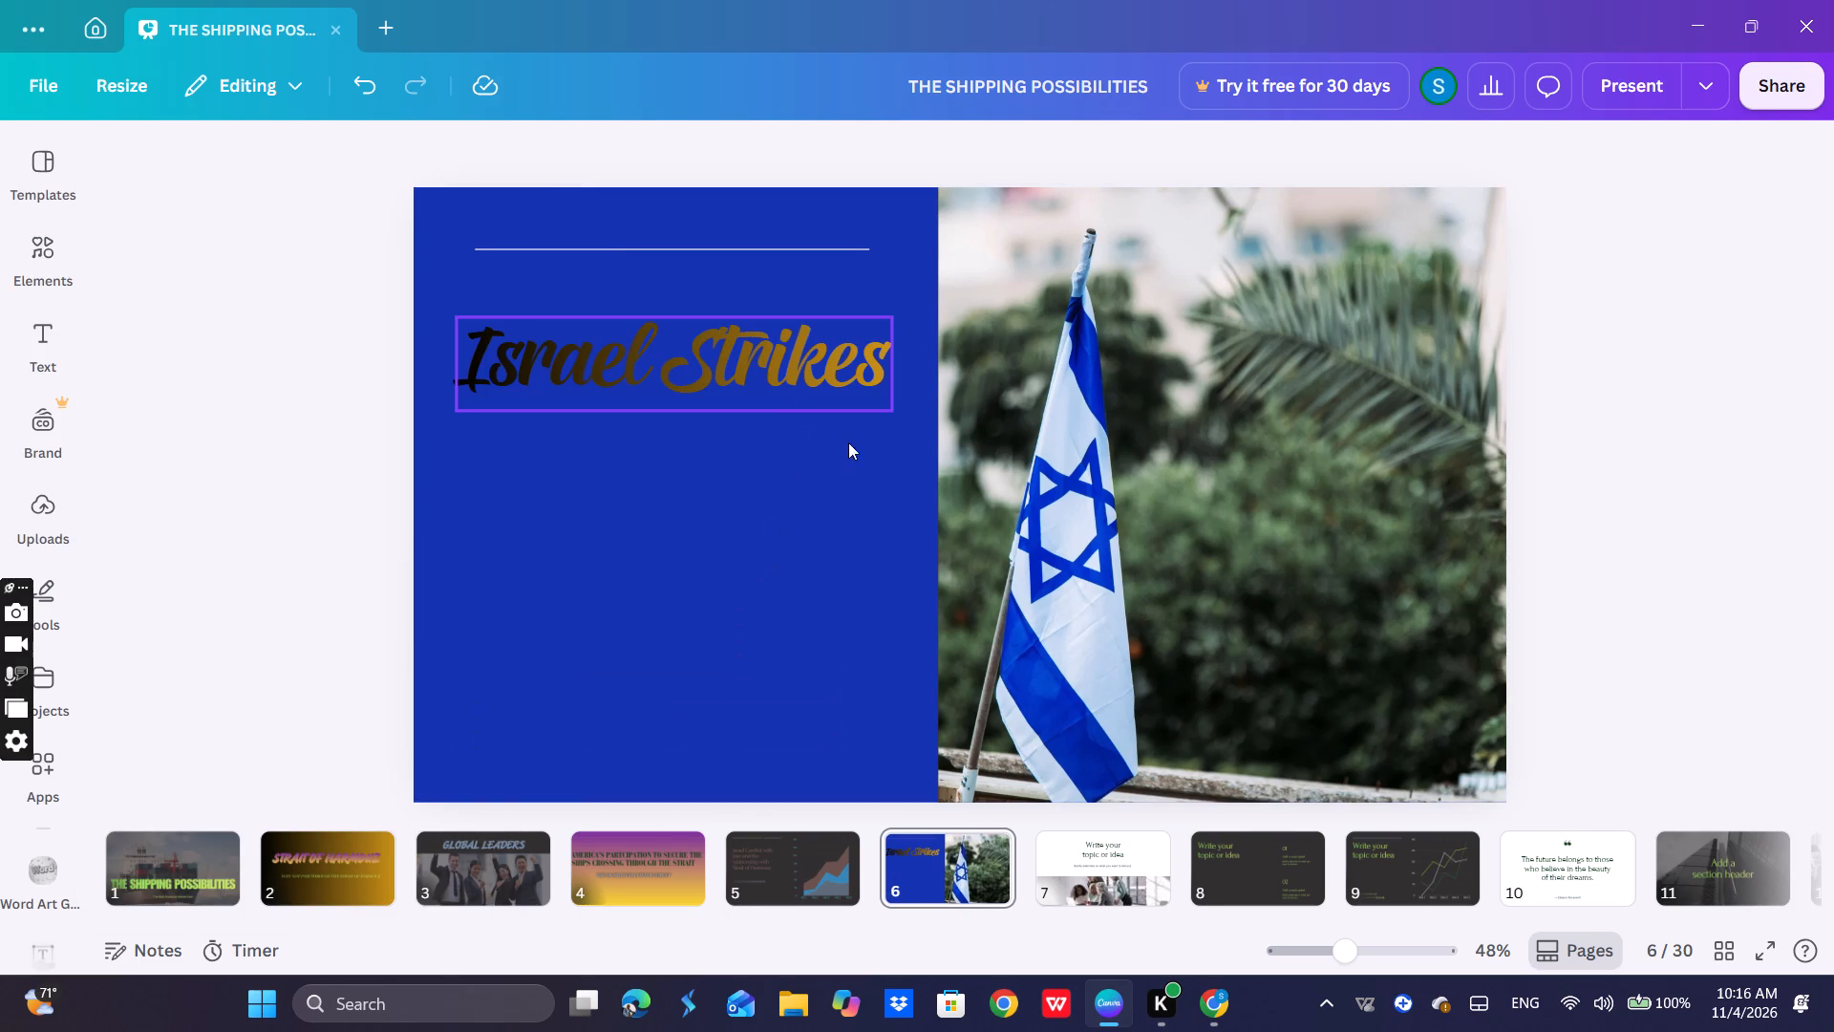
# Move the "Israel Strikes" heading slightly lower on slide 6's blue area.
pyautogui.moveTo(788, 371); pyautogui.dragTo(781, 439)
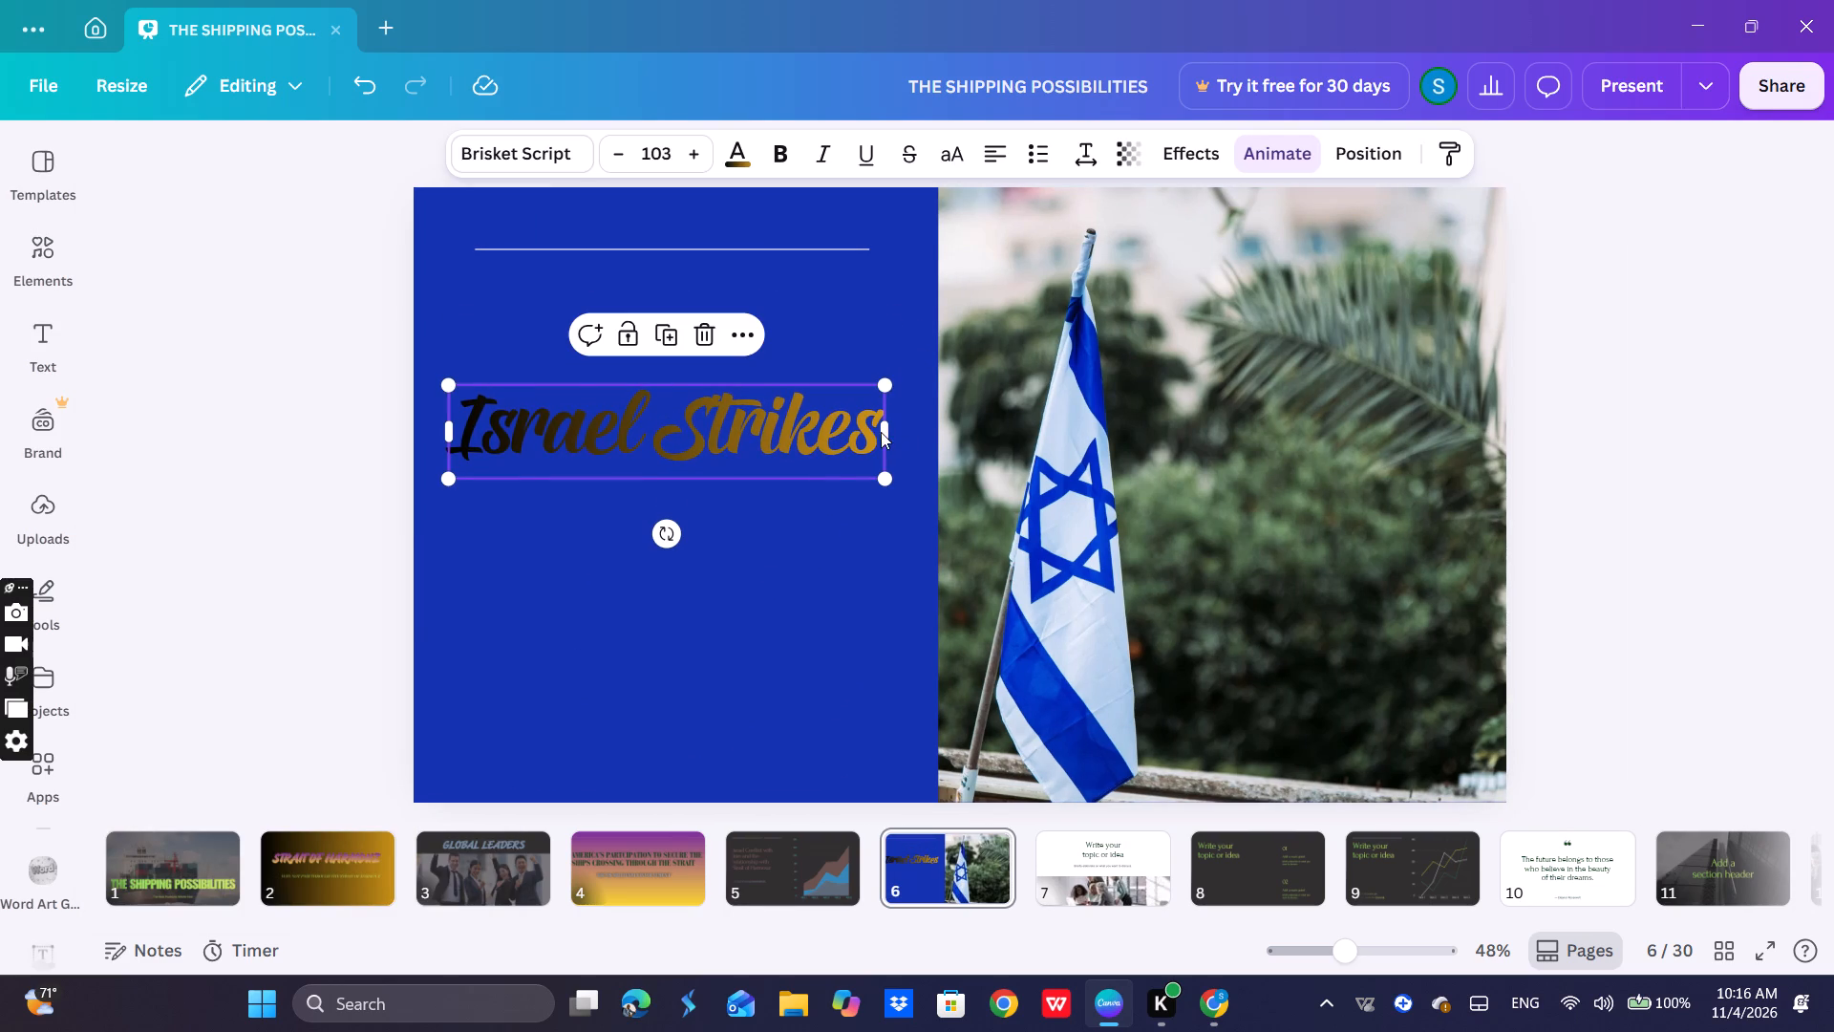
# Duplicate the Israeli flag photo on slide 6.
pyautogui.click(1166, 472)
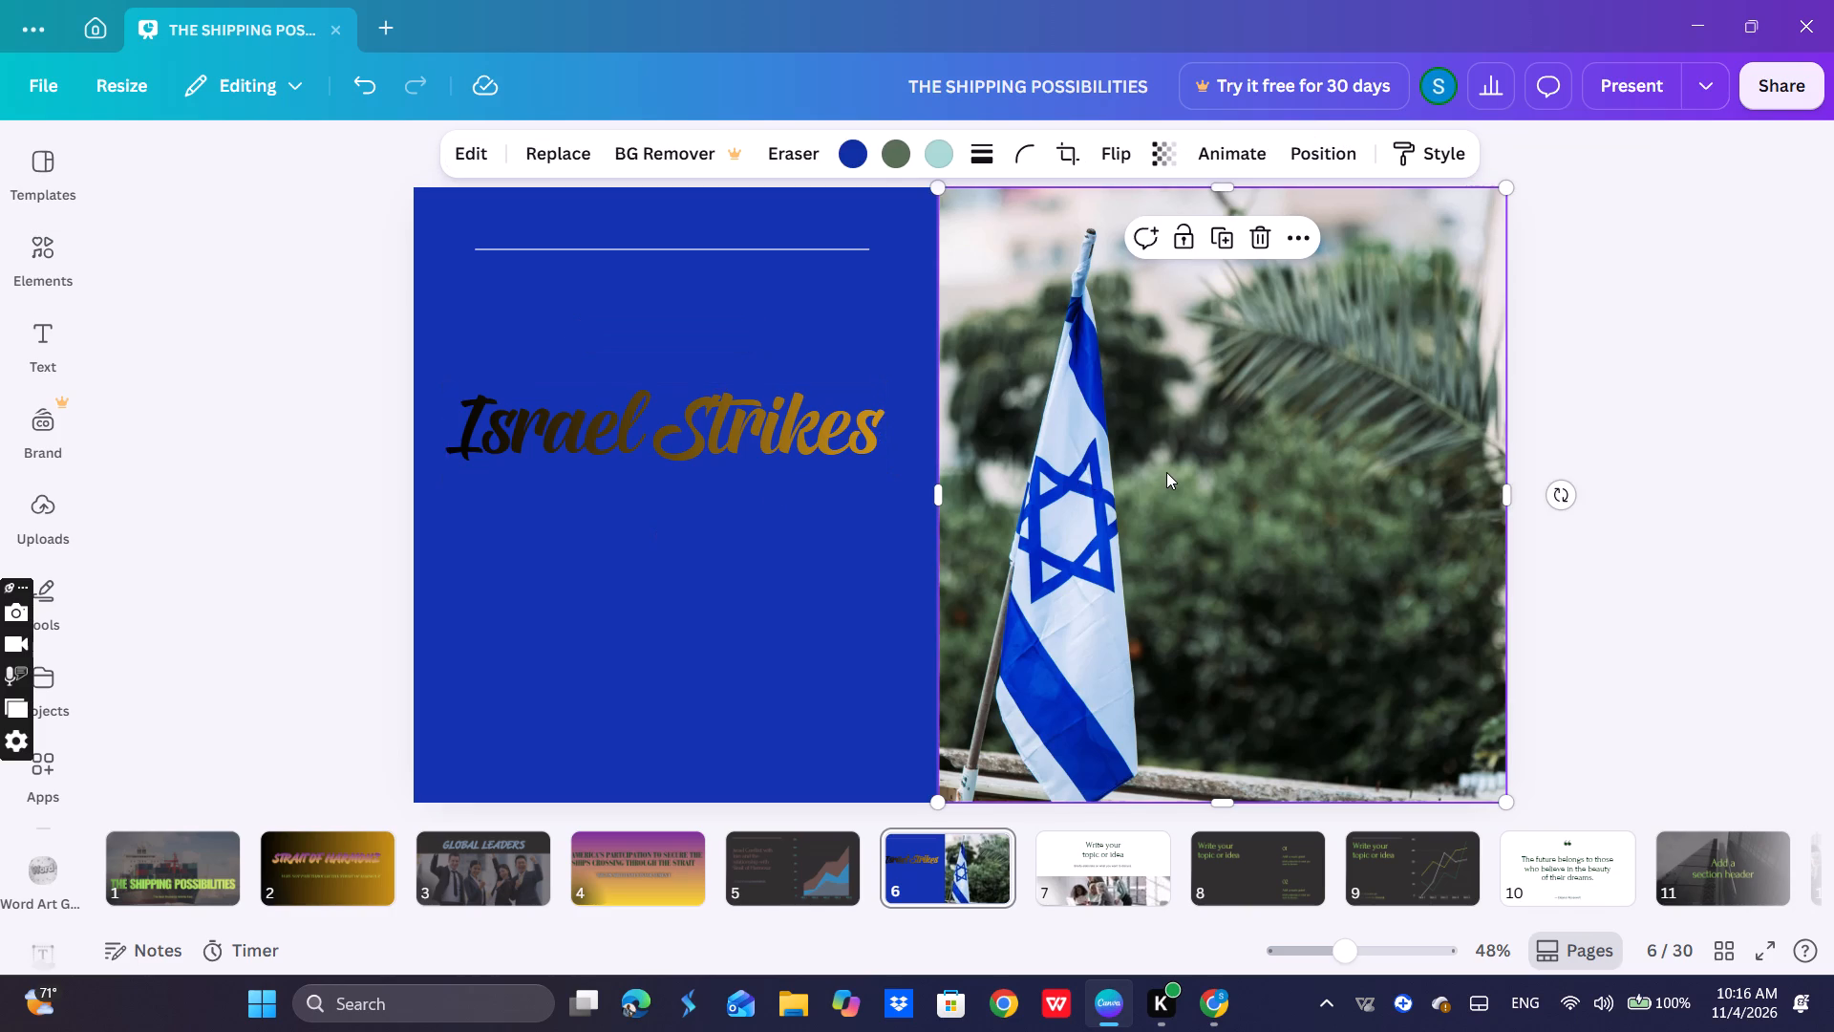
pyautogui.rightClick(1136, 431)
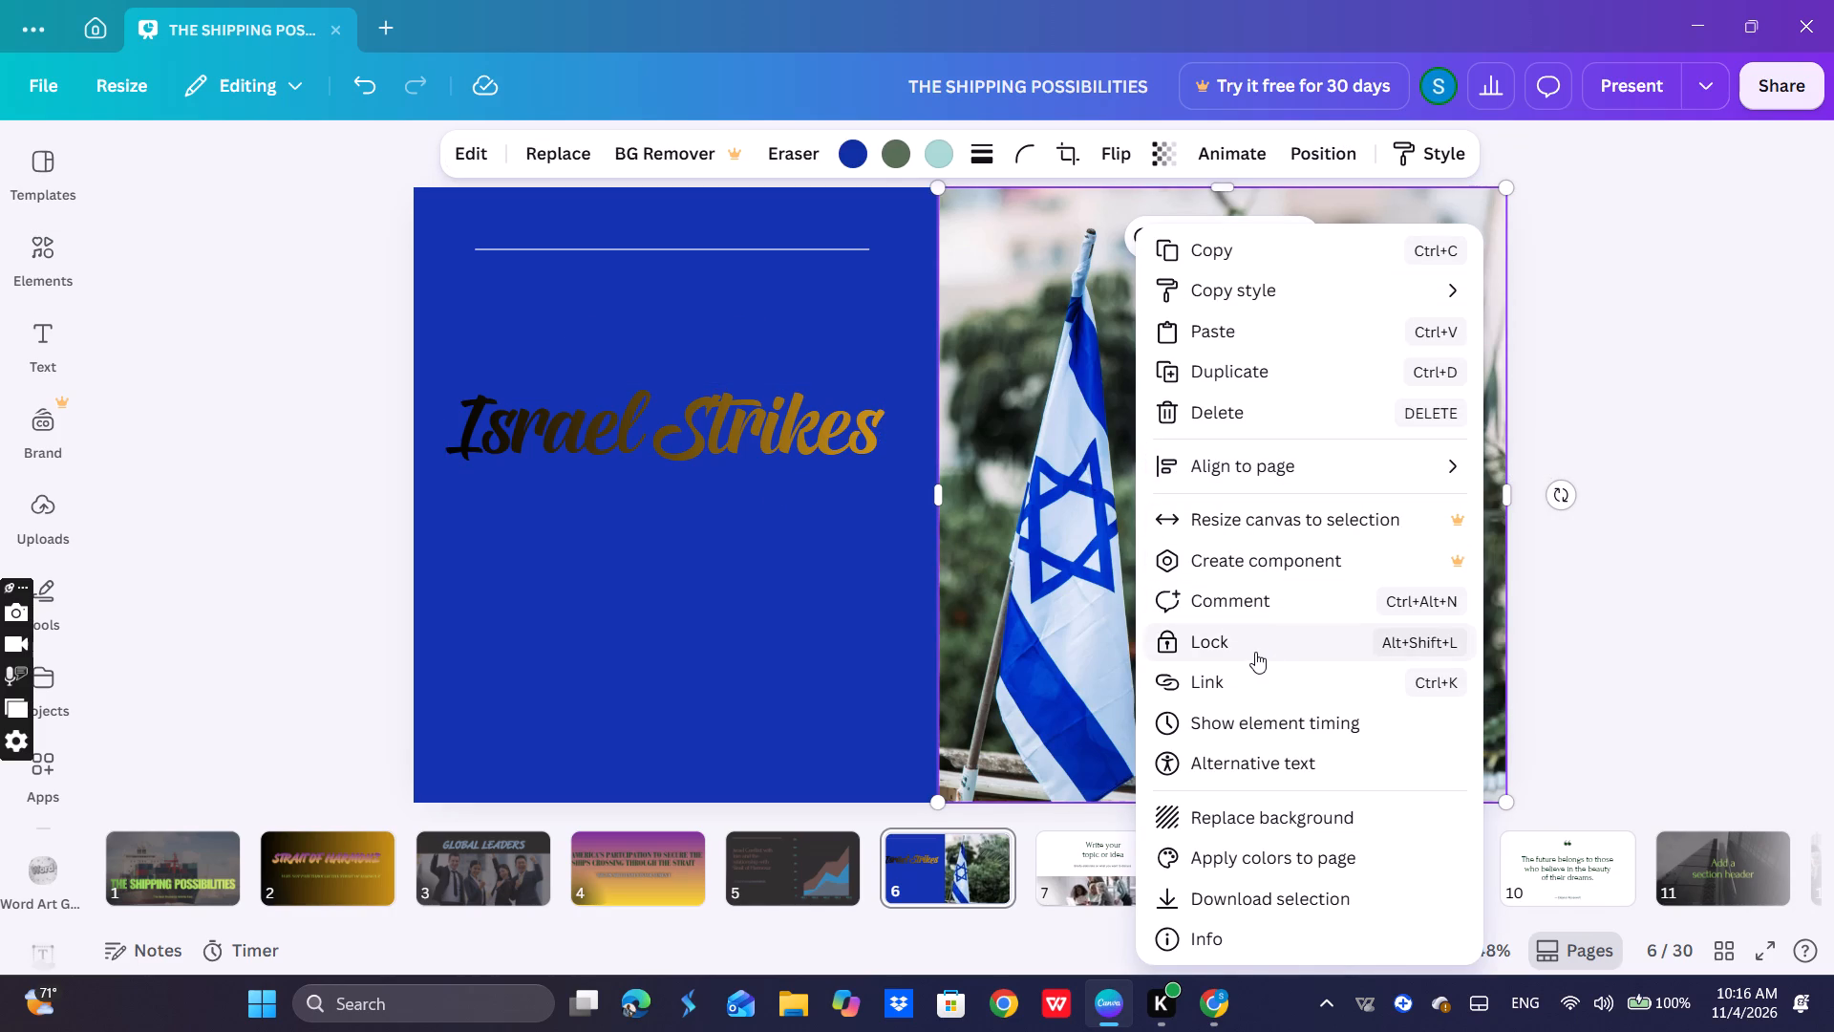
pyautogui.scroll(-2, 1255, 652)
pyautogui.click(1227, 379)
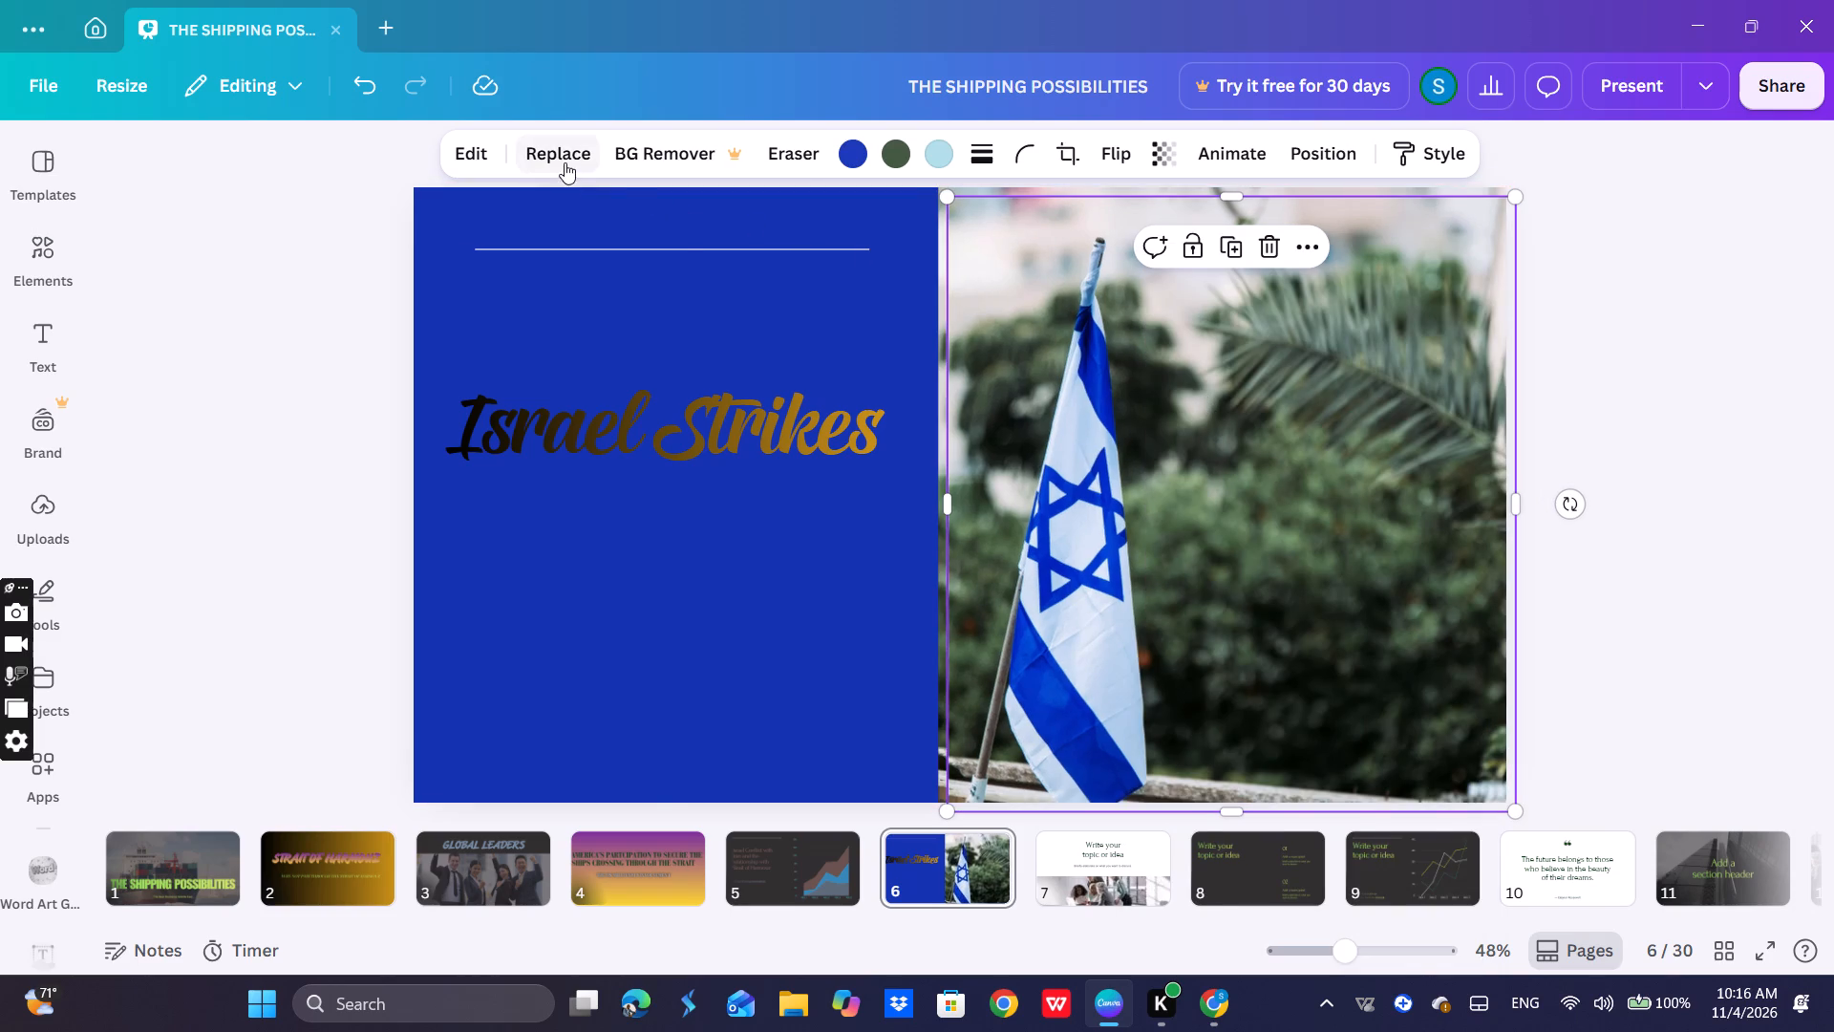
# Search the replacement photos for "strikes" and browse the results for a suitable image for the duplicated flag photo.
pyautogui.click(565, 162)
pyautogui.click(303, 219)
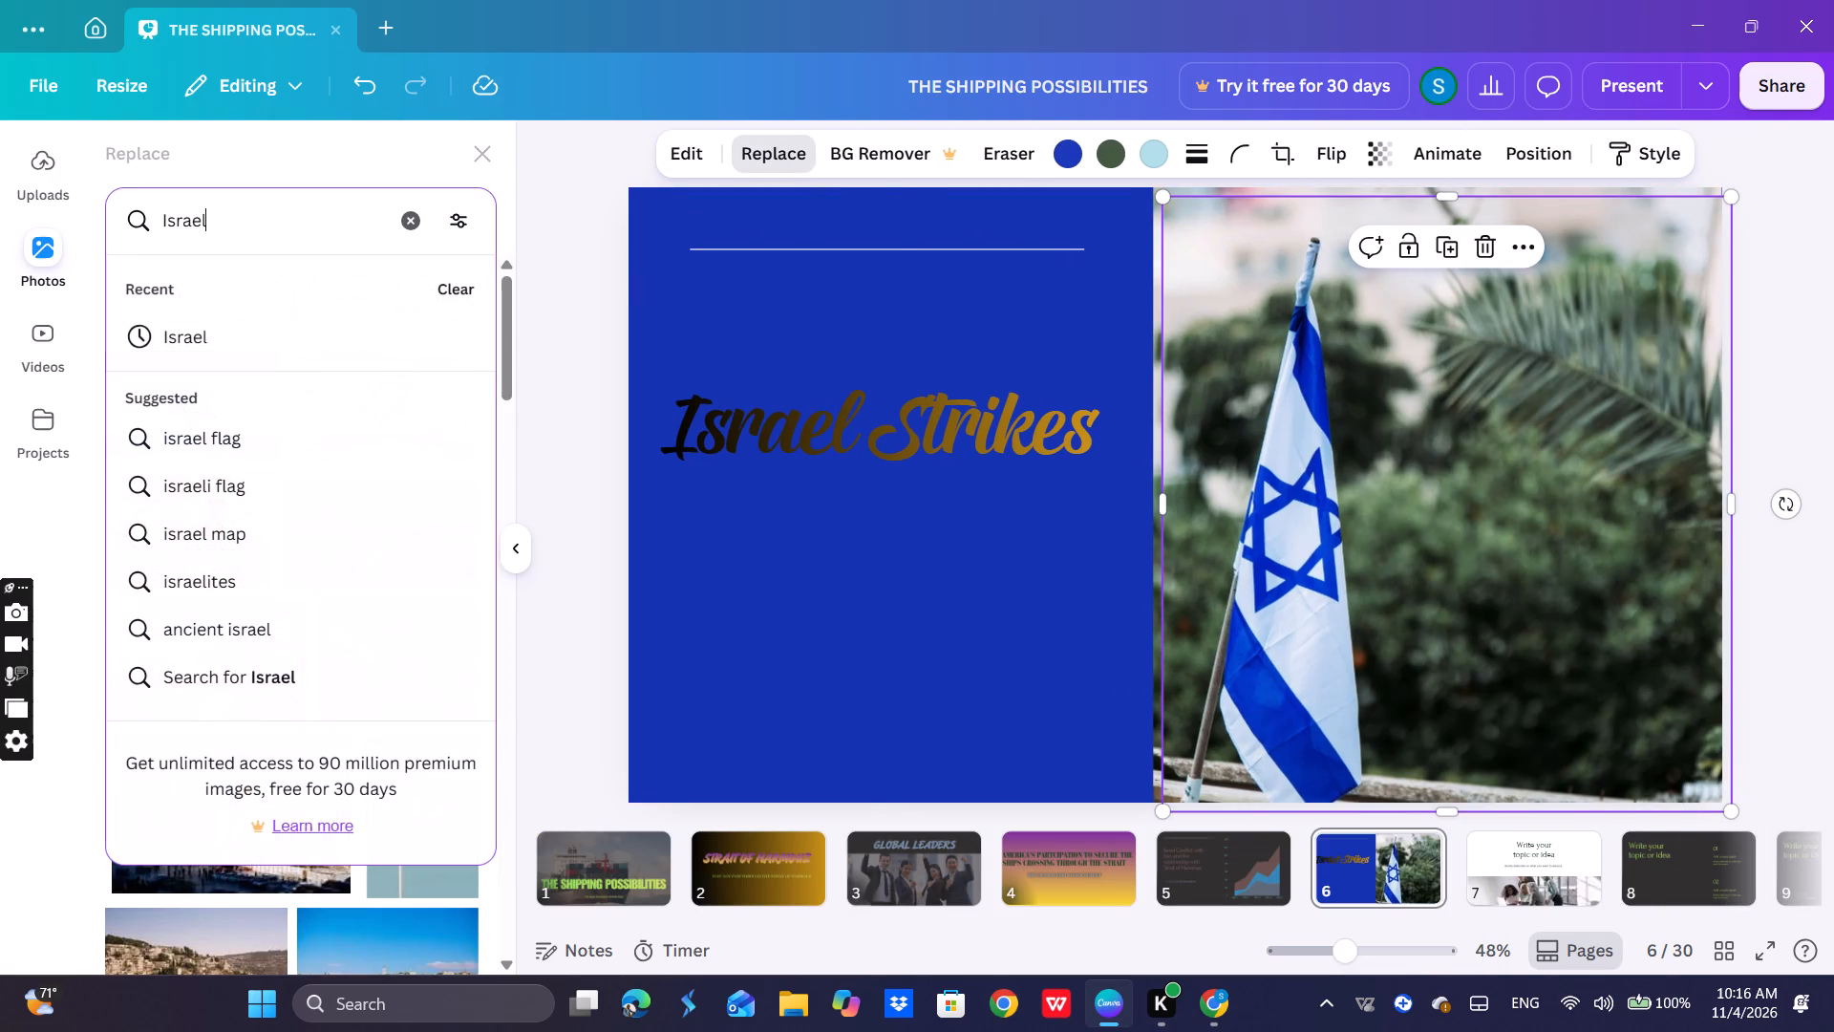
pyautogui.press('BackSpace')
pyautogui.press('BackSpace')
pyautogui.press('BackSpace')
pyautogui.press('BackSpace')
pyautogui.press('BackSpace')
pyautogui.press('BackSpace')
pyautogui.write('strikes')
pyautogui.click(292, 305)
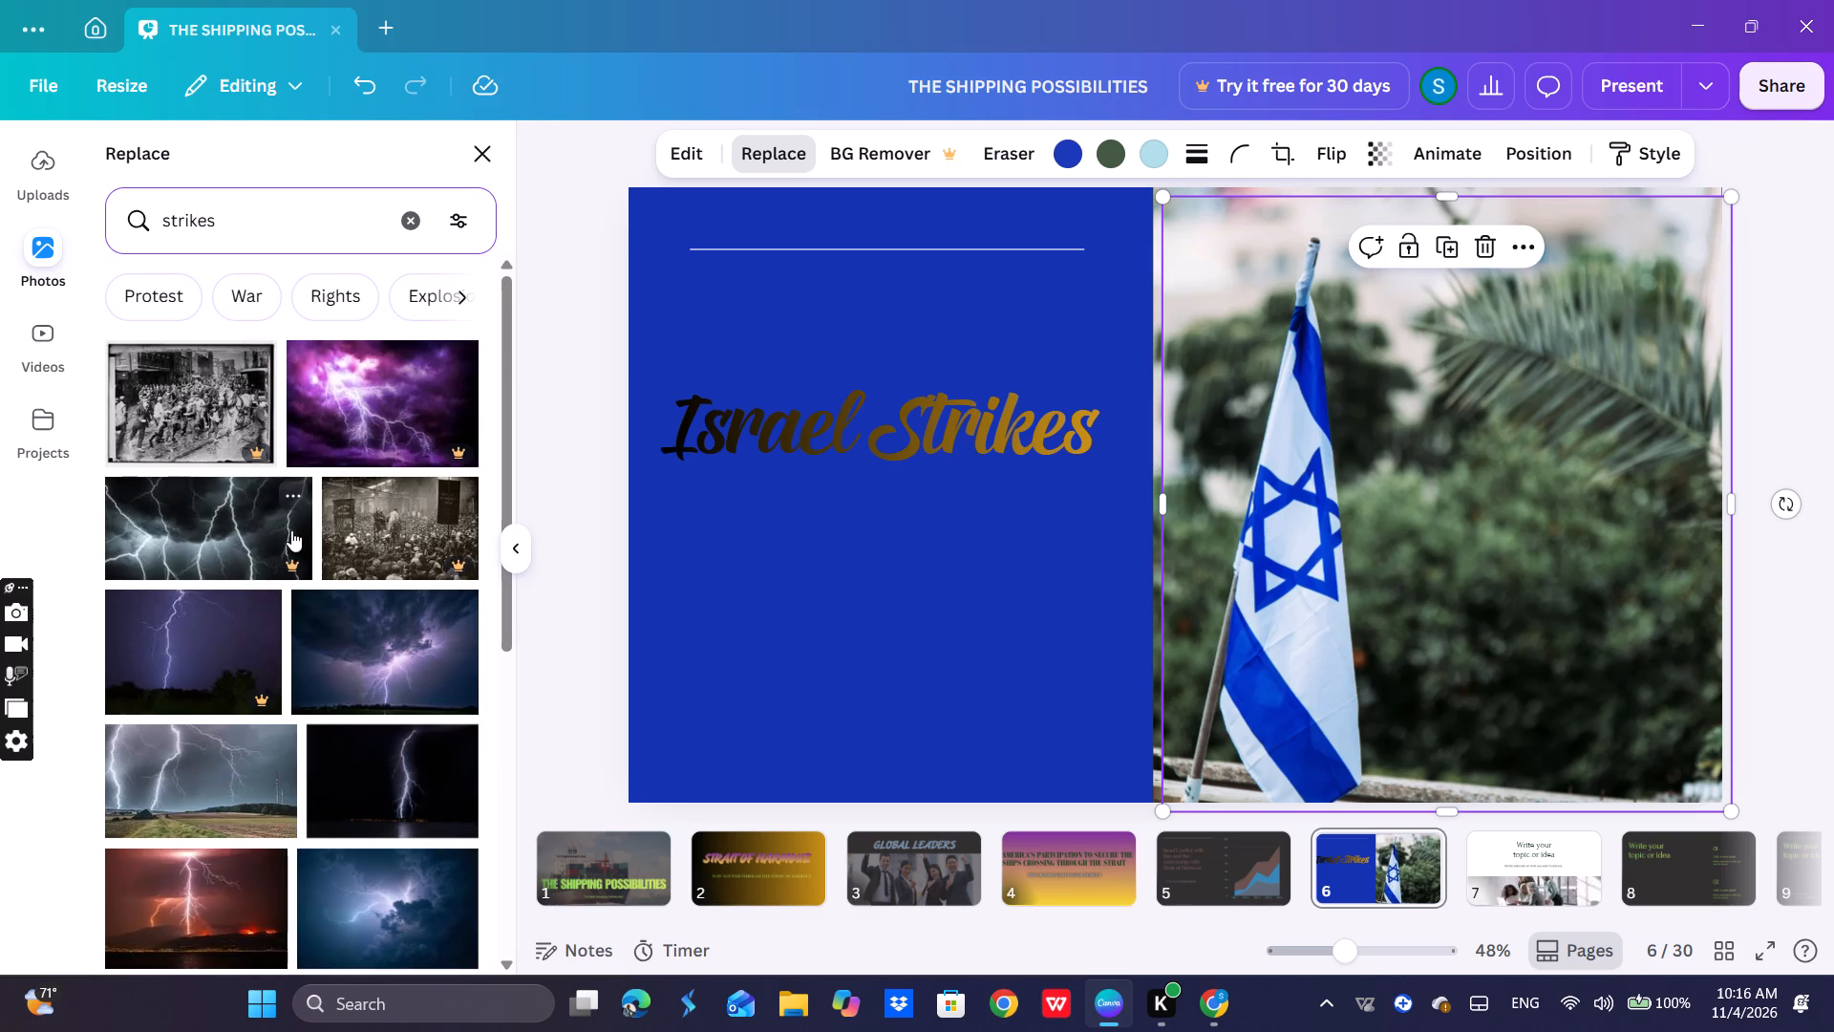
pyautogui.scroll(-5, 295, 501)
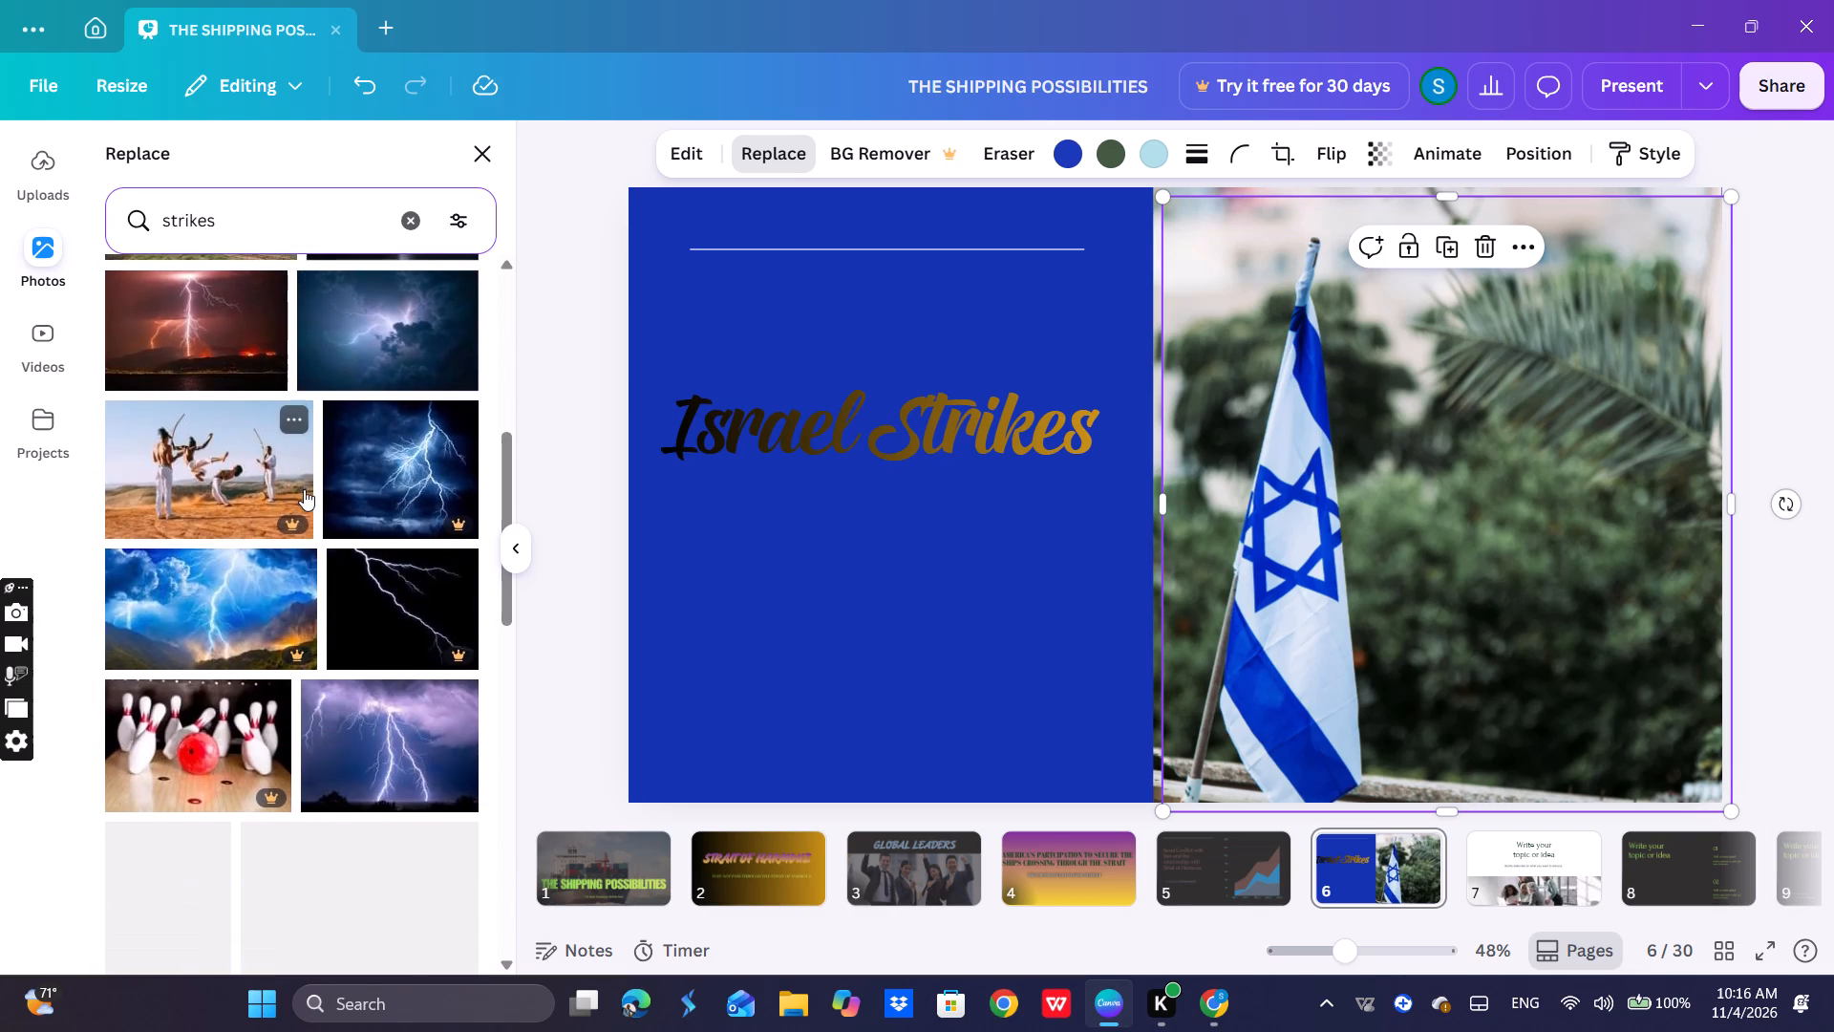
pyautogui.scroll(-5, 305, 491)
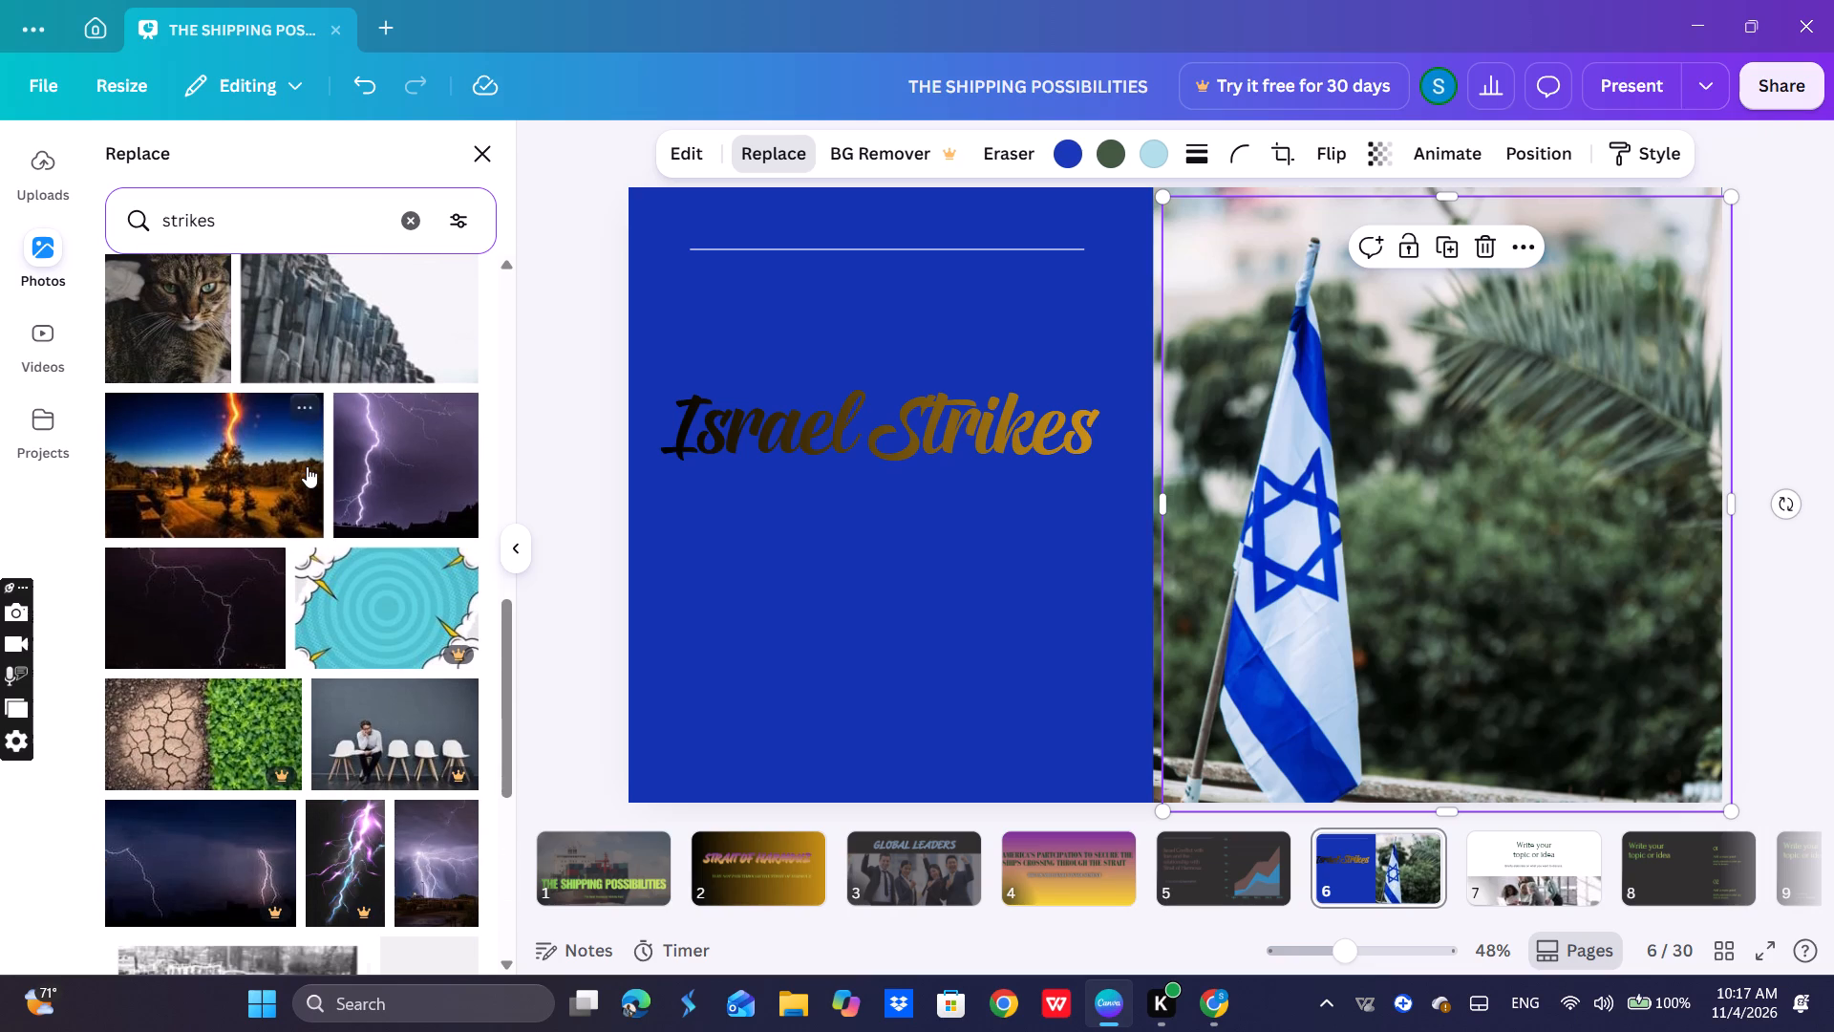
pyautogui.scroll(-6, 307, 463)
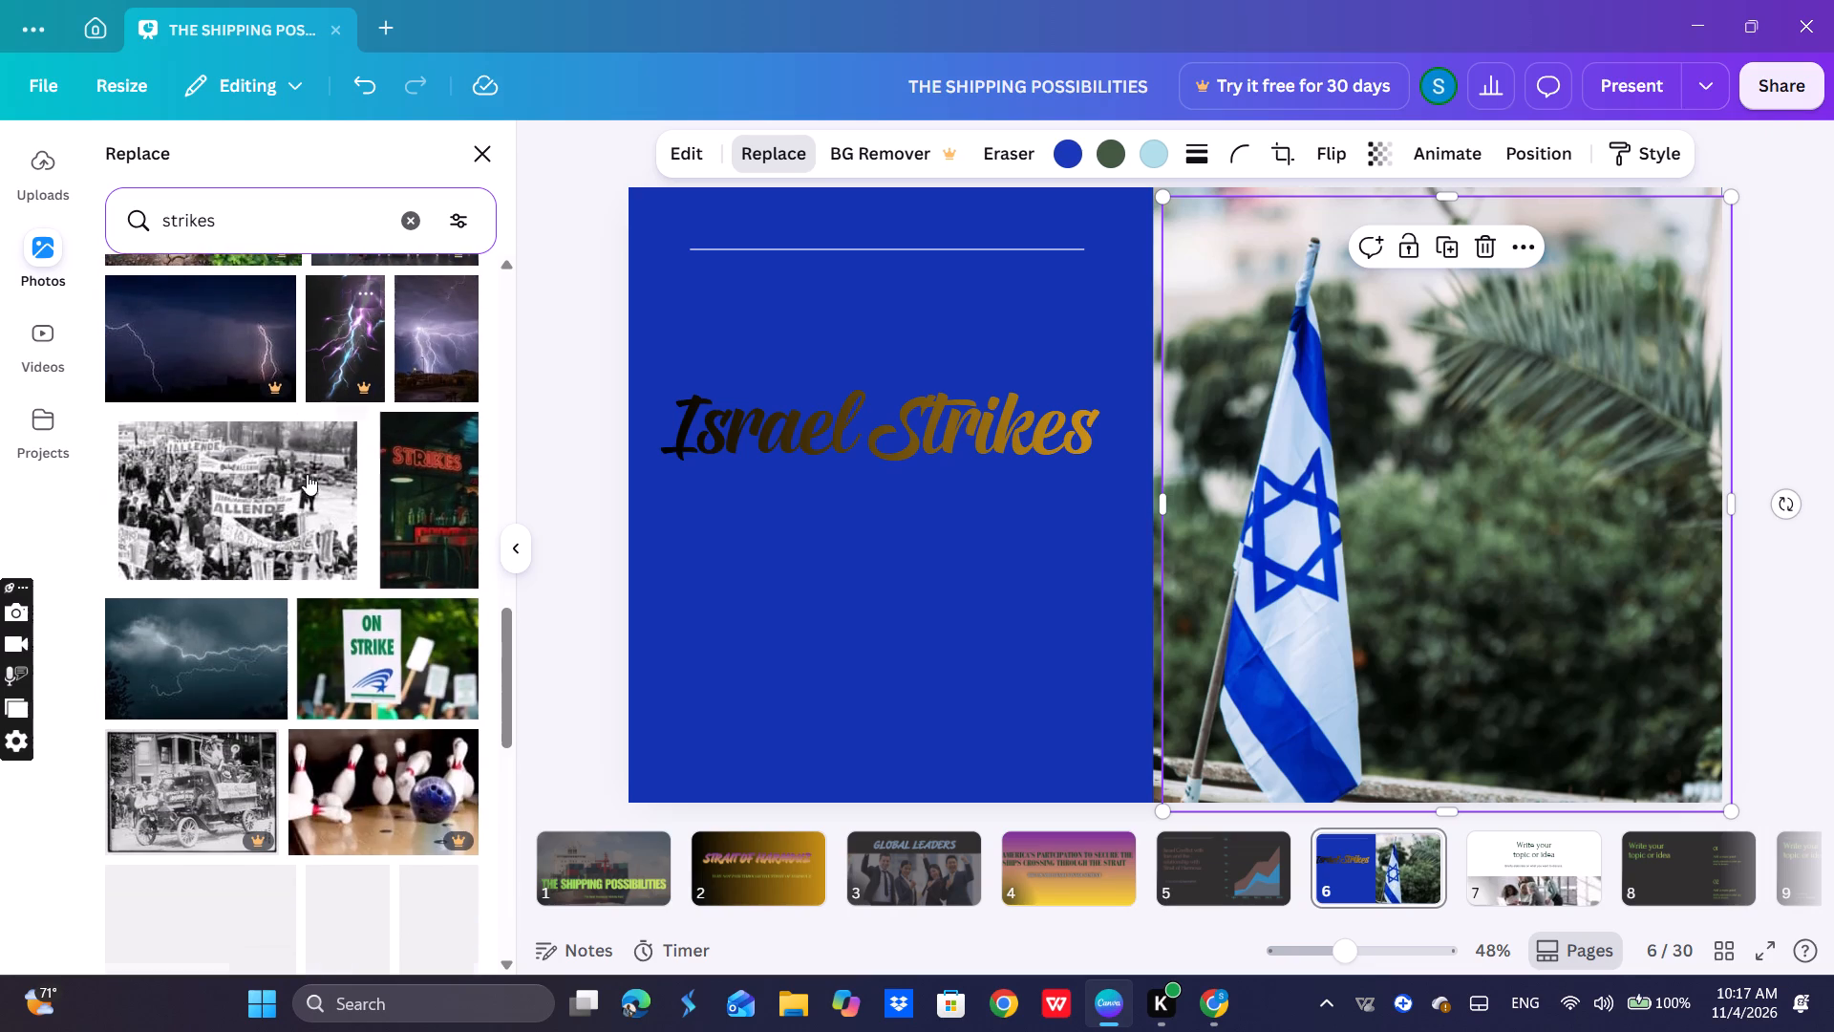
pyautogui.scroll(-2, 309, 452)
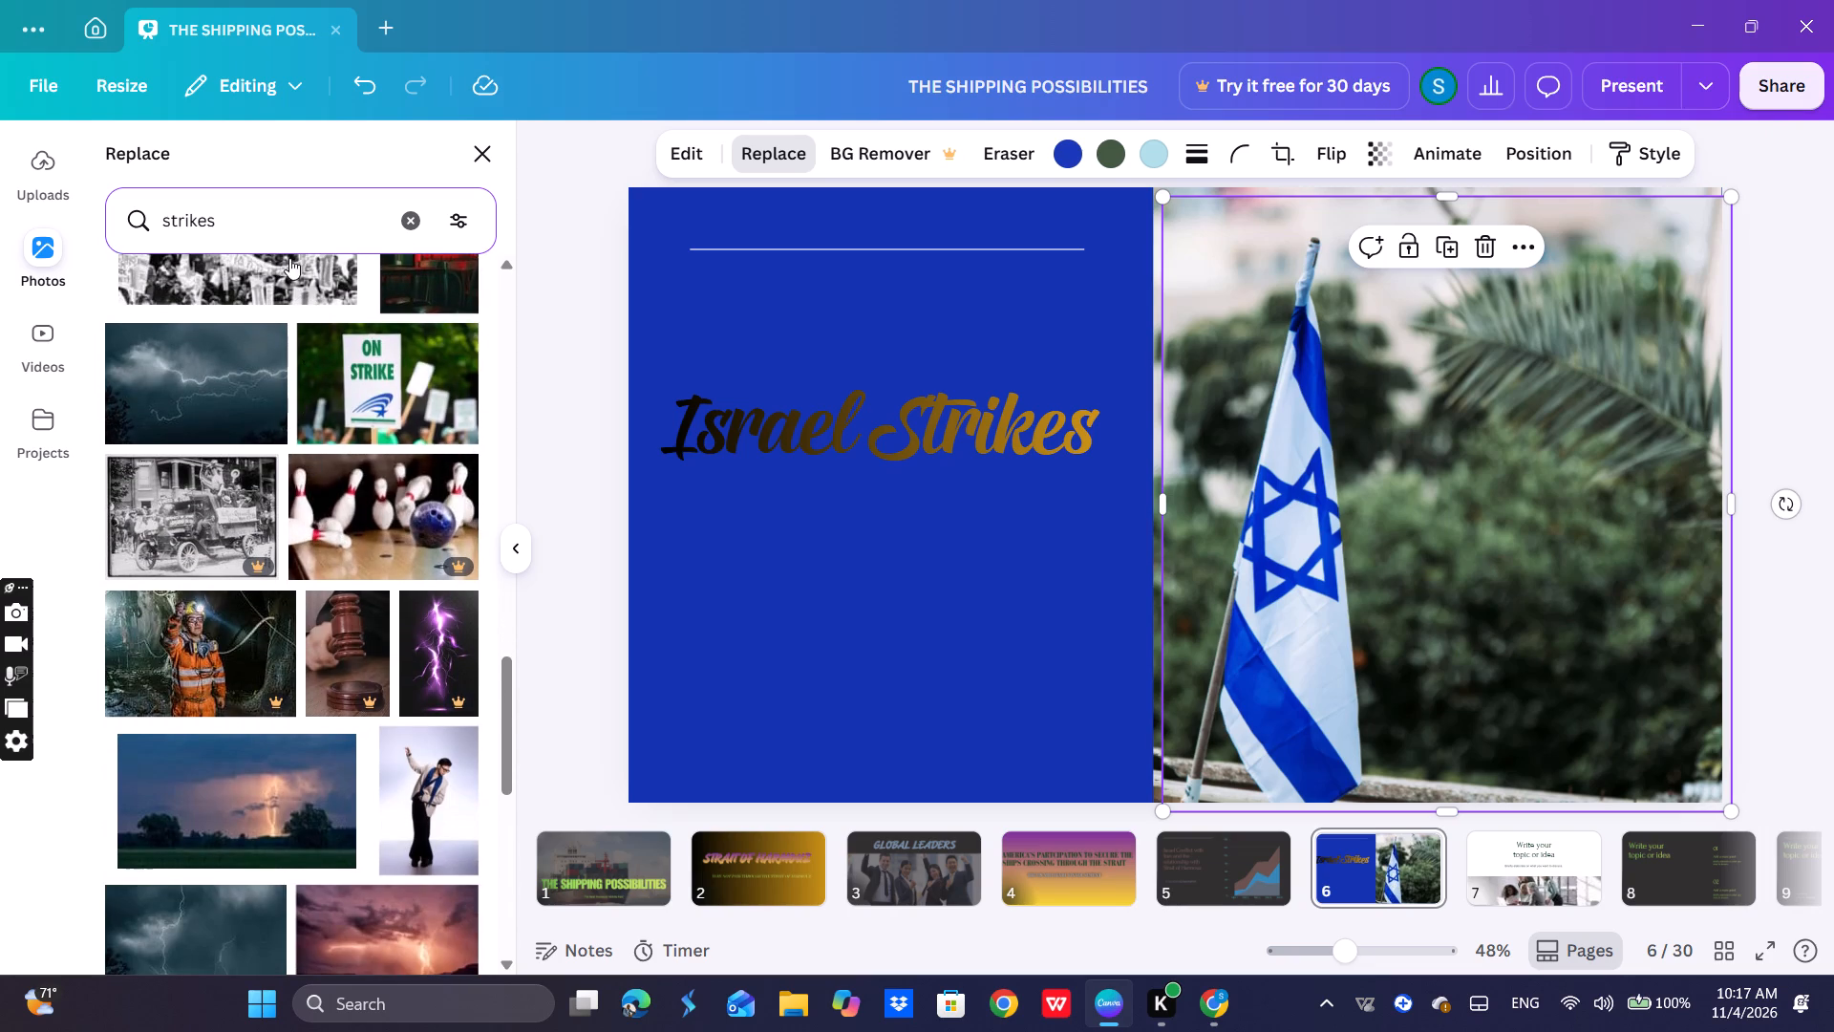
# Search the replacement photos for "bomb stikes" instead.
pyautogui.click(285, 215)
pyautogui.press('BackSpace')
pyautogui.press('BackSpace')
pyautogui.press('BackSpace')
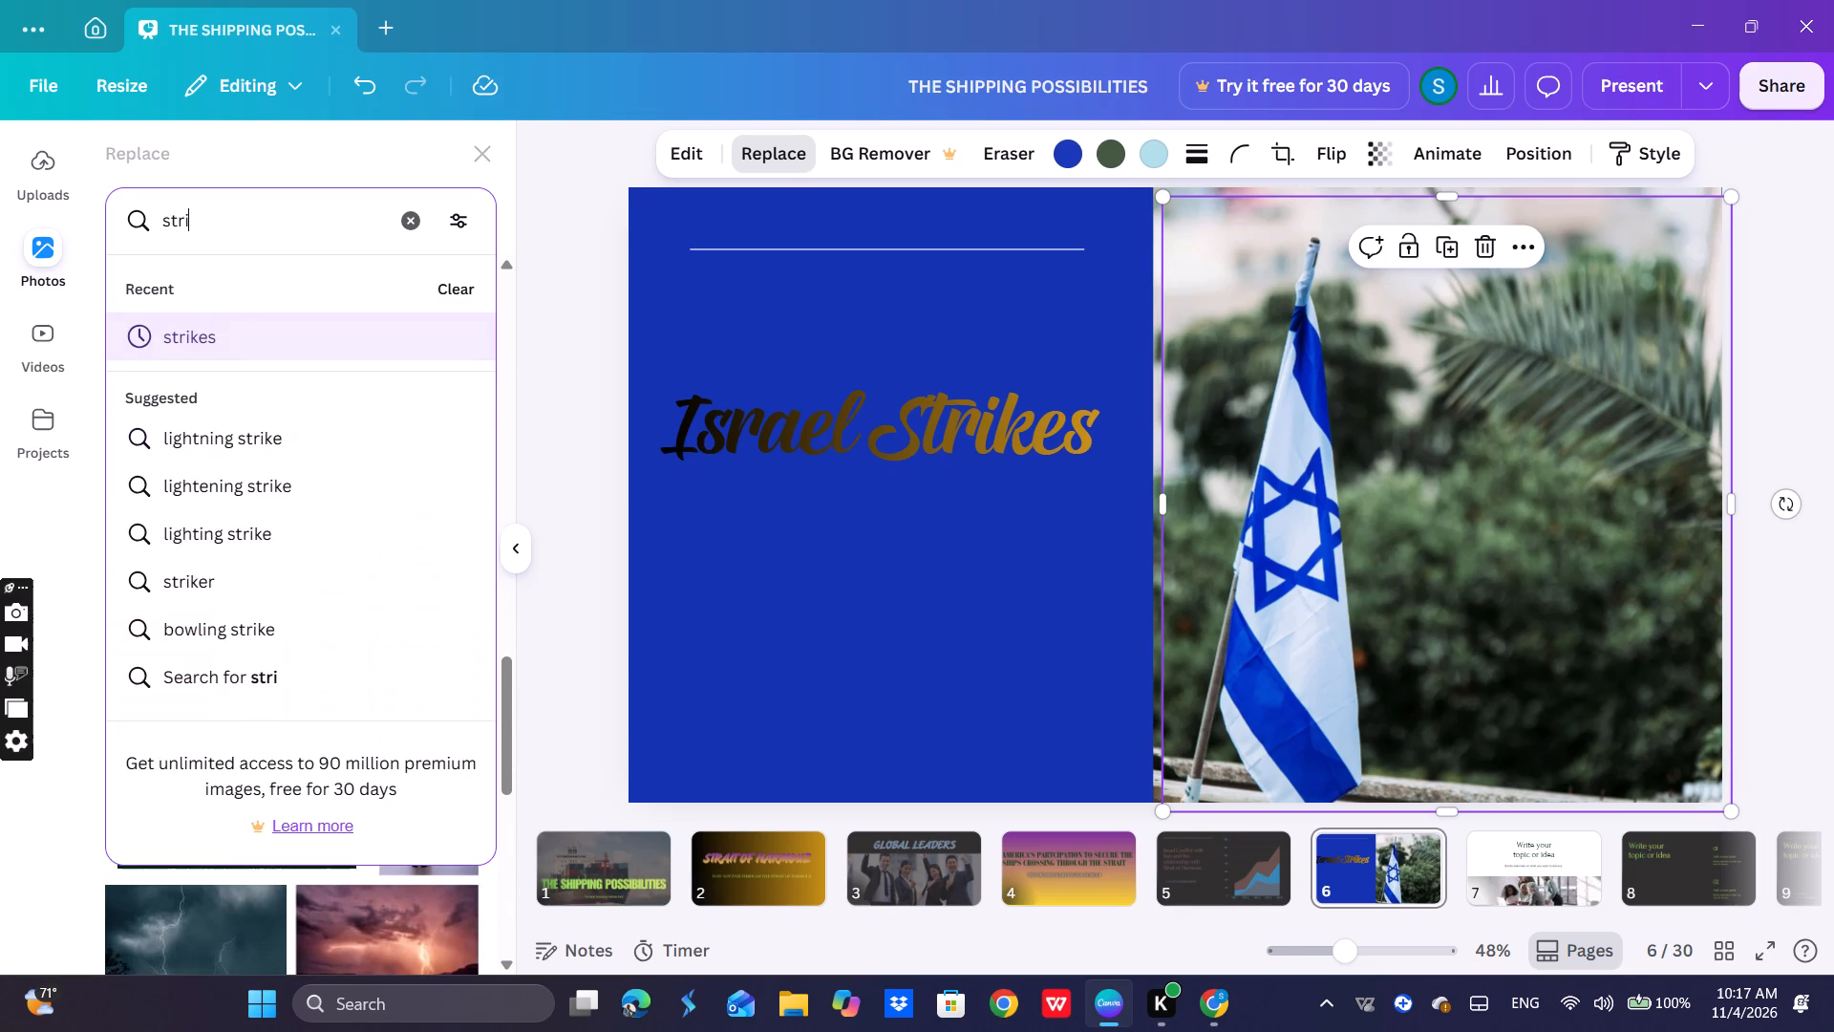
pyautogui.press('BackSpace')
pyautogui.press('BackSpace')
pyautogui.press('BackSpace')
pyautogui.press('BackSpace')
pyautogui.write('bomb')
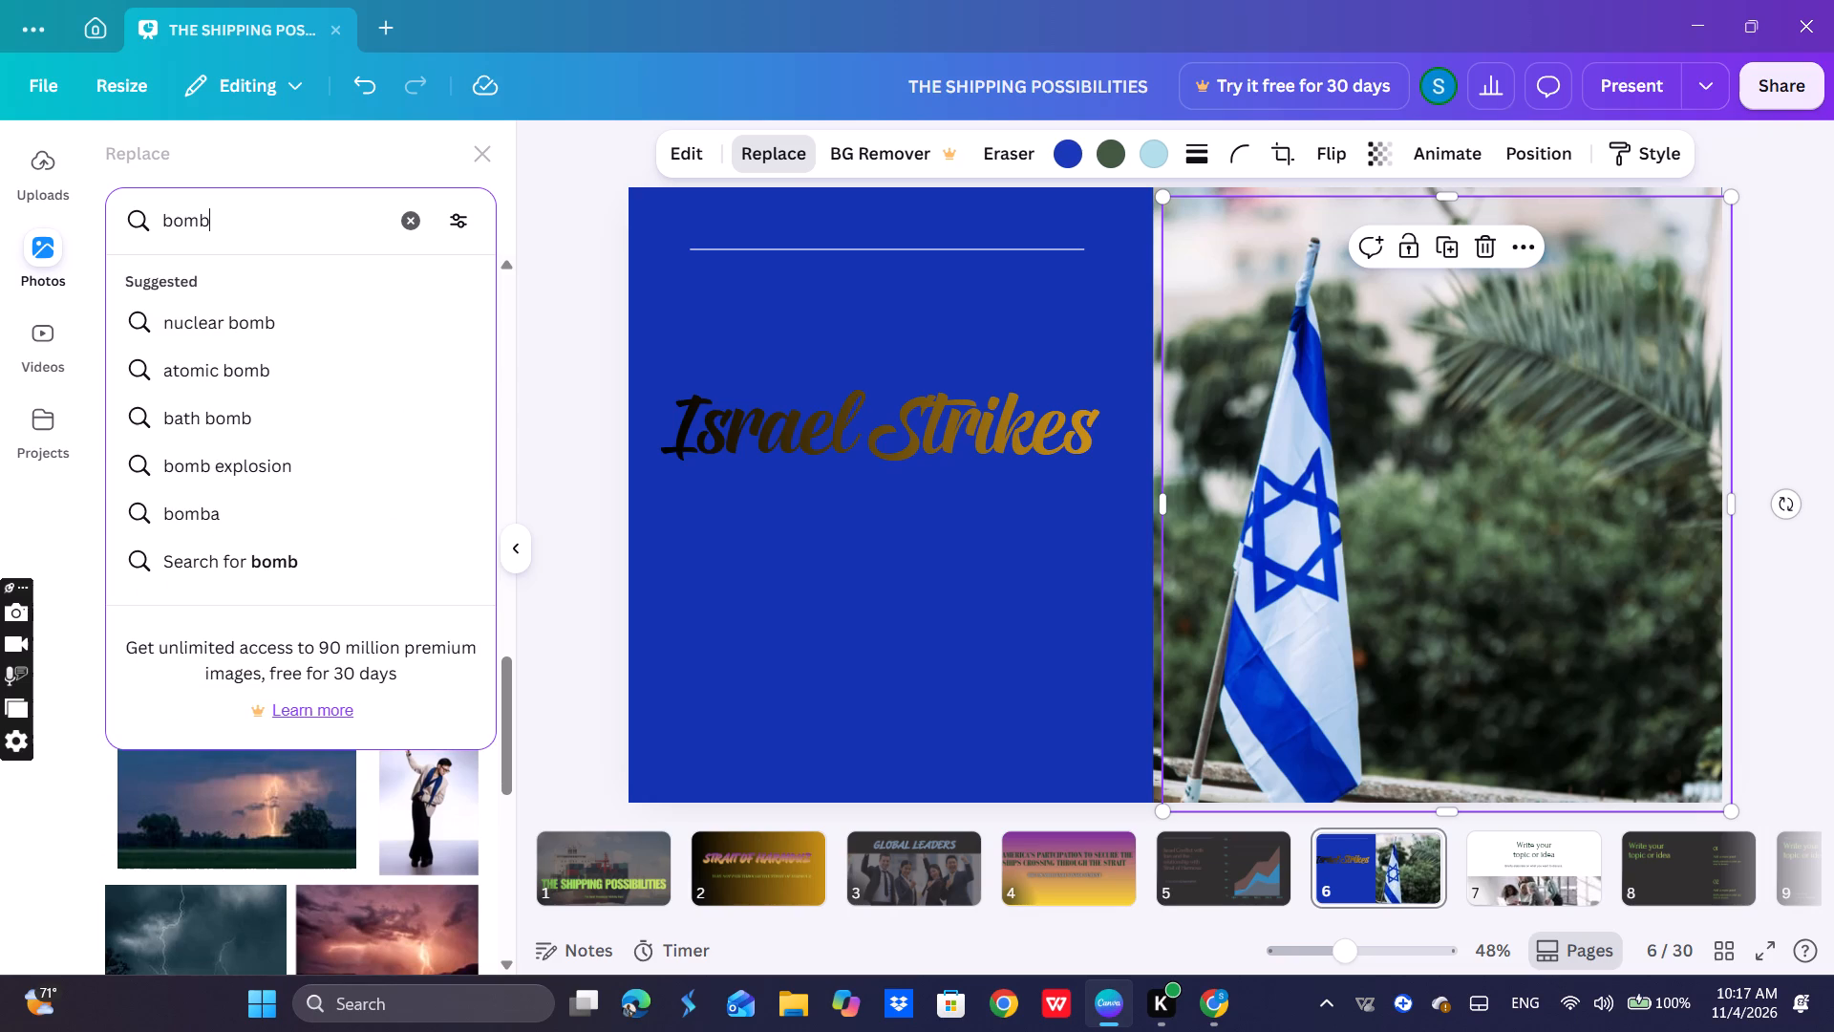
pyautogui.press('space')
pyautogui.write('st')
pyautogui.write('ikes')
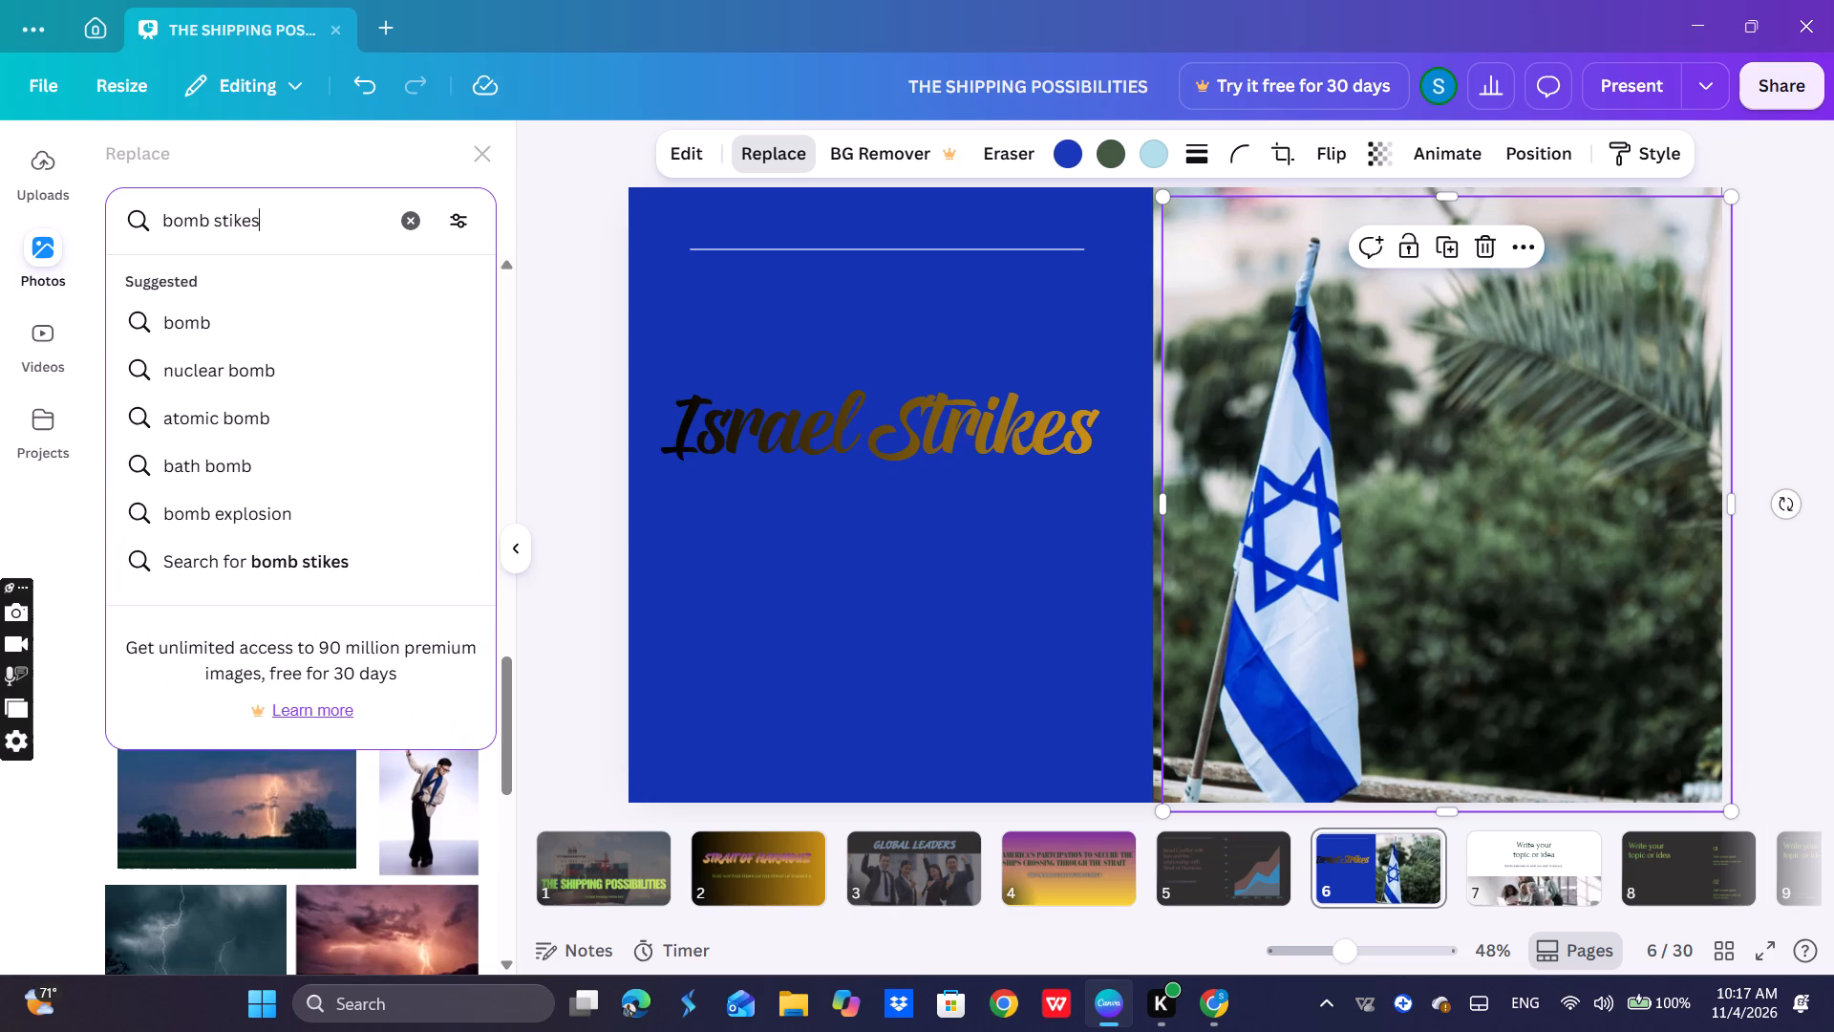
pyautogui.press('Return')
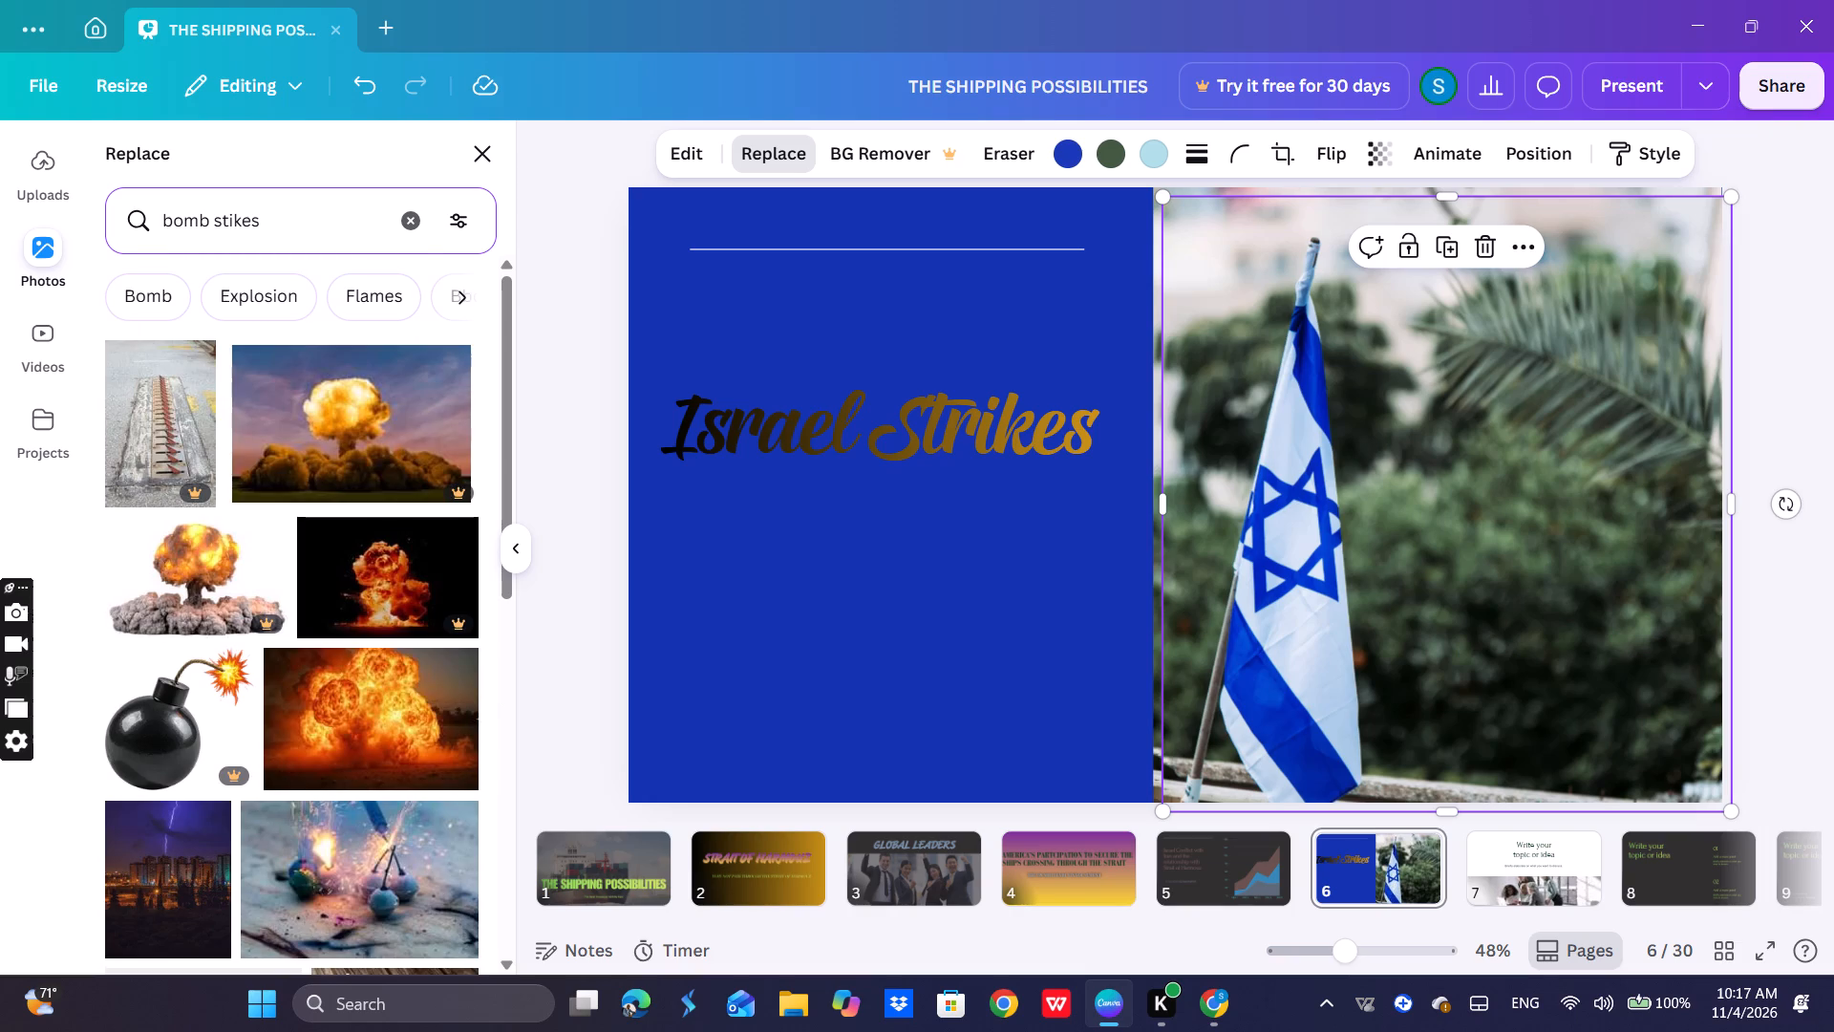
# Replace the duplicated flag photo with the free photo of the bombed apartment block beside a bare tree.
pyautogui.scroll(-3, 237, 484)
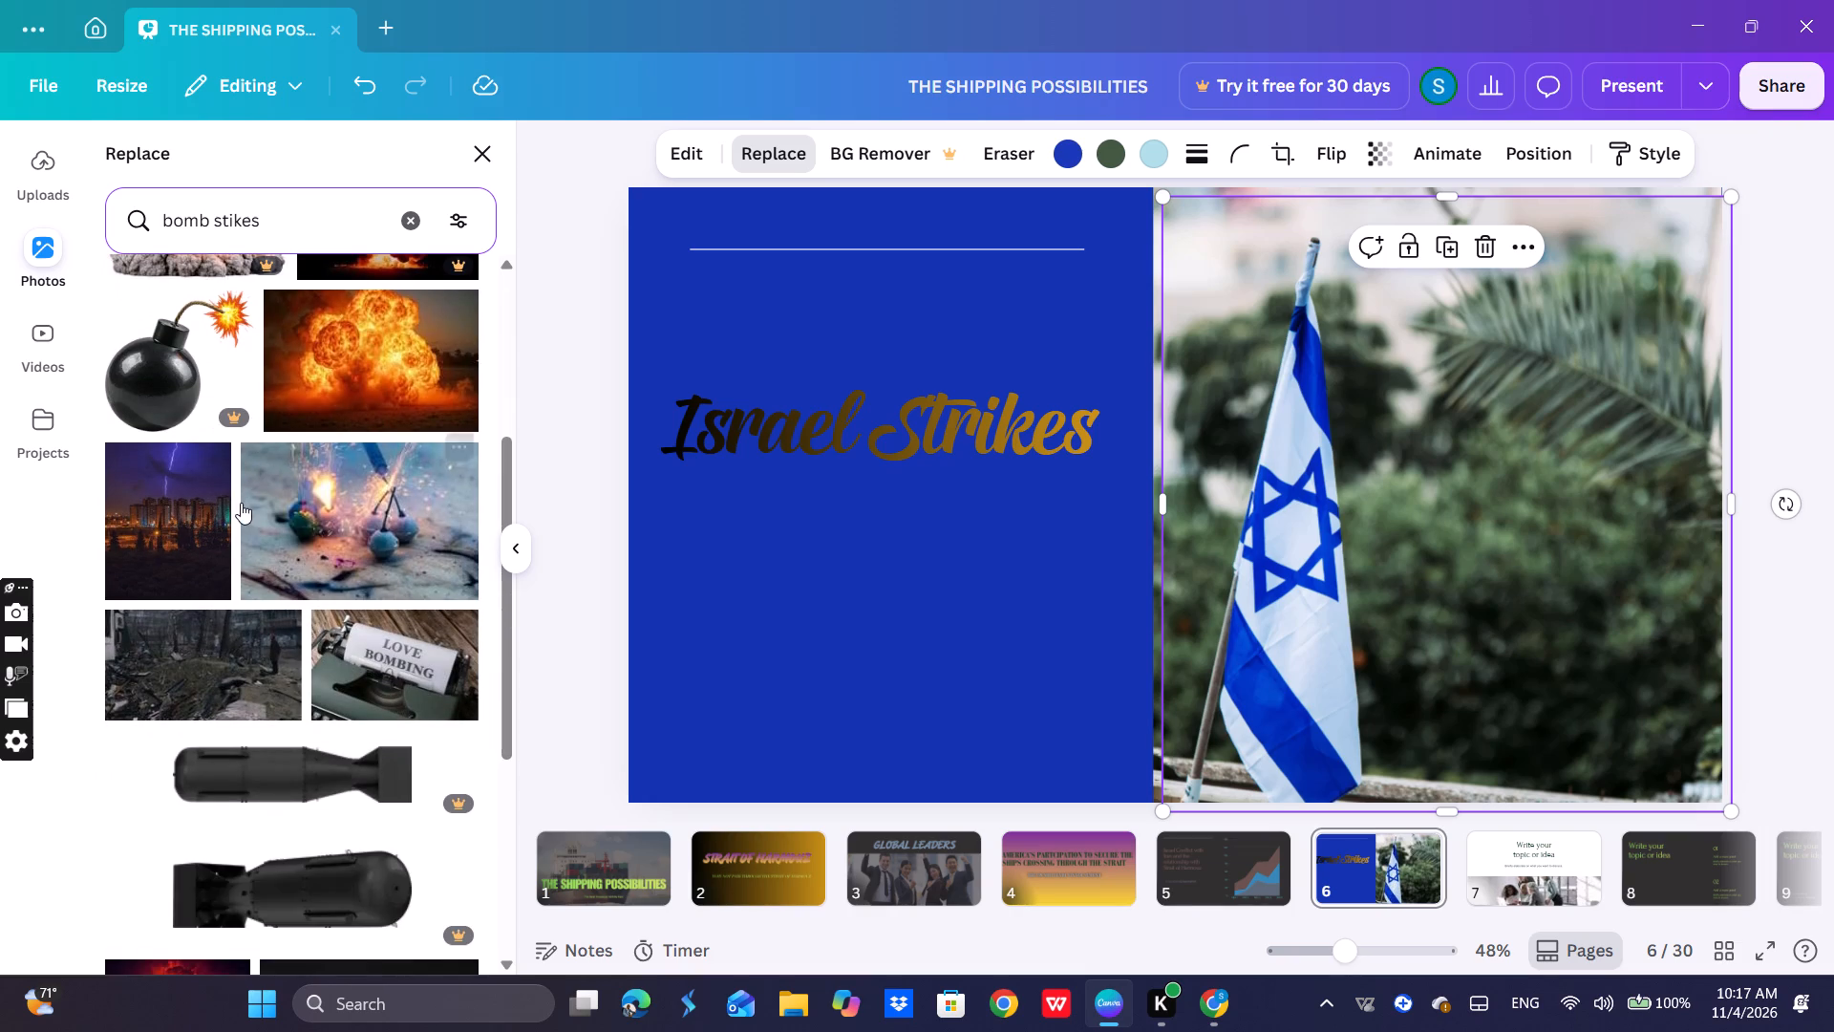
pyautogui.scroll(-6, 241, 506)
pyautogui.scroll(-4, 317, 486)
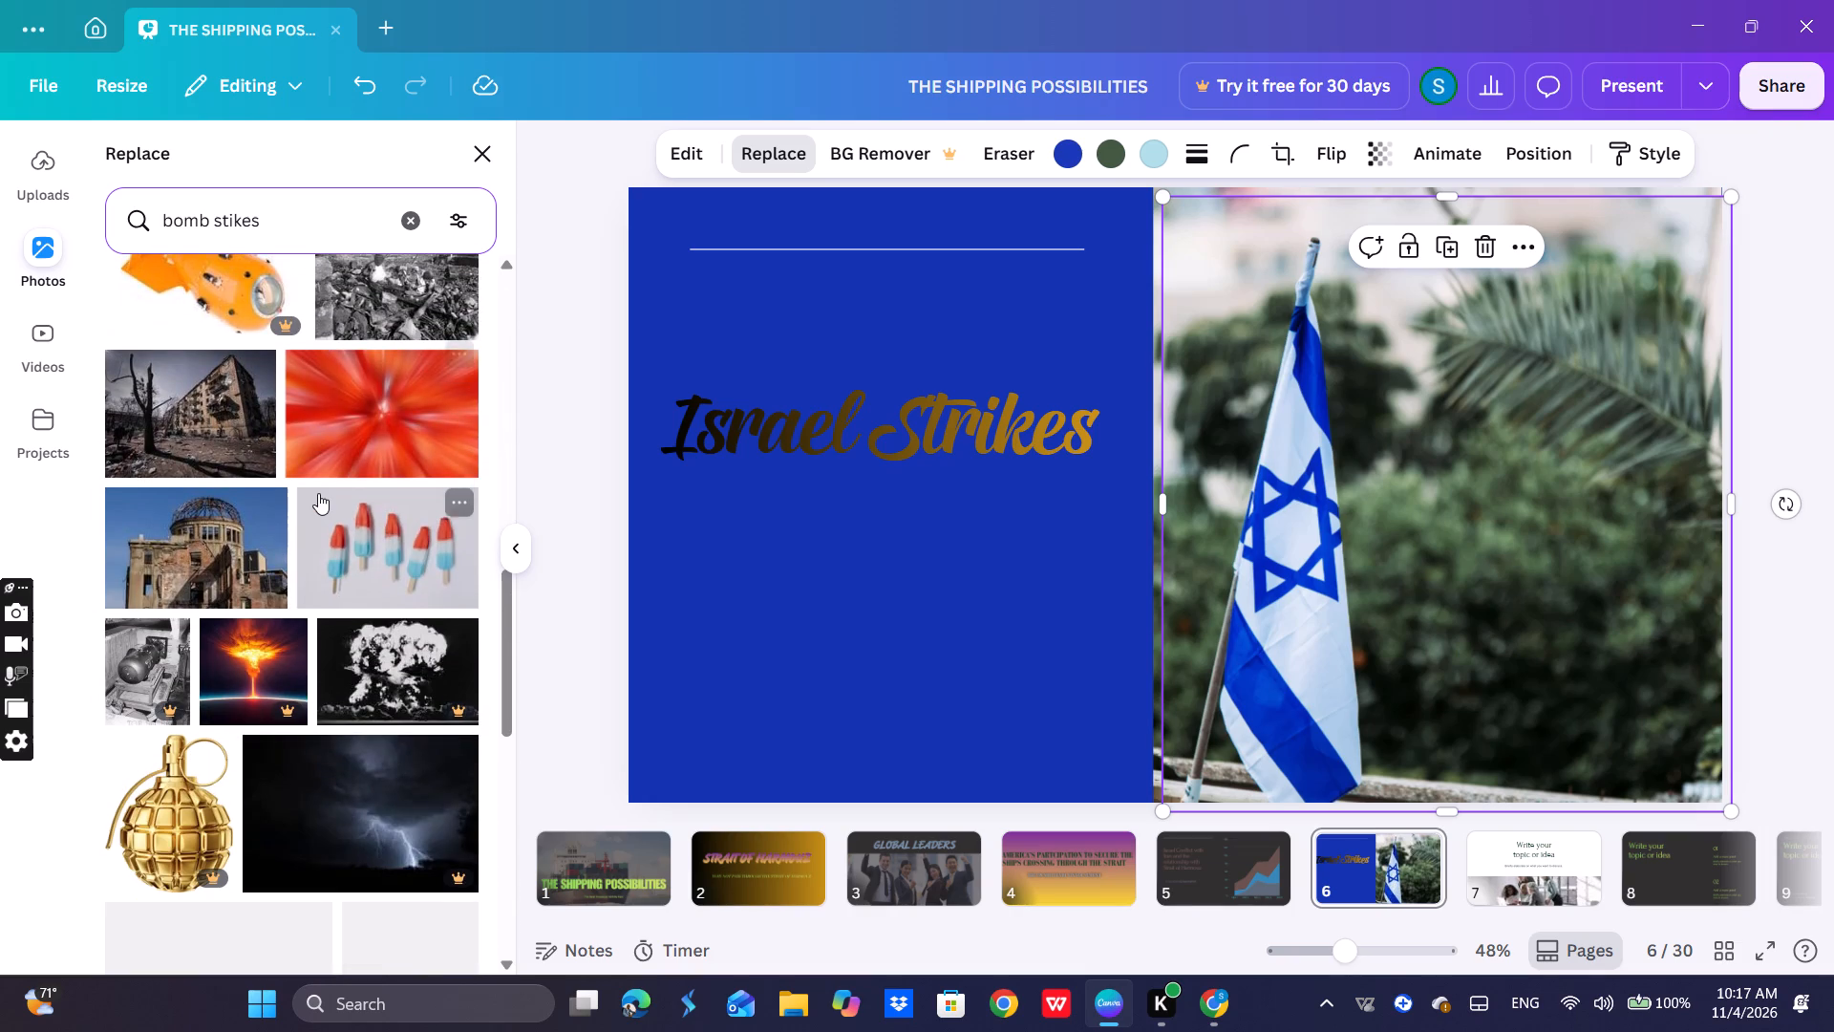
pyautogui.scroll(-2, 317, 516)
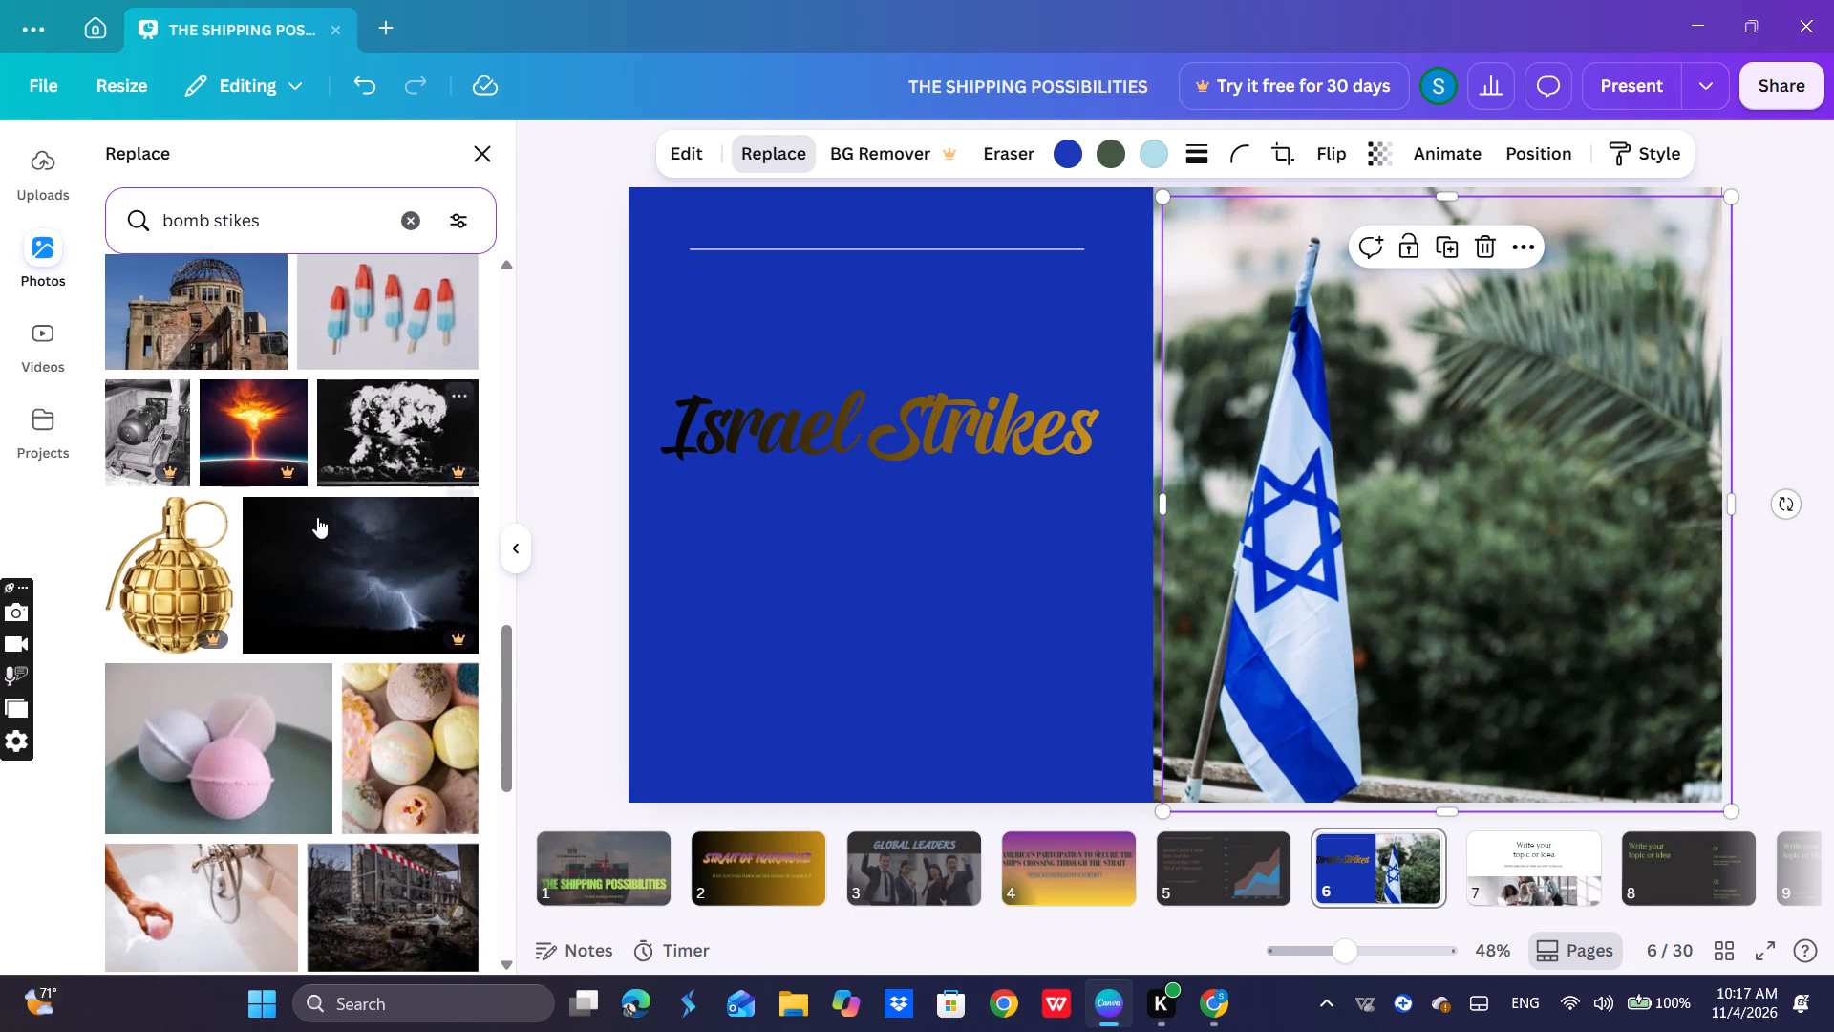
pyautogui.scroll(-7, 317, 517)
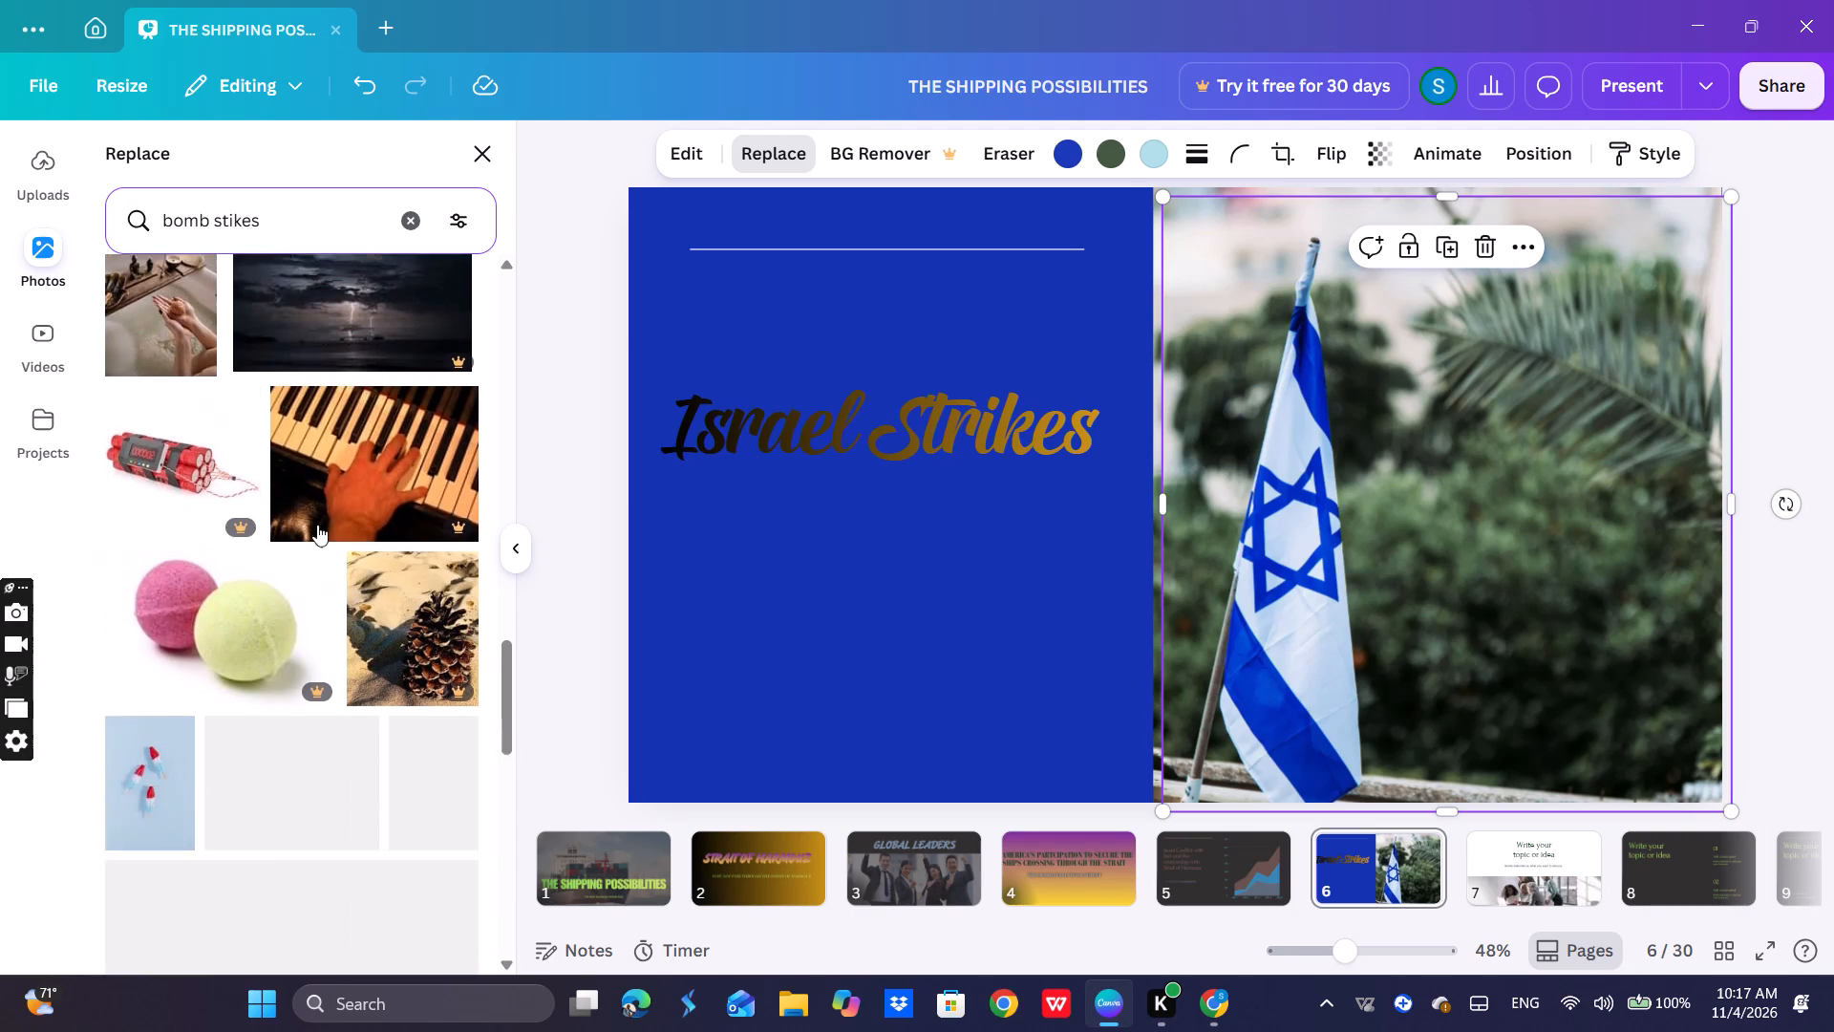
pyautogui.scroll(-5, 317, 525)
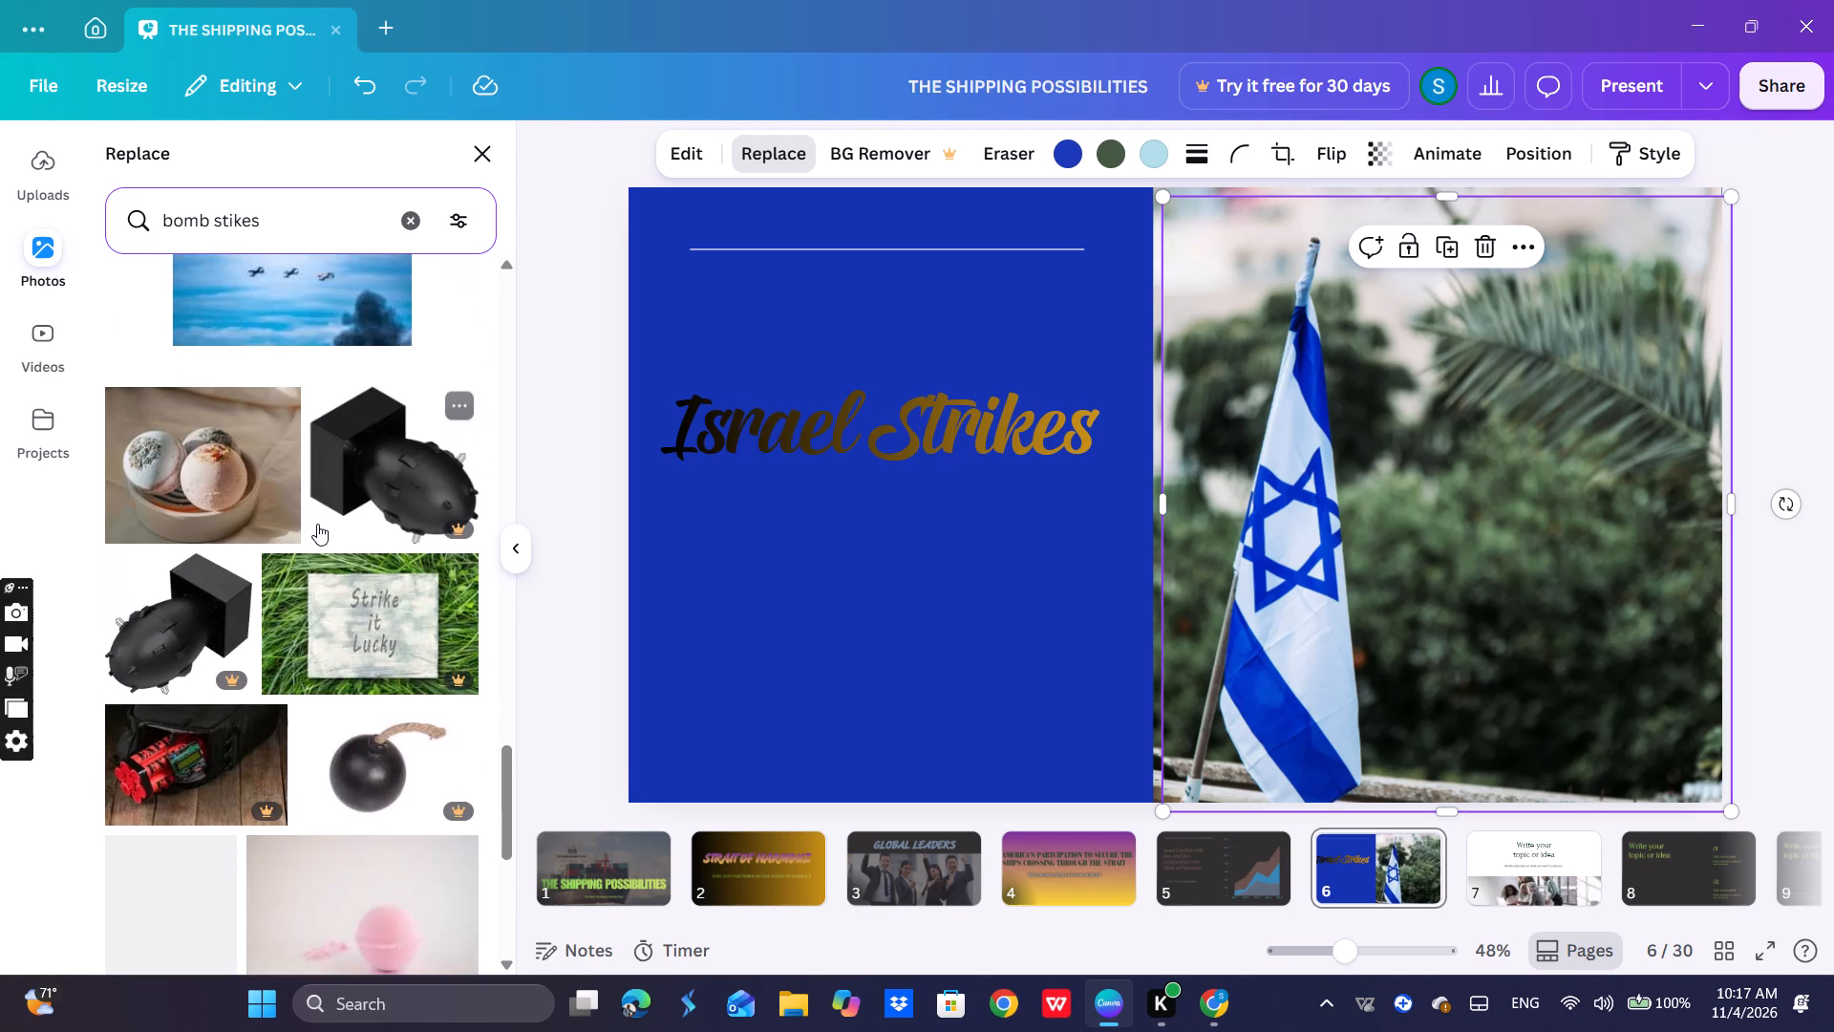
pyautogui.scroll(-3, 317, 524)
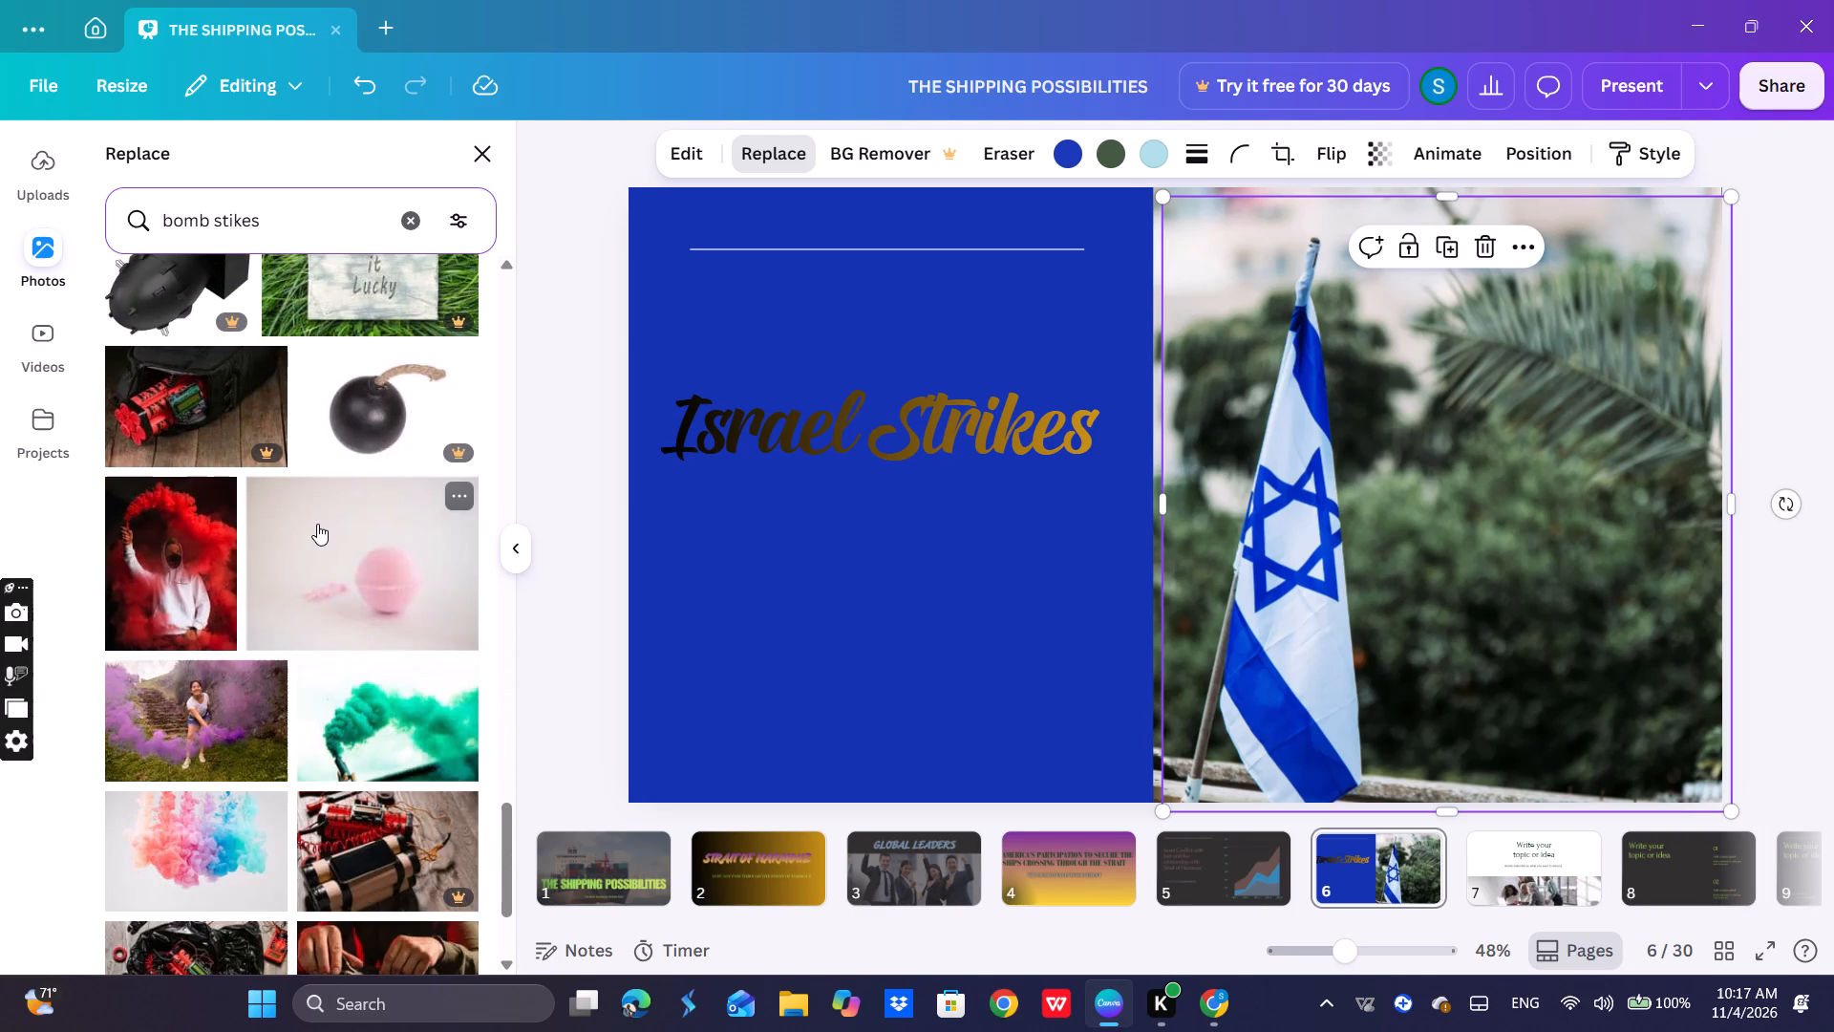
pyautogui.scroll(9, 316, 521)
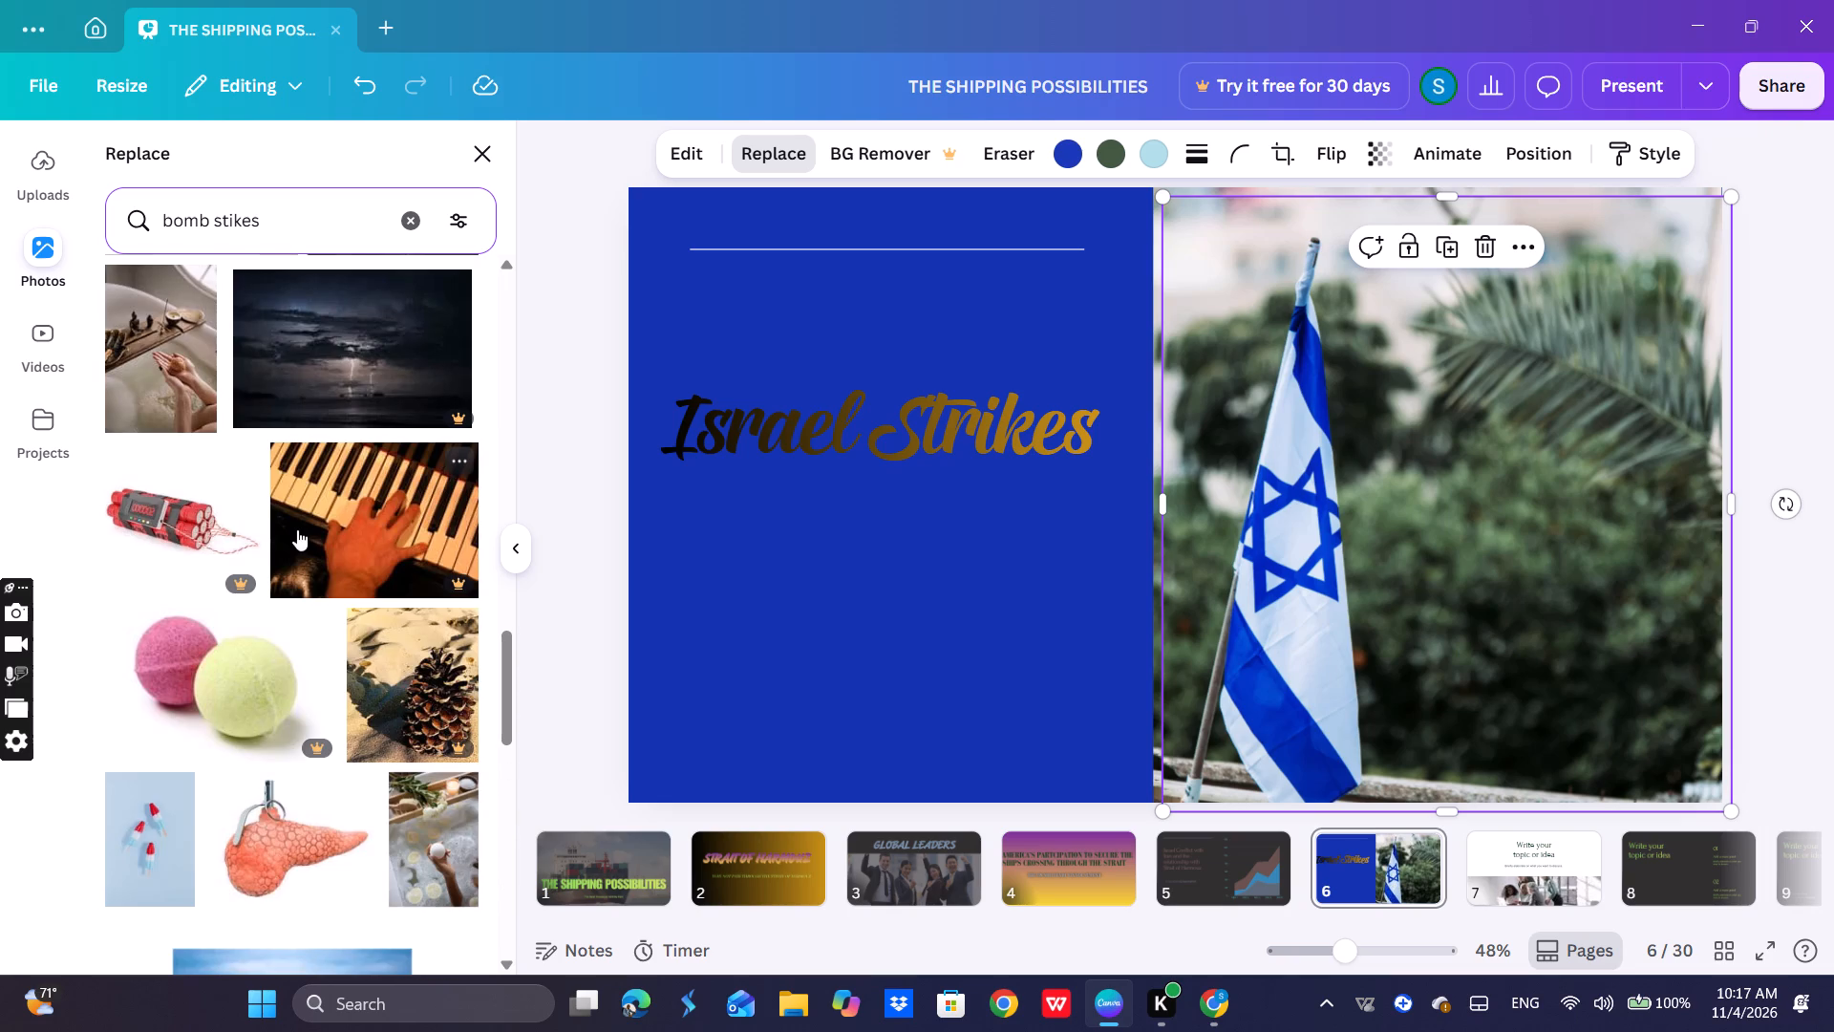
pyautogui.scroll(4, 262, 432)
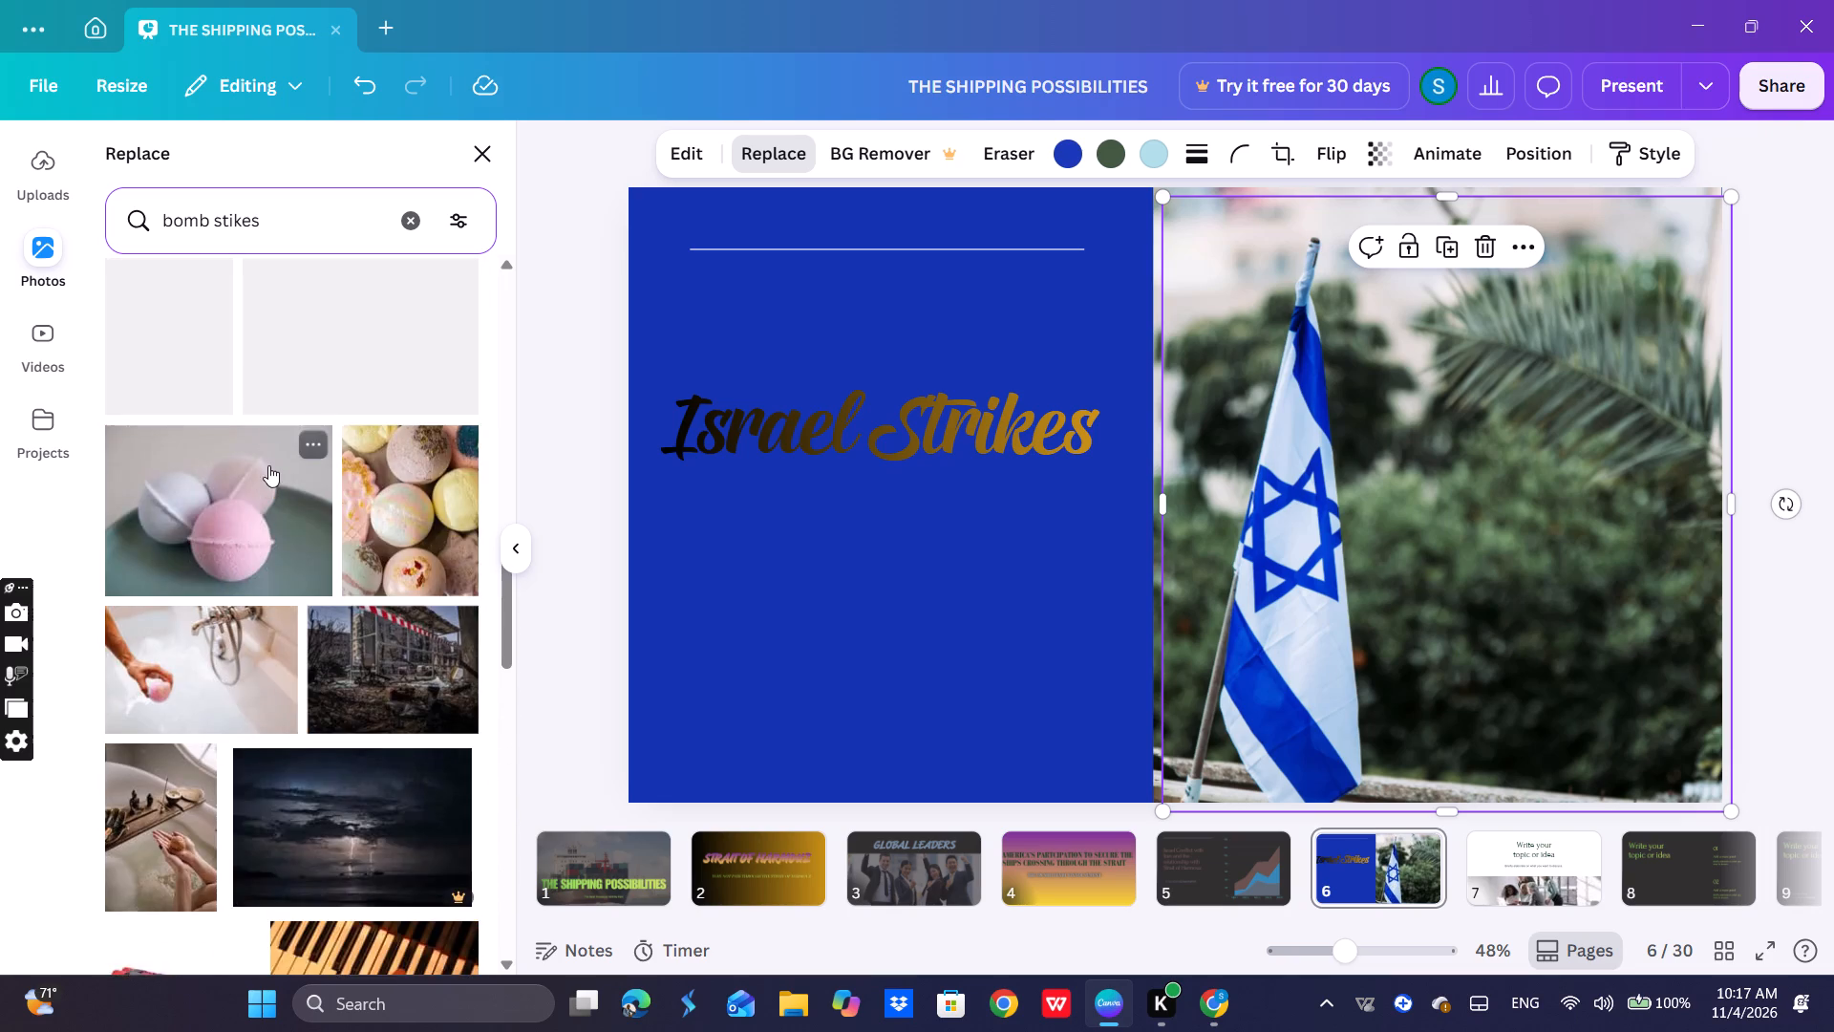
pyautogui.scroll(3, 268, 465)
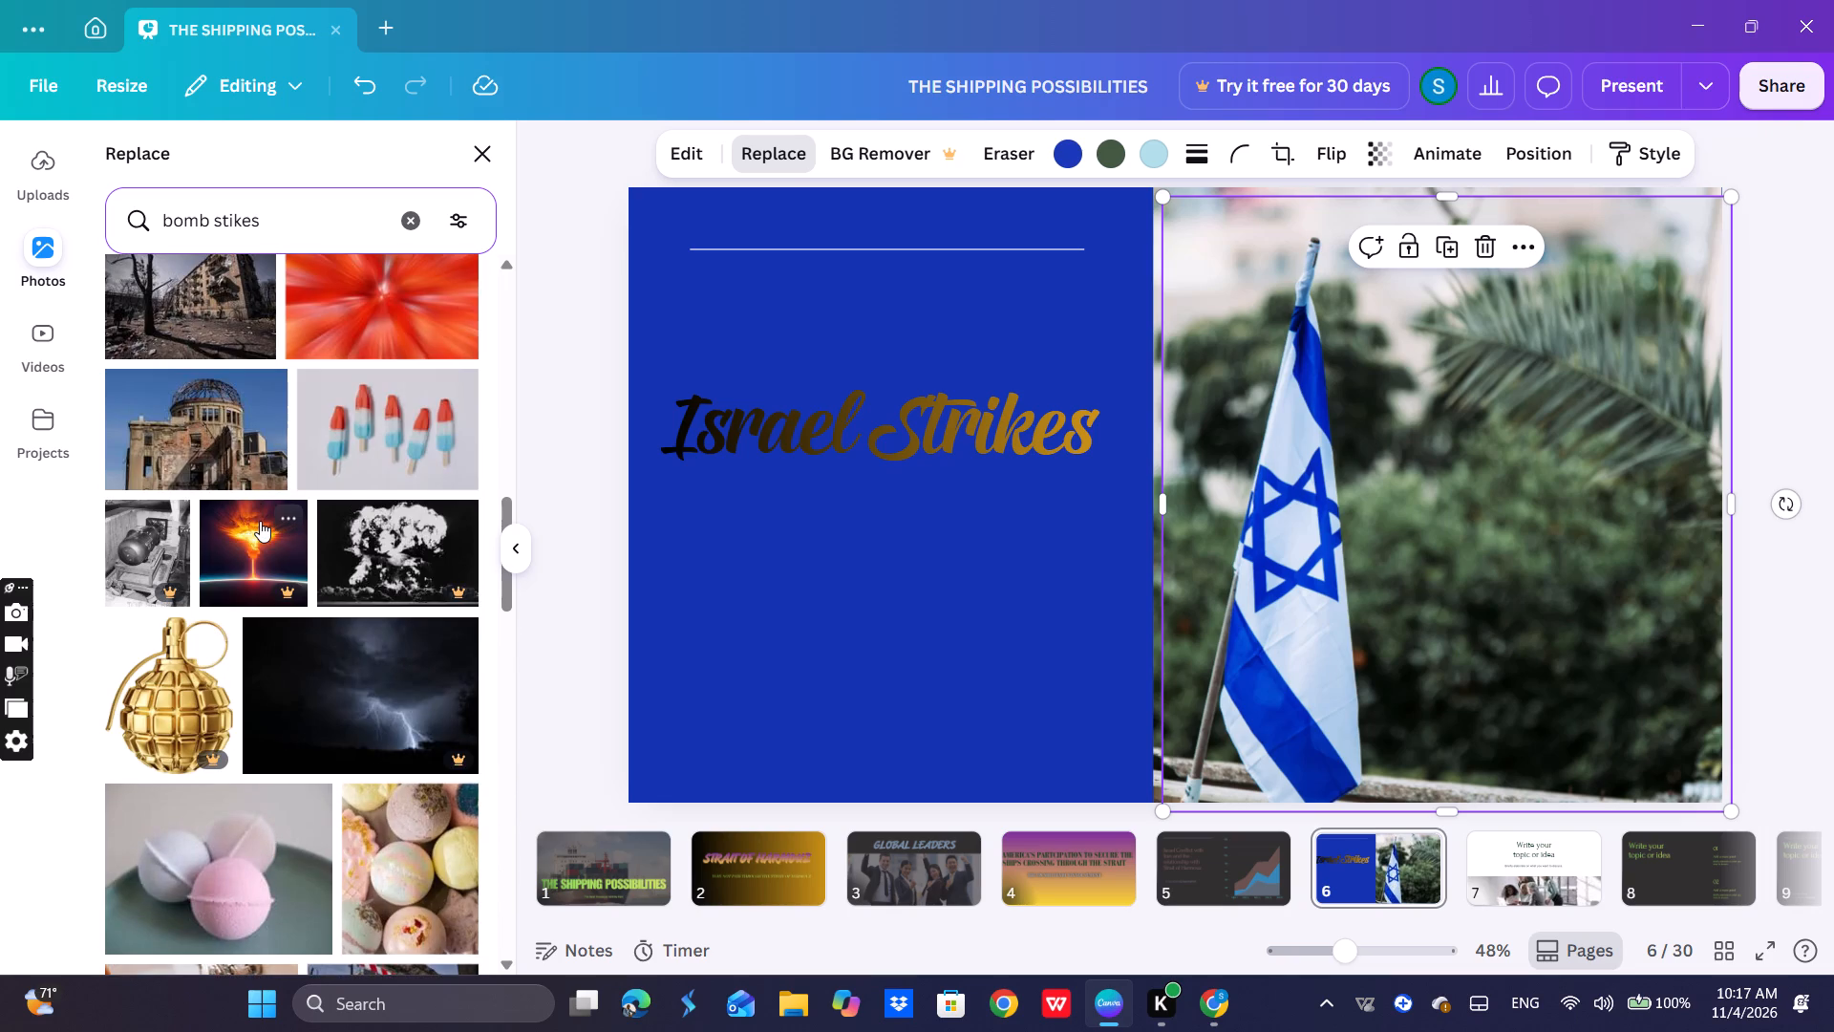
pyautogui.scroll(2, 260, 521)
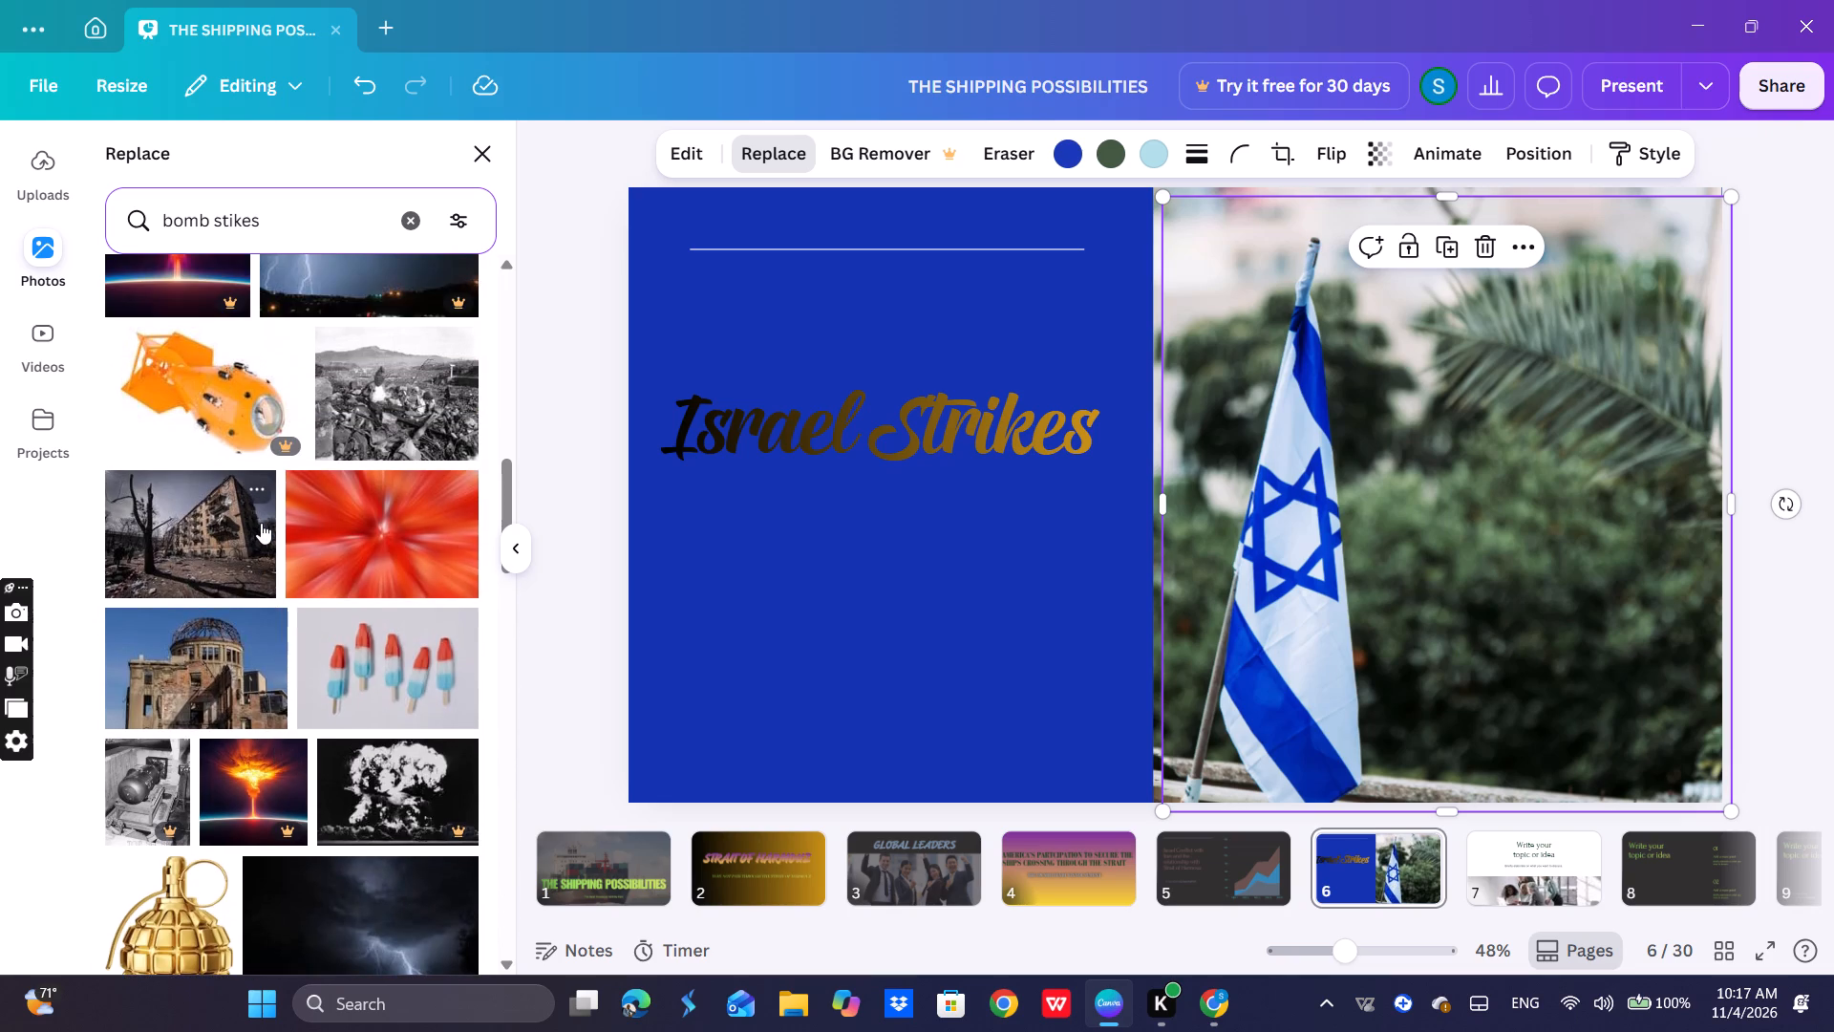
pyautogui.scroll(4, 262, 519)
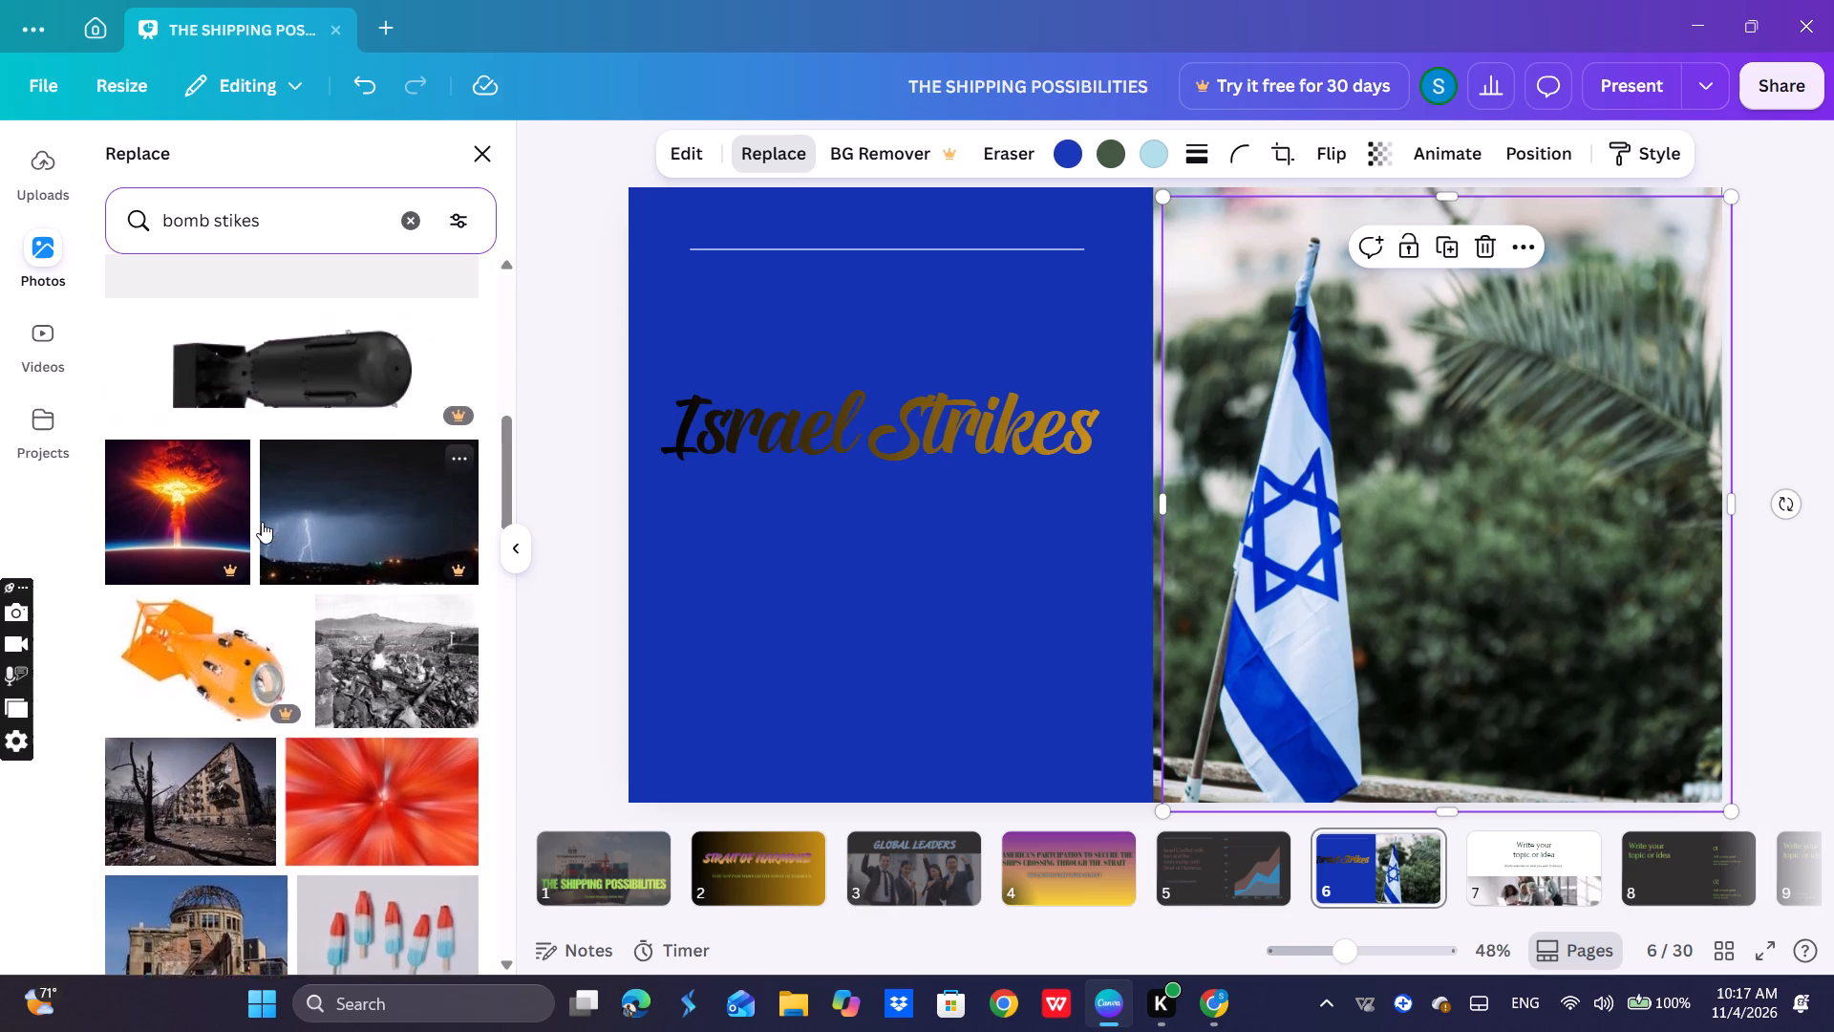
pyautogui.scroll(2, 292, 584)
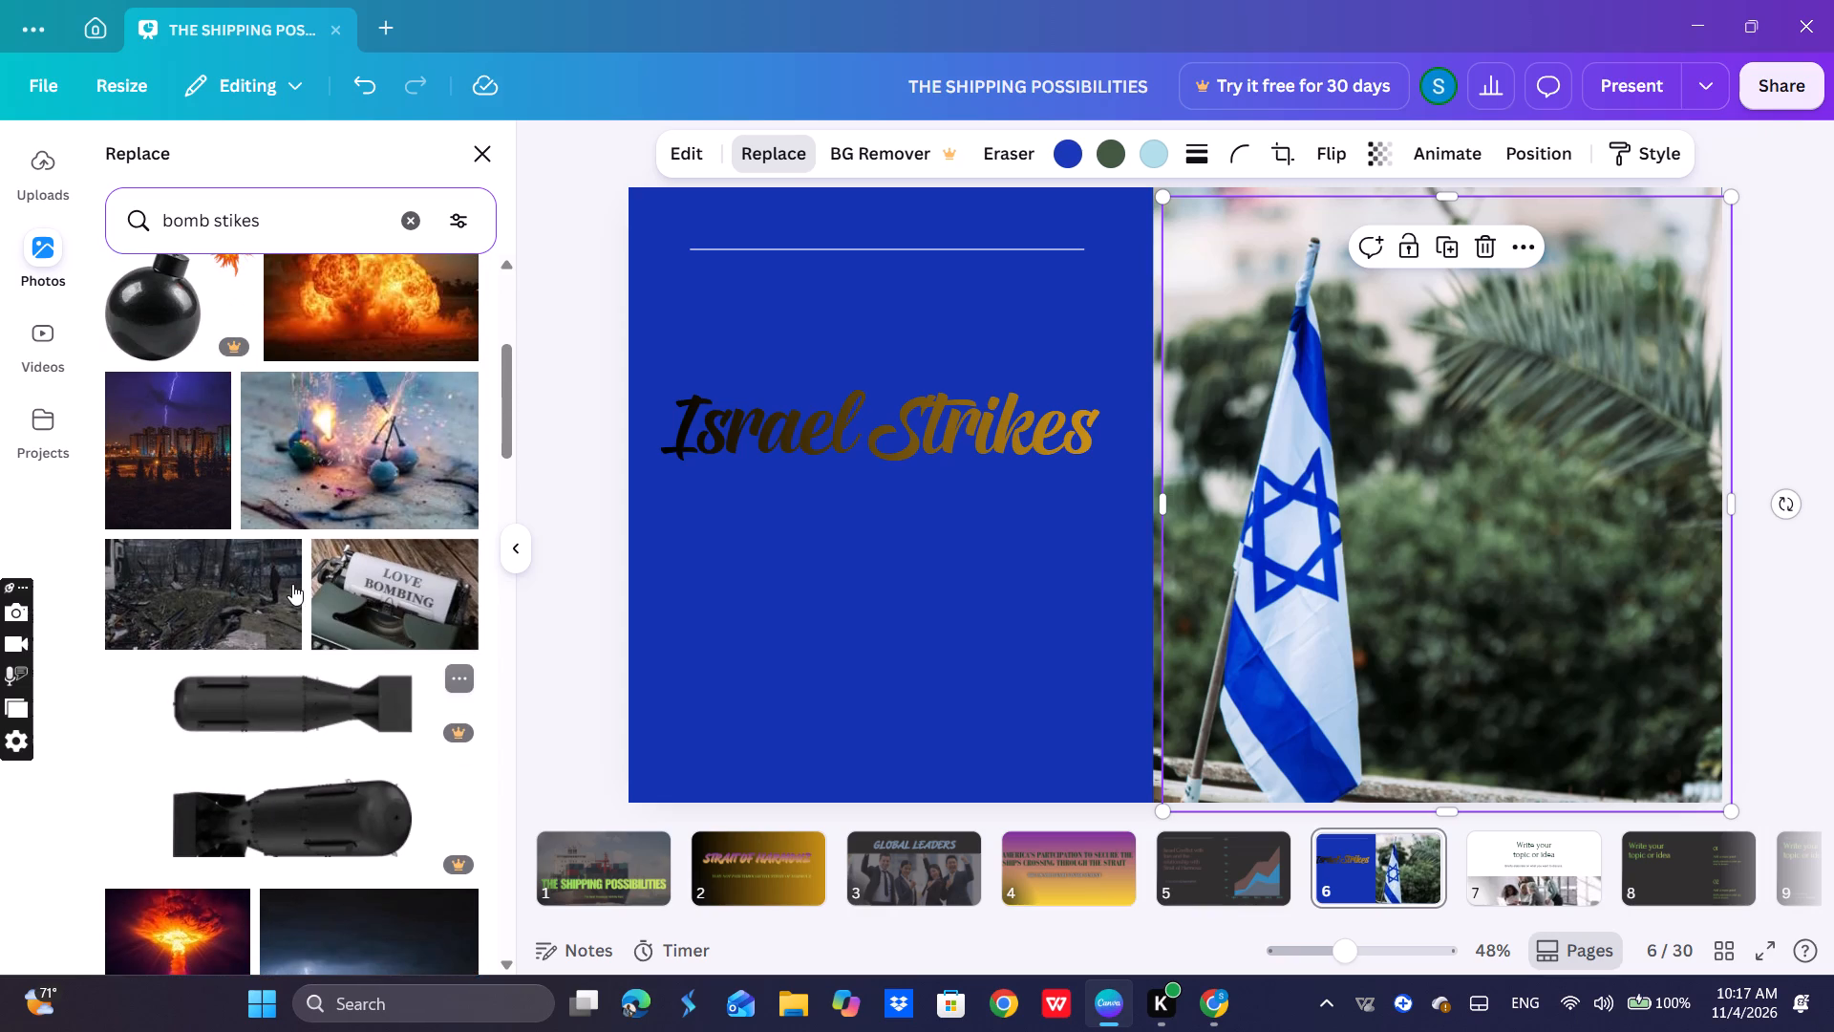
pyautogui.scroll(3, 292, 584)
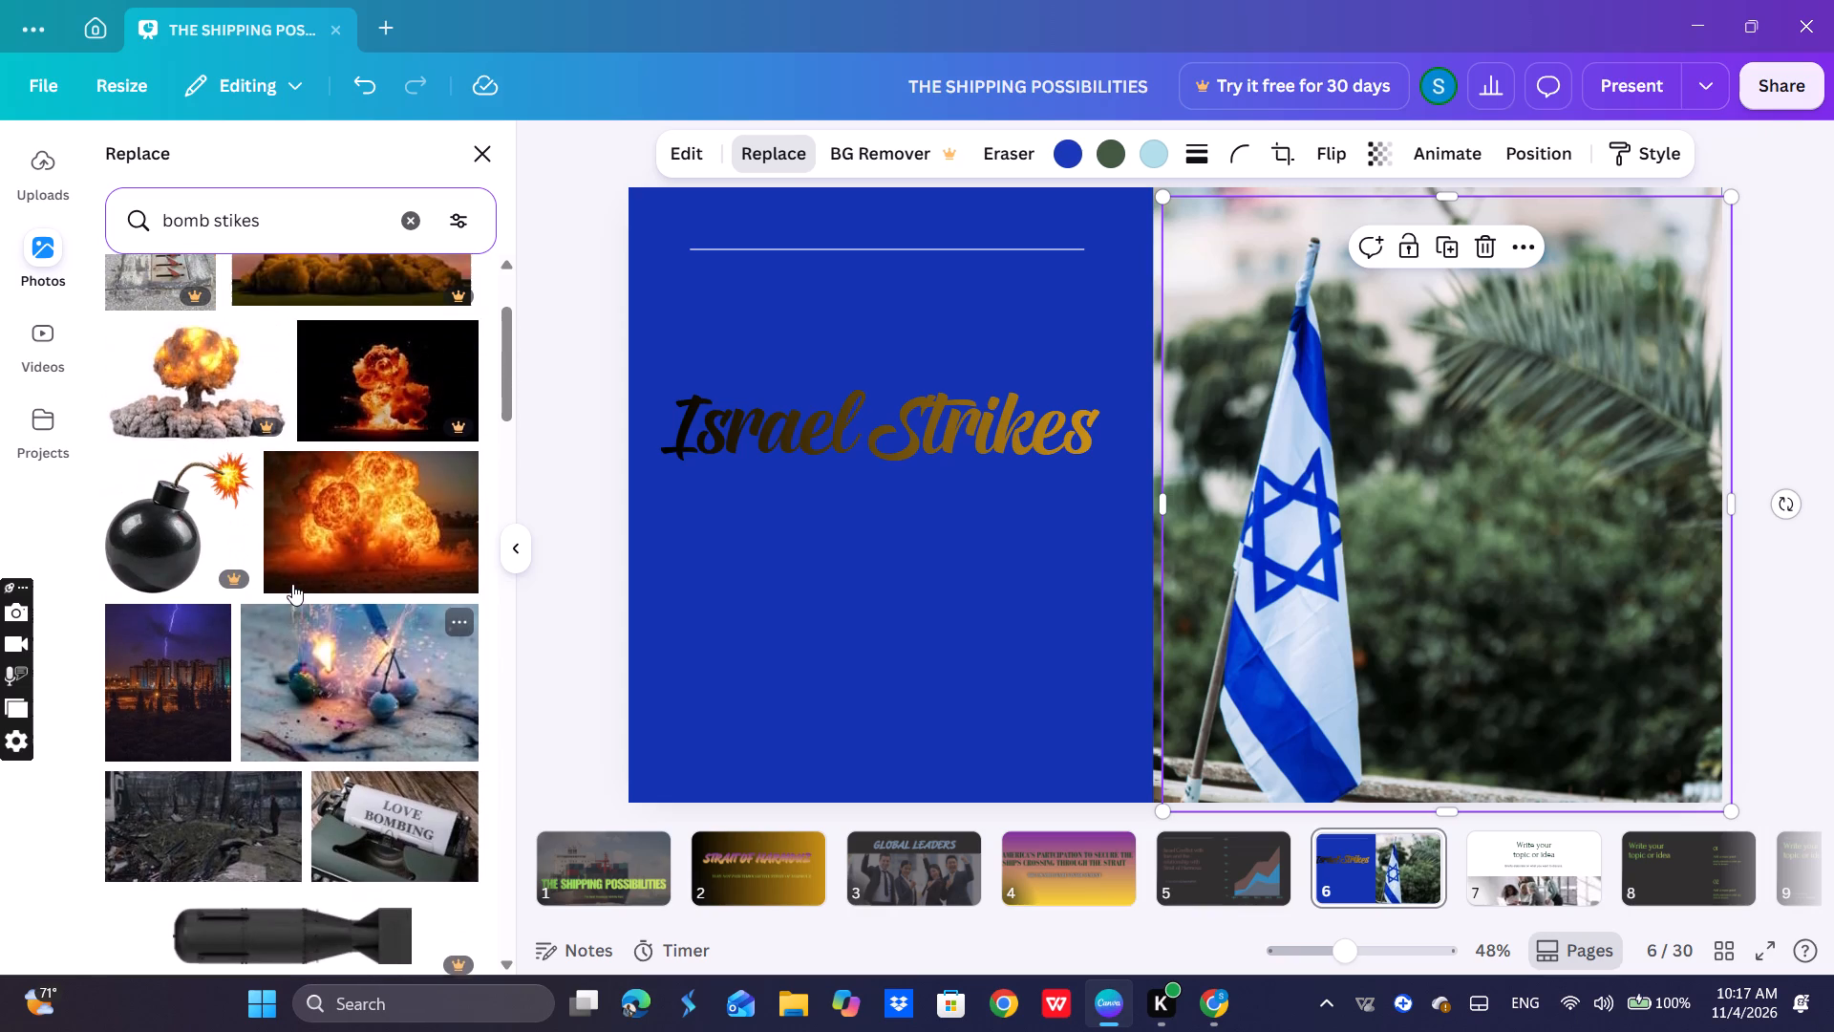
pyautogui.scroll(1, 292, 584)
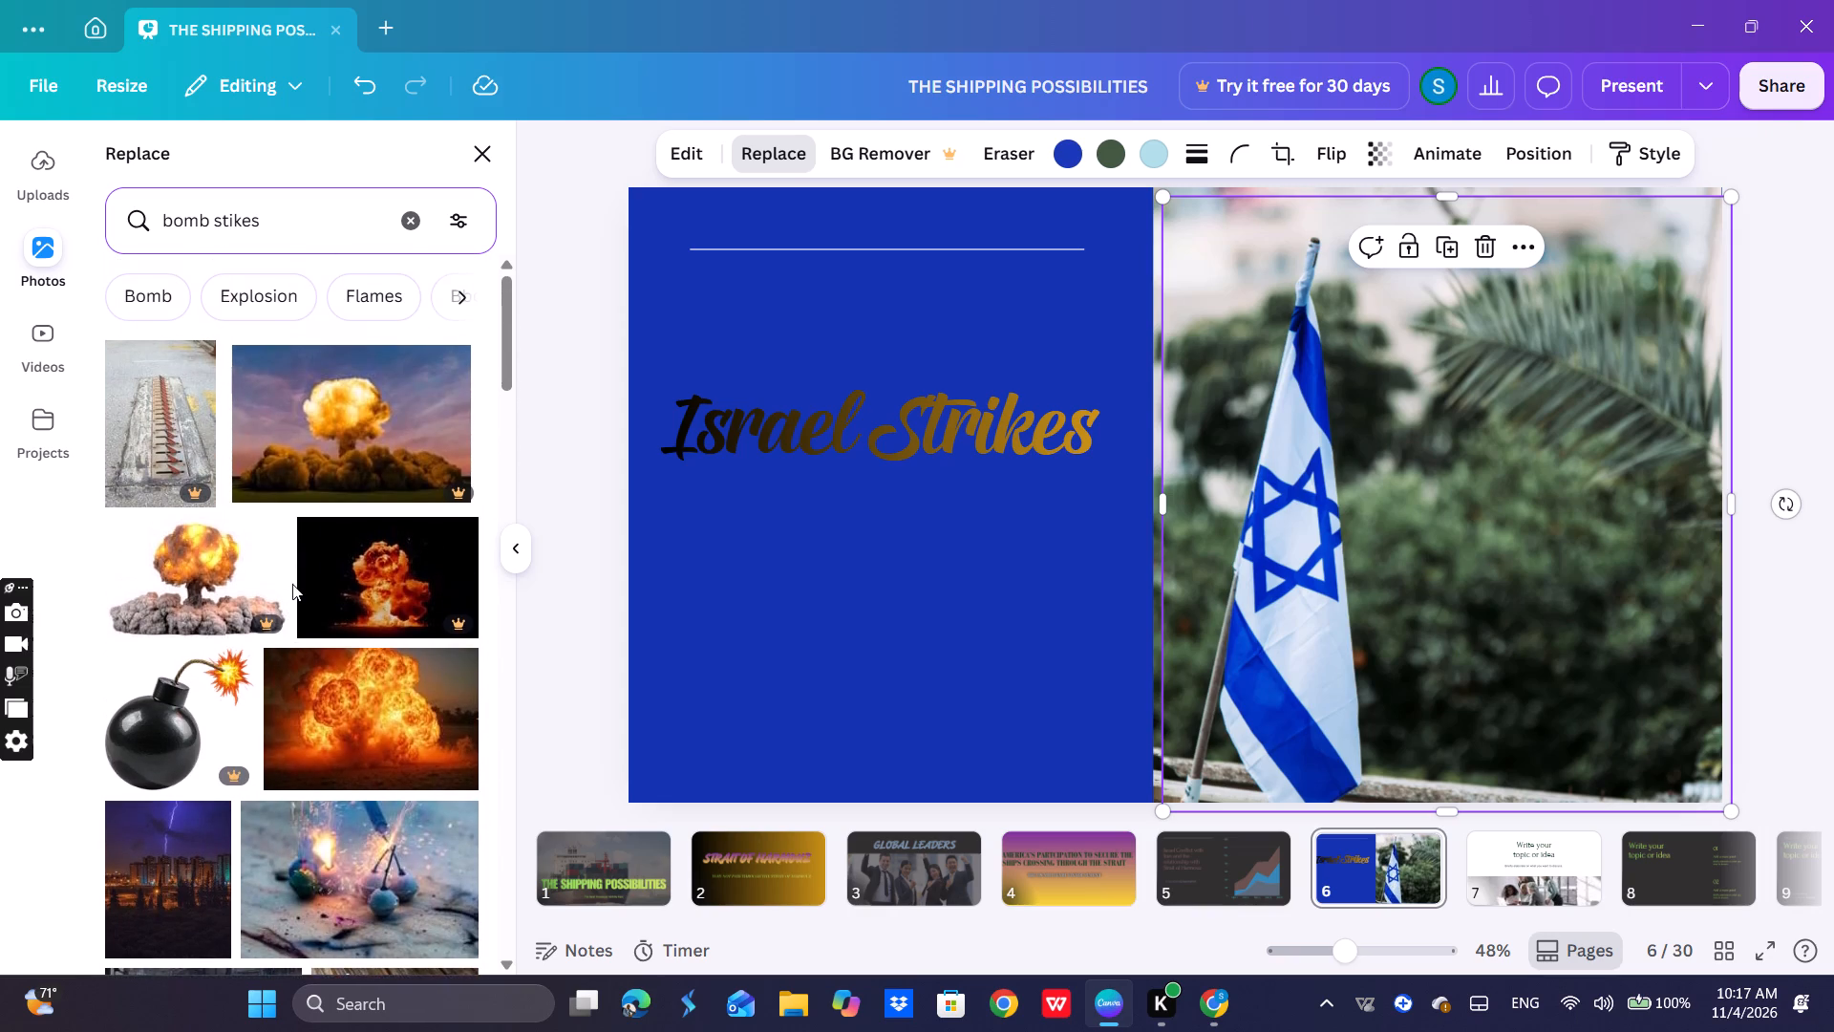
pyautogui.scroll(-7, 292, 584)
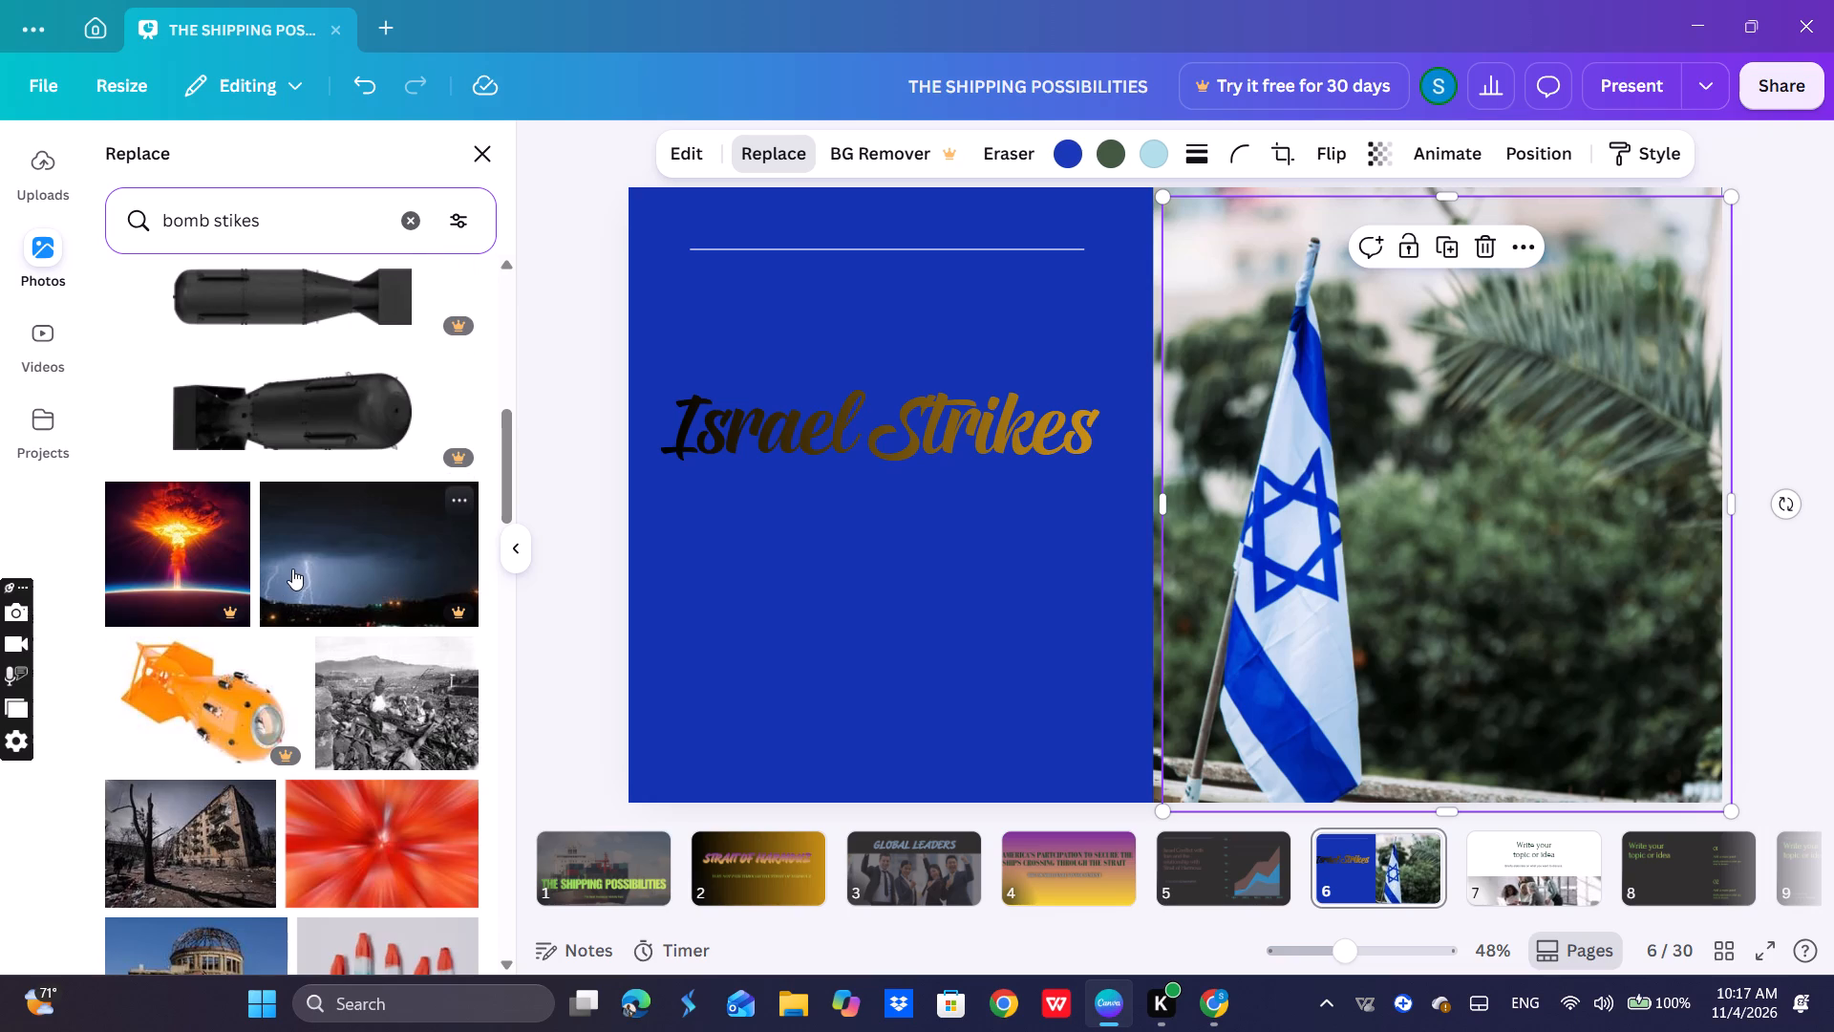
pyautogui.scroll(-2, 291, 567)
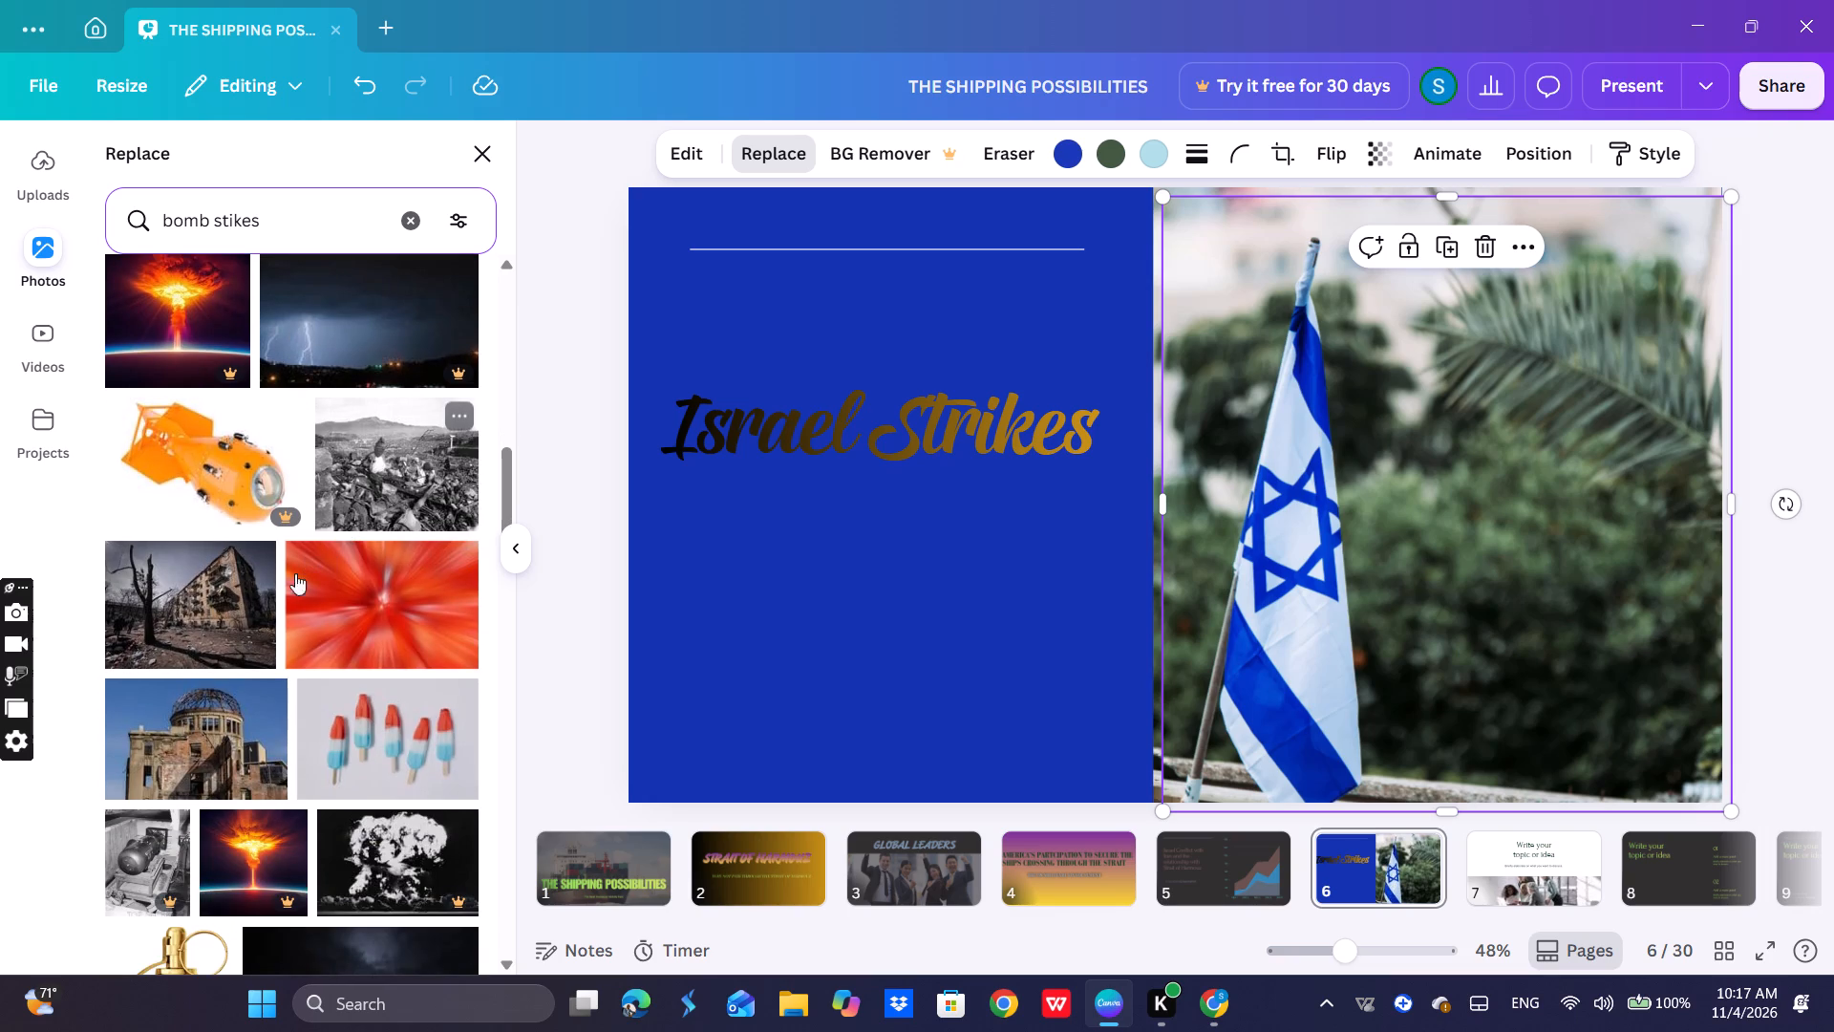
pyautogui.click(241, 605)
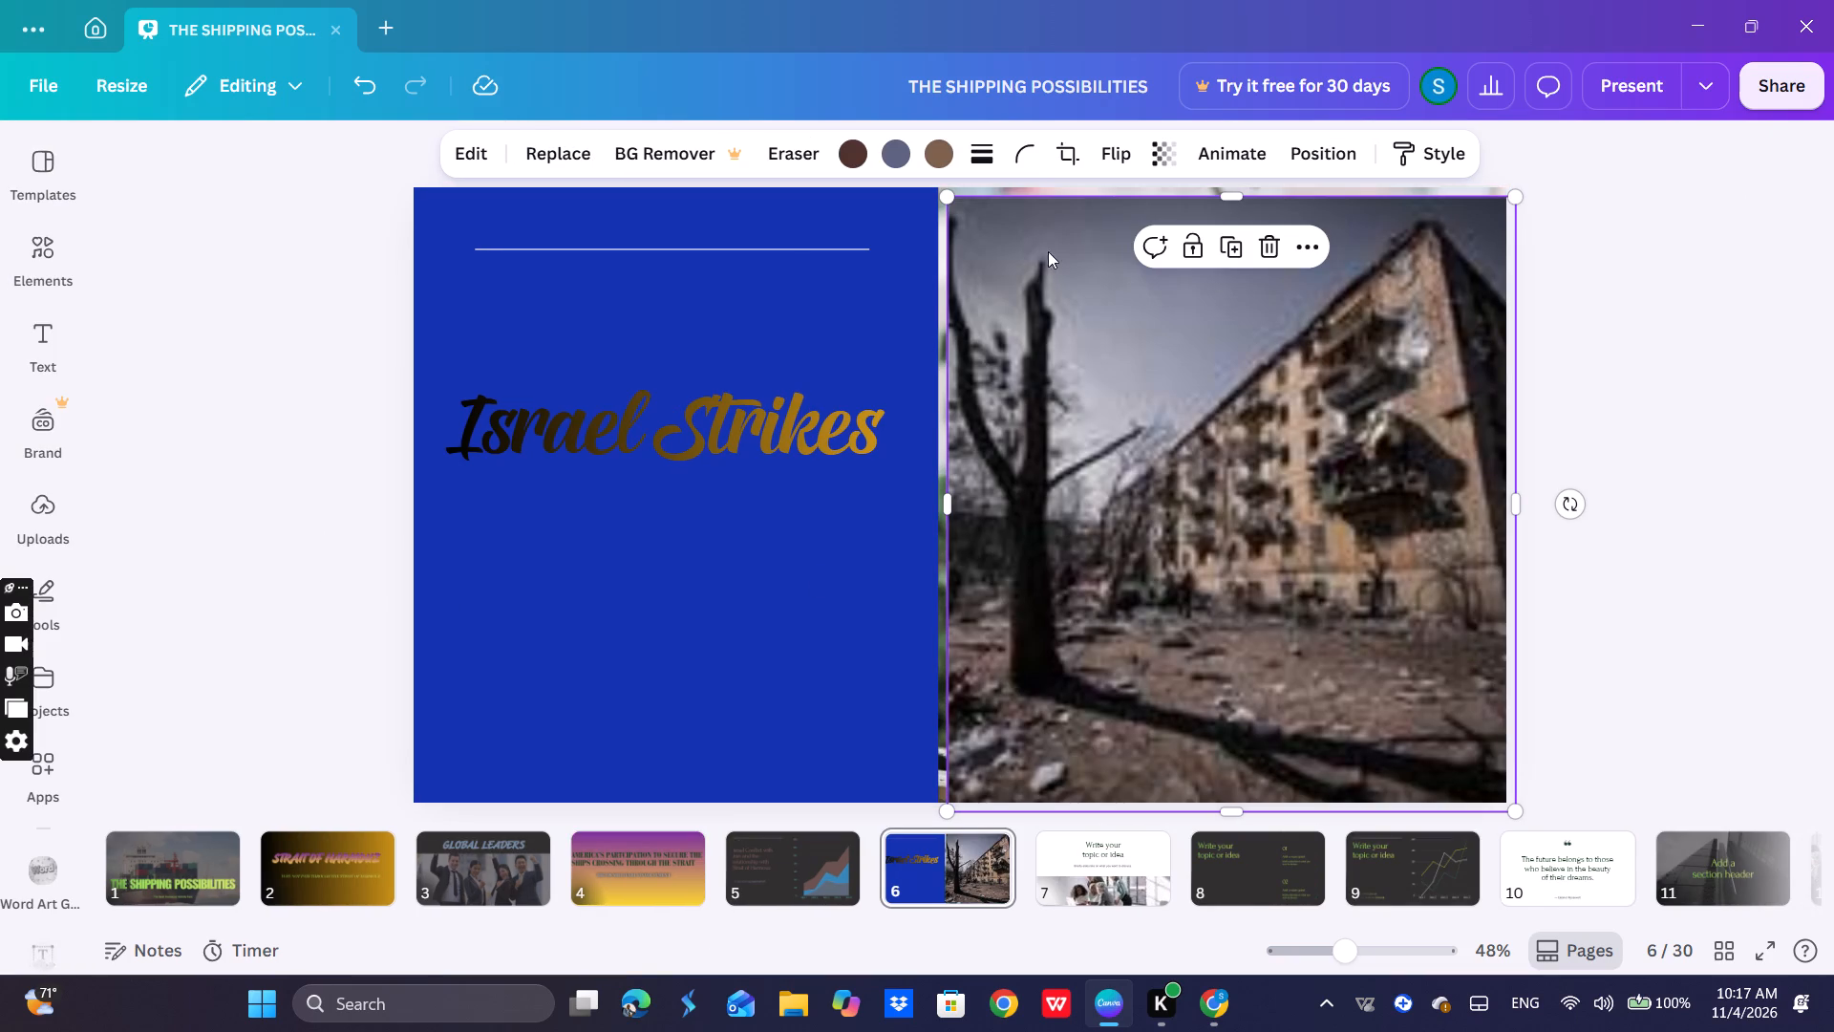
# Crop and resize the bombed-building photo into a strip covering the lower part of the flag photo across its full width.
pyautogui.moveTo(949, 199); pyautogui.dragTo(921, 404)
pyautogui.moveTo(1284, 292); pyautogui.dragTo(1181, 474)
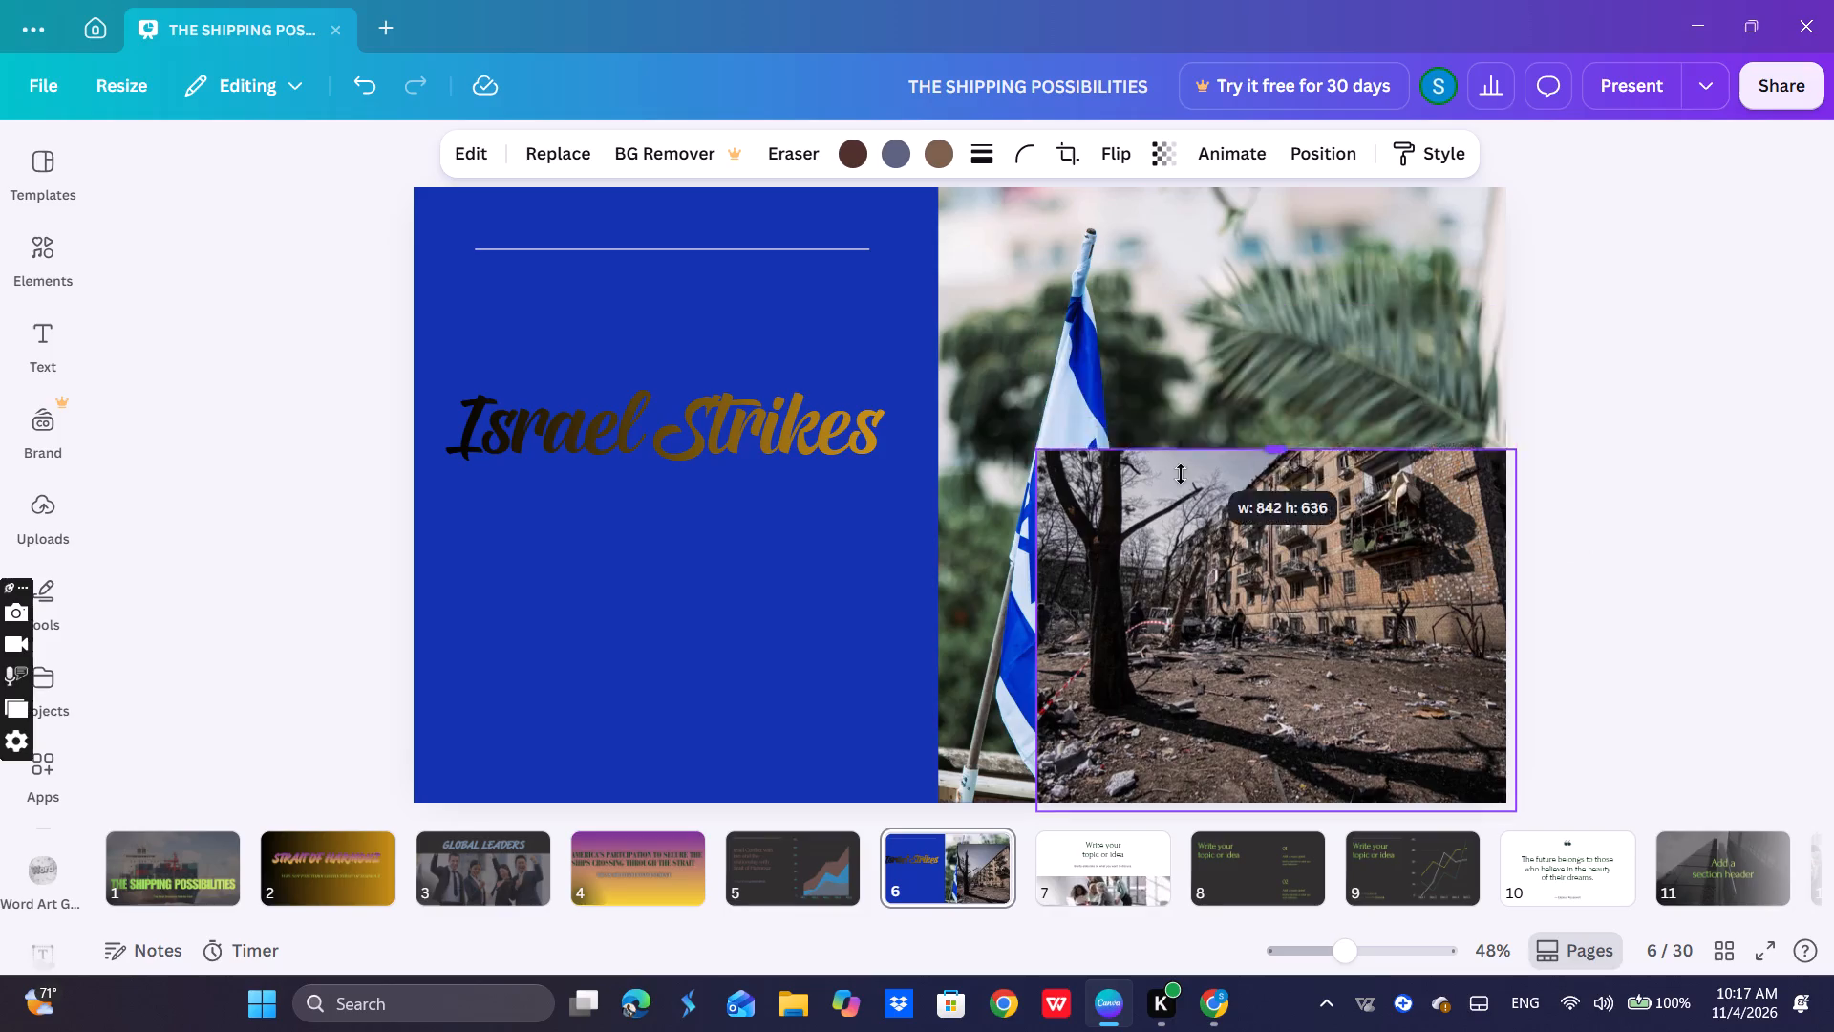
pyautogui.moveTo(1181, 474); pyautogui.dragTo(1166, 573)
pyautogui.moveTo(1041, 688); pyautogui.dragTo(1029, 692)
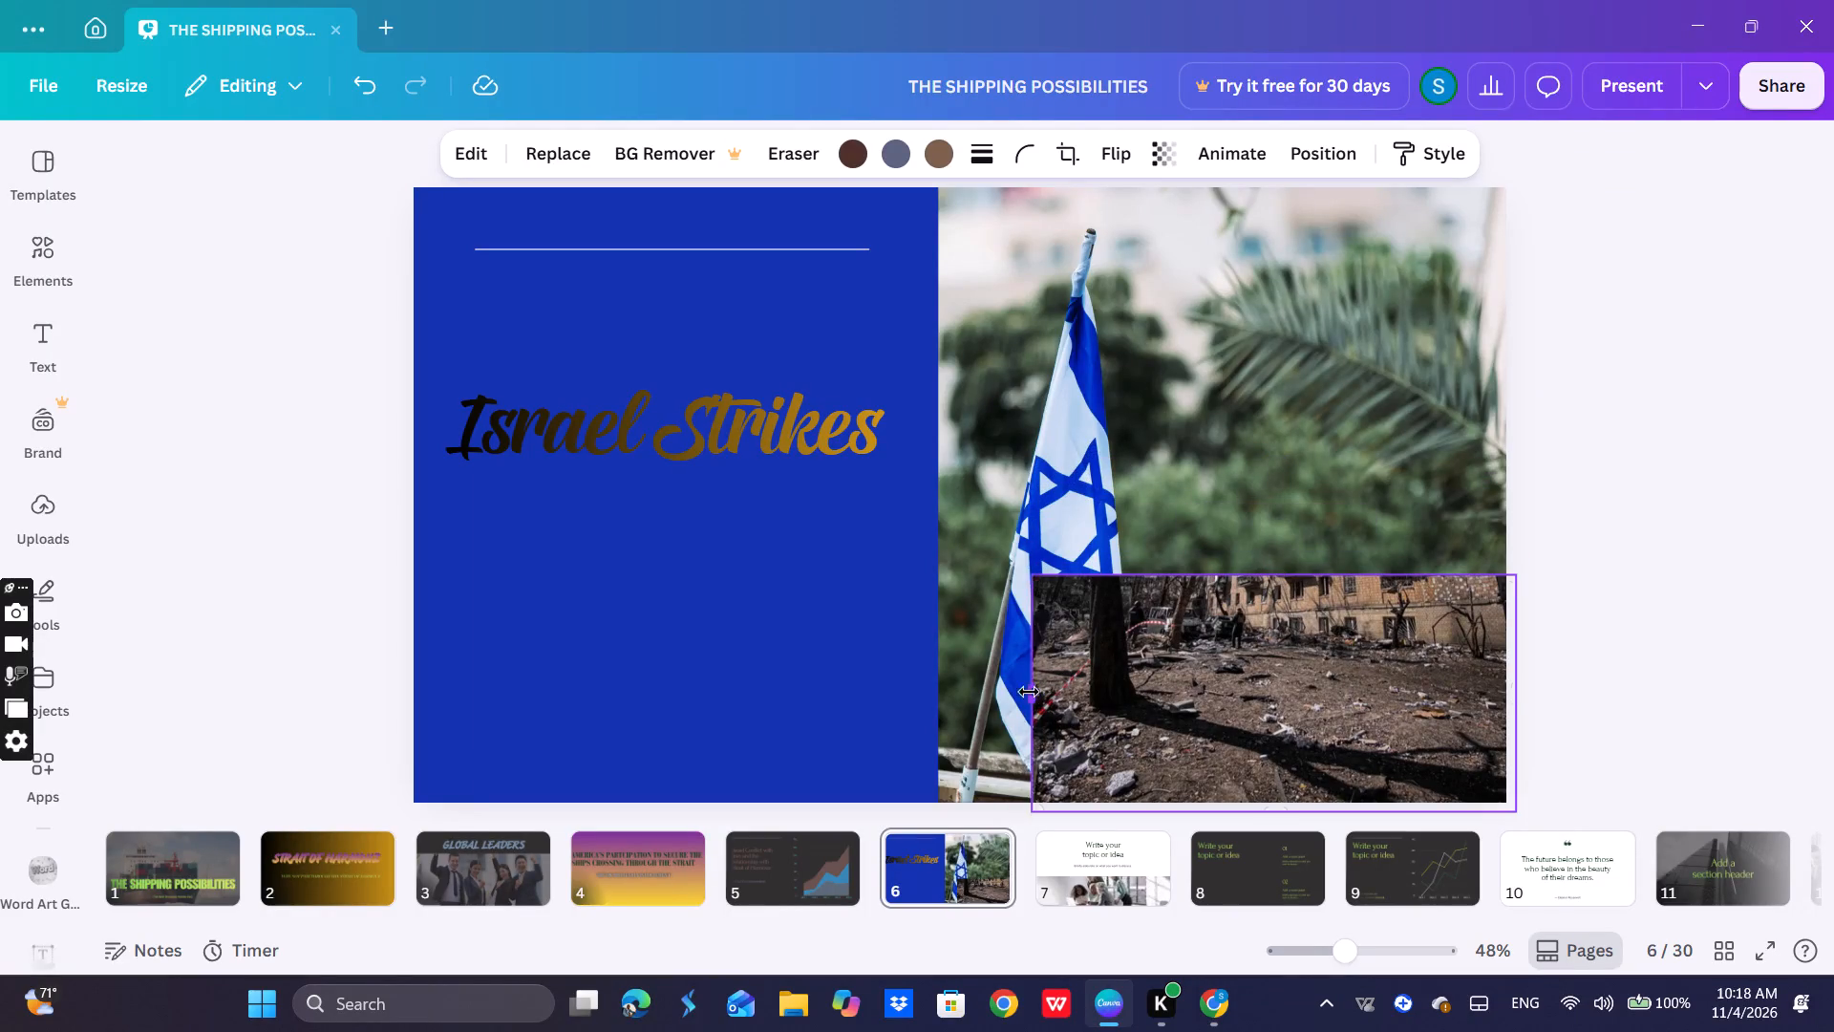
pyautogui.moveTo(1029, 692); pyautogui.dragTo(939, 672)
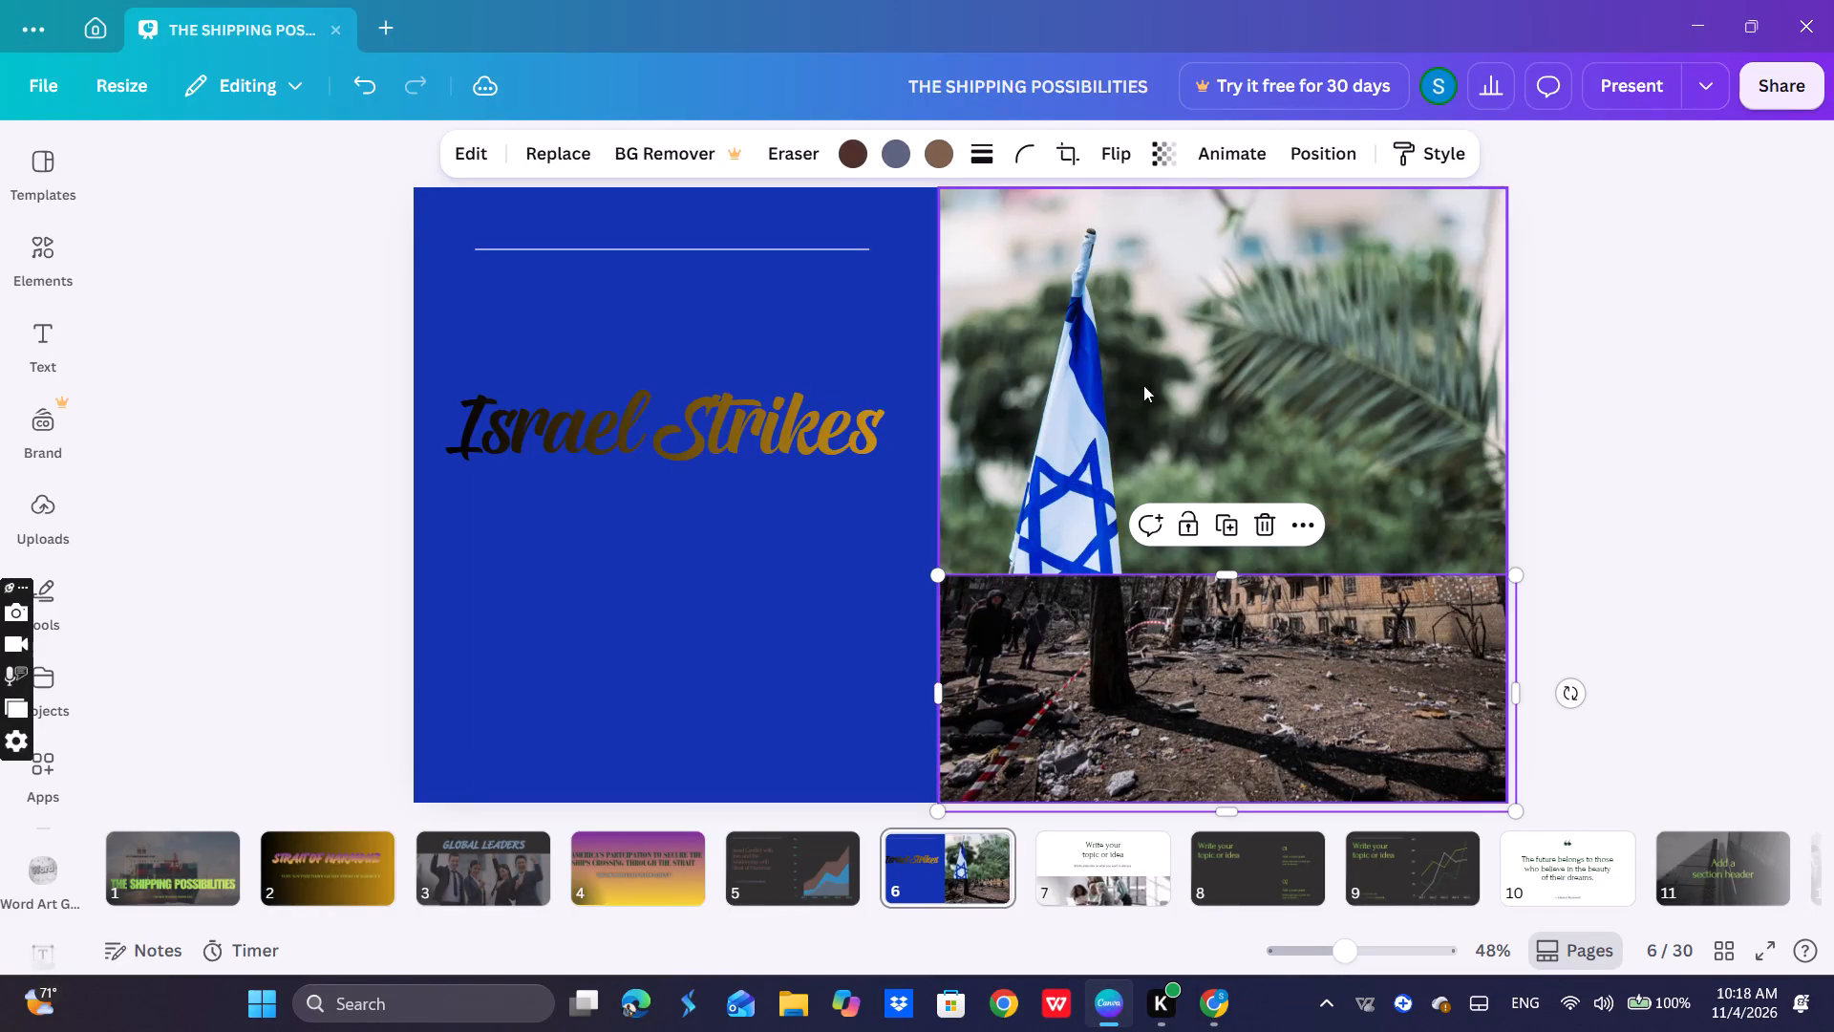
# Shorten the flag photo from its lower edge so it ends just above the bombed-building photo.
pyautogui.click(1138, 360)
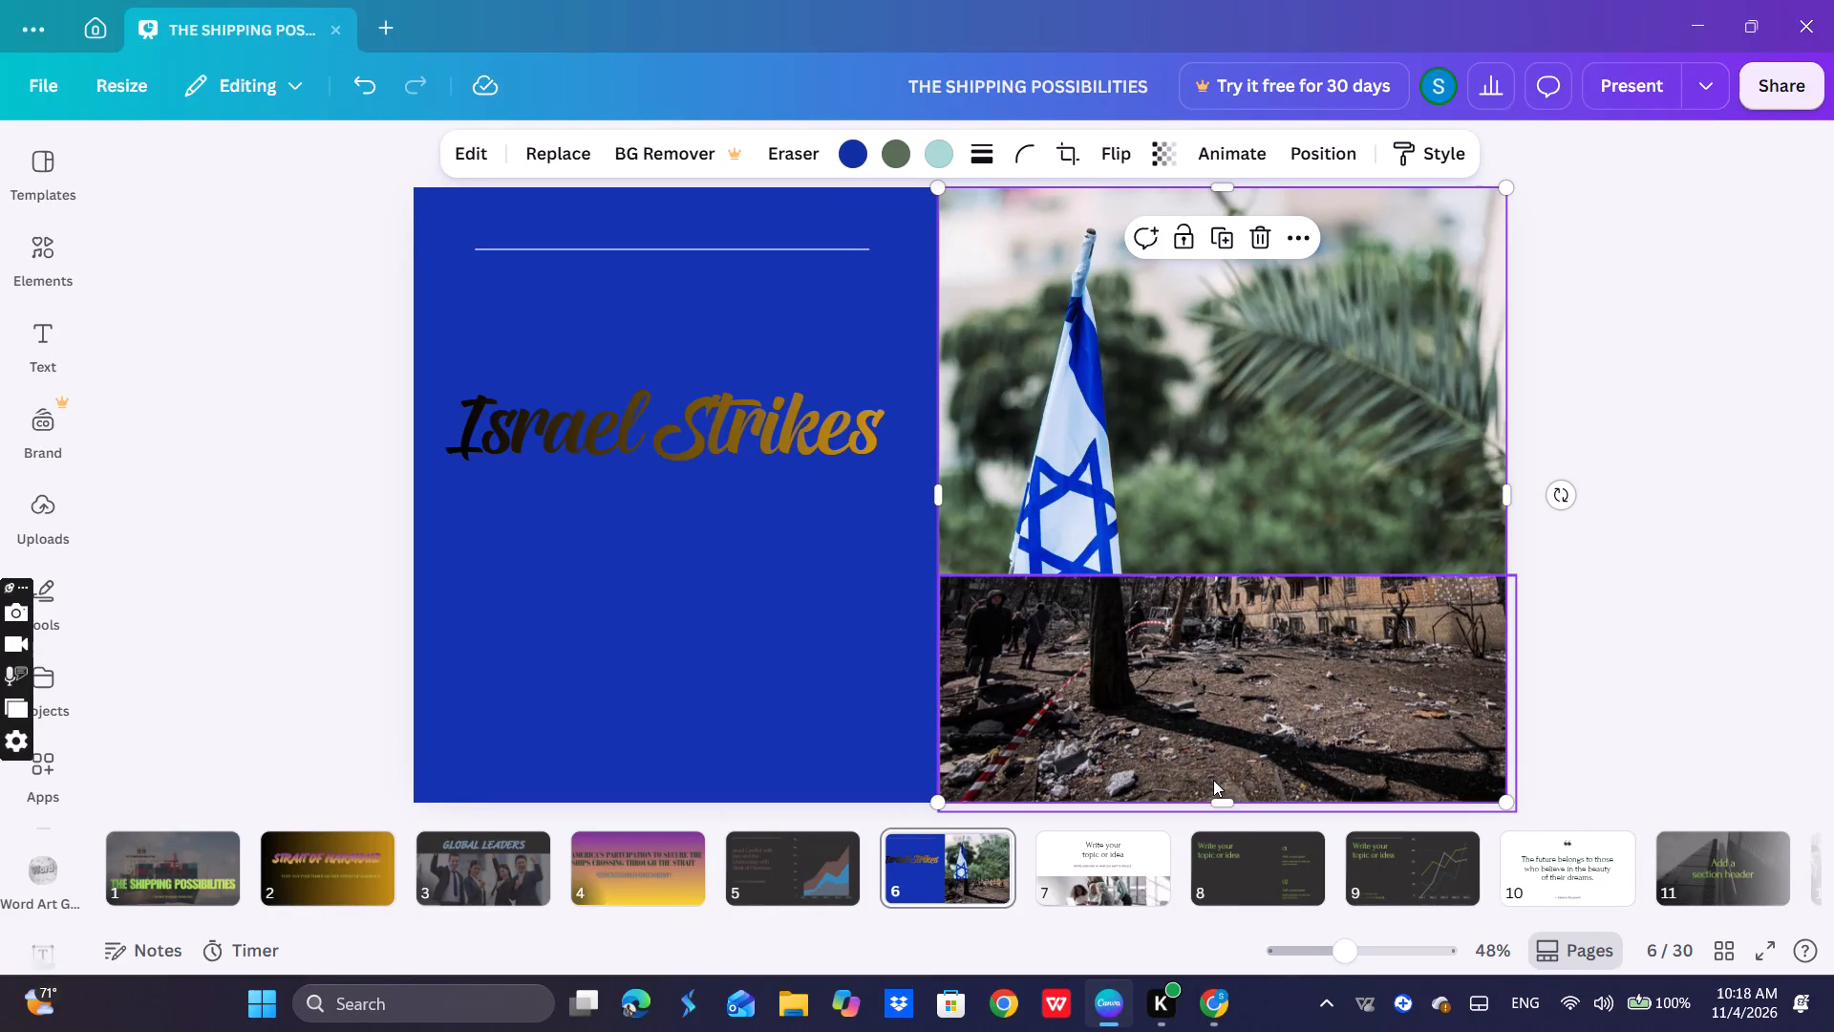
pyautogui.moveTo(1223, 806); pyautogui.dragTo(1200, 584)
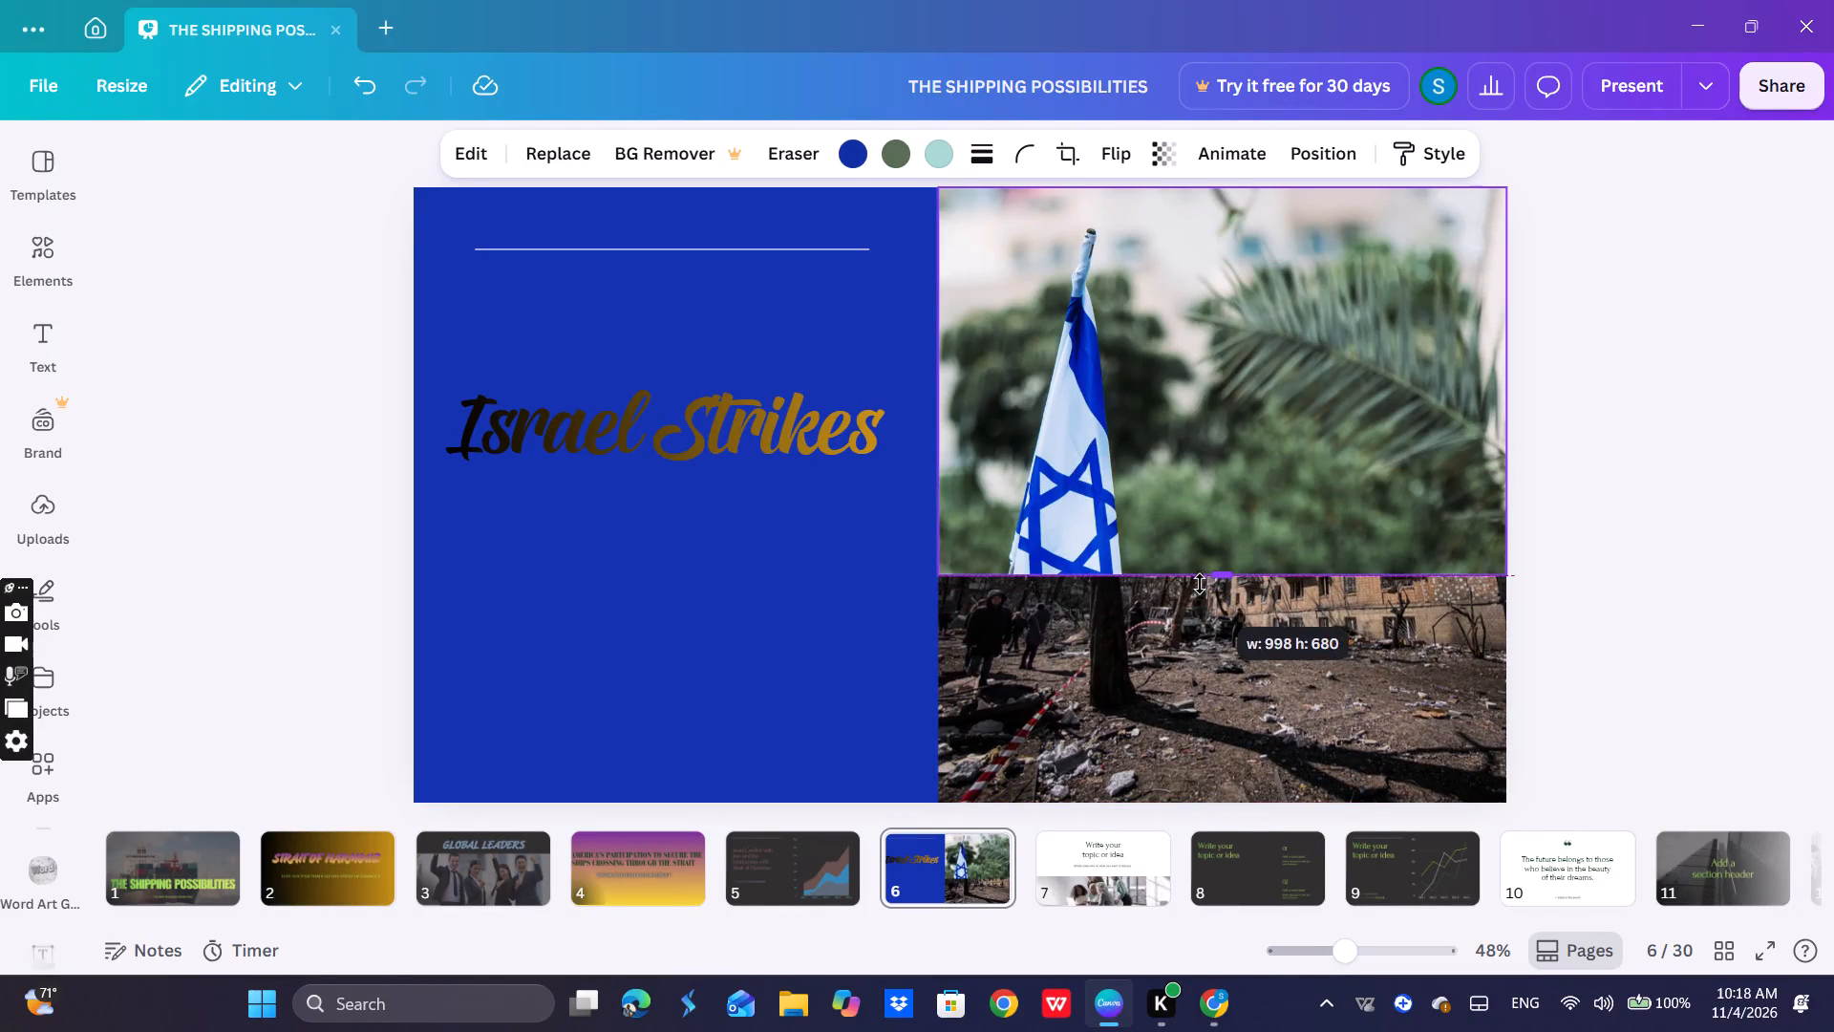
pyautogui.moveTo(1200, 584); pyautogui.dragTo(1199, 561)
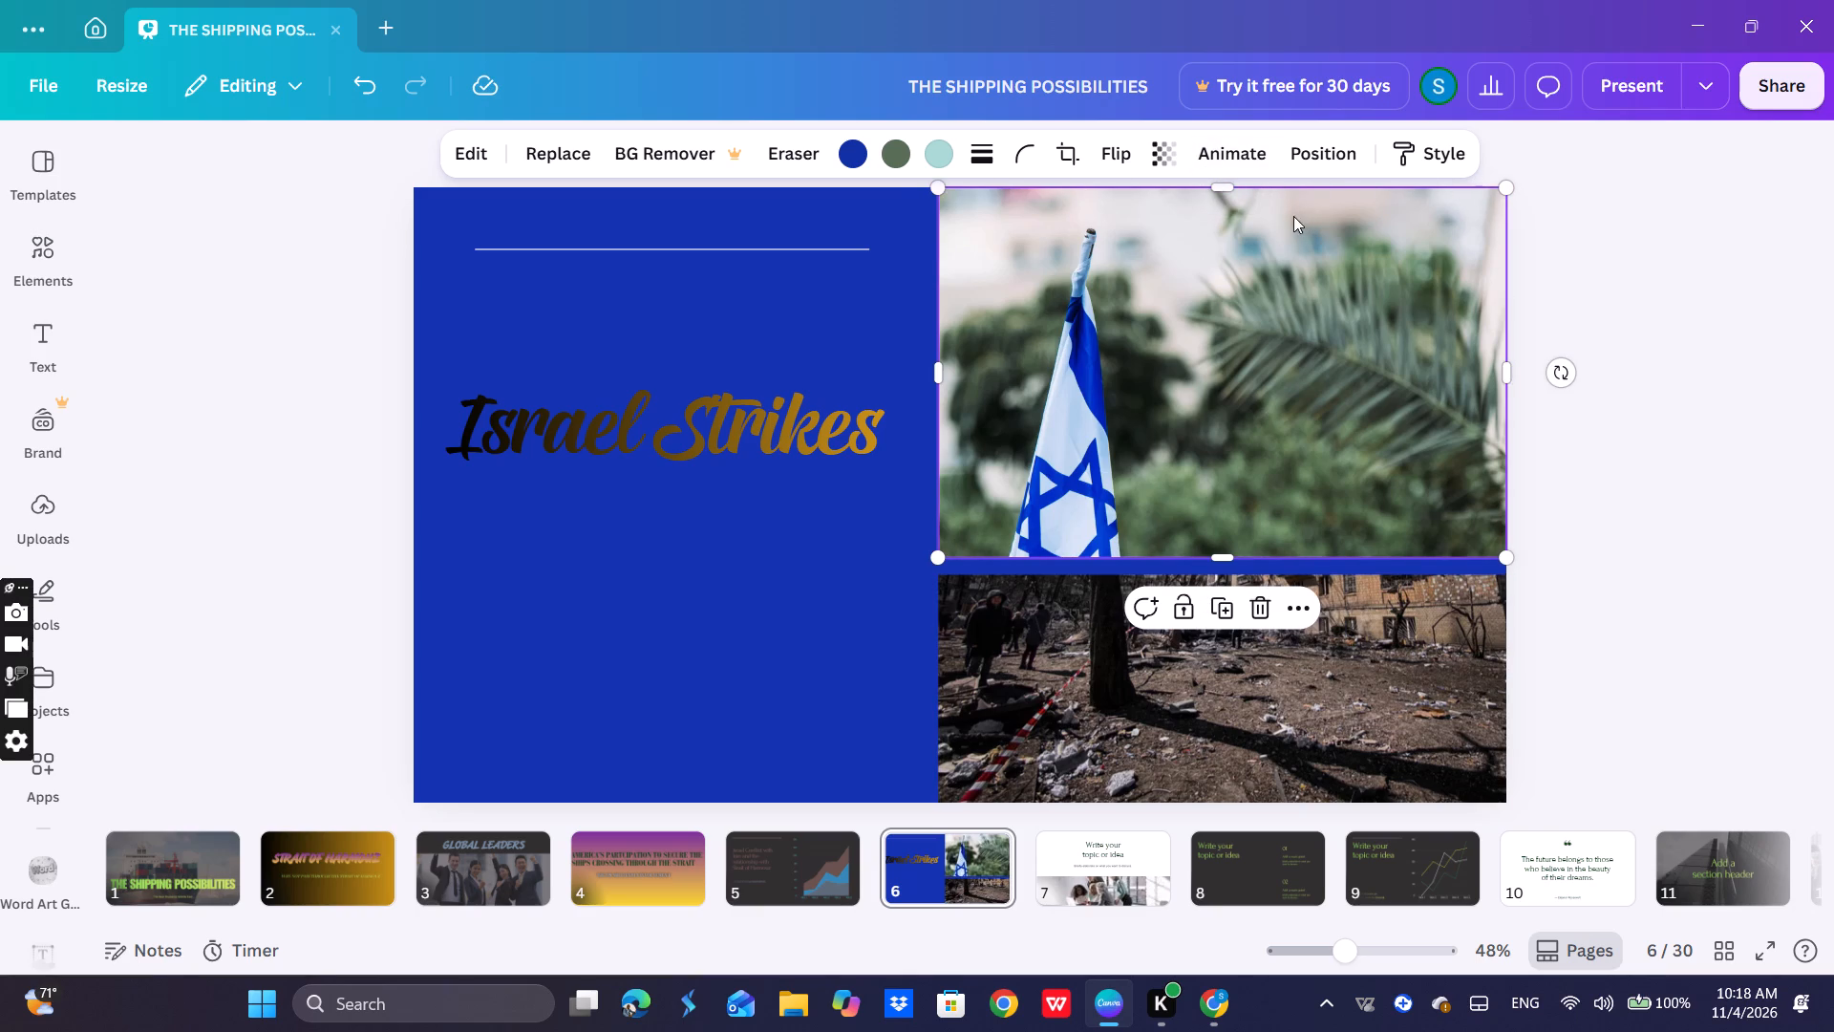
# Move the bombed-building photo to the slide's lower-left area beneath the "Israel Strikes" heading.
pyautogui.click(1248, 698)
pyautogui.moveTo(1252, 688); pyautogui.dragTo(1252, 687)
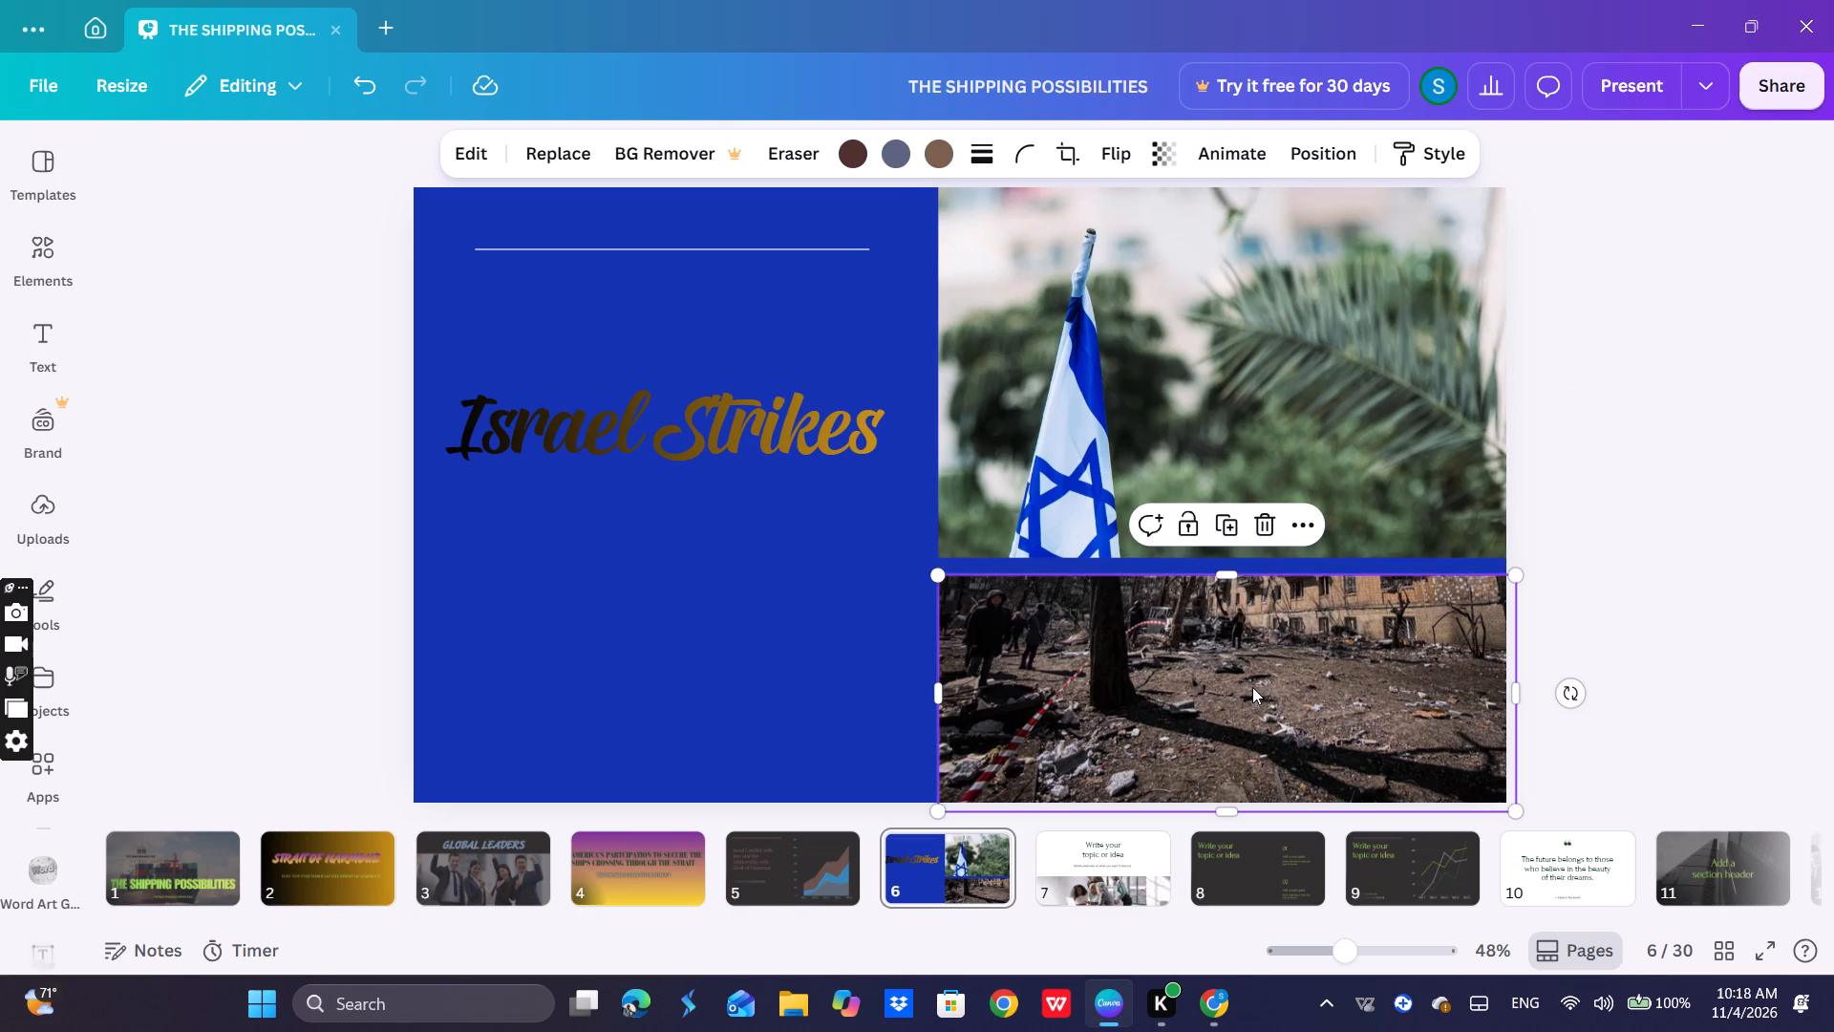
pyautogui.moveTo(1252, 687); pyautogui.dragTo(697, 653)
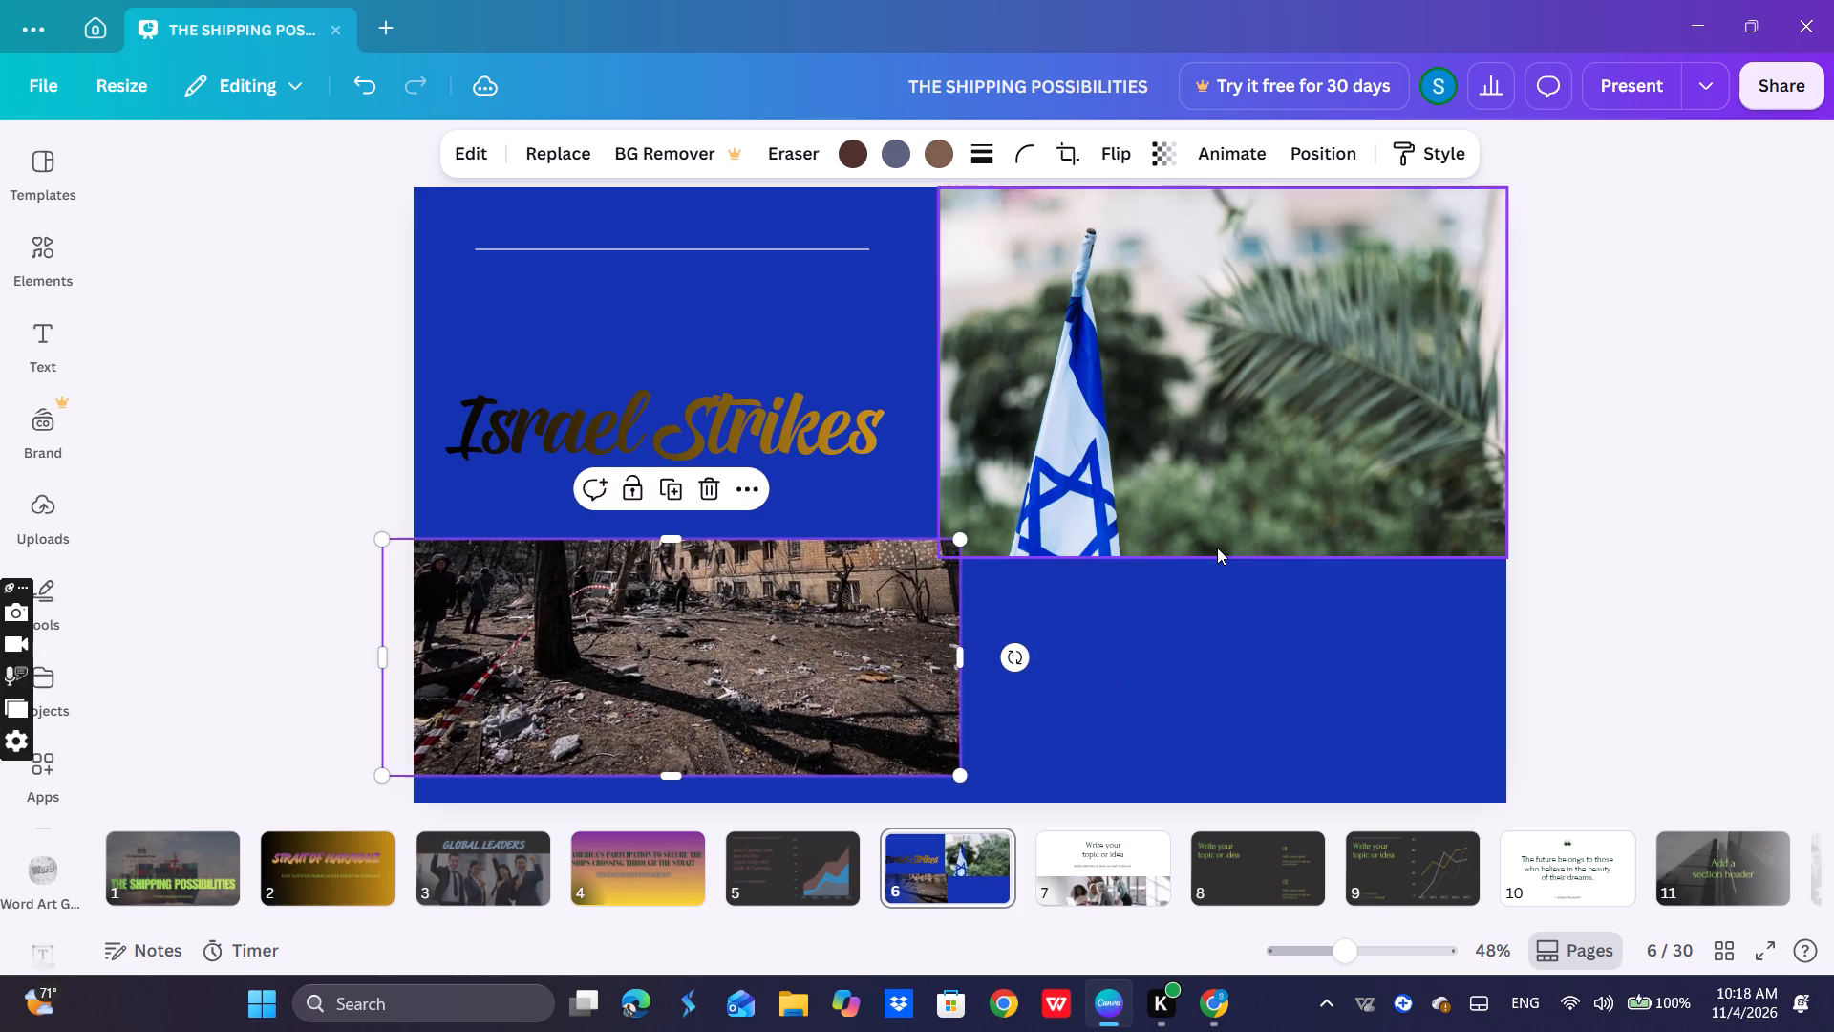
# Extend the flag photo downward to the slide's bottom edge.
pyautogui.click(1217, 548)
pyautogui.moveTo(1228, 558); pyautogui.dragTo(1252, 795)
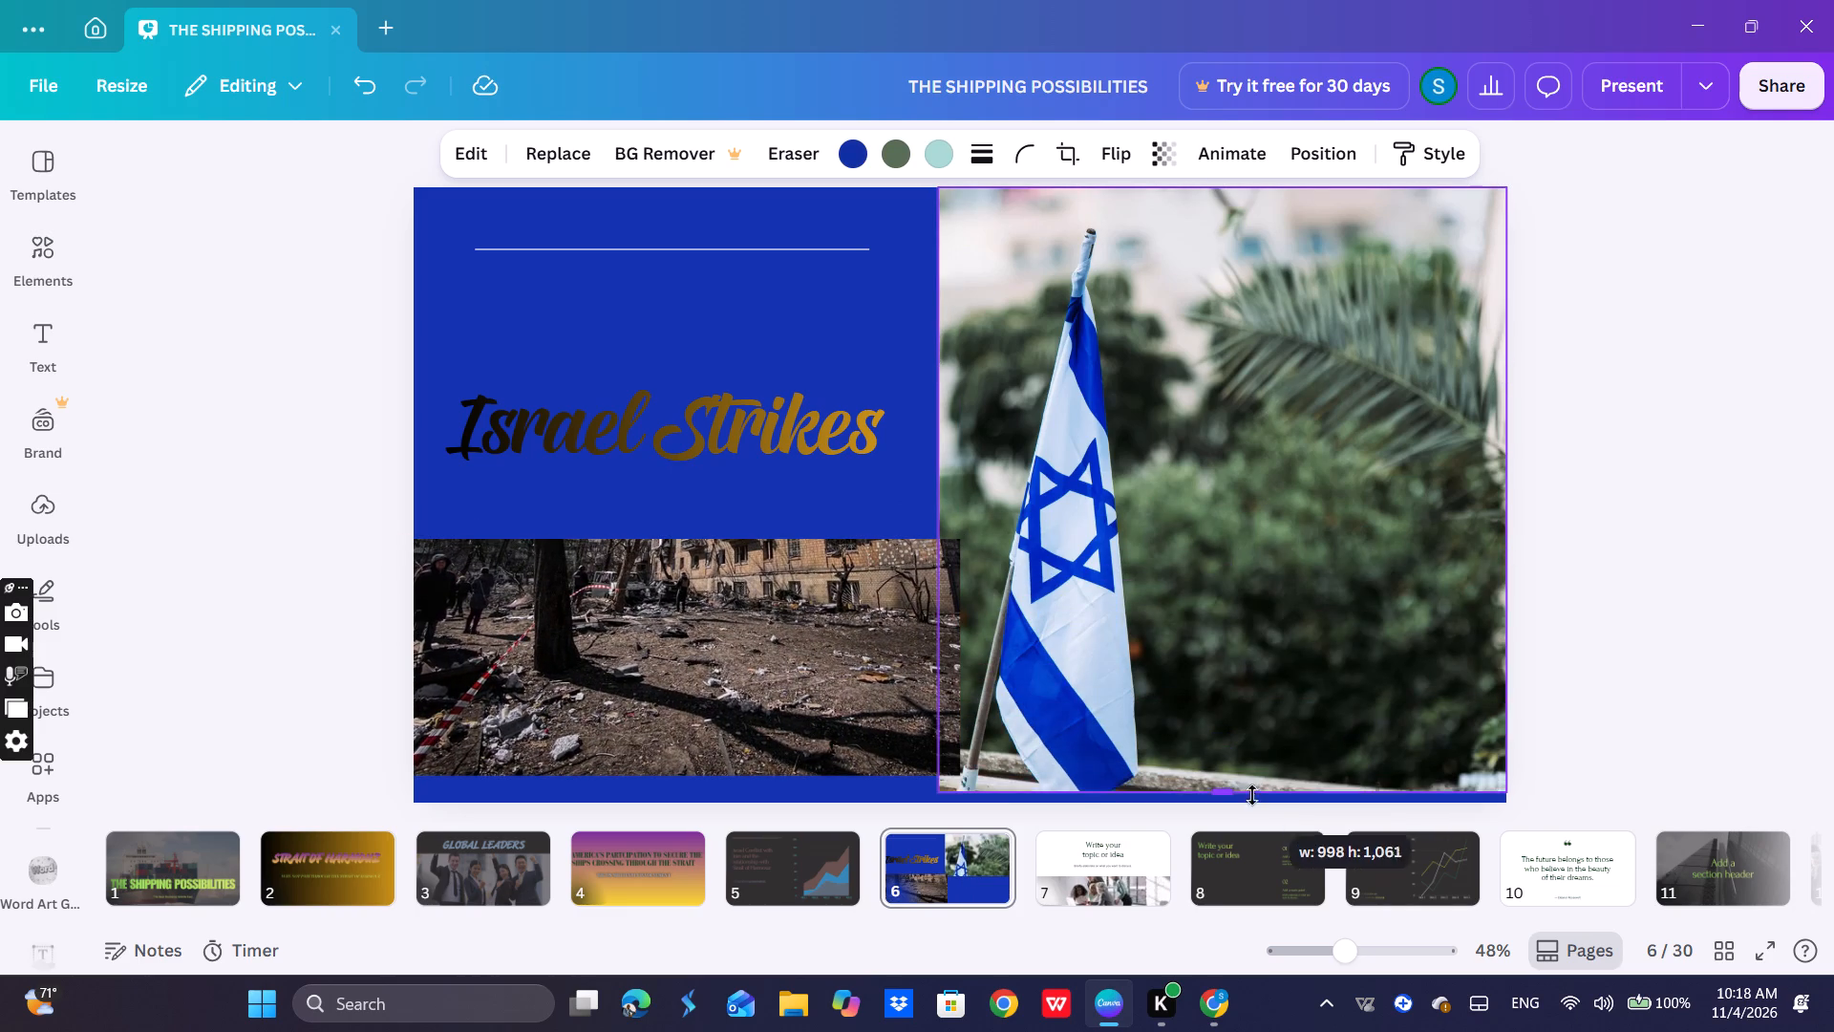
pyautogui.moveTo(1252, 795); pyautogui.dragTo(1252, 805)
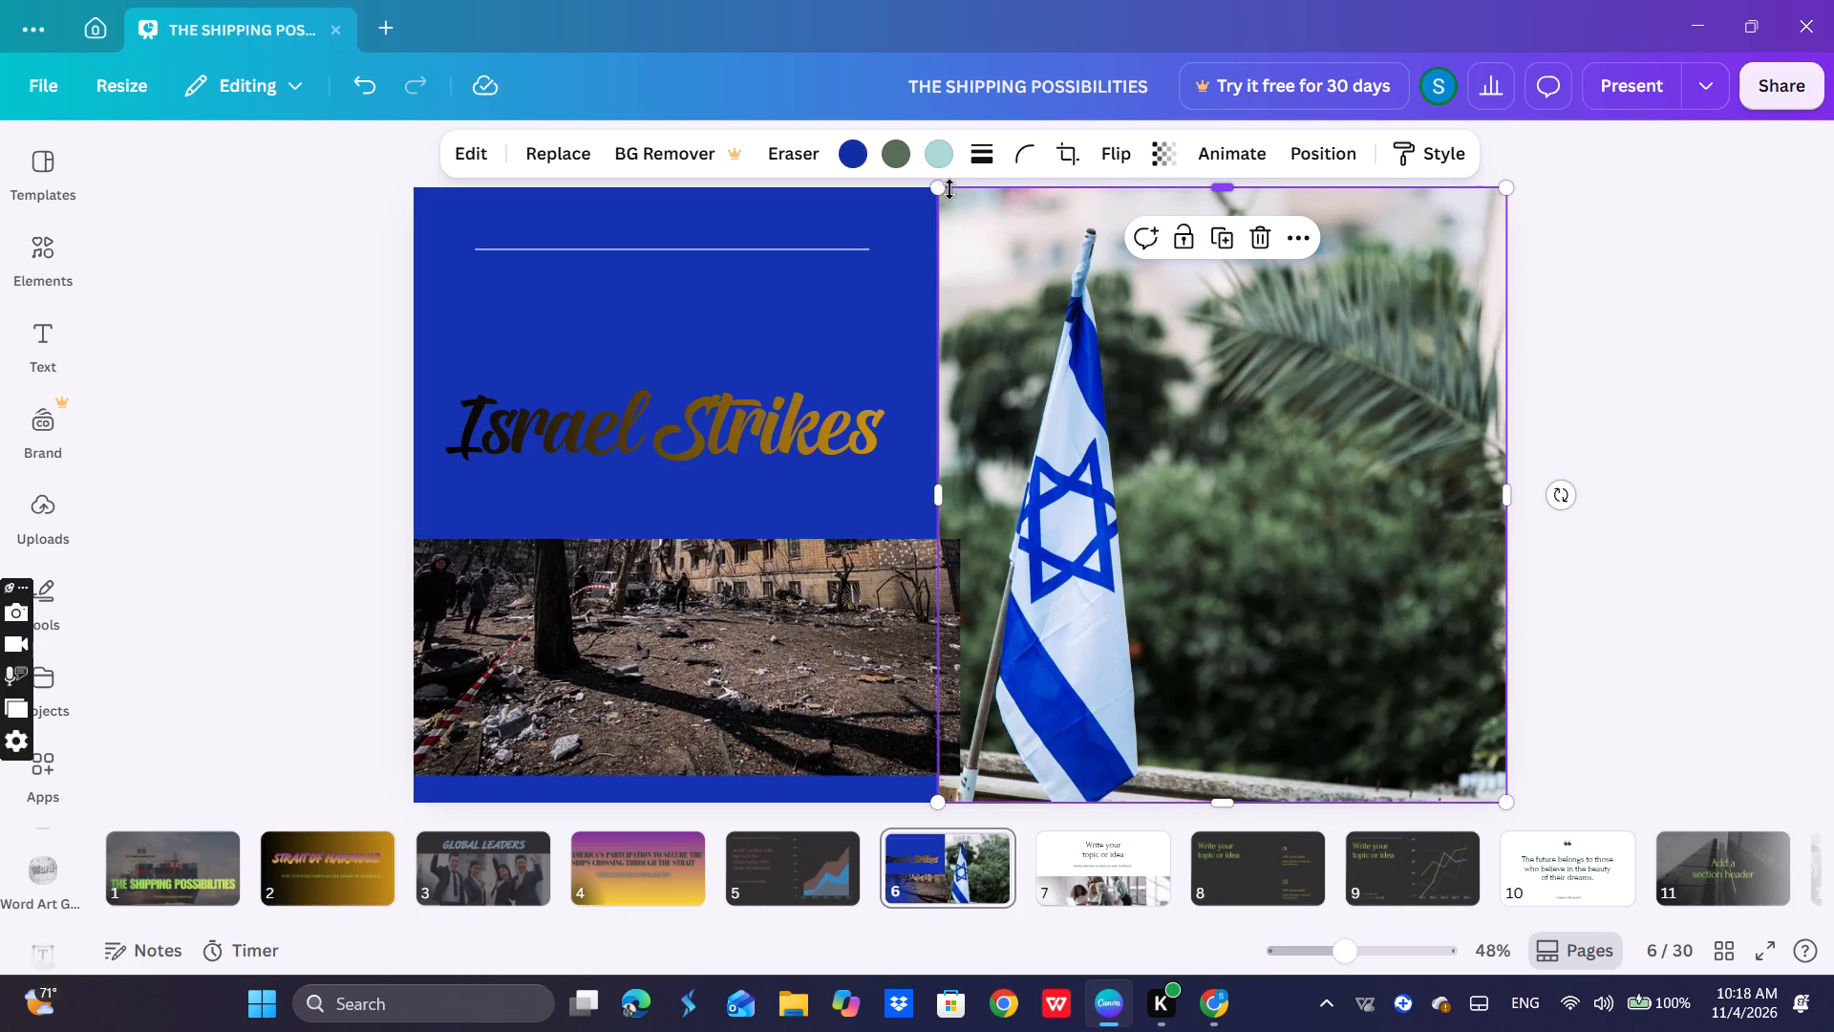
# Scale down the flag photo, move it to the slide's upper-right area, and widen it to the slide's right edge.
pyautogui.moveTo(947, 189); pyautogui.dragTo(1134, 441)
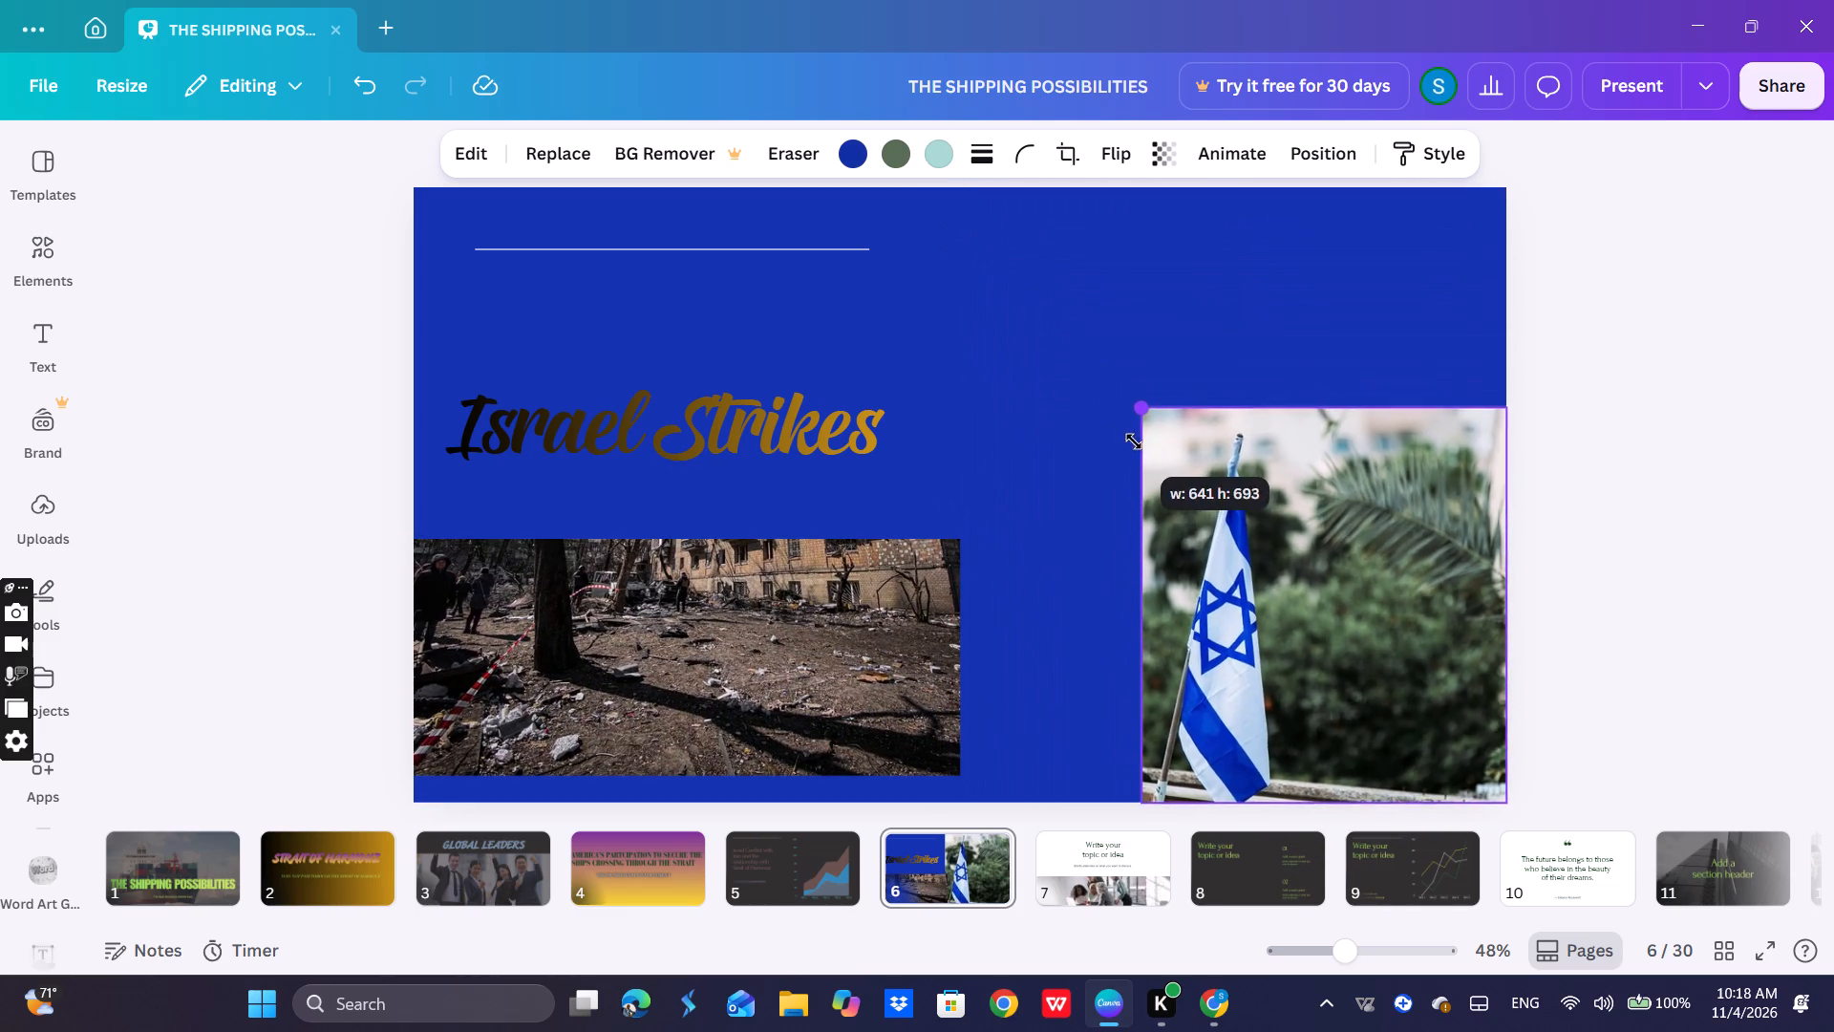
pyautogui.moveTo(1134, 441); pyautogui.dragTo(1173, 462)
pyautogui.moveTo(1311, 562); pyautogui.dragTo(1226, 291)
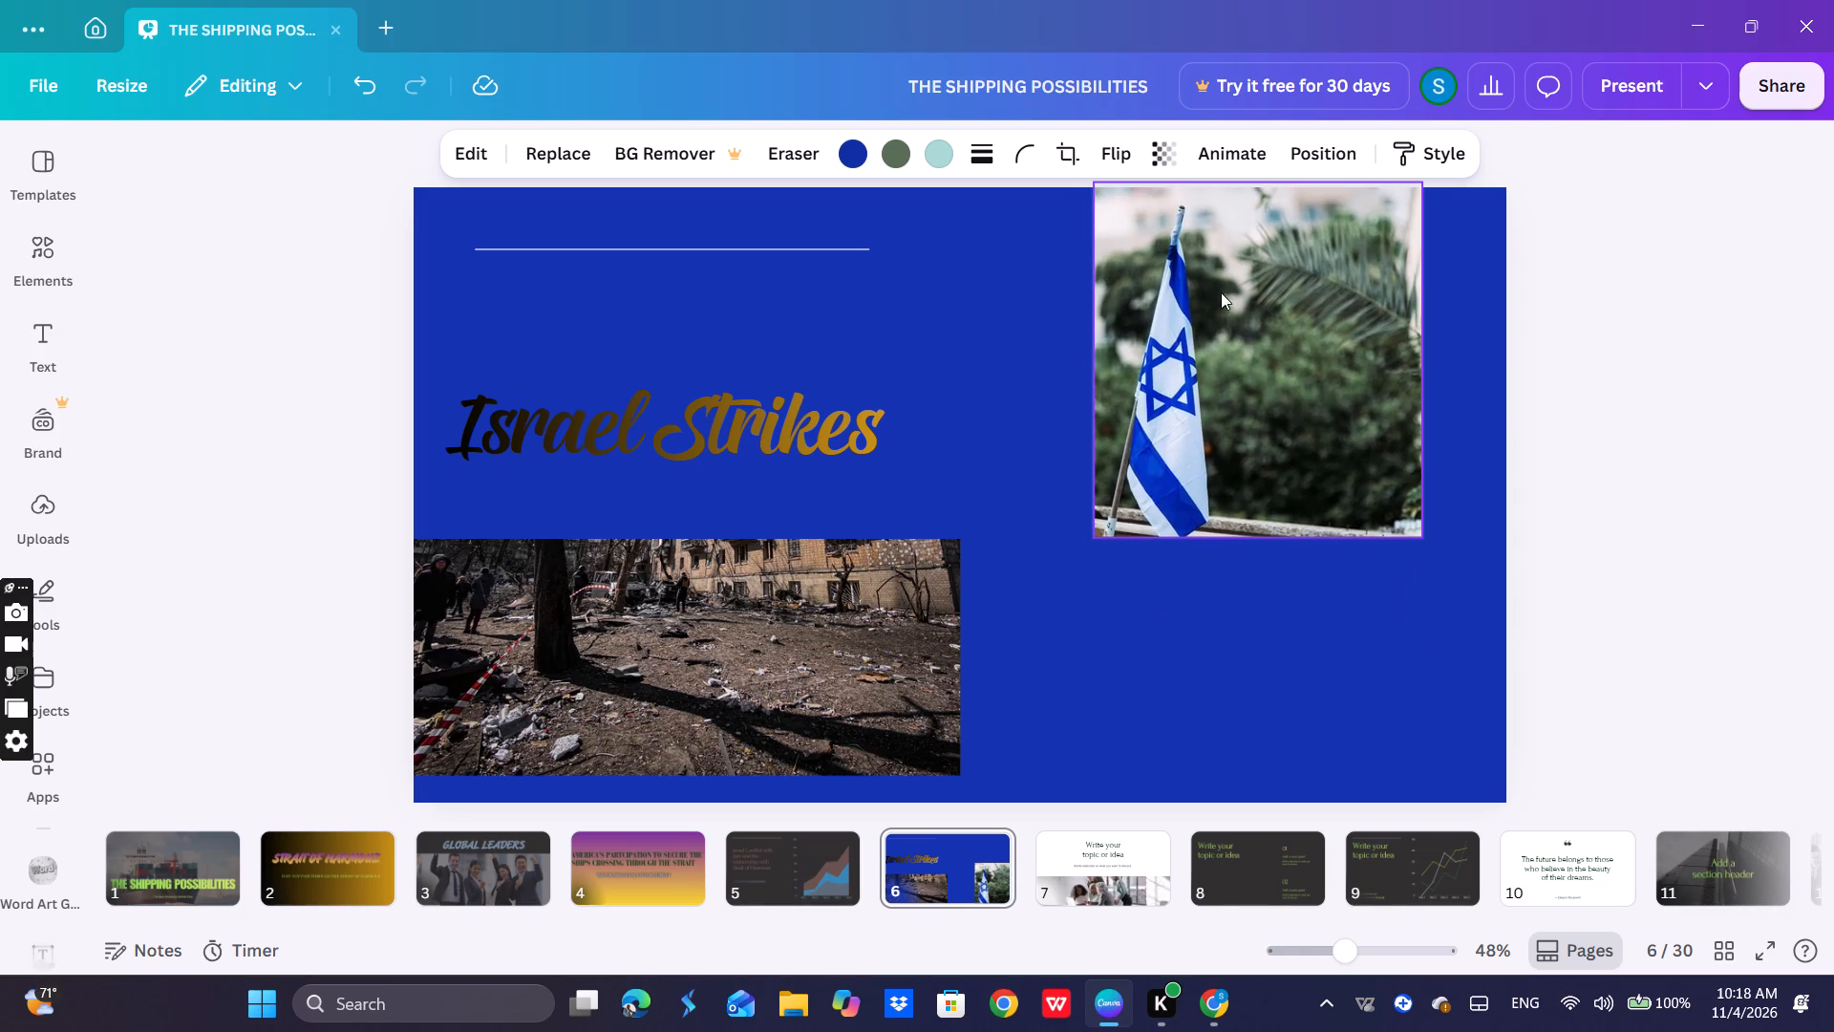
pyautogui.moveTo(1088, 348); pyautogui.dragTo(873, 322)
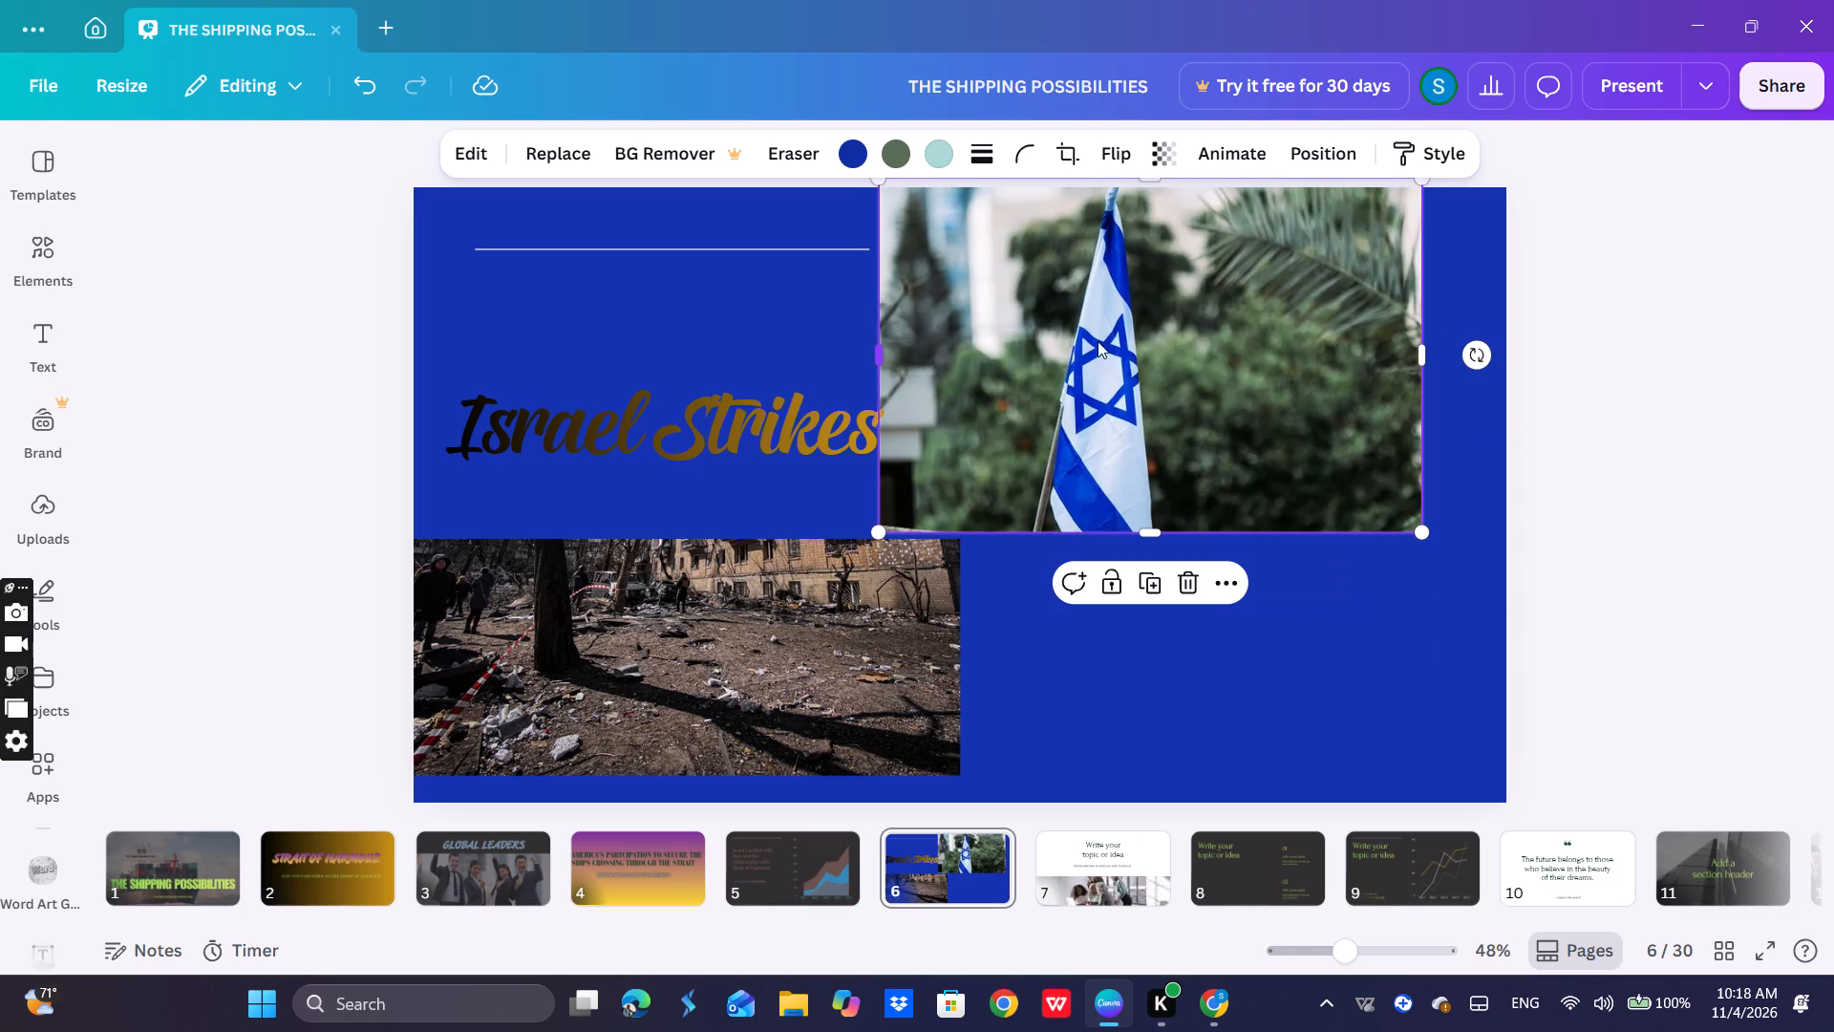
pyautogui.moveTo(1422, 355); pyautogui.dragTo(1503, 359)
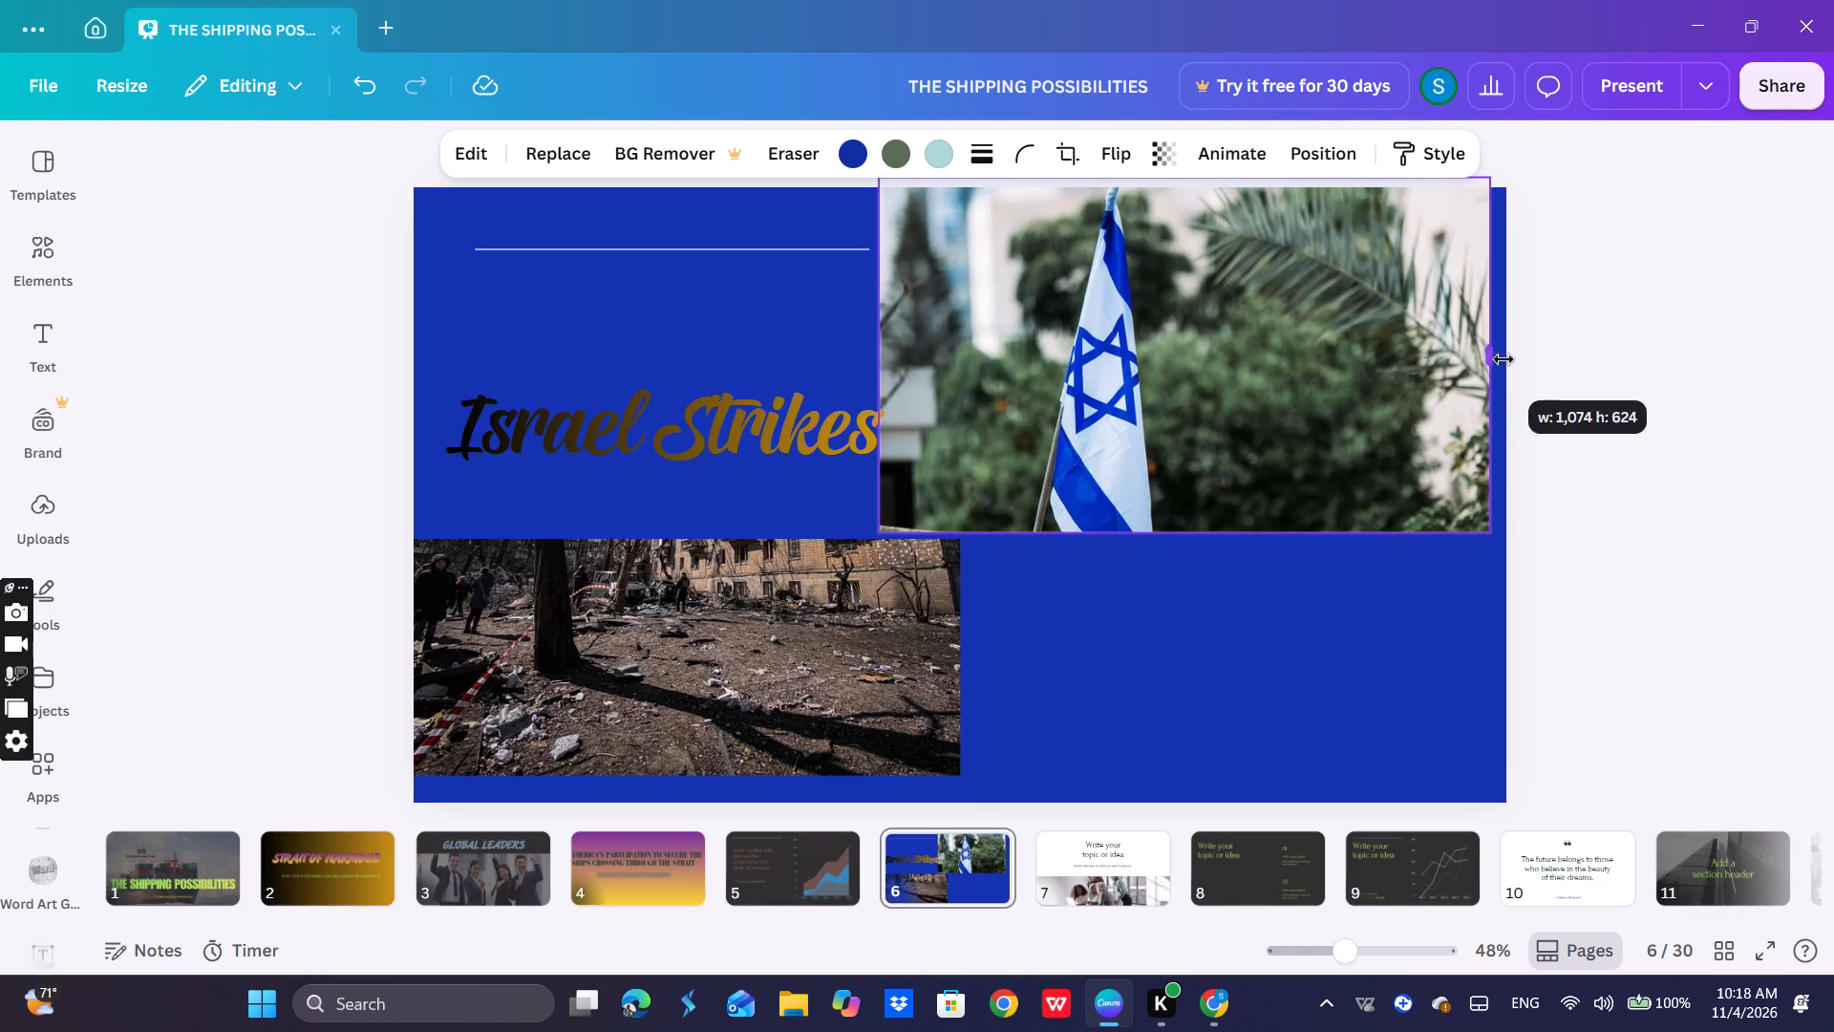
pyautogui.moveTo(1503, 359); pyautogui.dragTo(1508, 360)
# Crop the flag photo to show the base of its pole, and place it in the slide's upper-right corner.
pyautogui.click(1070, 169)
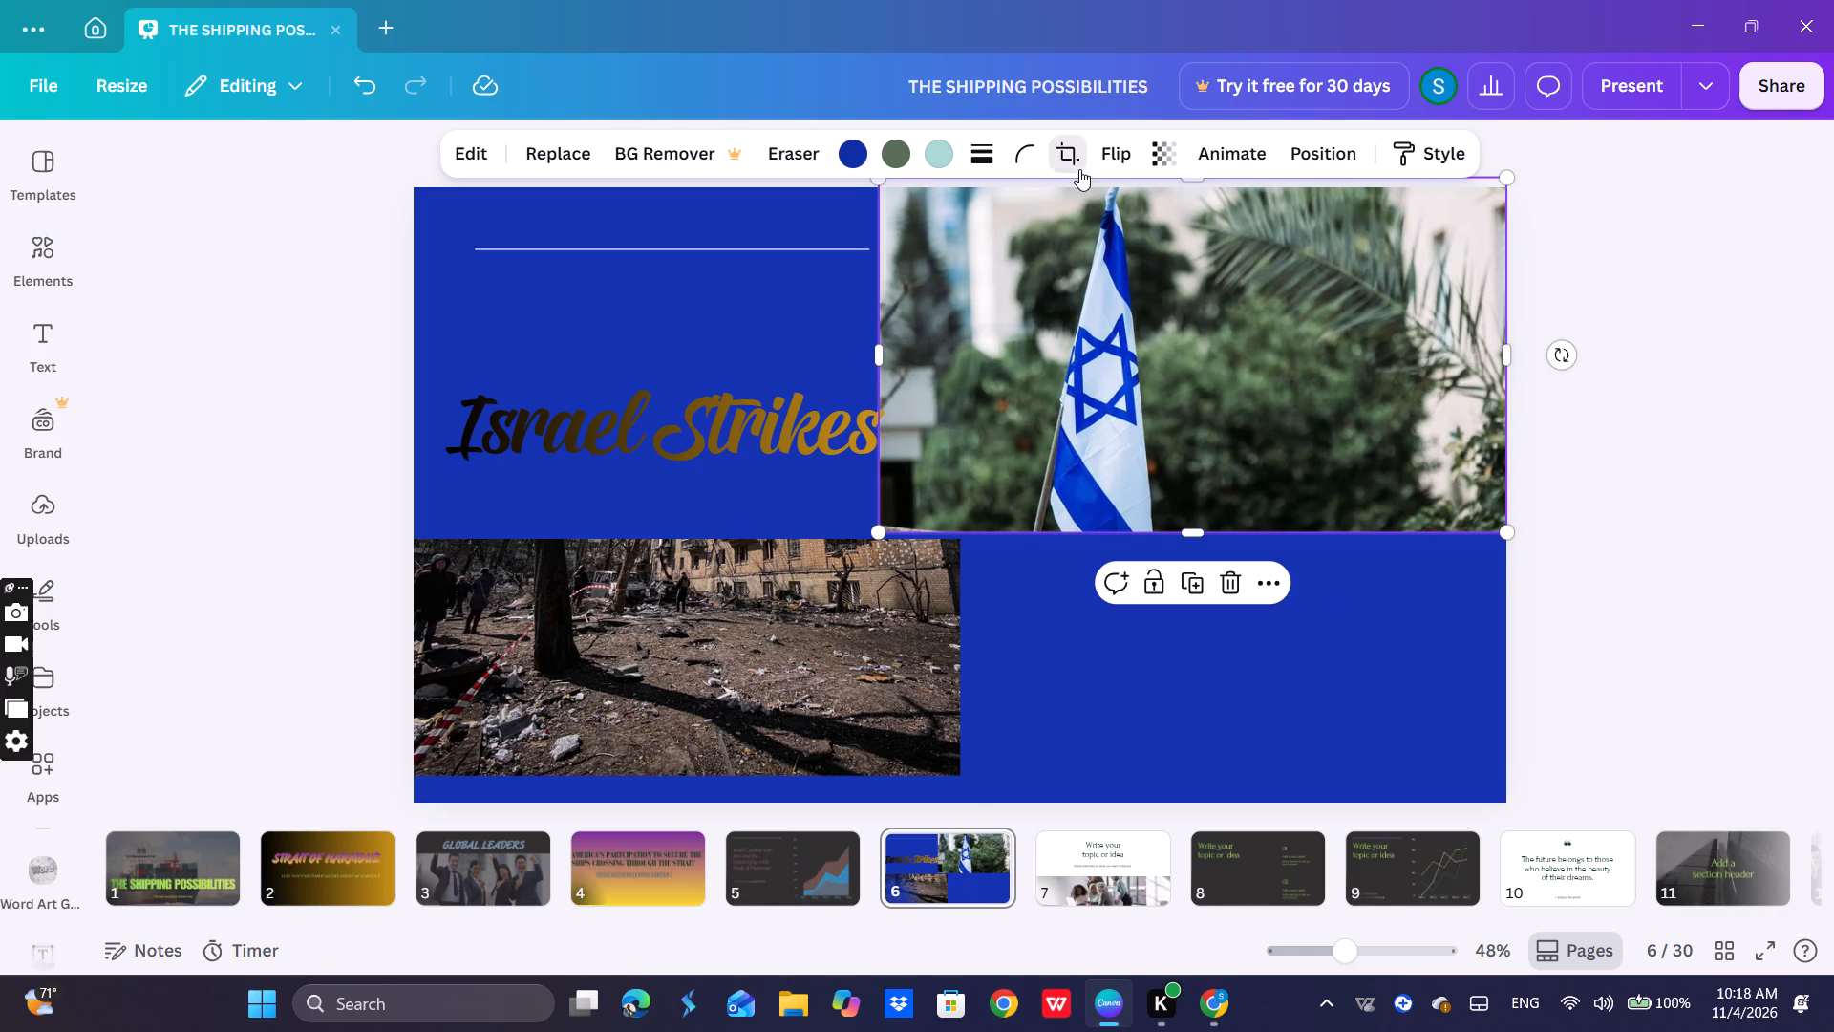
pyautogui.moveTo(1638, 184); pyautogui.dragTo(1587, 204)
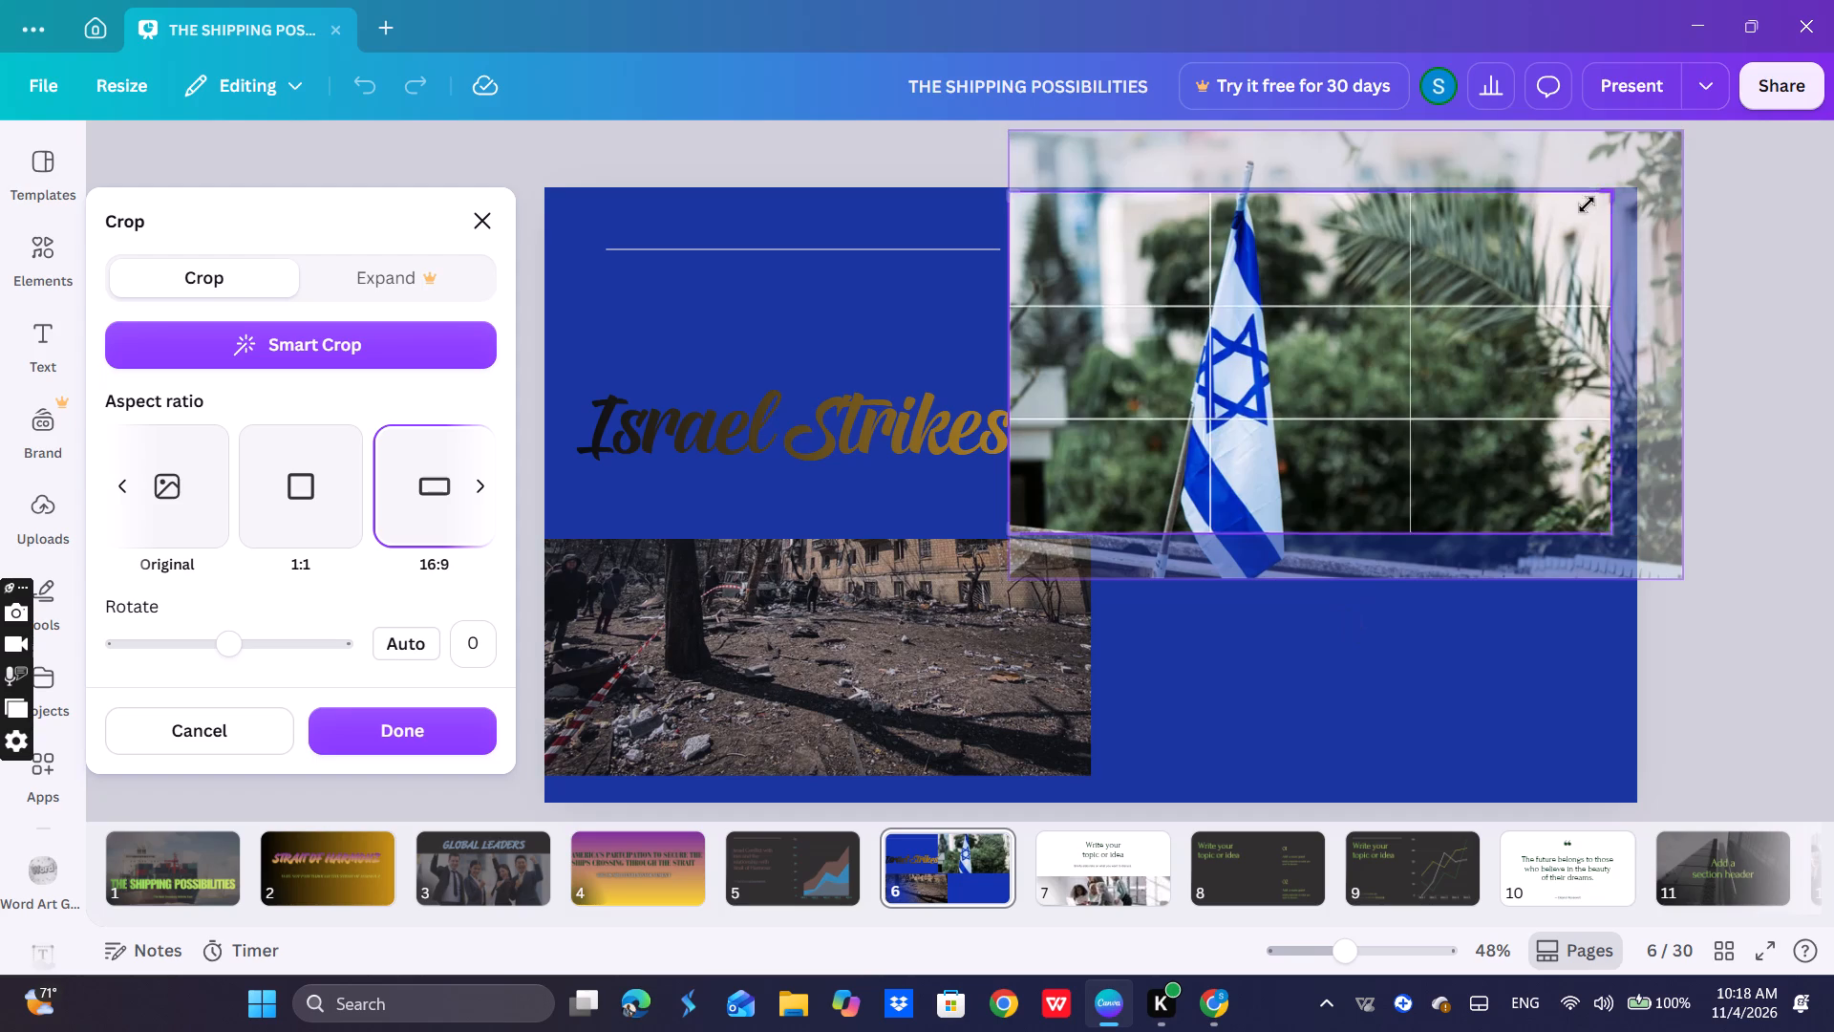
pyautogui.moveTo(1587, 204); pyautogui.dragTo(1561, 204)
pyautogui.moveTo(1348, 293); pyautogui.dragTo(1365, 228)
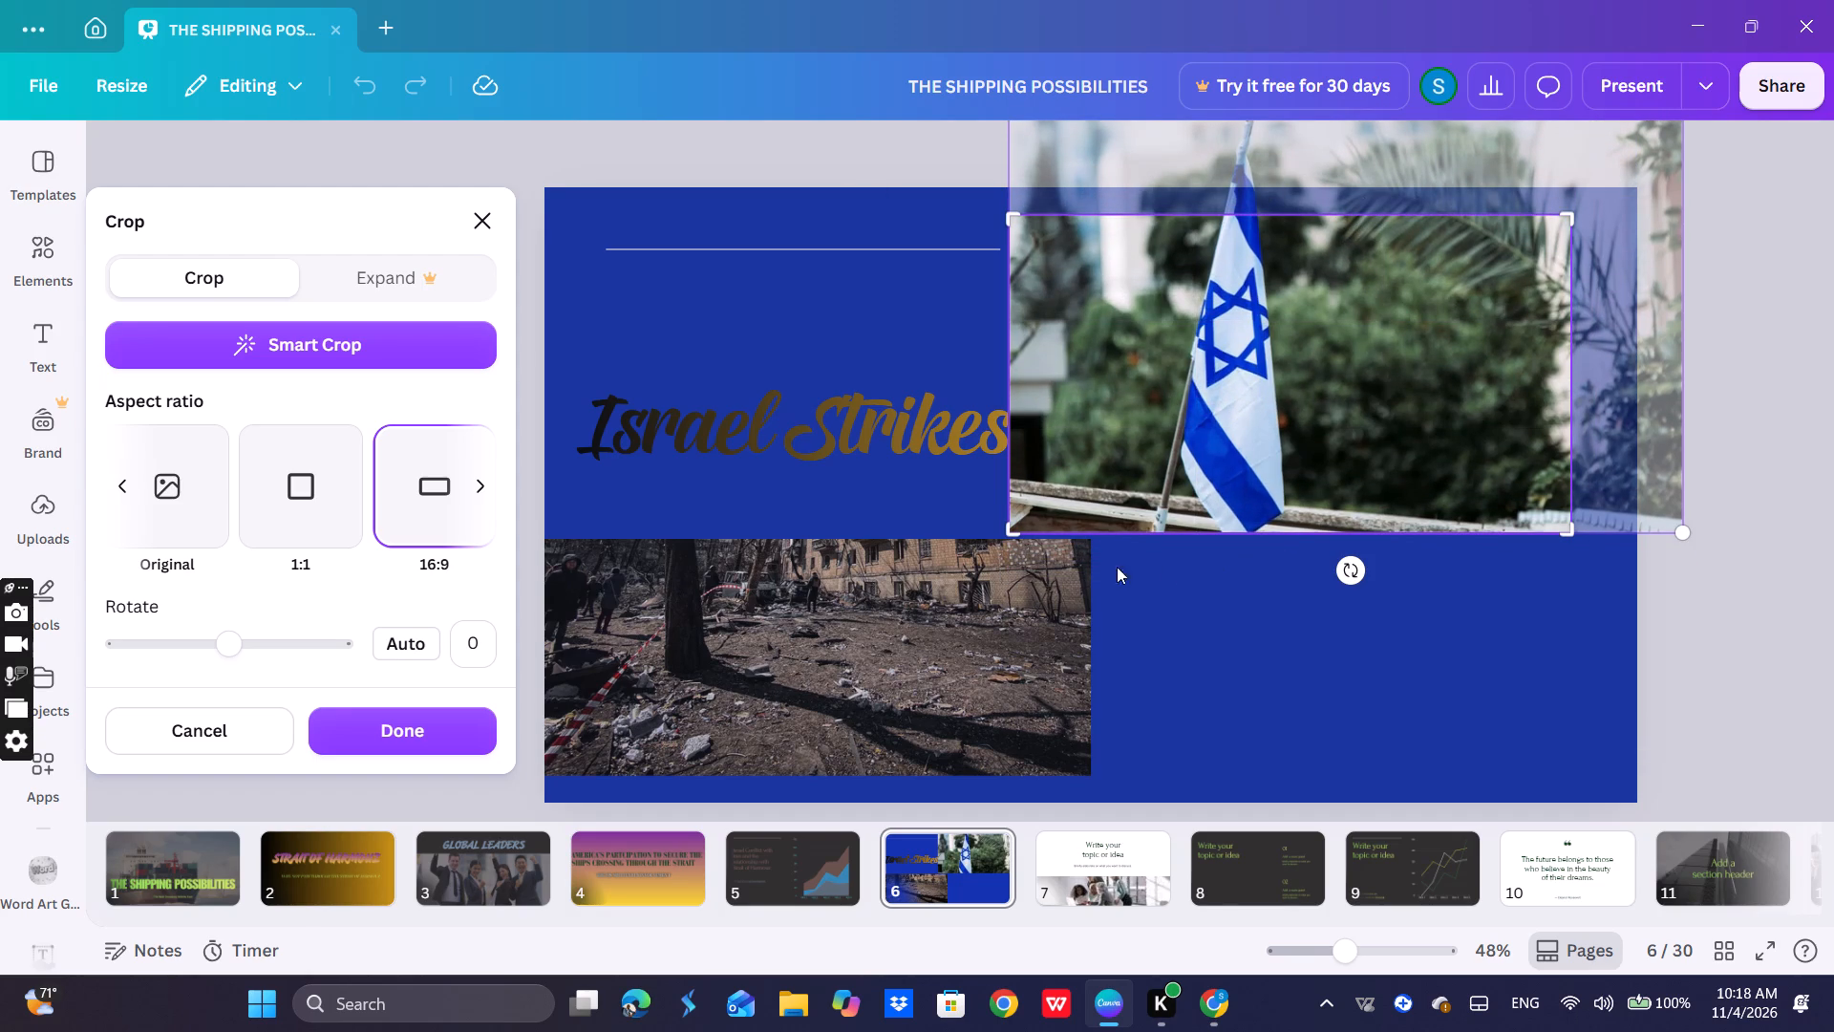
pyautogui.click(409, 714)
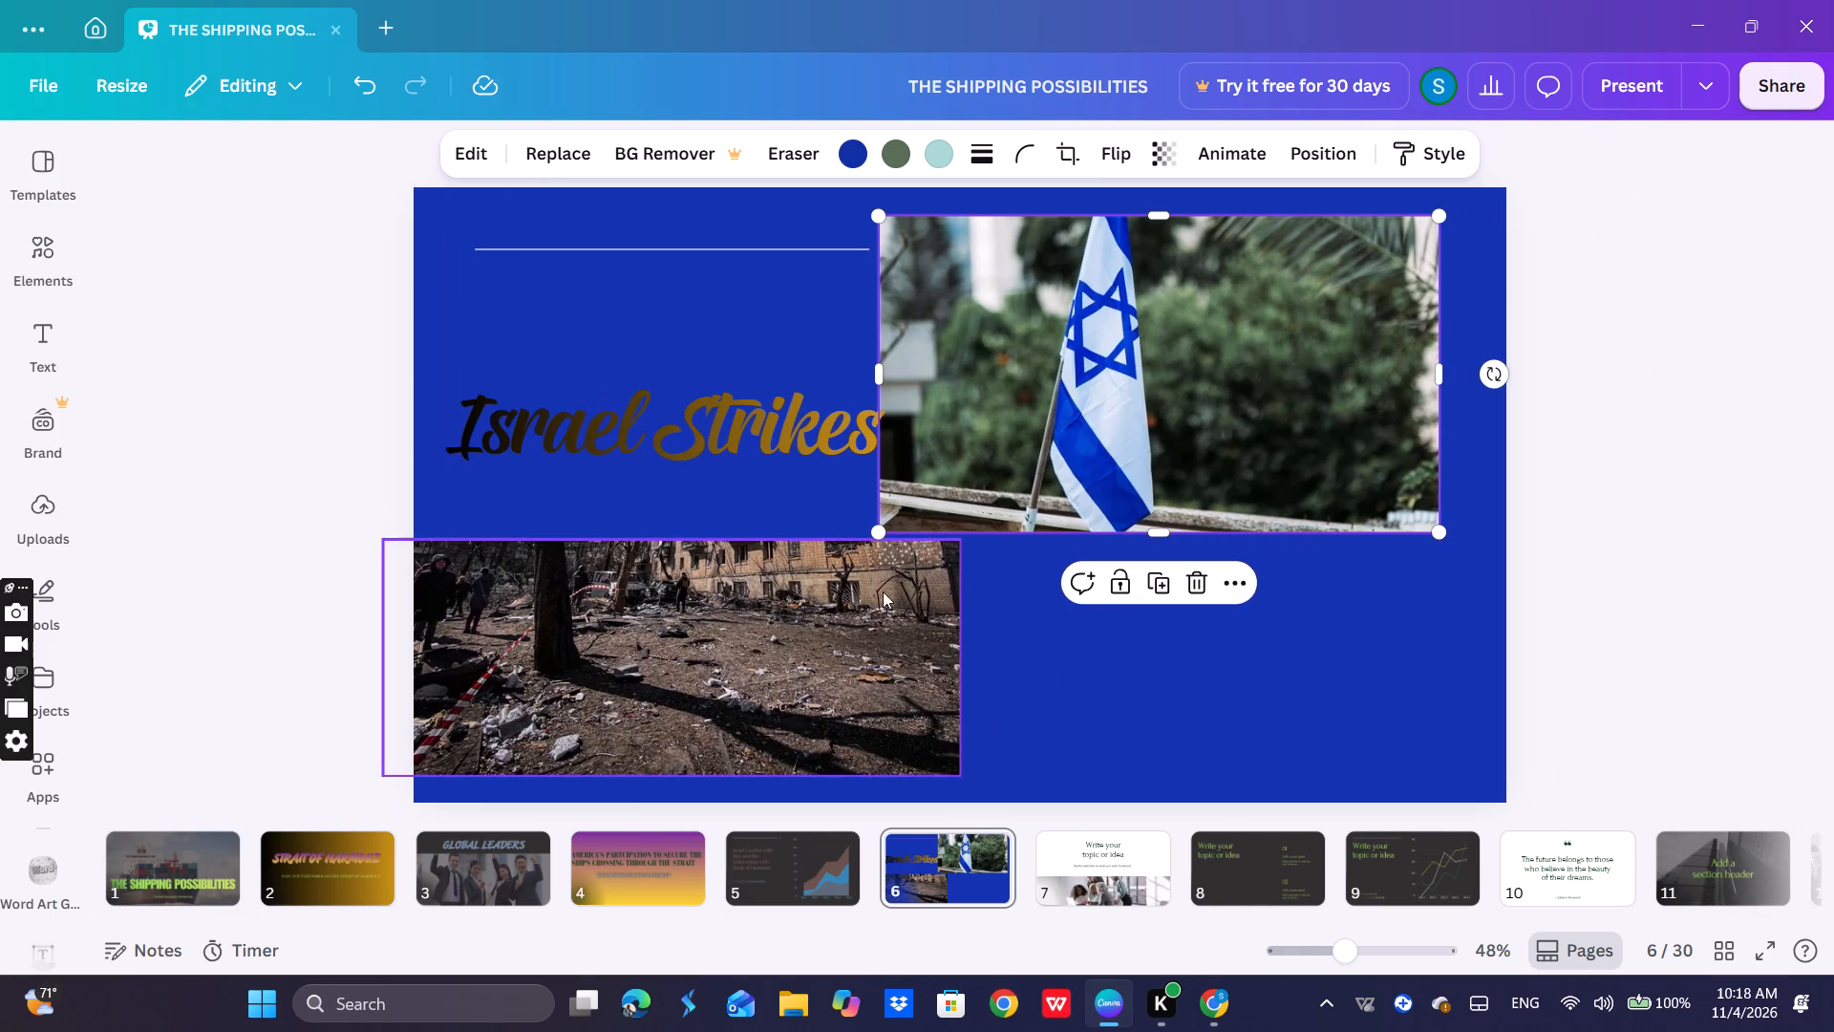
pyautogui.moveTo(988, 446); pyautogui.dragTo(1050, 426)
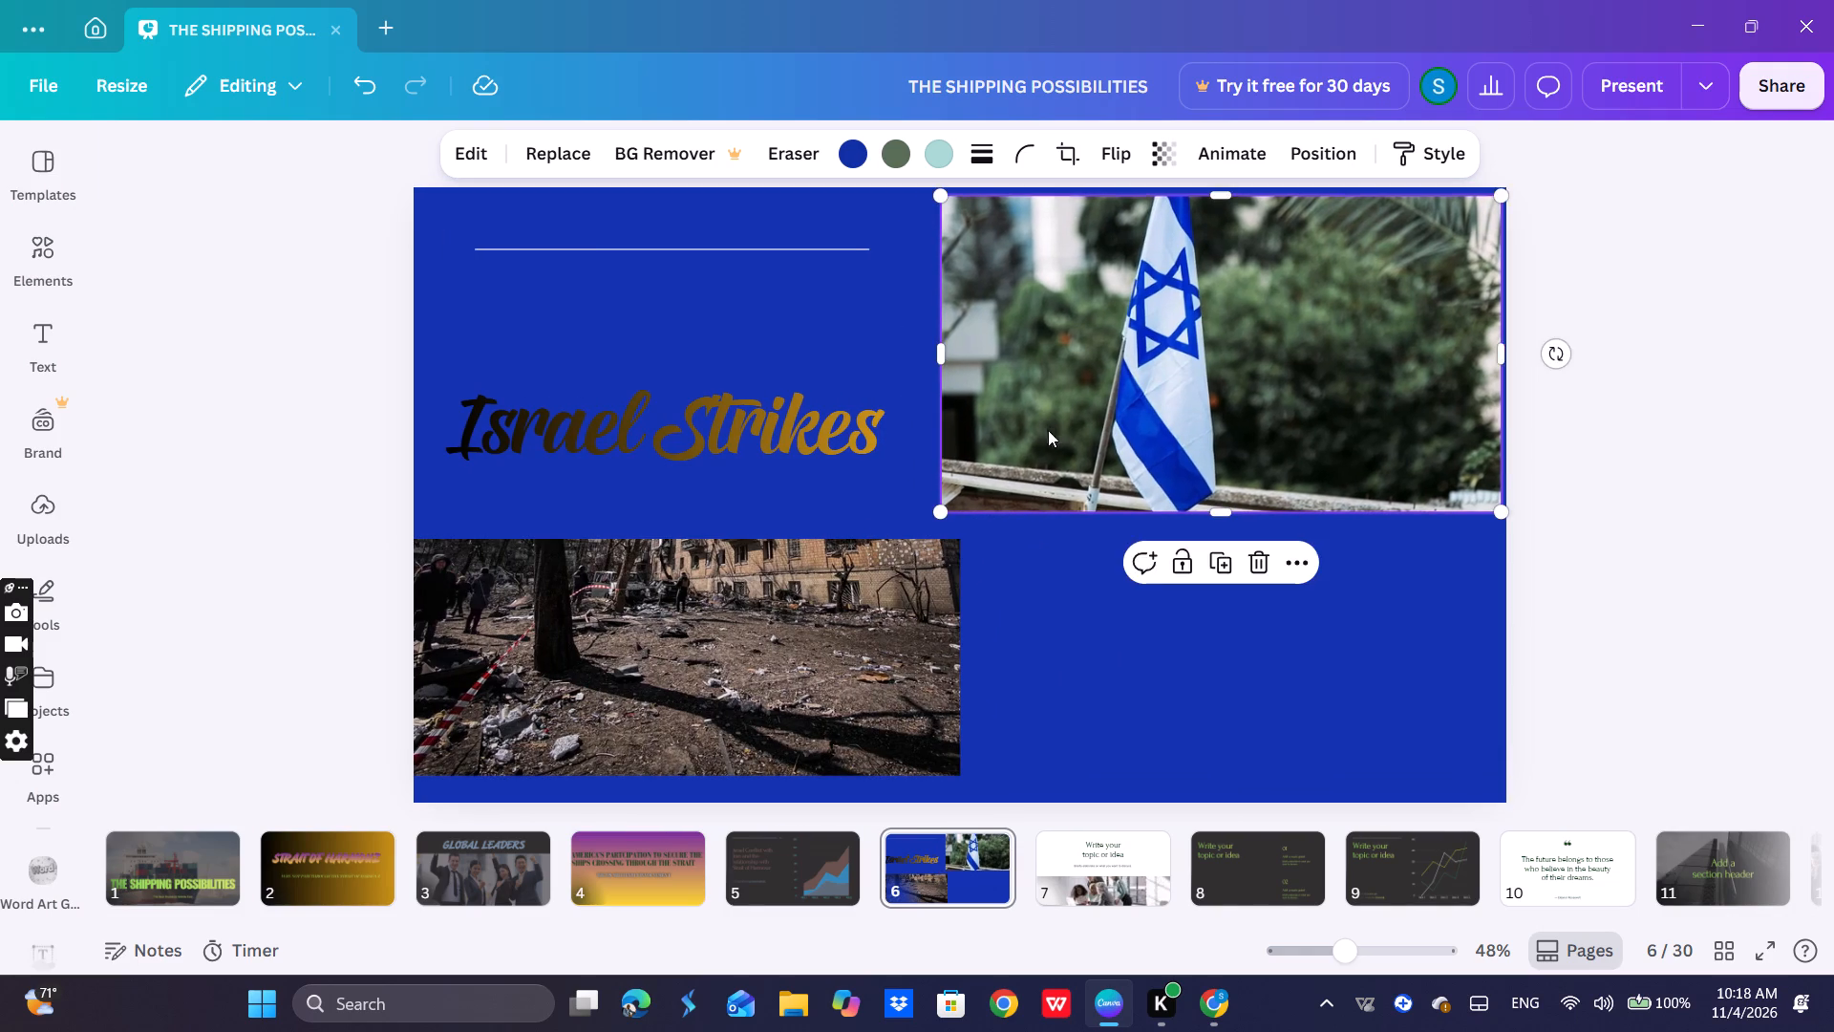
# Place the bombed-building photo beneath the flag photo and increase its height to nearly fill the slide's lower-right area.
pyautogui.moveTo(837, 643); pyautogui.dragTo(1364, 620)
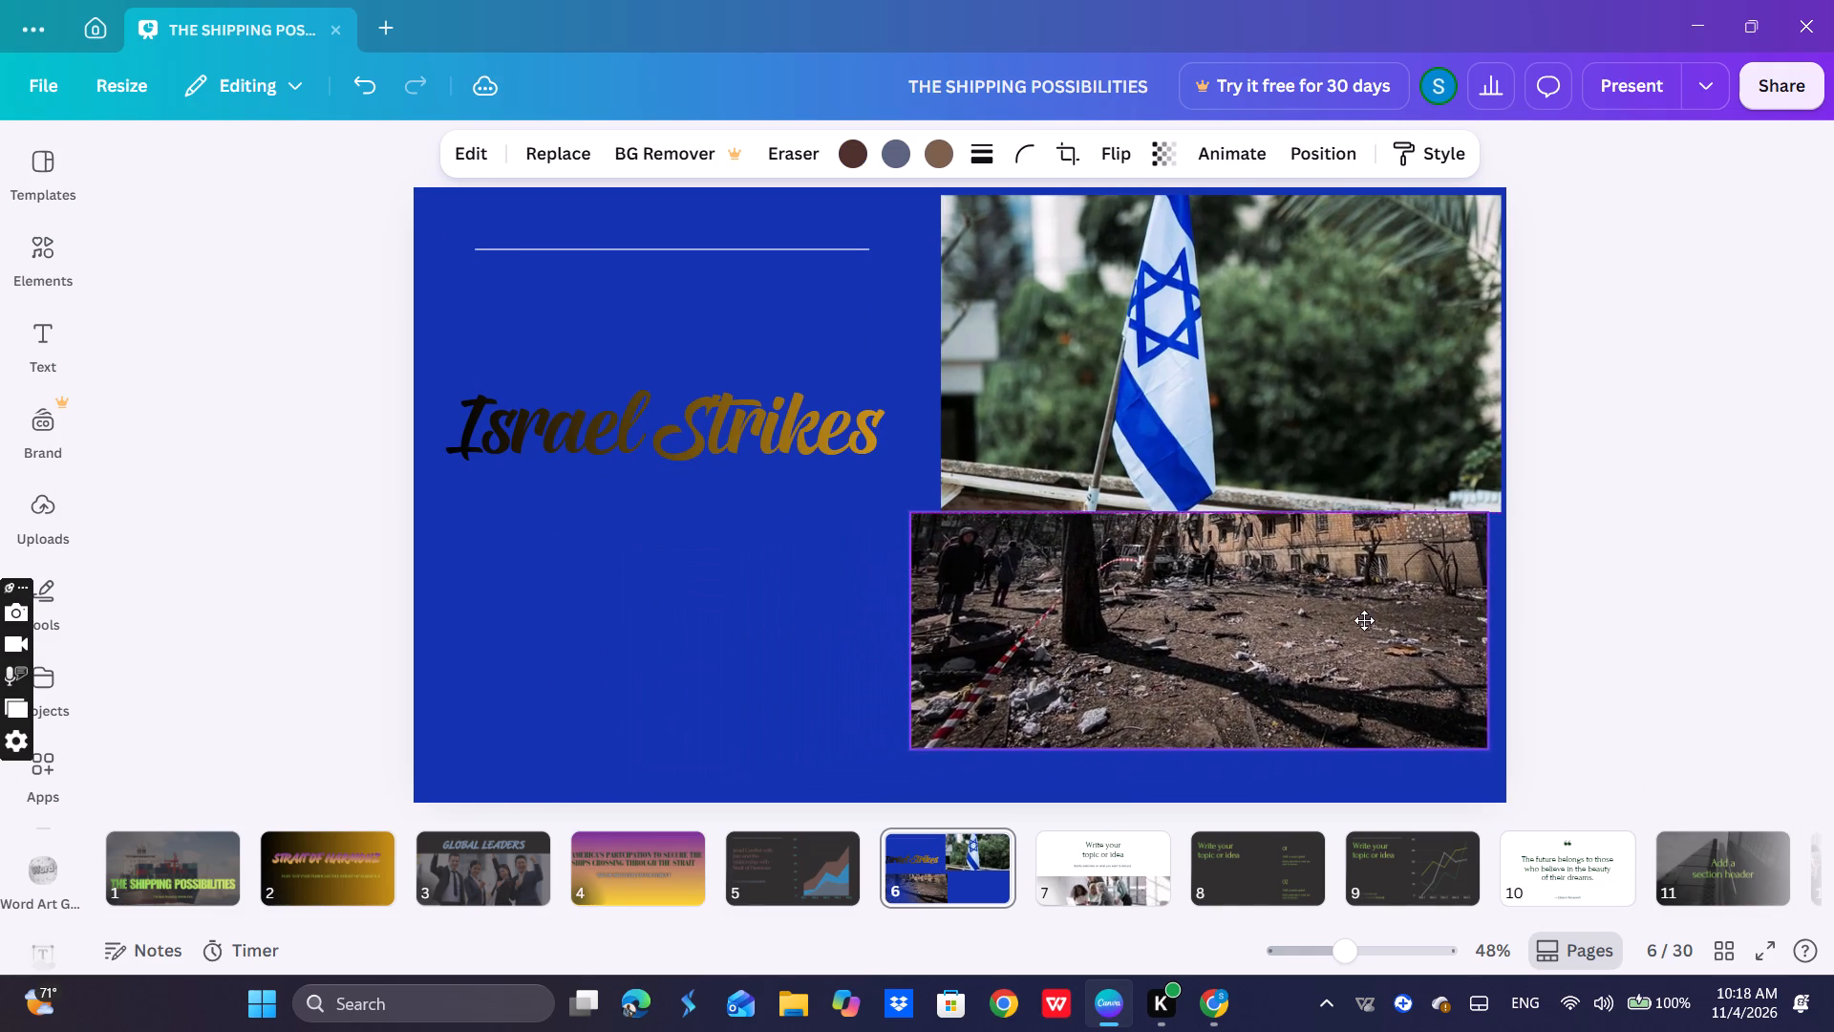
pyautogui.moveTo(1364, 620); pyautogui.dragTo(1388, 619)
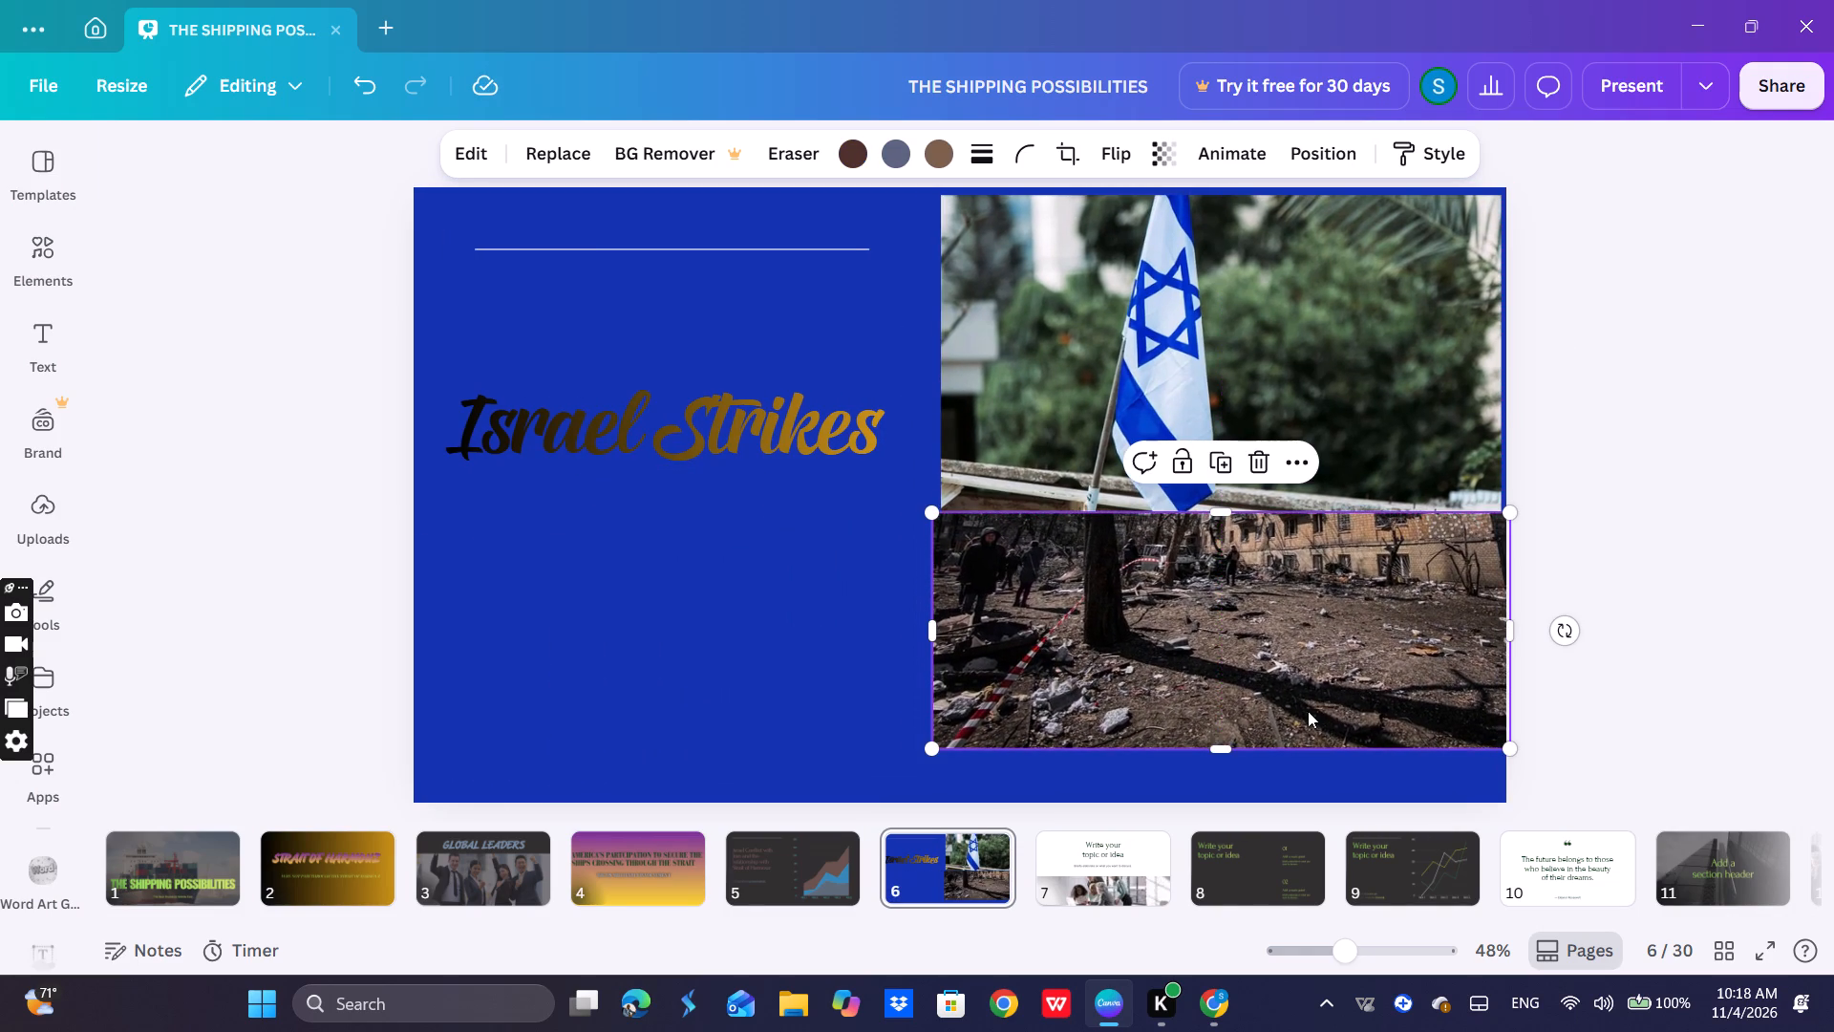
pyautogui.moveTo(1228, 749); pyautogui.dragTo(1238, 792)
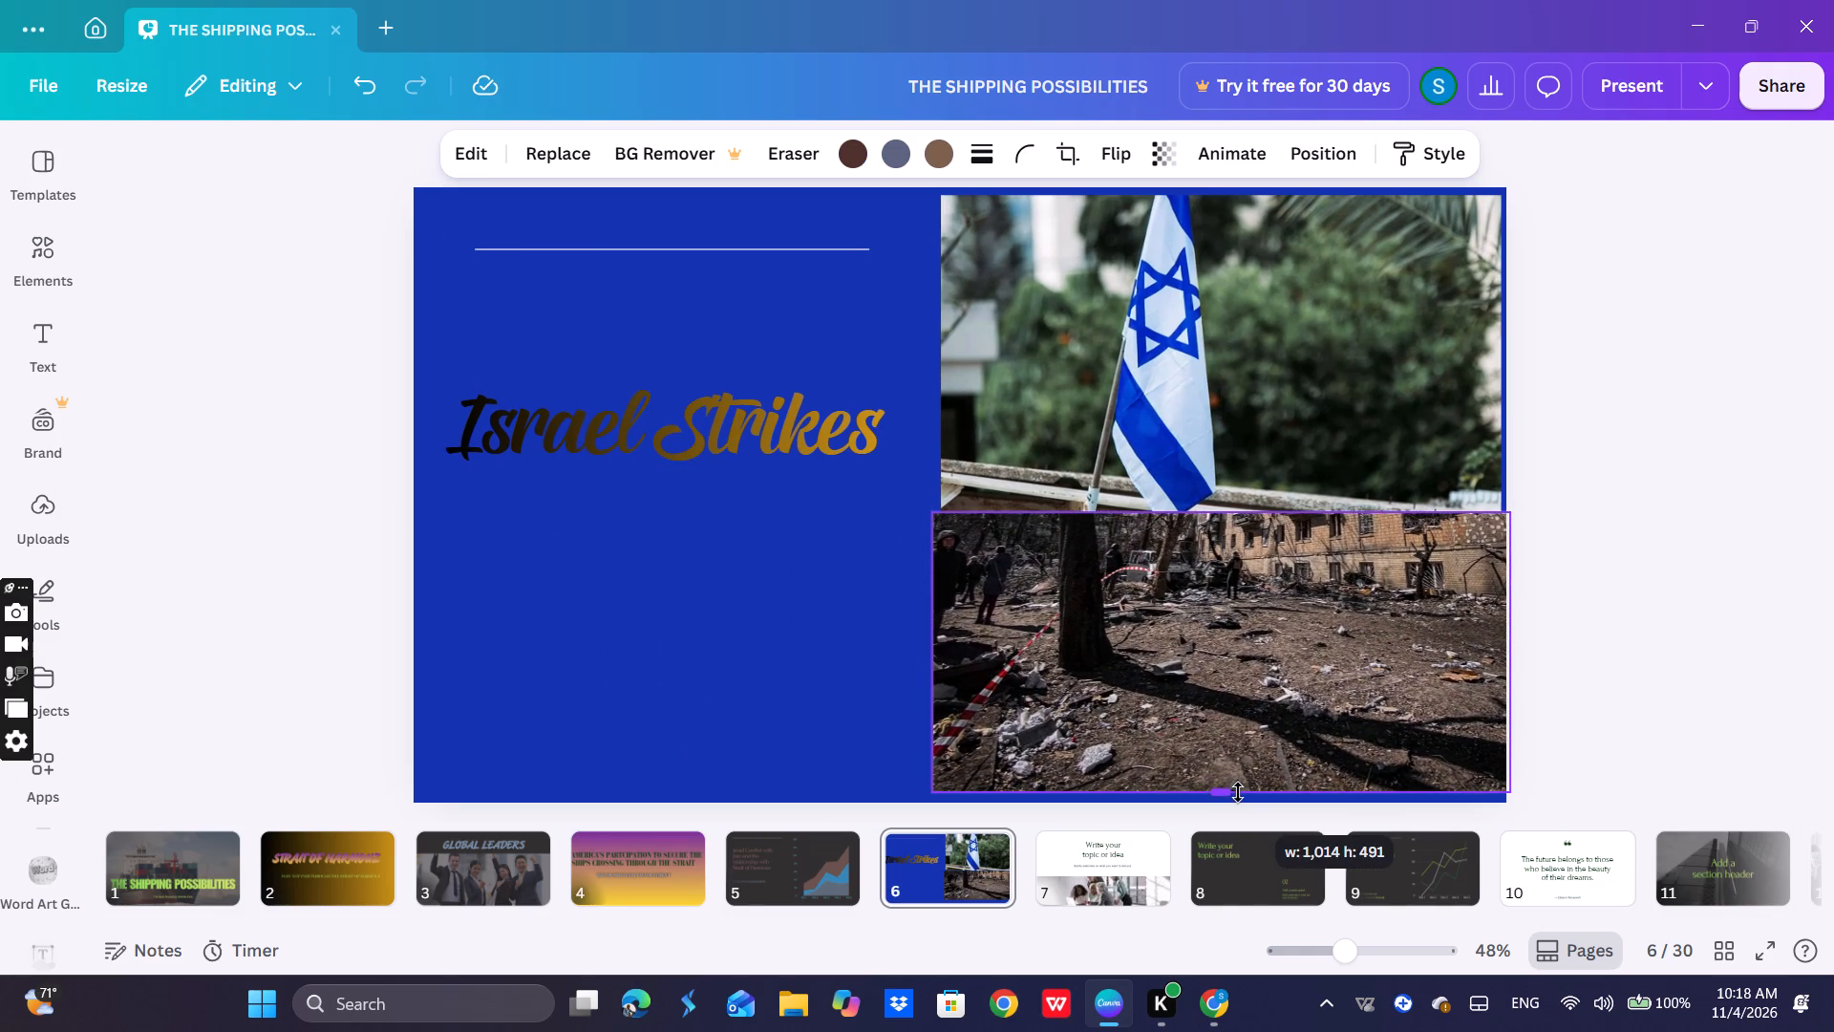
pyautogui.moveTo(1238, 792); pyautogui.dragTo(1238, 794)
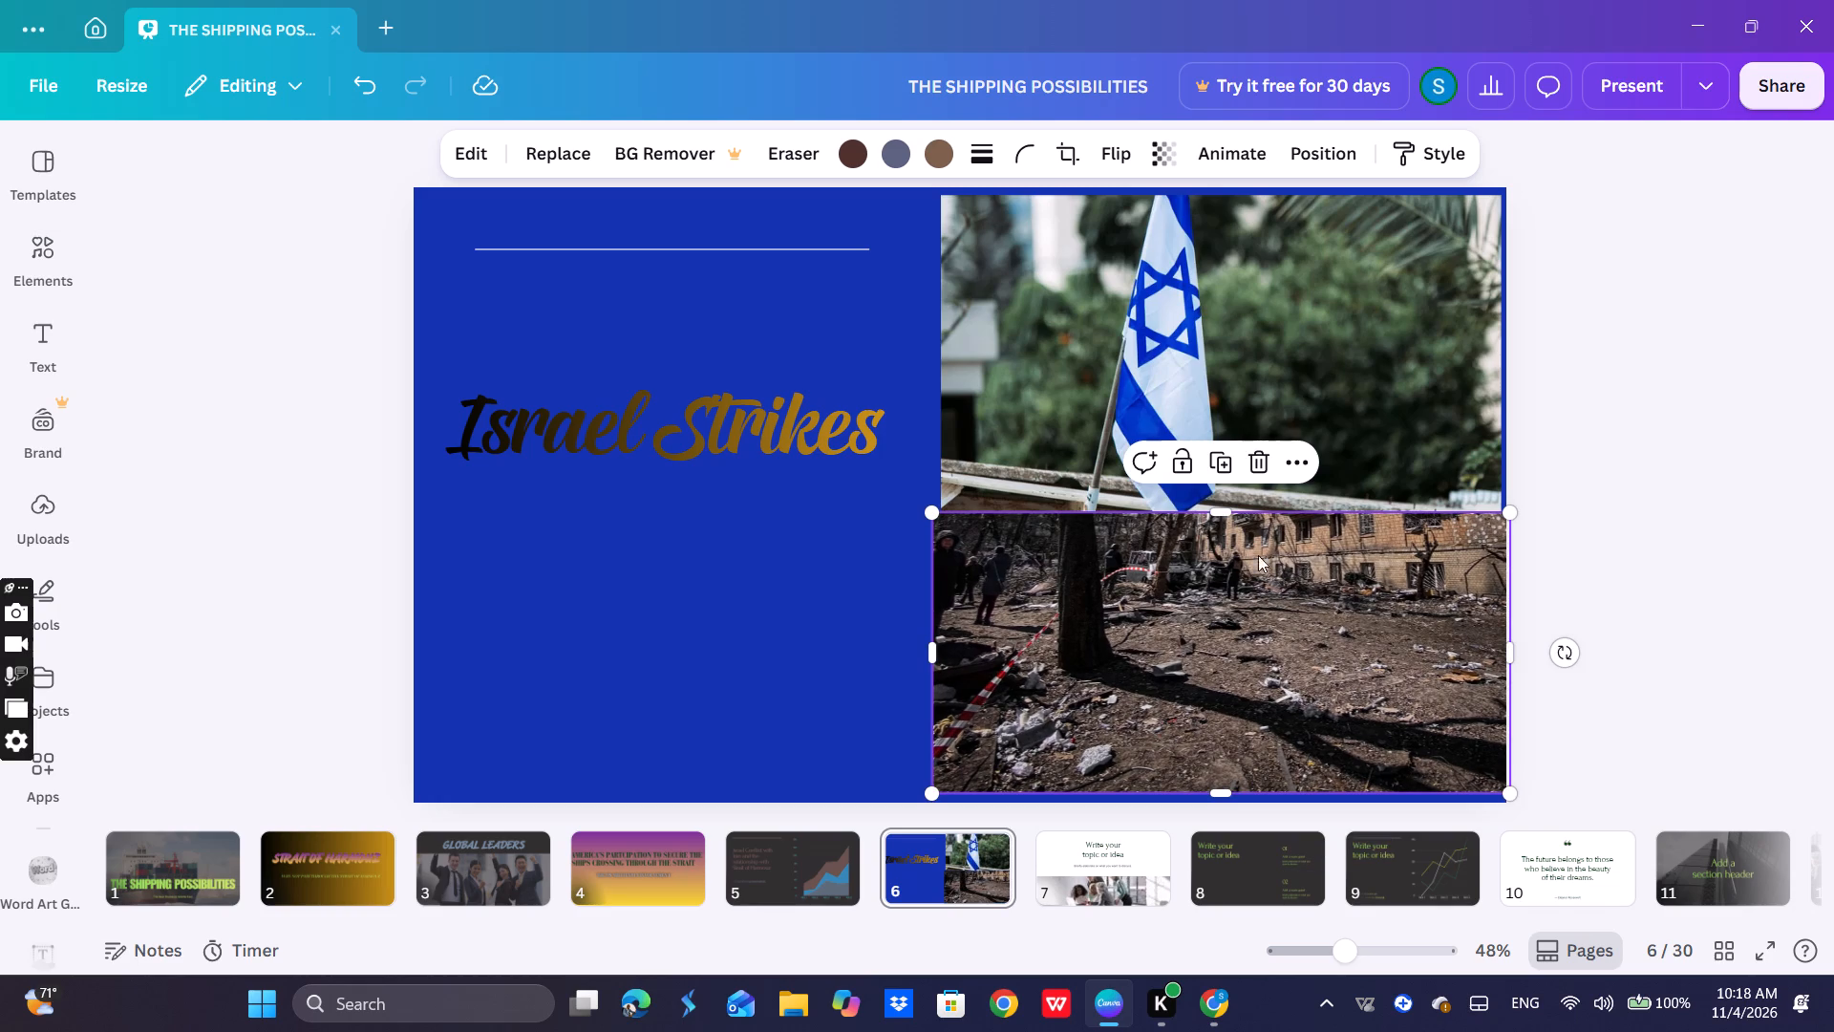
pyautogui.moveTo(1216, 516); pyautogui.dragTo(1218, 503)
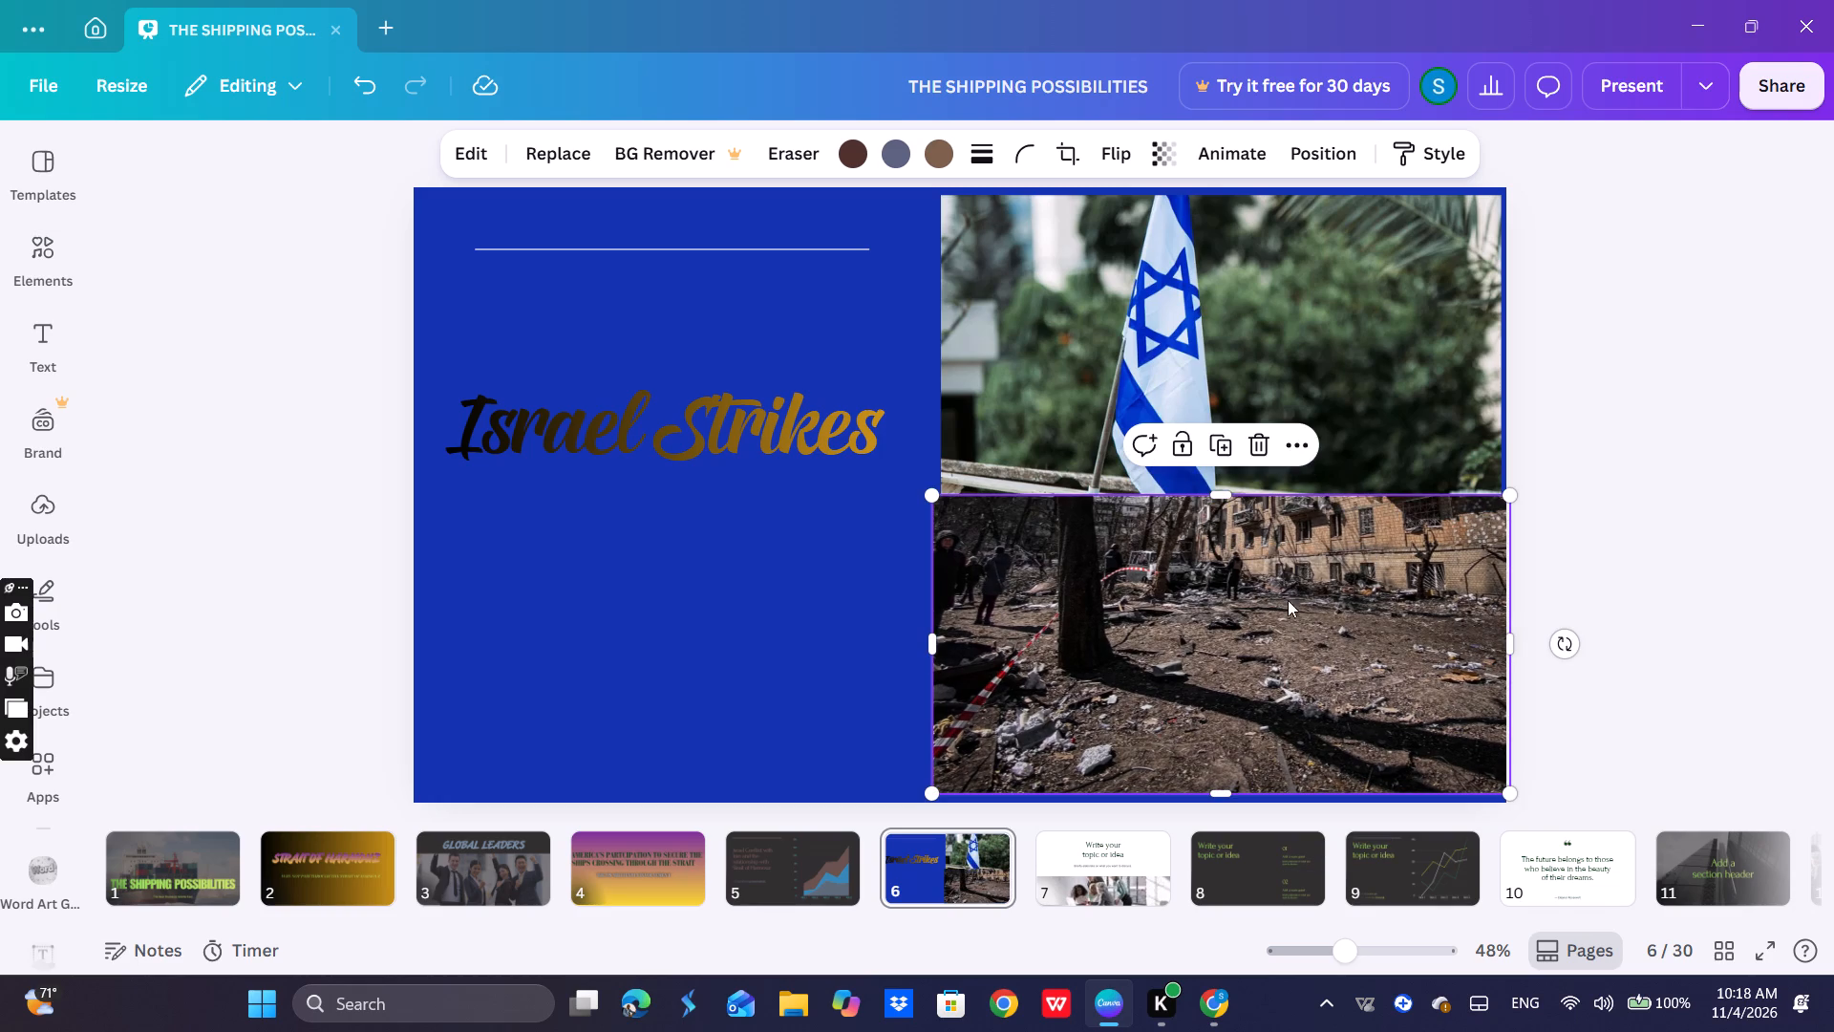
pyautogui.click(1632, 481)
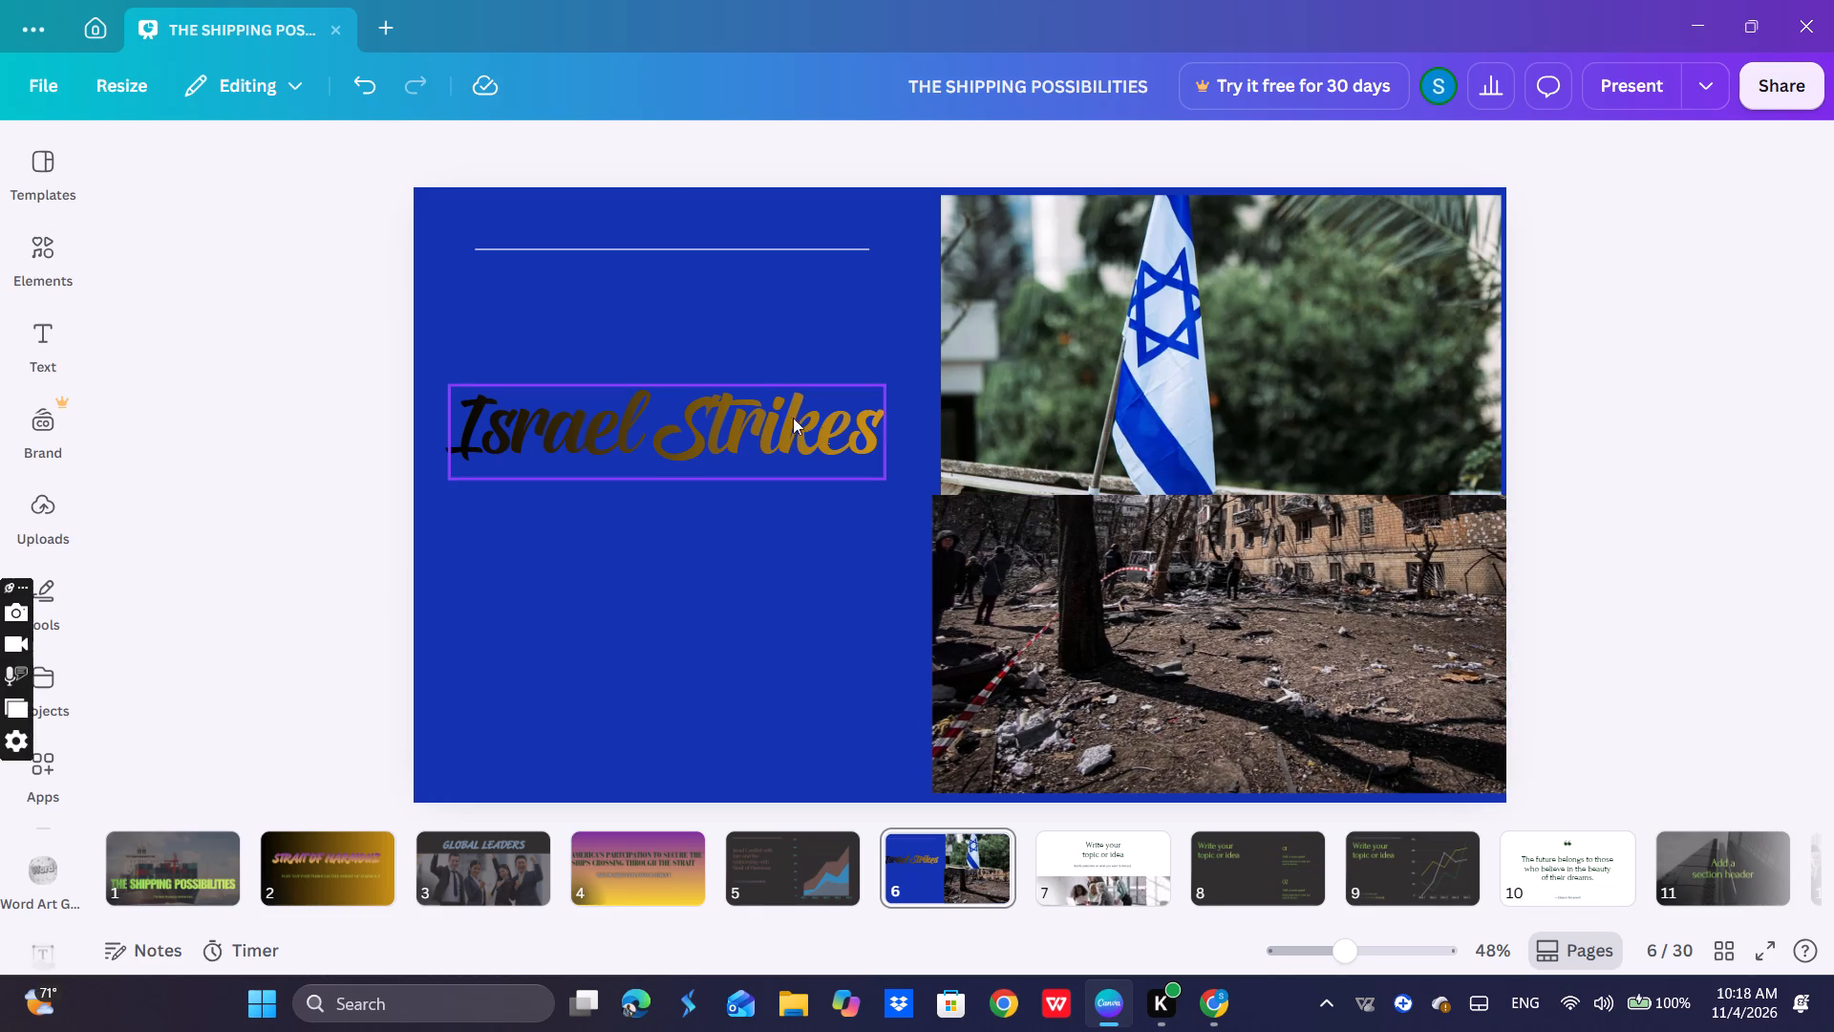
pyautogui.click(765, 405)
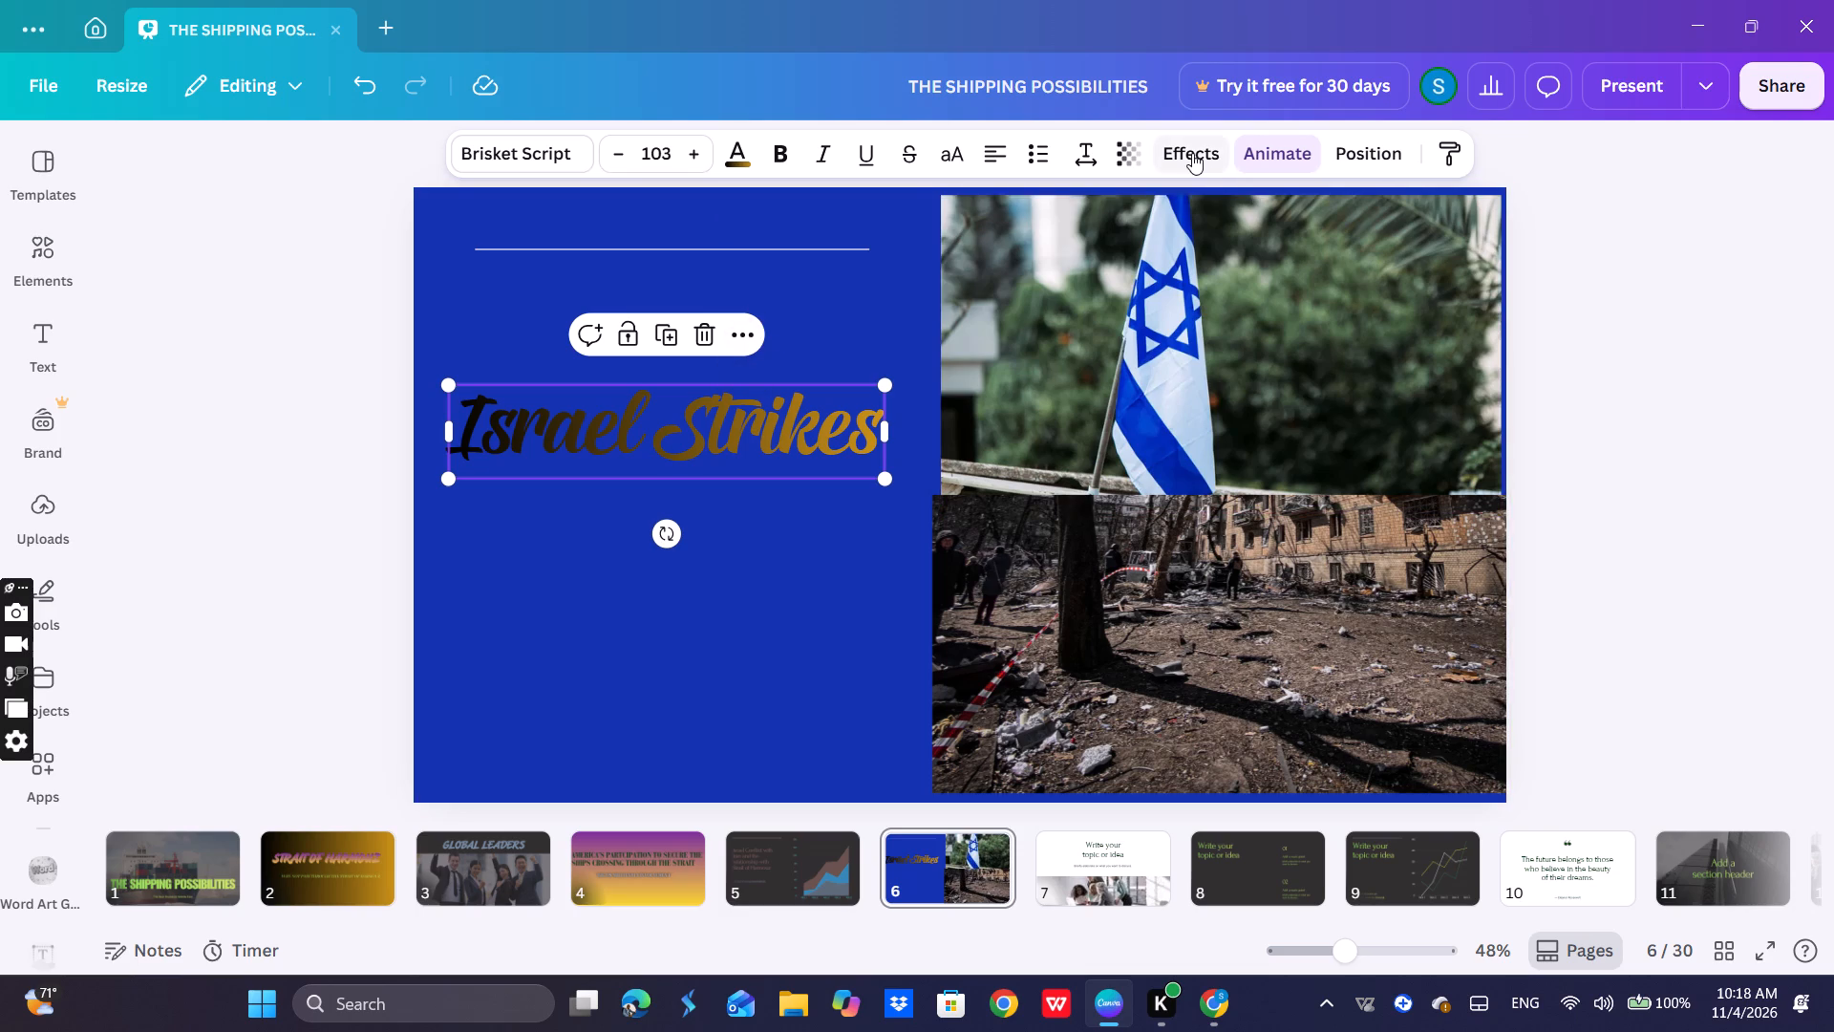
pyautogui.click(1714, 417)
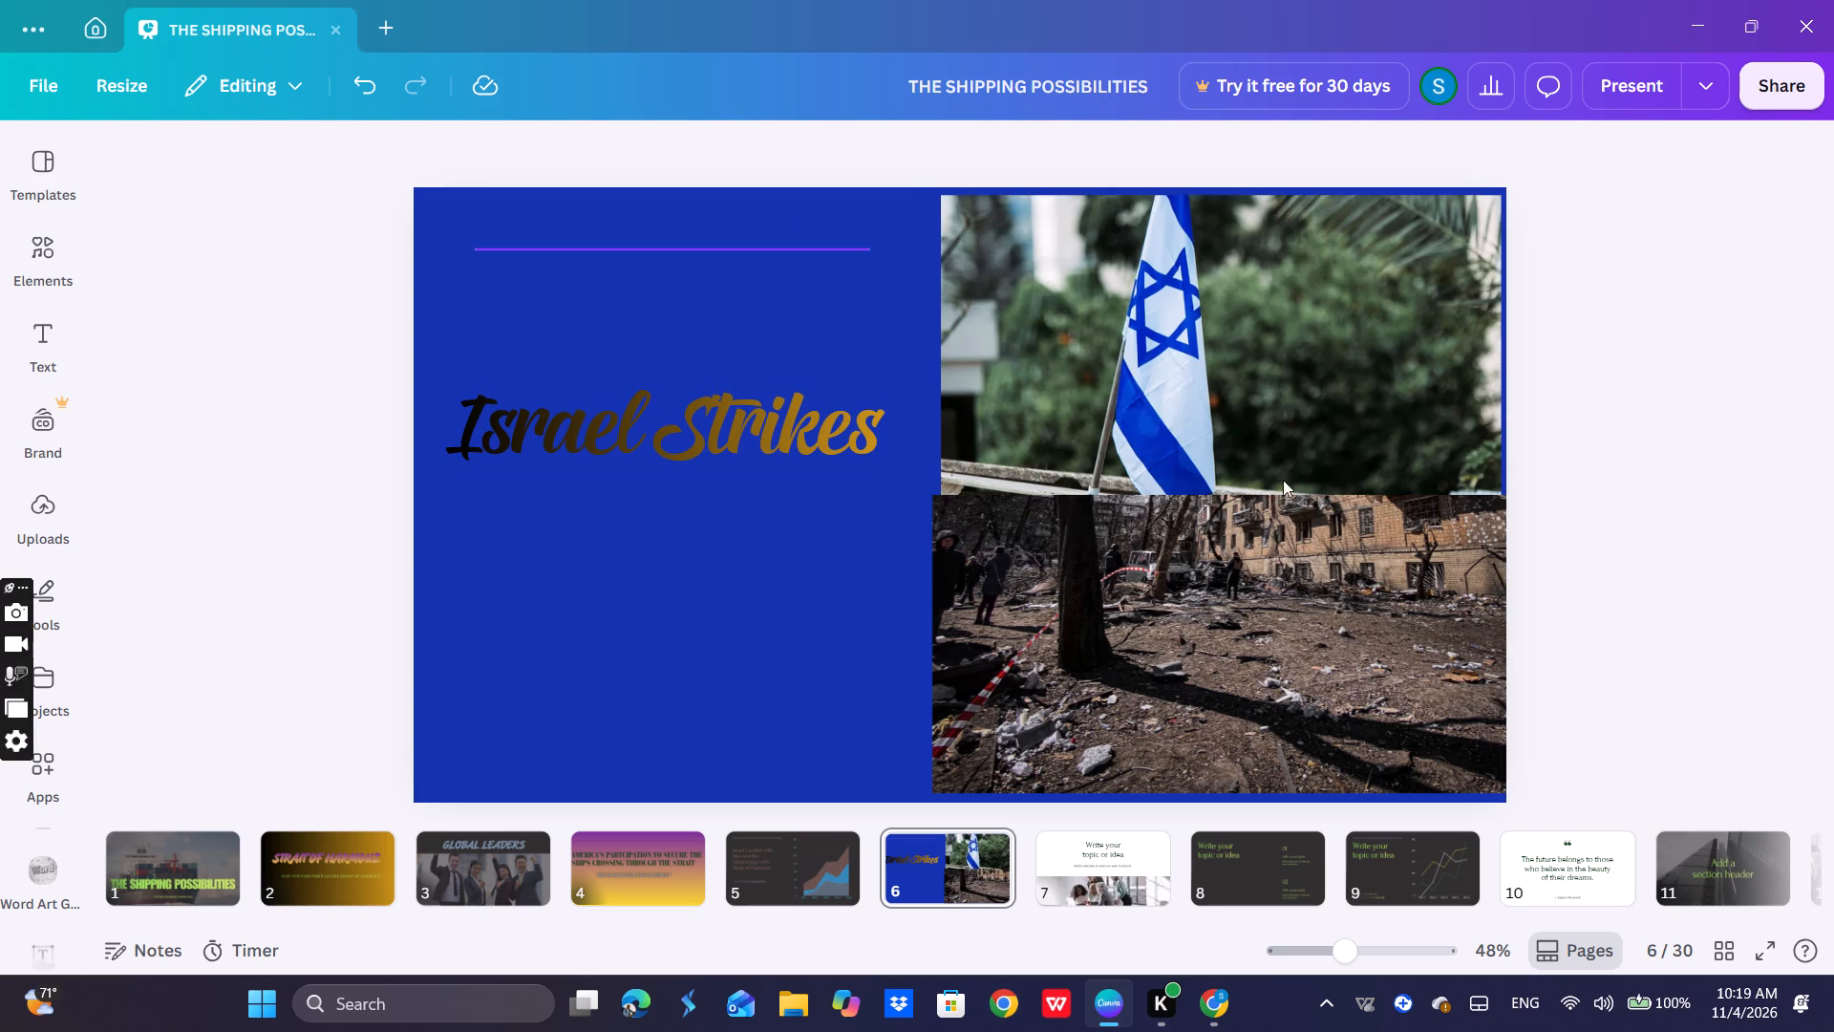
# Duplicate the bombed-building photo and set one copy flush against the flag photo's lower edge.
pyautogui.rightClick(1241, 582)
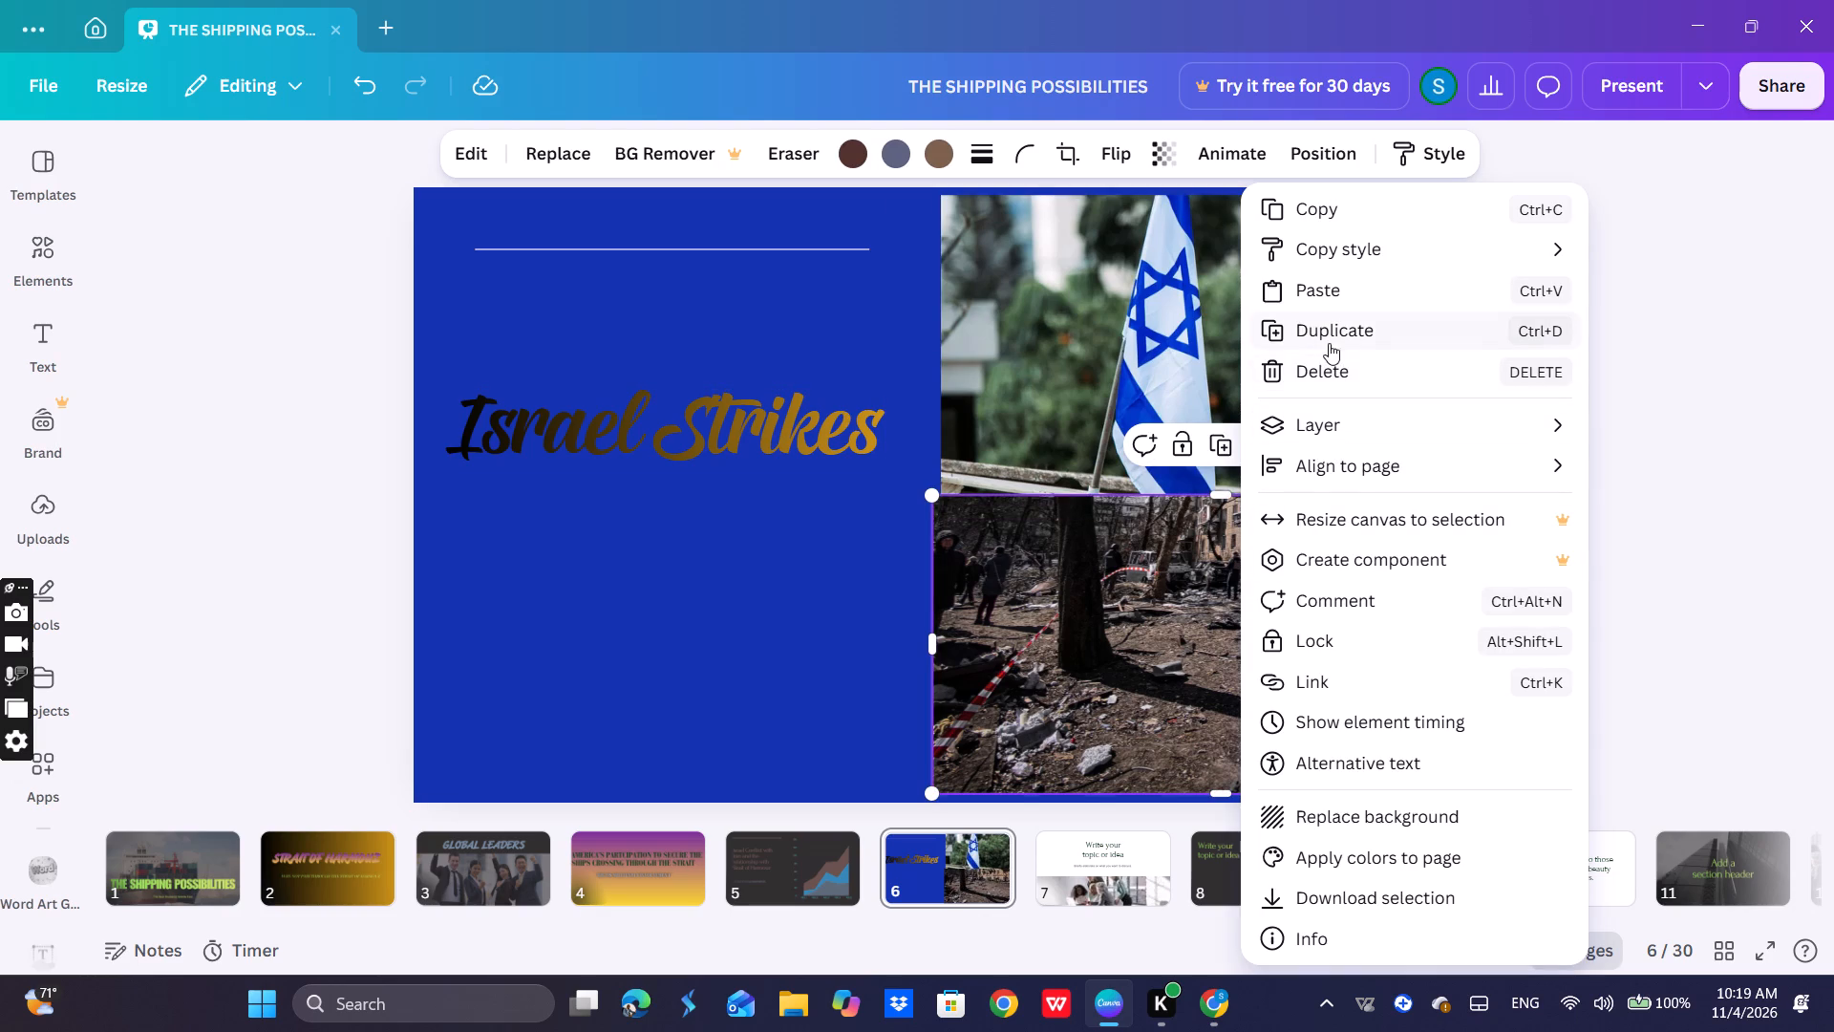
pyautogui.click(1328, 335)
pyautogui.moveTo(1158, 677); pyautogui.dragTo(776, 672)
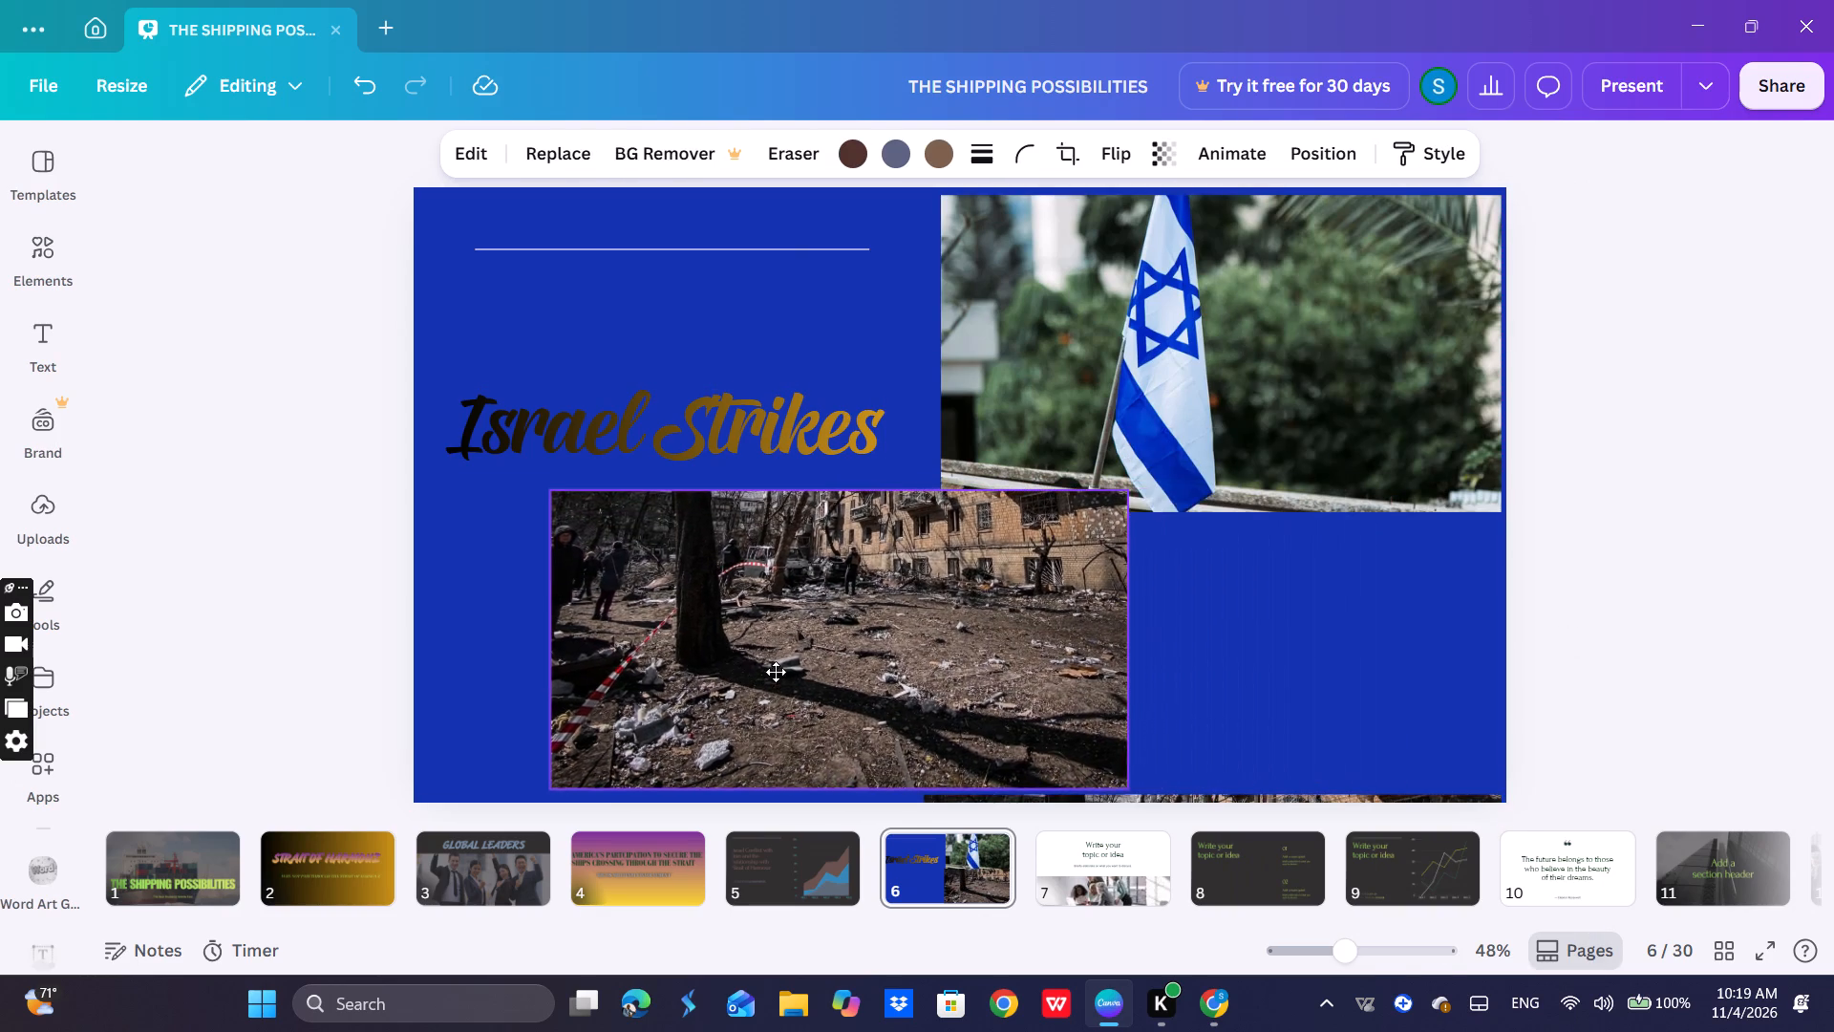
pyautogui.moveTo(776, 672); pyautogui.dragTo(1158, 699)
# Duplicate the bombed-building photo again and place the copy in the slide's lower-left area, beside the existing one.
pyautogui.rightClick(1158, 699)
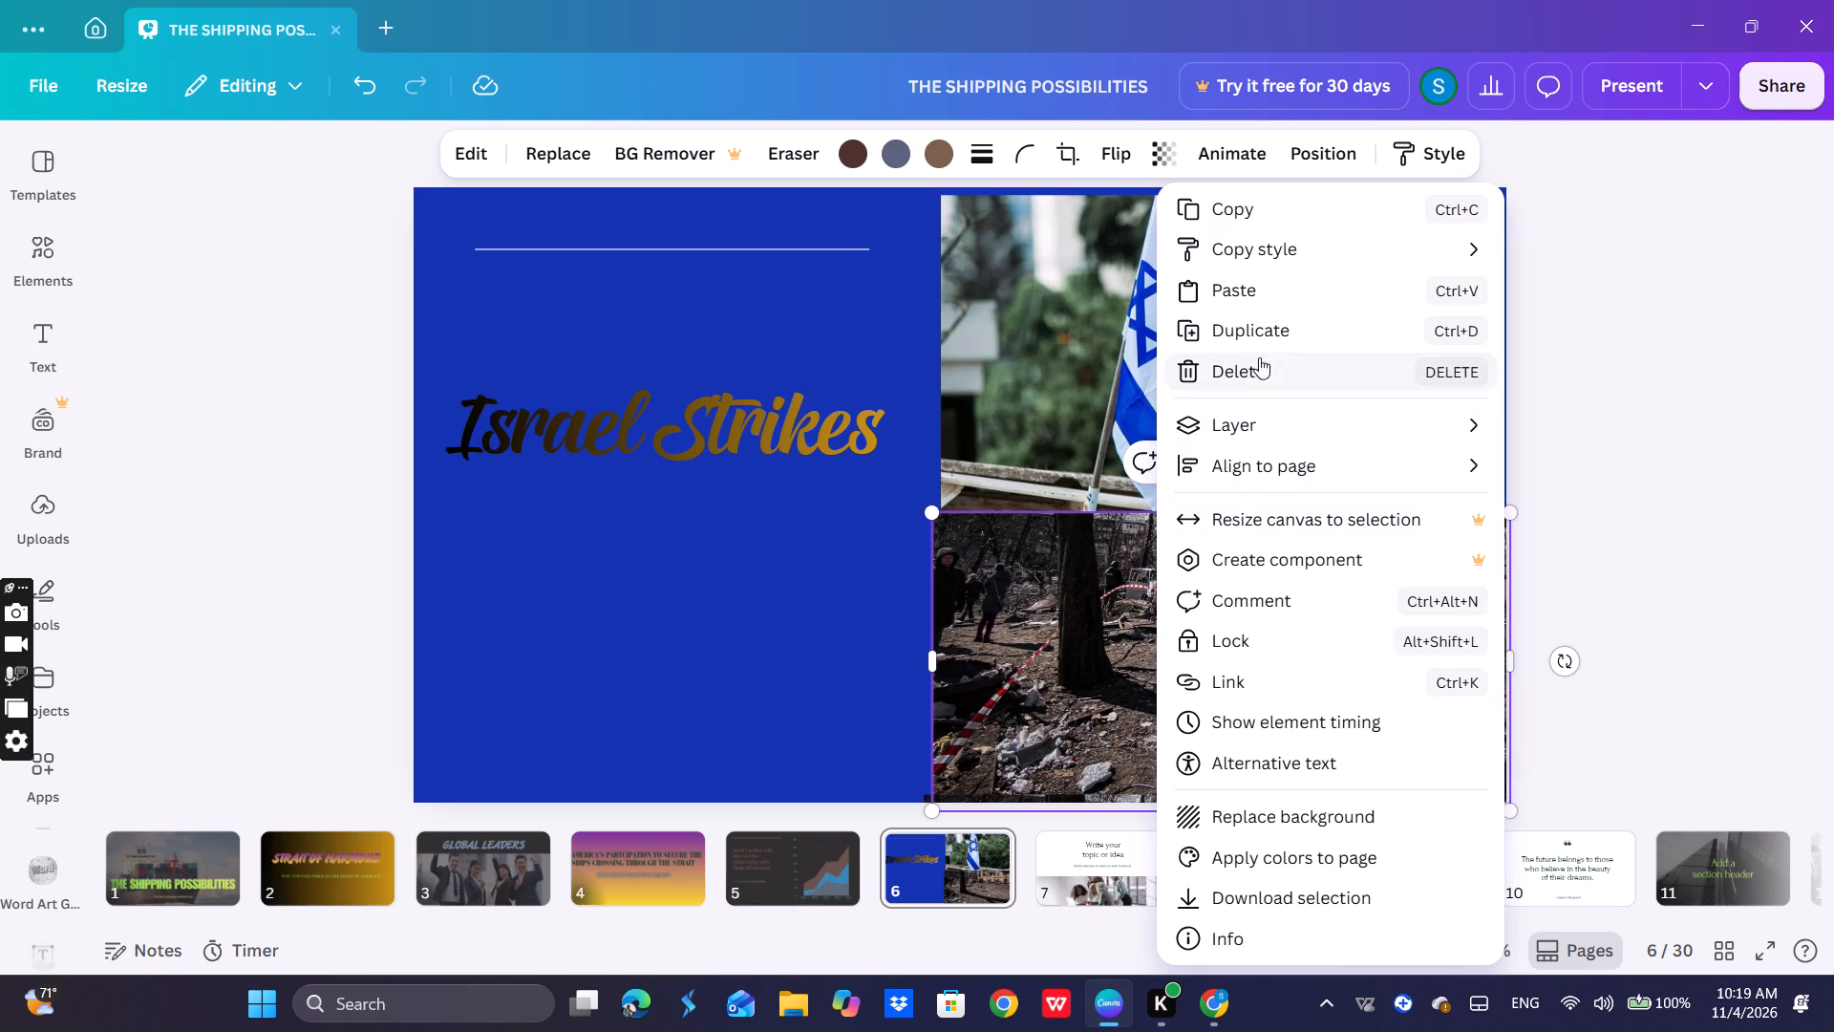
pyautogui.click(1258, 336)
pyautogui.moveTo(1132, 698); pyautogui.dragTo(776, 670)
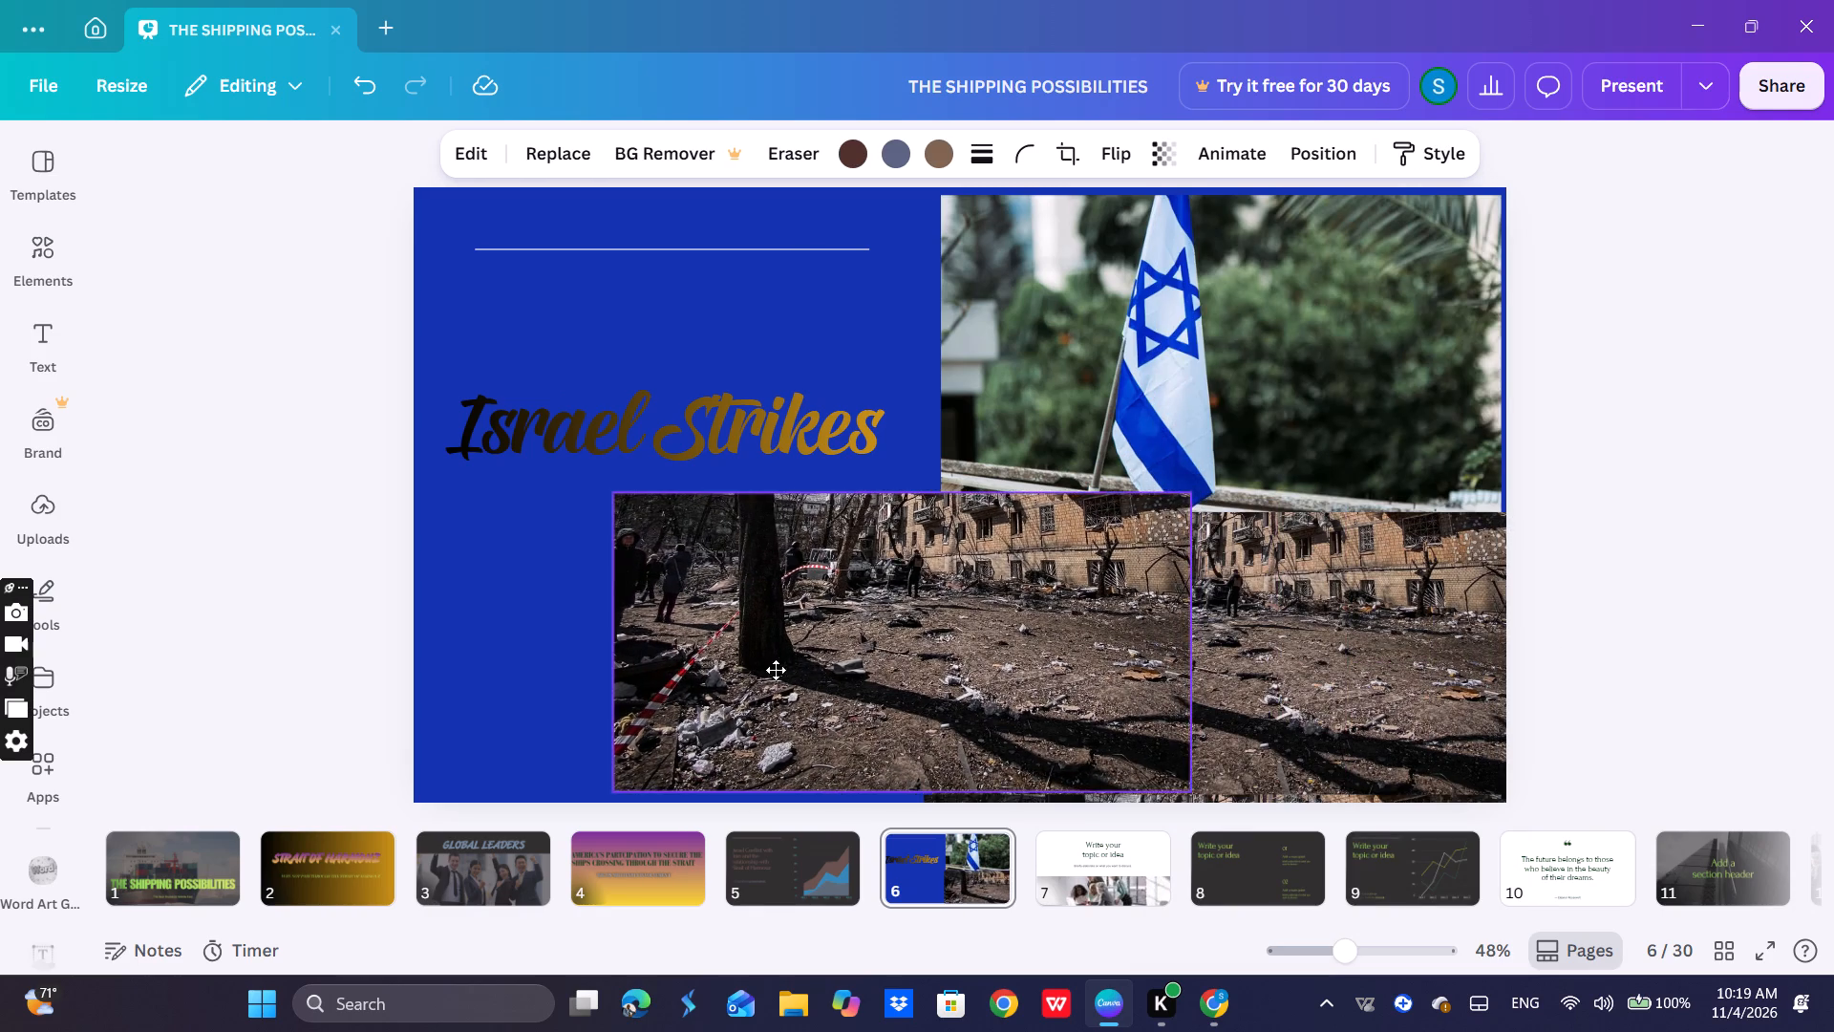
pyautogui.moveTo(776, 670); pyautogui.dragTo(565, 672)
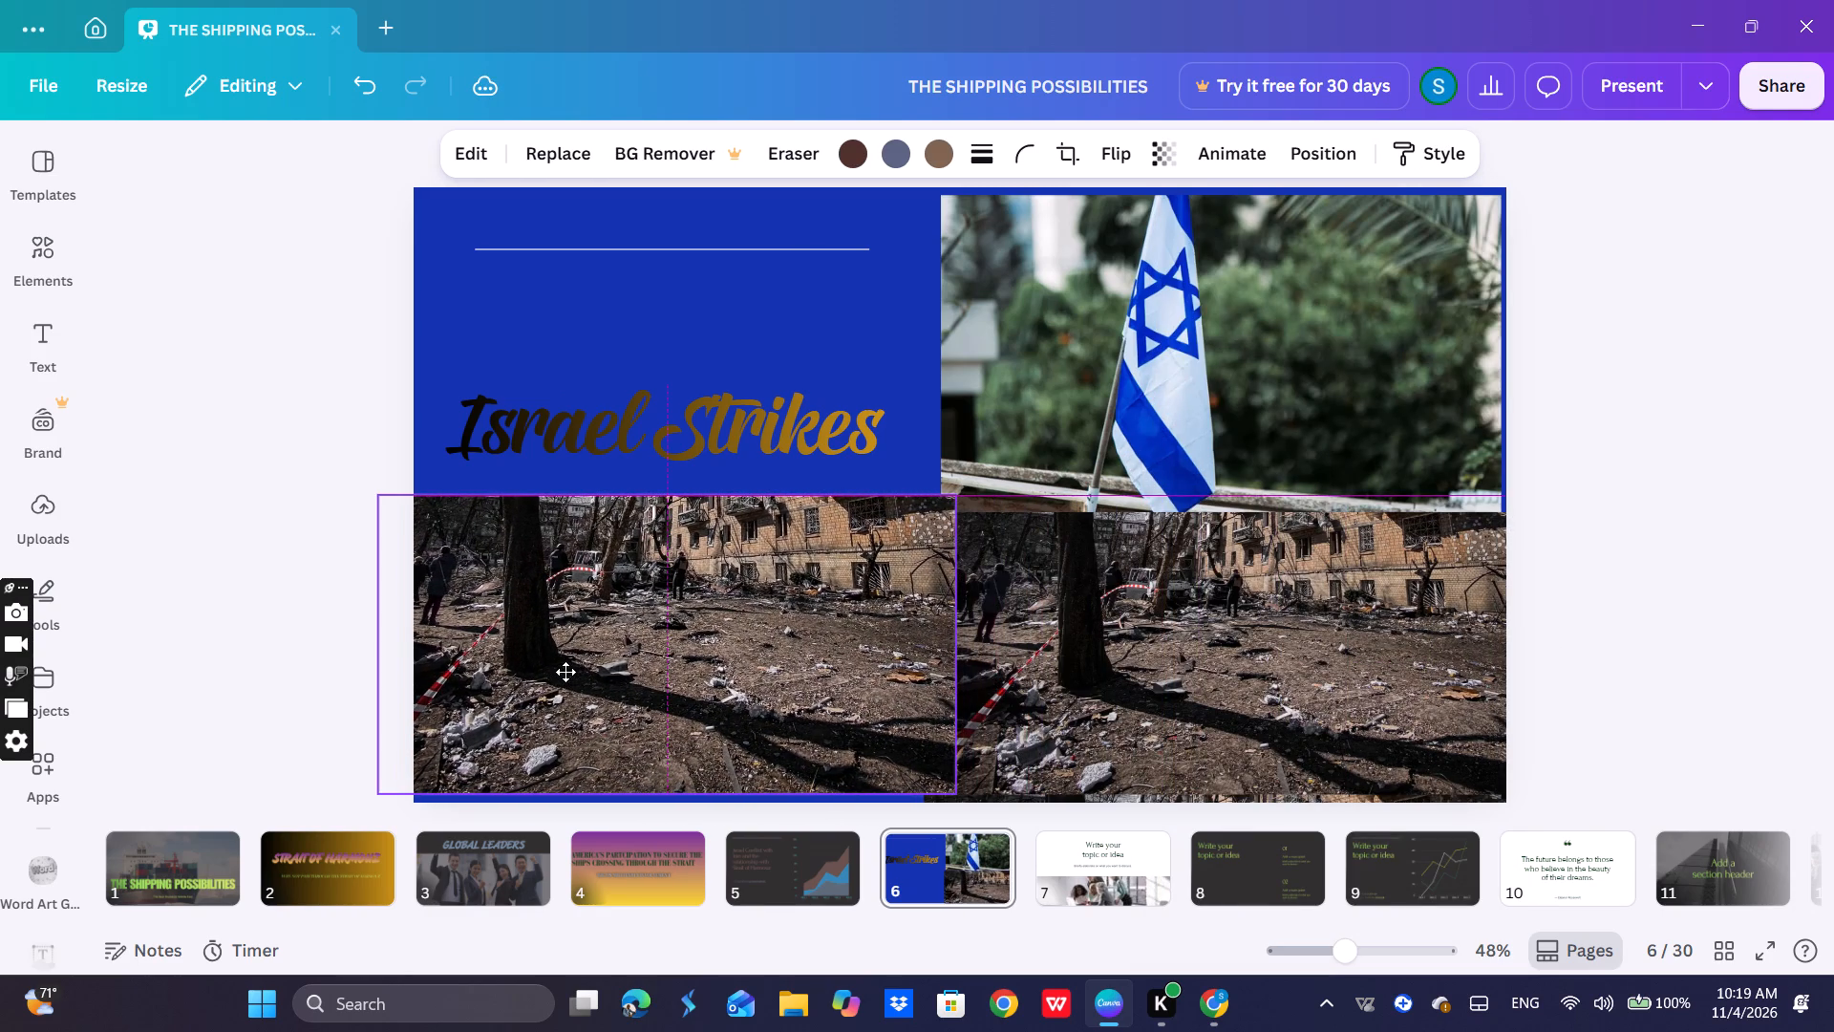
pyautogui.moveTo(565, 672); pyautogui.dragTo(537, 670)
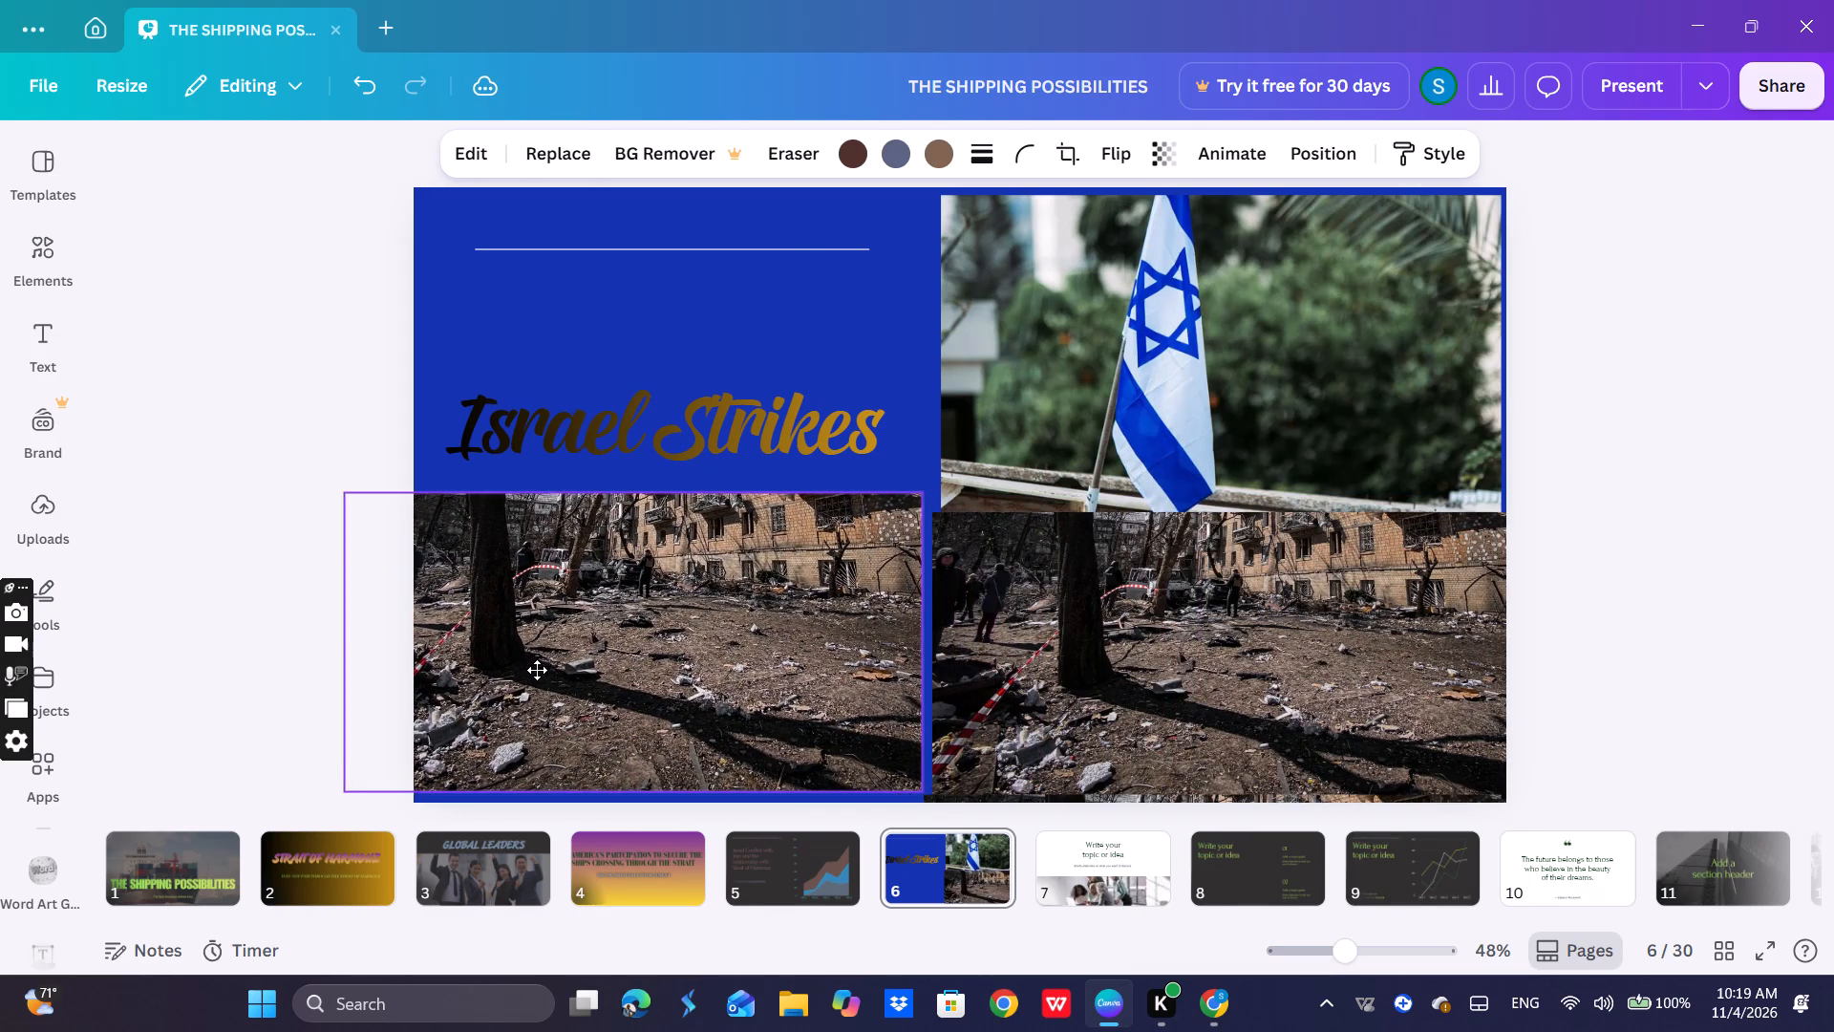
pyautogui.moveTo(537, 670); pyautogui.dragTo(549, 685)
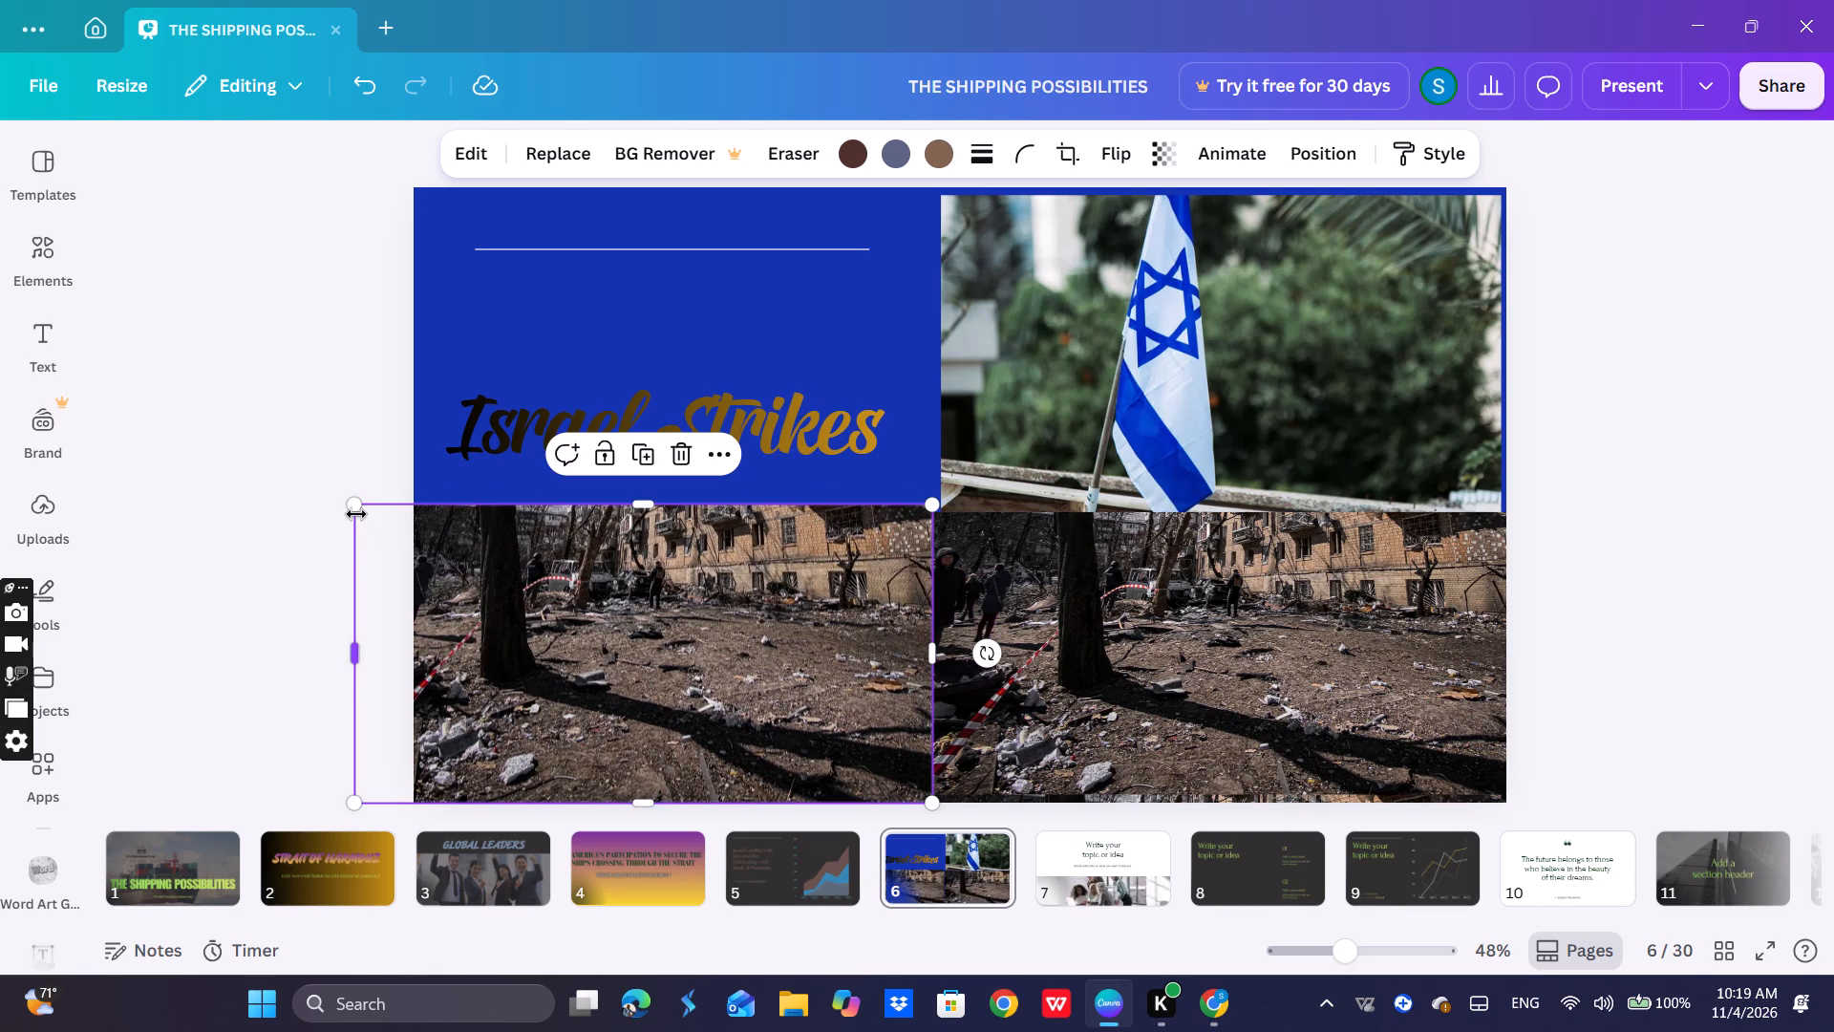
# Scale down the lower-left bombed-building photo and align its top edge with the neighbouring bombed-building photo.
pyautogui.moveTo(352, 510); pyautogui.dragTo(395, 524)
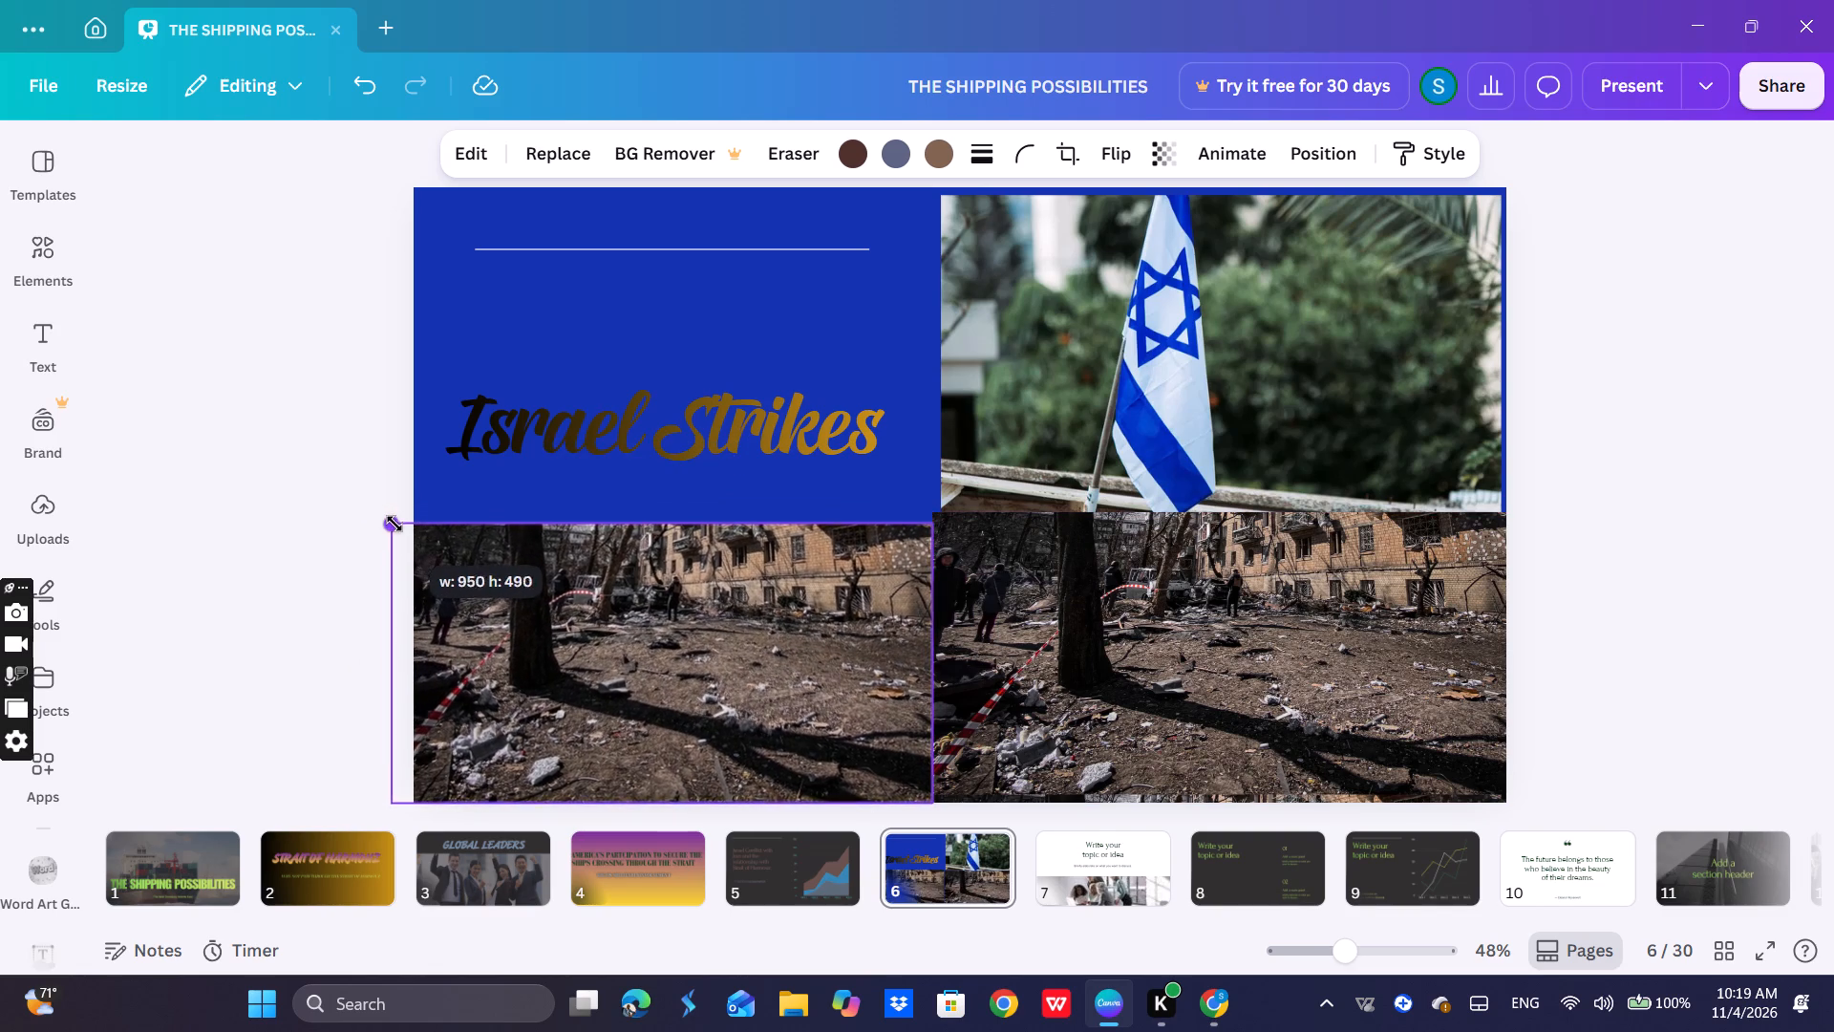
pyautogui.moveTo(395, 524); pyautogui.dragTo(404, 525)
pyautogui.moveTo(576, 596); pyautogui.dragTo(581, 584)
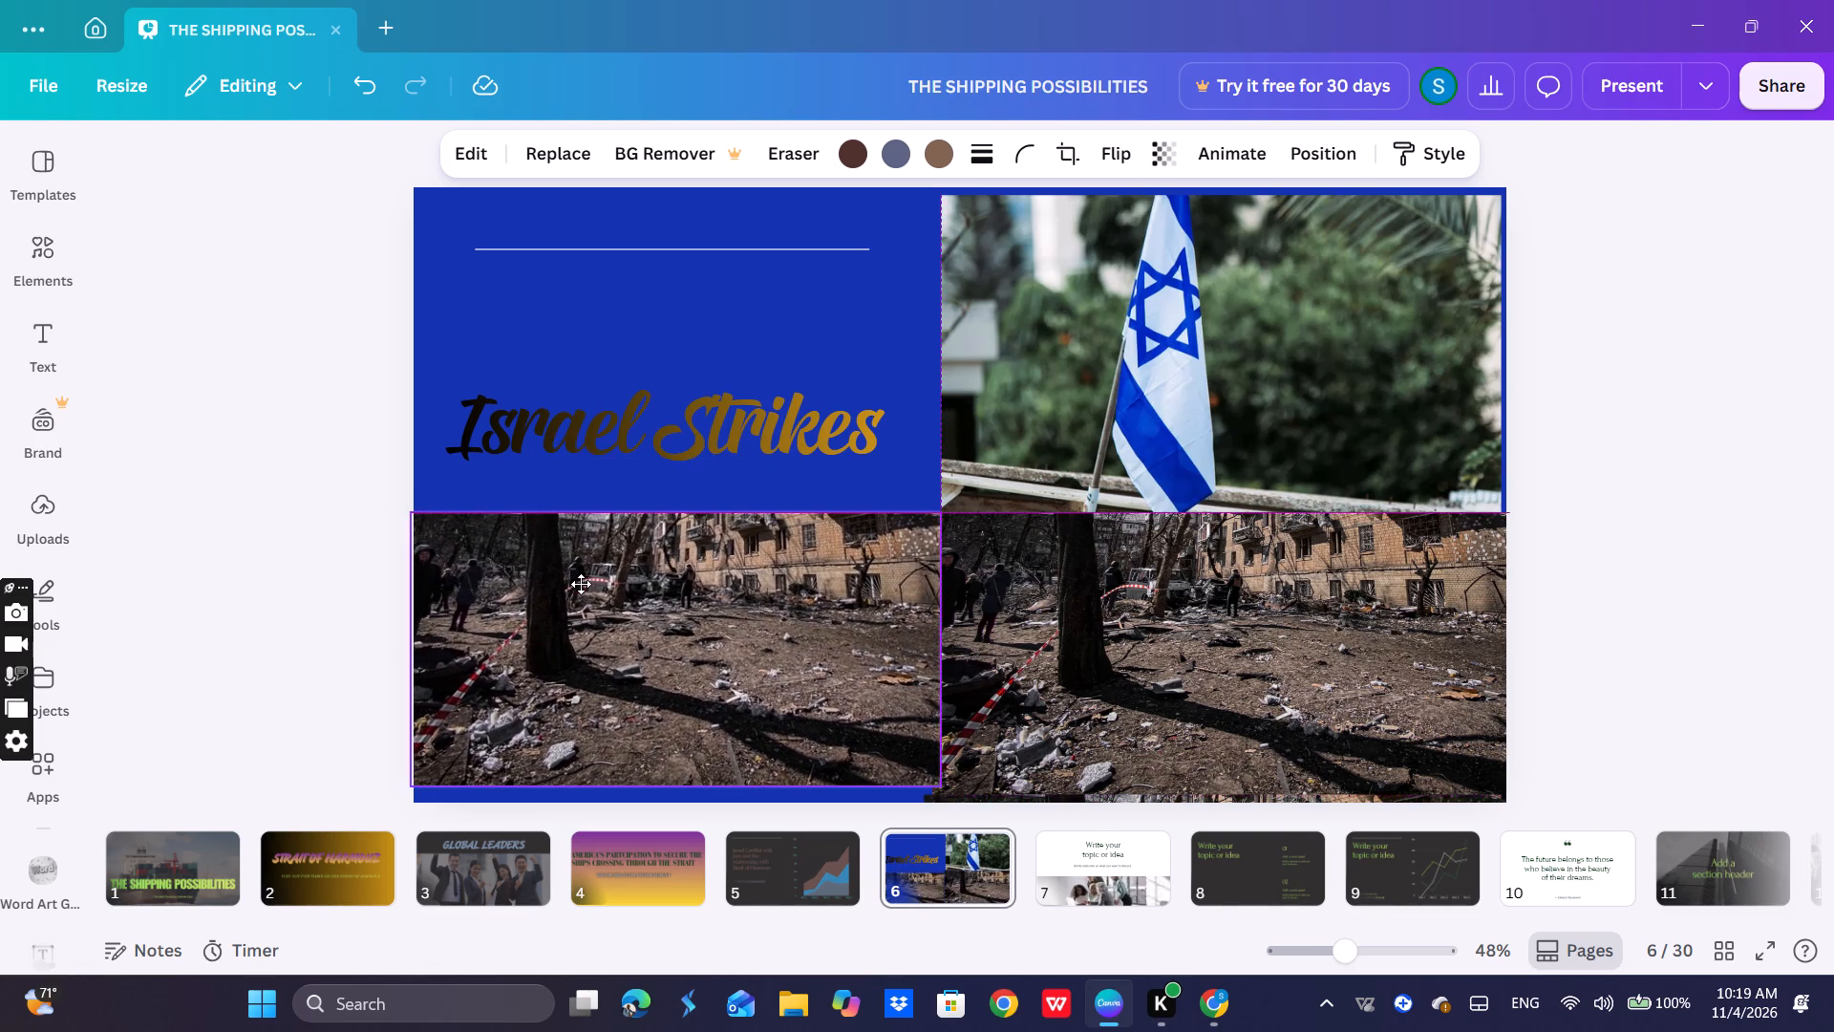
pyautogui.moveTo(581, 584); pyautogui.dragTo(576, 586)
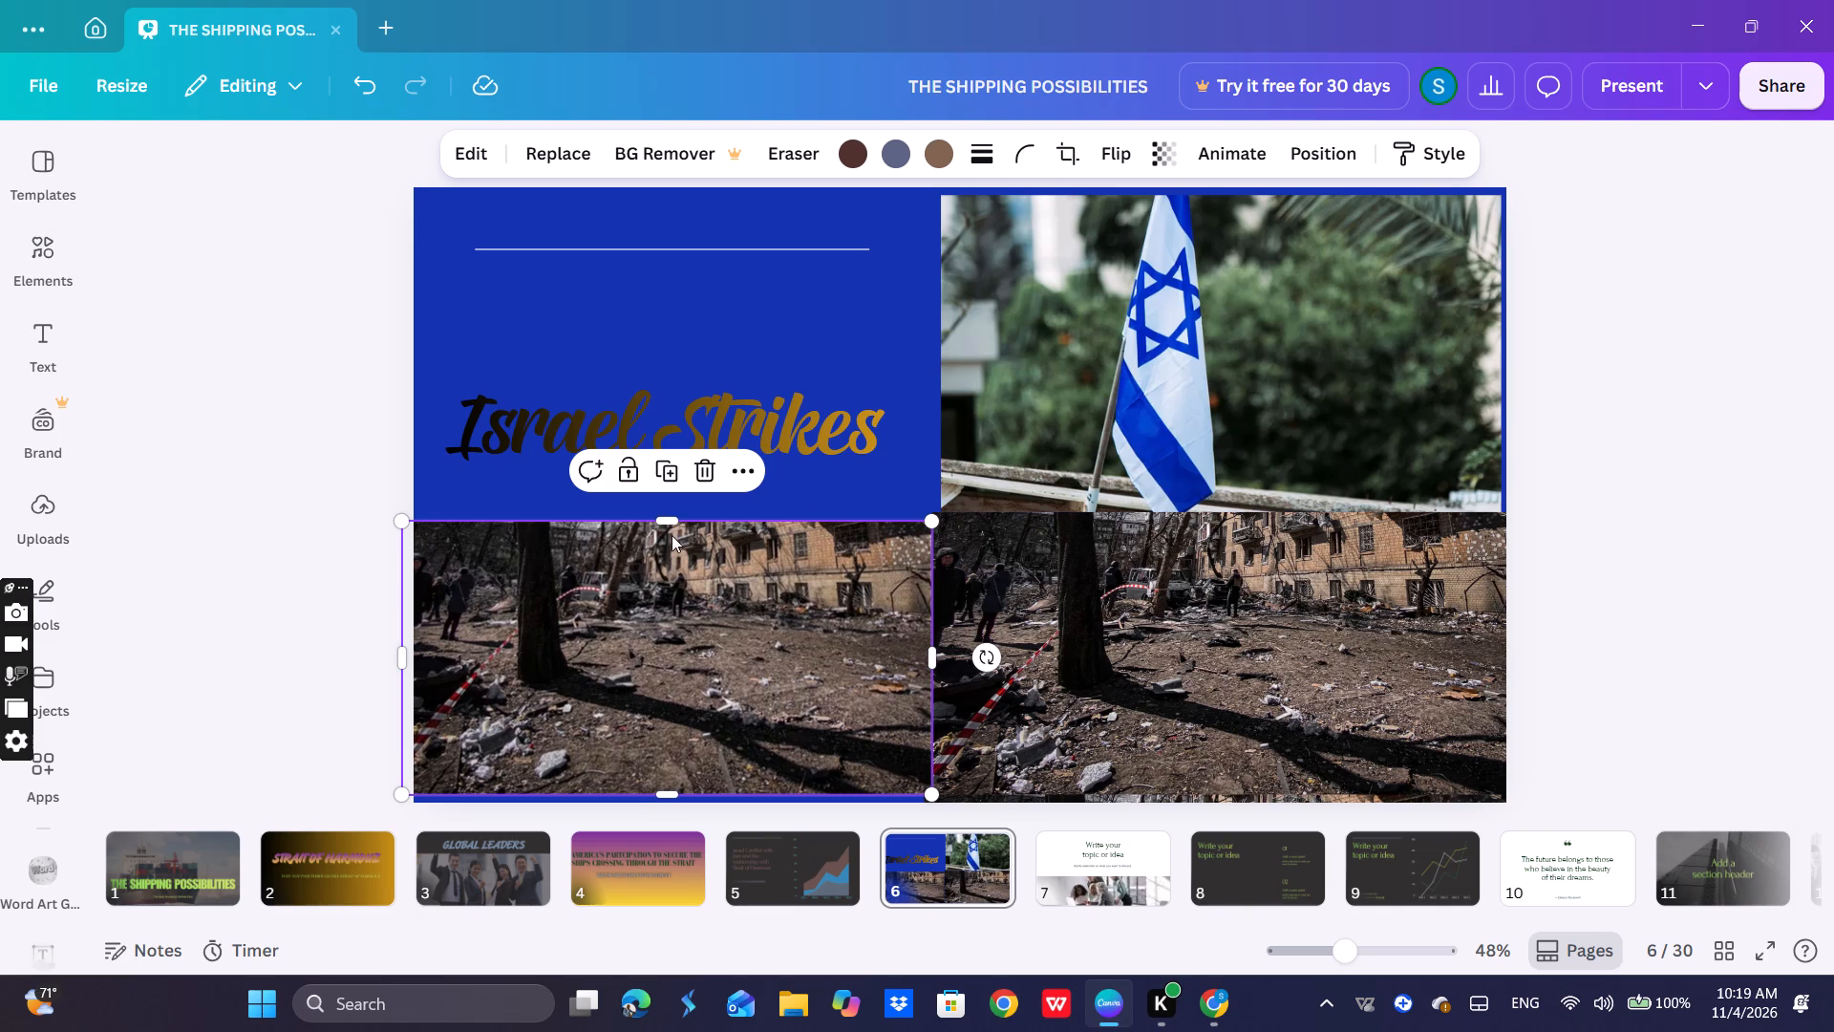
pyautogui.click(663, 523)
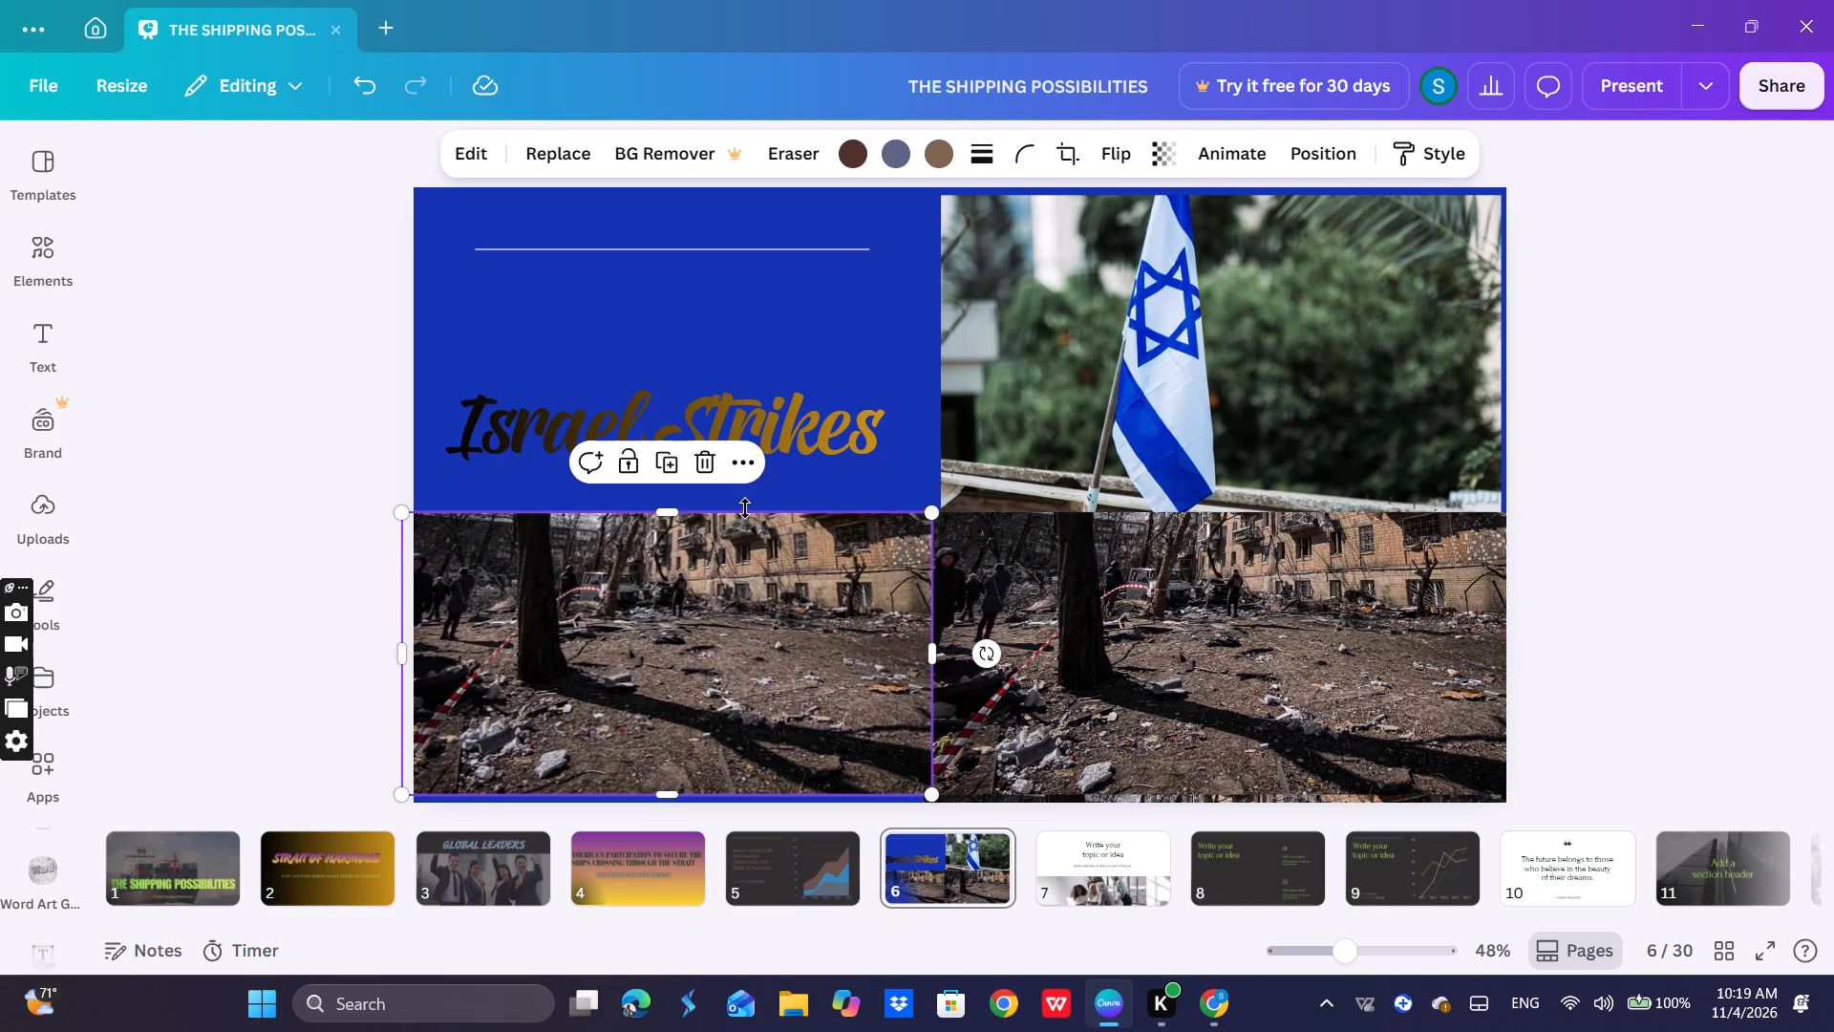
# Replace slide 6's lower-left bombed-building photo with the fiery orange explosion photo from the bomb search results.
pyautogui.click(540, 157)
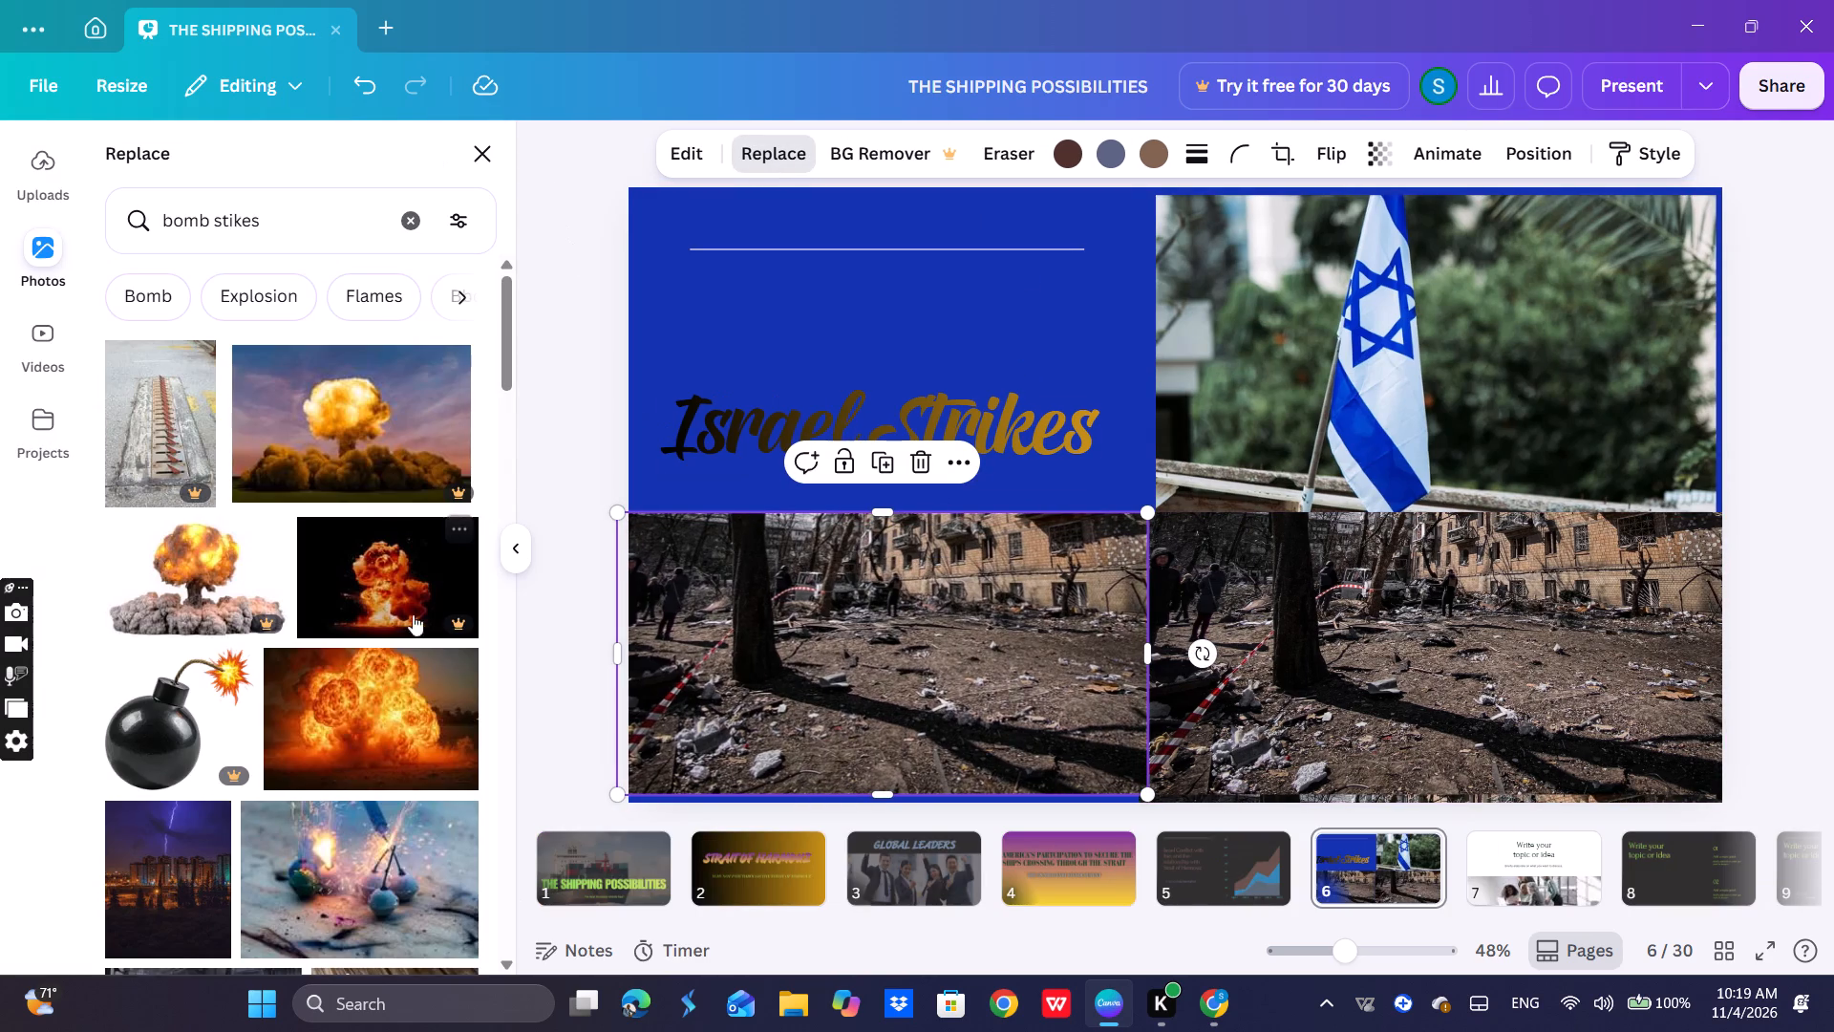
pyautogui.scroll(-2, 389, 564)
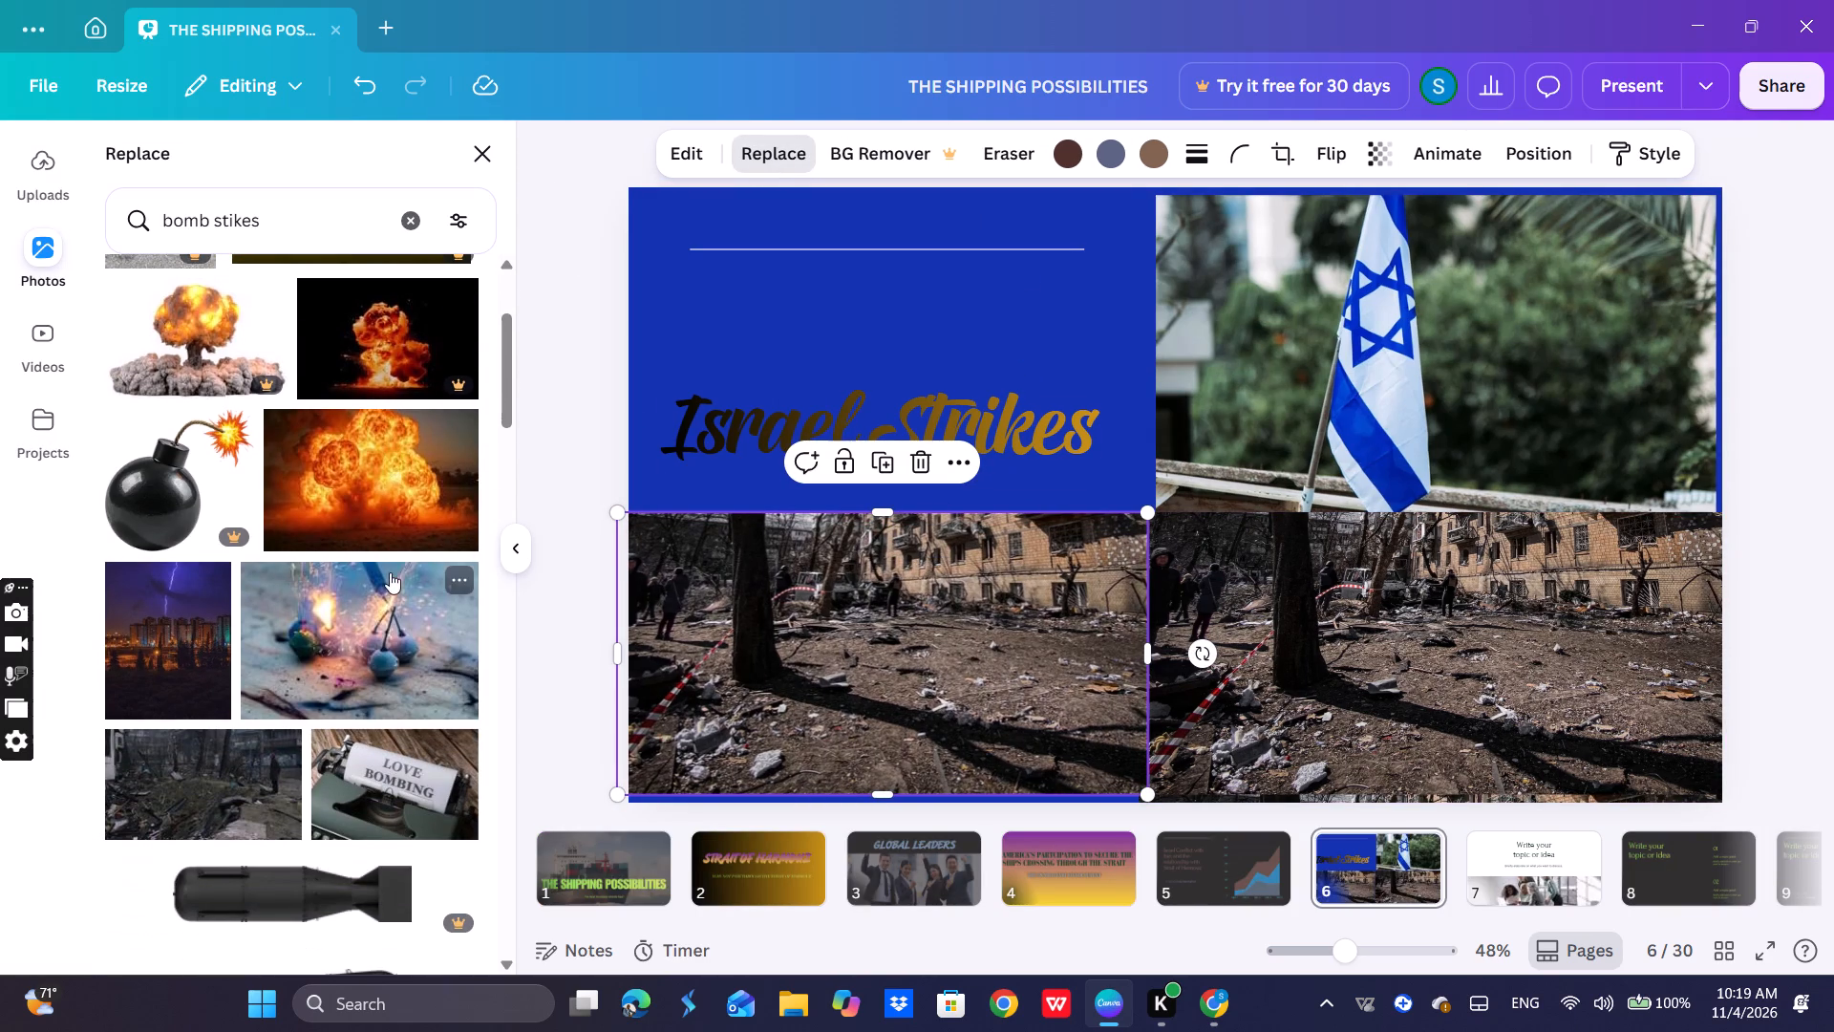
pyautogui.click(397, 482)
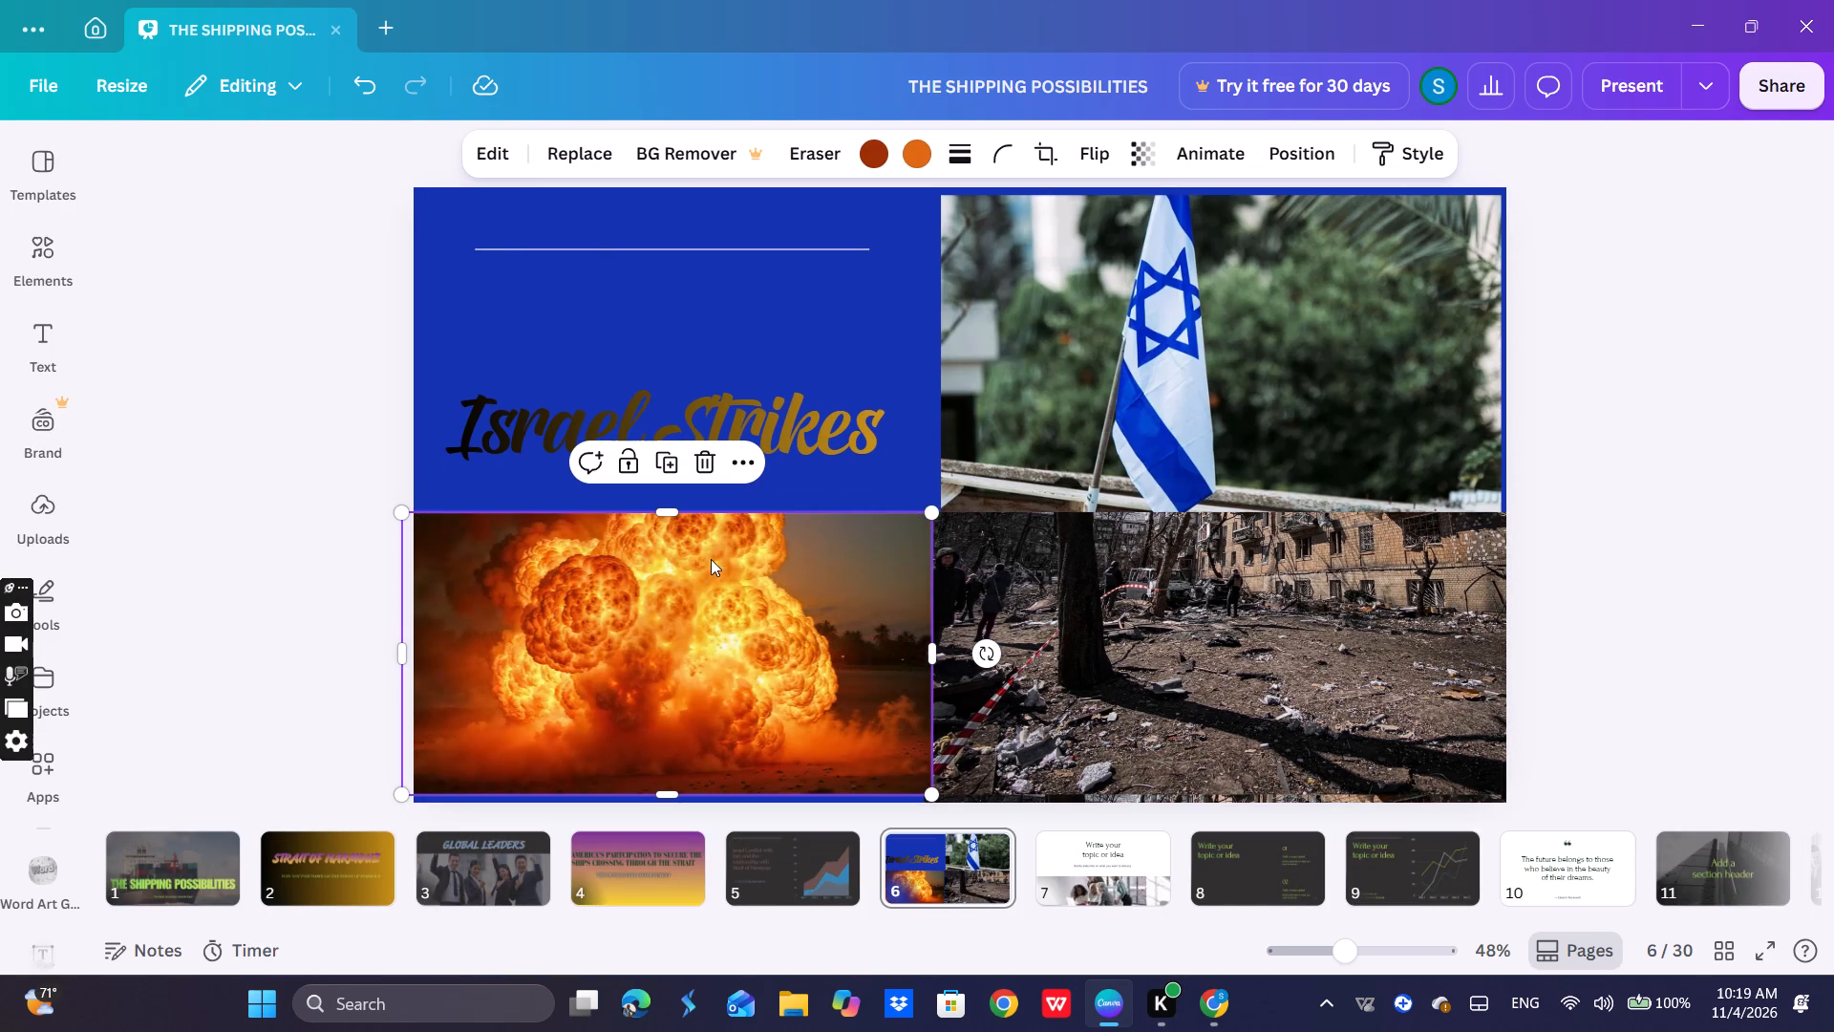
pyautogui.click(919, 411)
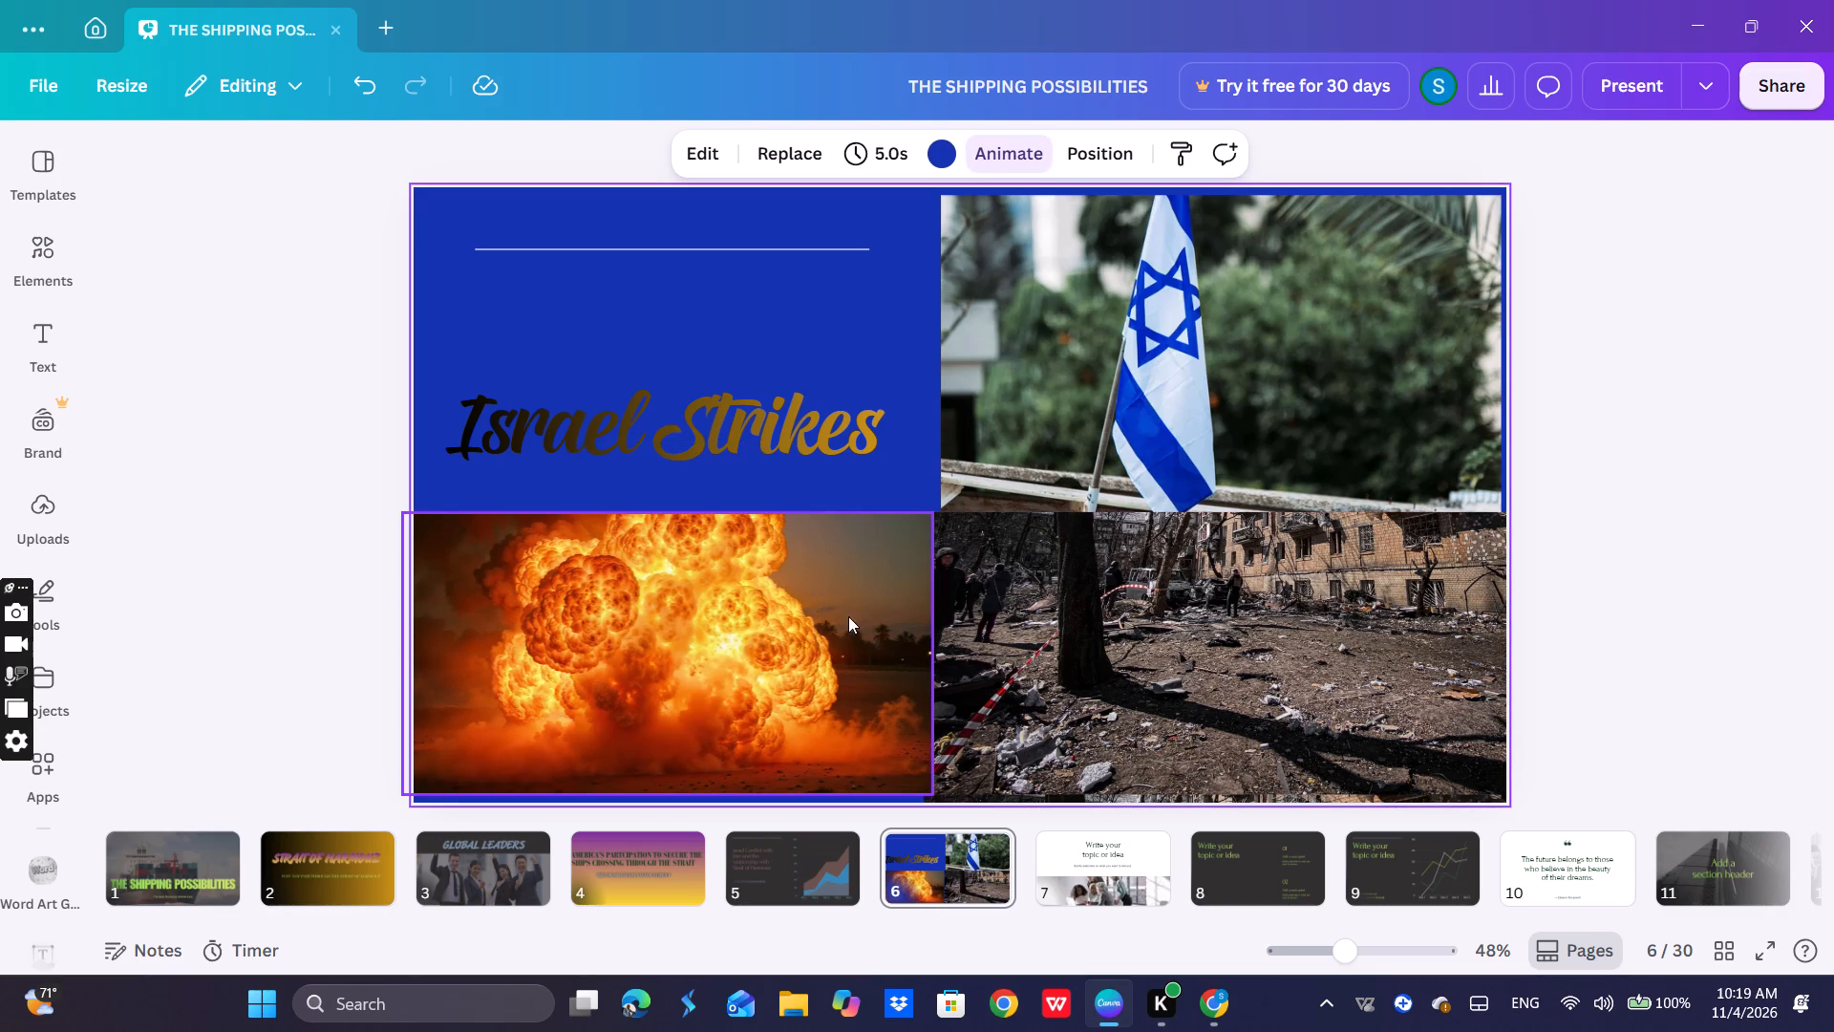
pyautogui.click(1088, 634)
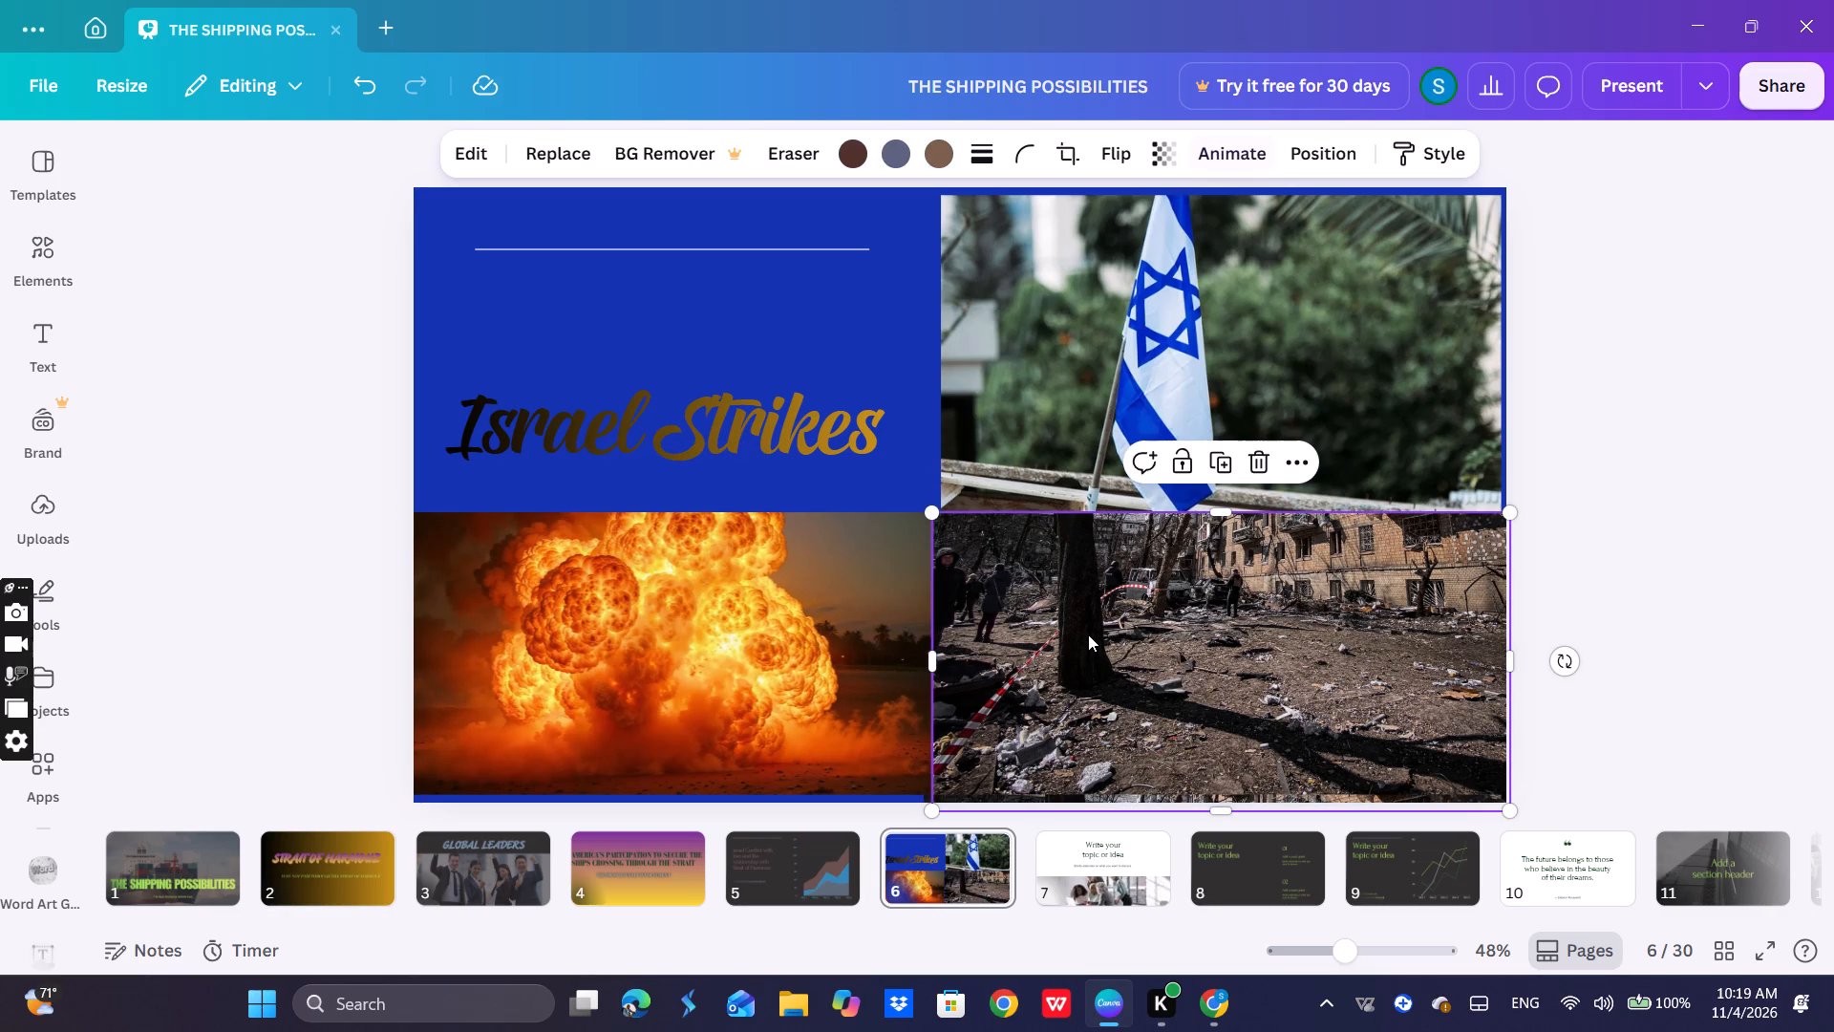
pyautogui.click(880, 325)
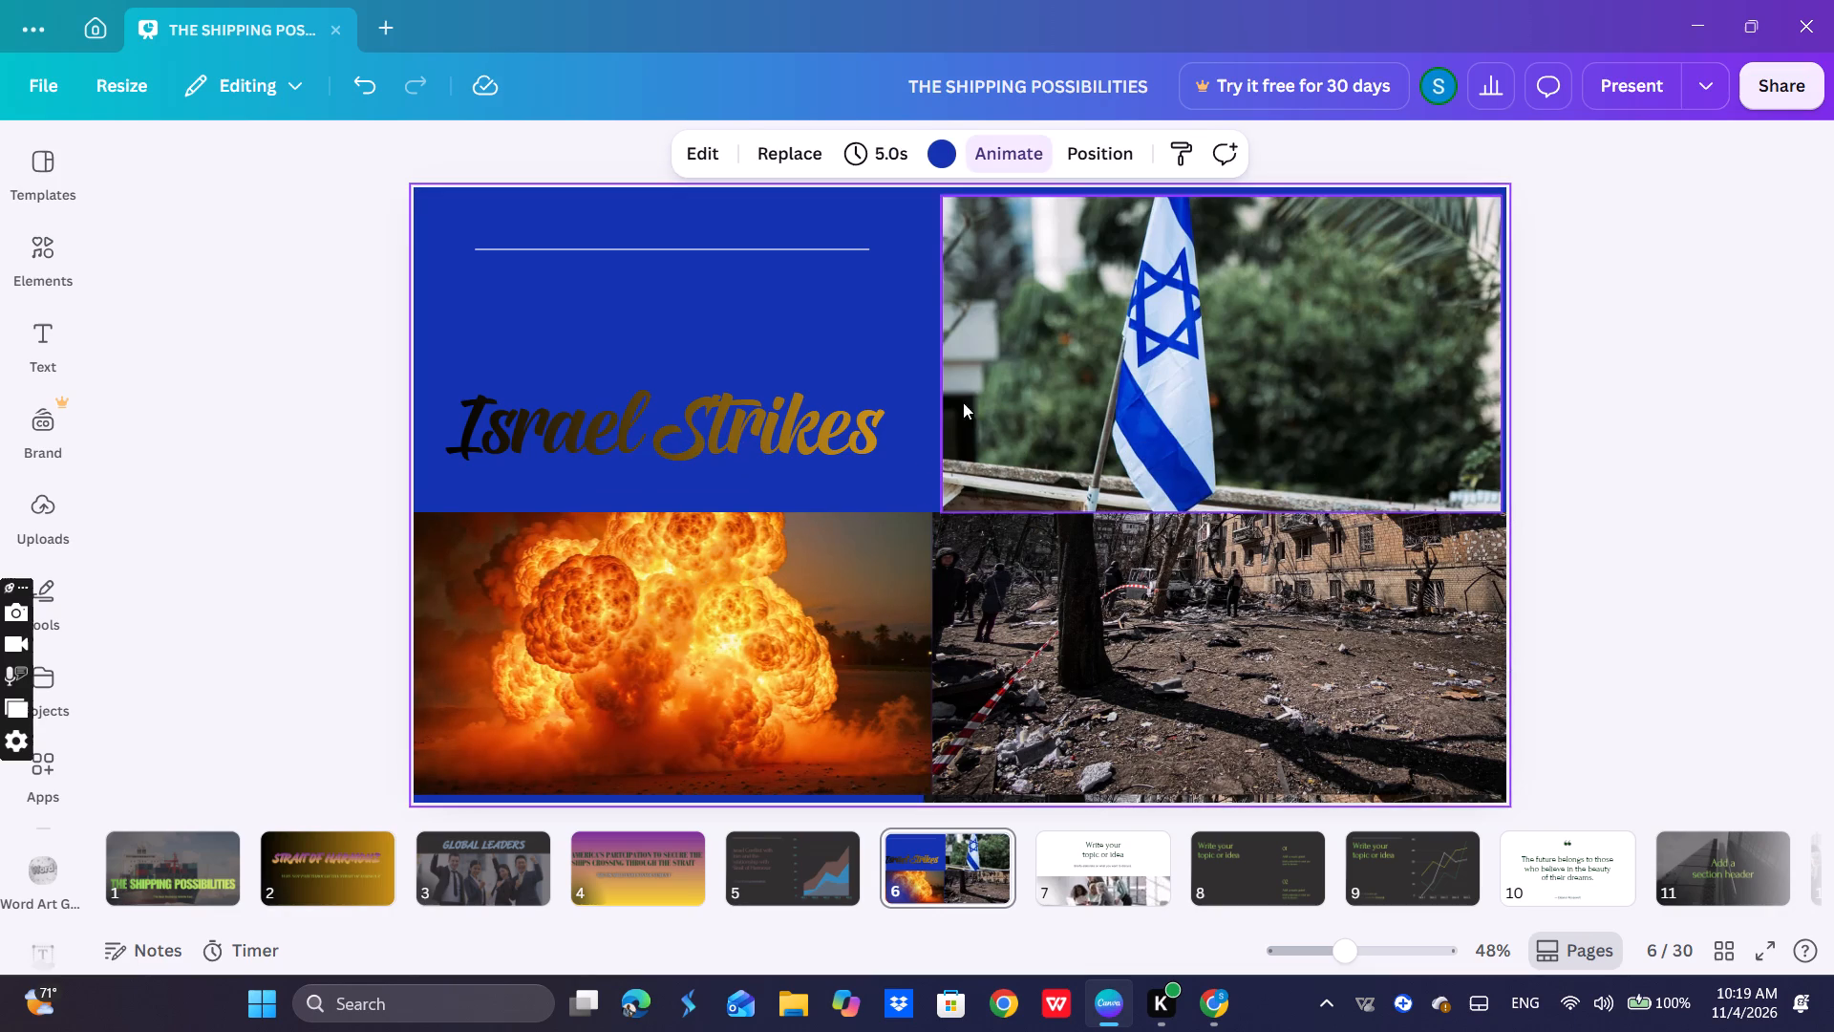
pyautogui.click(879, 381)
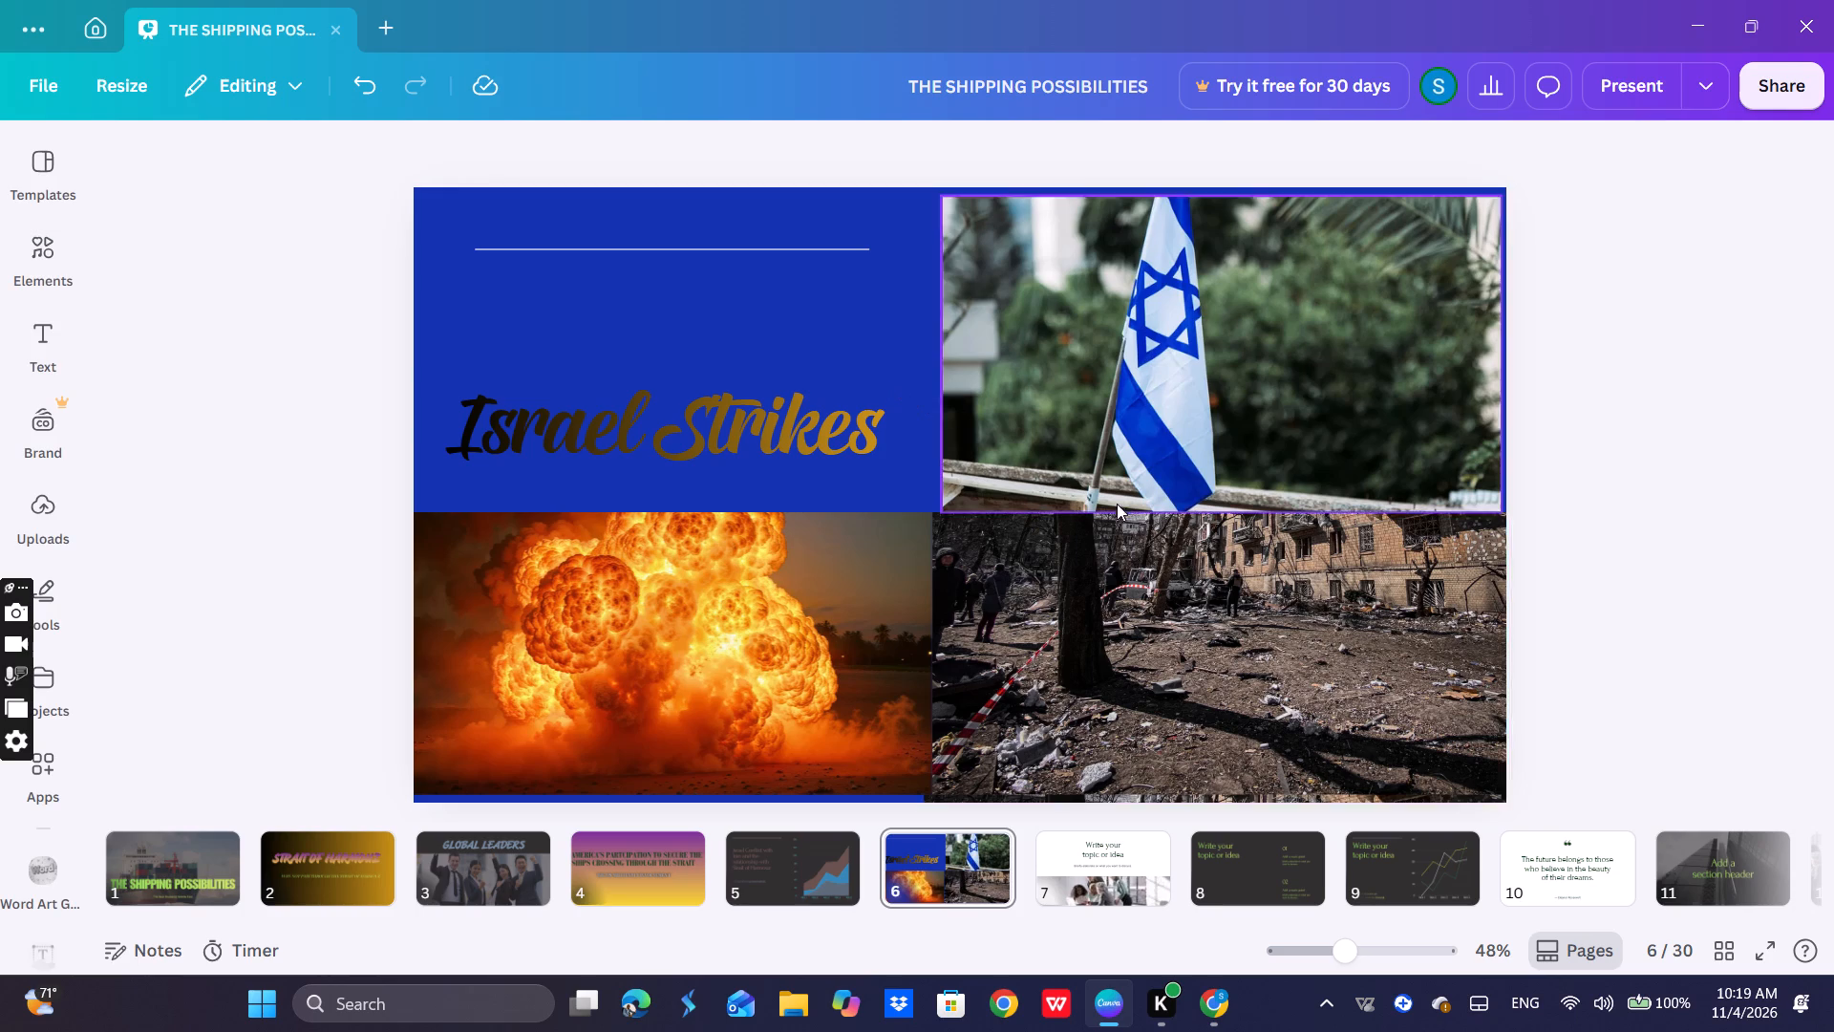
# Replace slide 7's heading text with "A CALL FOR PEACE BY UN".
pyautogui.click(1093, 849)
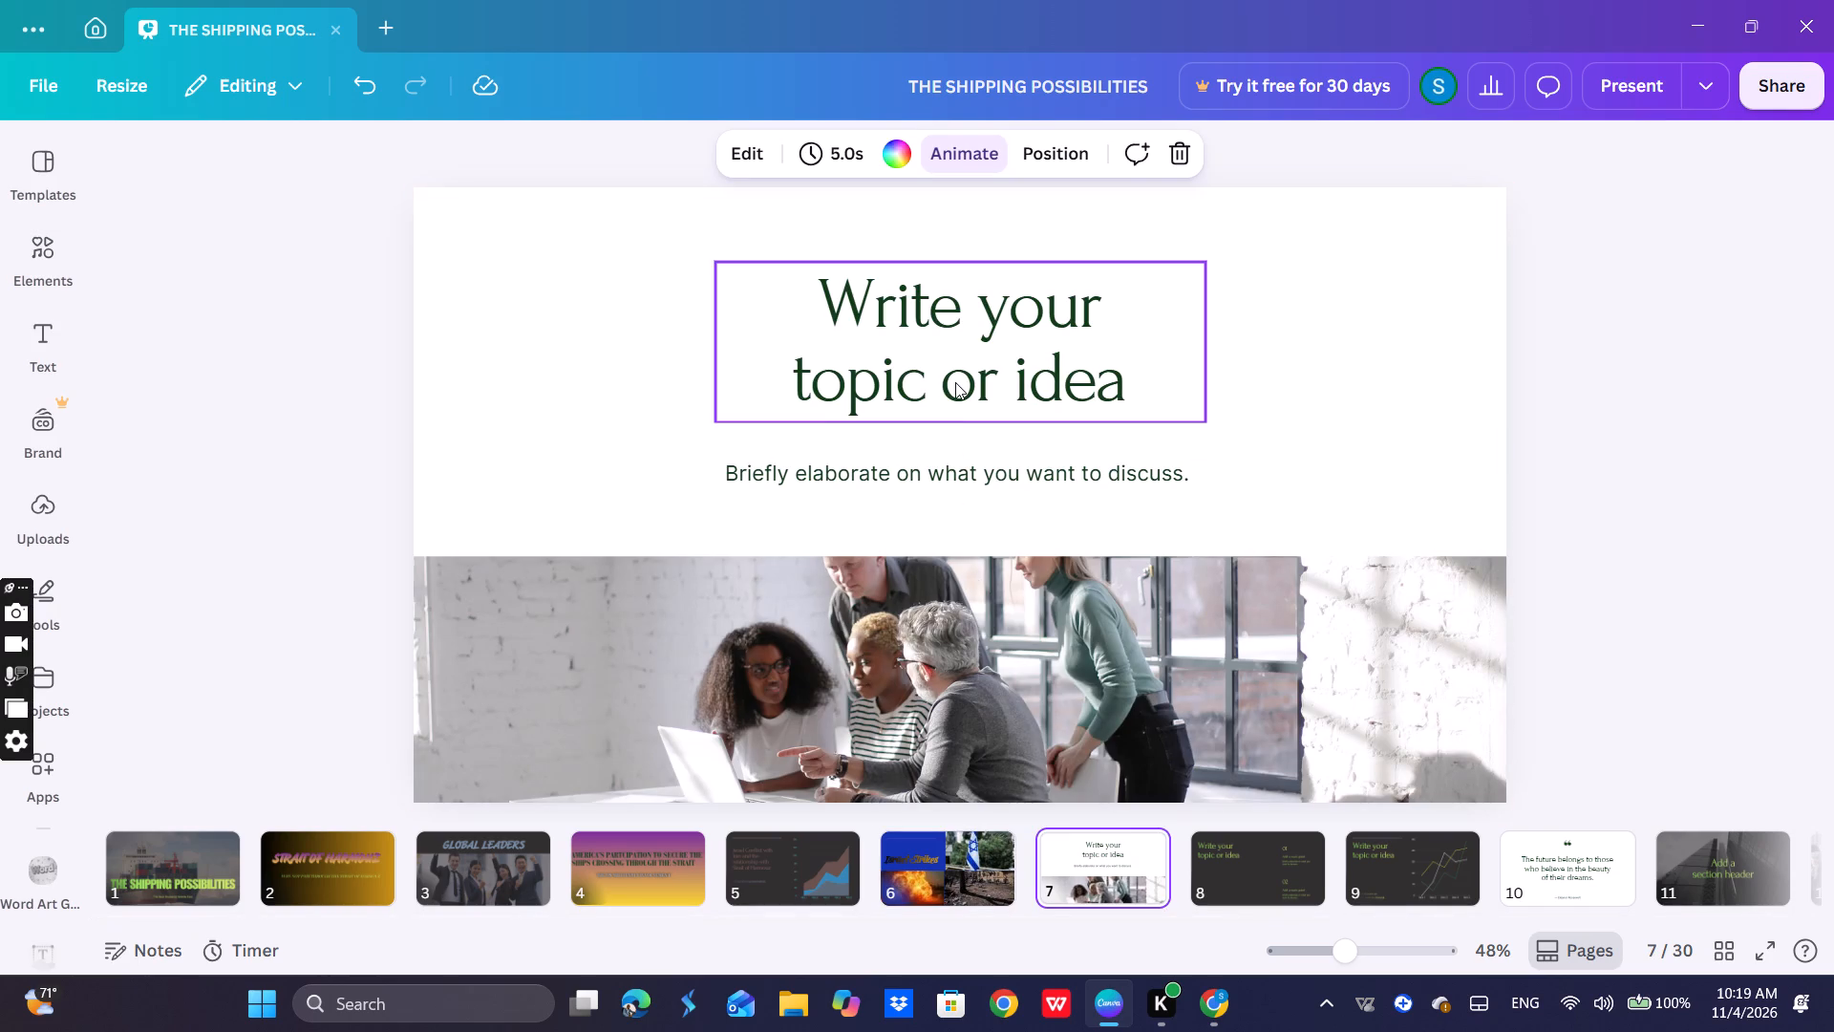
pyautogui.click(904, 625)
pyautogui.click(947, 376)
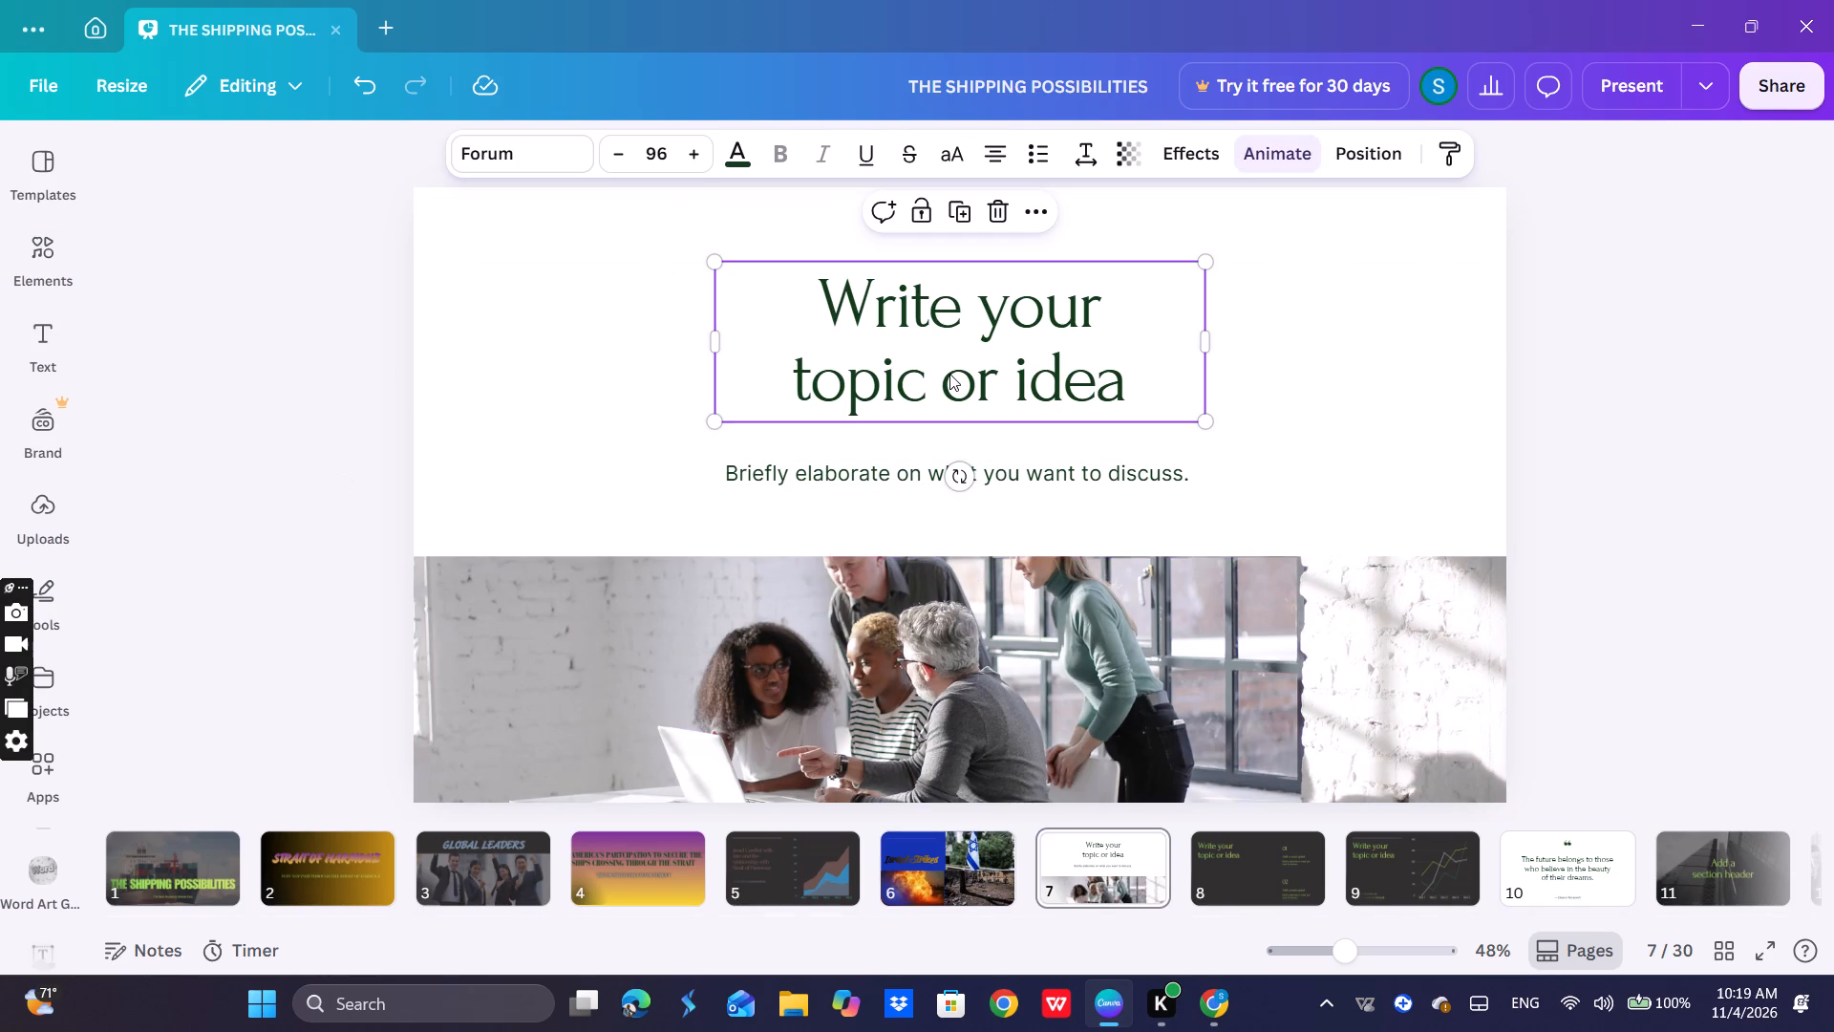
pyautogui.click(1154, 382)
pyautogui.press('a')
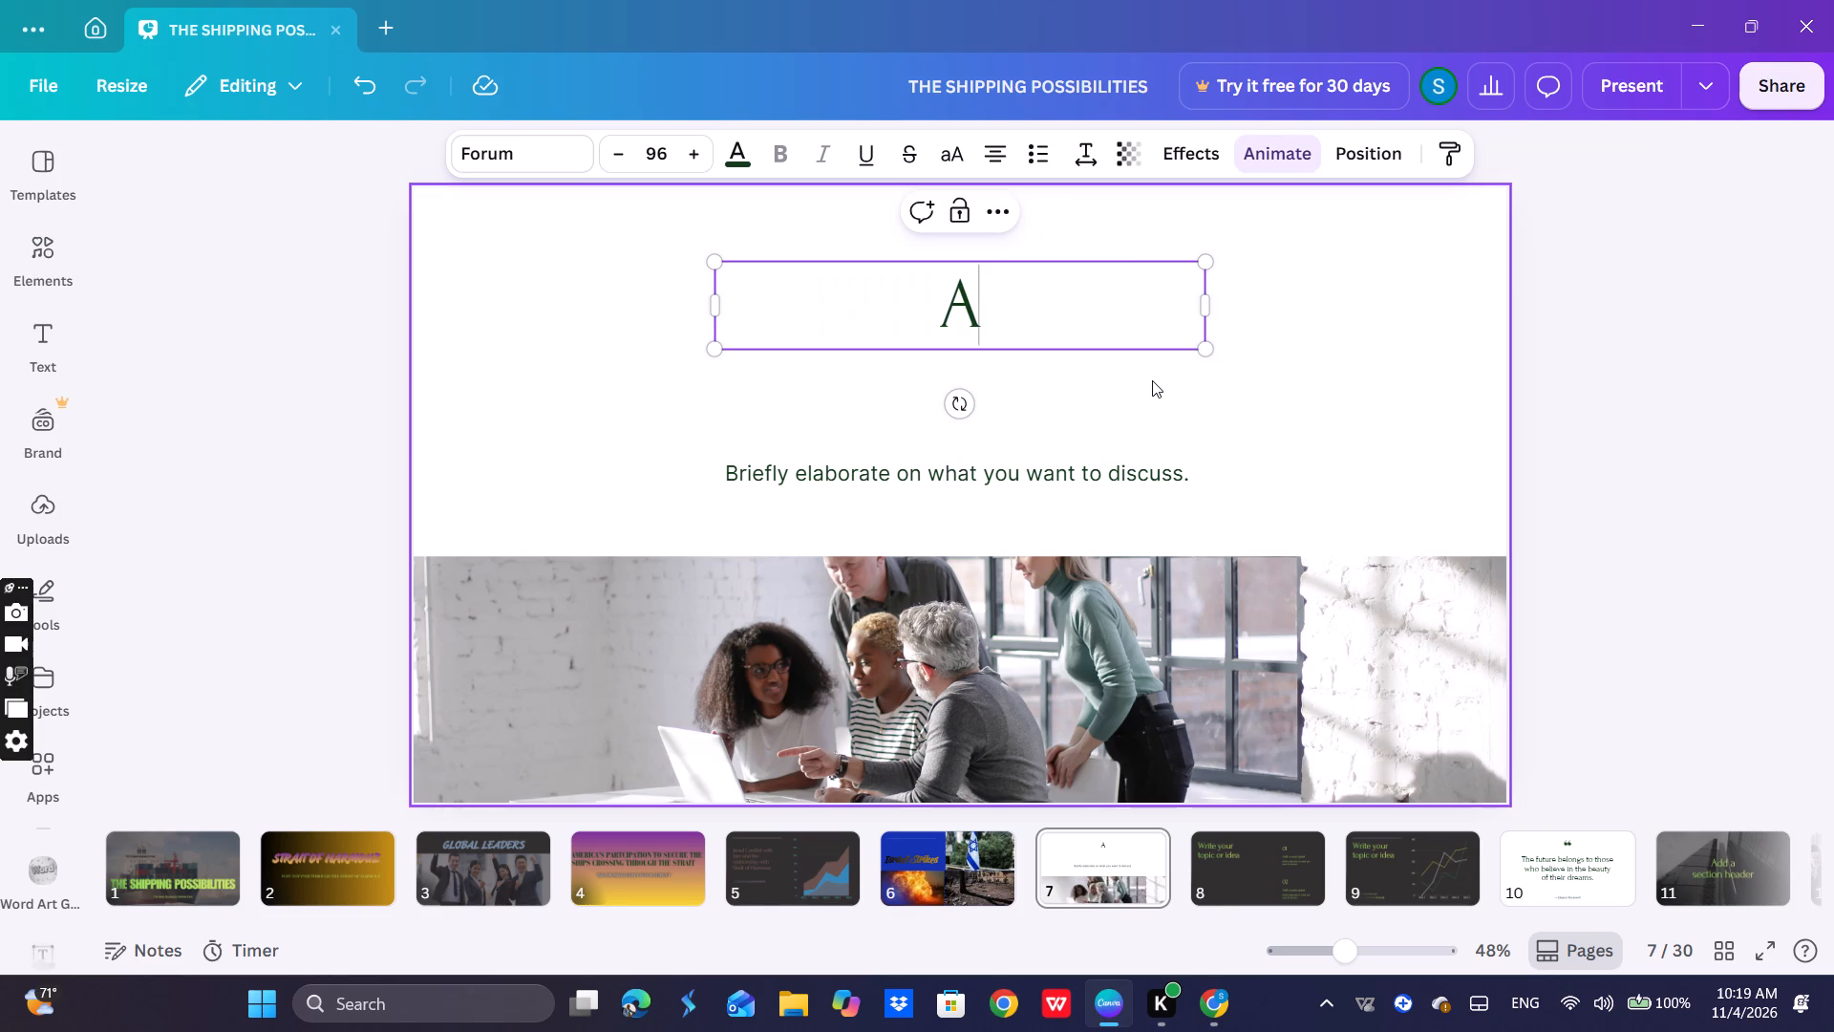
pyautogui.press('space')
pyautogui.write('CALL')
pyautogui.press('space')
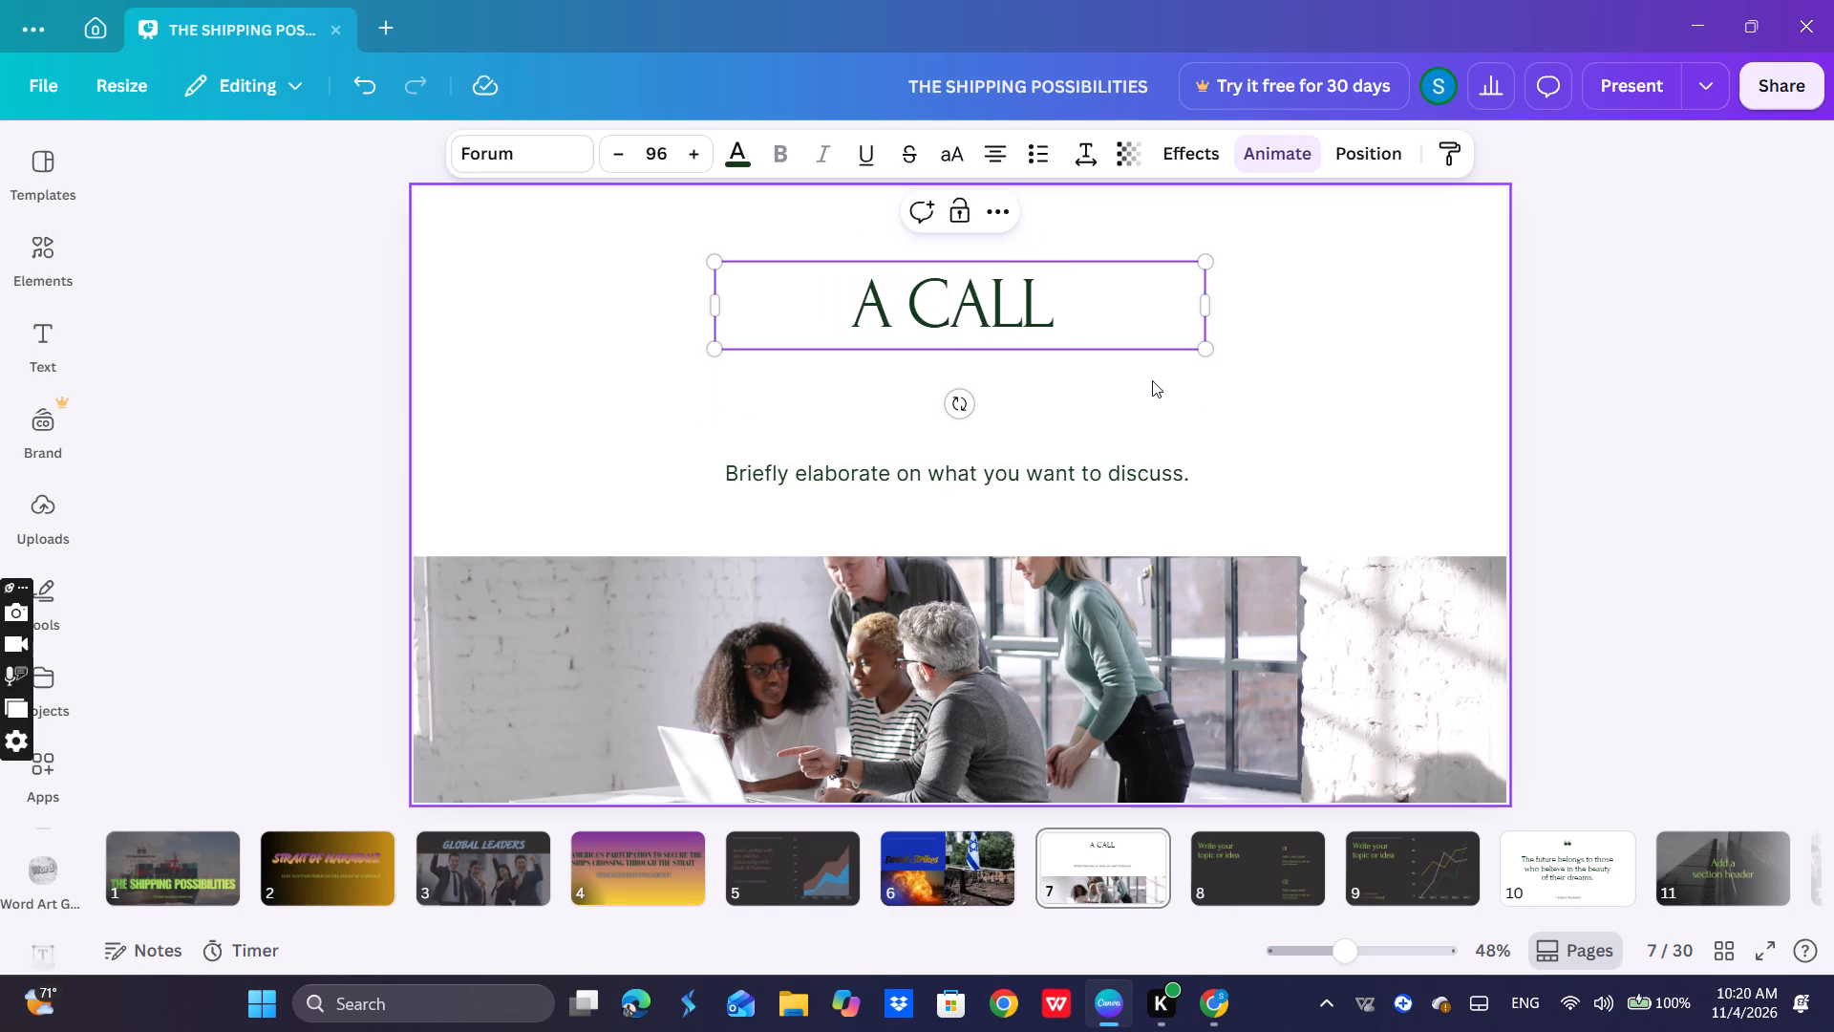
pyautogui.write('FOR A')
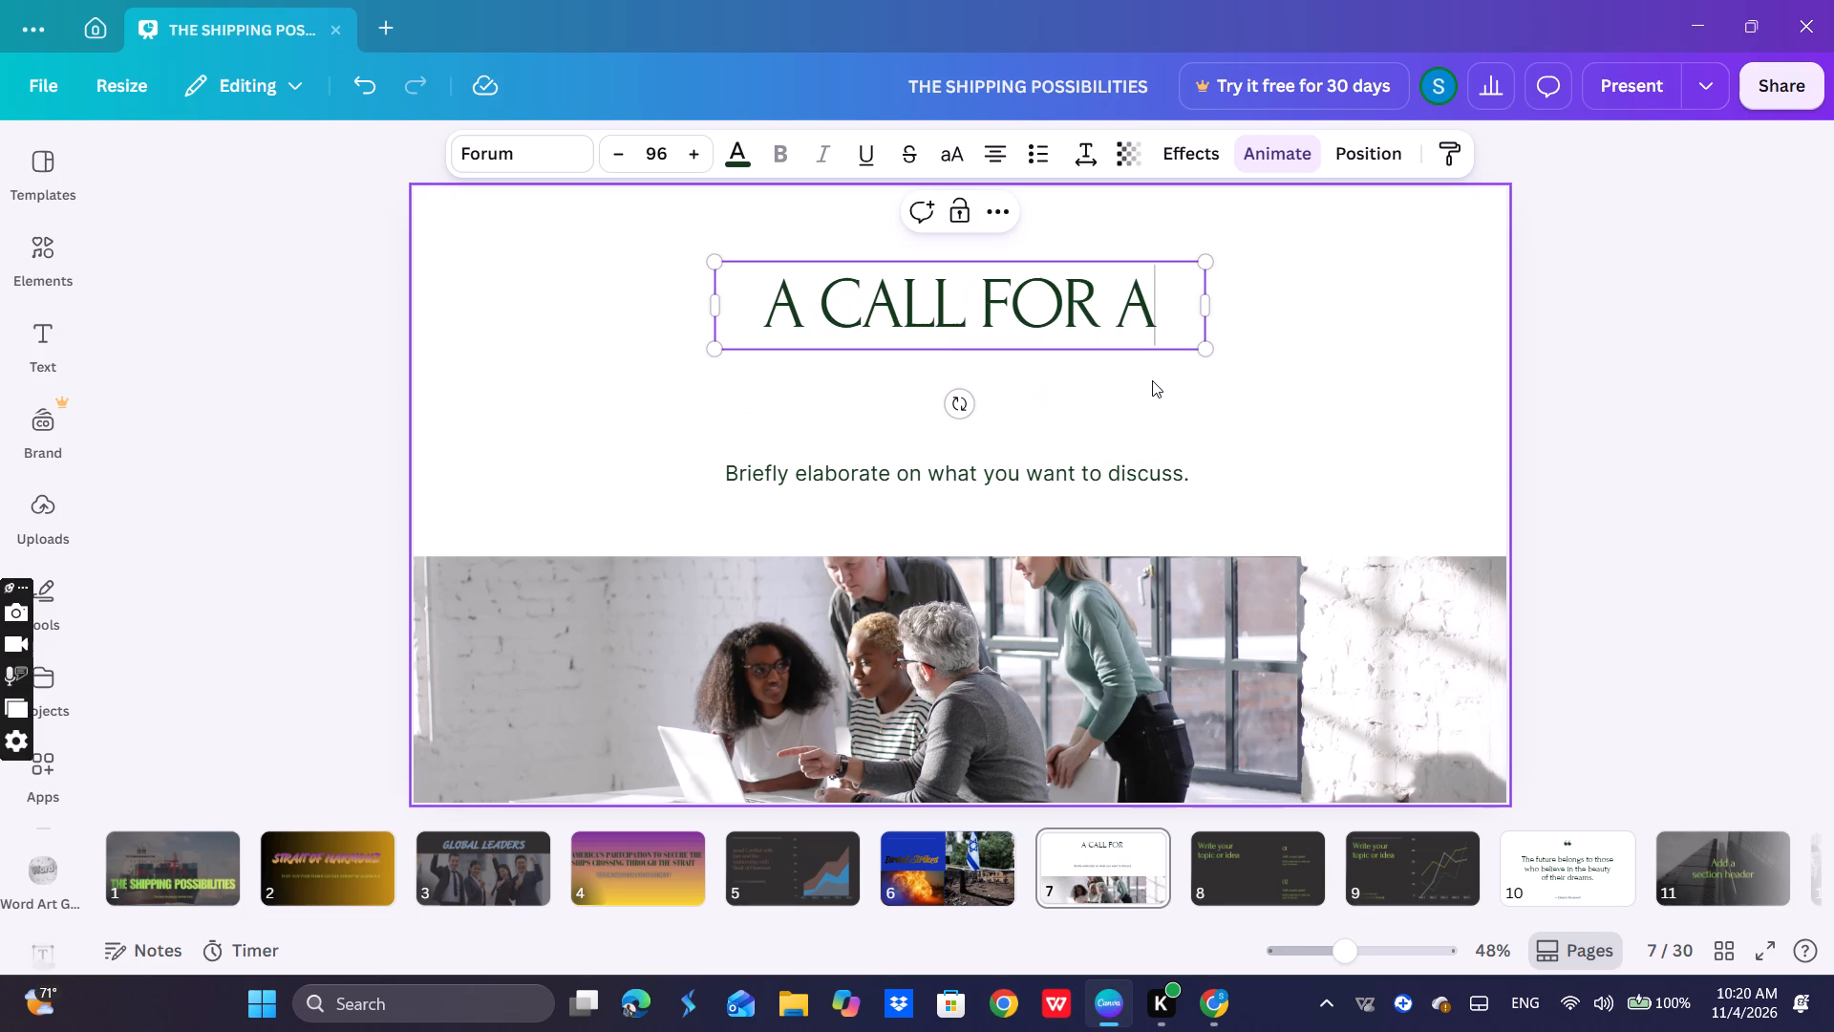
pyautogui.press('space')
pyautogui.press('s')
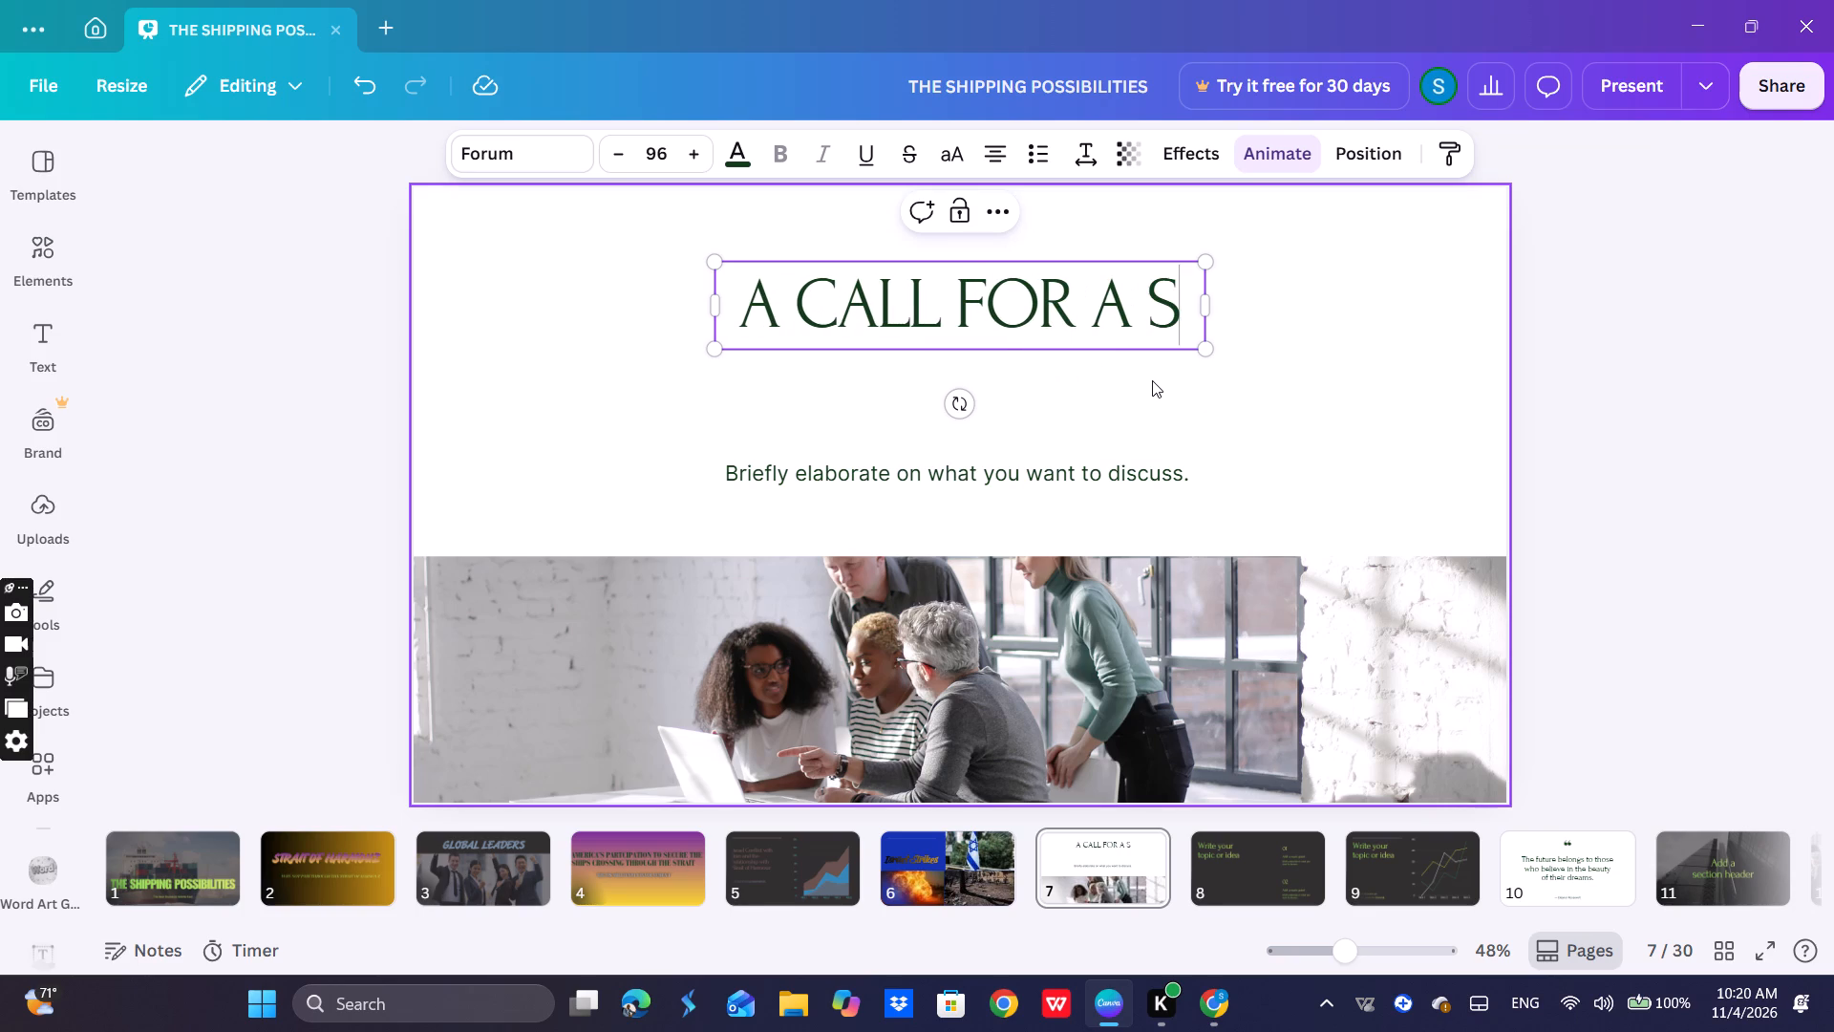
pyautogui.press('BackSpace')
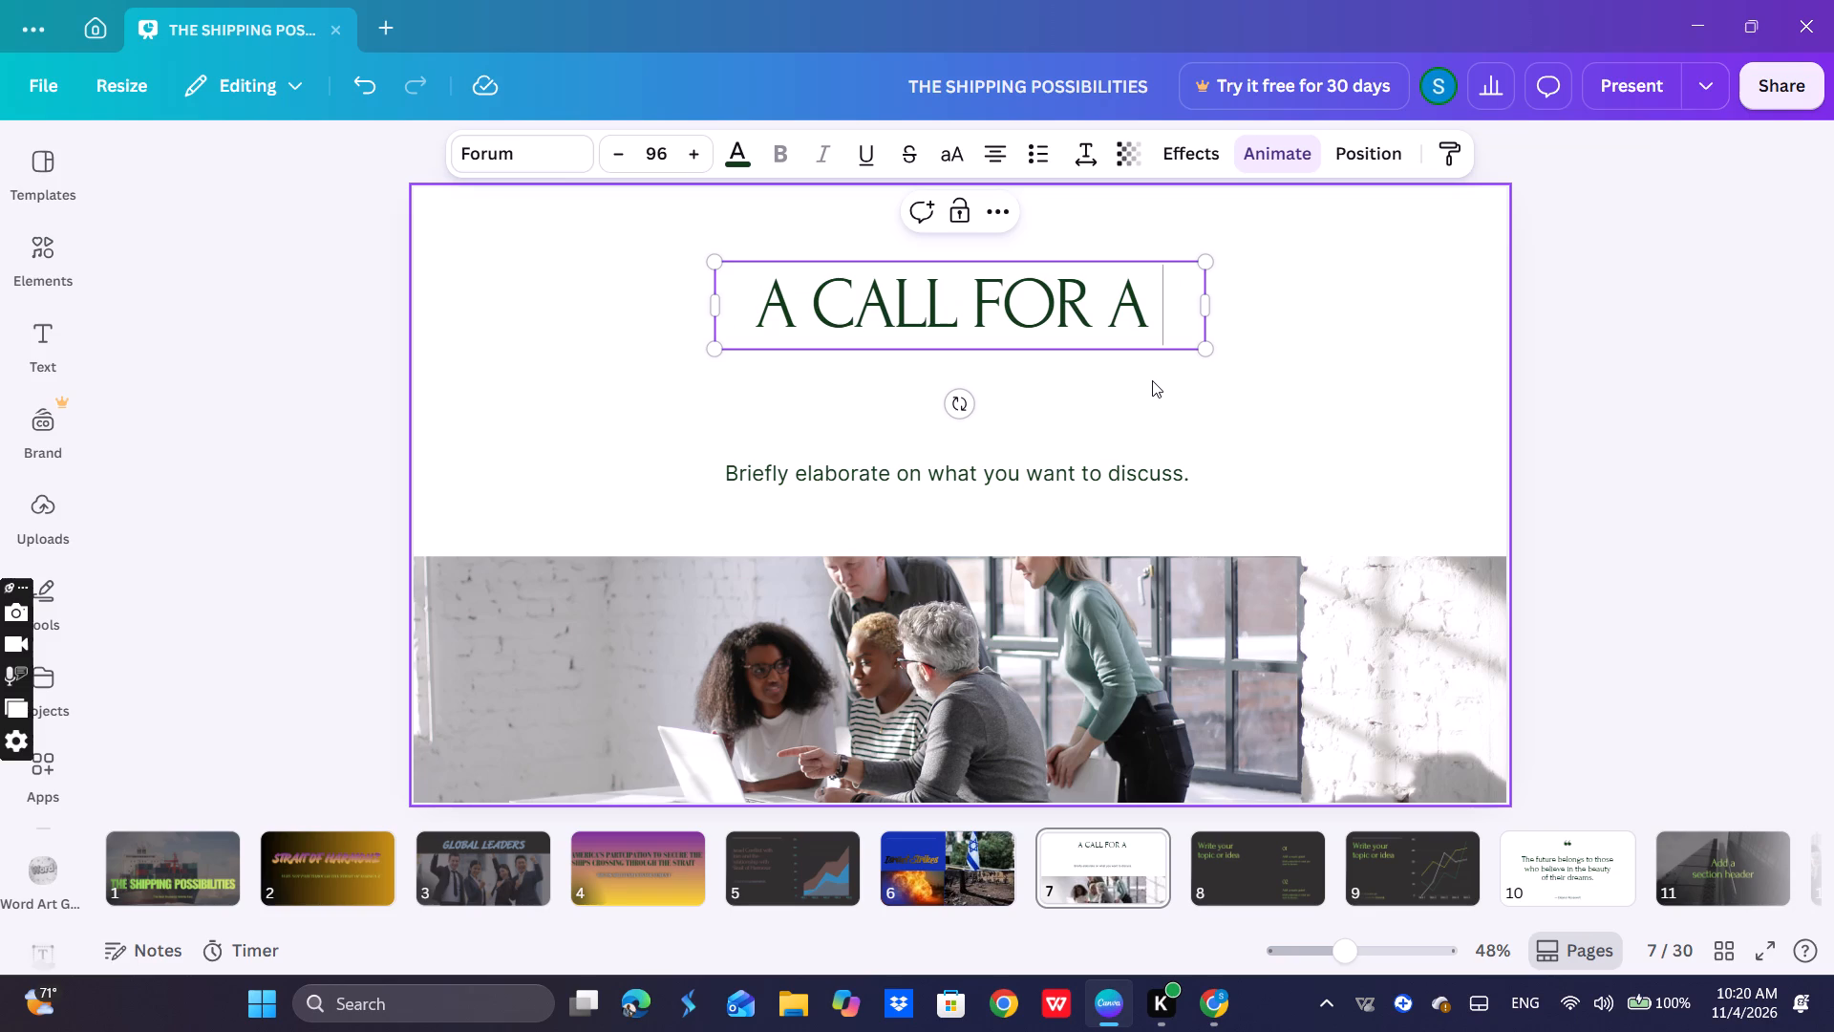
pyautogui.press('BackSpace')
pyautogui.press('BackSpace')
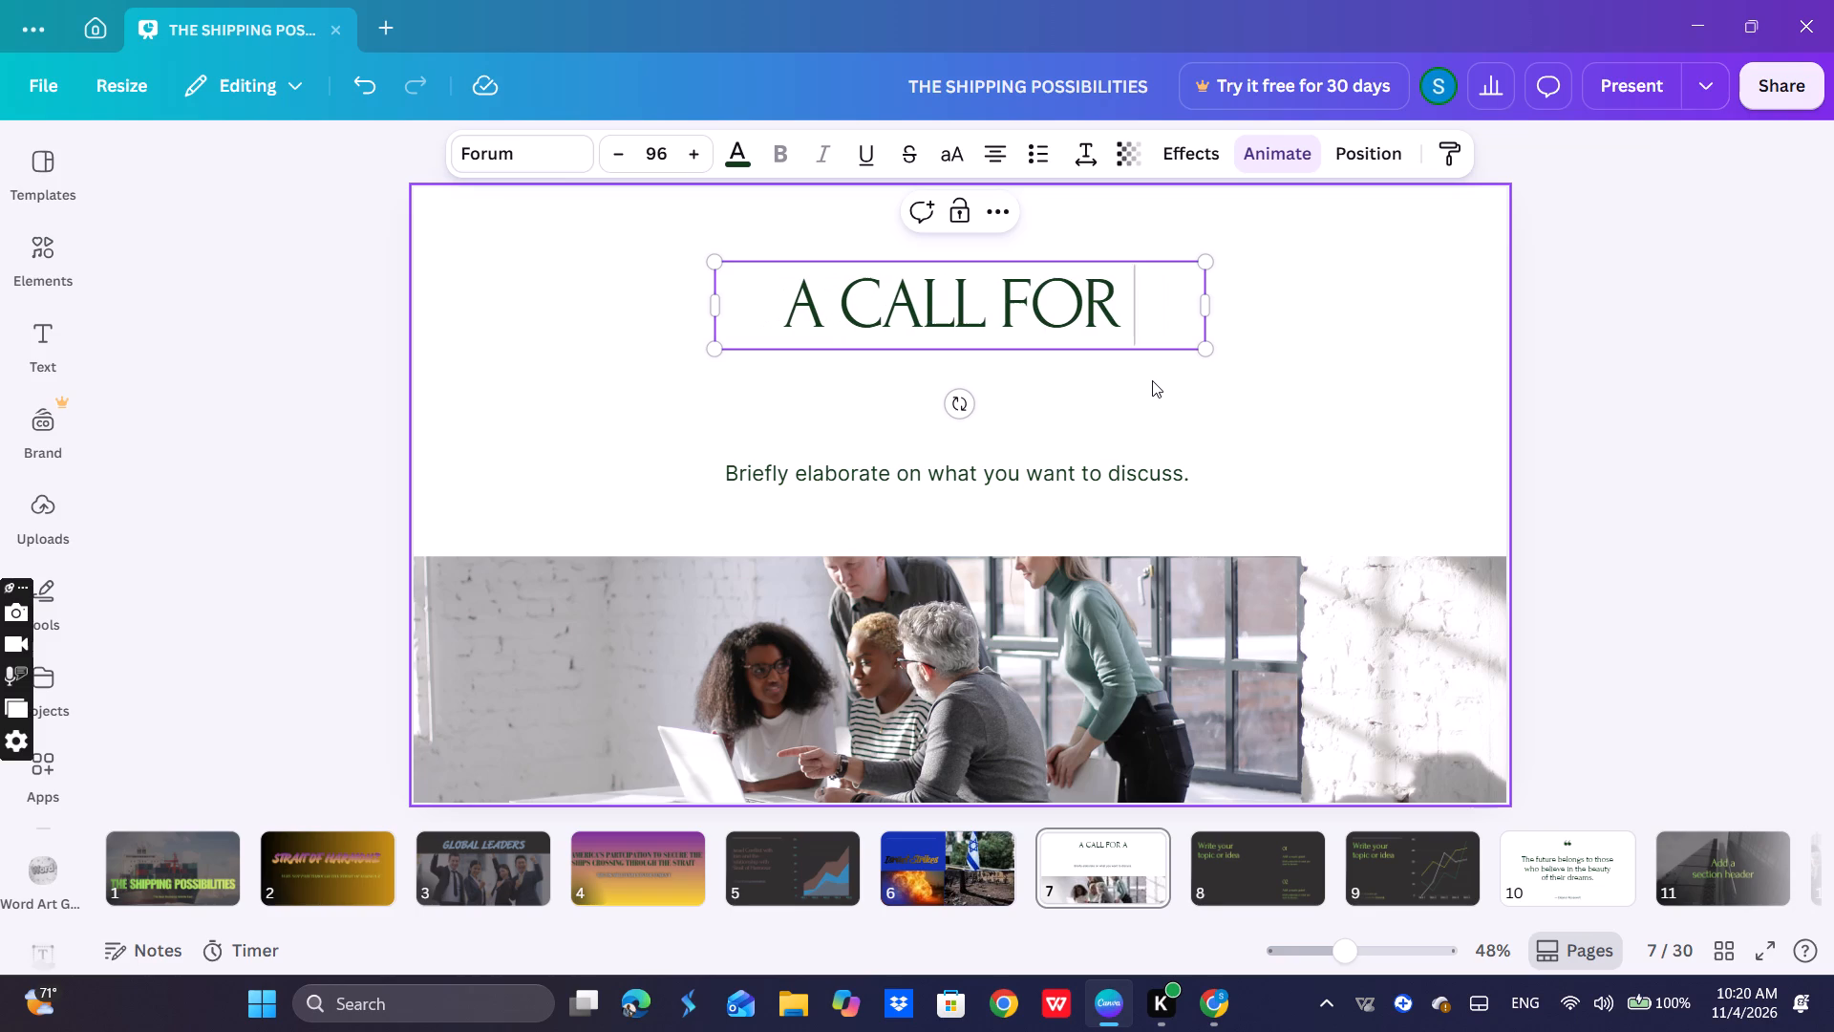
pyautogui.press('BackSpace')
pyautogui.press('space')
pyautogui.write('PEACE')
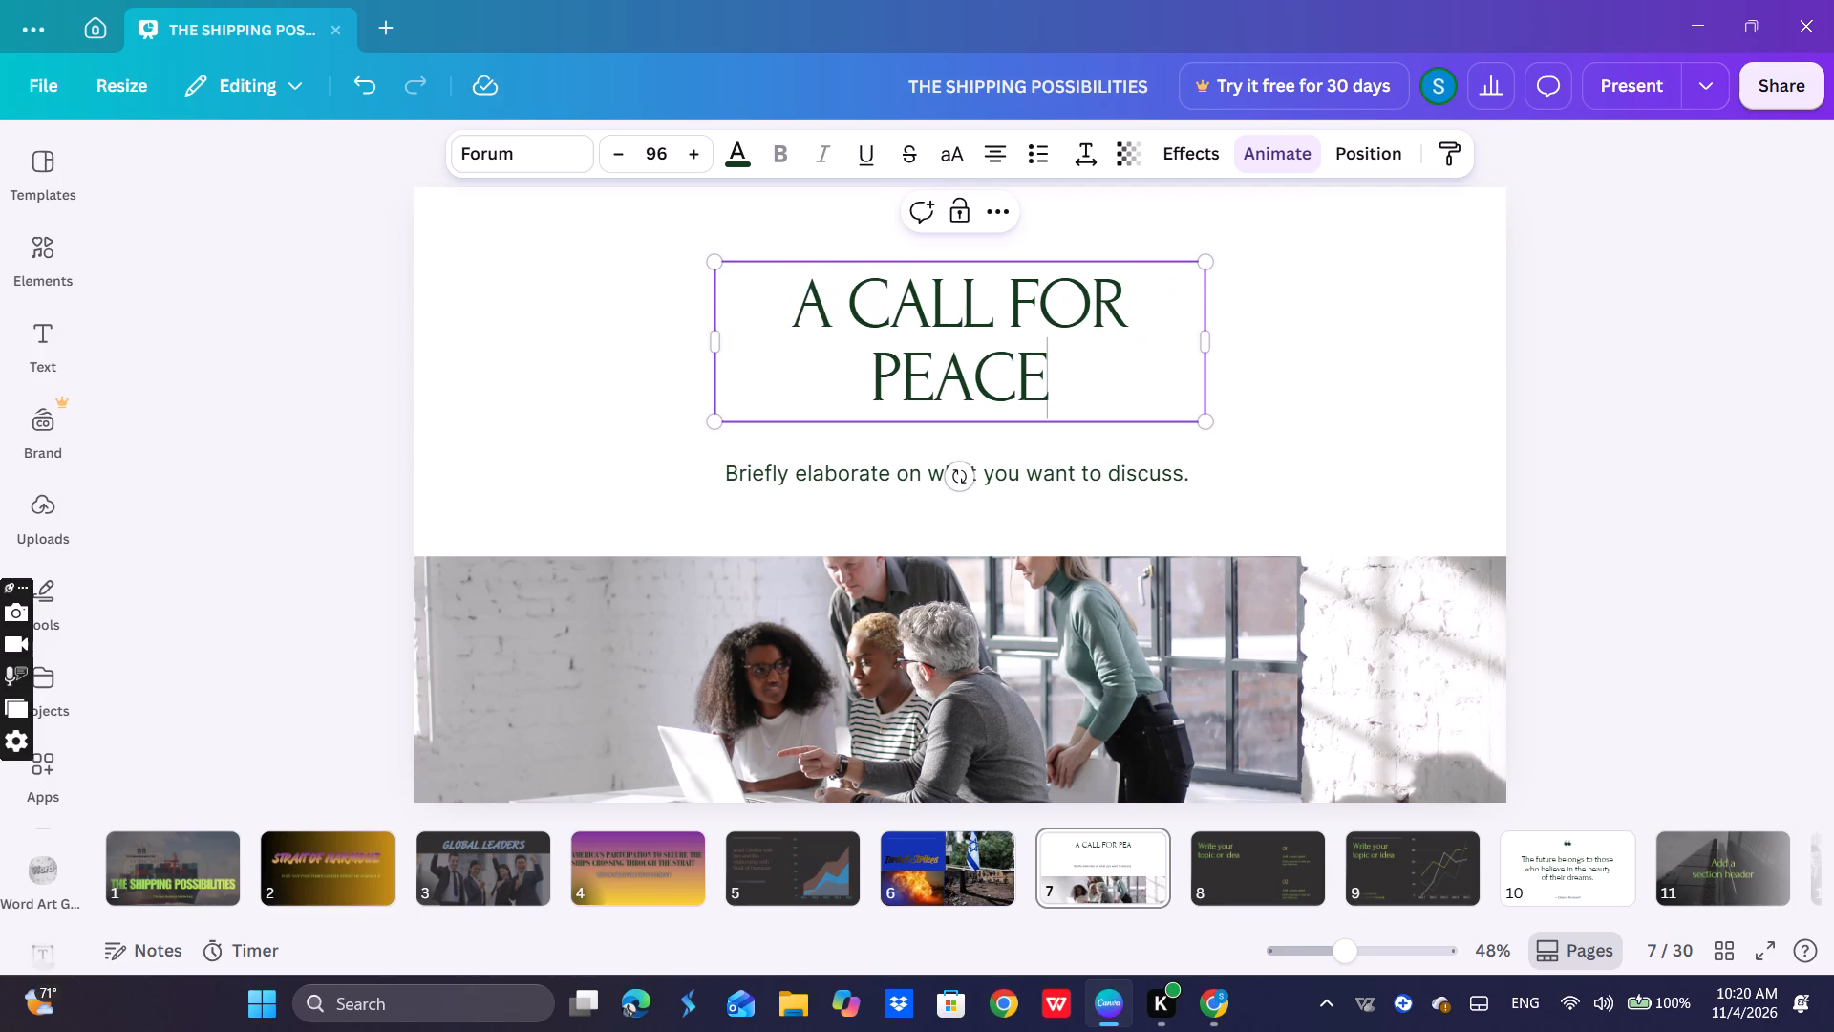
pyautogui.press('space')
pyautogui.write('BY UN')
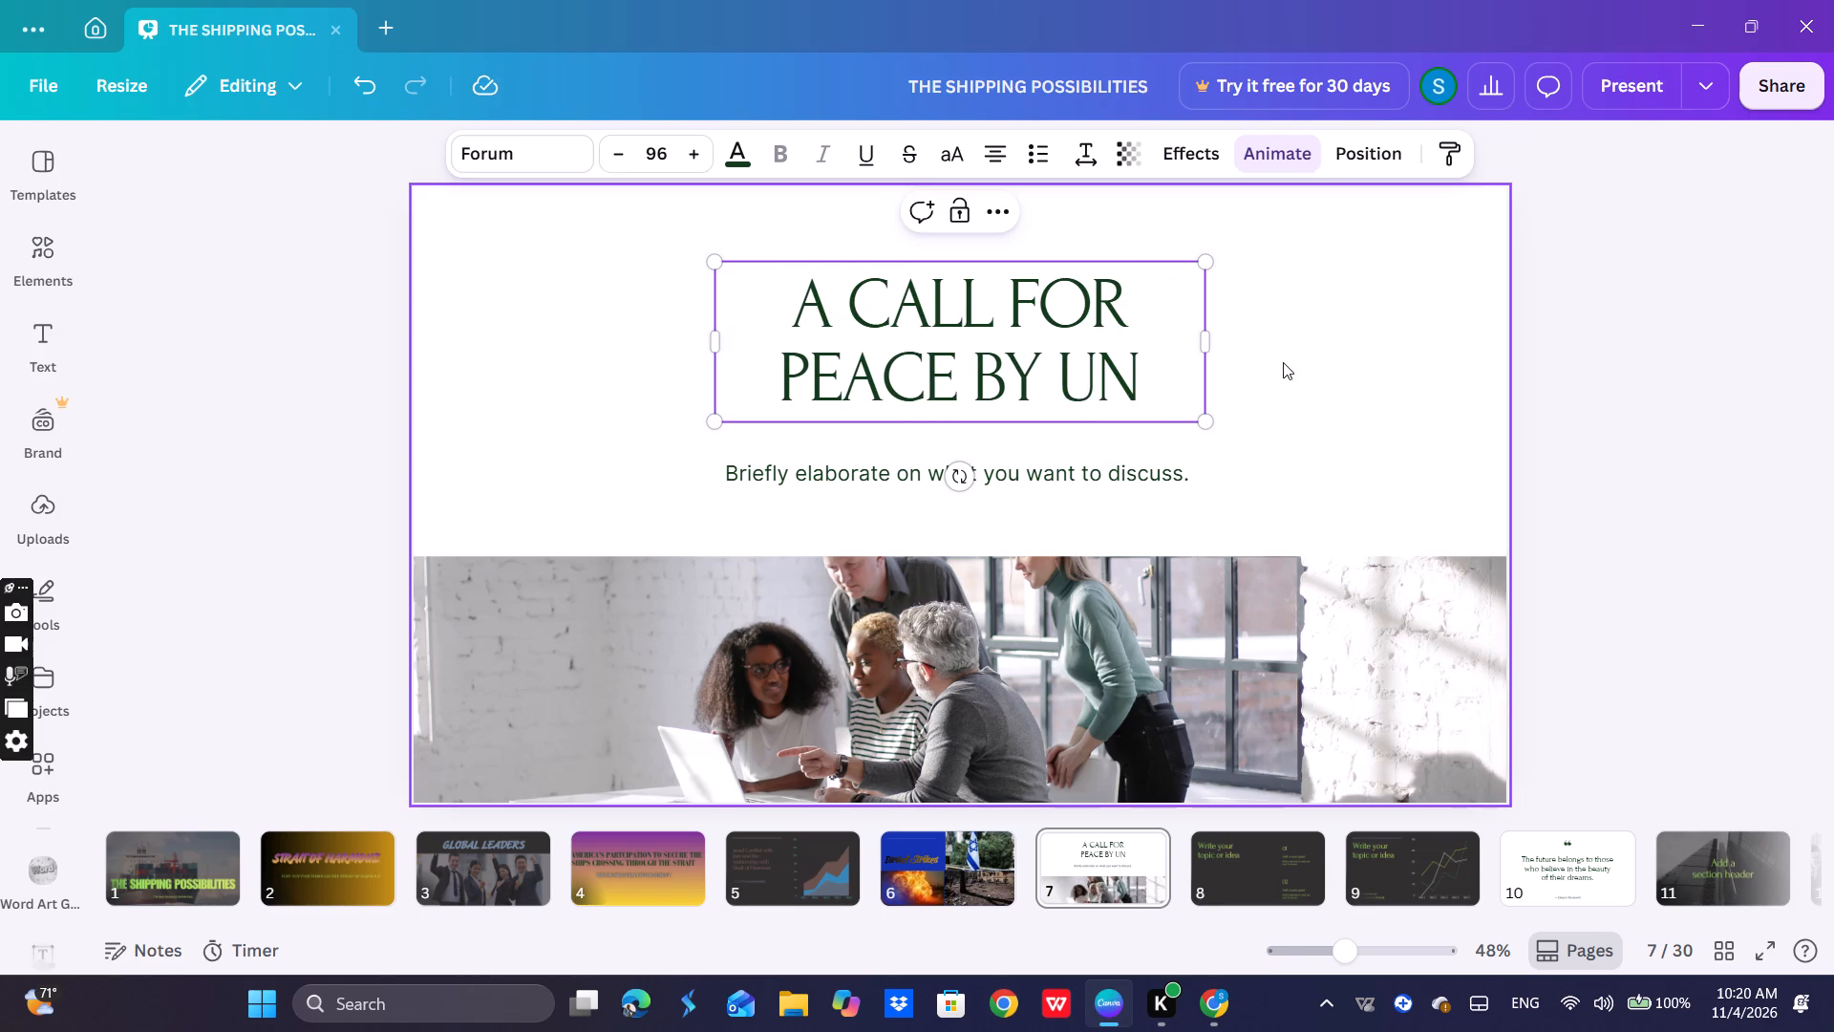
# Delete the "Briefly elaborate on what you want to discuss." subtitle from slide 7.
pyautogui.click(1127, 460)
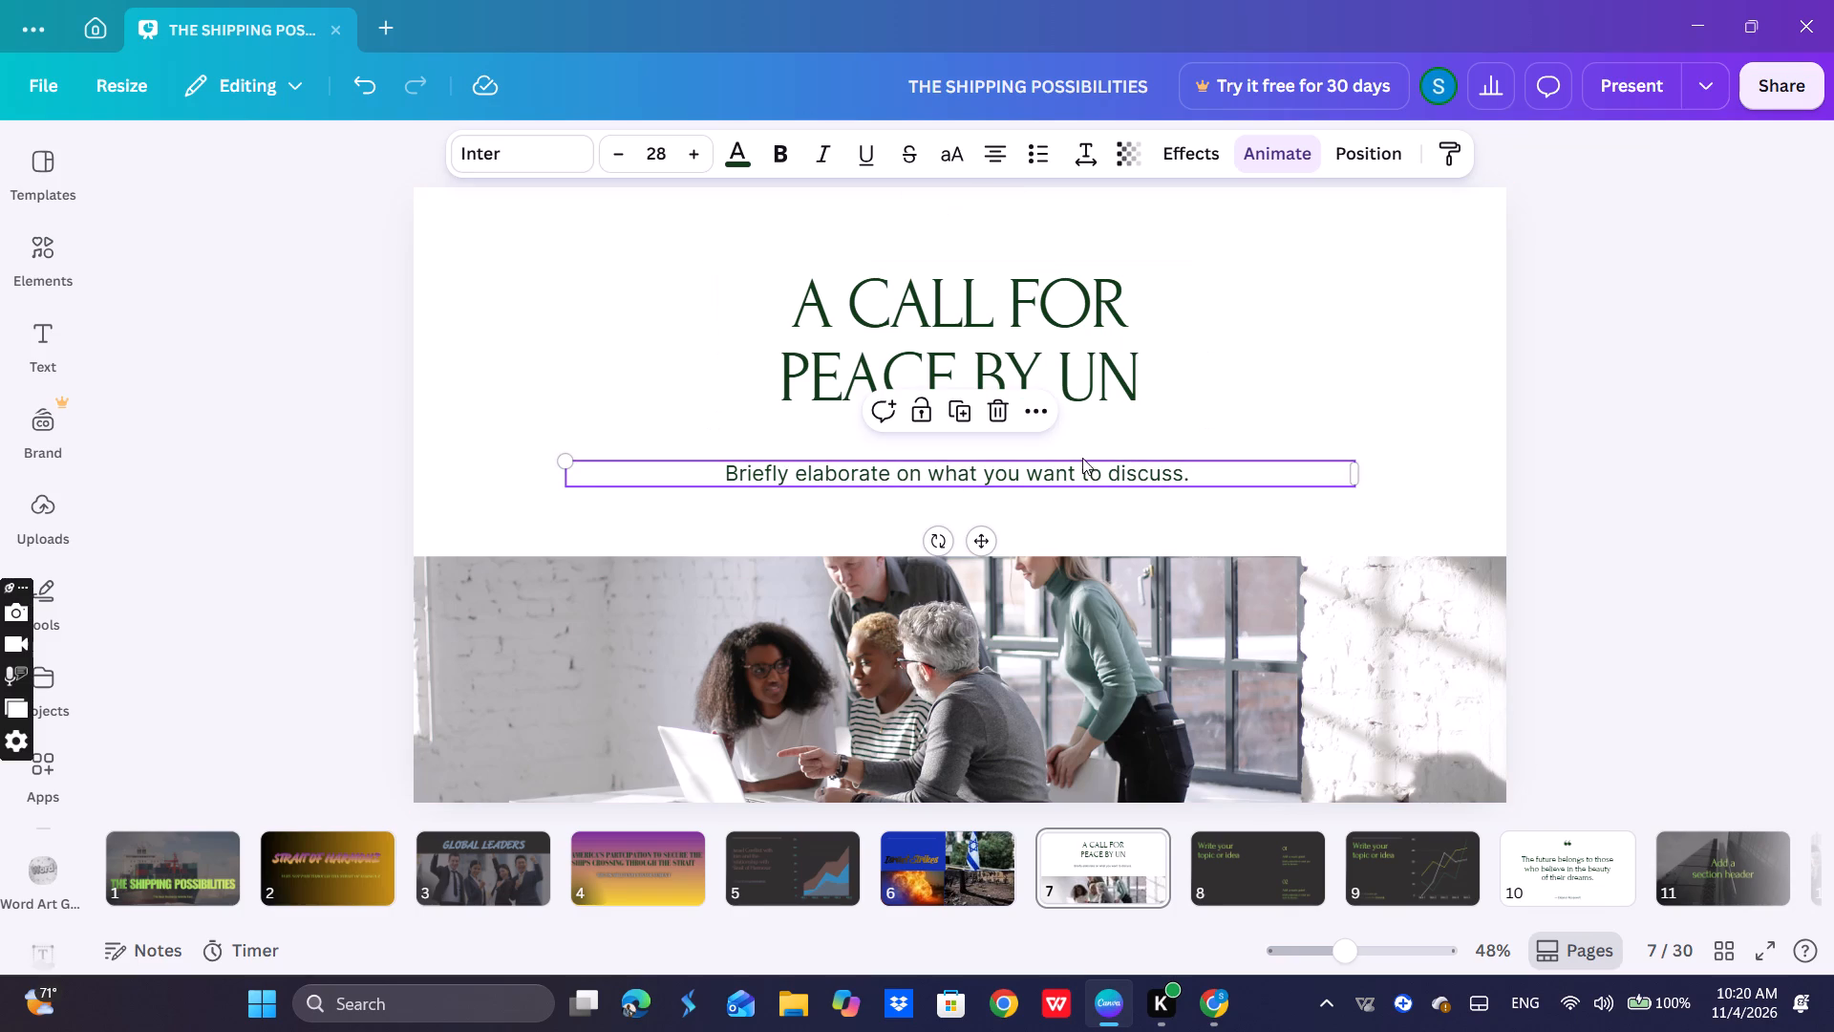
pyautogui.click(990, 400)
# Move slide 7's office meeting photo up so its top edge sits just below the heading.
pyautogui.moveTo(1031, 595); pyautogui.dragTo(1047, 480)
pyautogui.click(906, 328)
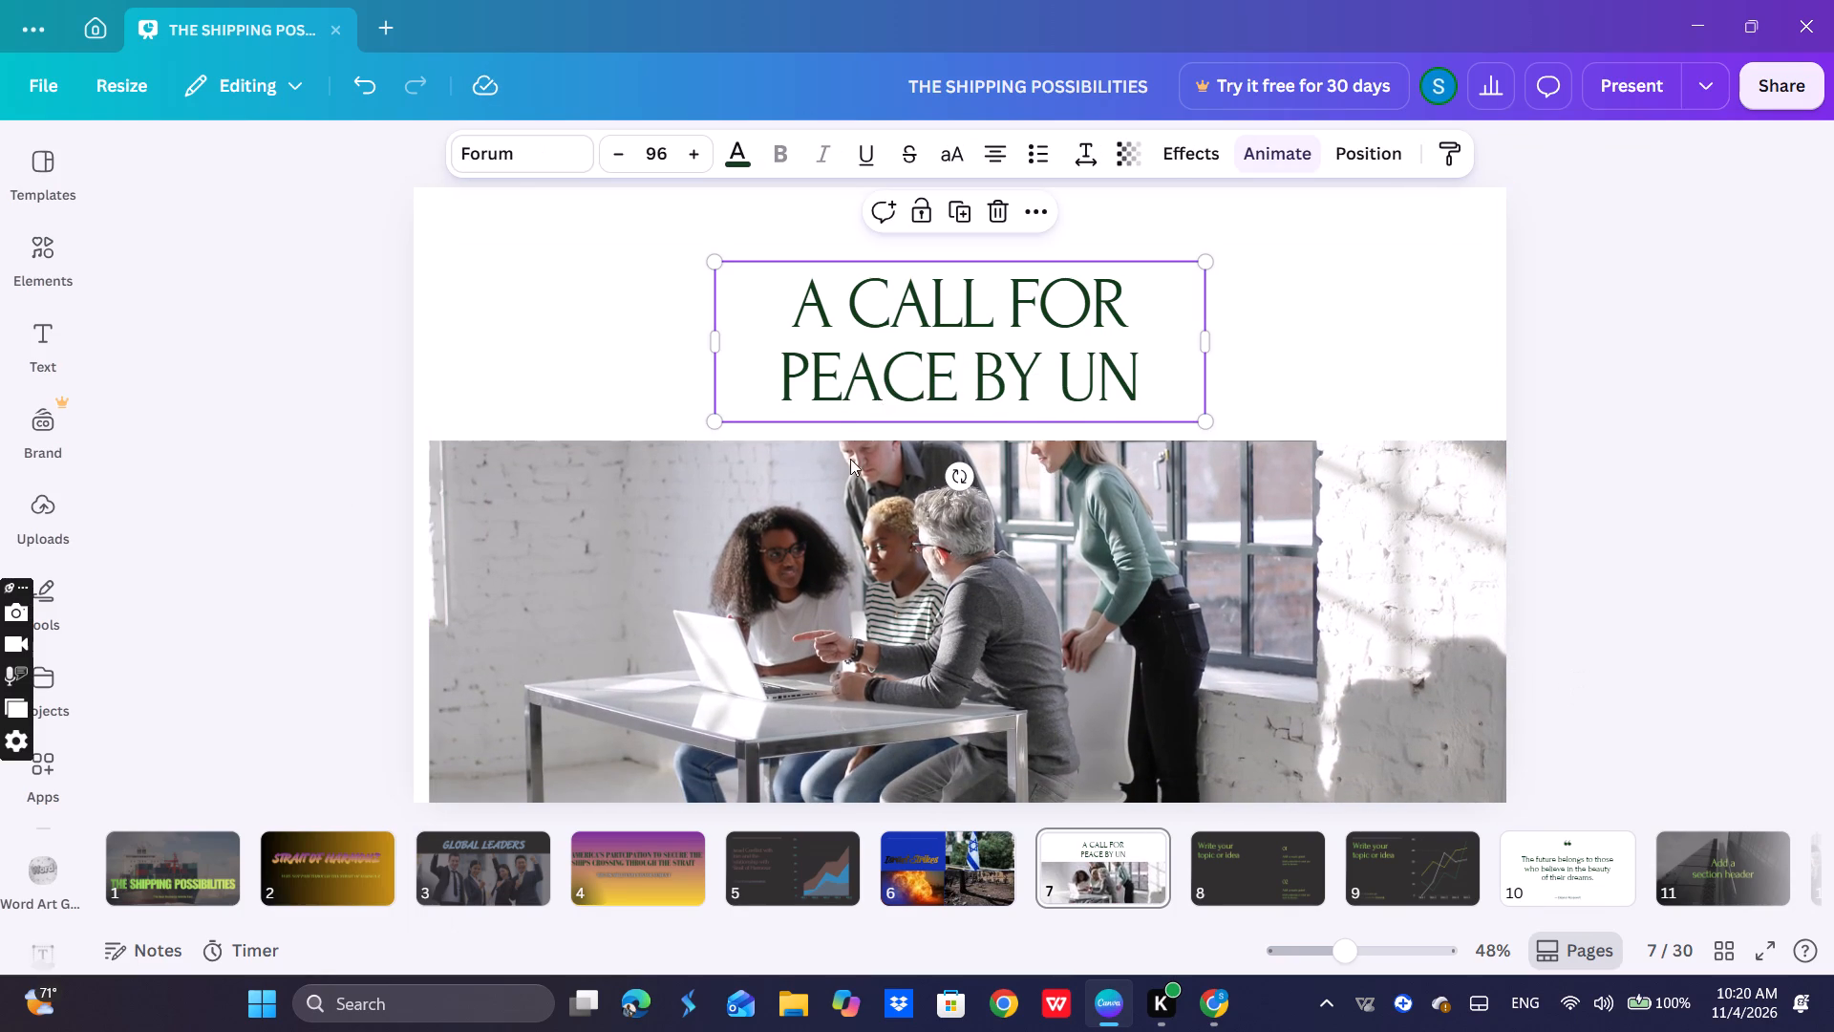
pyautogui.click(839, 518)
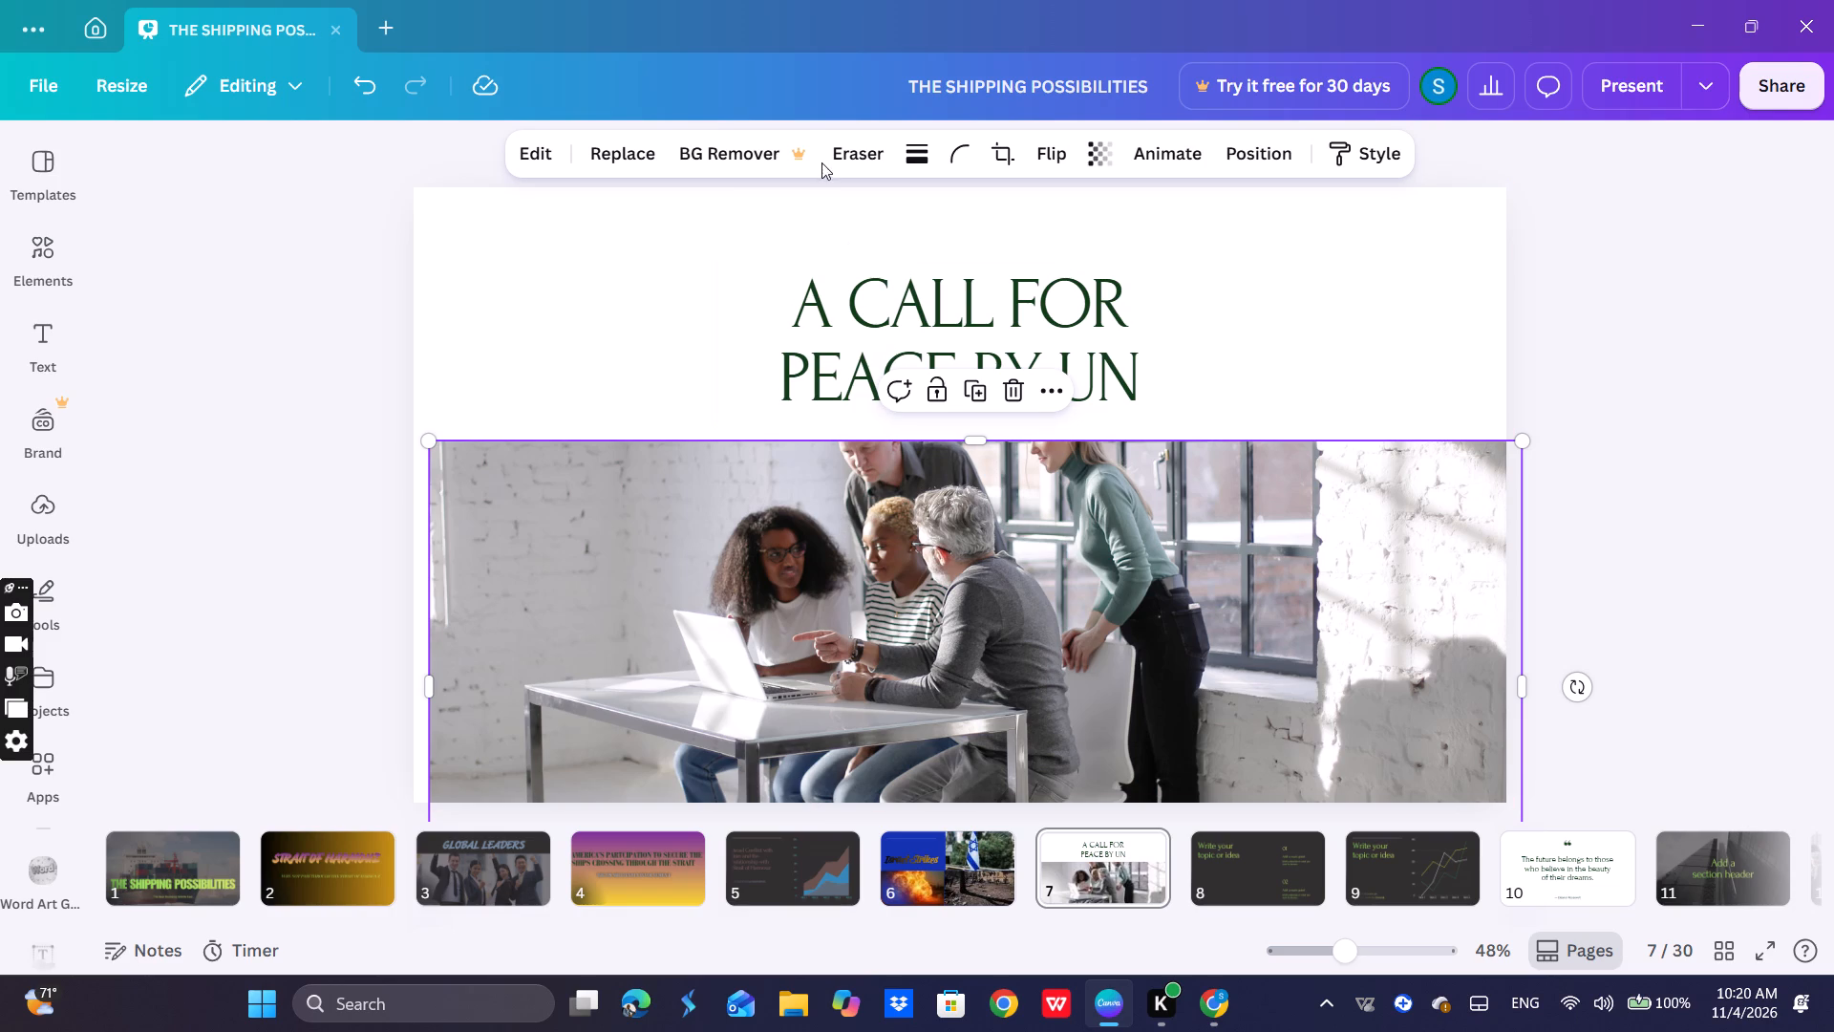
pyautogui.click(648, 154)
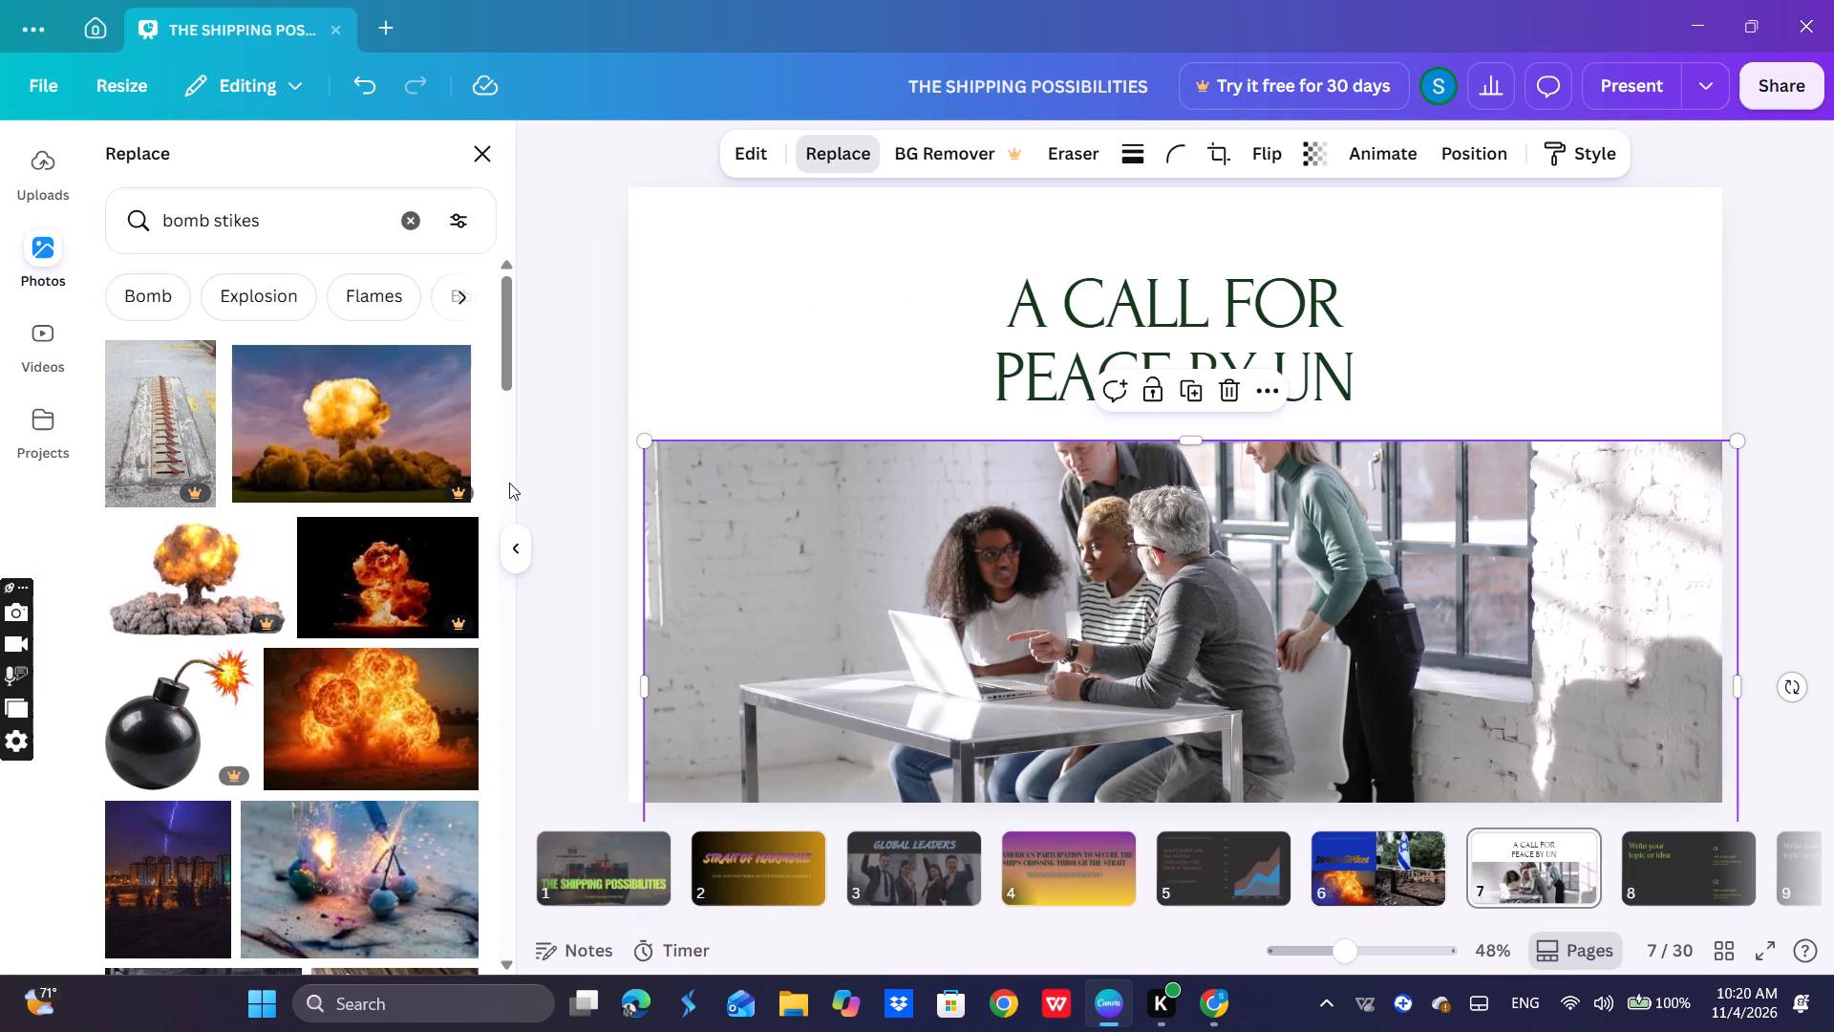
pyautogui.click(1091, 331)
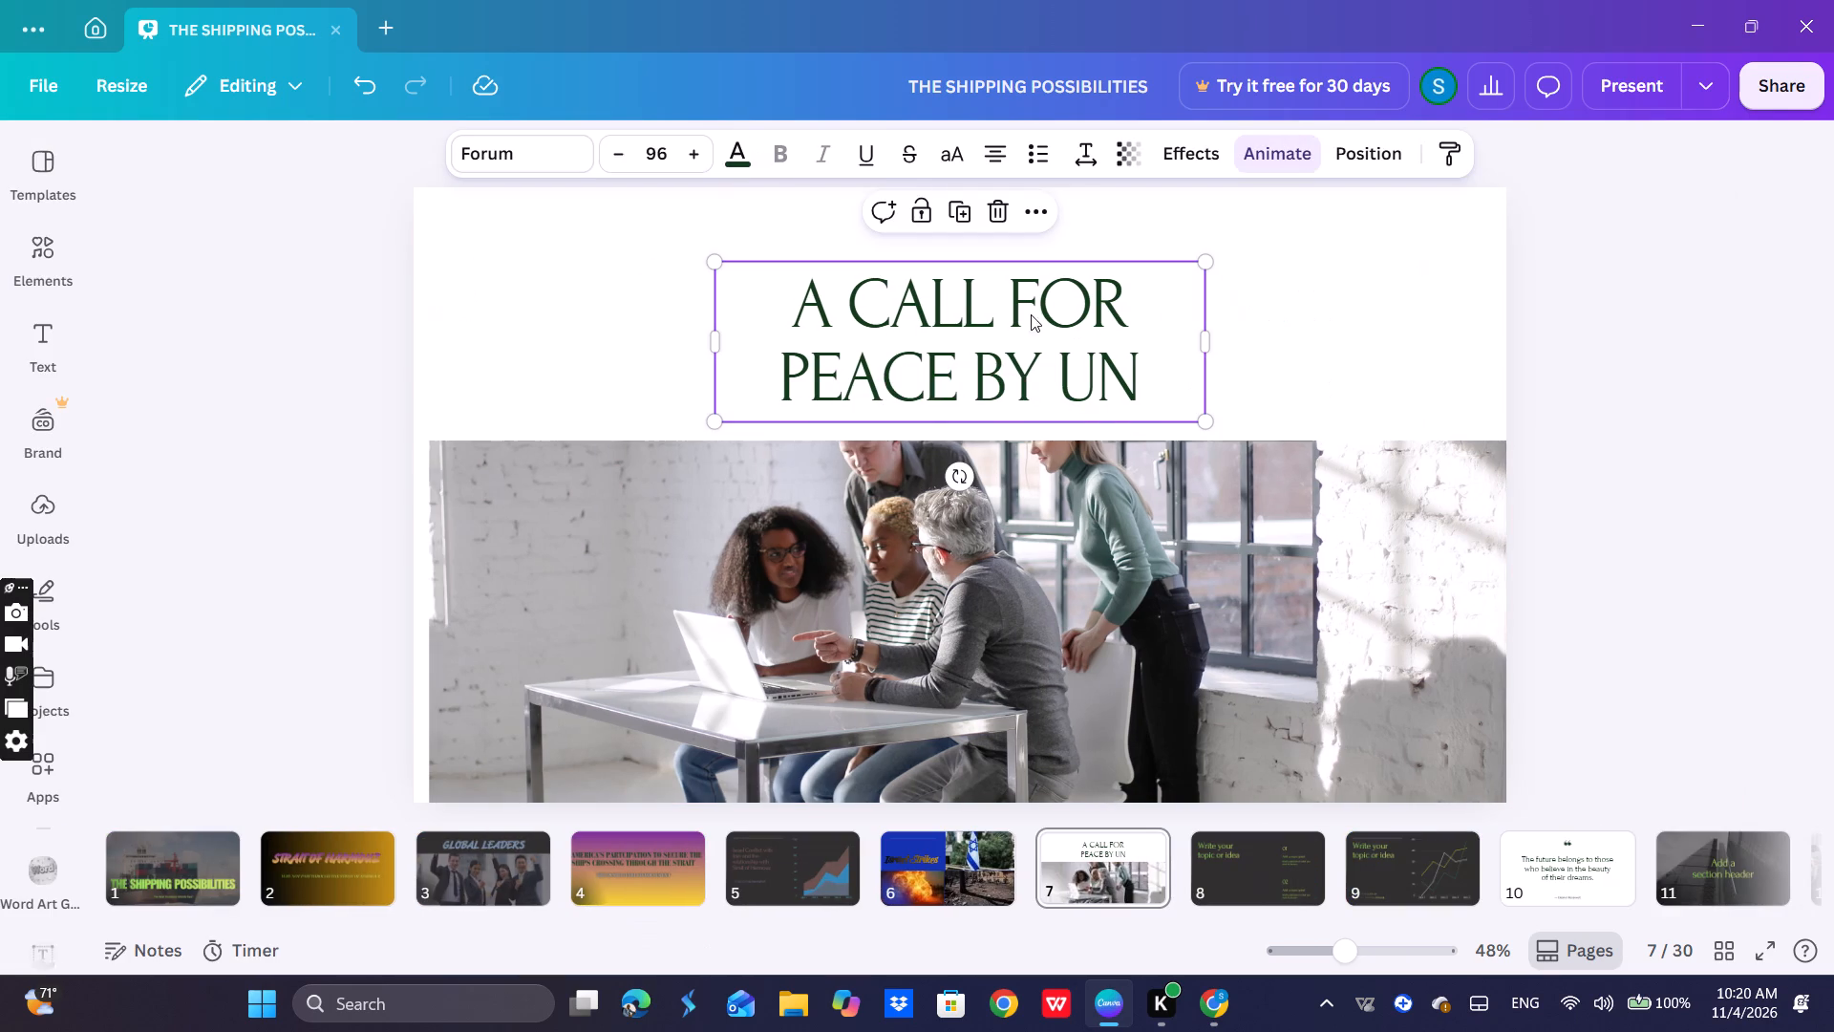
# Try brown for slide 7's background, and settle on the black-to-gold gradient already used in the design.
pyautogui.click(1278, 249)
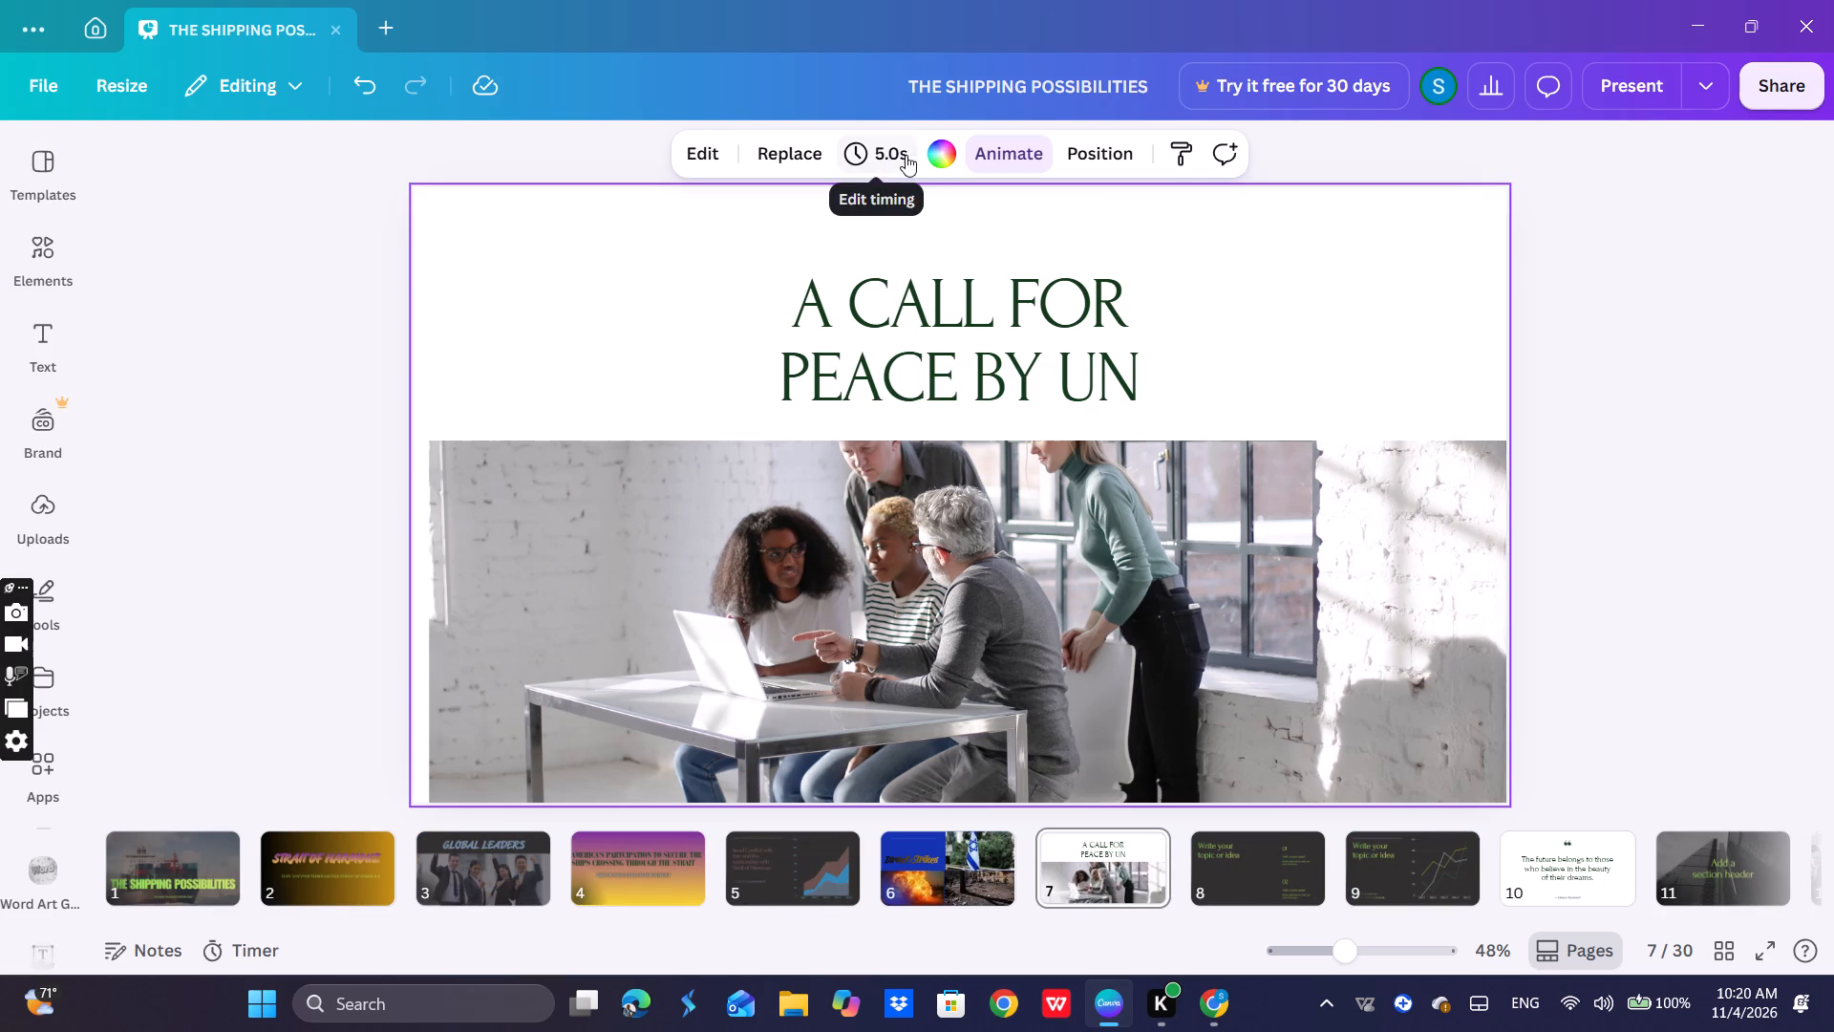
pyautogui.click(926, 159)
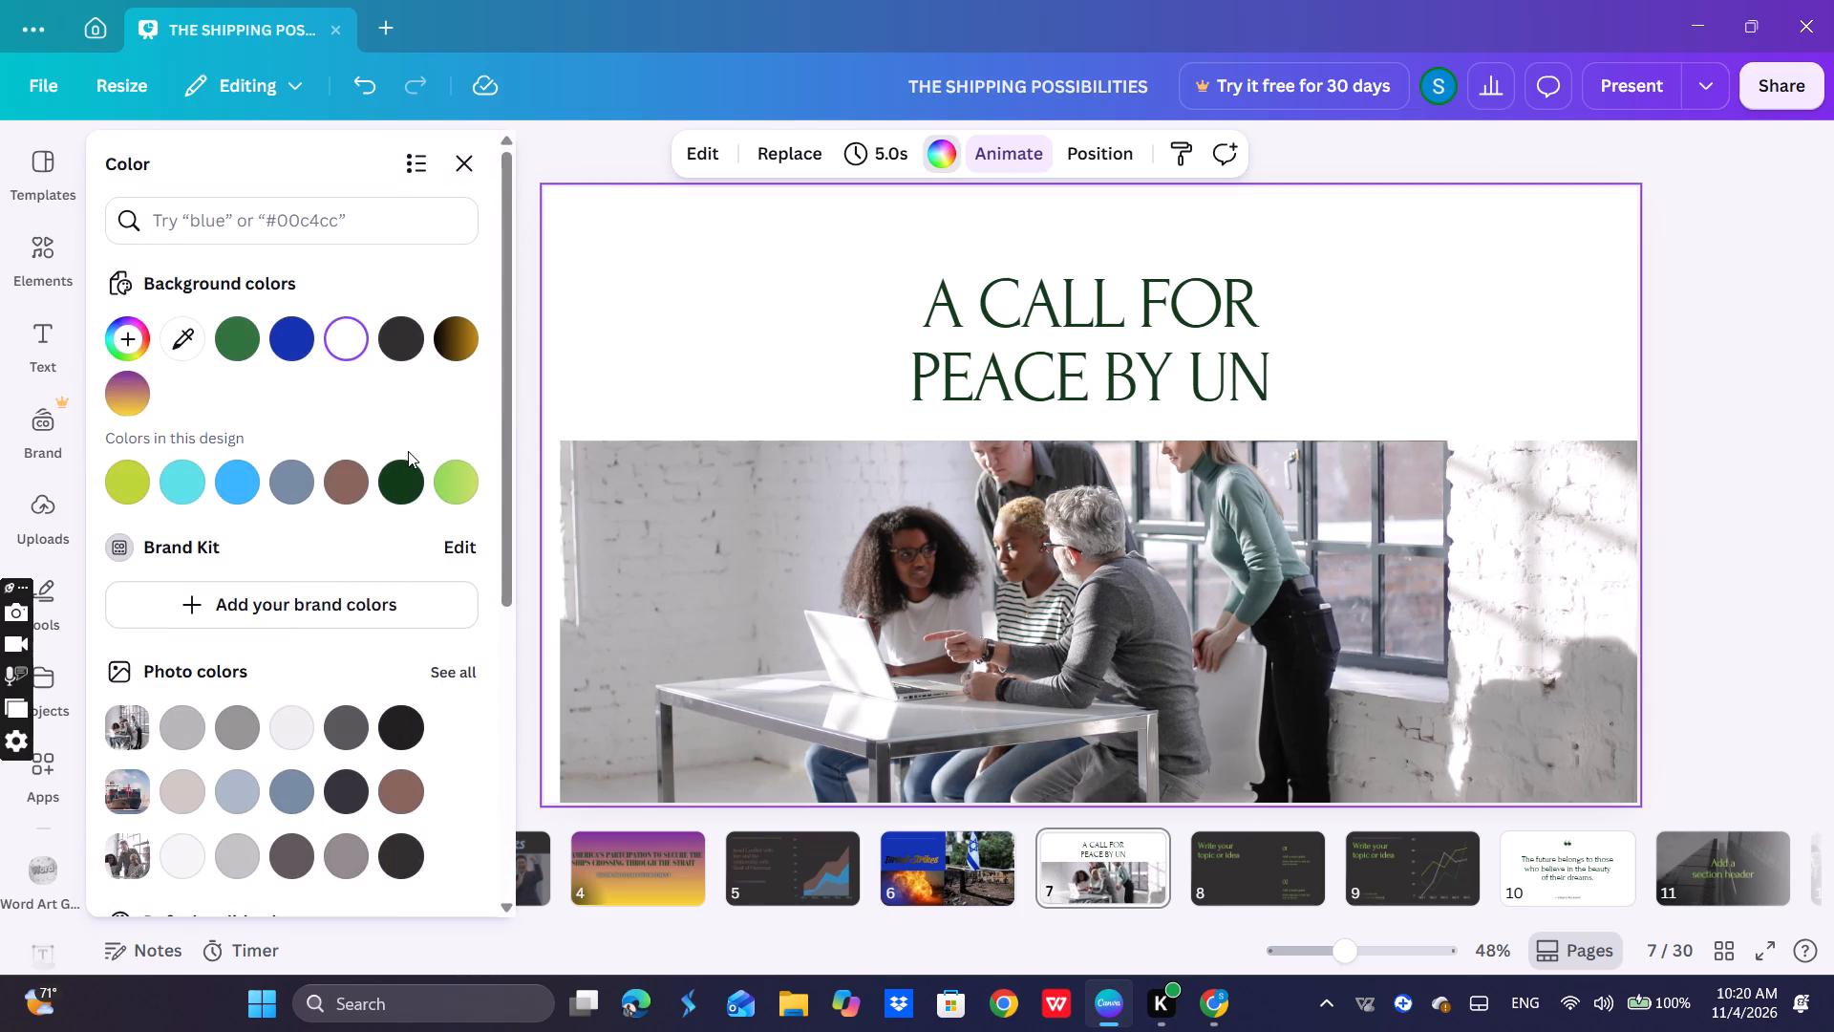
pyautogui.click(358, 474)
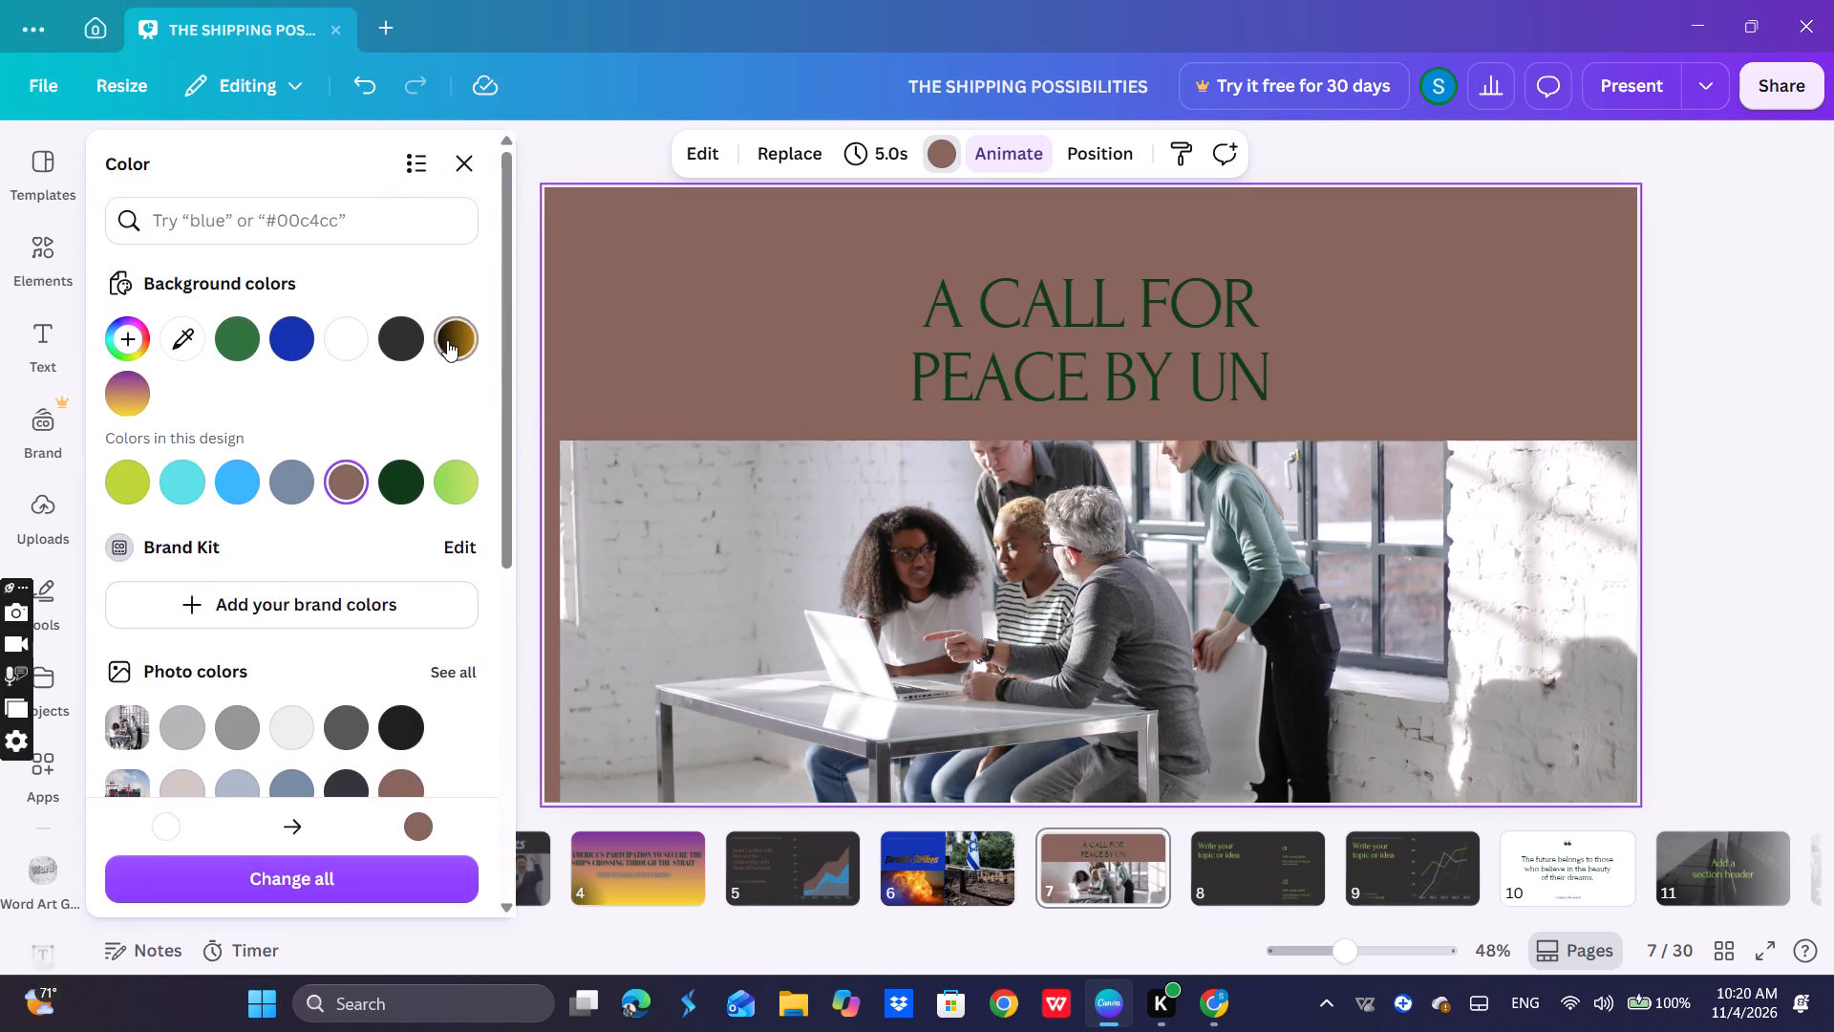
pyautogui.click(447, 340)
# Extend the office meeting photo's left edge to meet the left edge of slide 7.
pyautogui.click(845, 503)
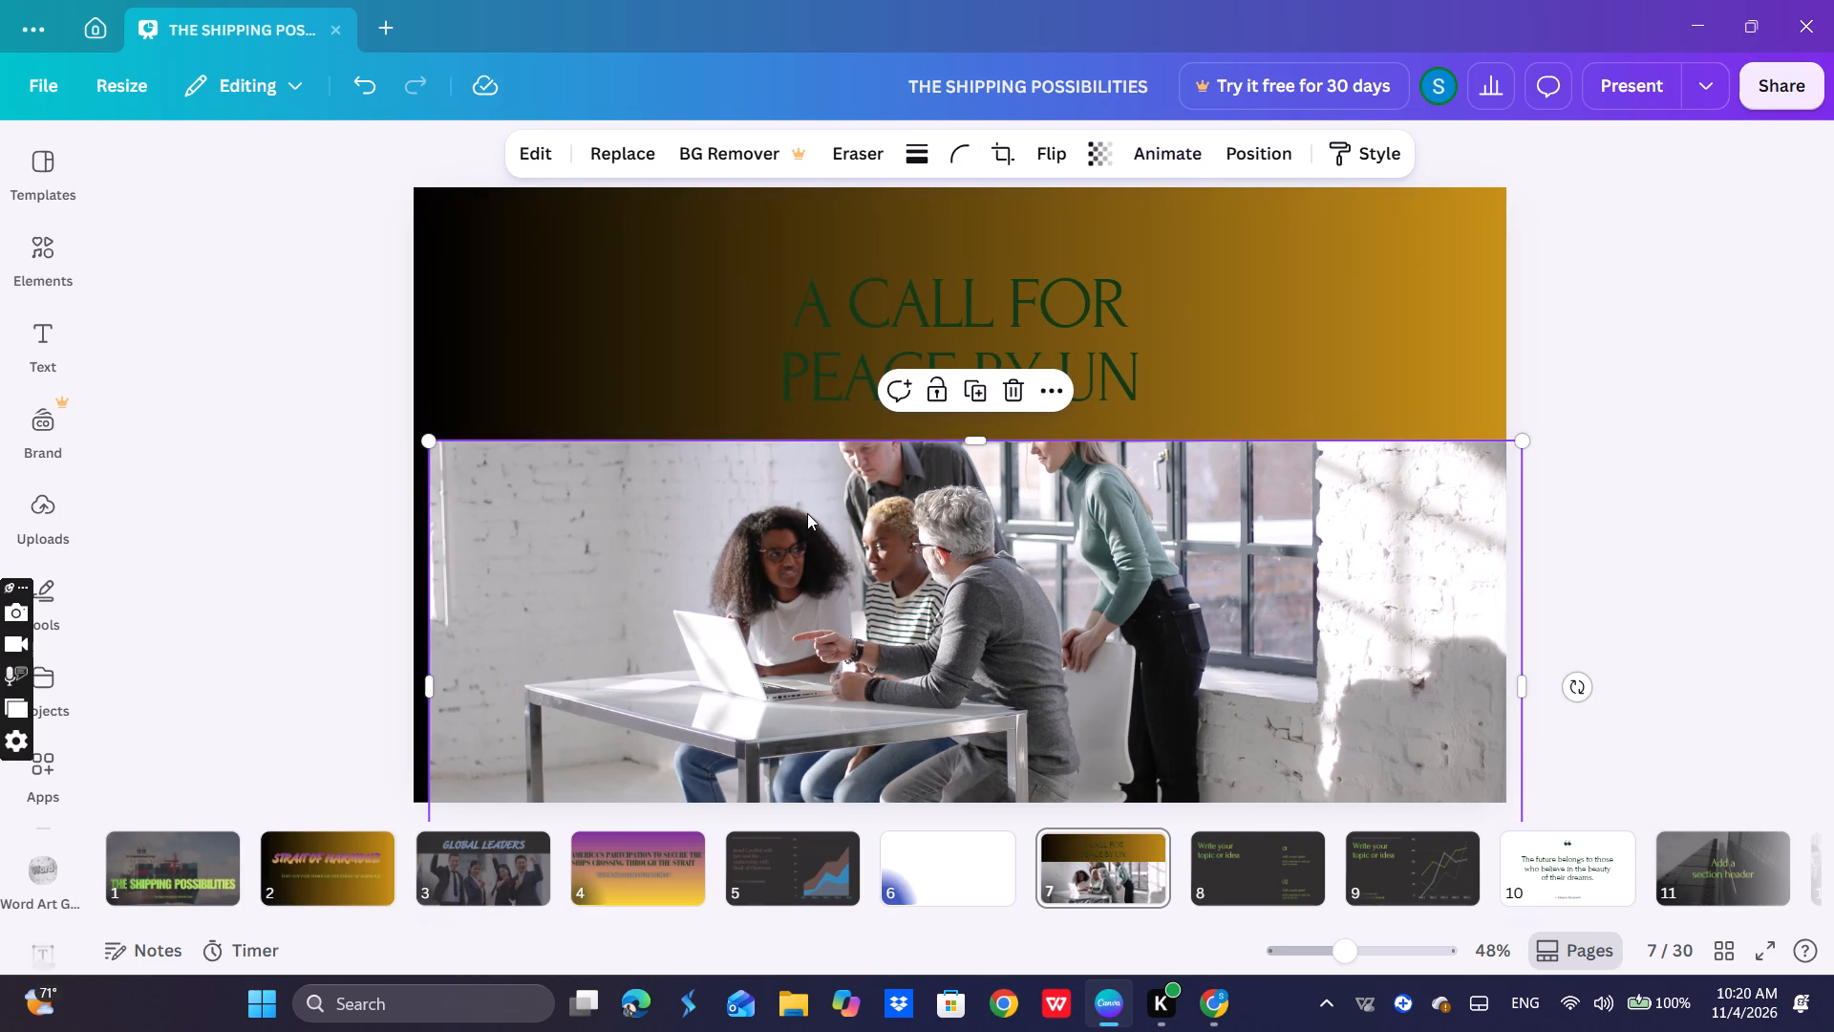
pyautogui.click(807, 513)
pyautogui.click(458, 545)
pyautogui.moveTo(431, 678); pyautogui.dragTo(416, 676)
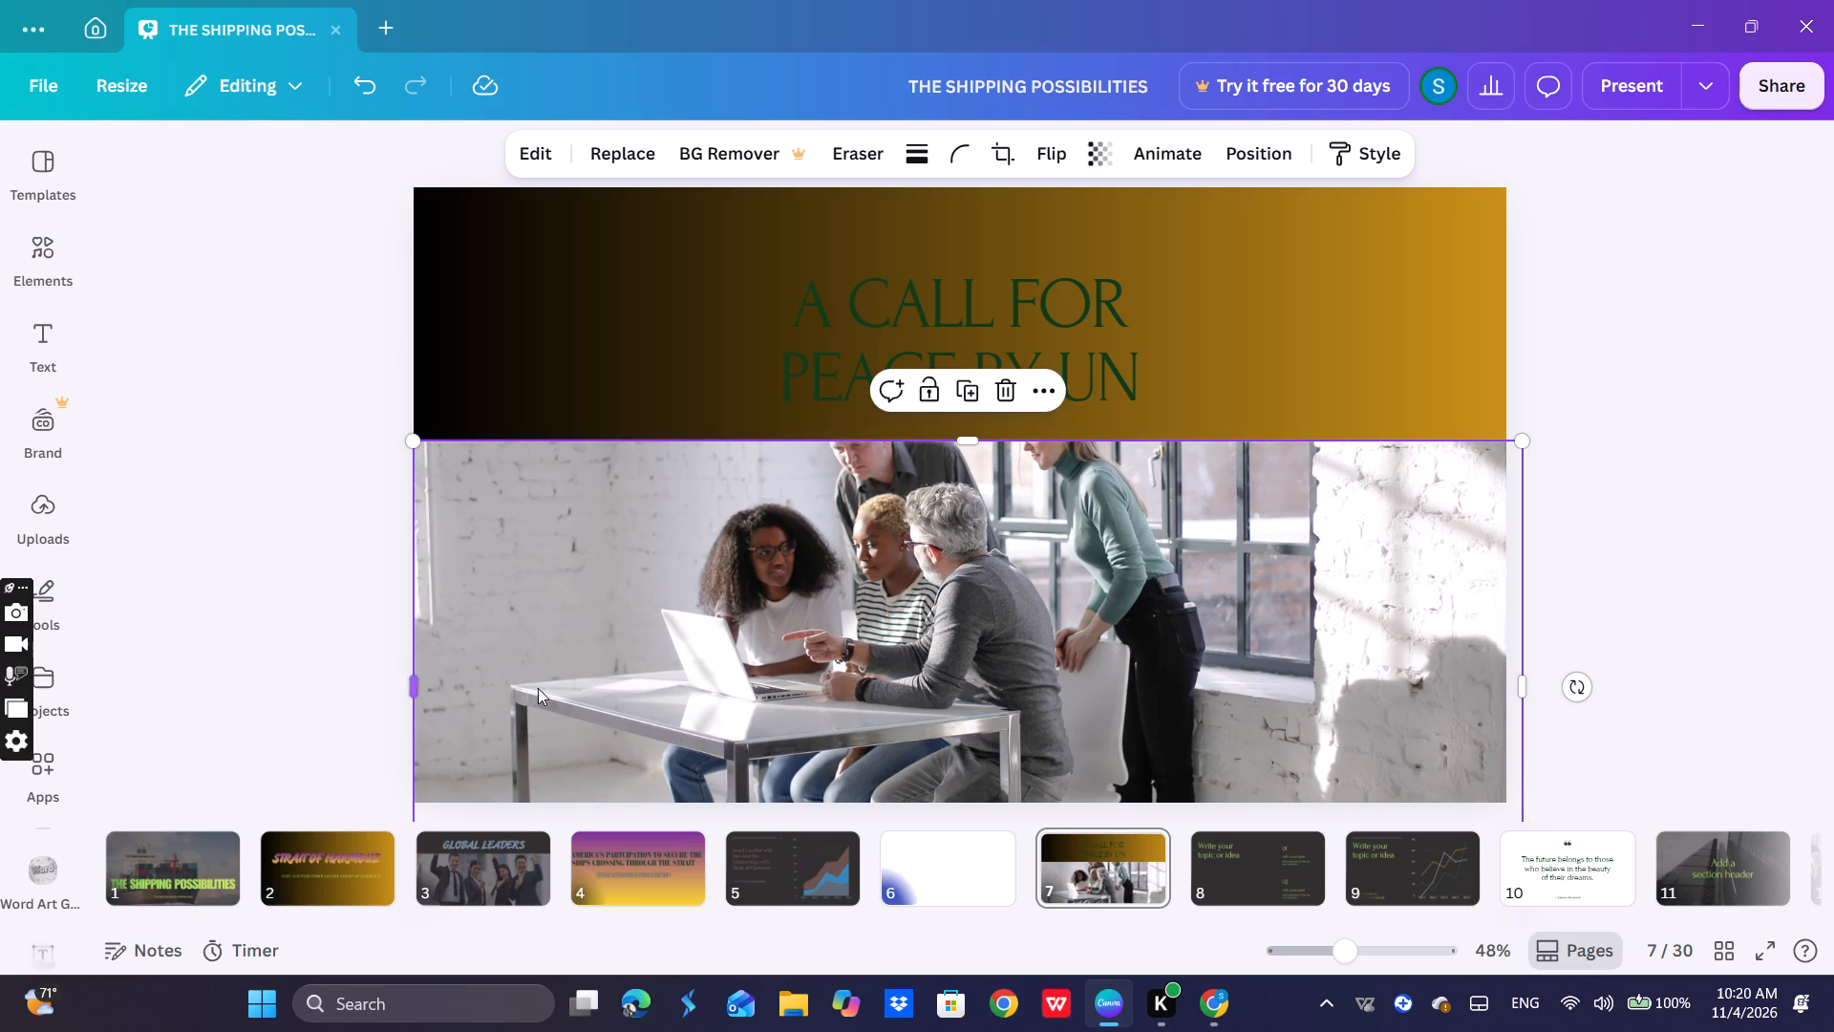
pyautogui.click(768, 668)
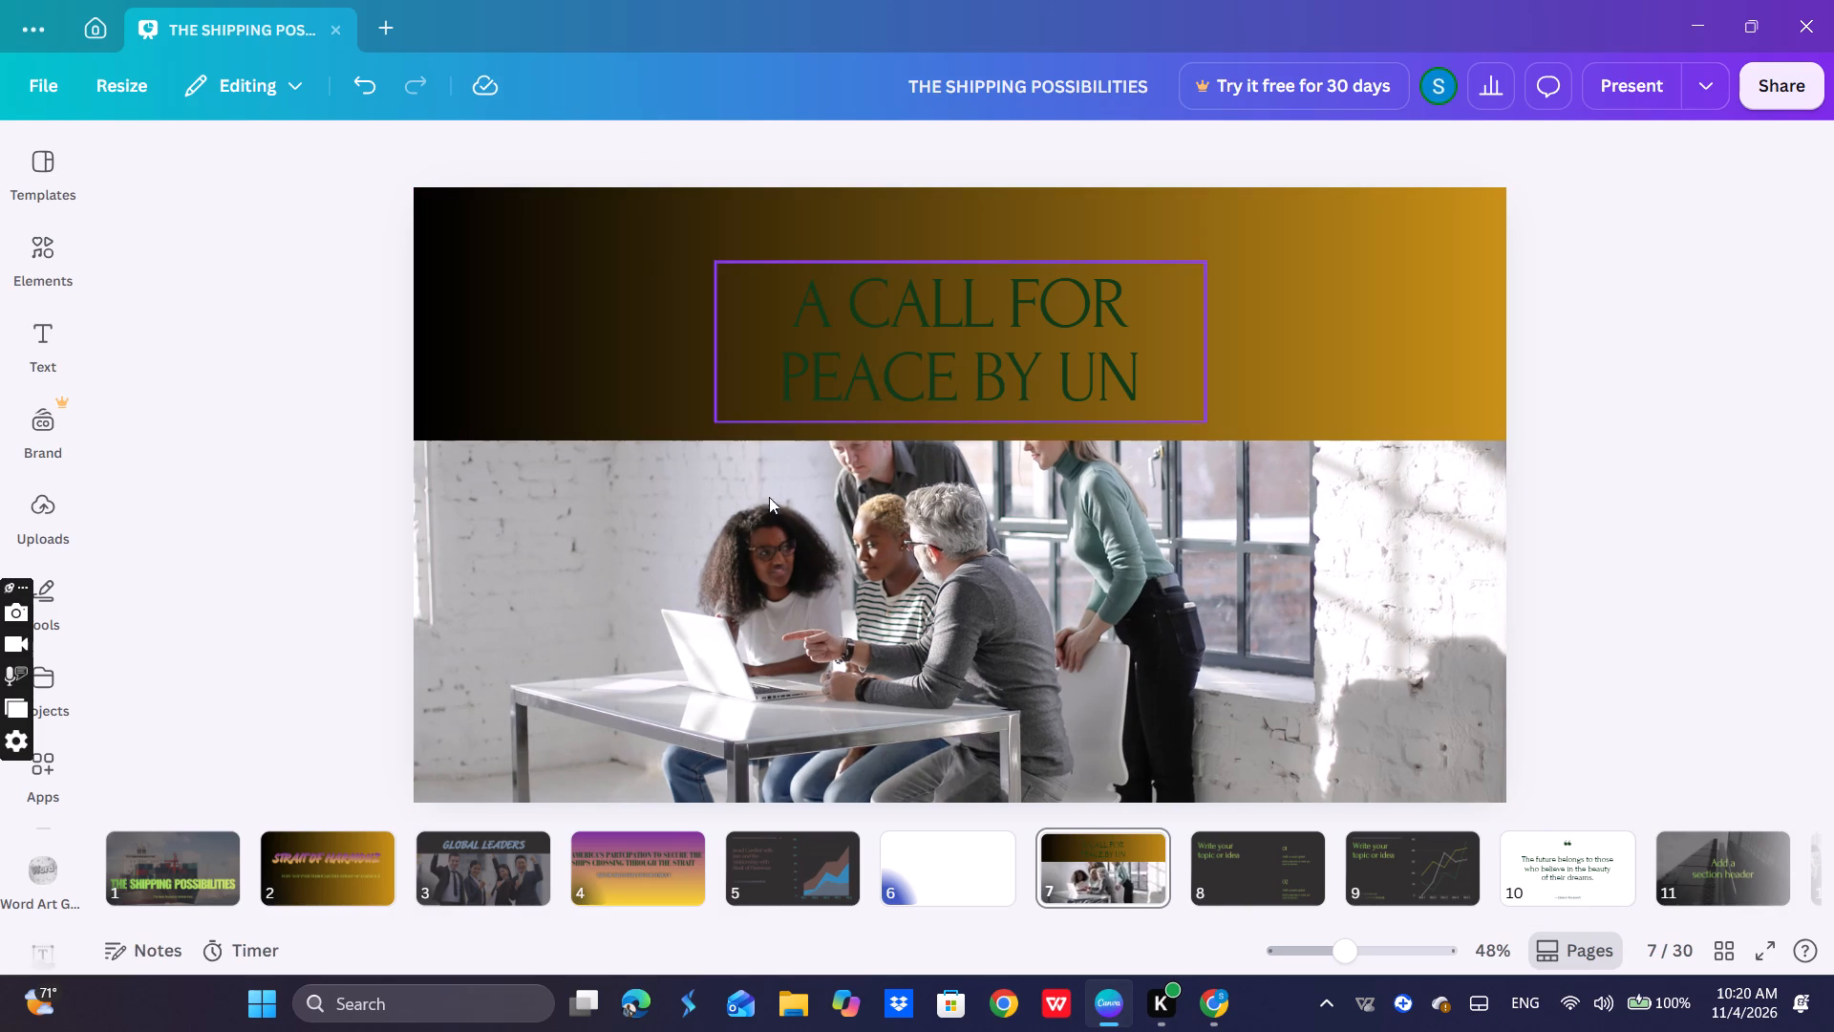
# Search the stock photos for "UN" to find a replacement for slide 7's office meeting photo.
pyautogui.click(736, 580)
pyautogui.click(642, 161)
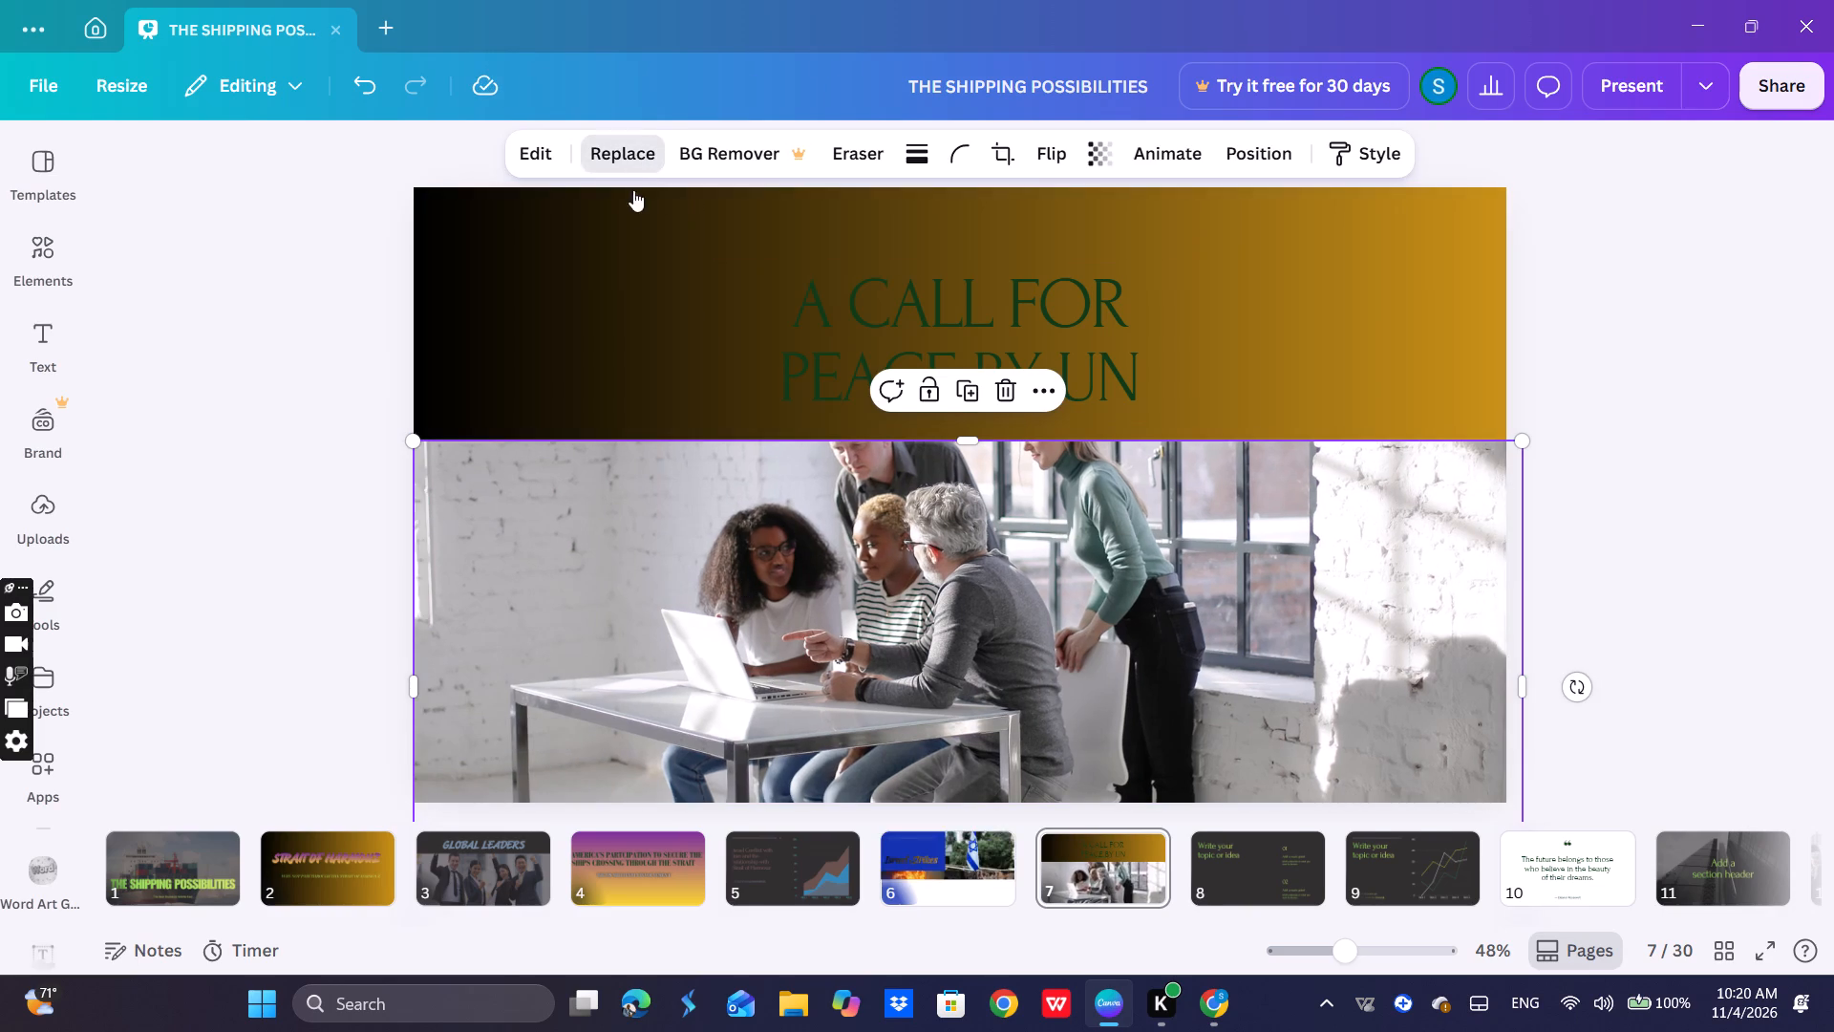
pyautogui.click(337, 218)
pyautogui.press('BackSpace')
pyautogui.press('BackSpace')
pyautogui.press('BackSpace')
pyautogui.press('BackSpace')
pyautogui.press('BackSpace')
pyautogui.press('BackSpace')
pyautogui.press('BackSpace')
pyautogui.press('BackSpace')
pyautogui.press('BackSpace')
pyautogui.press('BackSpace')
pyautogui.press('BackSpace')
pyautogui.press('BackSpace')
pyautogui.press('BackSpace')
pyautogui.press('BackSpace')
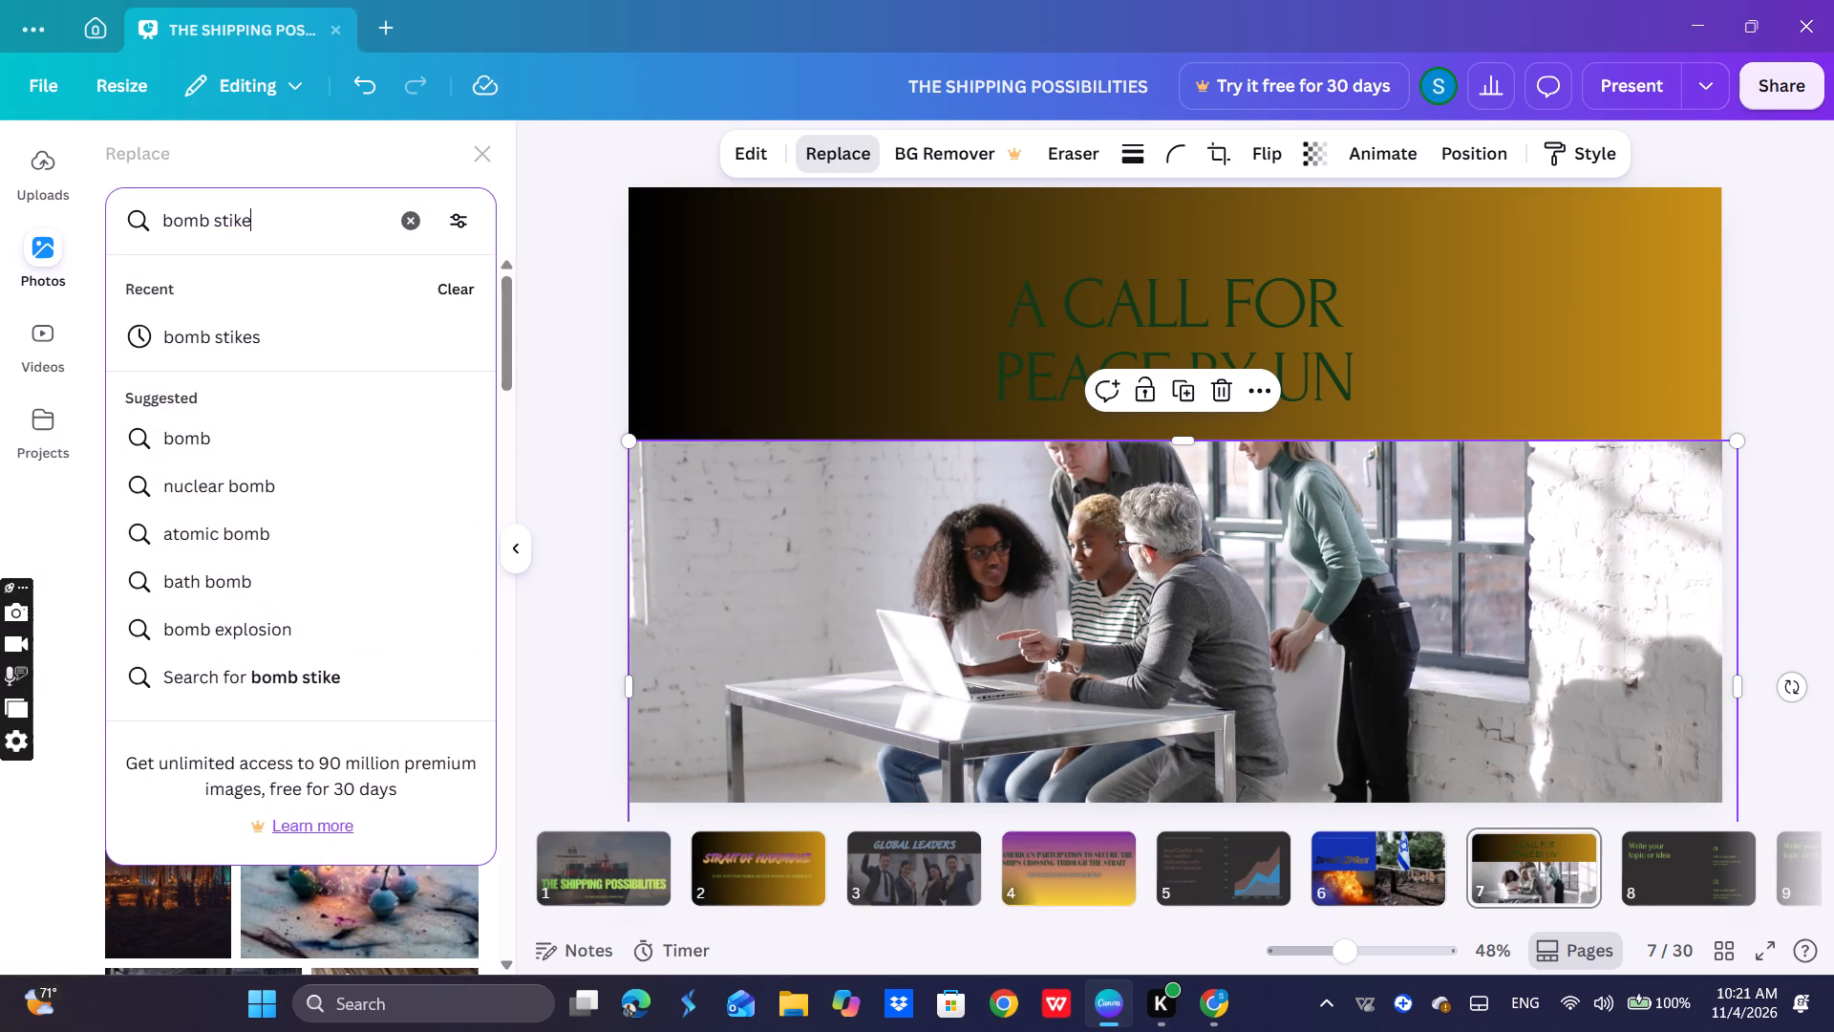
pyautogui.write('UN')
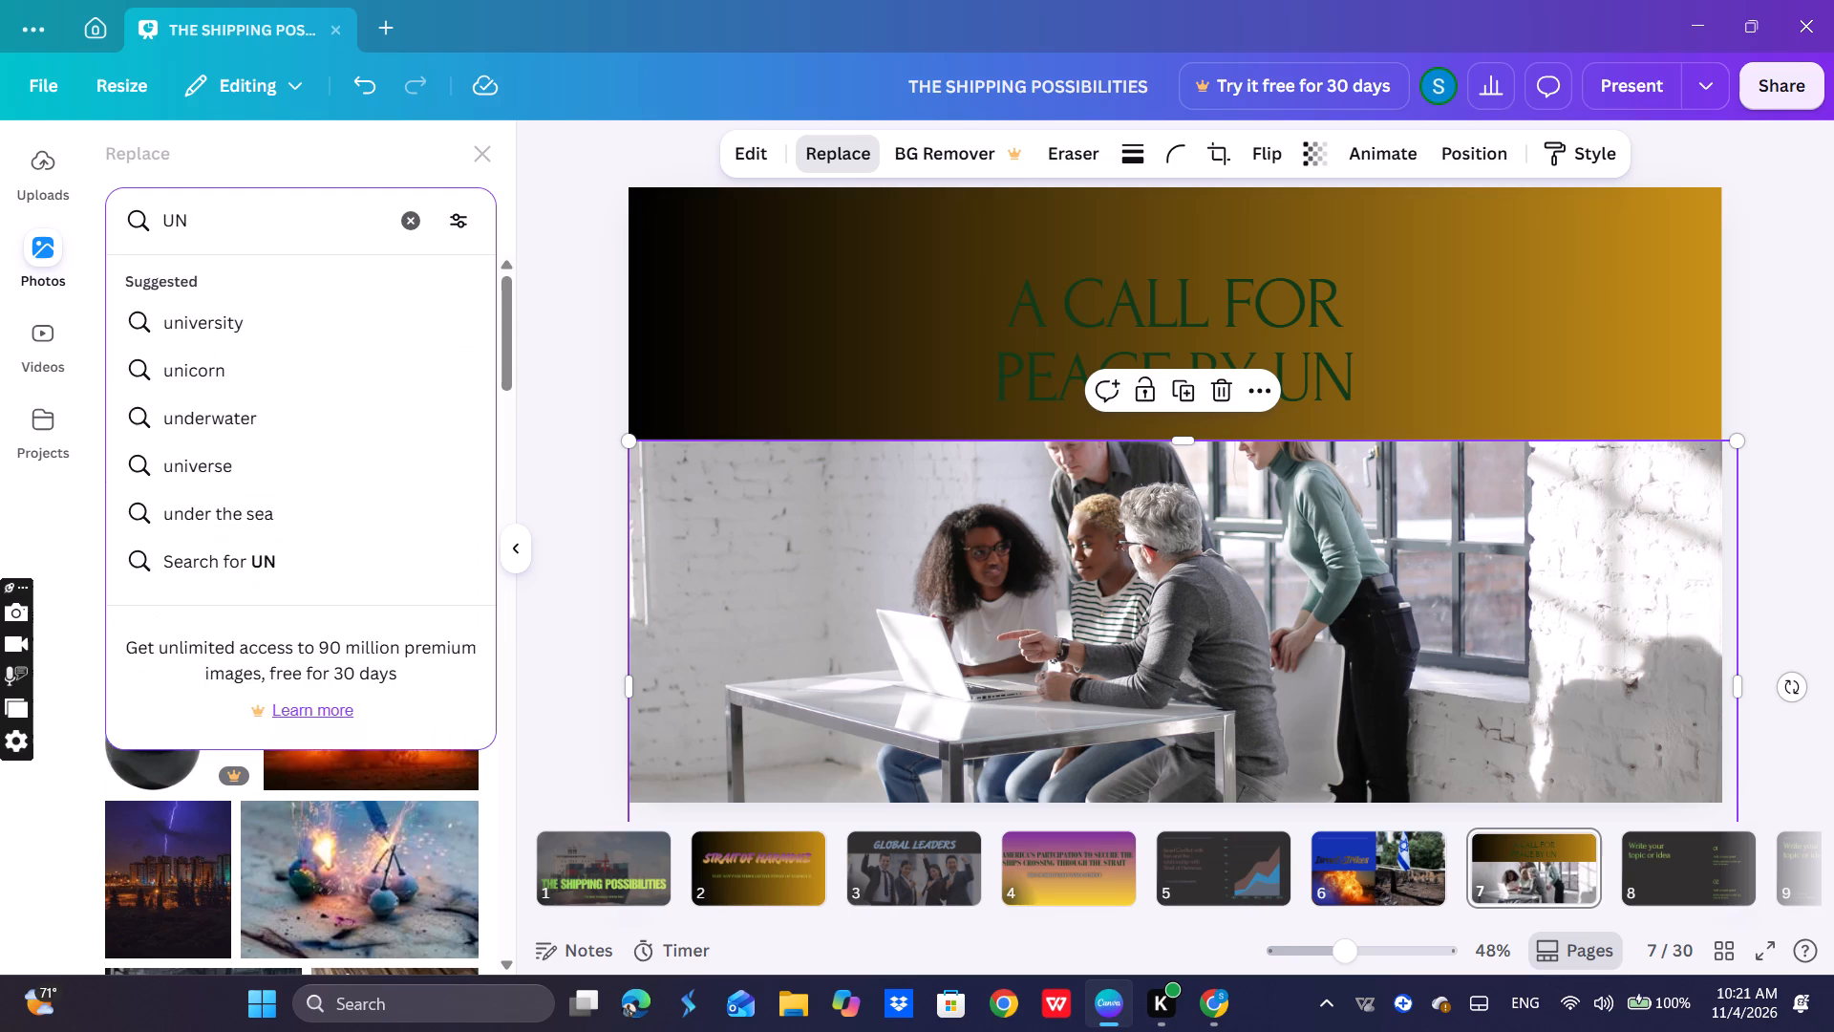
pyautogui.press('Return')
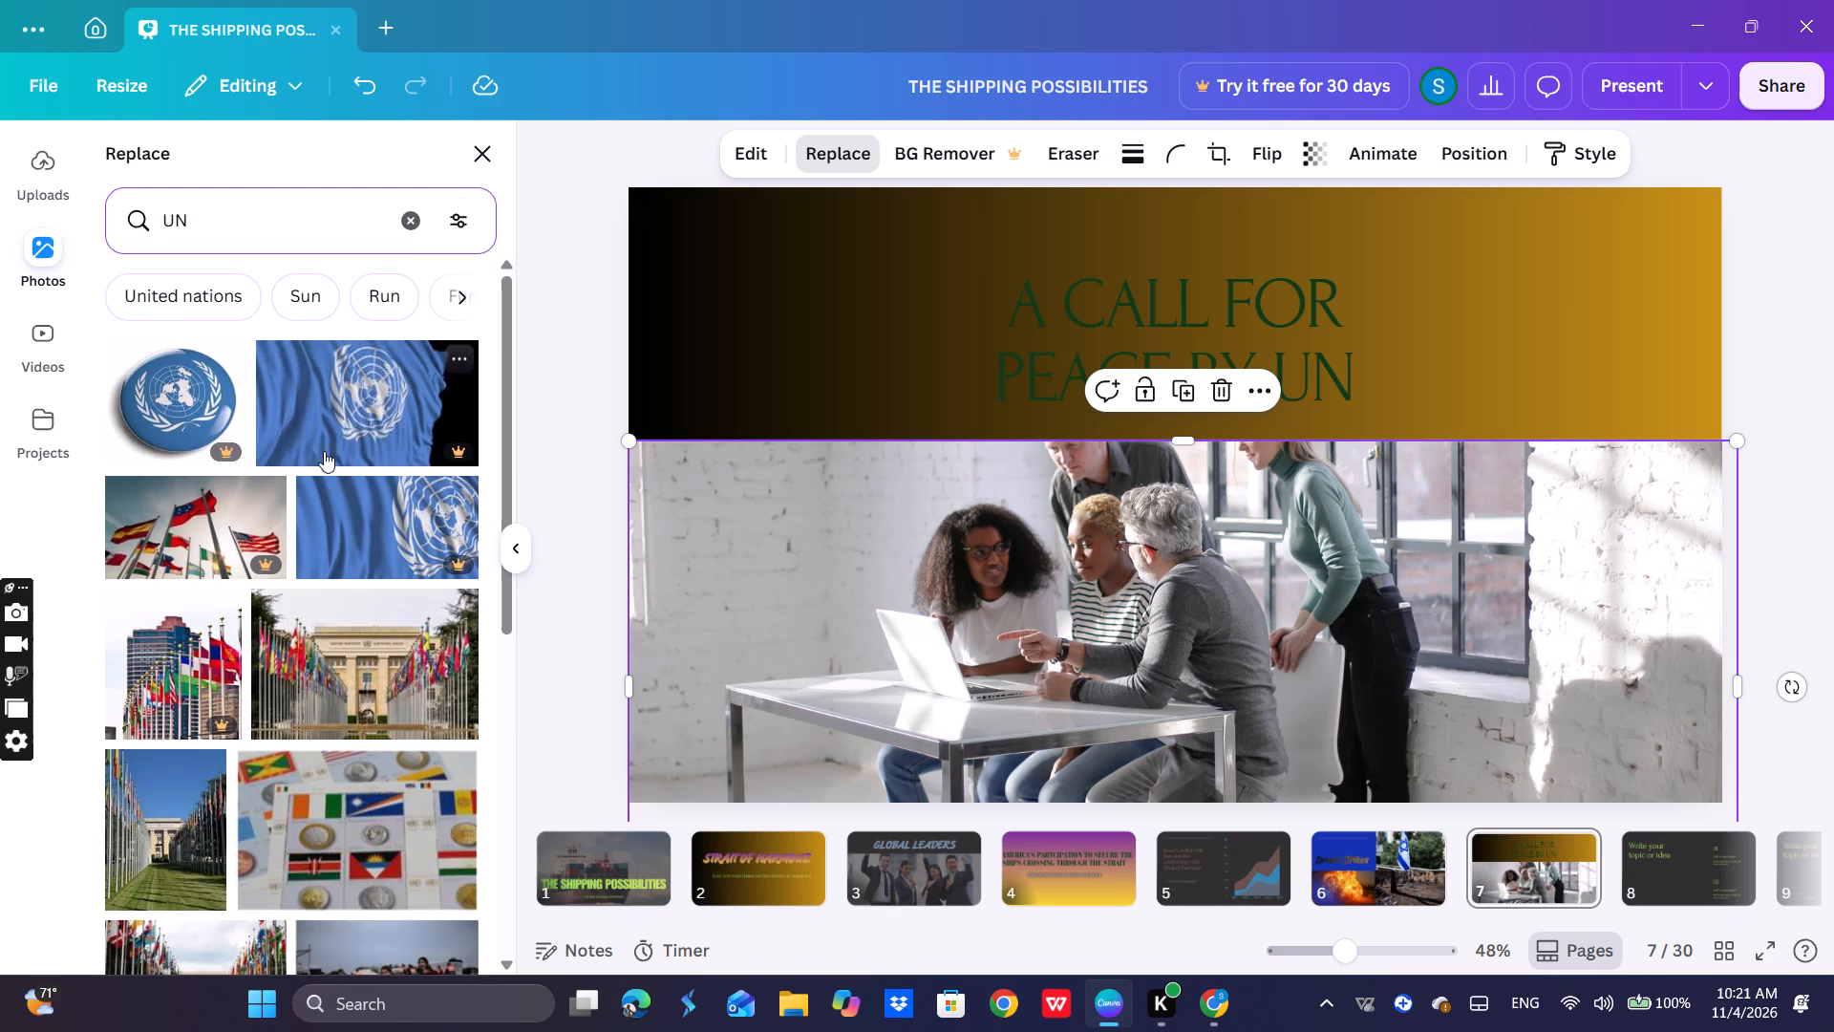
# Browse the UN photos and replace the office meeting photo with the front view of the United Nations building between rows of flags.
pyautogui.scroll(-2, 347, 592)
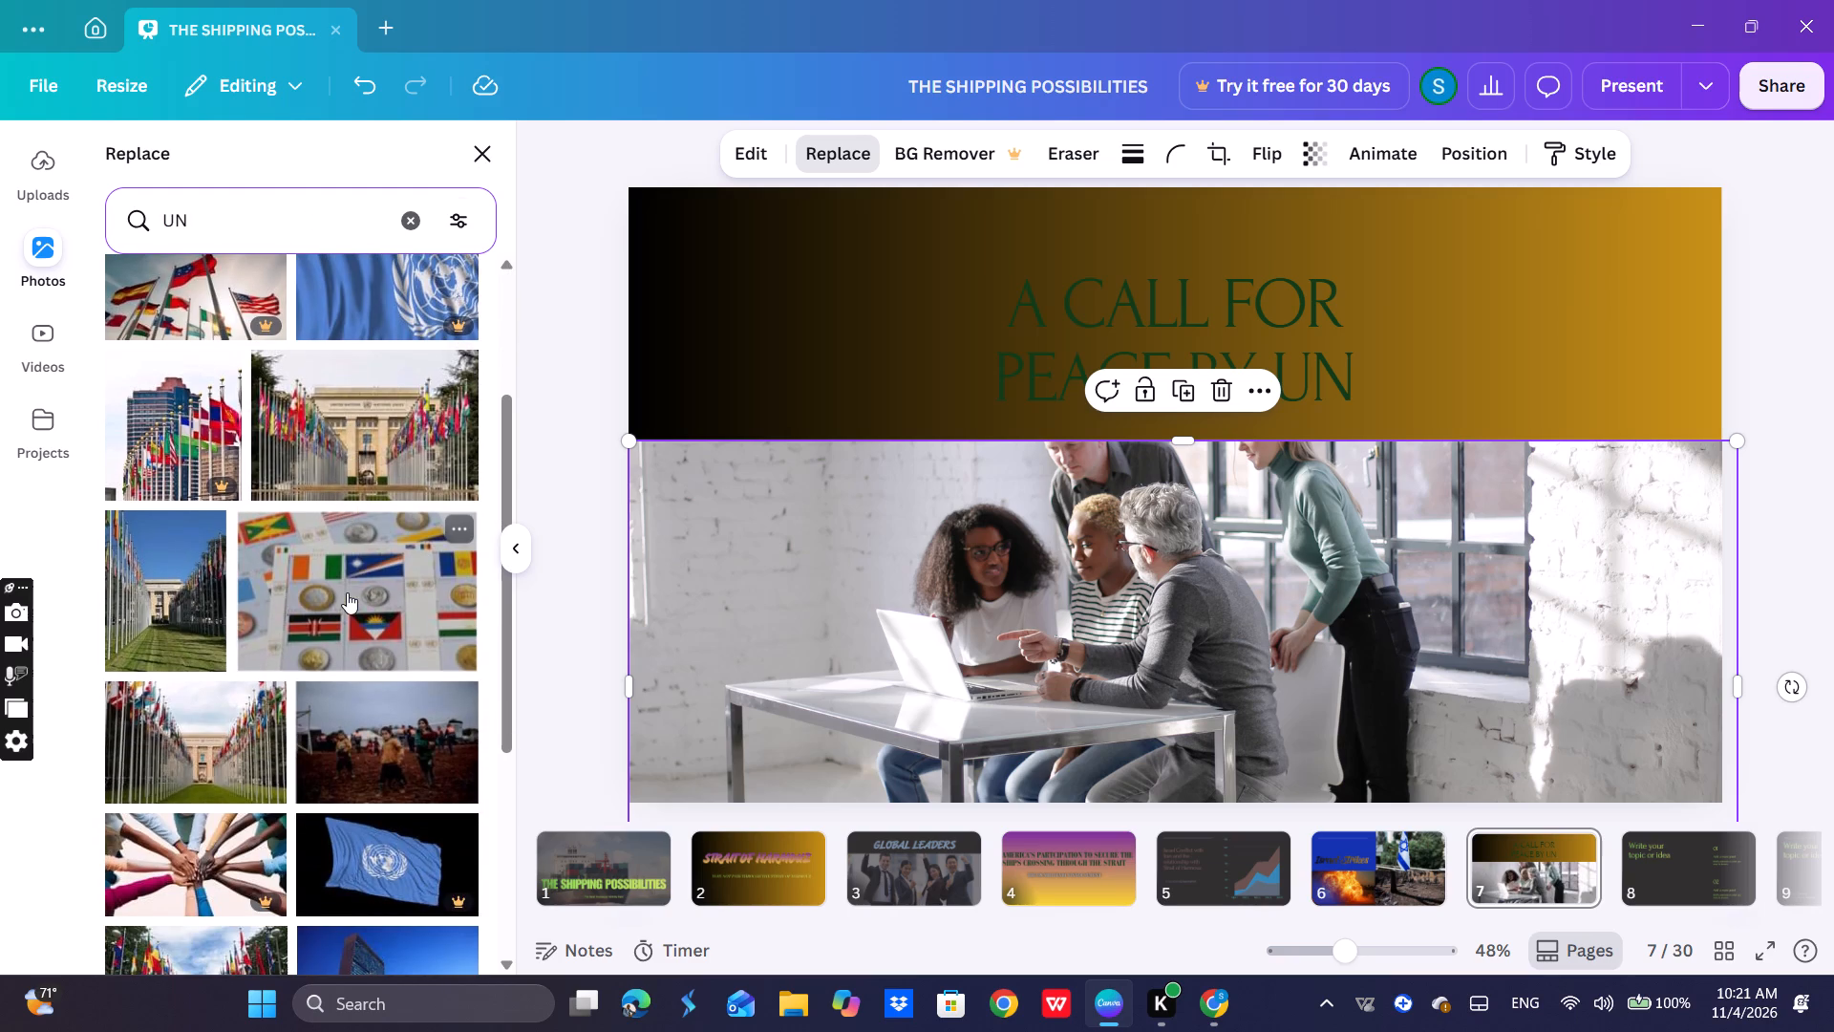
pyautogui.scroll(-3, 272, 612)
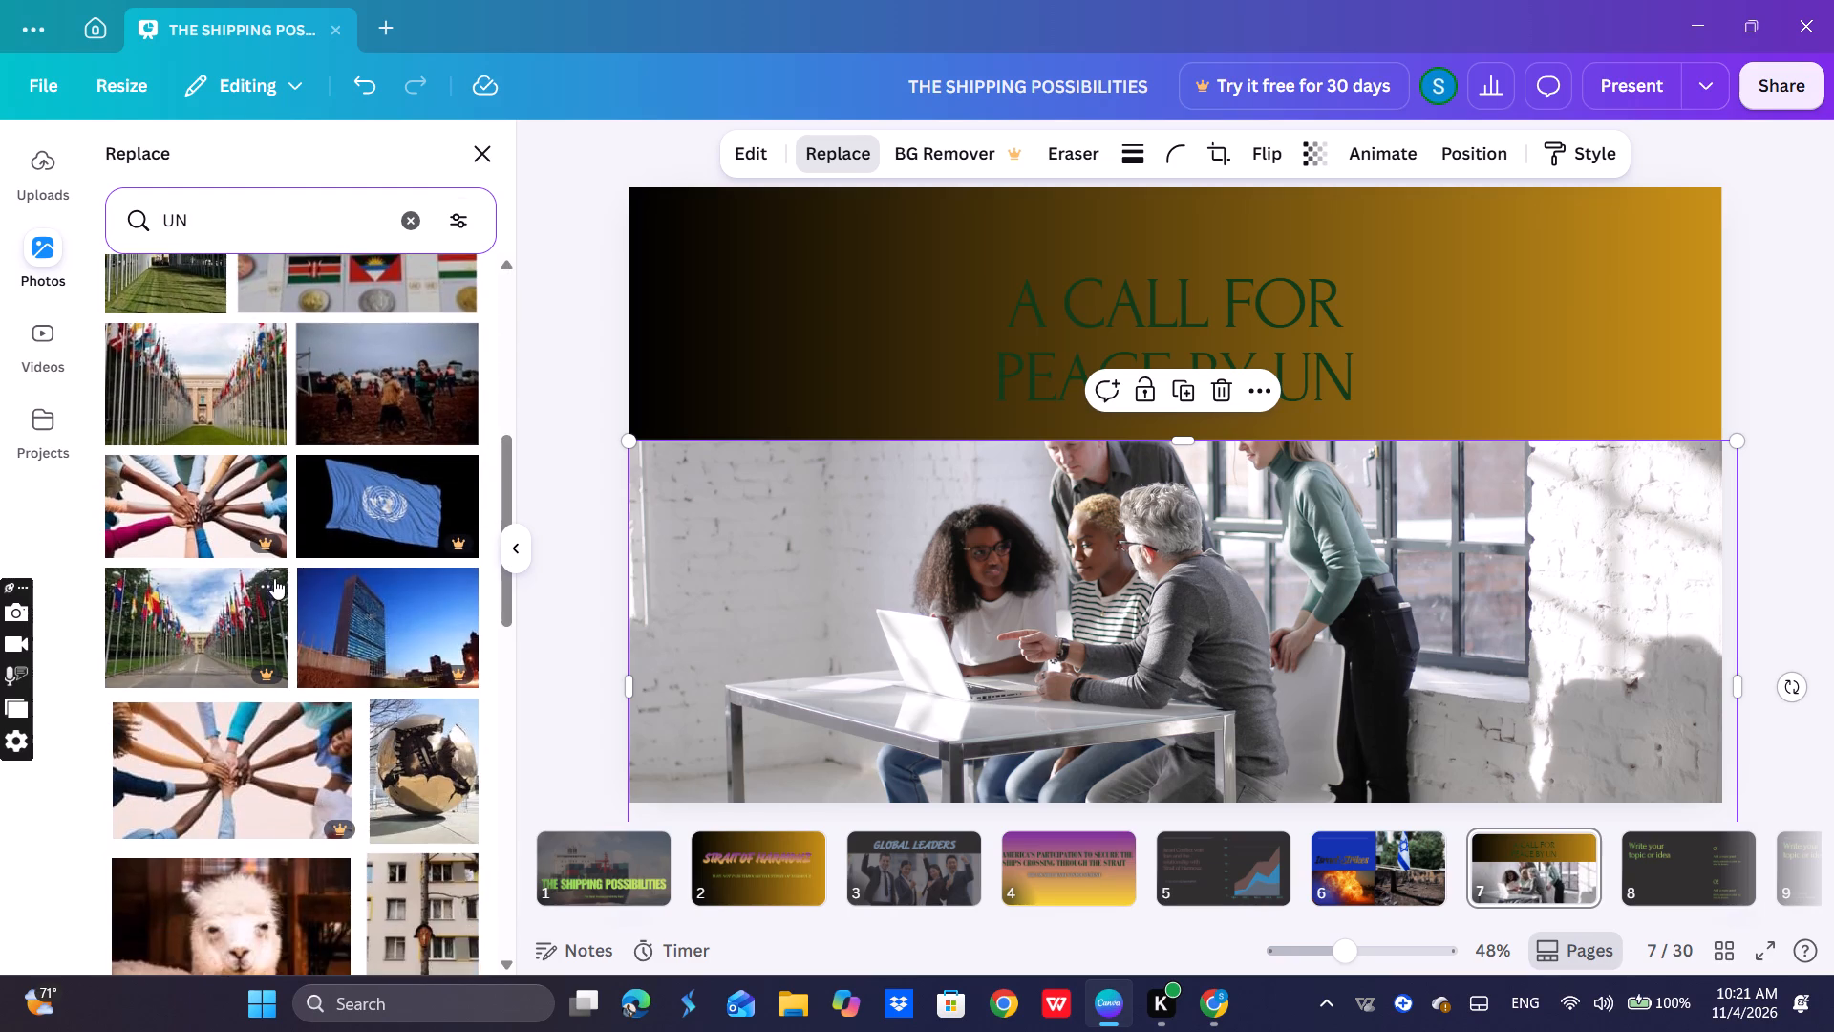
pyautogui.scroll(-3, 320, 535)
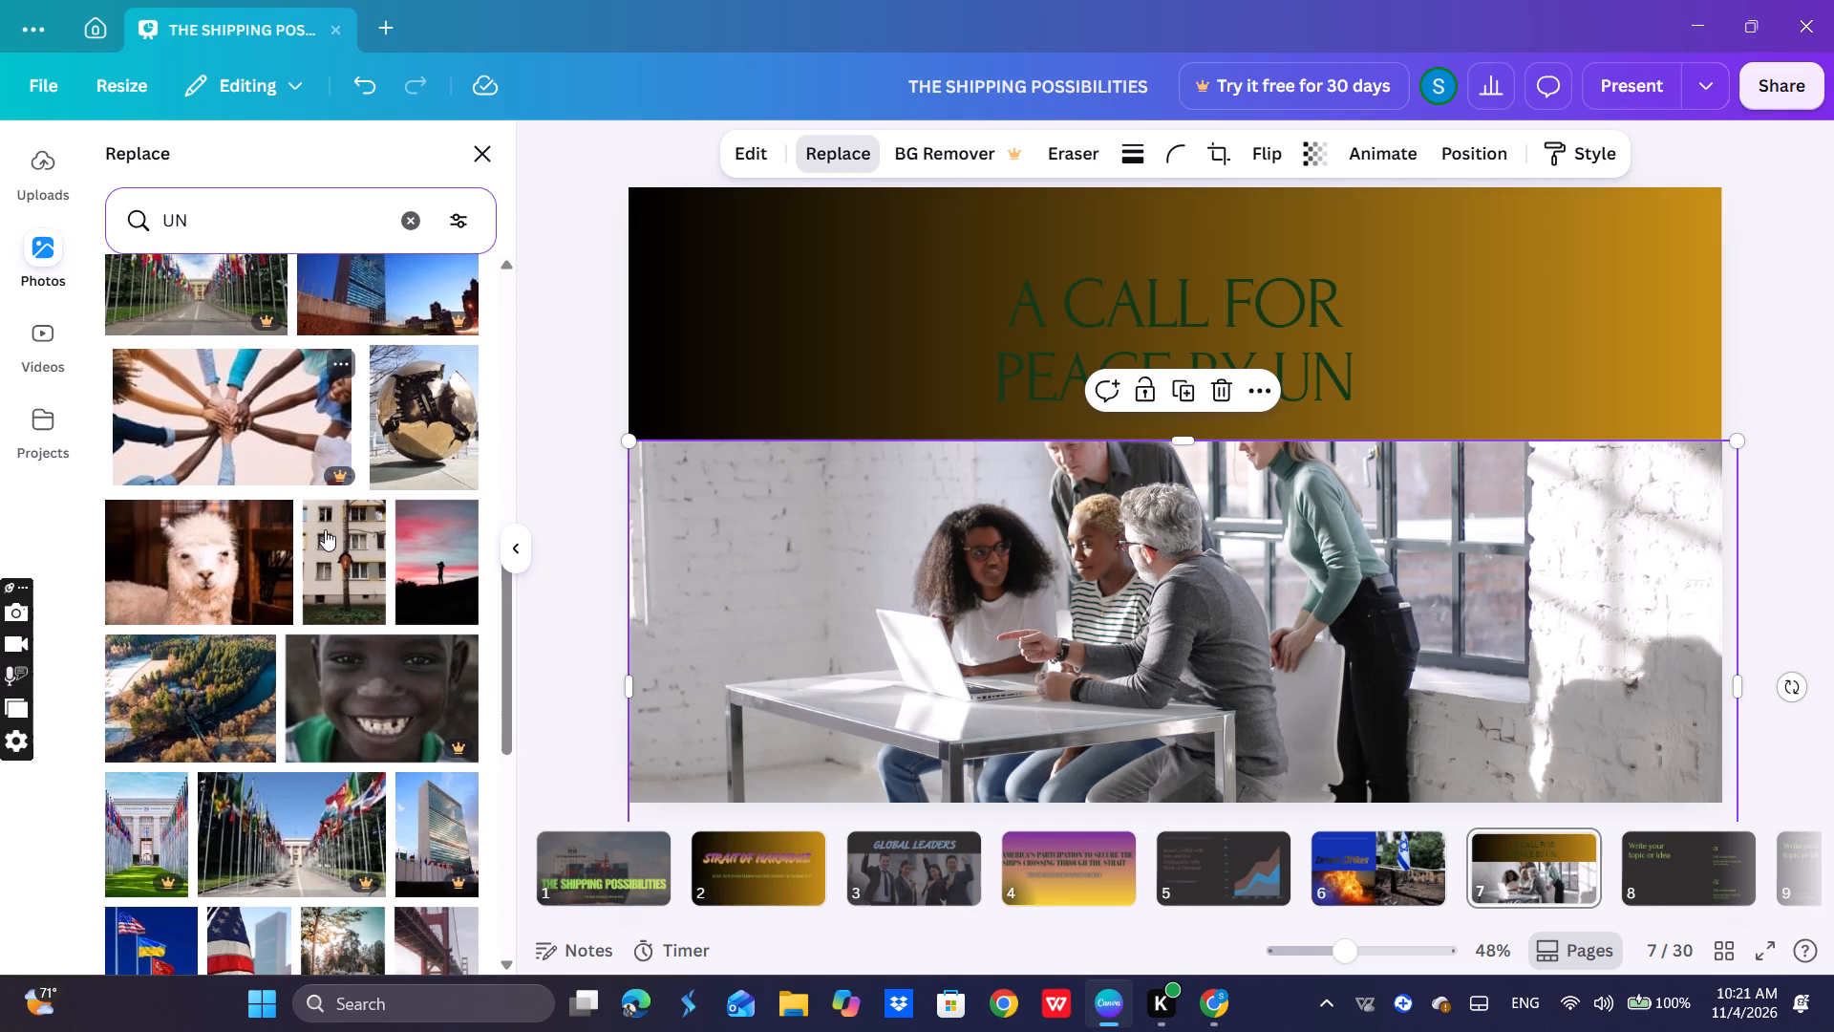
pyautogui.scroll(-4, 325, 532)
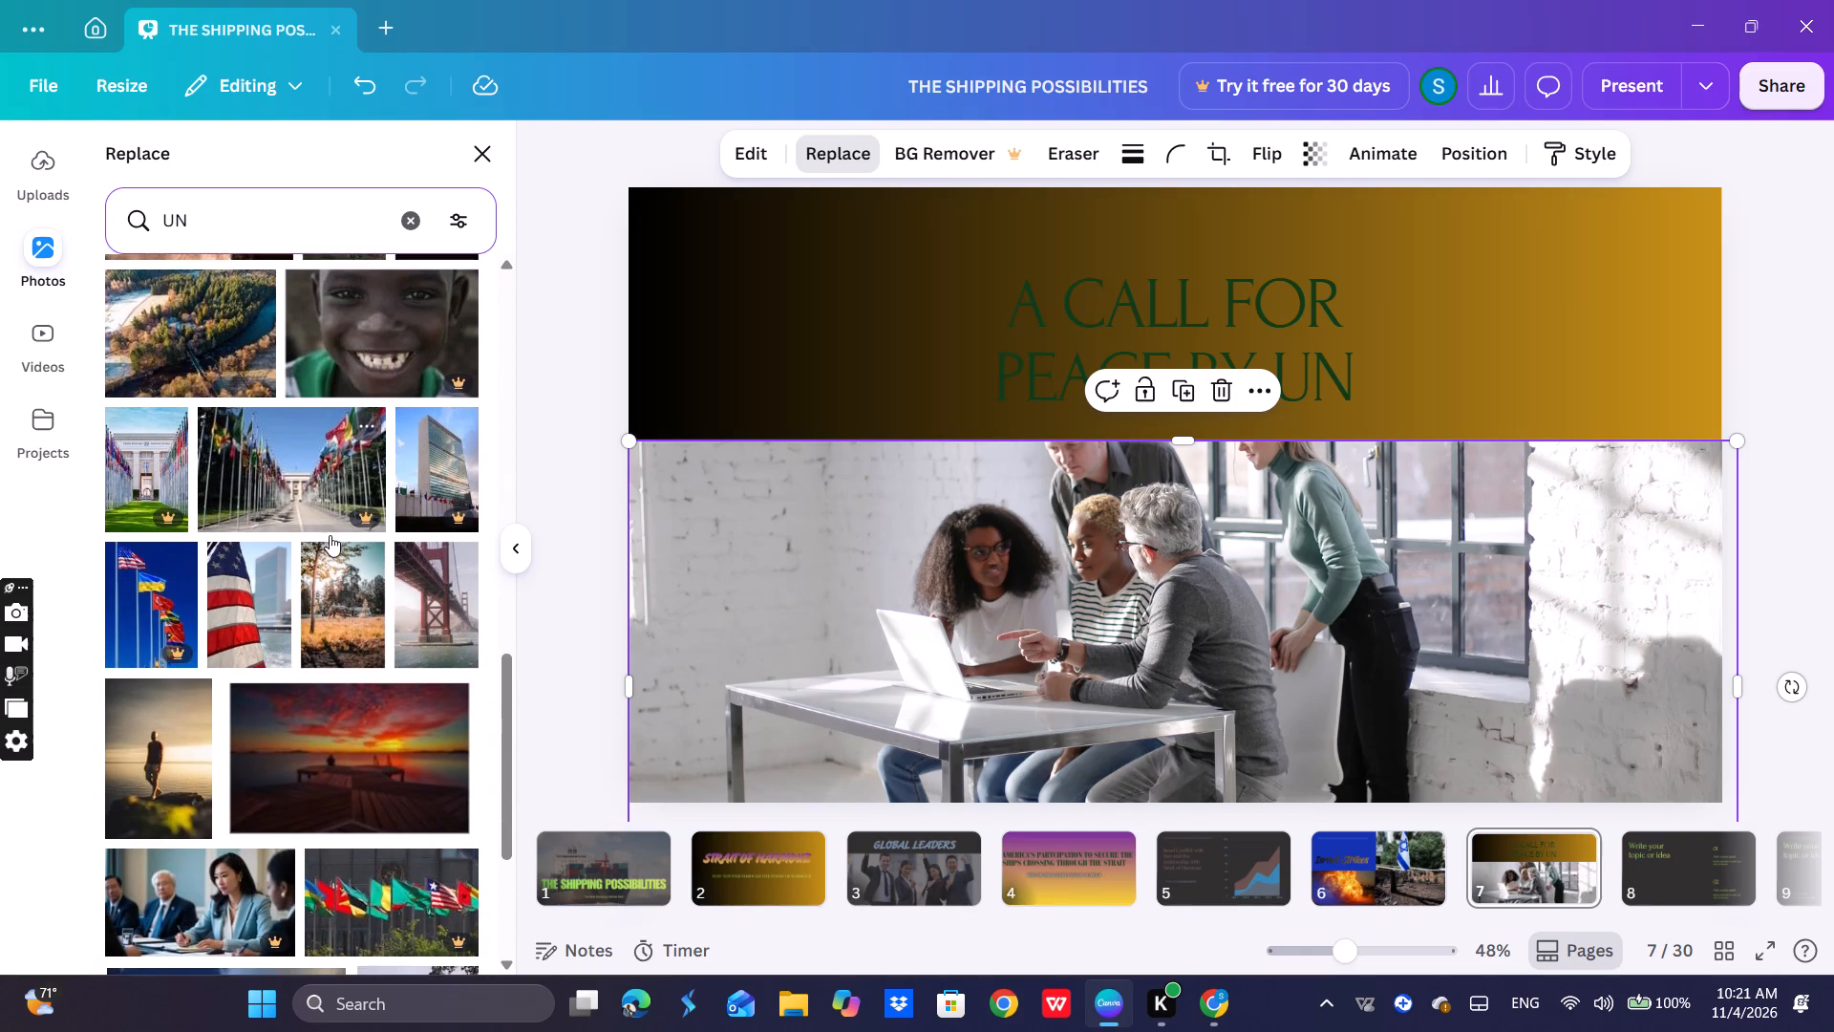
pyautogui.scroll(-5, 330, 535)
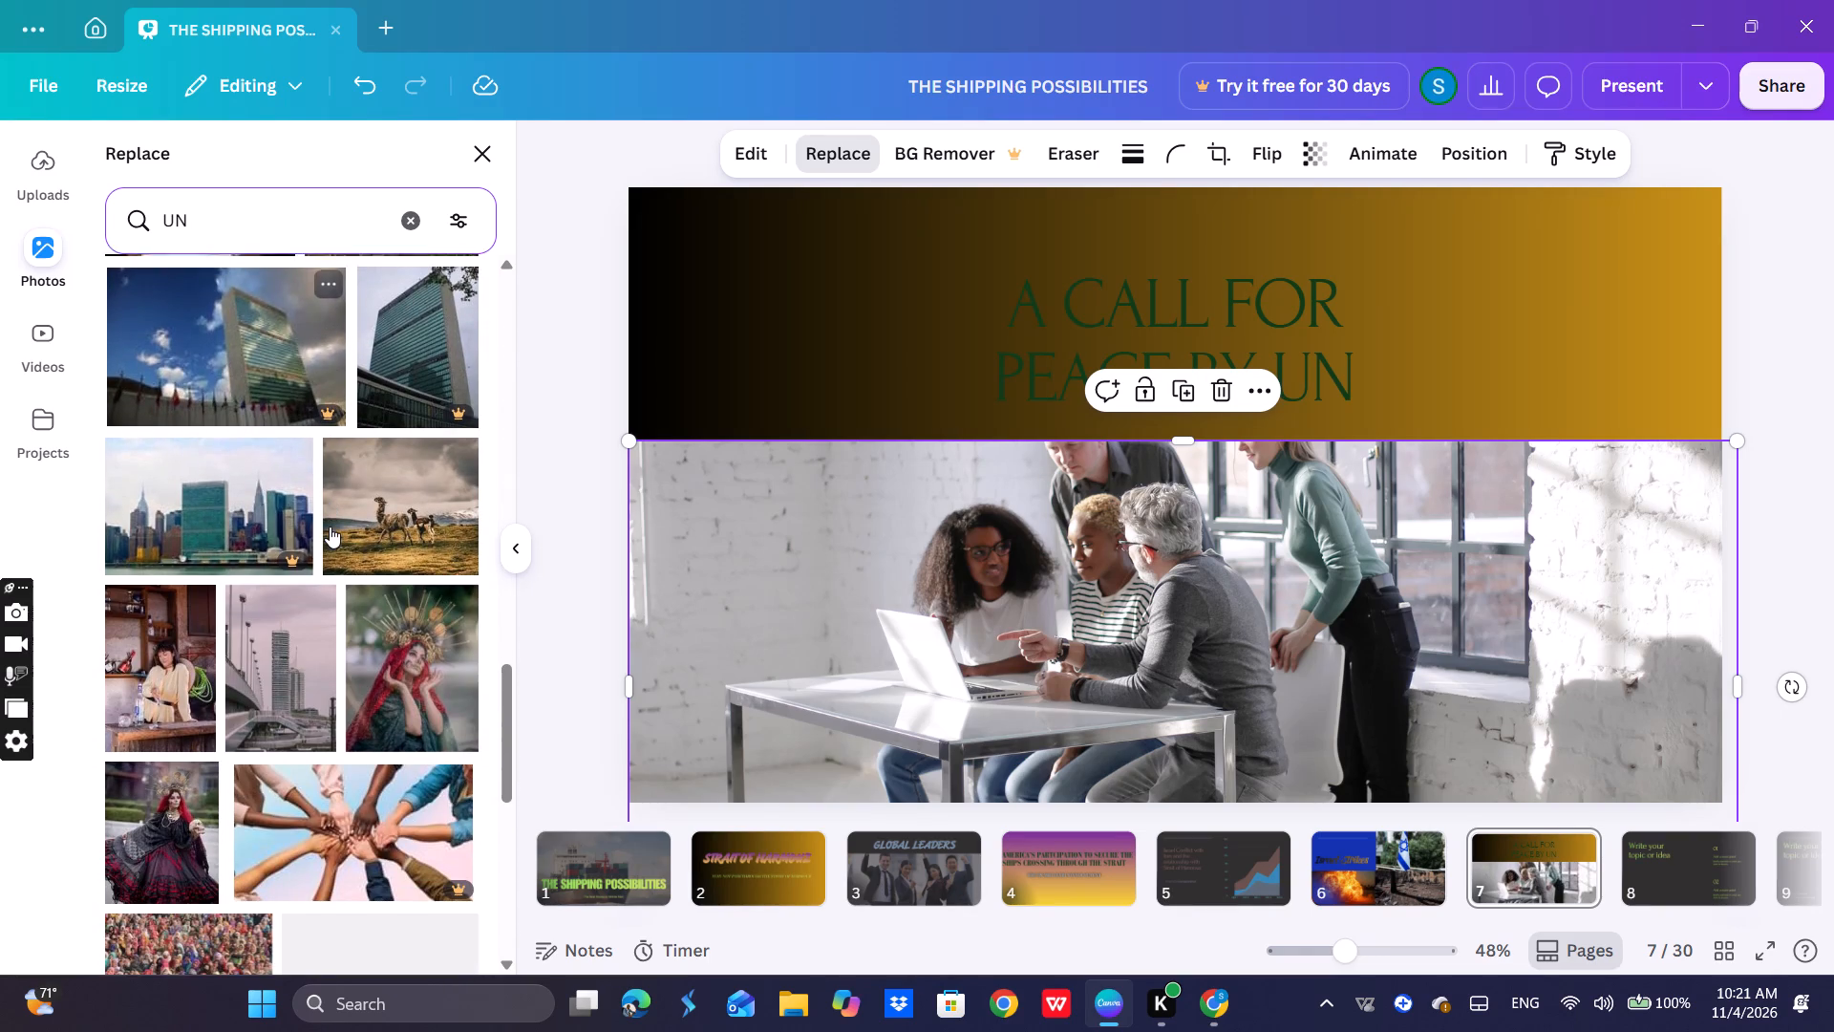
pyautogui.scroll(-2, 330, 527)
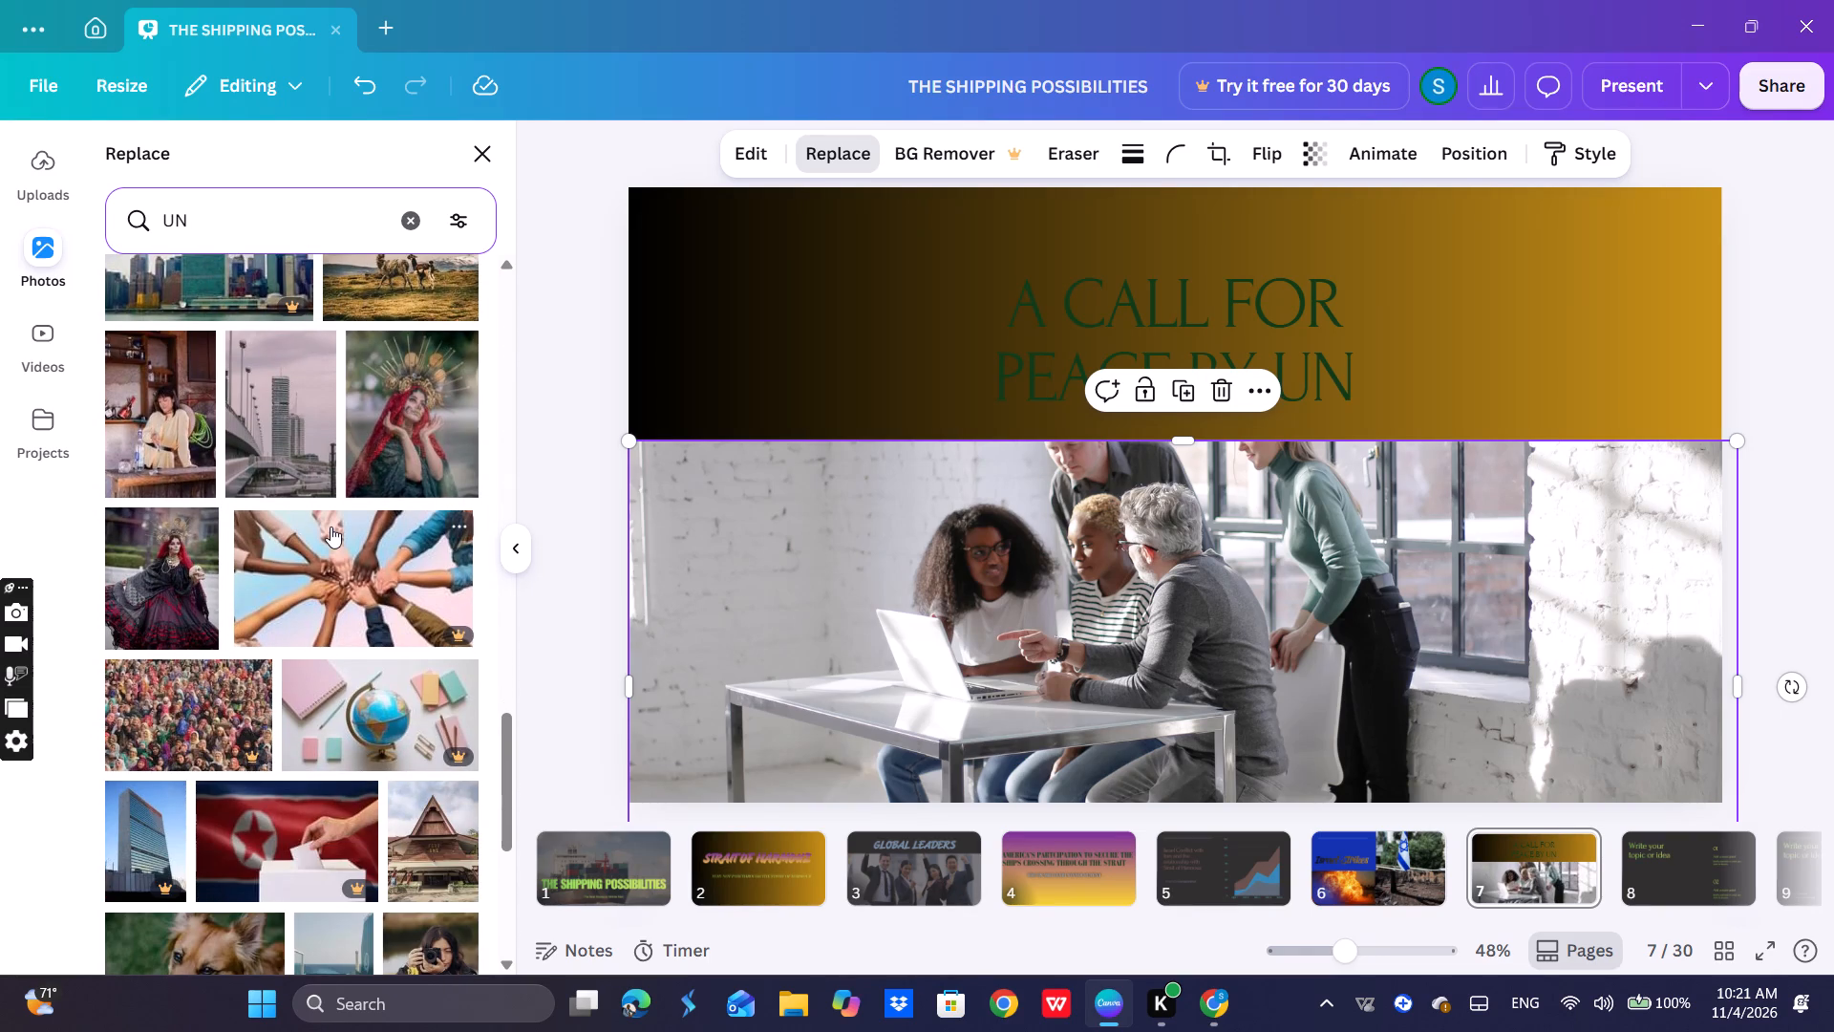
pyautogui.scroll(-5, 331, 522)
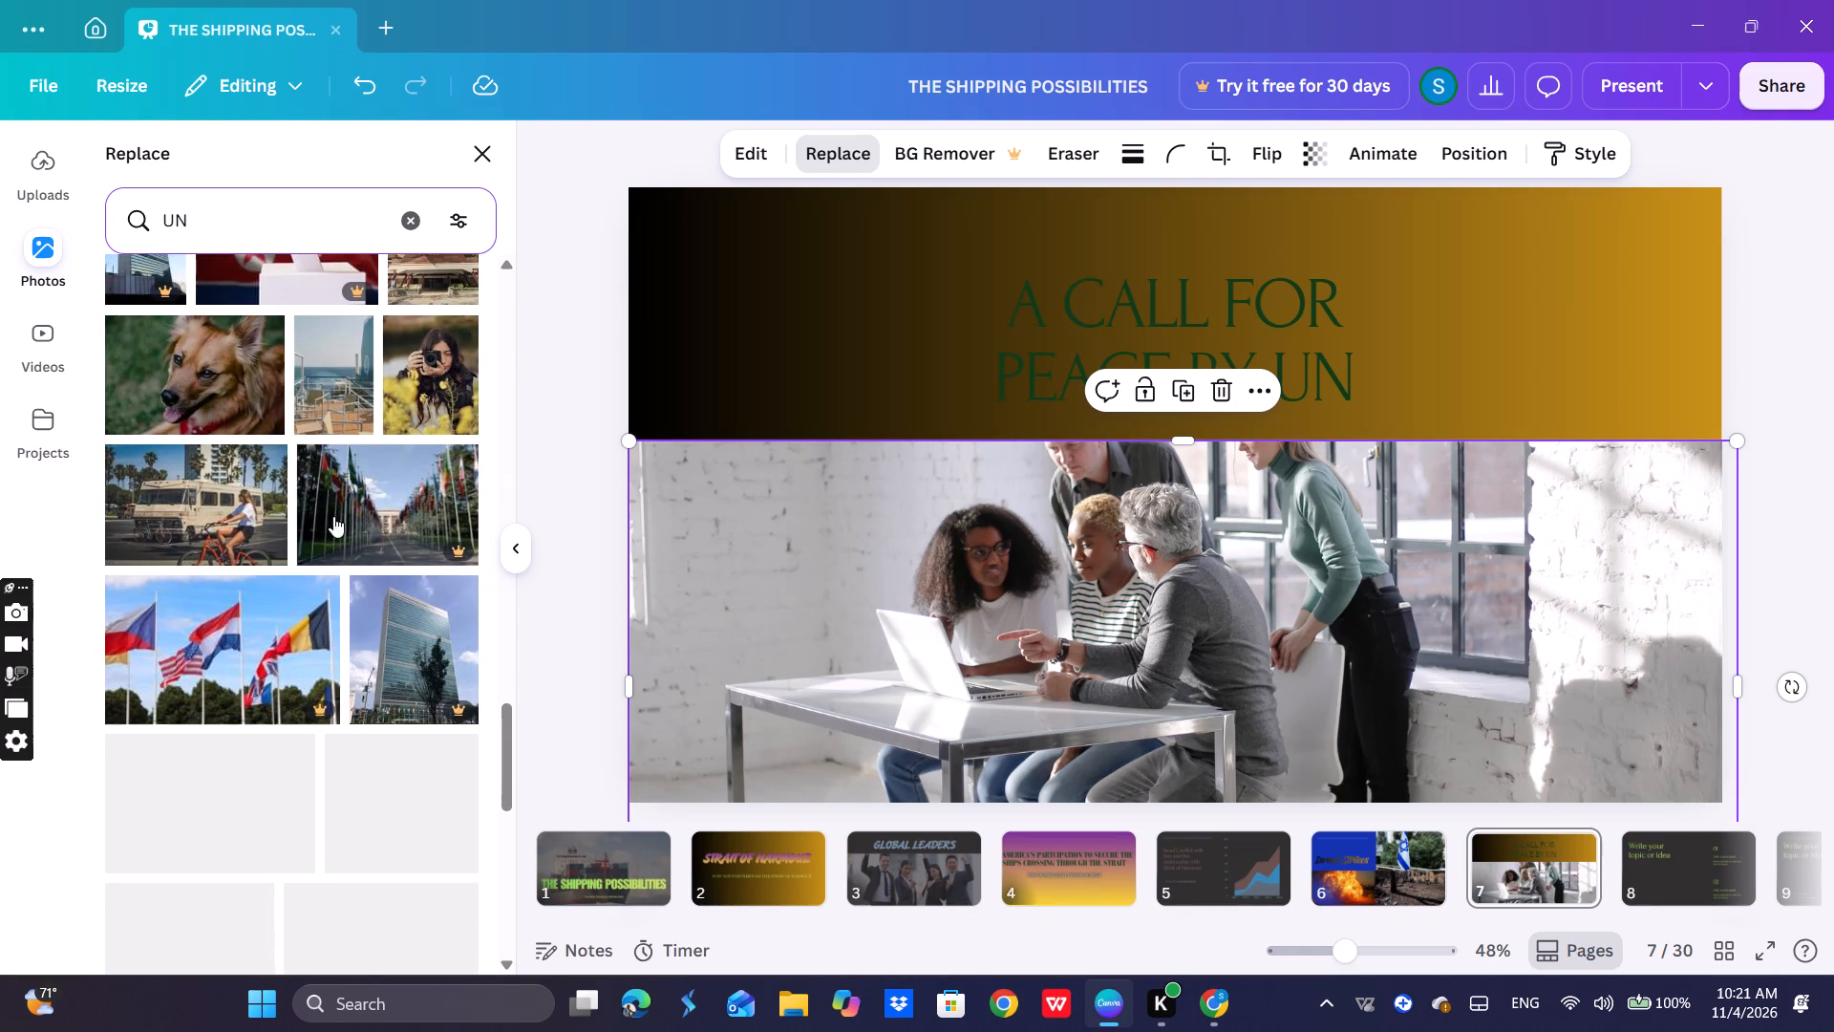
pyautogui.scroll(-3, 334, 512)
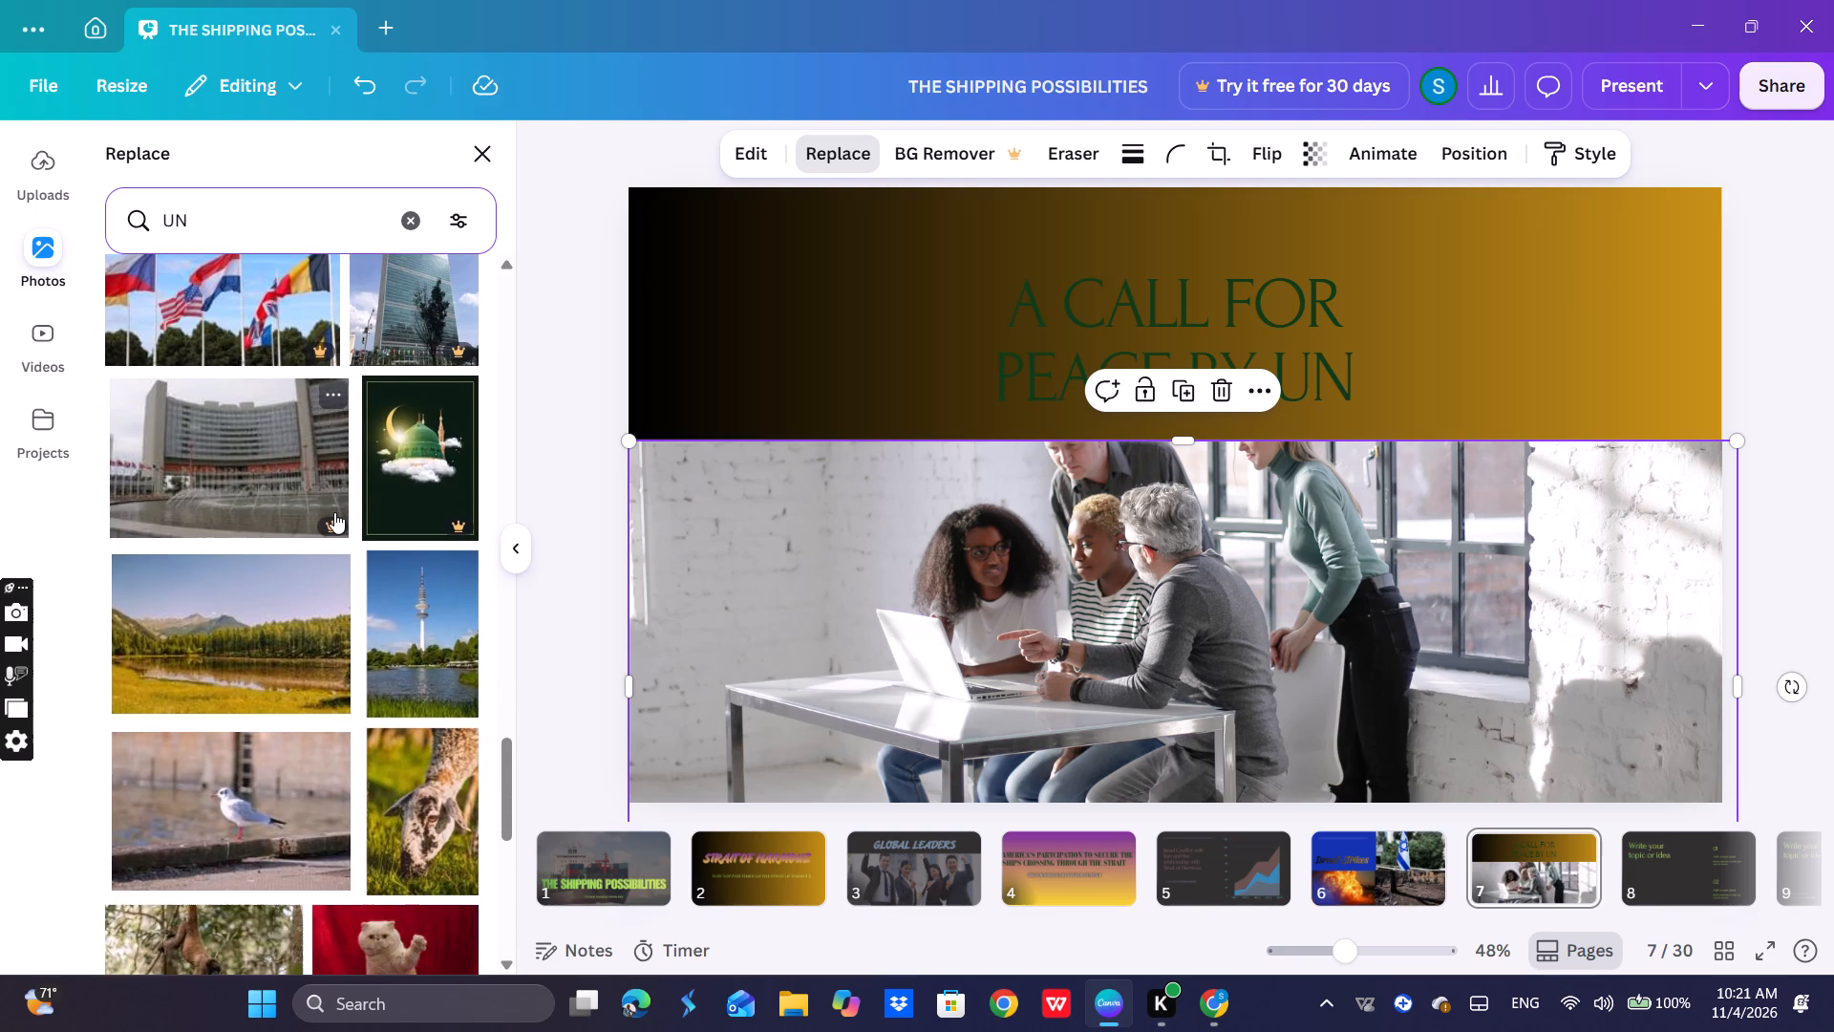
pyautogui.scroll(-3, 358, 488)
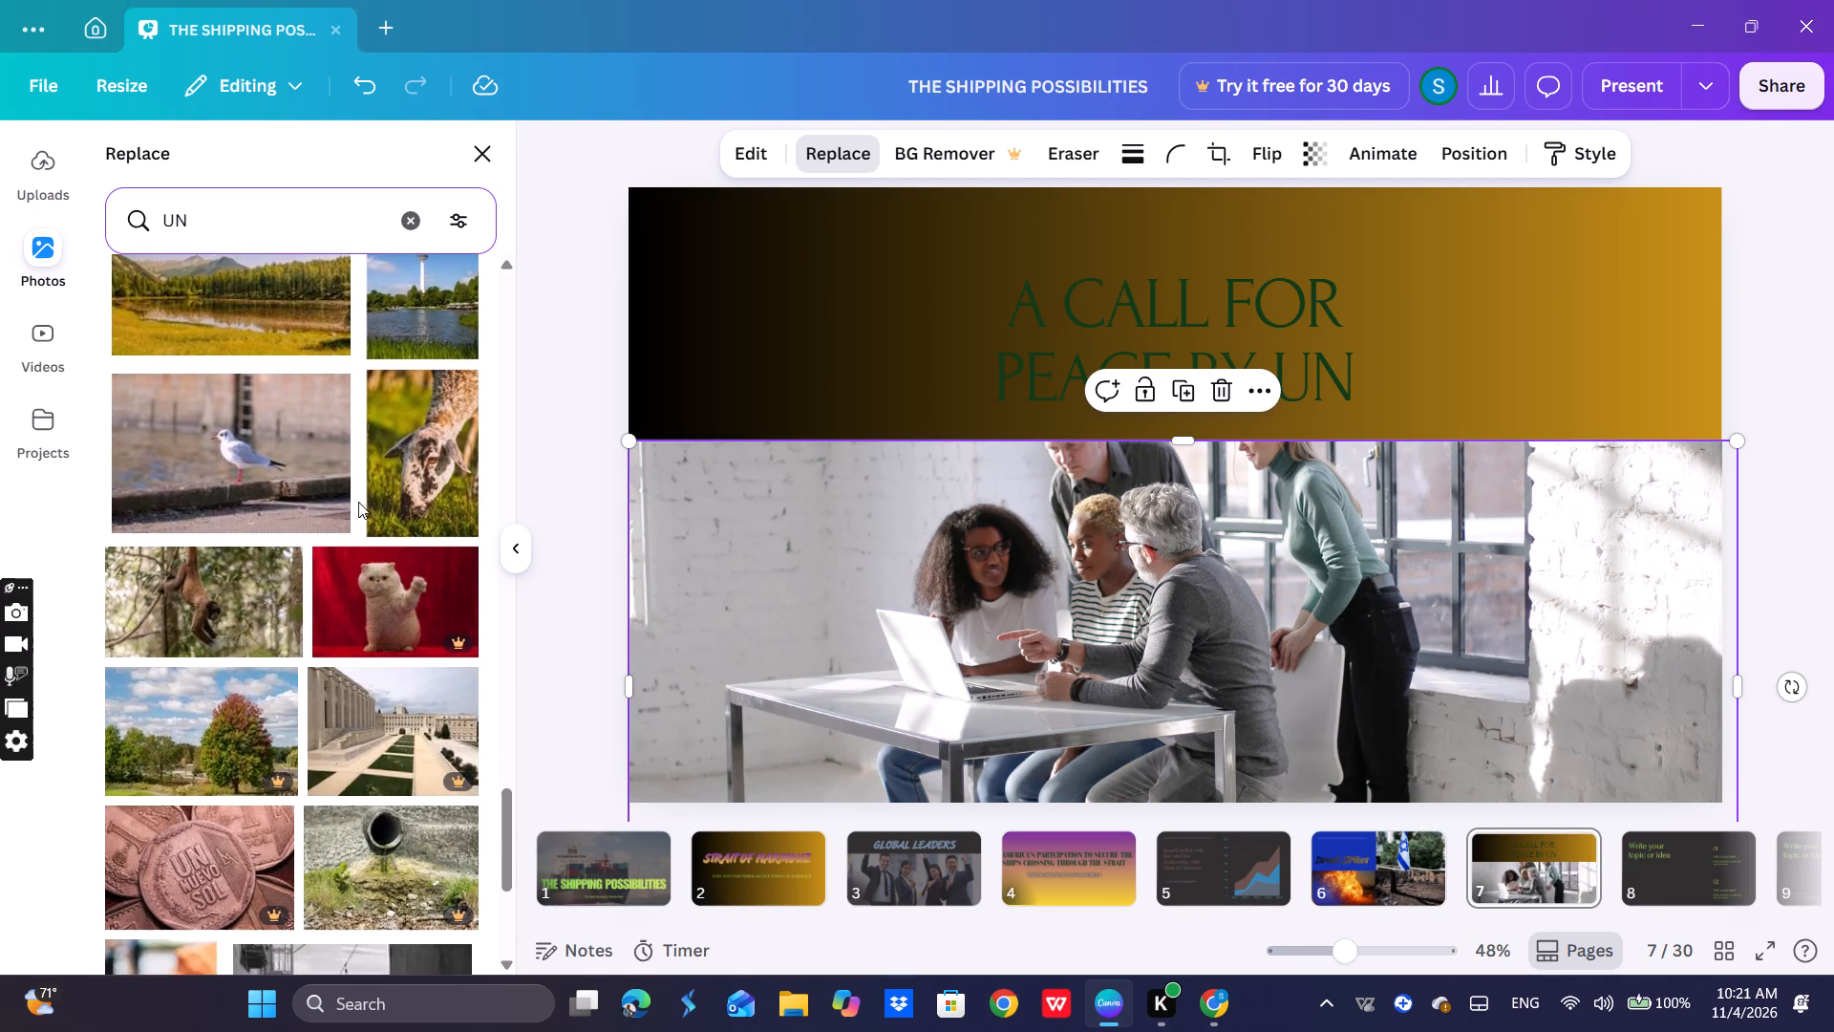
pyautogui.scroll(17, 353, 498)
pyautogui.scroll(11, 339, 471)
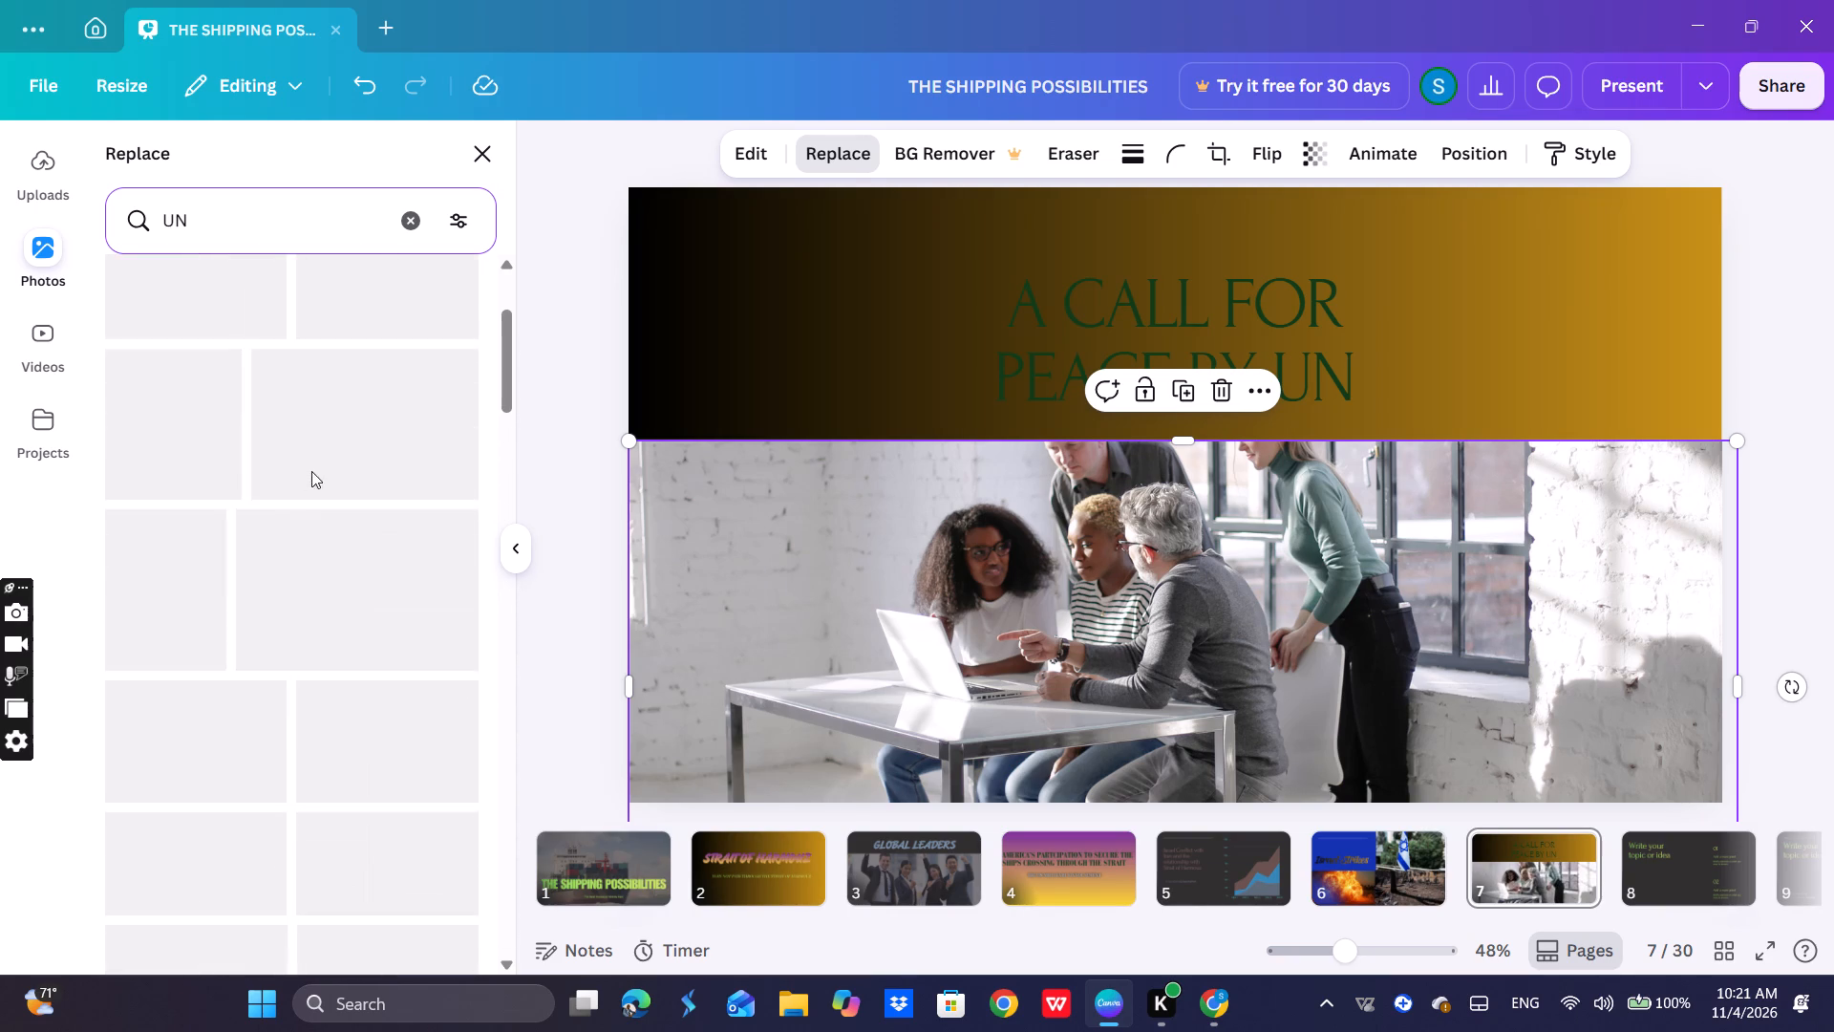
pyautogui.scroll(4, 293, 479)
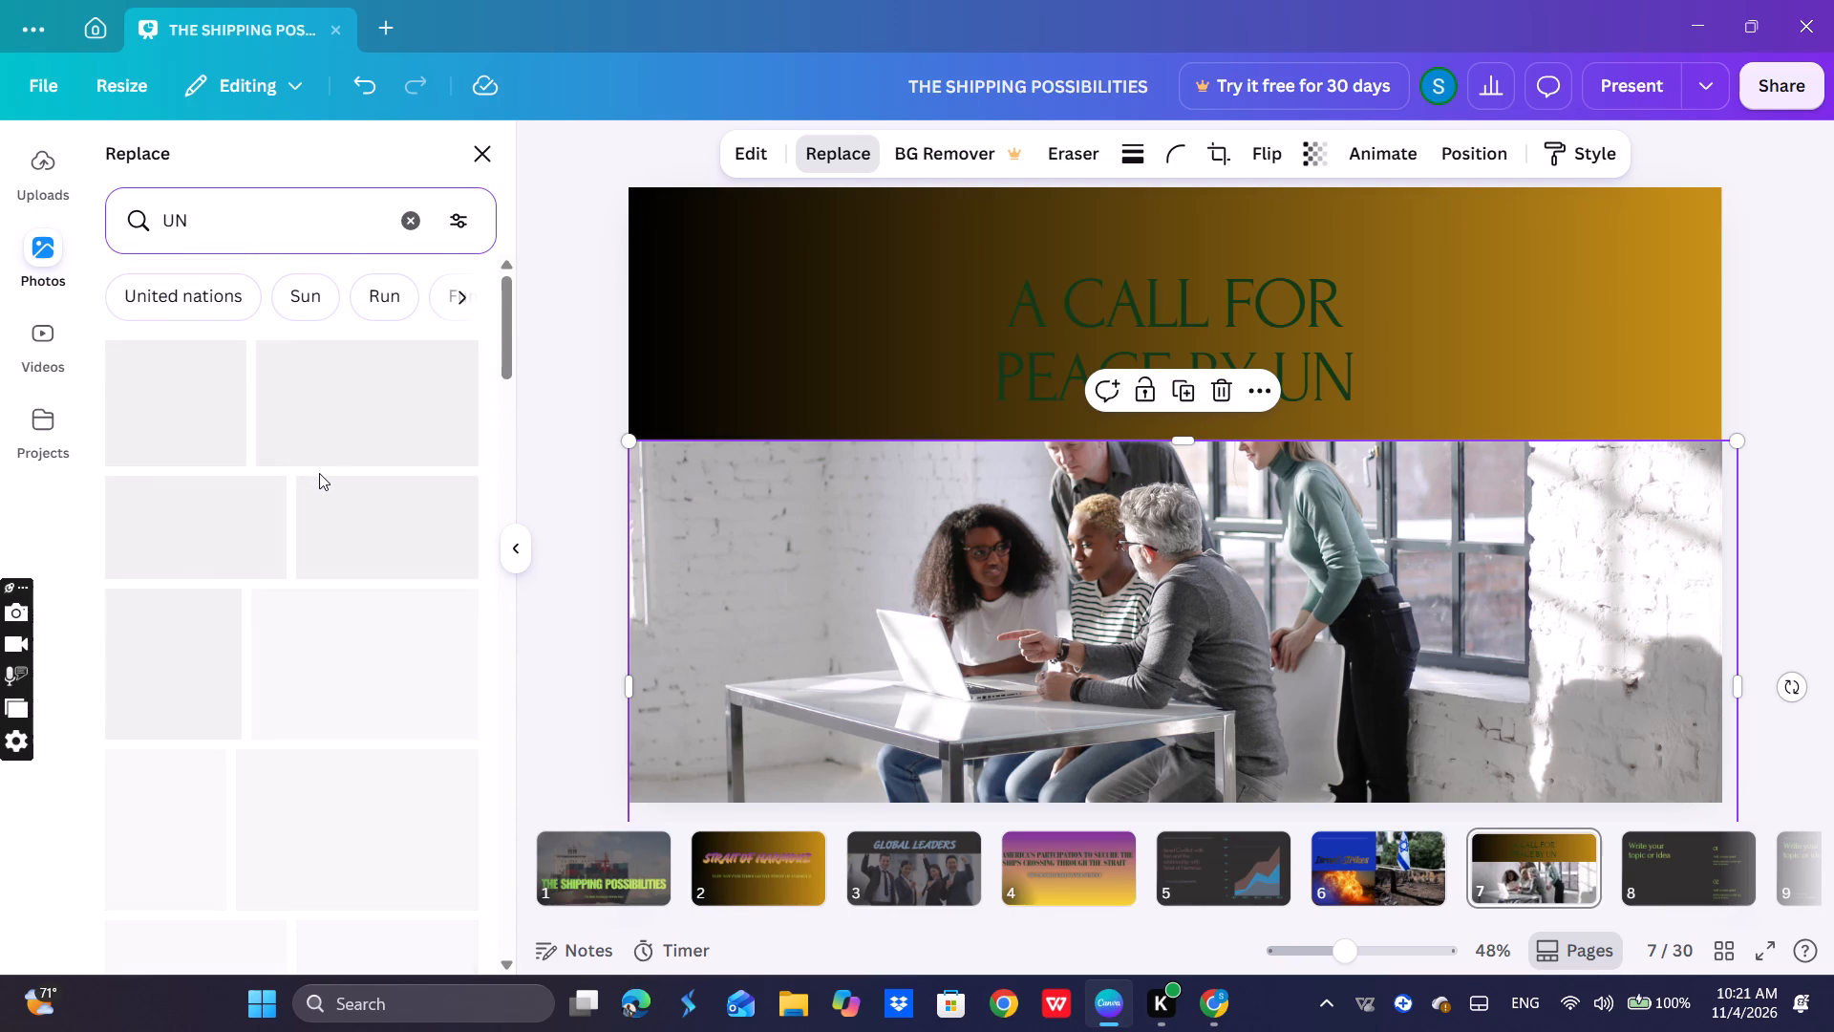
pyautogui.scroll(-2, 375, 474)
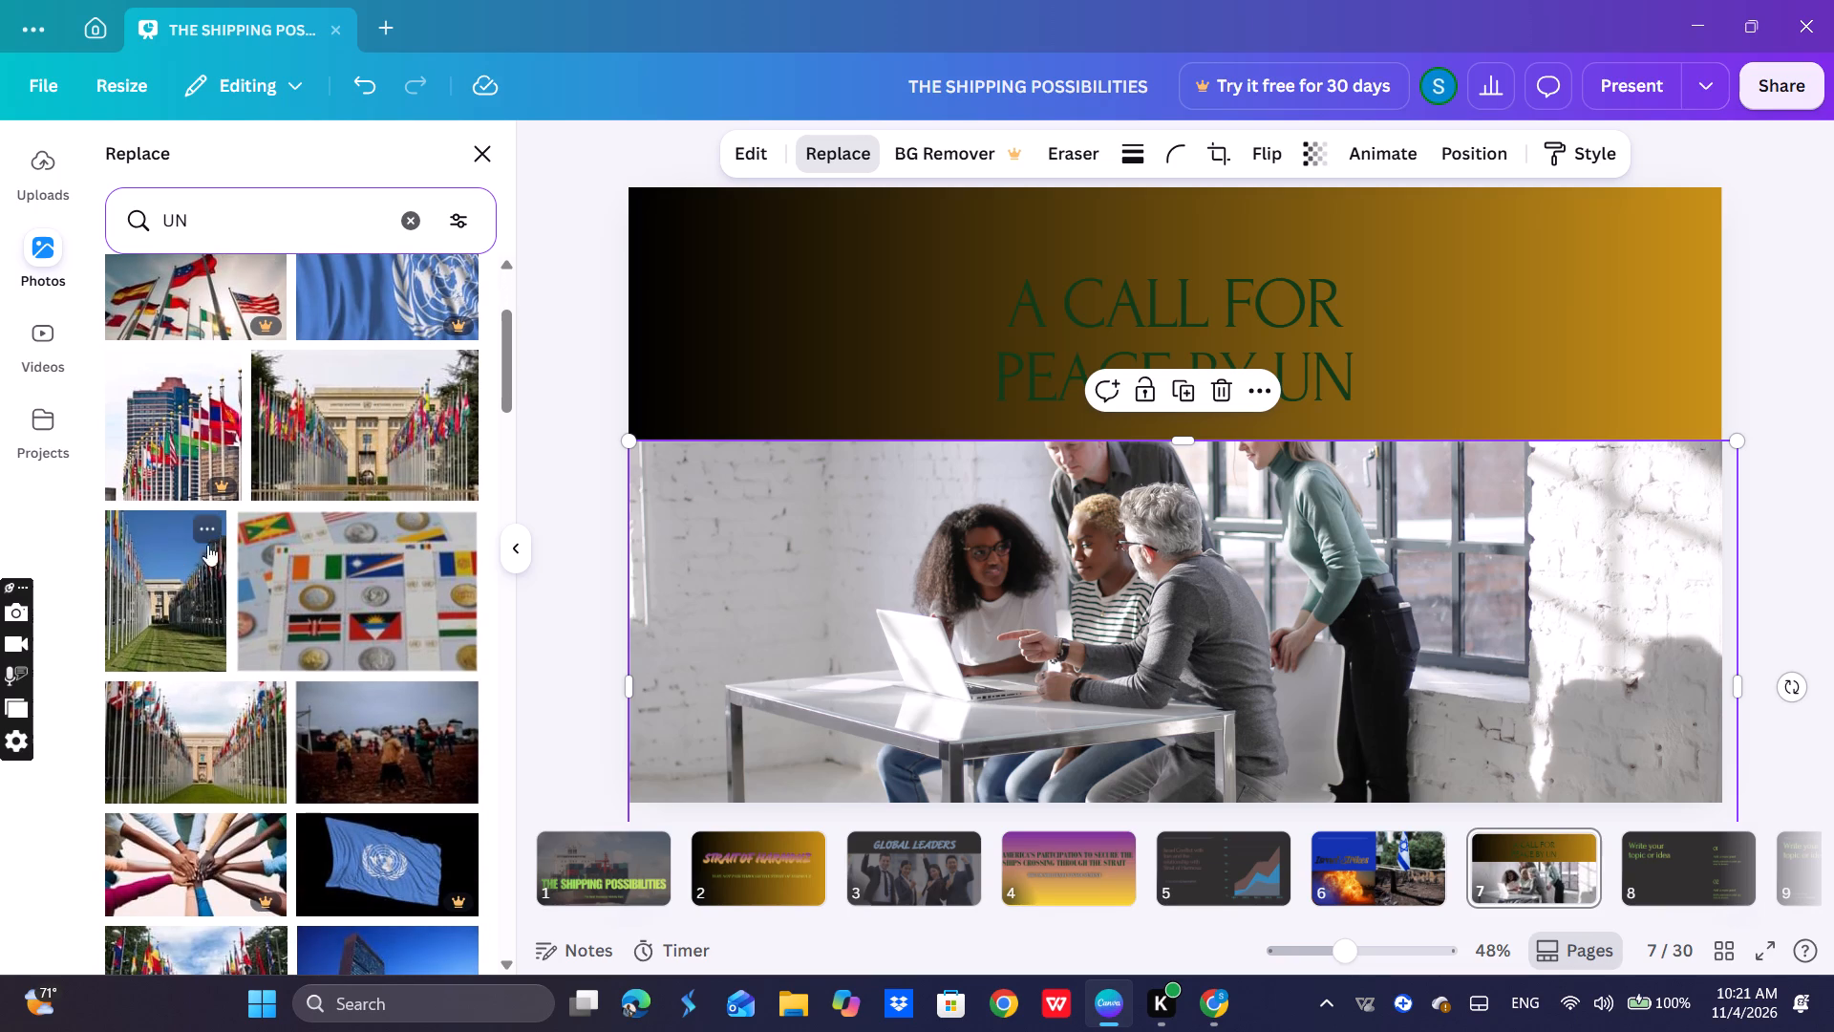
pyautogui.click(374, 440)
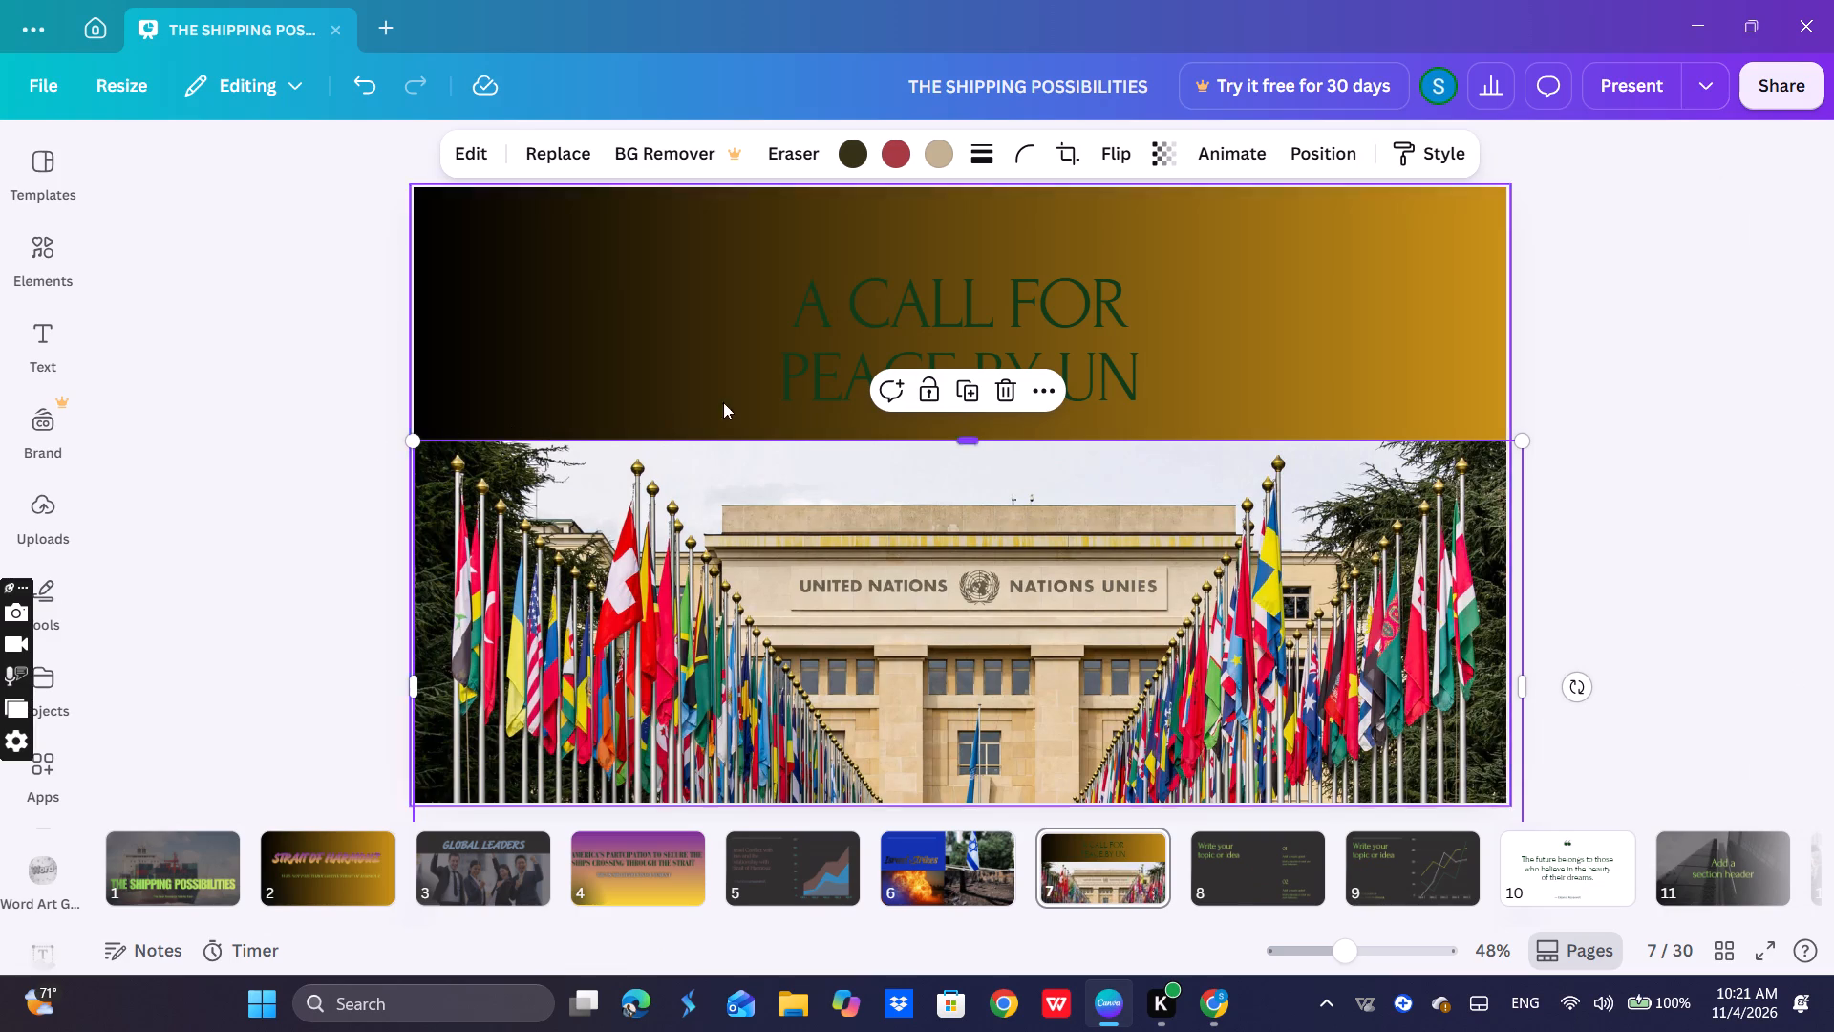
pyautogui.click(1642, 309)
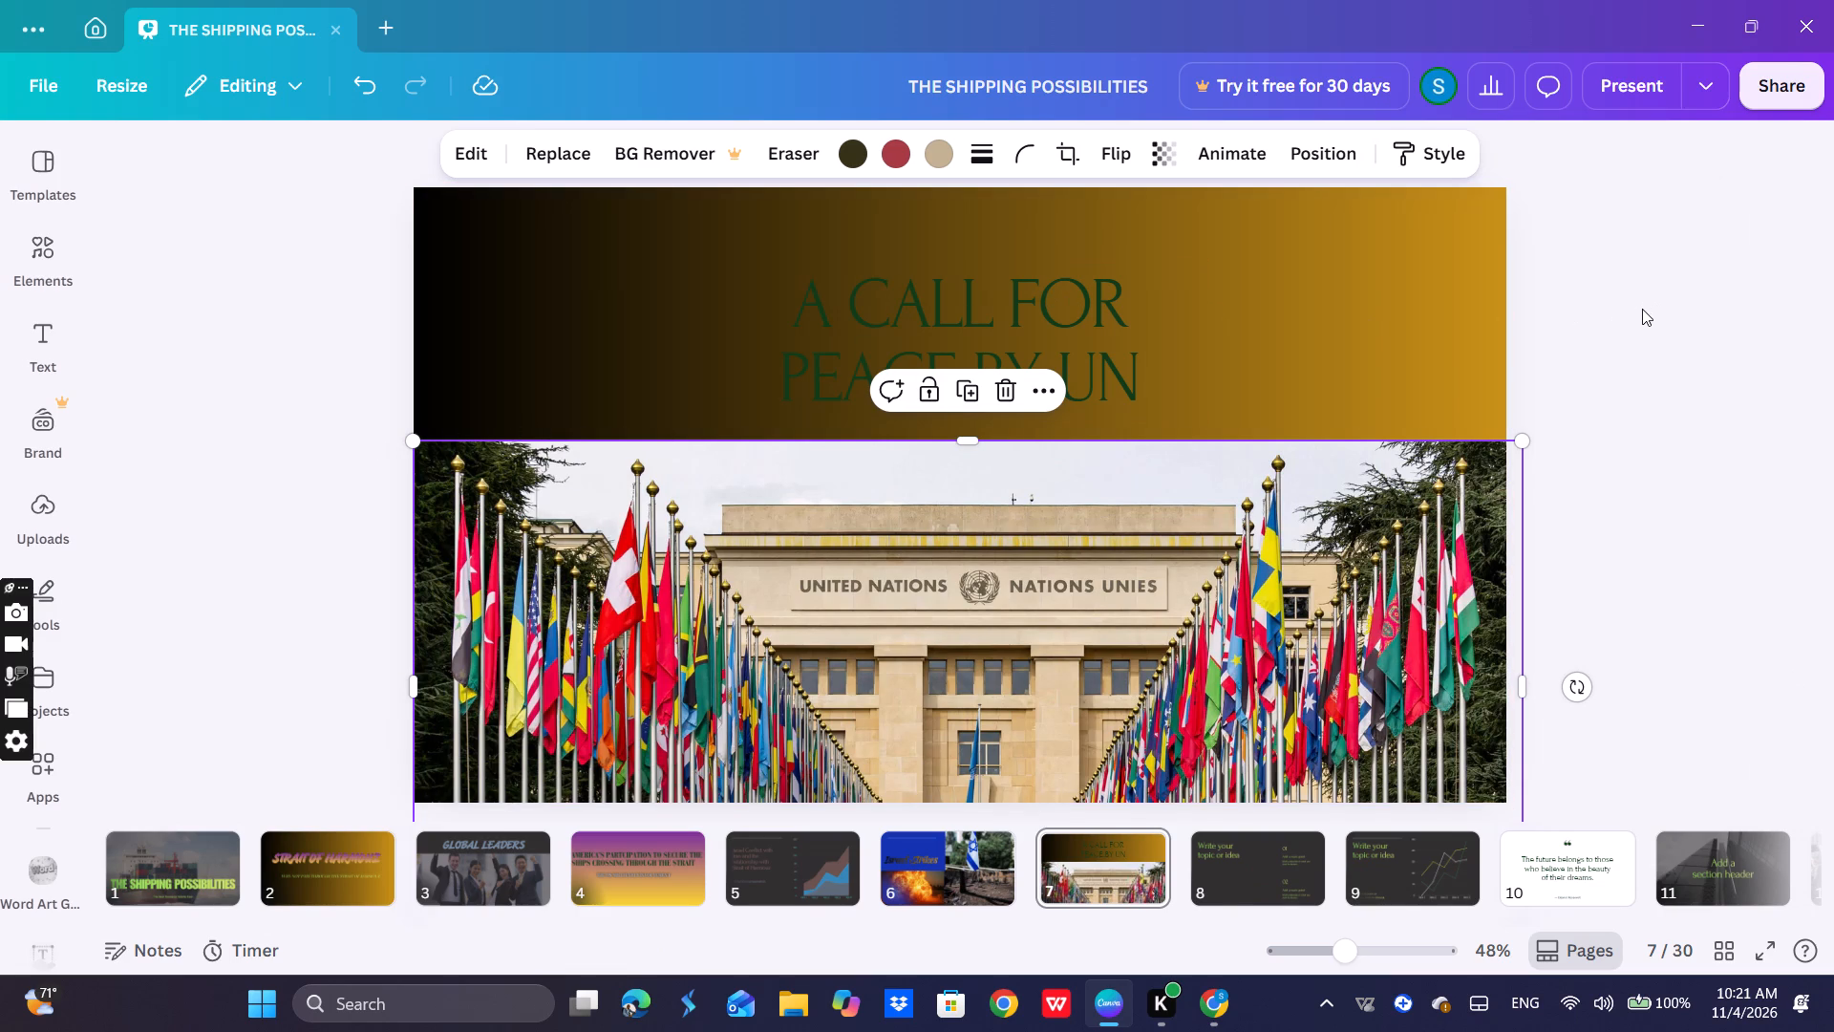
pyautogui.click(1698, 394)
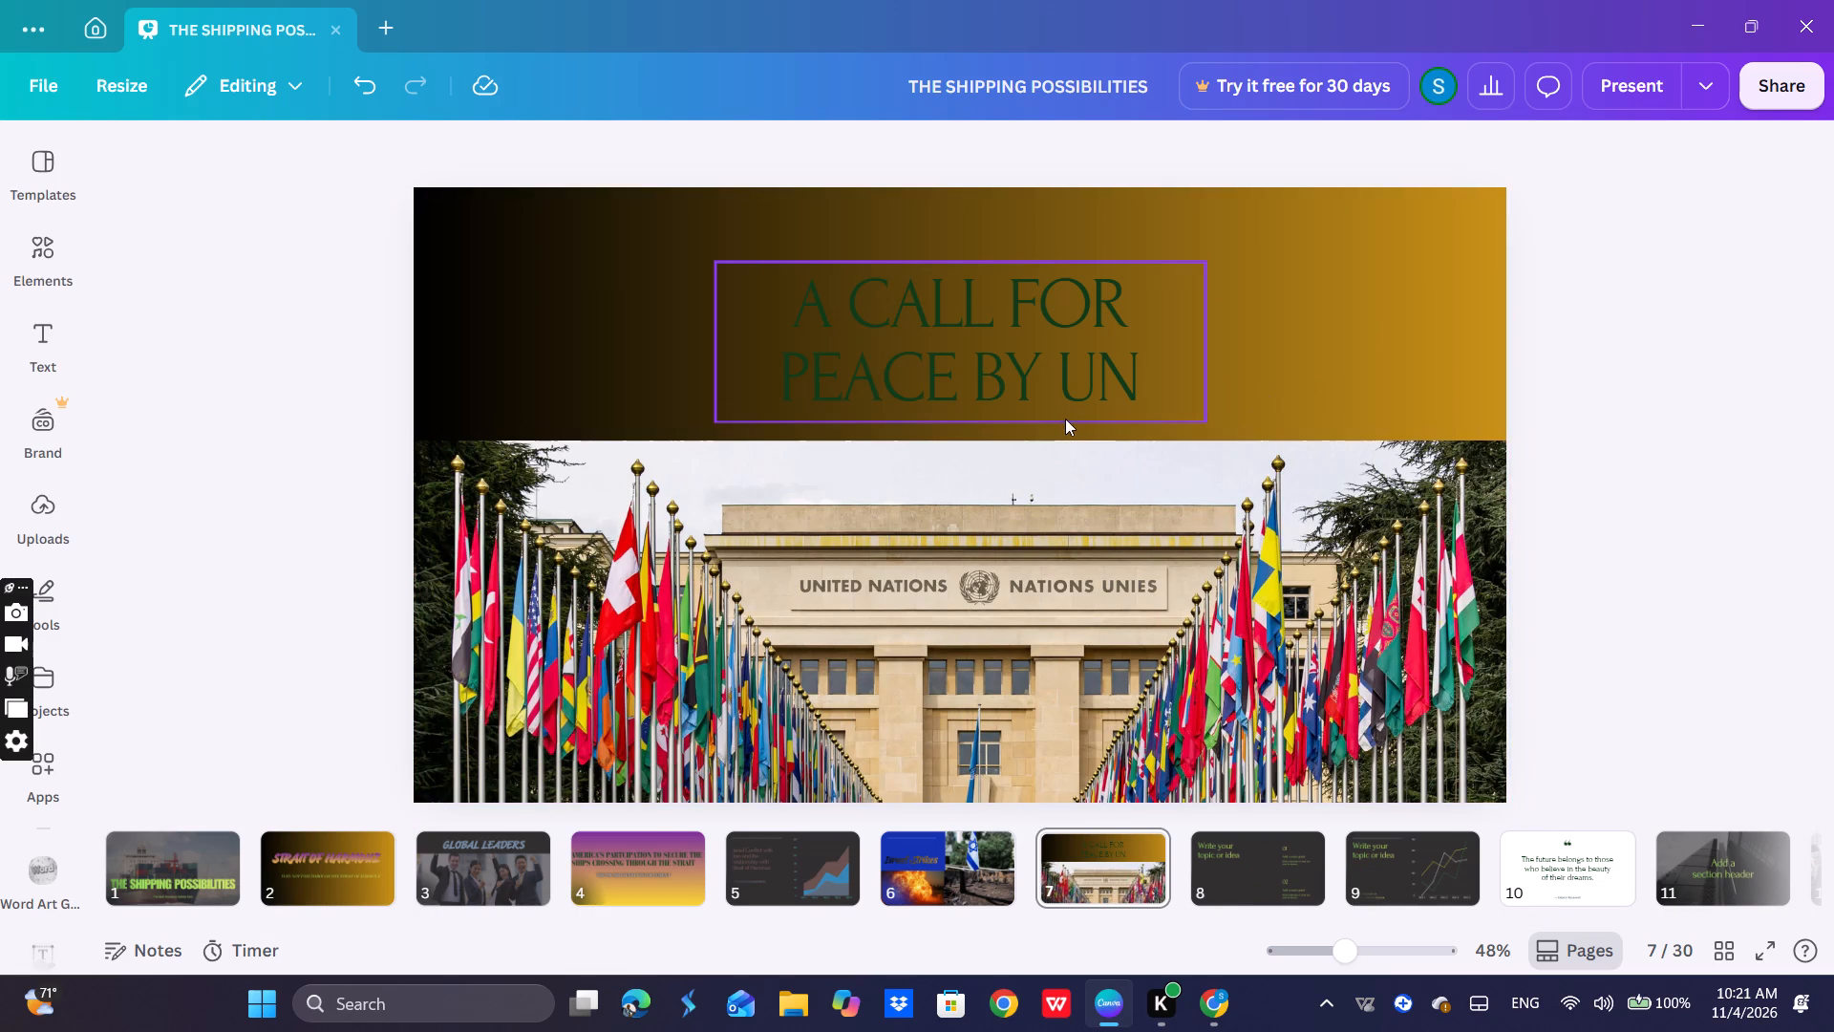
# Try brown, blue and light green shades on slide 7's heading, and settle on the bright green default solid color.
pyautogui.click(1009, 399)
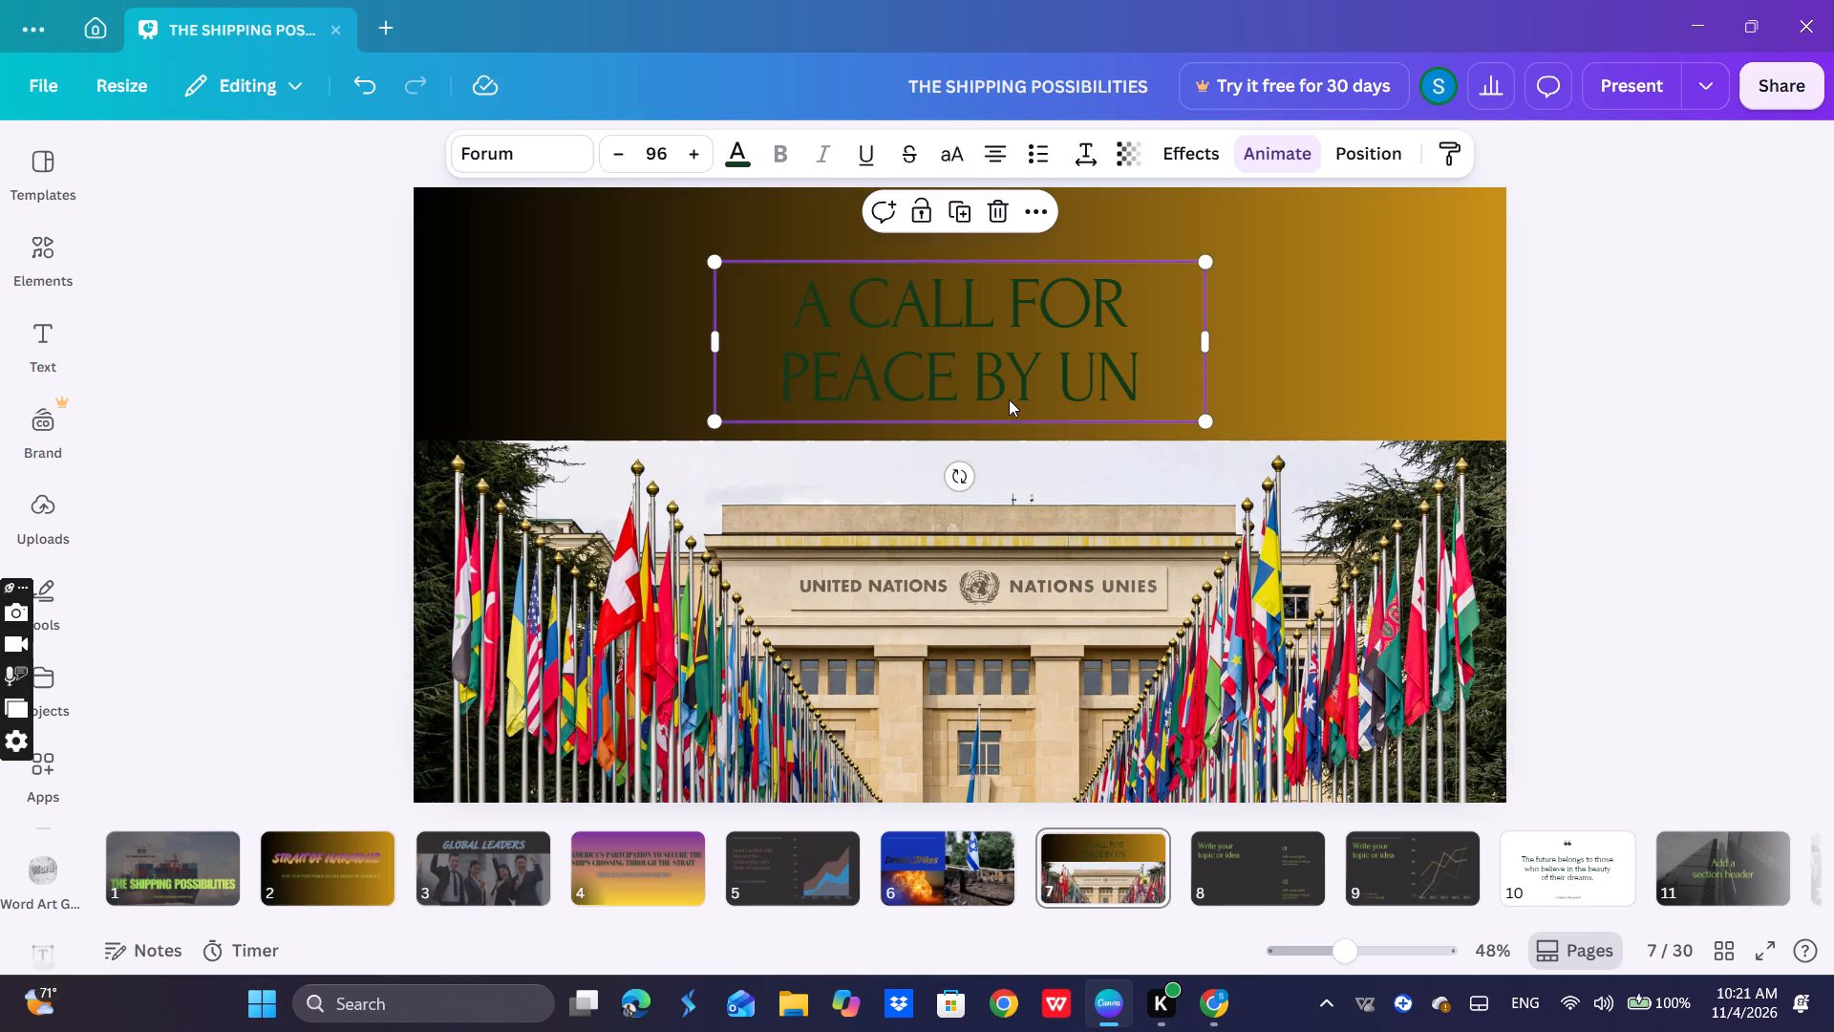
pyautogui.click(751, 168)
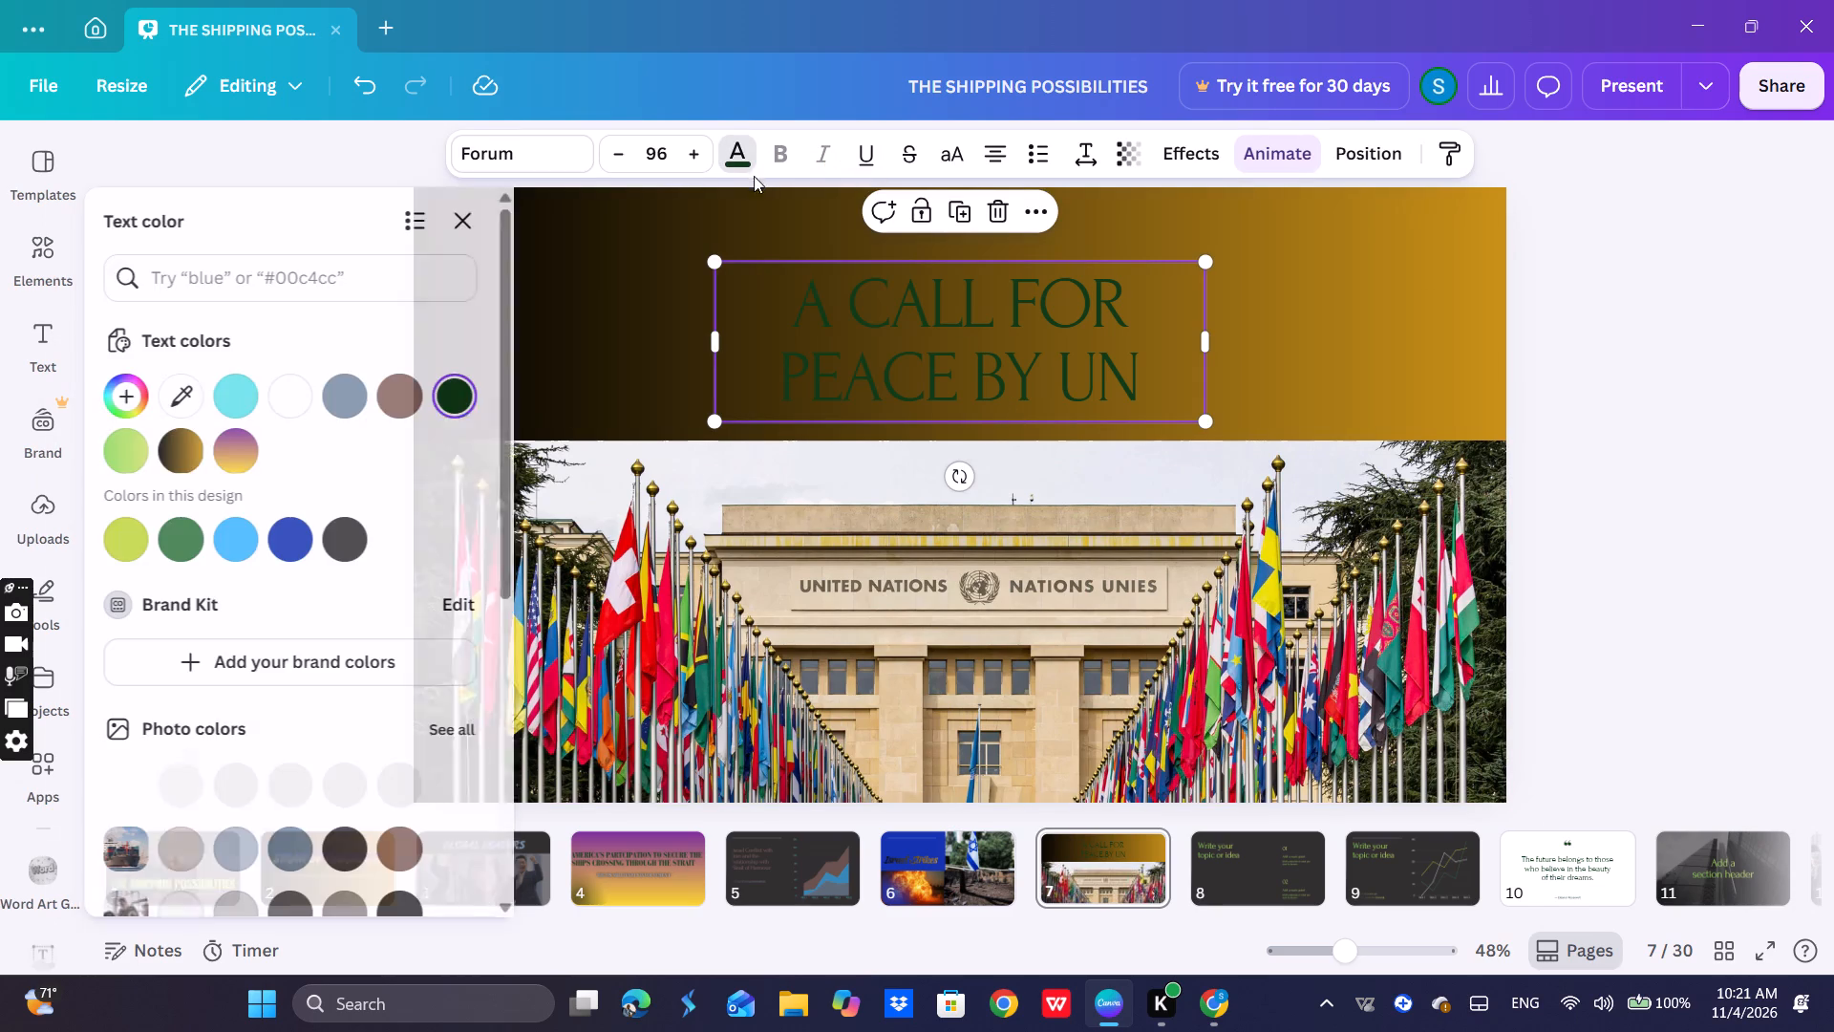
pyautogui.click(415, 400)
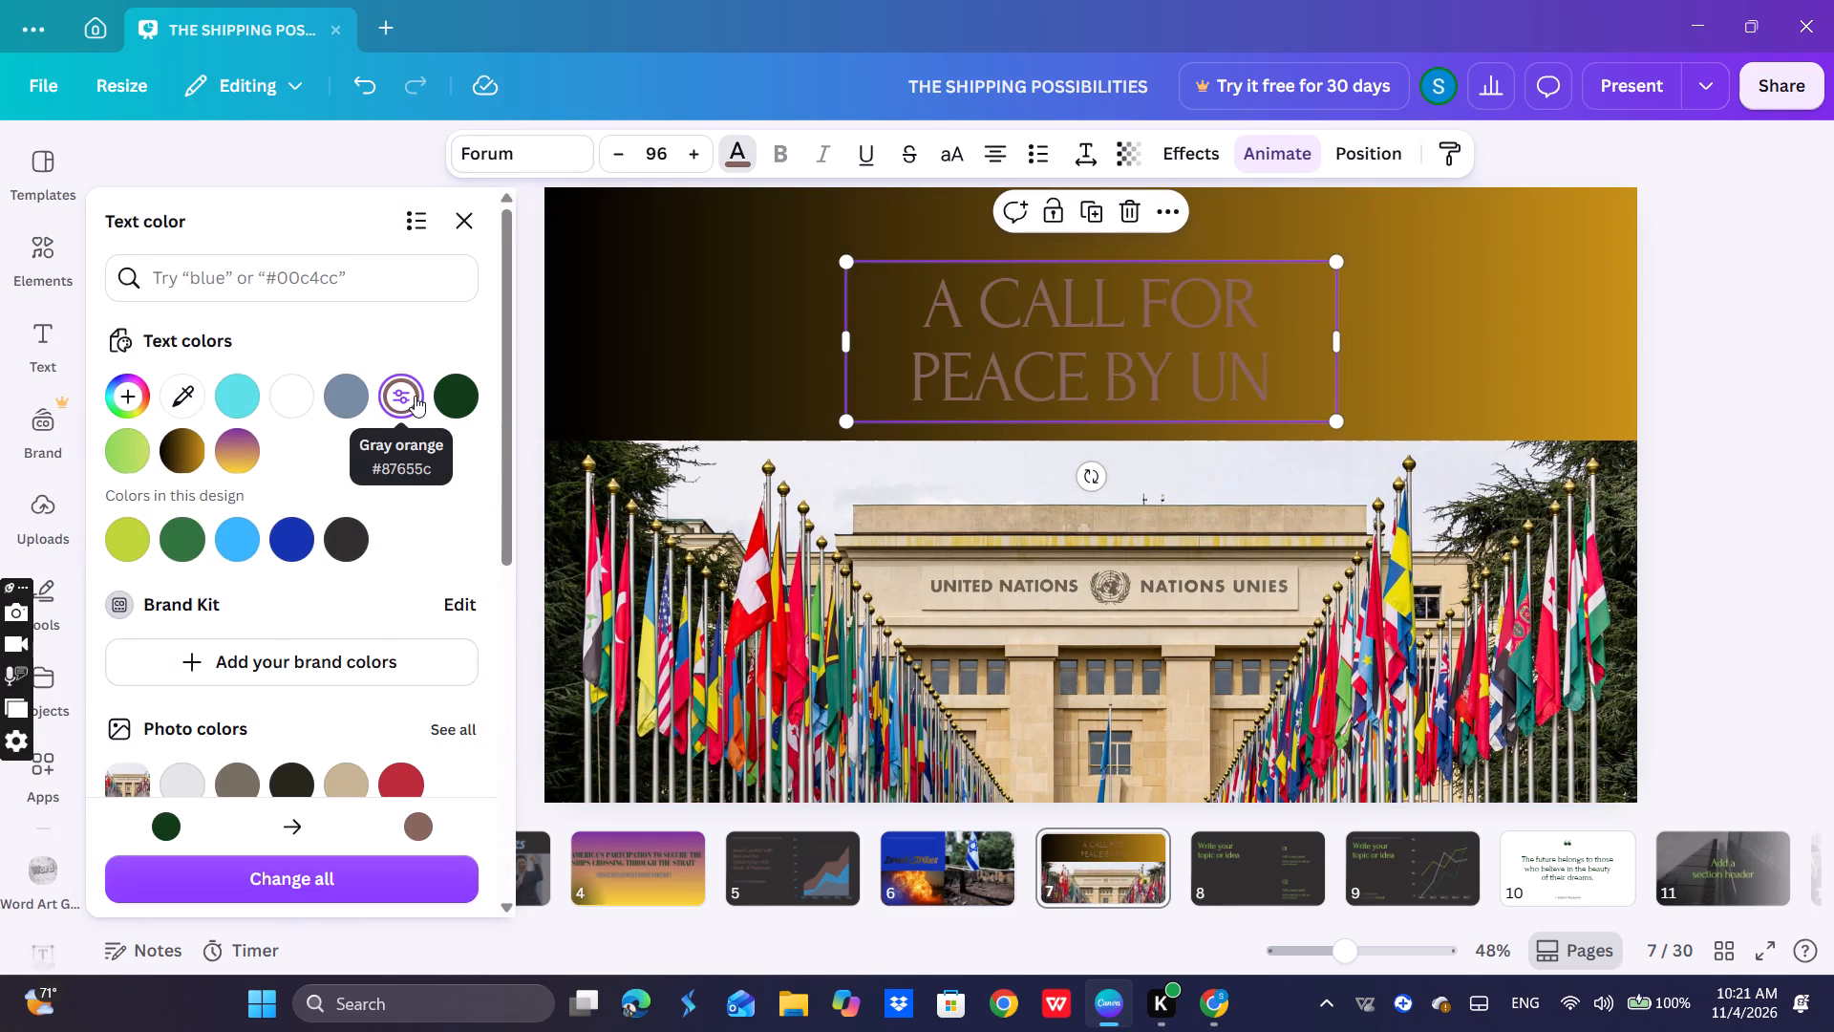
pyautogui.click(494, 384)
pyautogui.click(471, 393)
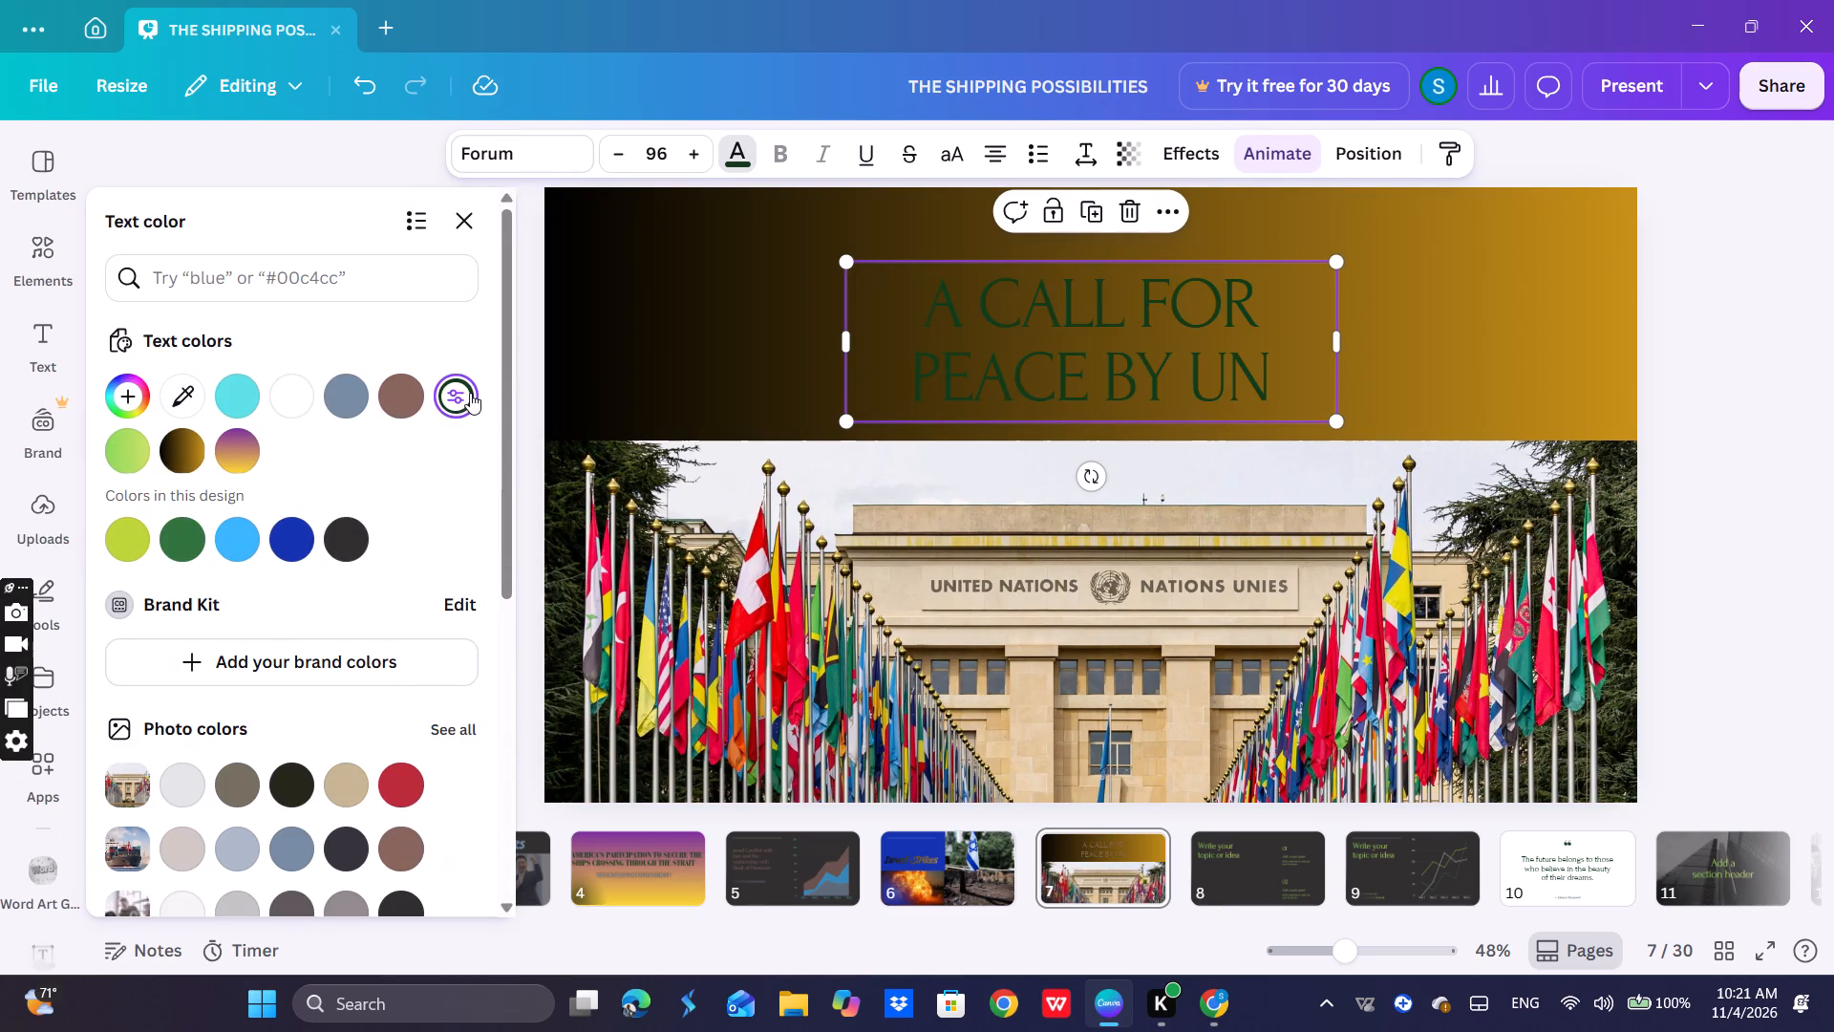
pyautogui.scroll(-4, 440, 474)
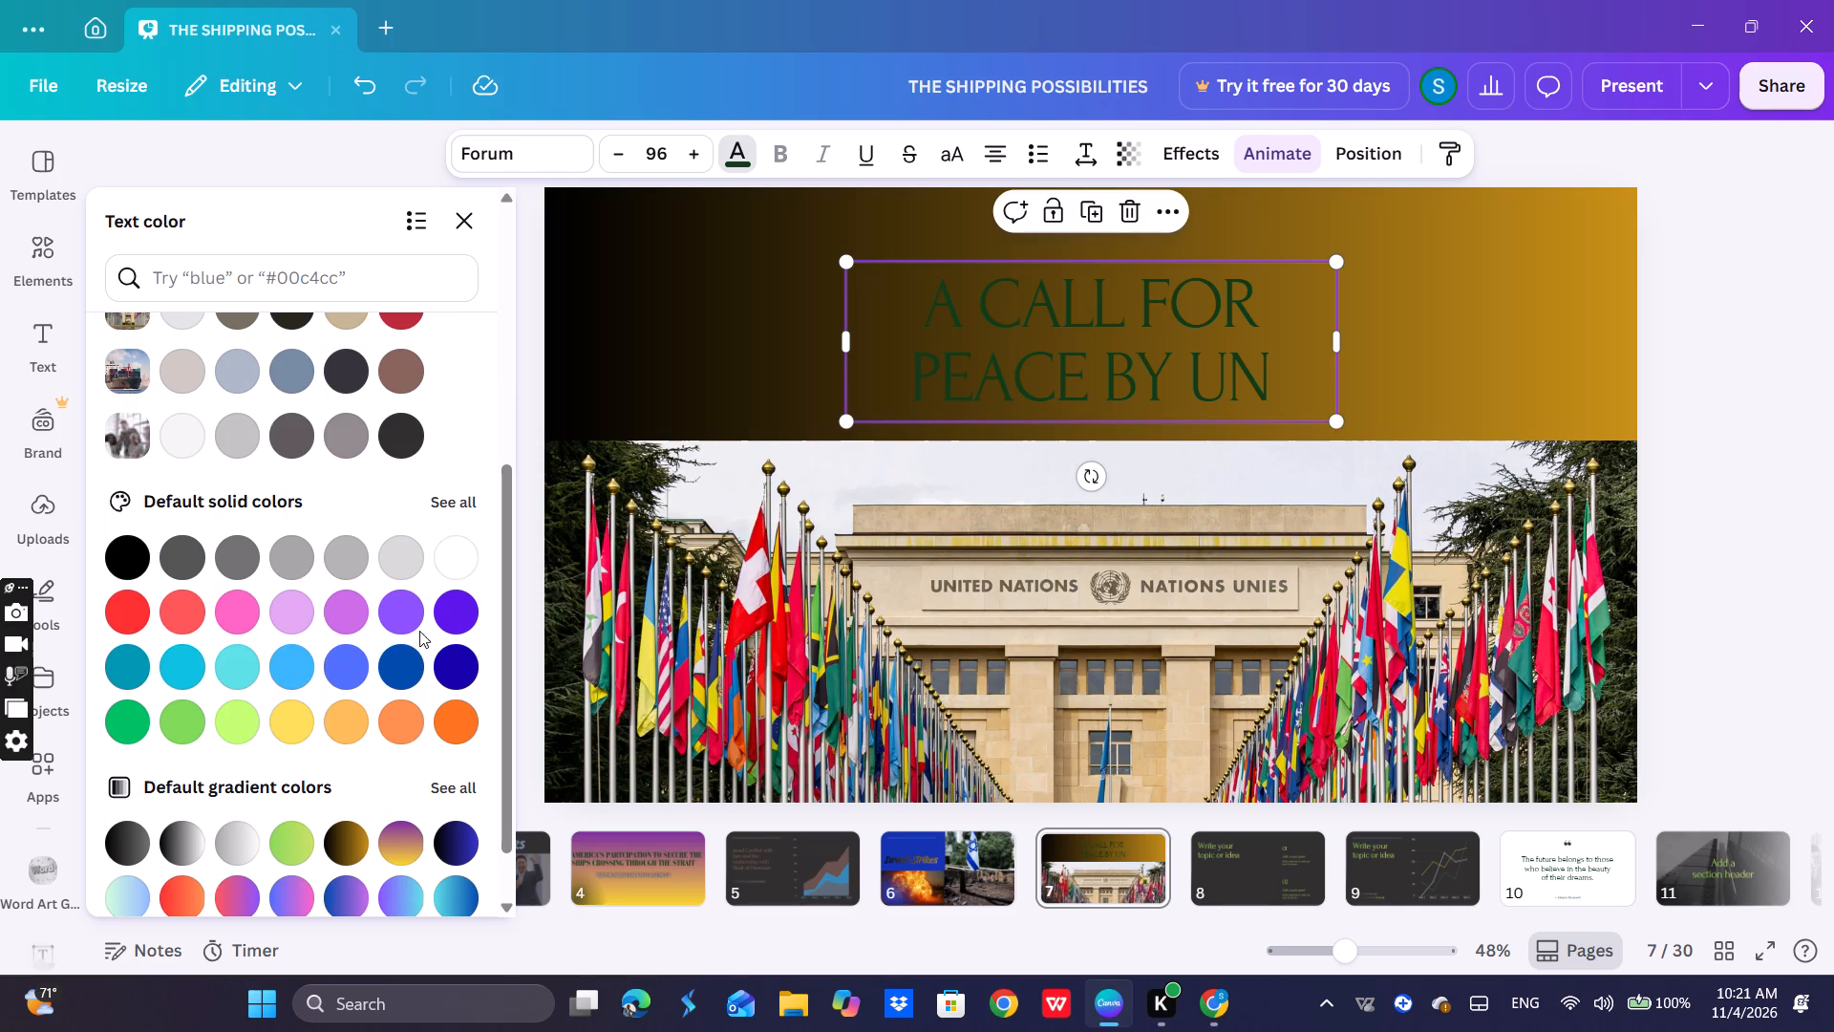
pyautogui.click(460, 670)
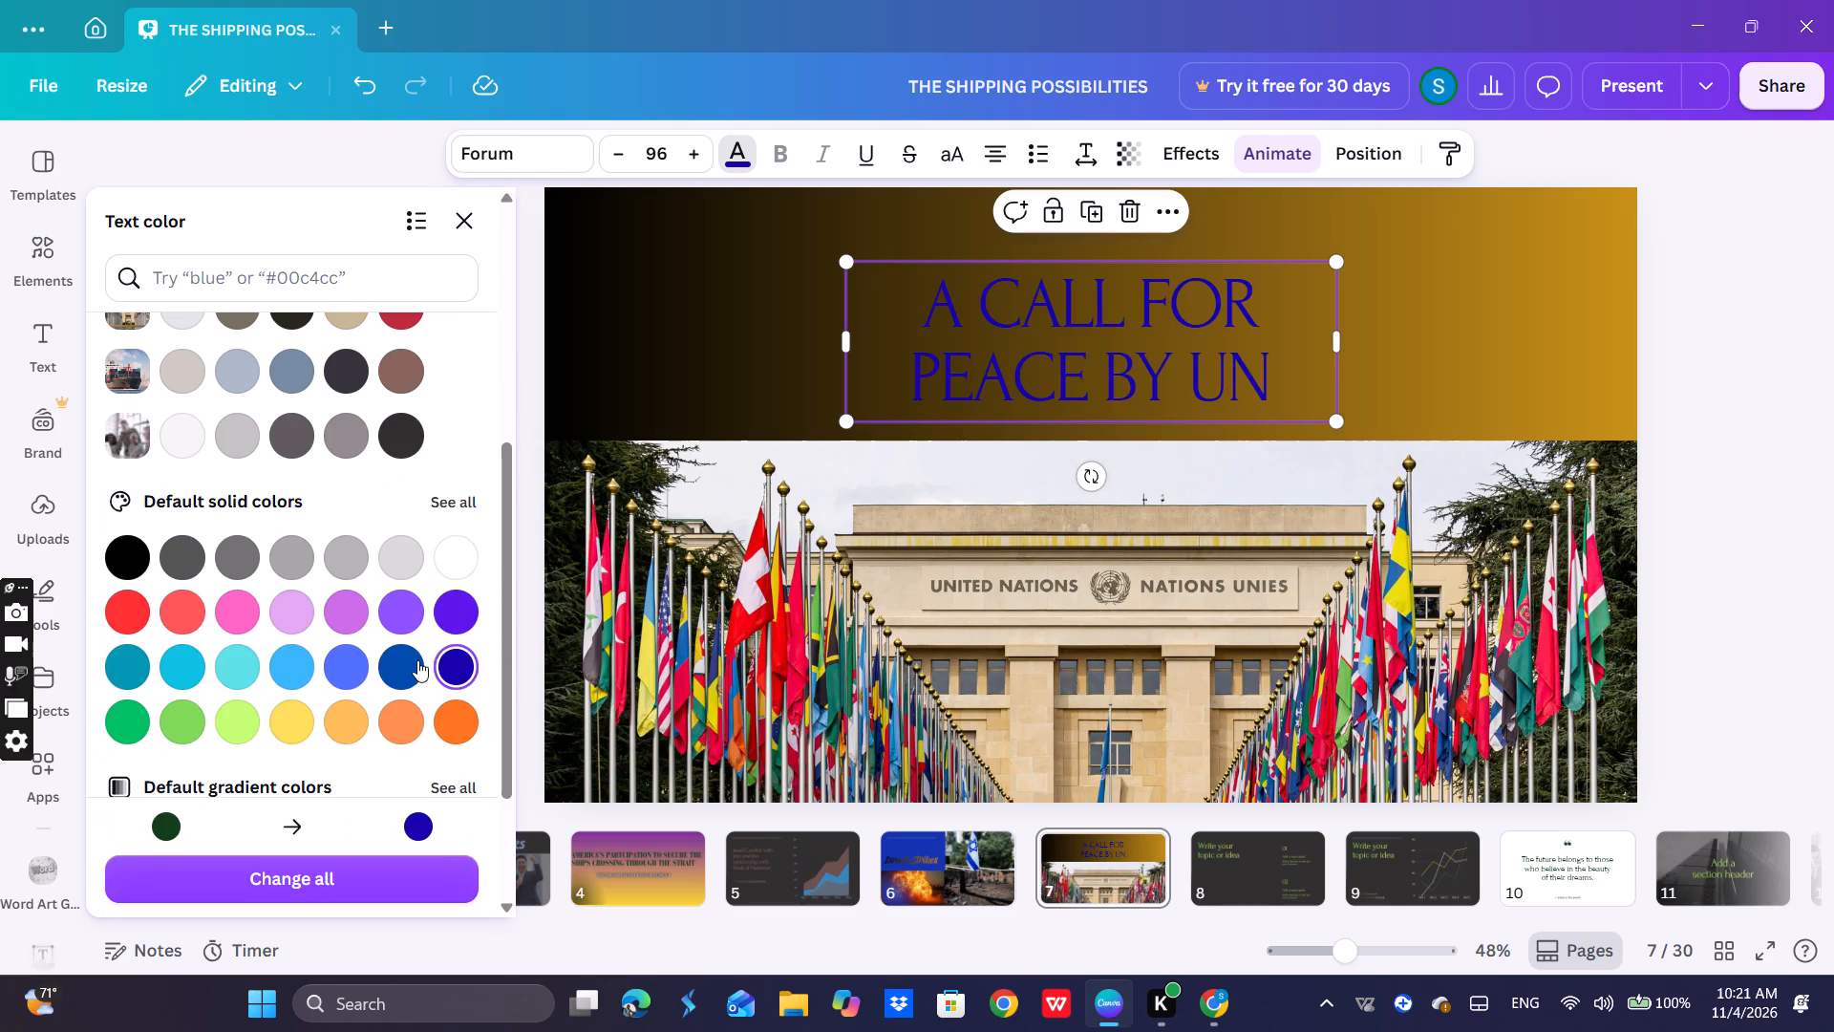
pyautogui.click(401, 652)
pyautogui.scroll(-2, 350, 570)
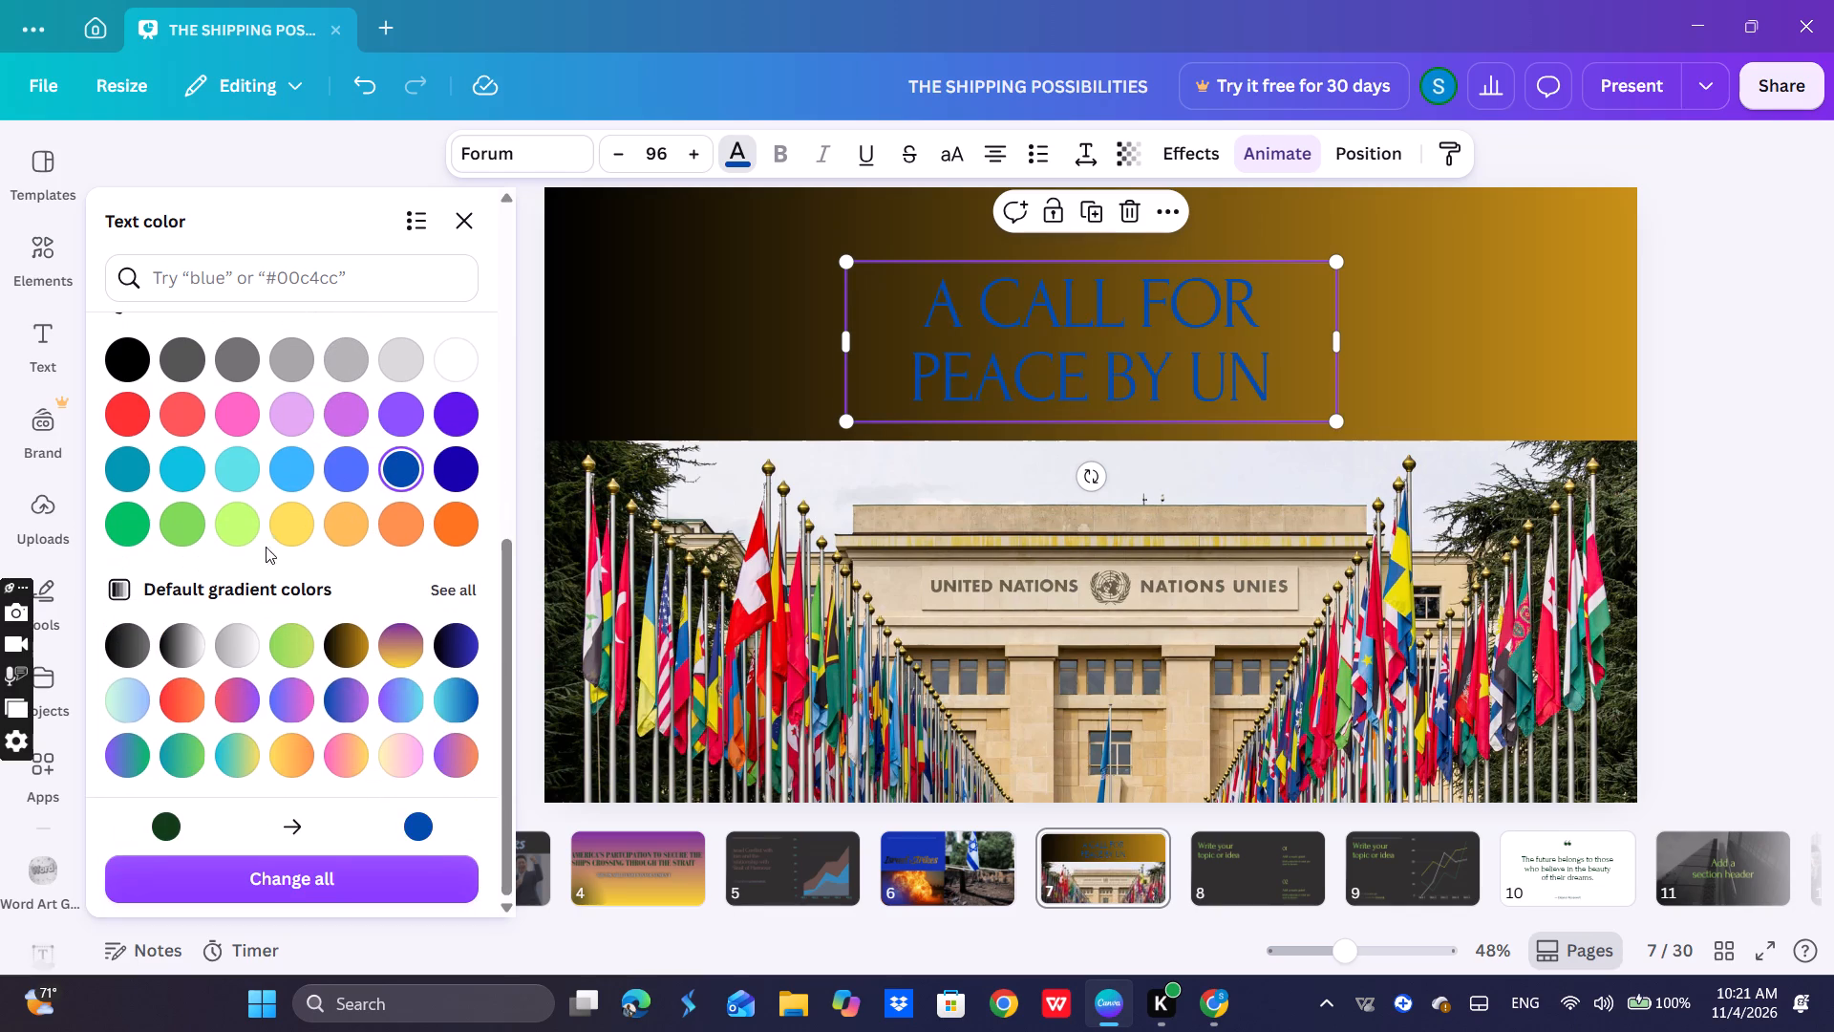
pyautogui.click(247, 531)
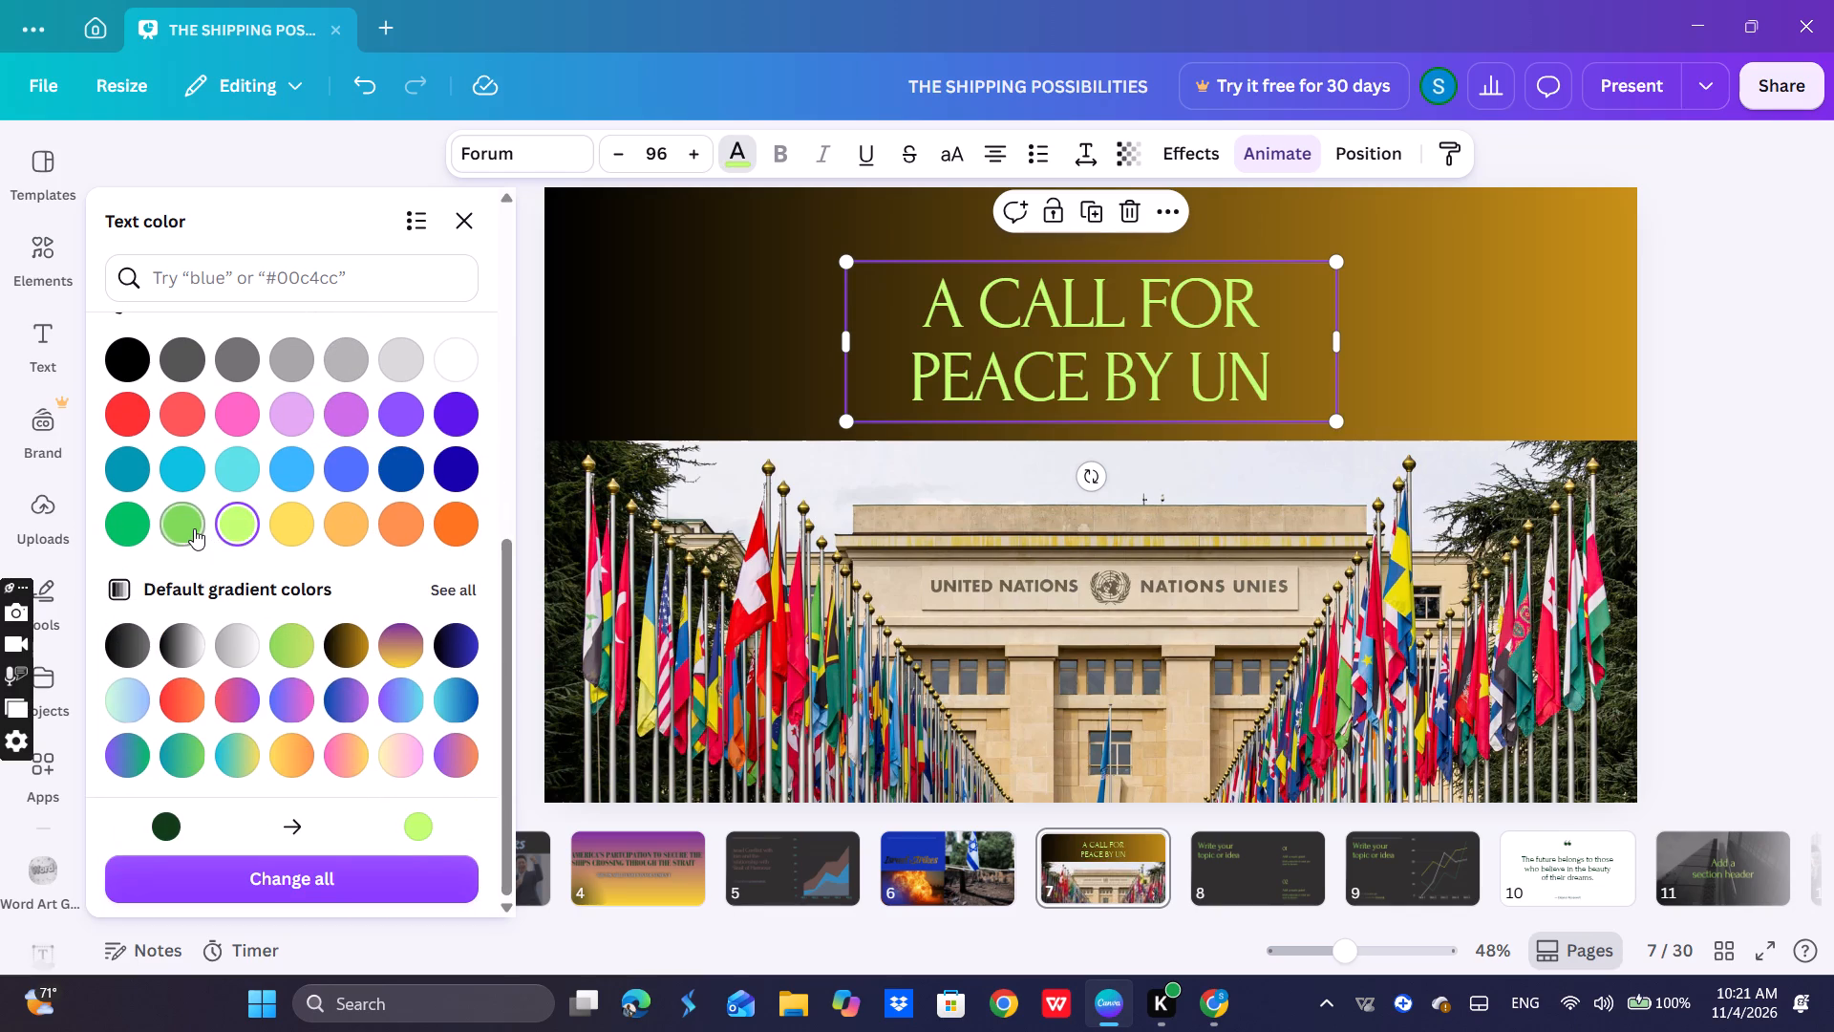
pyautogui.click(194, 528)
pyautogui.click(124, 527)
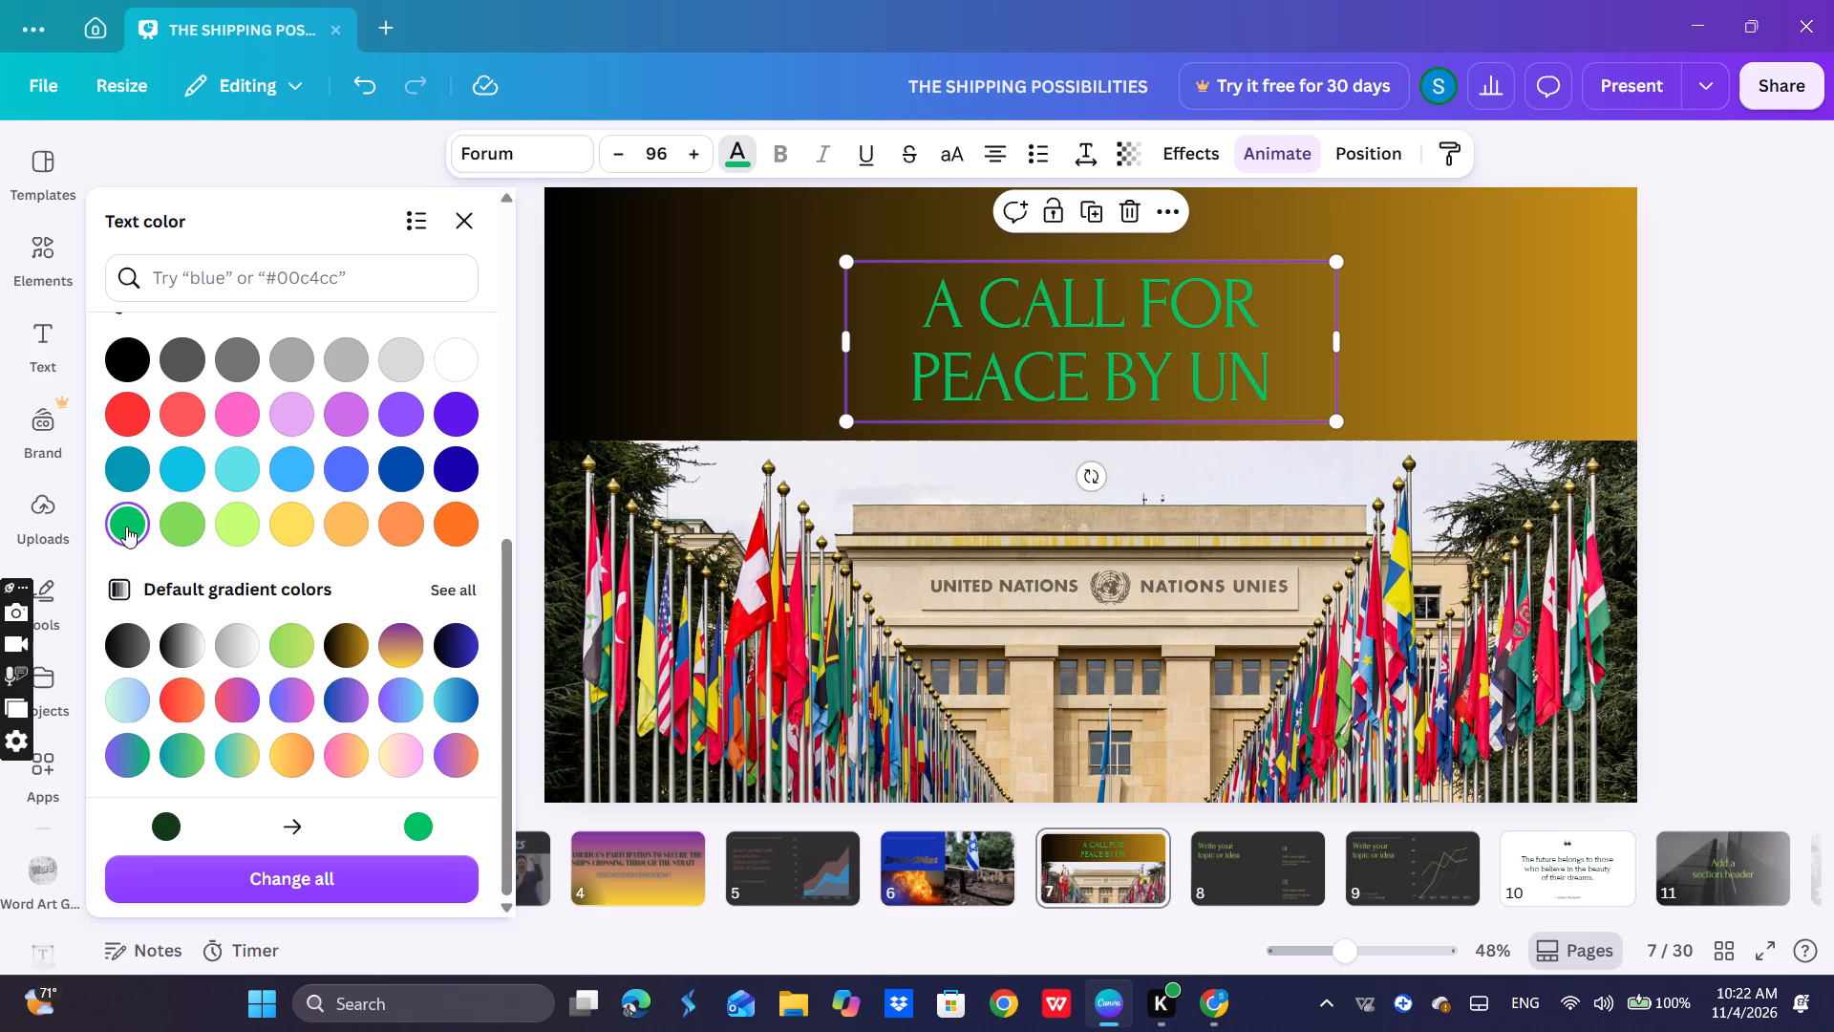
# Widen the heading's text box until the text fits on one line, and position it near the middle of the gradient band.
pyautogui.moveTo(1333, 336); pyautogui.dragTo(1334, 336)
pyautogui.moveTo(1334, 336); pyautogui.dragTo(1363, 333)
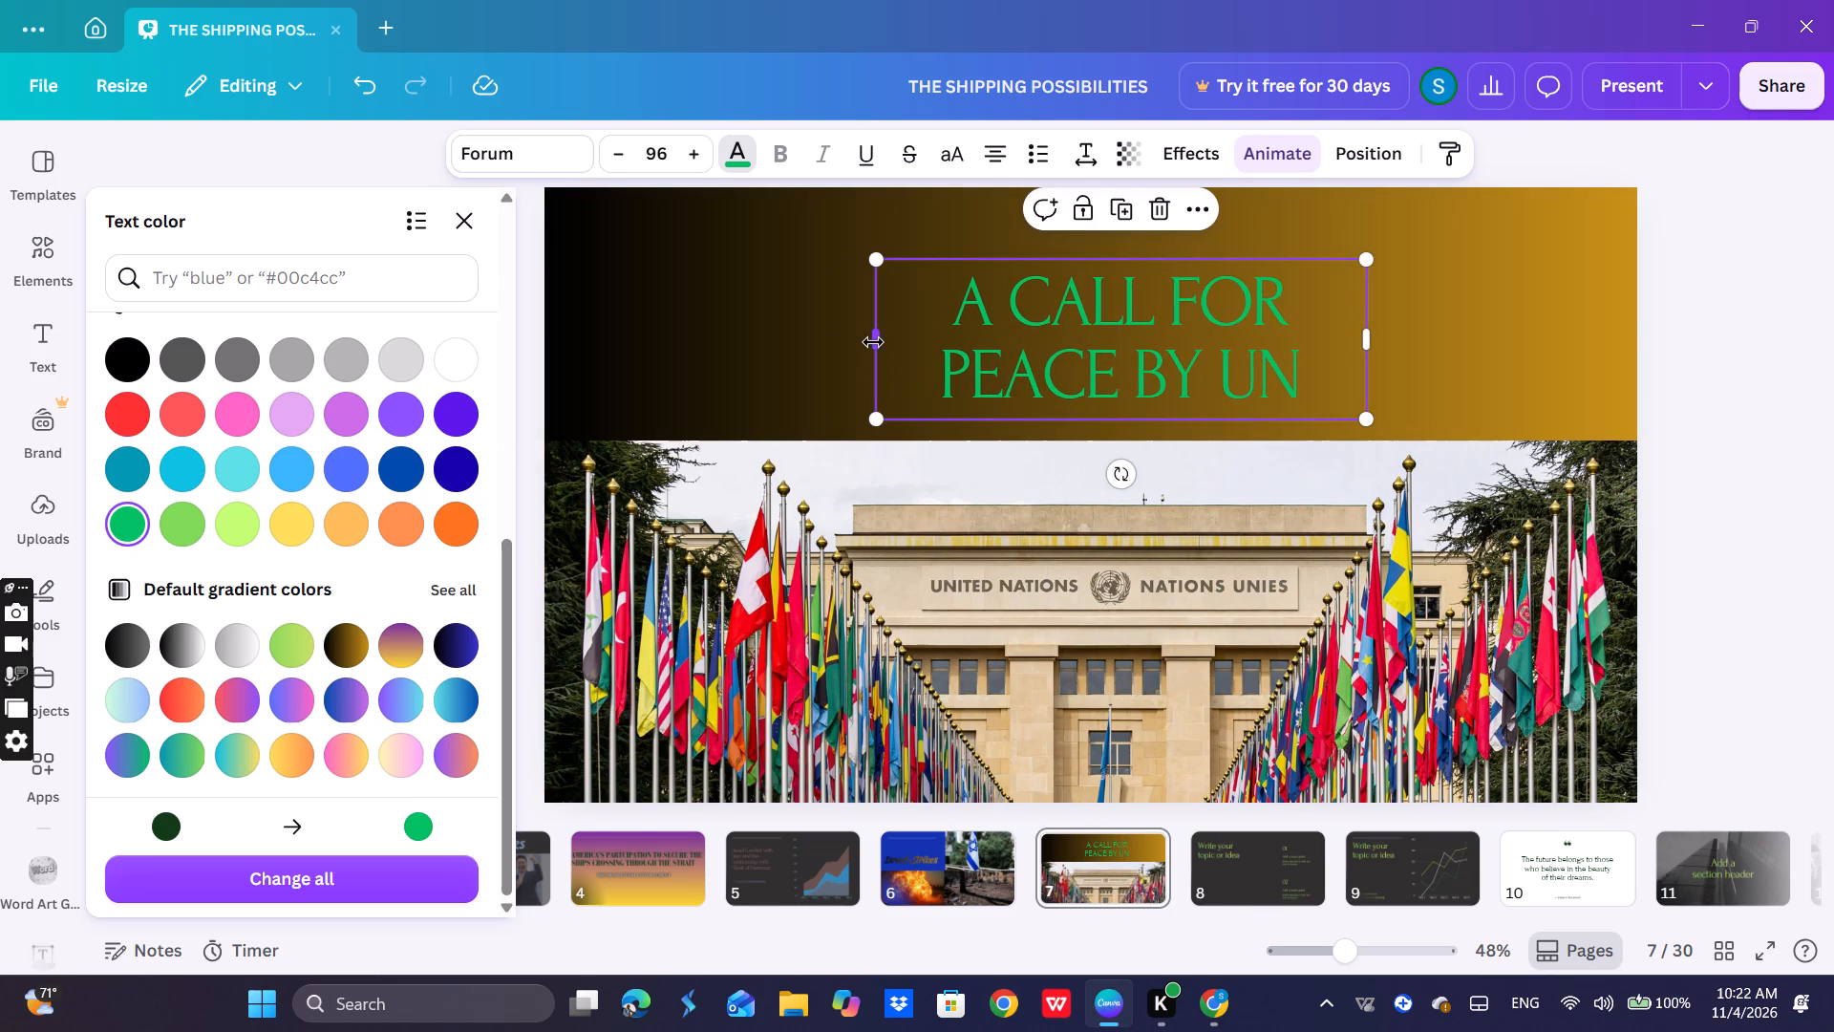
pyautogui.moveTo(873, 342); pyautogui.dragTo(699, 346)
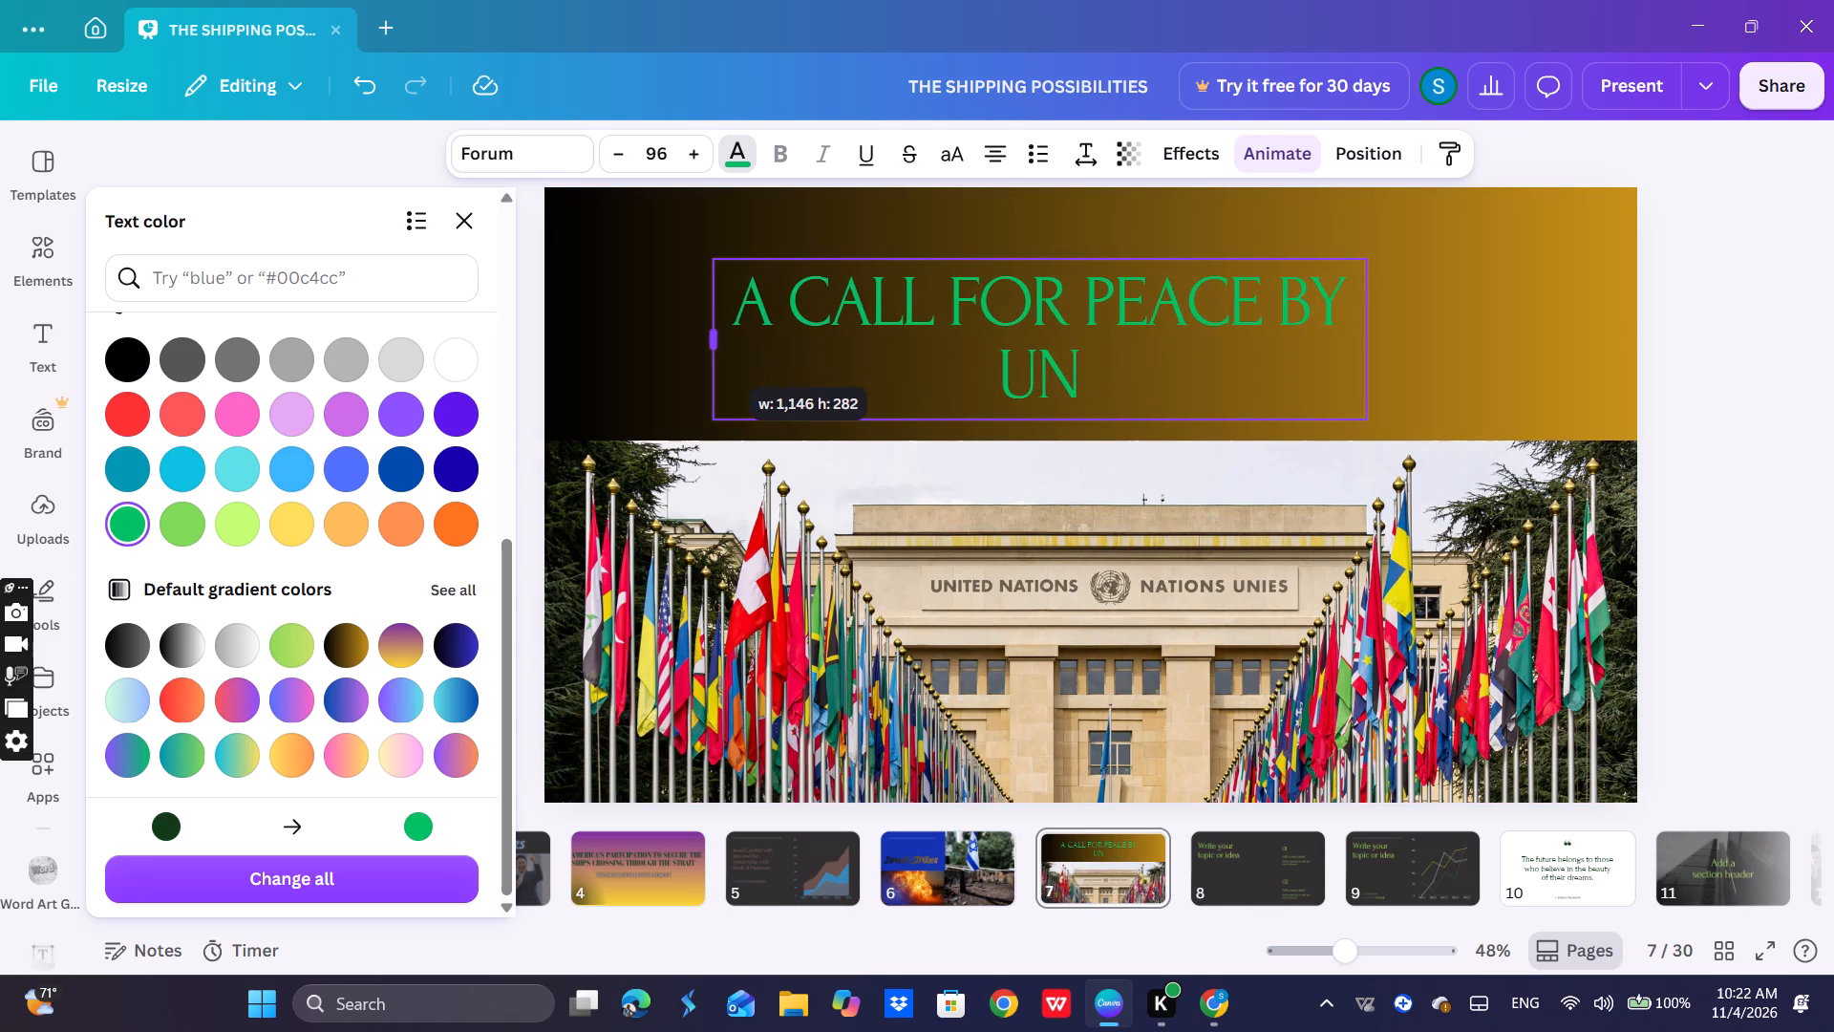
pyautogui.moveTo(699, 346); pyautogui.dragTo(612, 347)
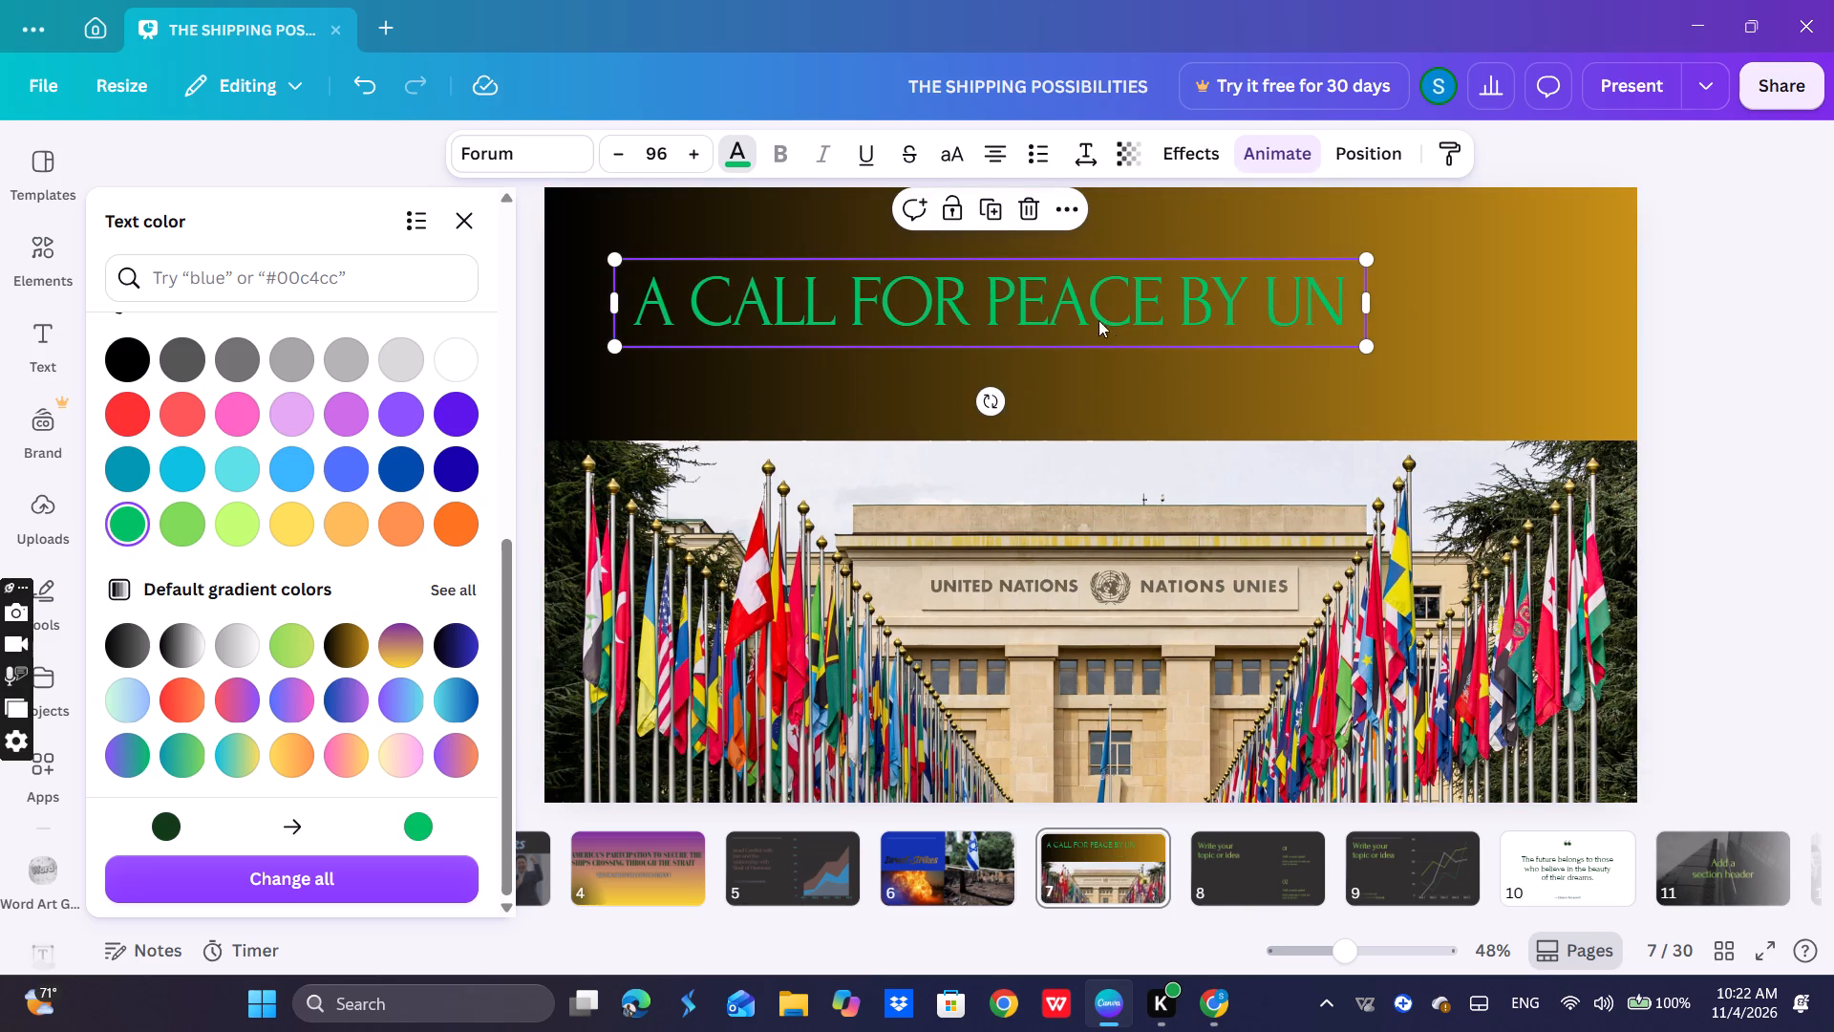
pyautogui.moveTo(1094, 312); pyautogui.dragTo(1208, 348)
# Insert "THE" before "UN" in the heading so it reads "A CALL FOR PEACE BY THE UN".
pyautogui.doubleClick(1375, 339)
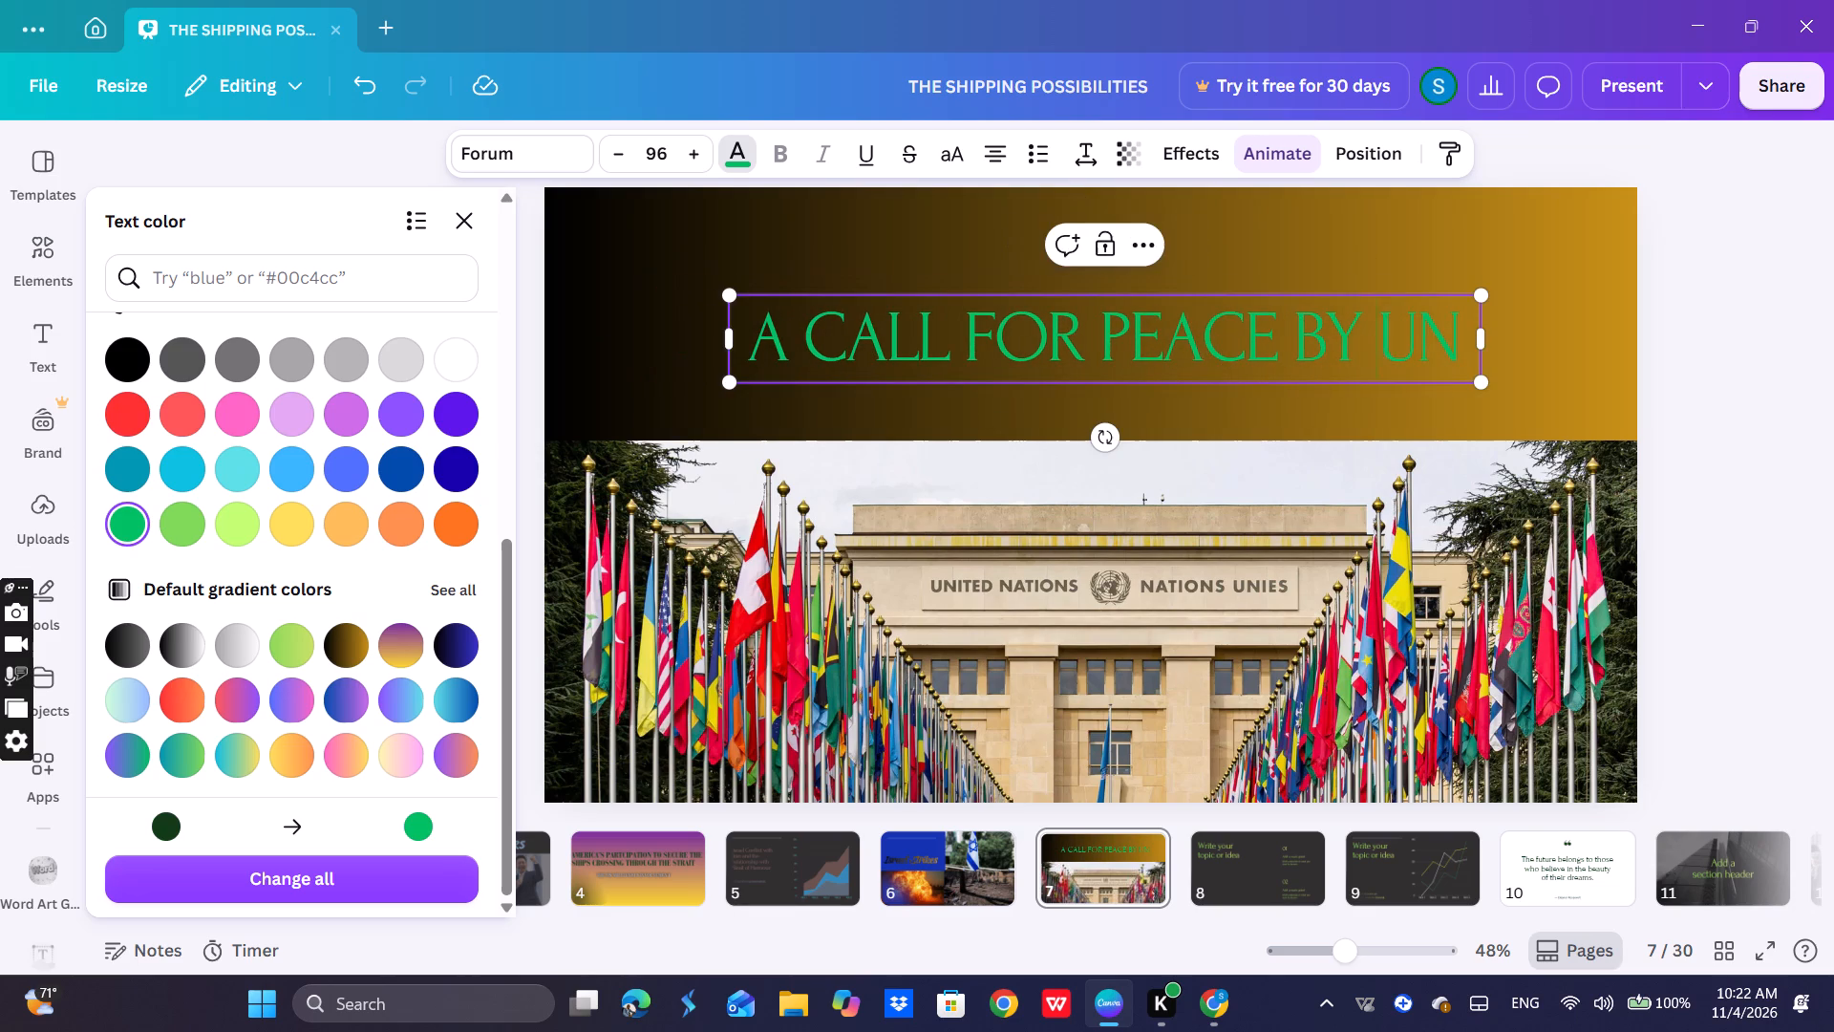
pyautogui.click(1375, 339)
pyautogui.write('THE')
pyautogui.press('space')
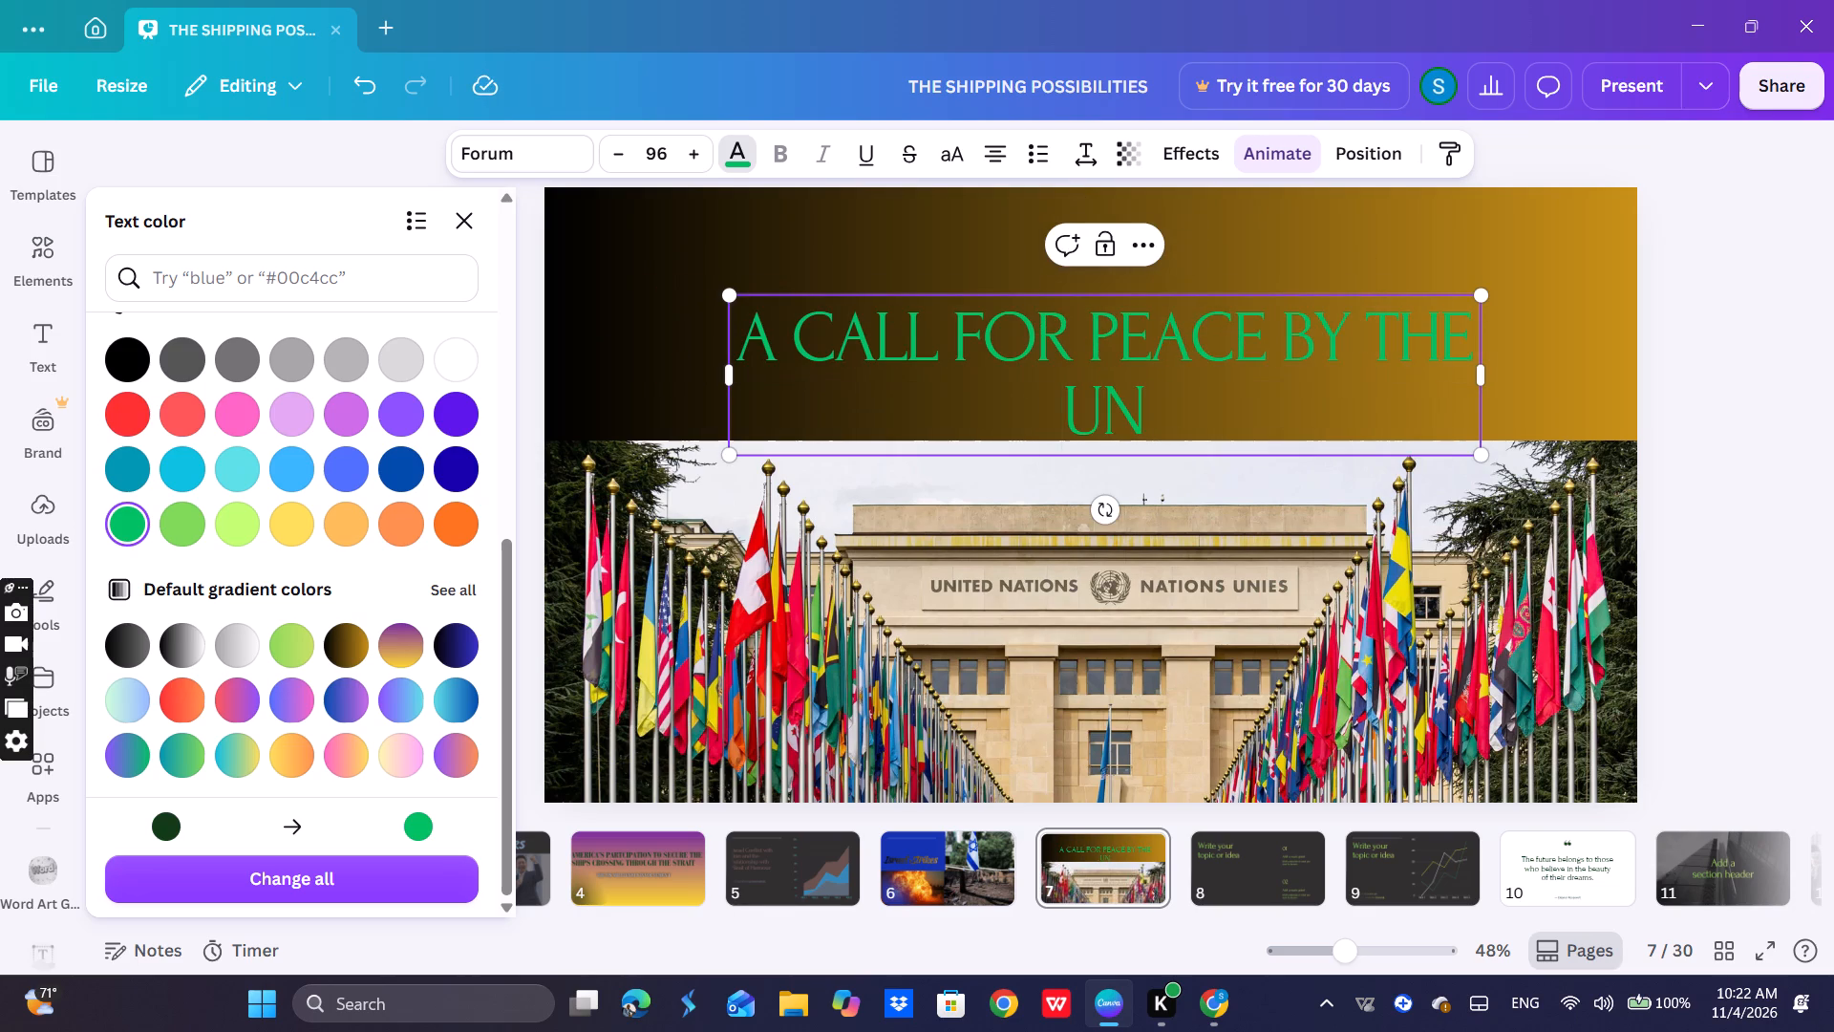
# Widen slide 7's heading box to about 1,564 so the text fits on one line, and shift it slightly toward the gradient band's center.
pyautogui.scroll(3, 1396, 313)
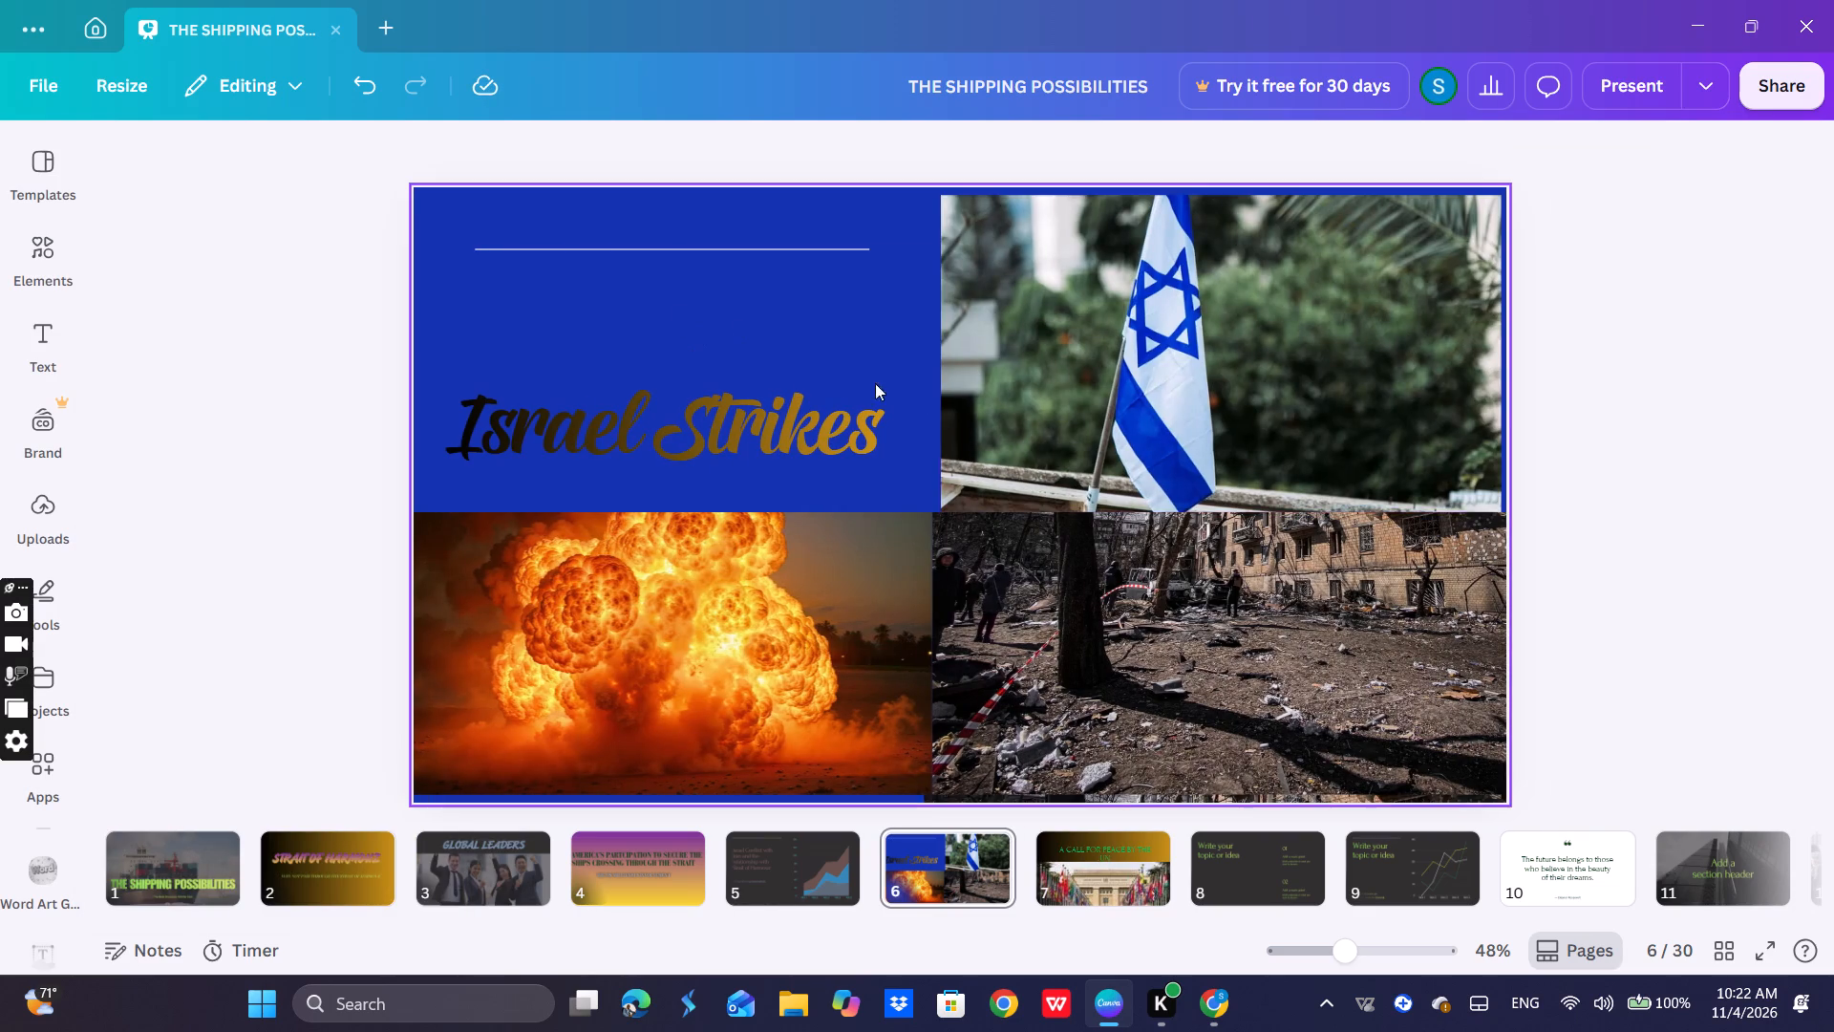
pyautogui.click(1087, 845)
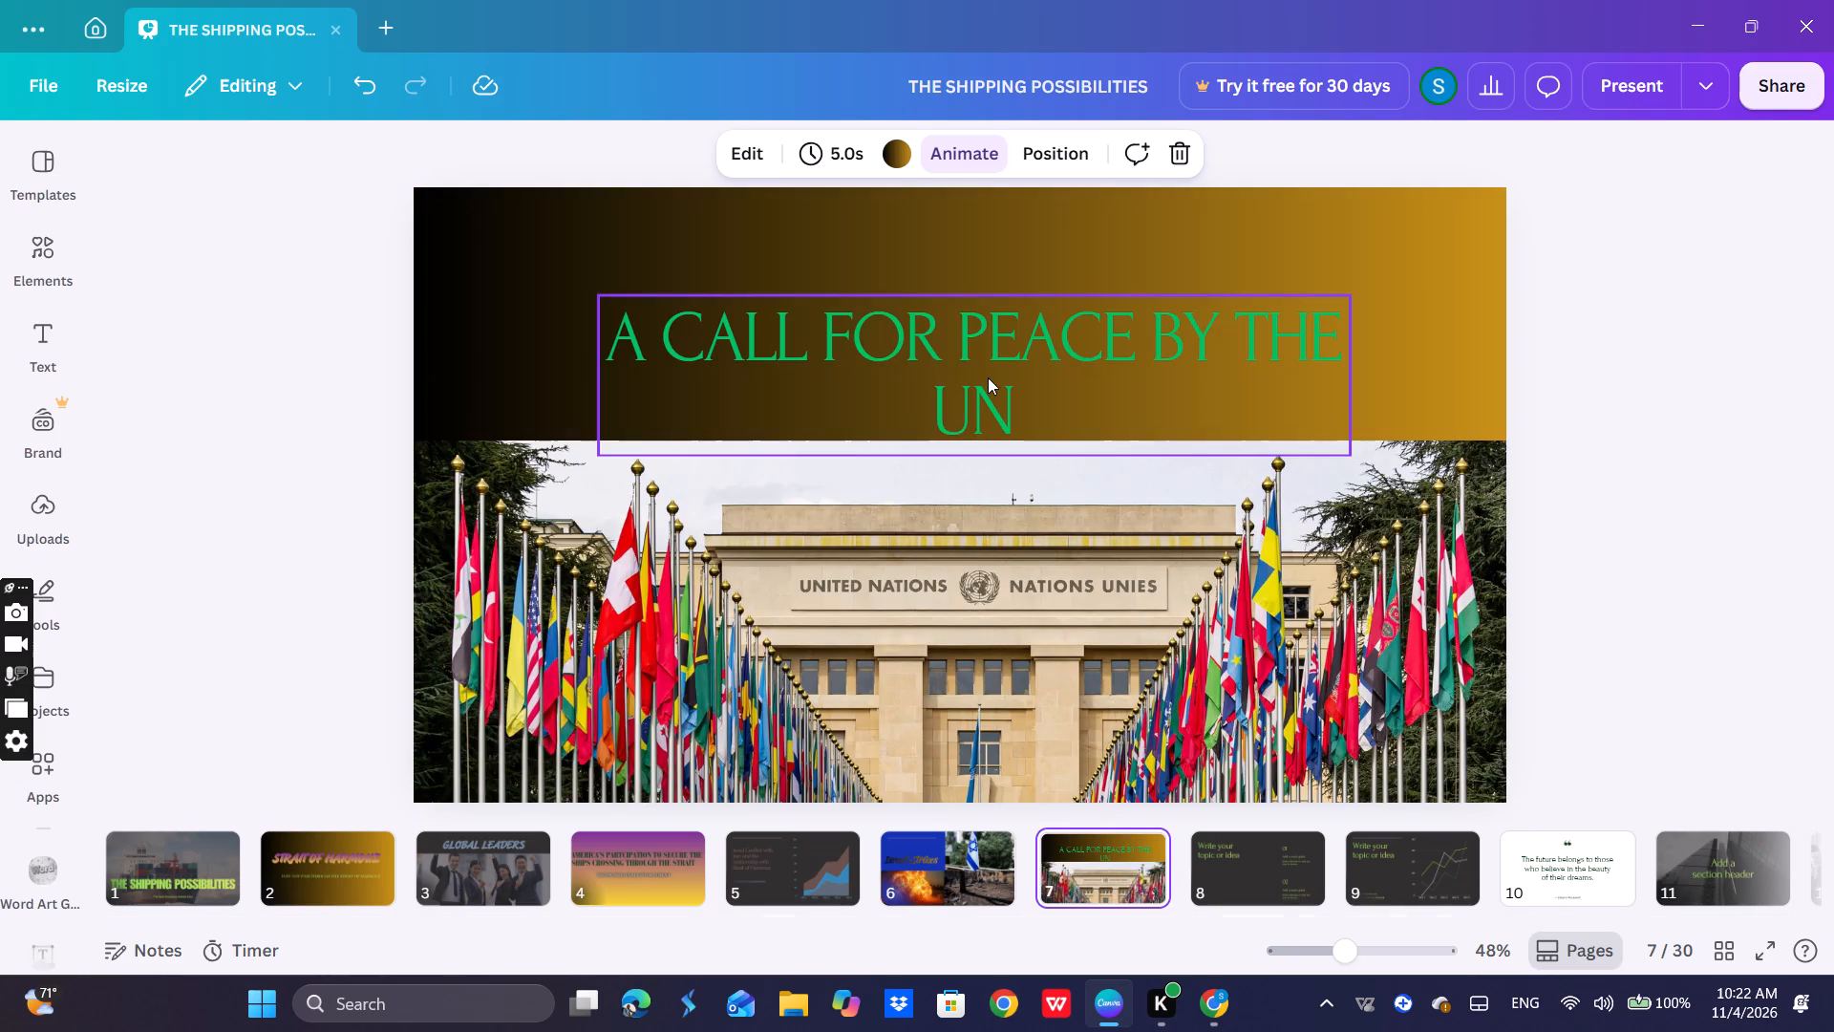
pyautogui.click(988, 377)
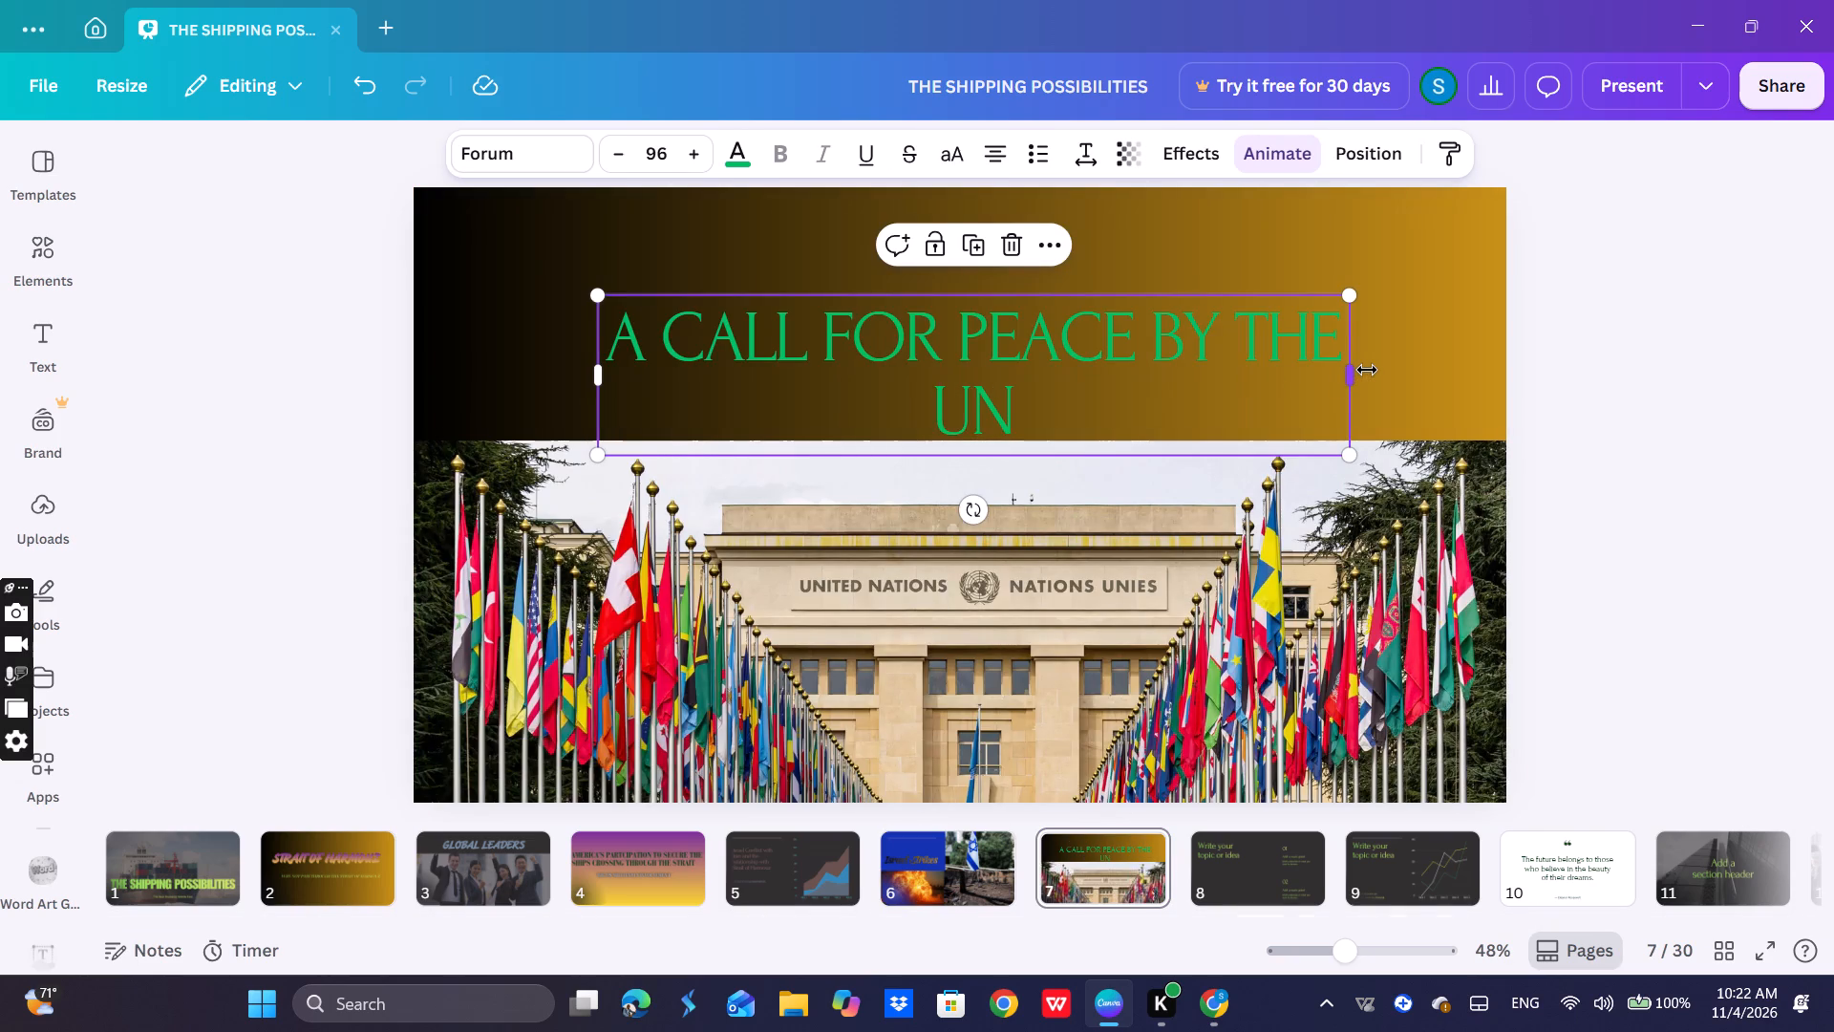
pyautogui.moveTo(1367, 369); pyautogui.dragTo(1505, 369)
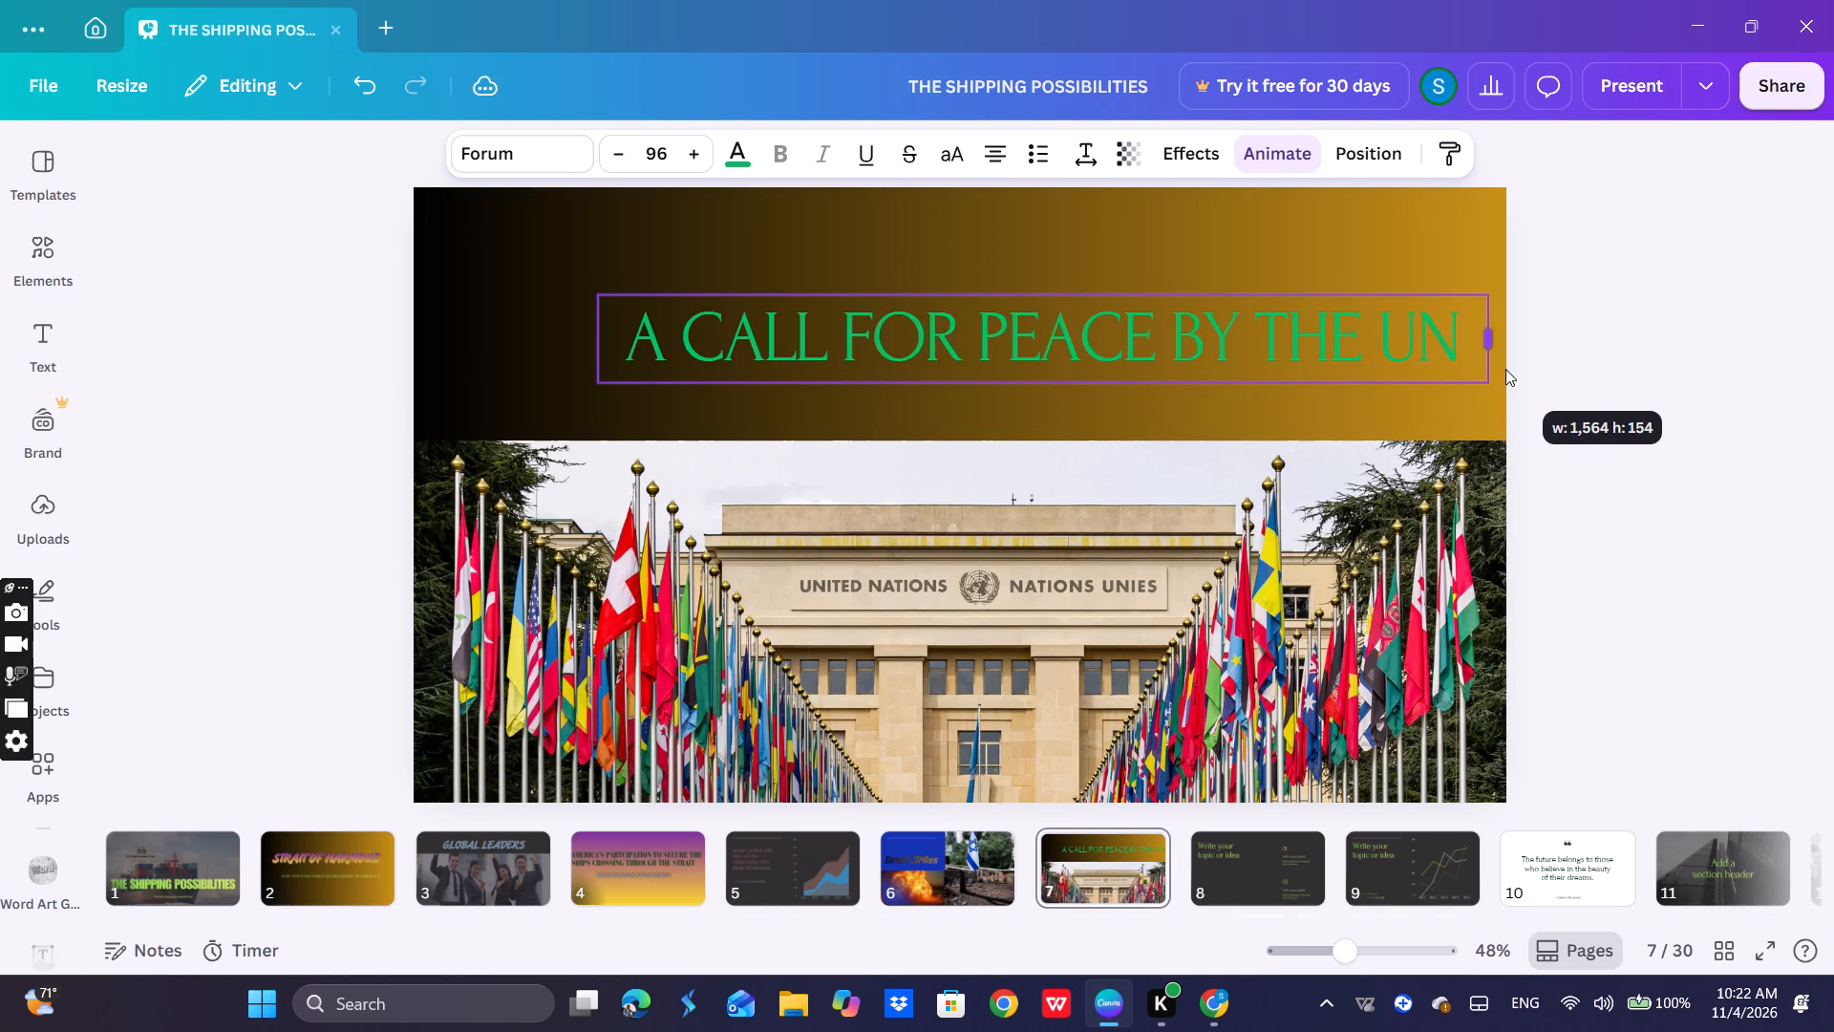
pyautogui.moveTo(1505, 369); pyautogui.dragTo(1506, 369)
pyautogui.moveTo(1057, 333); pyautogui.dragTo(1013, 326)
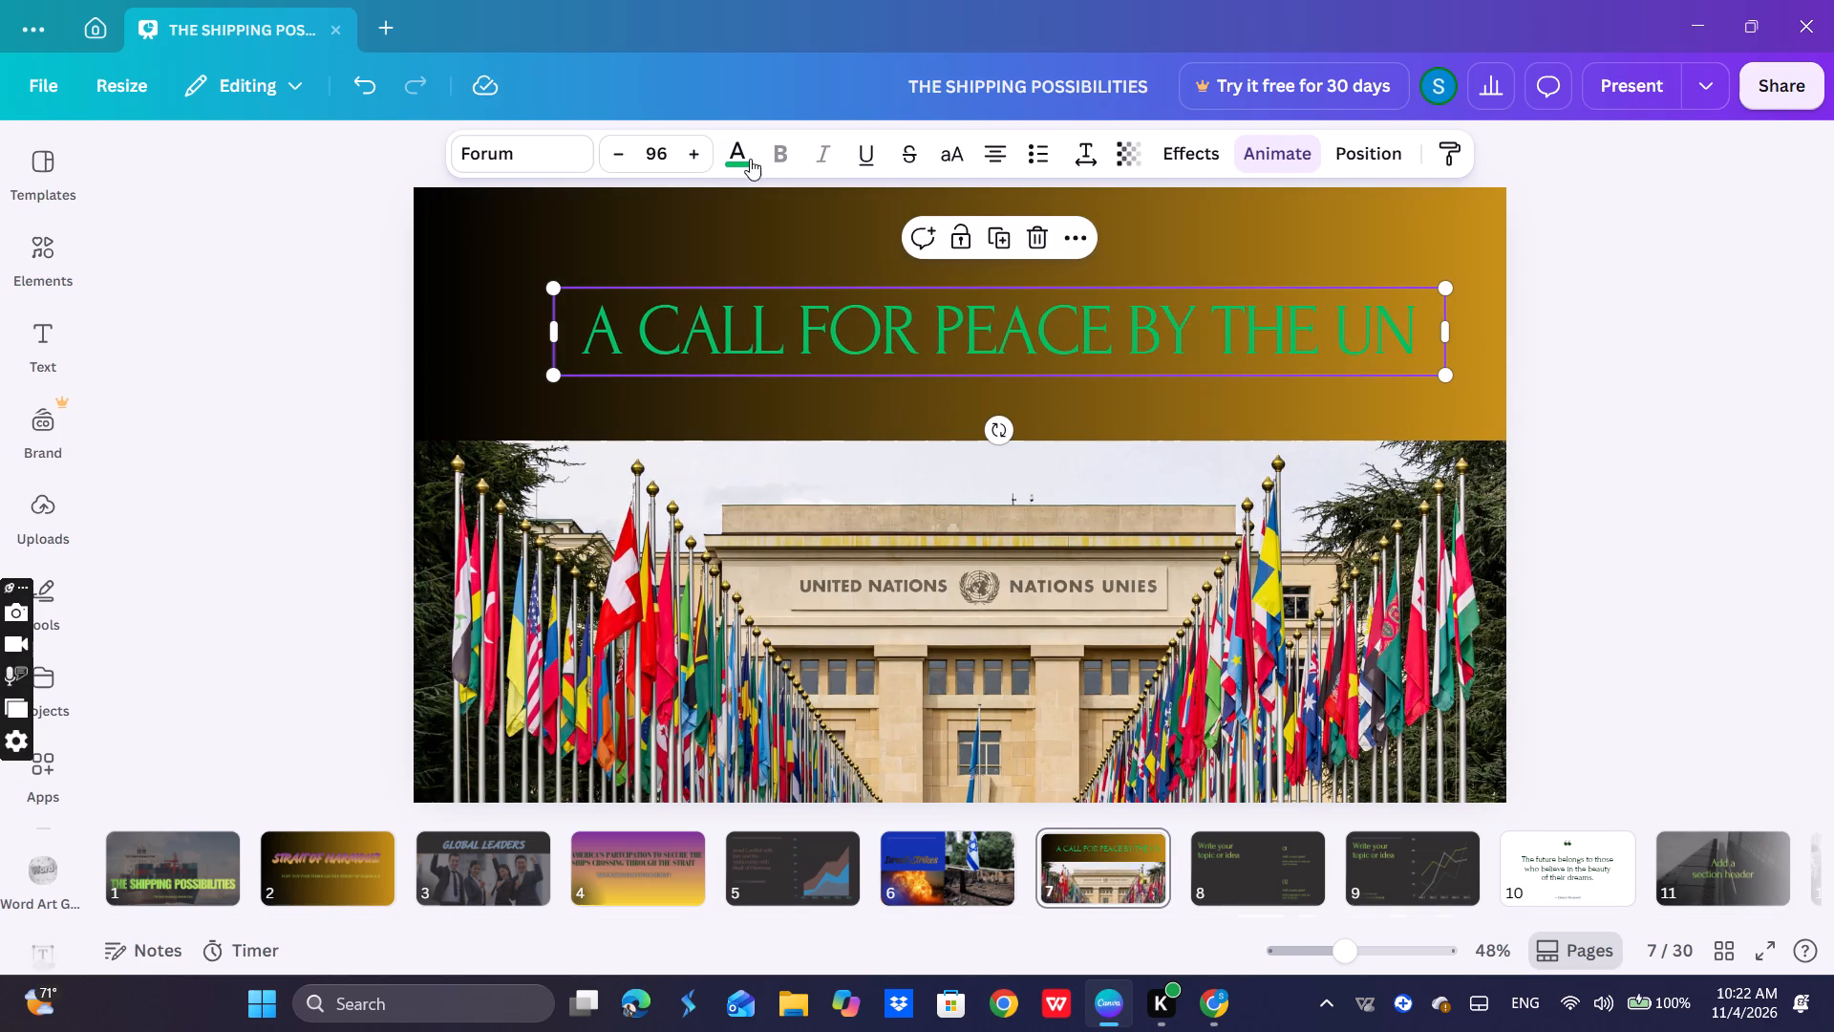
# Change the font of slide 7's "A CALL FOR PEACE BY THE UN" heading to Brixton.
pyautogui.click(557, 143)
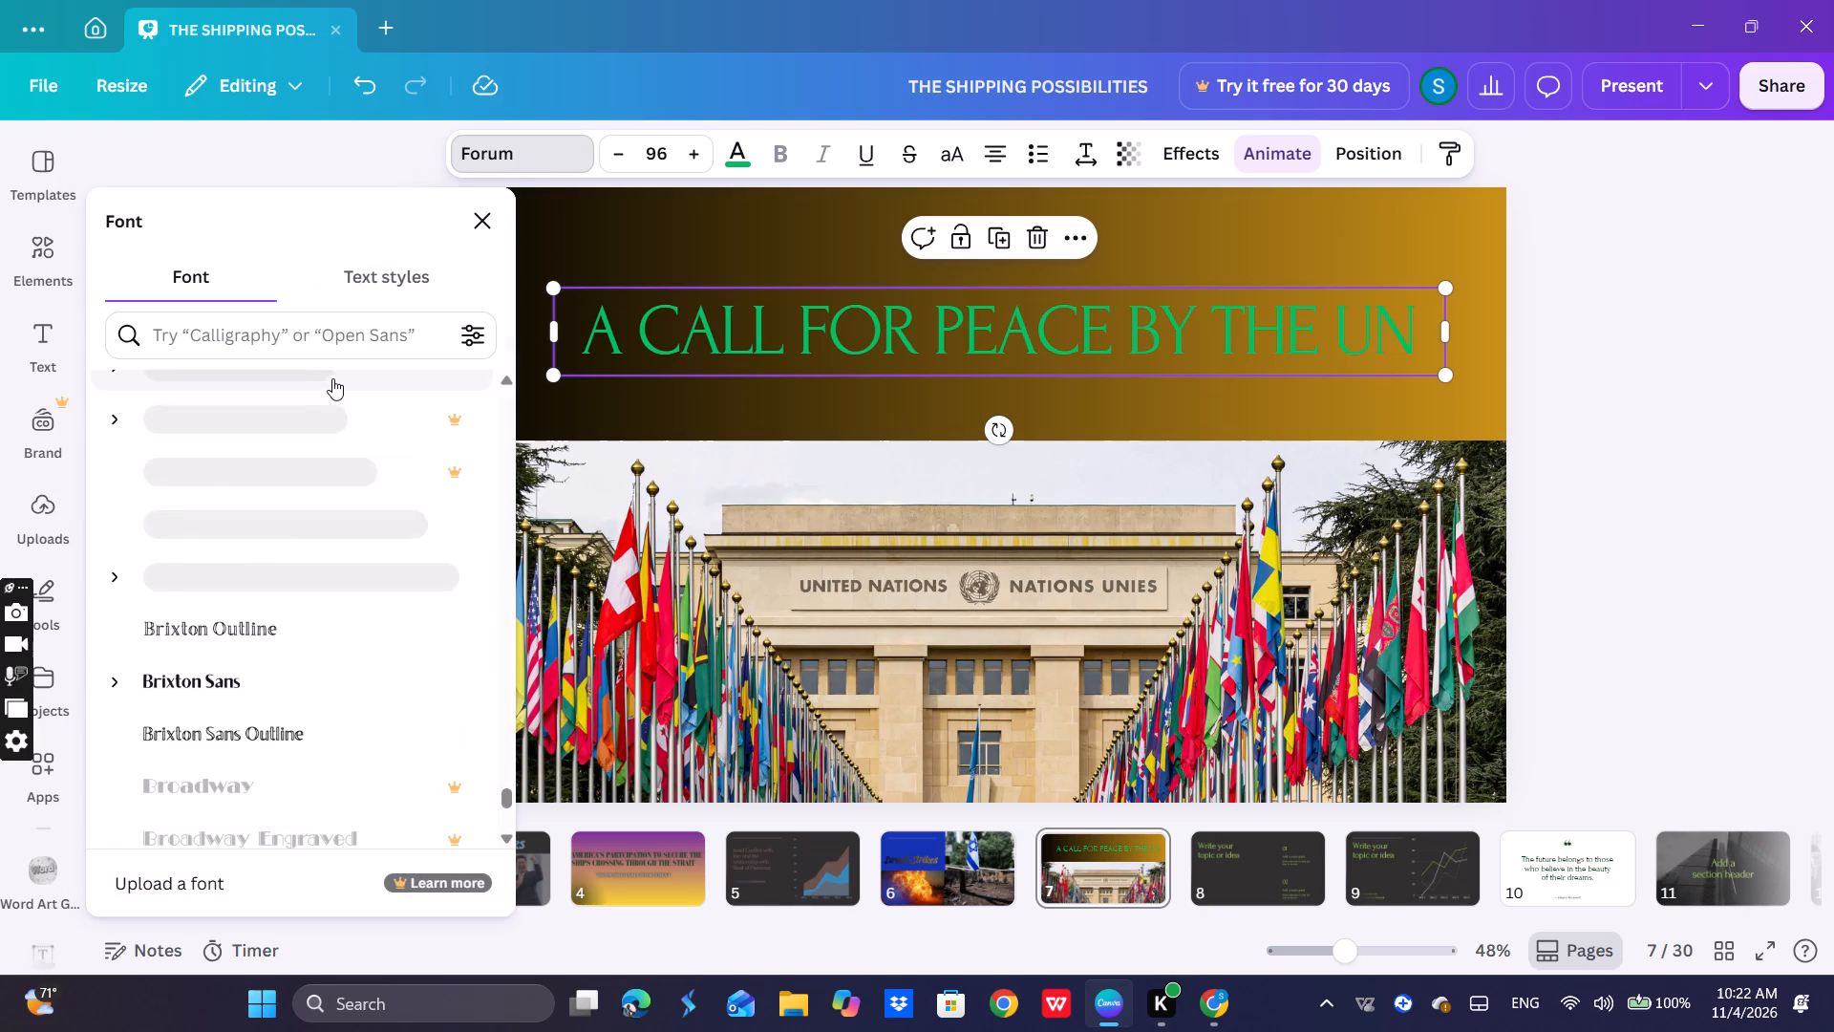
pyautogui.click(205, 579)
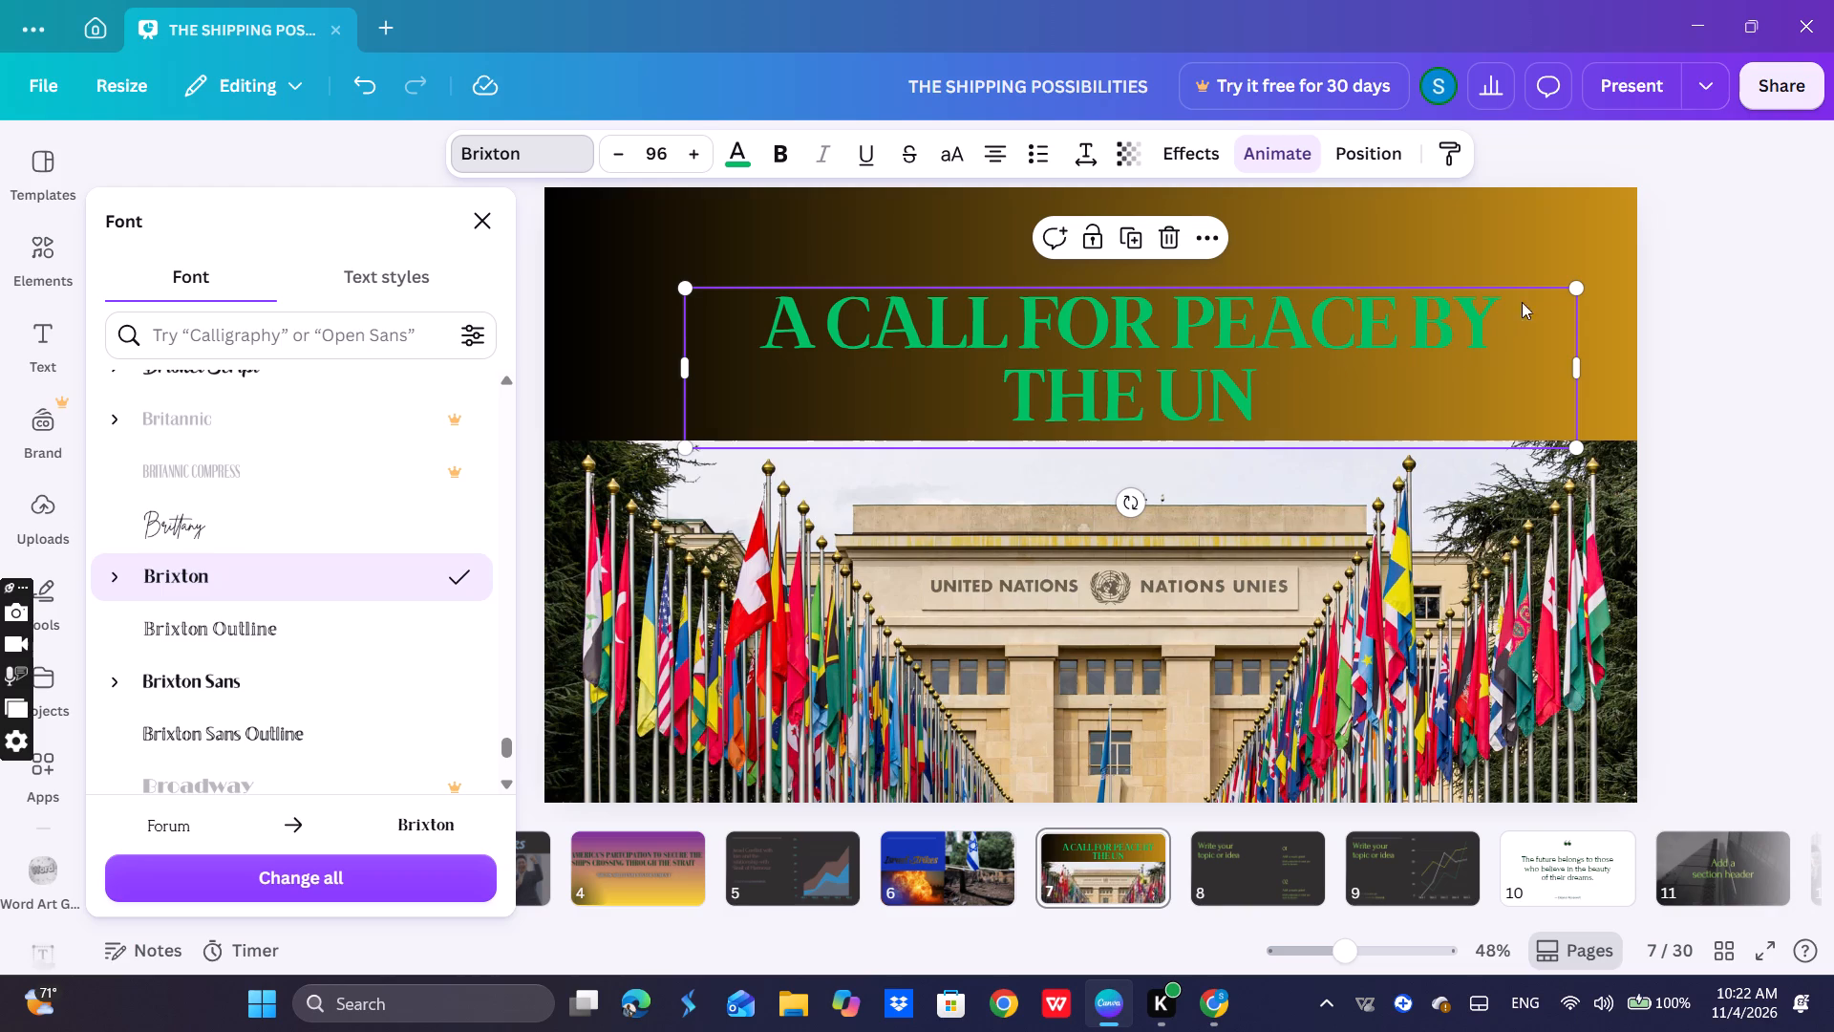
pyautogui.click(1556, 233)
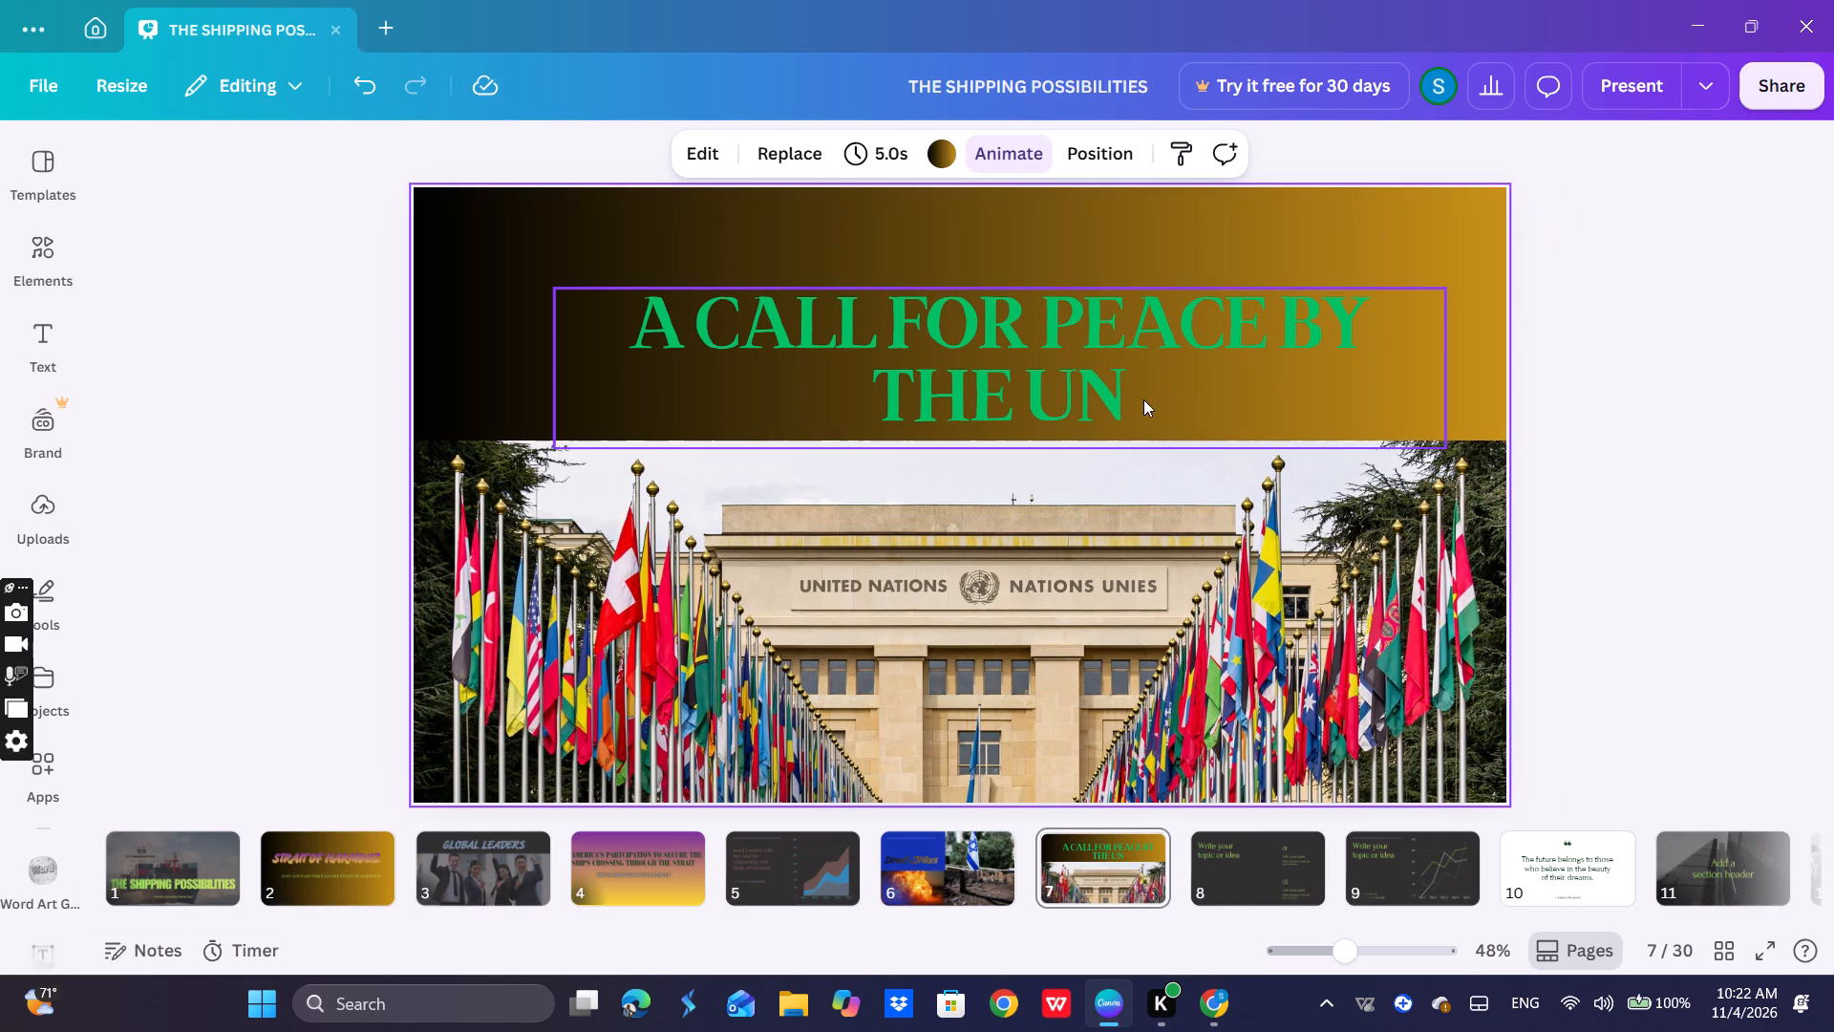
# Replace slide 8's "Write your topic or idea" title with "KEY RESOLUTIONS".
pyautogui.click(1284, 842)
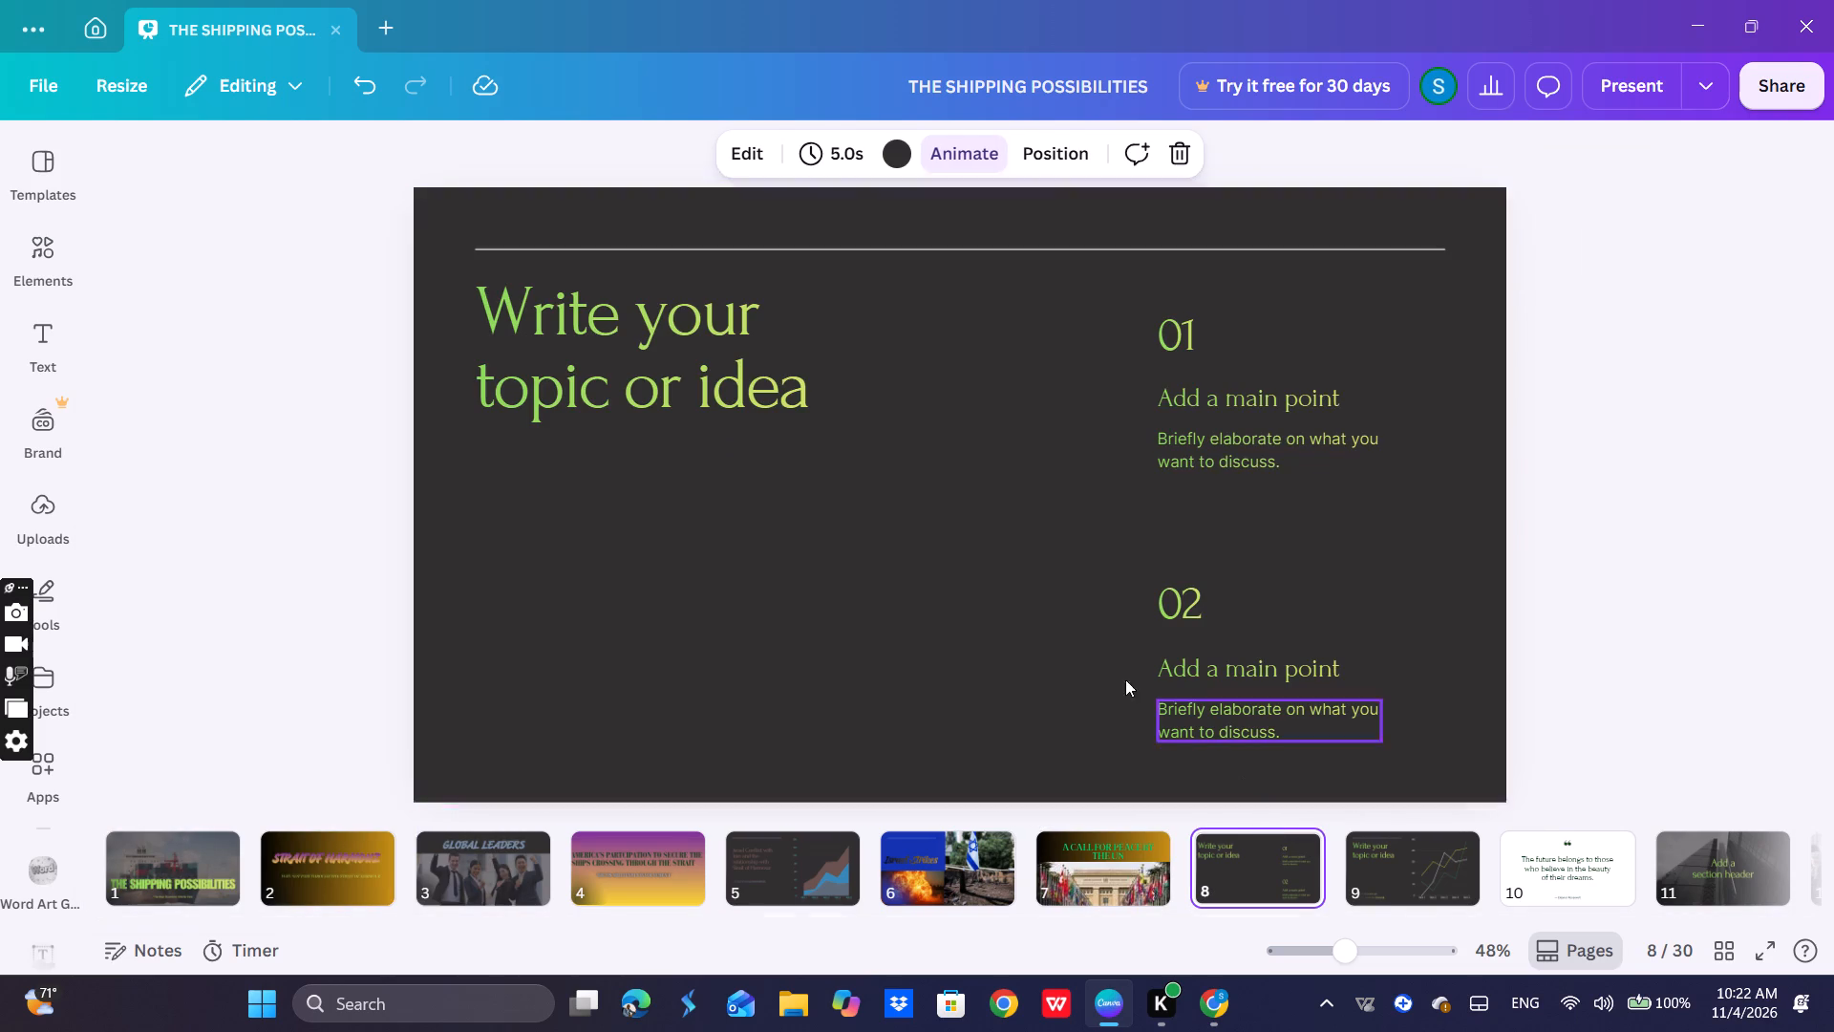
pyautogui.click(752, 391)
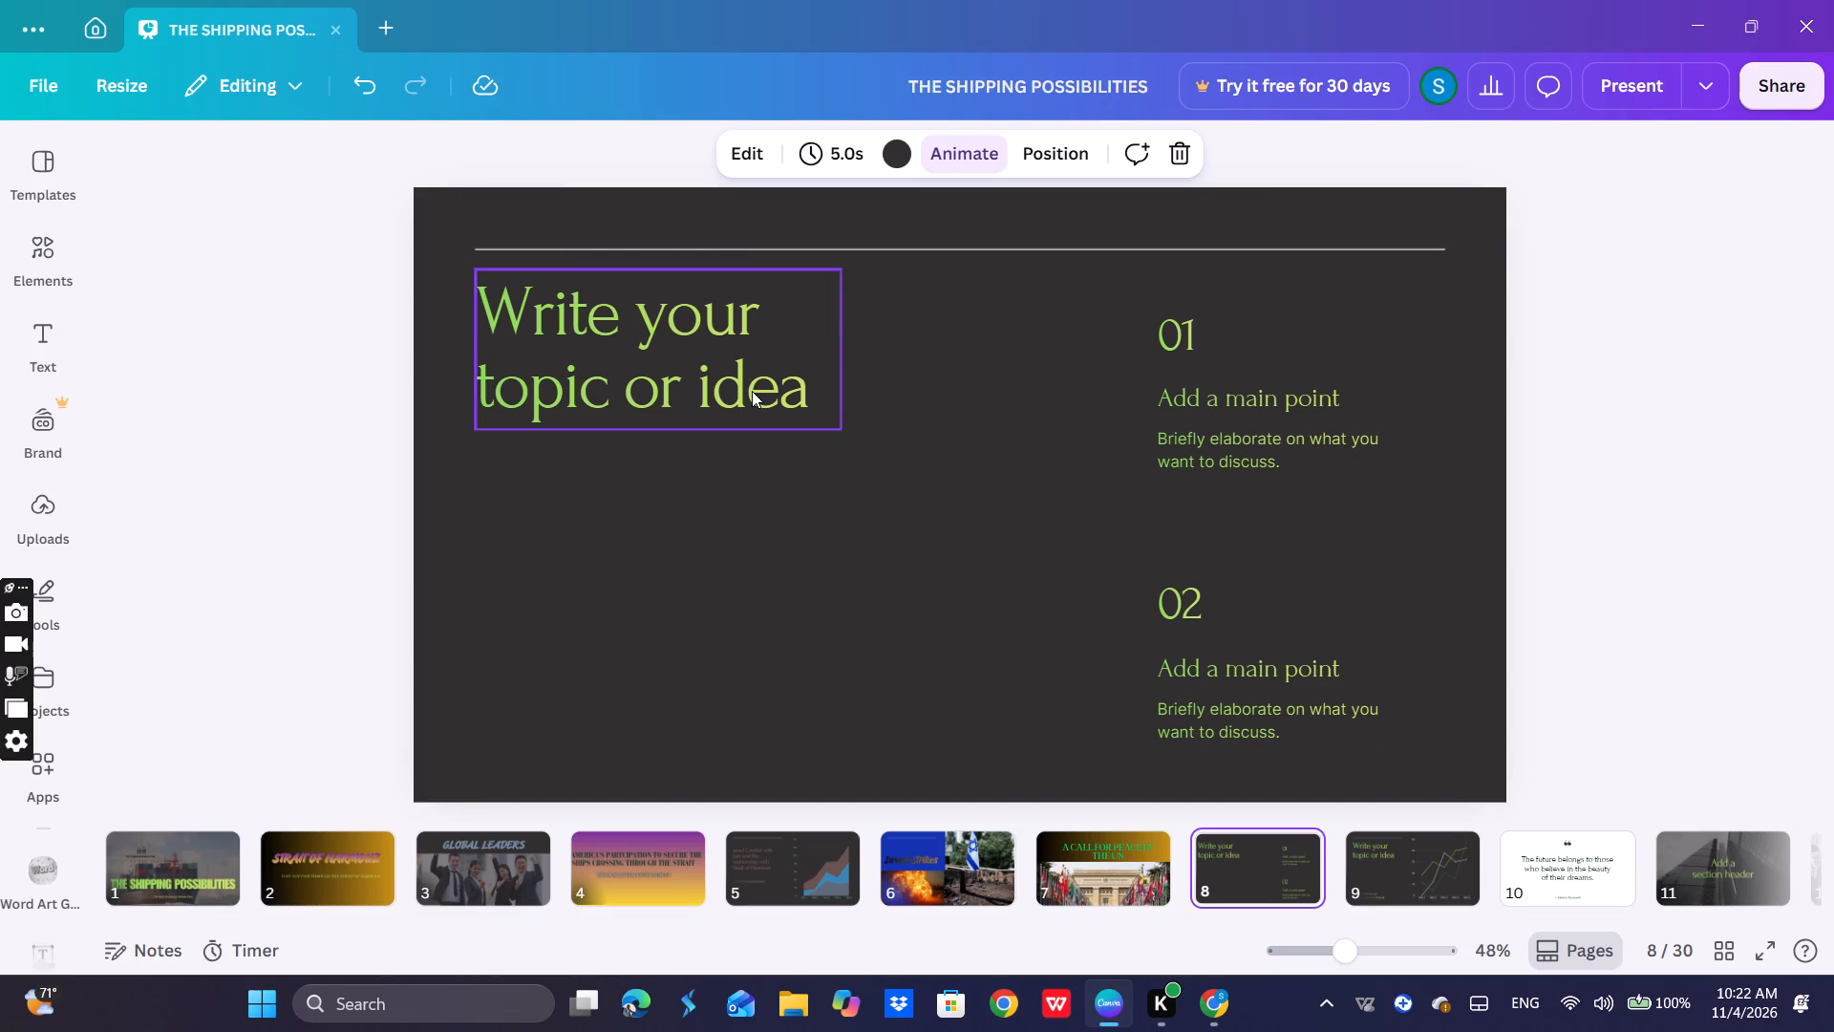
pyautogui.doubleClick(779, 376)
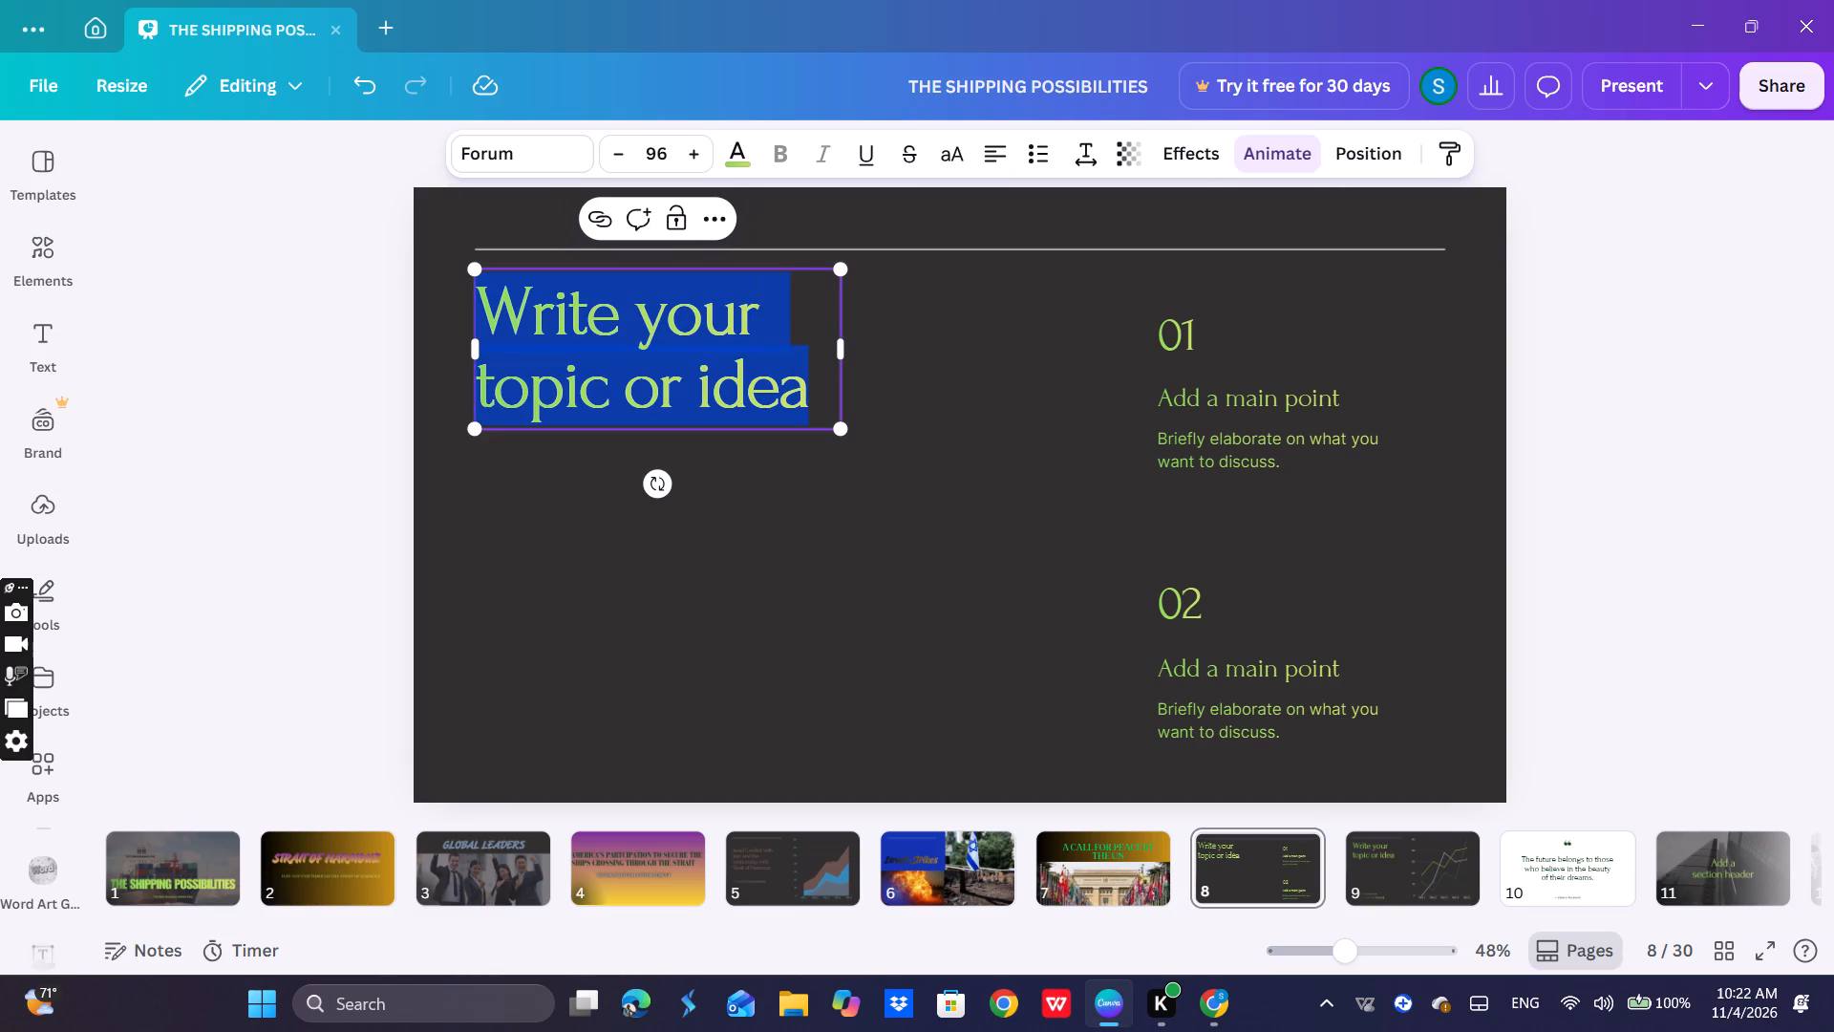
pyautogui.write('KEY')
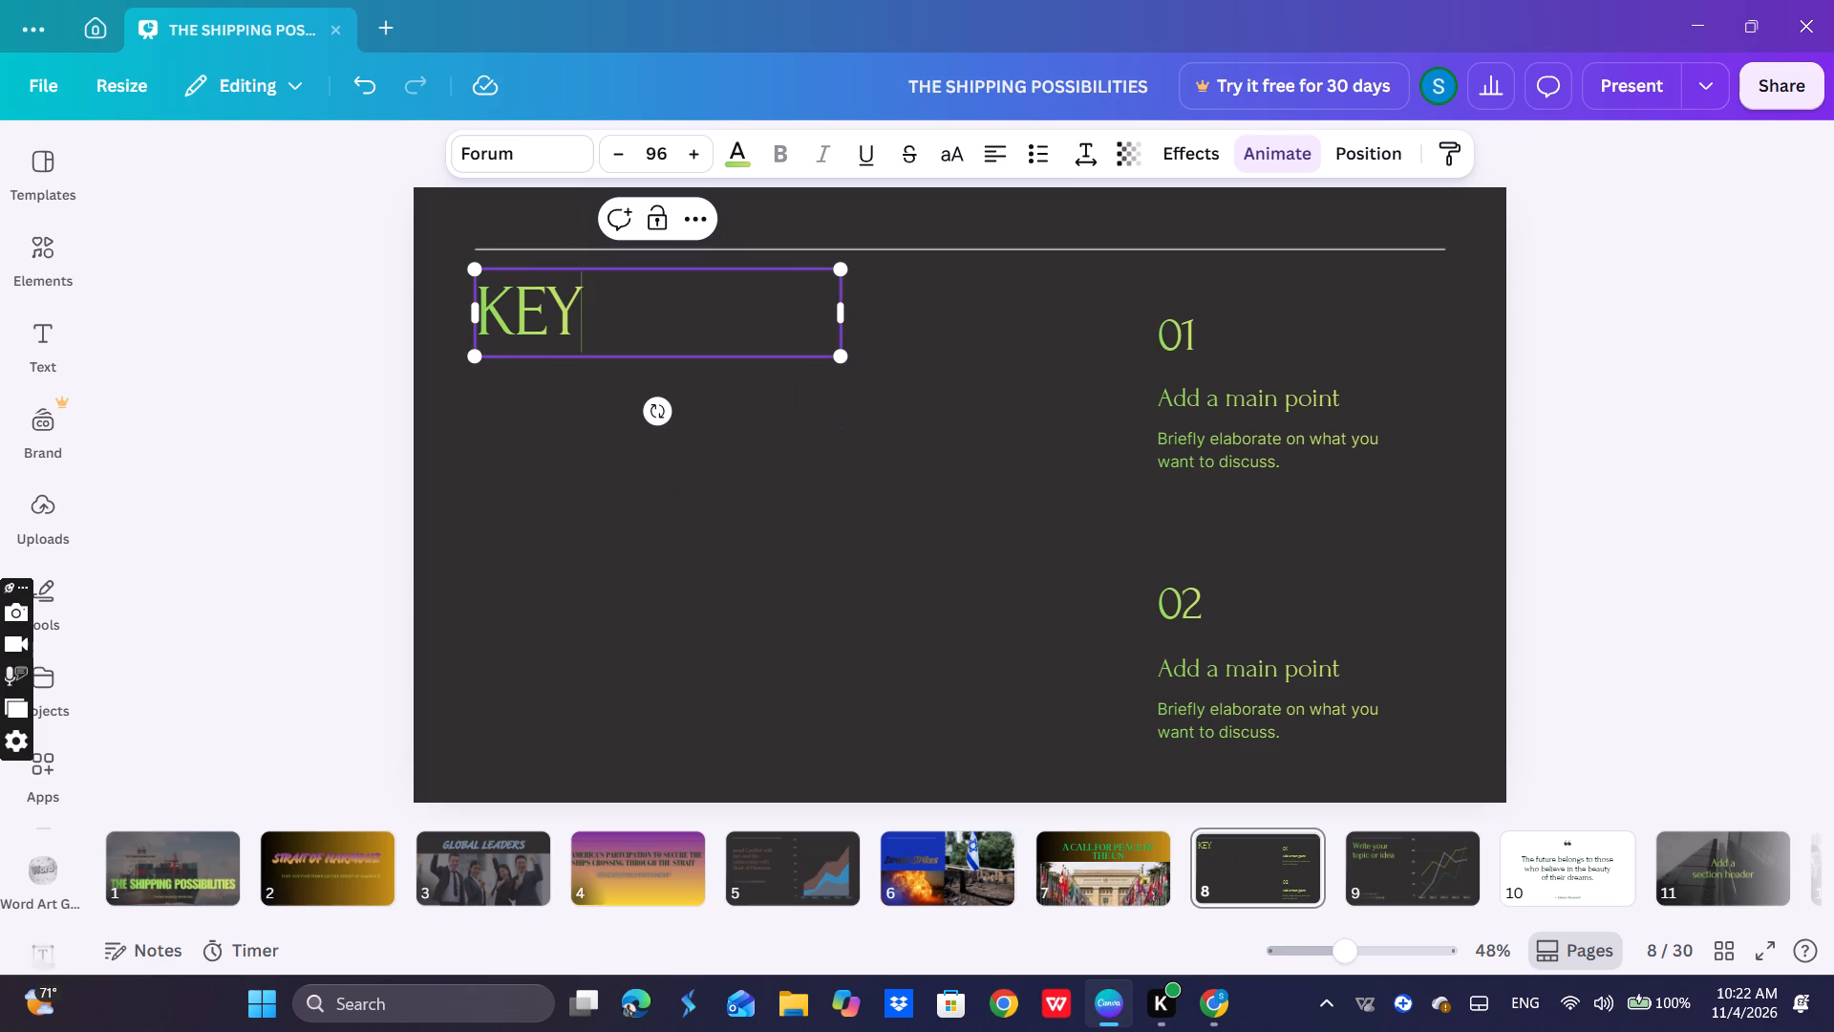
pyautogui.write('S')
pyautogui.press('space')
pyautogui.press('BackSpace')
pyautogui.press('BackSpace')
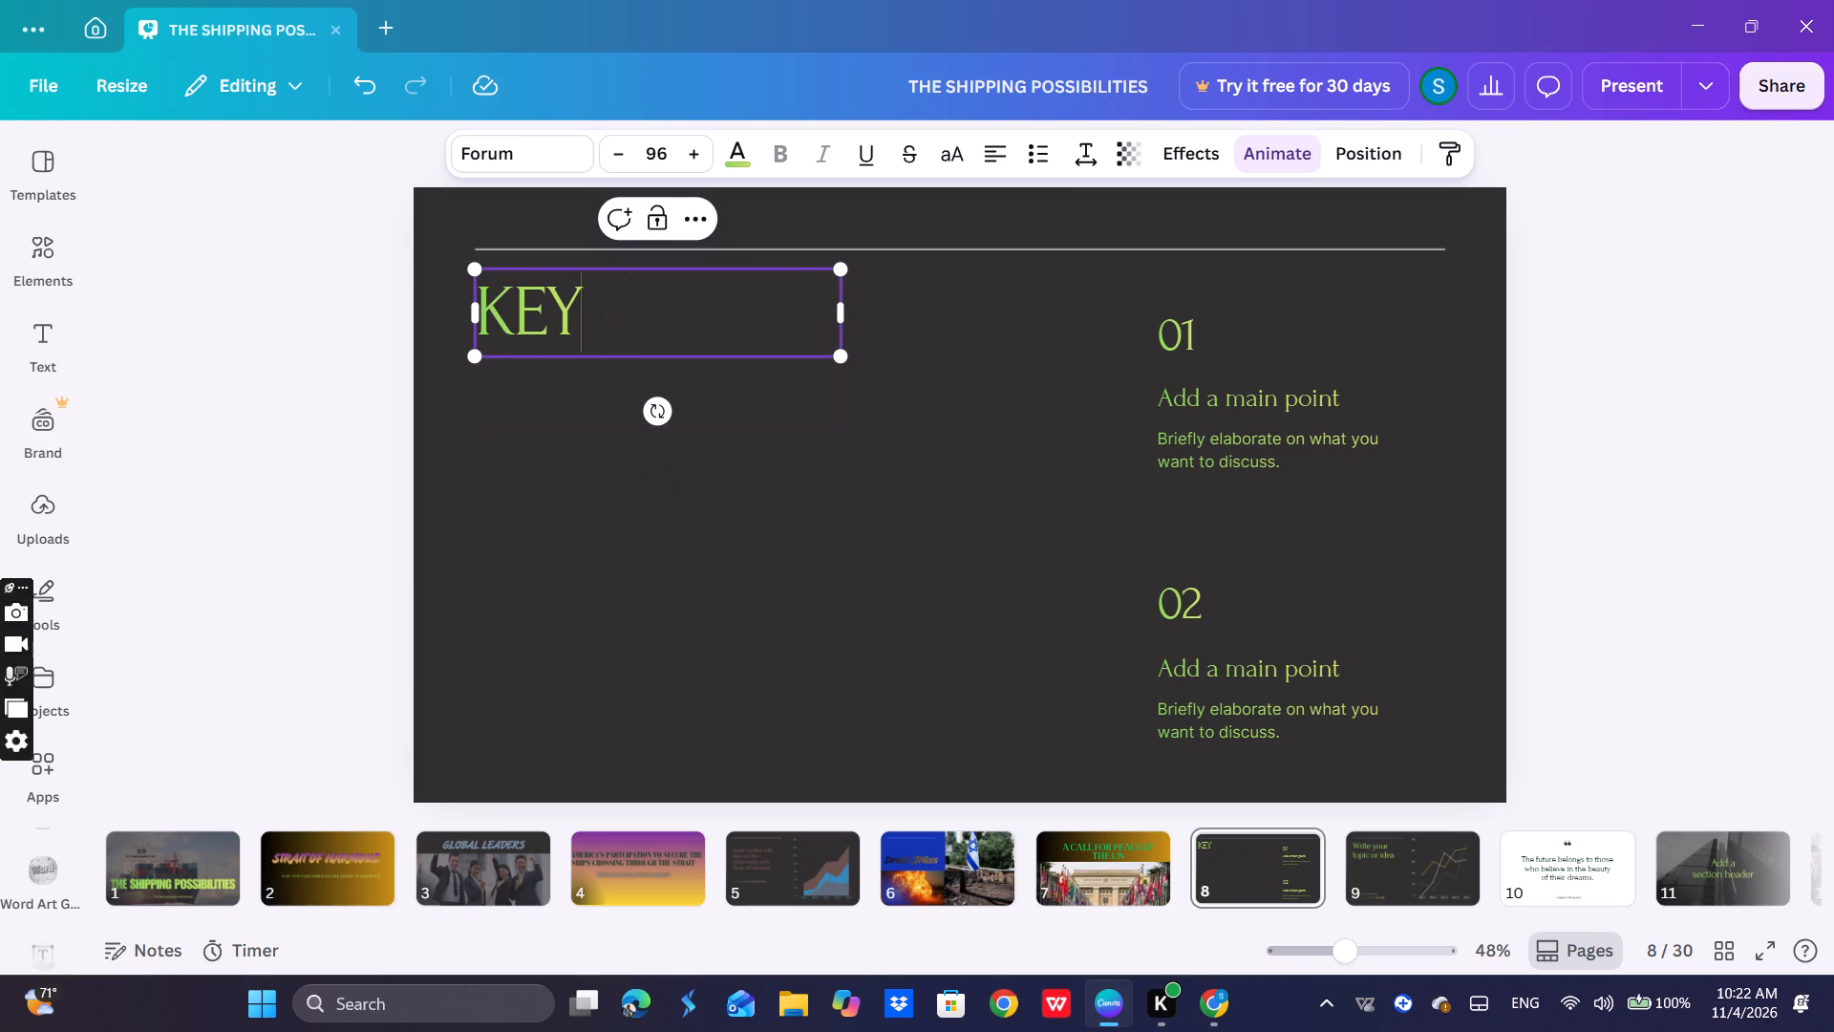
pyautogui.press('space')
pyautogui.write('RES')
pyautogui.write('OLUTIONS')
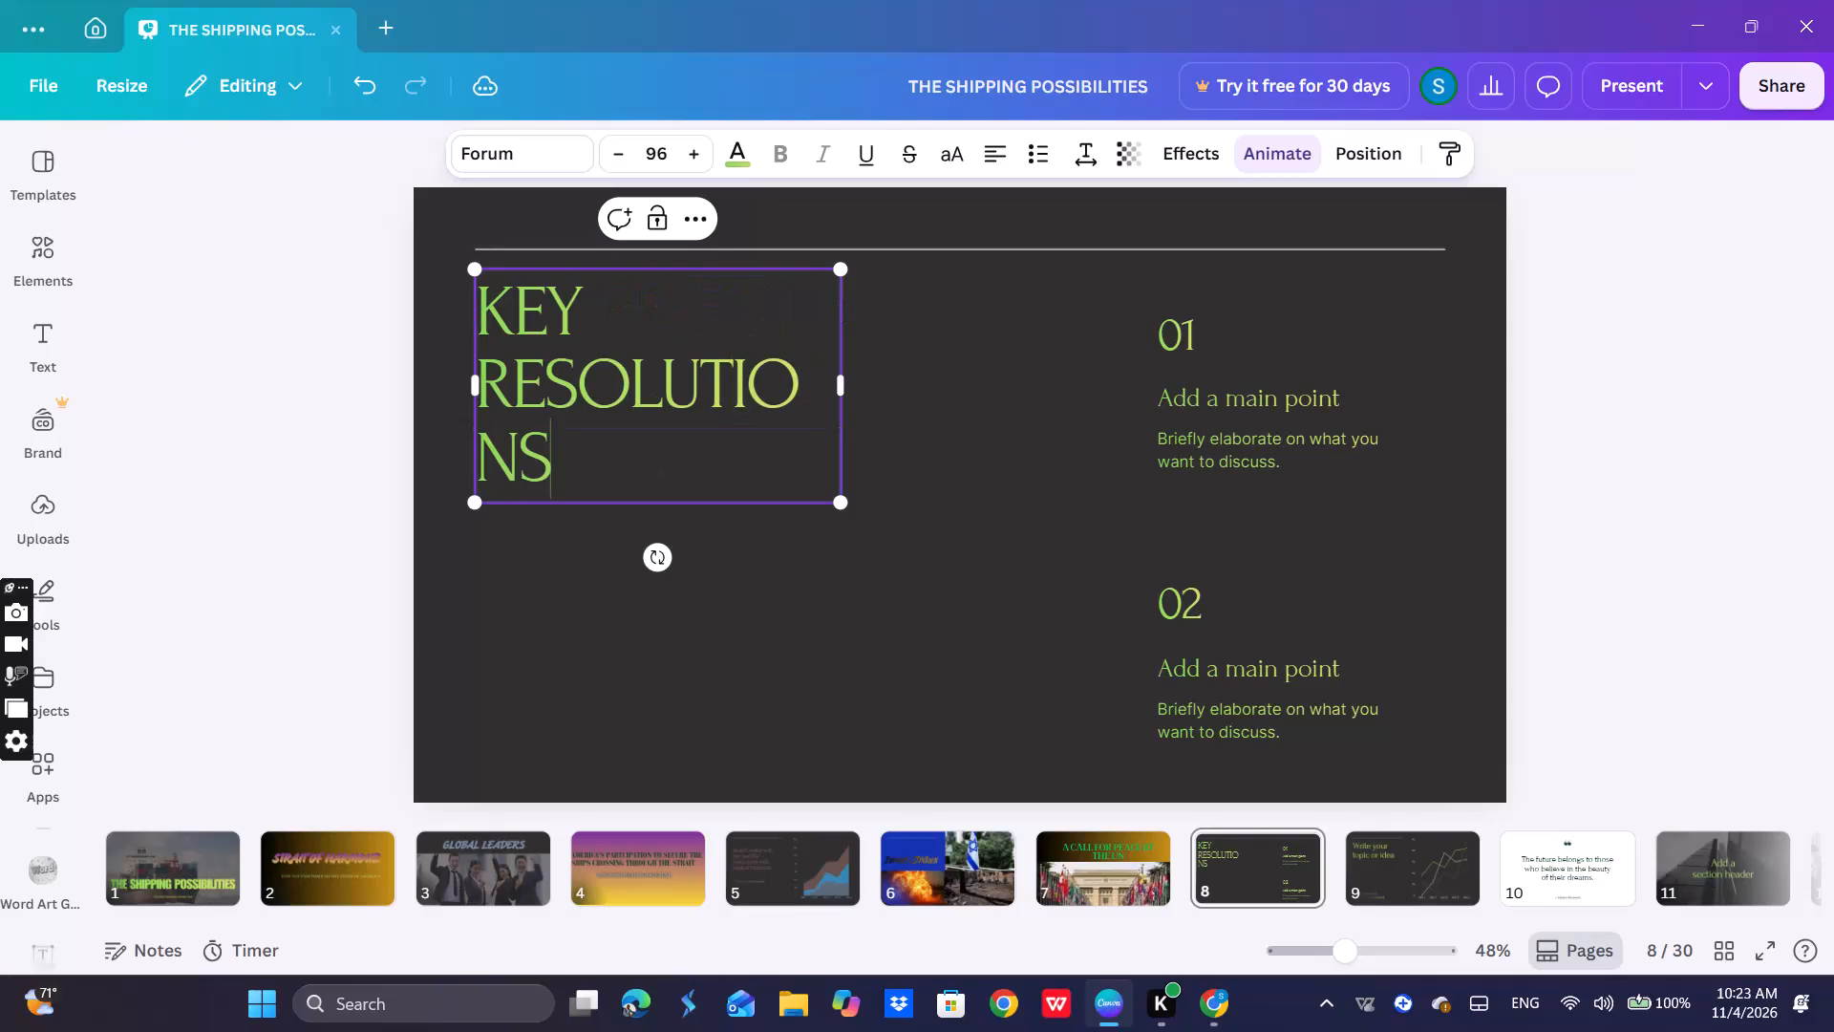
# Widen the "KEY RESOLUTIONS" text box until it fits on one line, and move it down to the slide's mid-height near the left edge.
pyautogui.moveTo(843, 376); pyautogui.dragTo(973, 343)
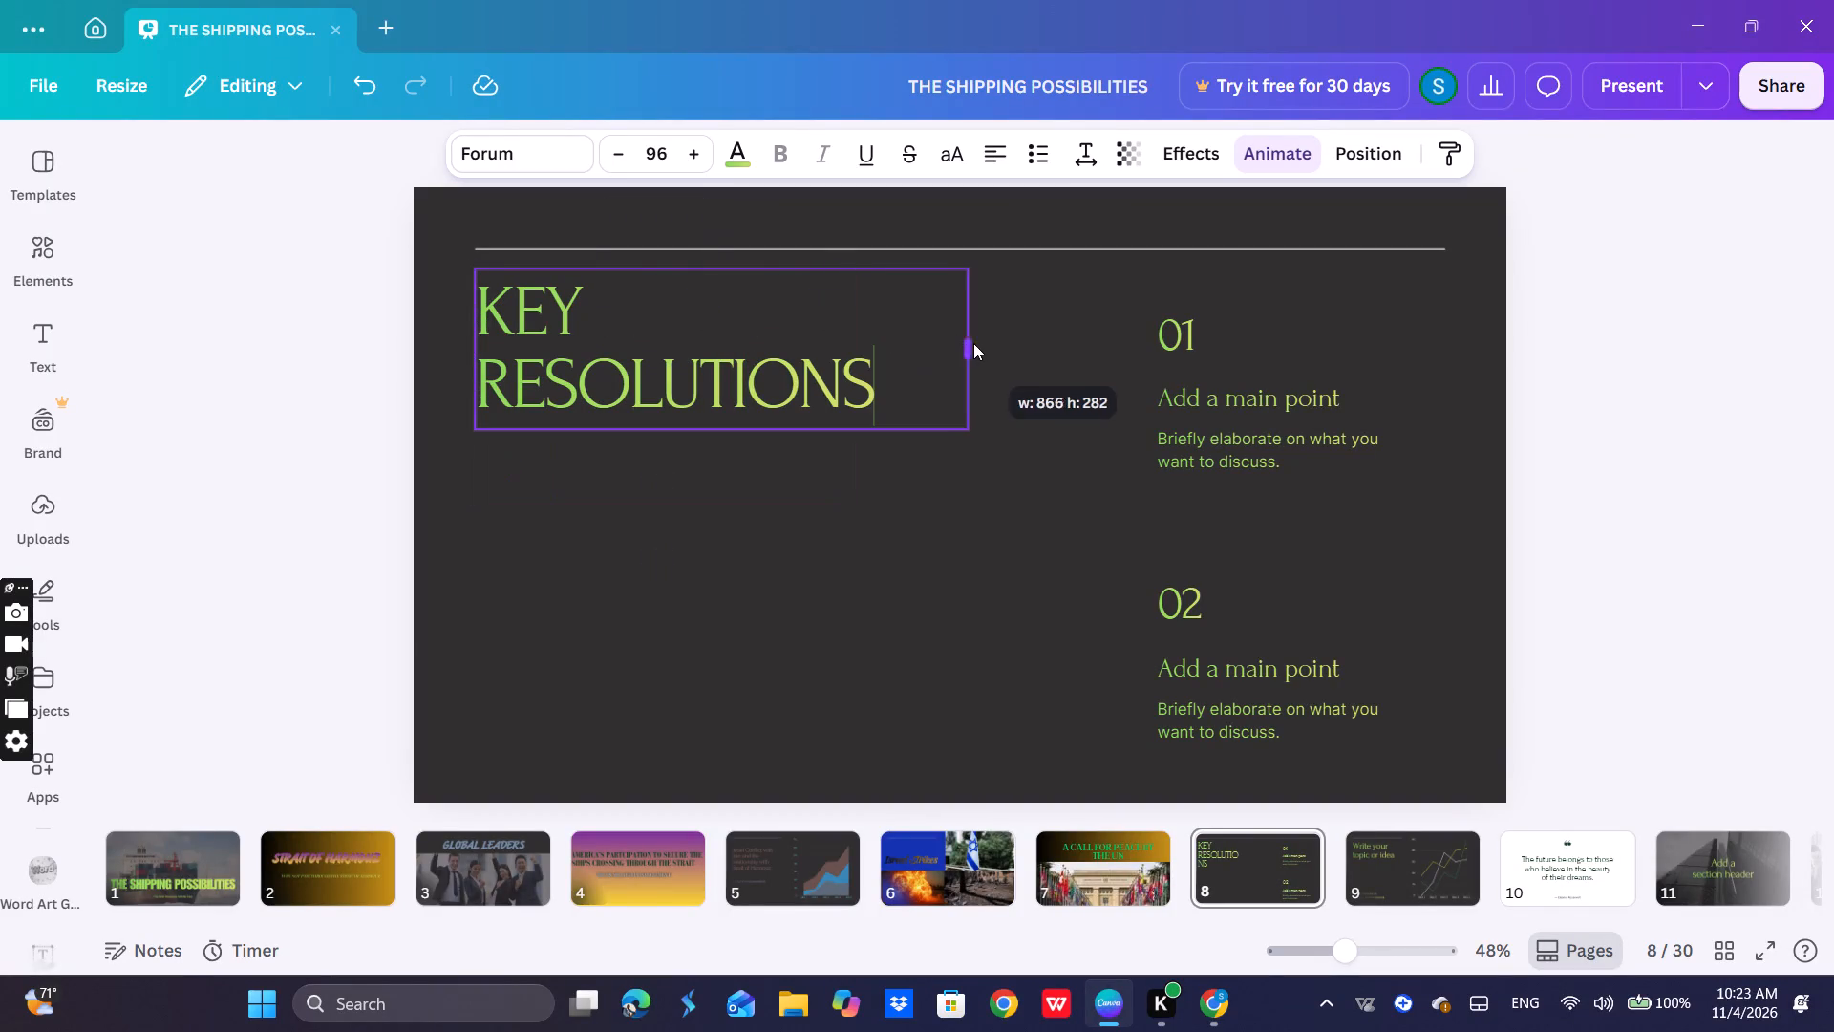
pyautogui.moveTo(973, 343); pyautogui.dragTo(1035, 356)
pyautogui.moveTo(911, 324); pyautogui.dragTo(896, 398)
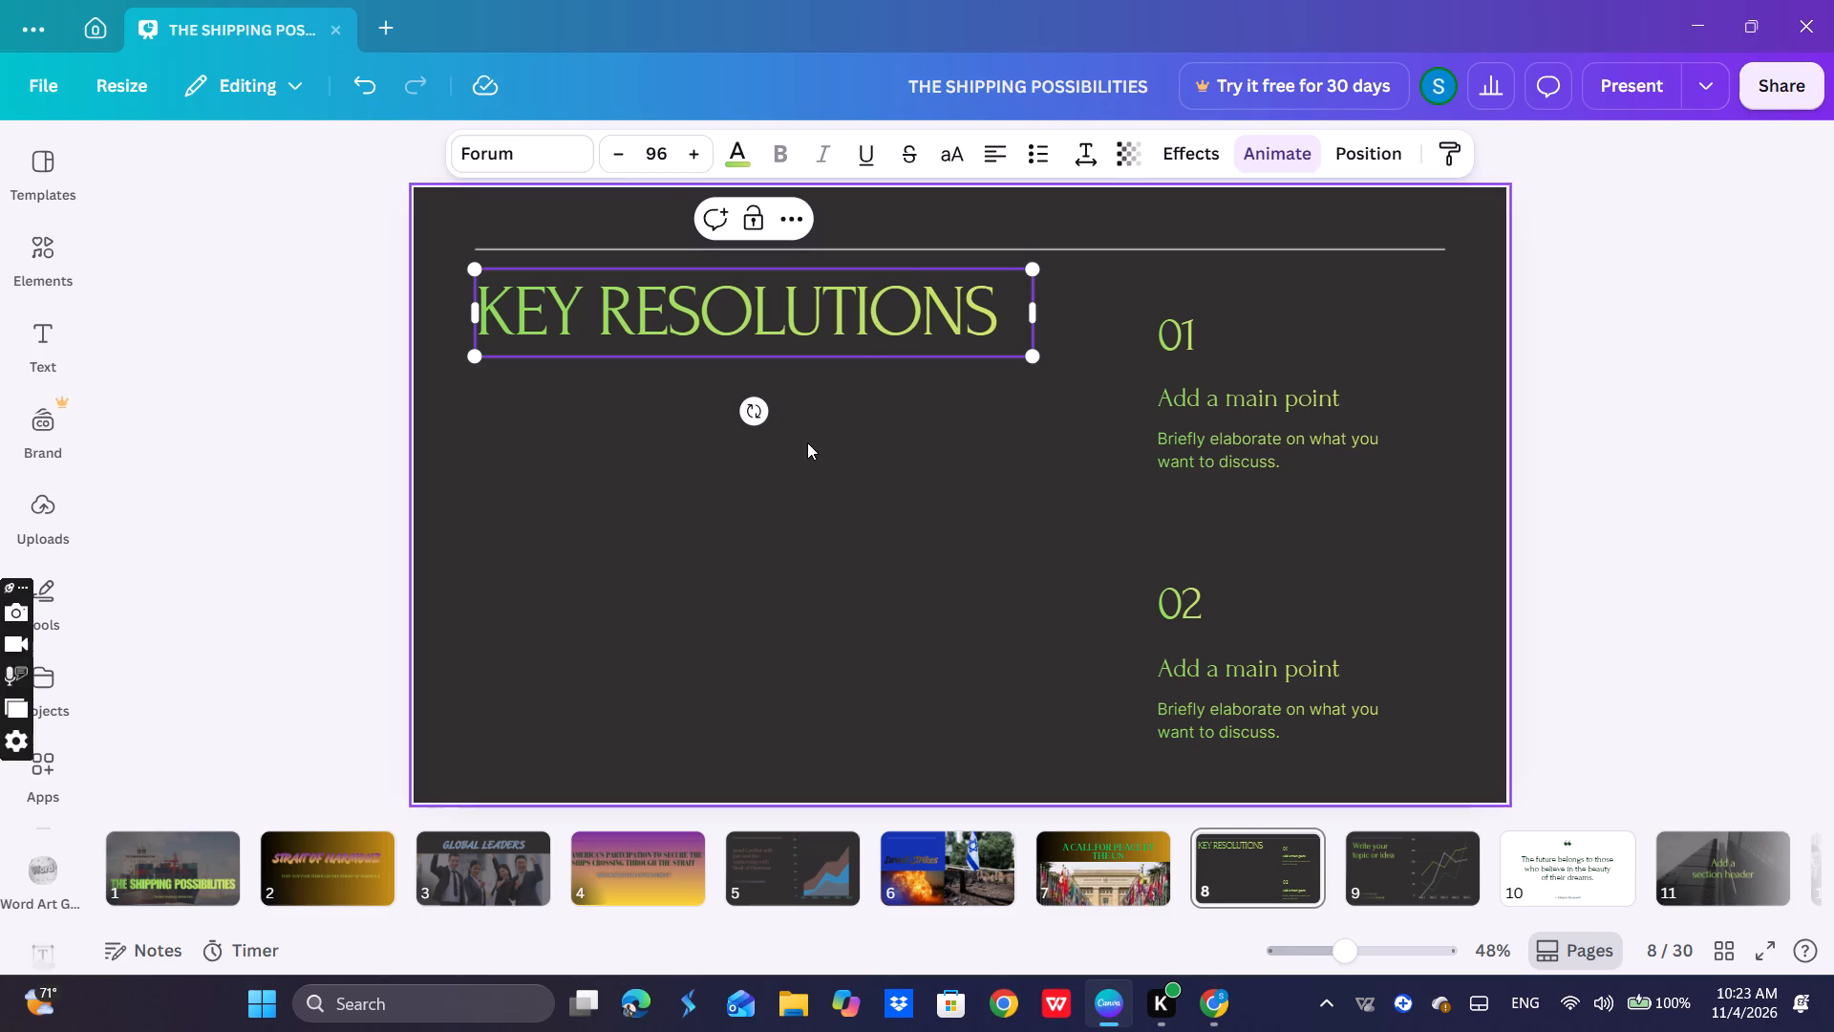
pyautogui.click(807, 442)
pyautogui.click(766, 340)
pyautogui.moveTo(768, 340); pyautogui.dragTo(731, 504)
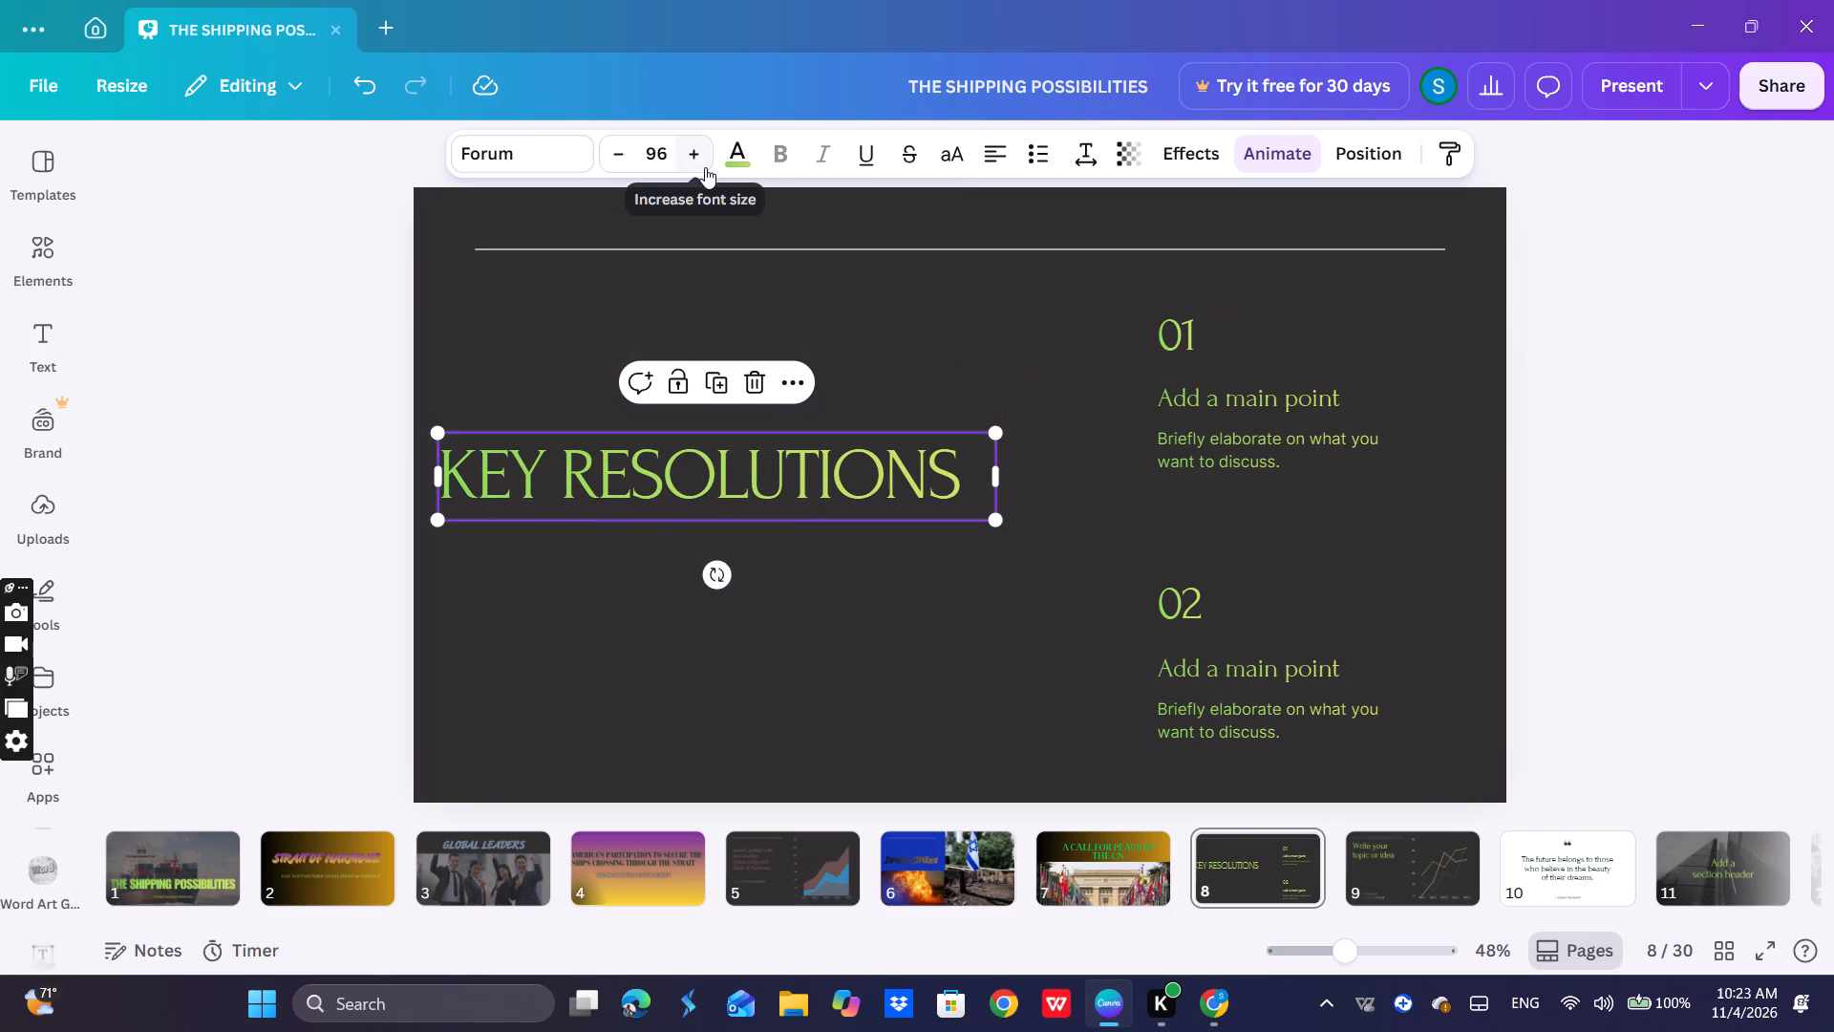
# Try white and the black-to-gold gradient on the "KEY RESOLUTIONS" title, and settle on the purple-to-yellow default gradient.
pyautogui.click(724, 171)
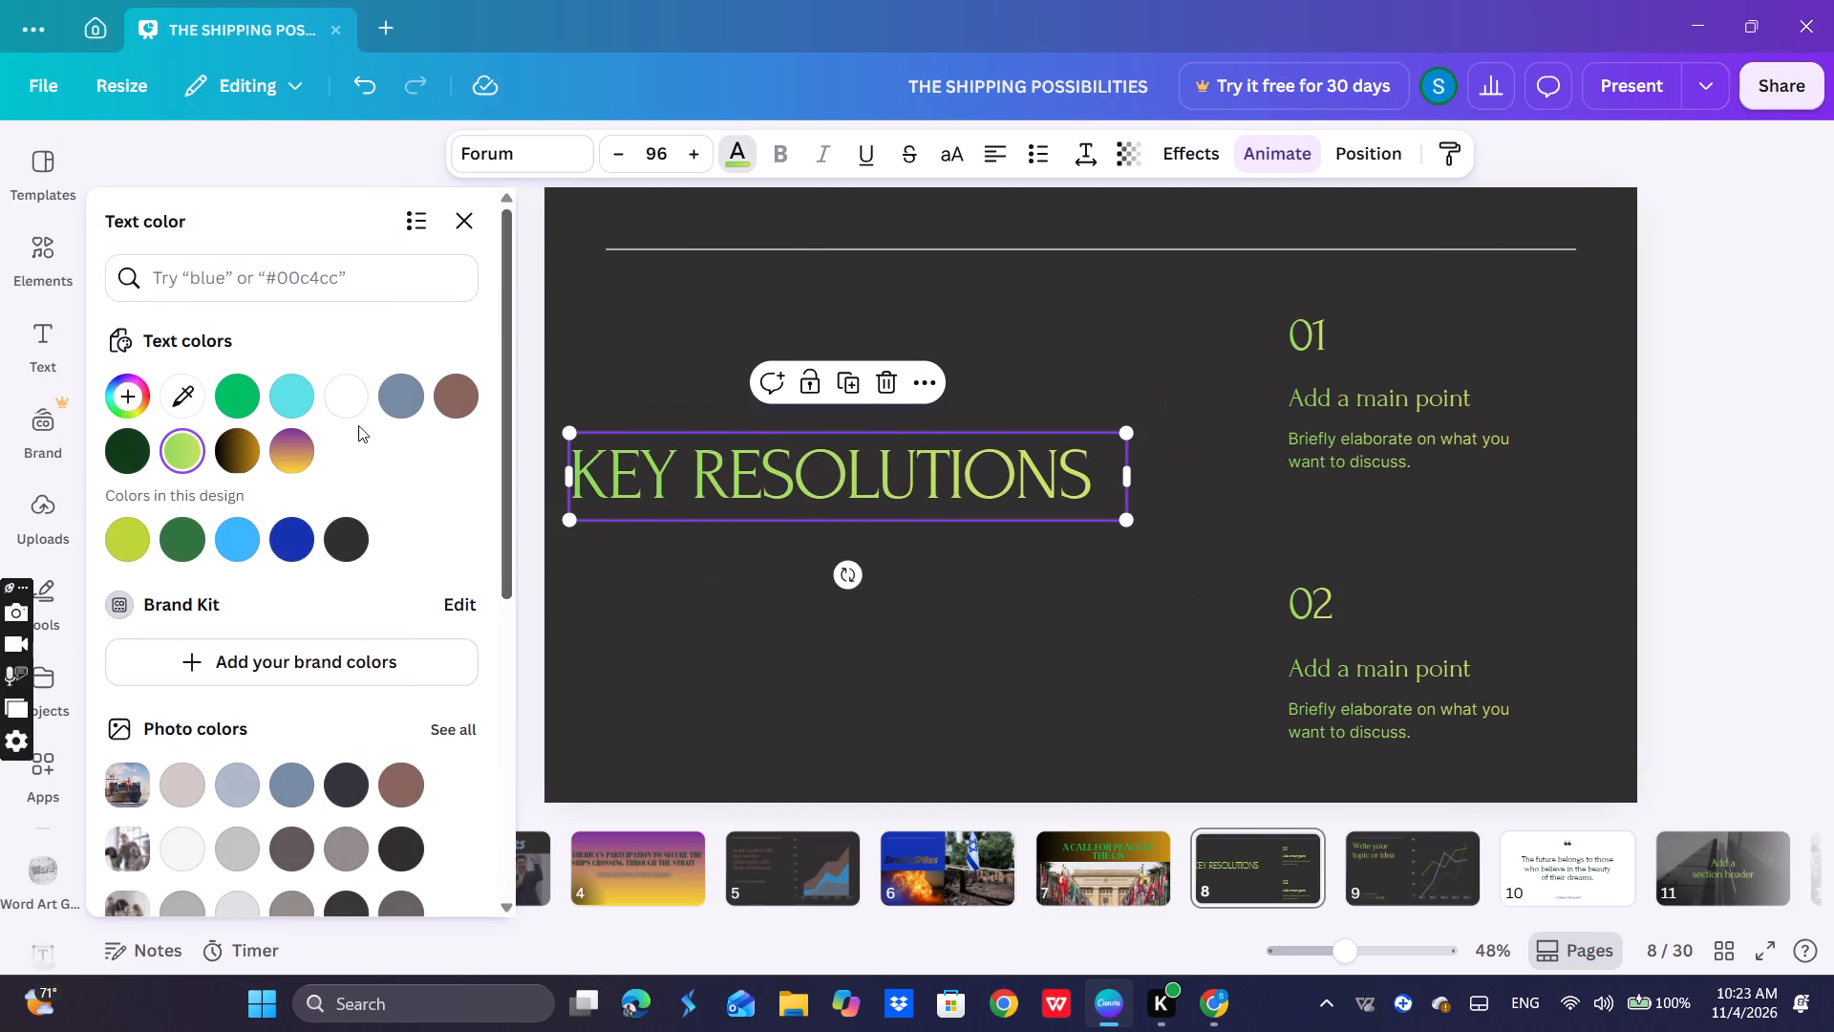
pyautogui.click(346, 411)
pyautogui.scroll(-2, 385, 625)
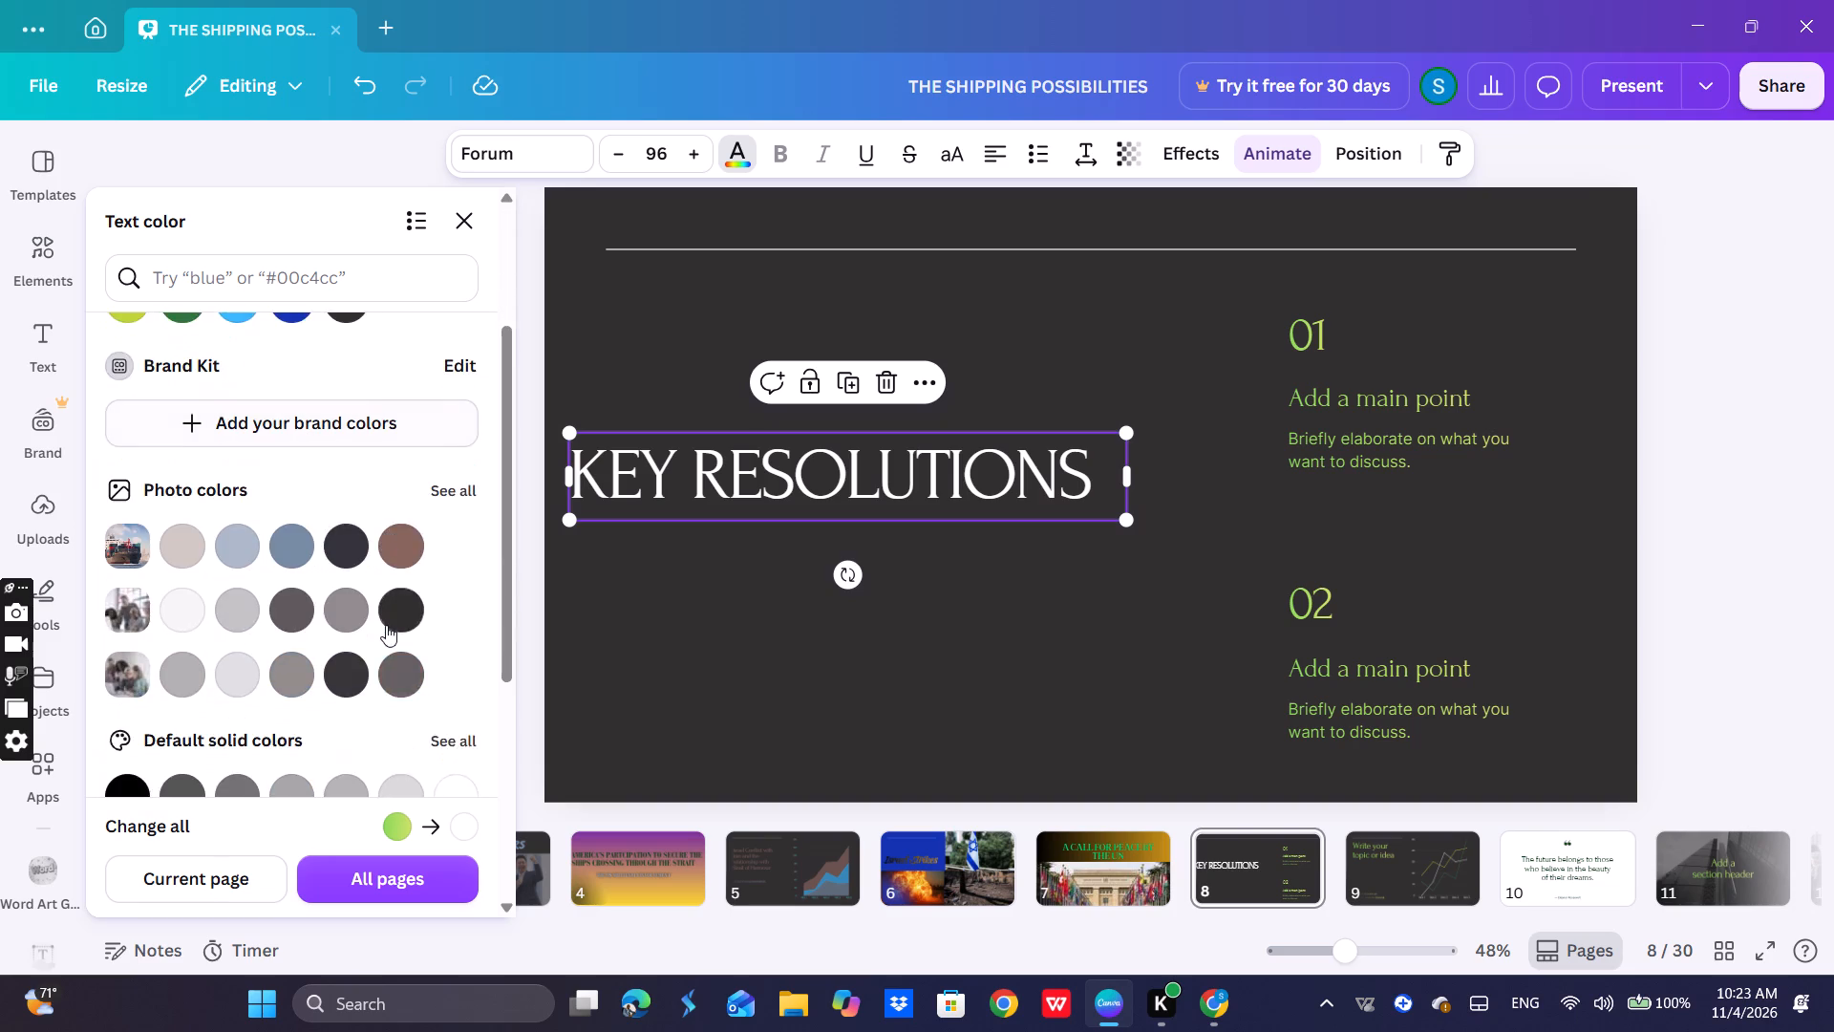
pyautogui.scroll(-4, 386, 625)
pyautogui.click(361, 636)
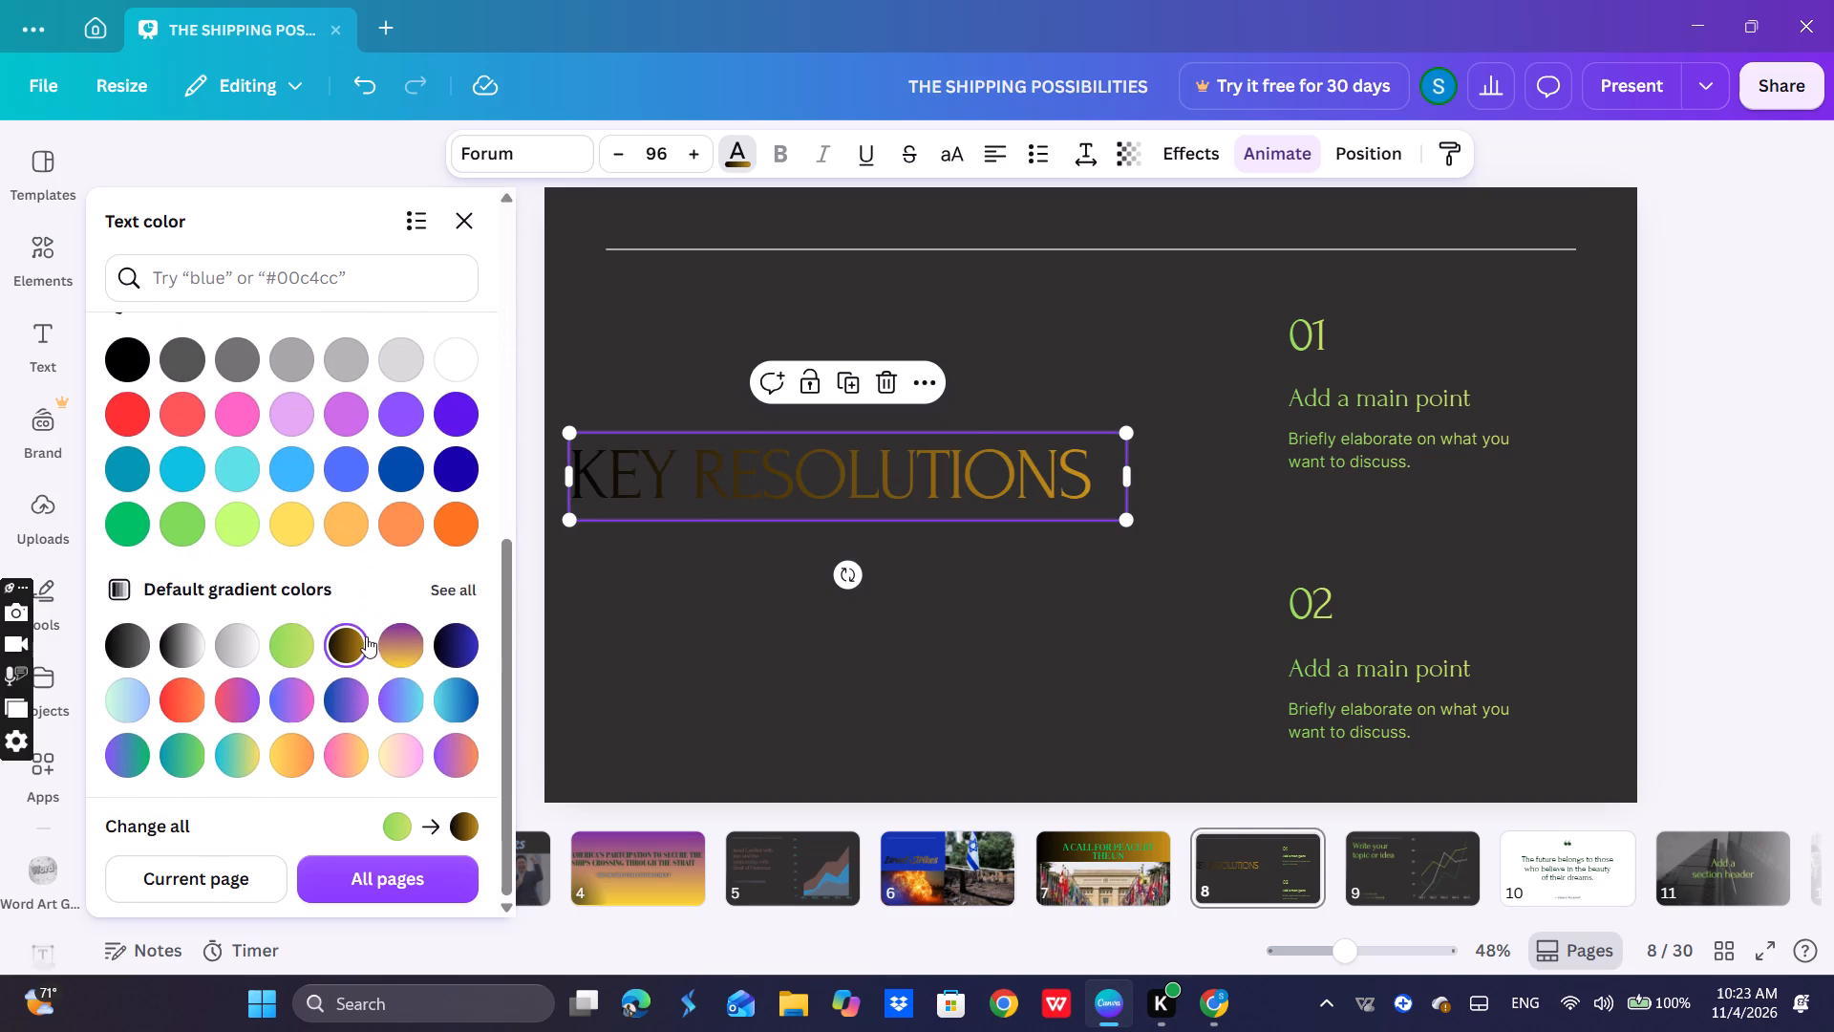
pyautogui.click(418, 635)
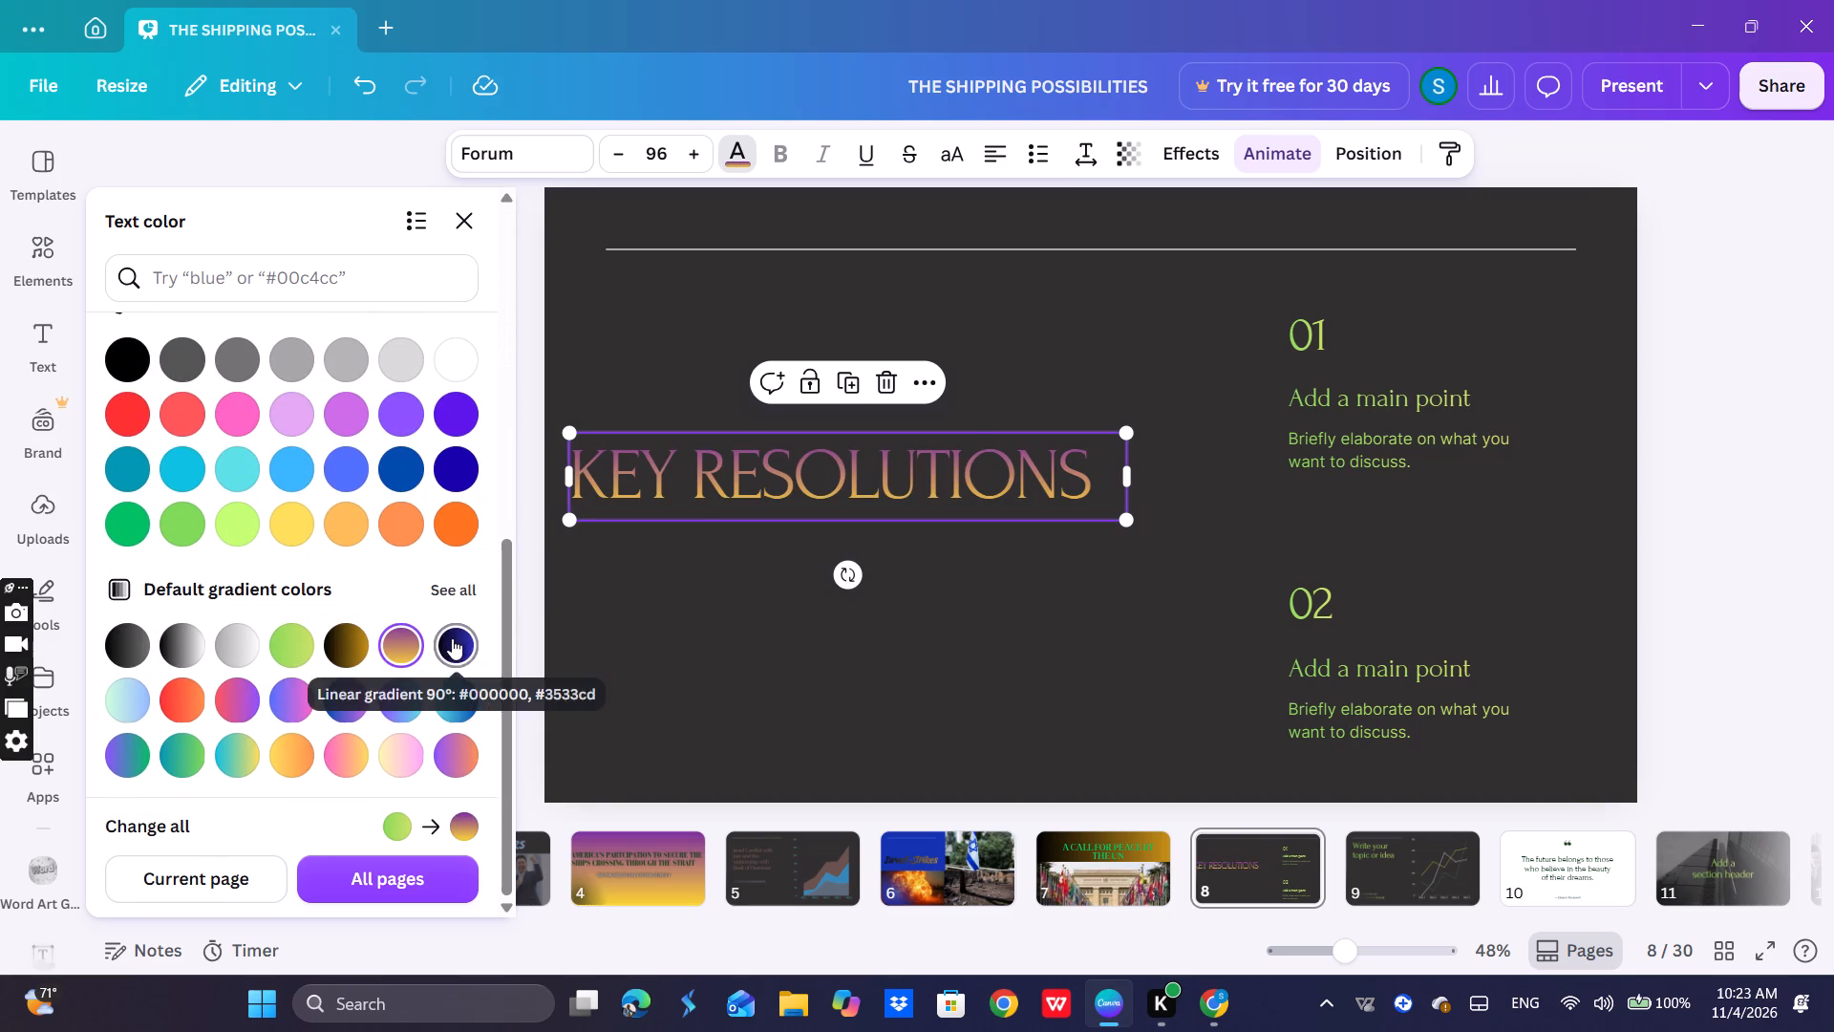
pyautogui.click(1375, 406)
pyautogui.click(1324, 342)
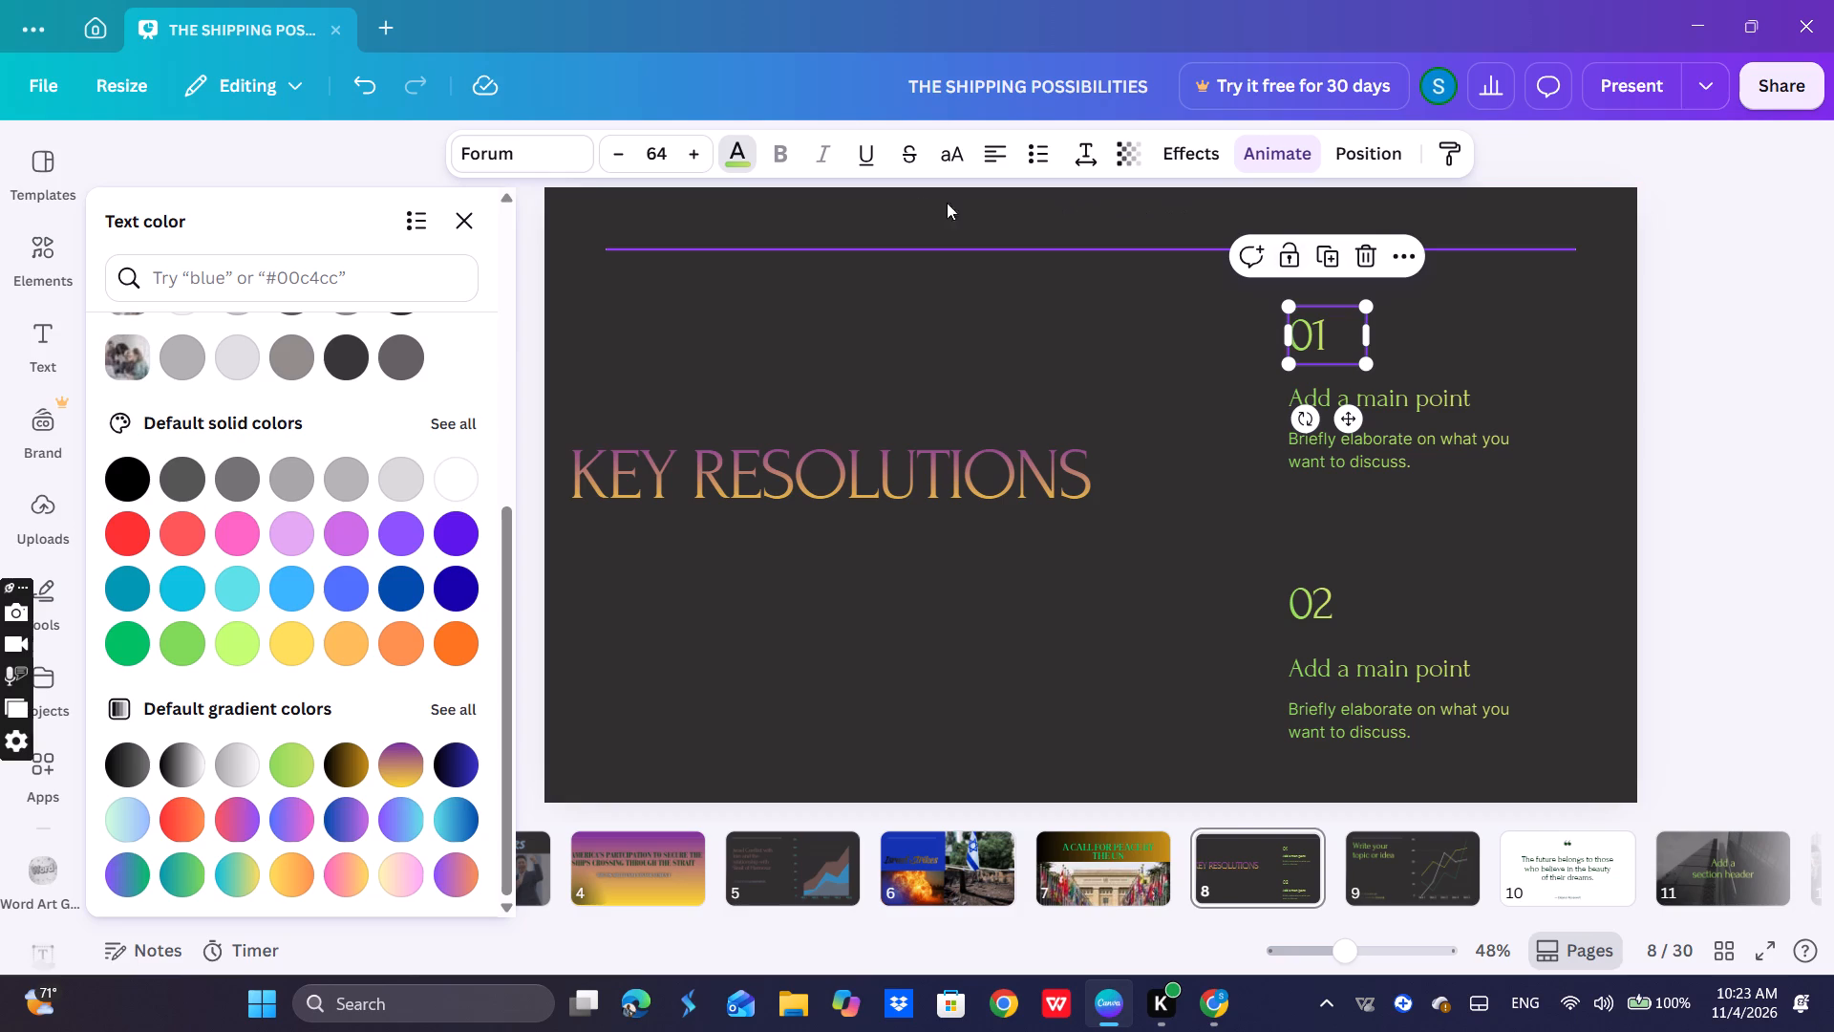
# Increase the "KEY RESOLUTIONS" title's font size to 103 and widen its text box so it fits on one line.
pyautogui.click(704, 461)
pyautogui.tripleClick(688, 161)
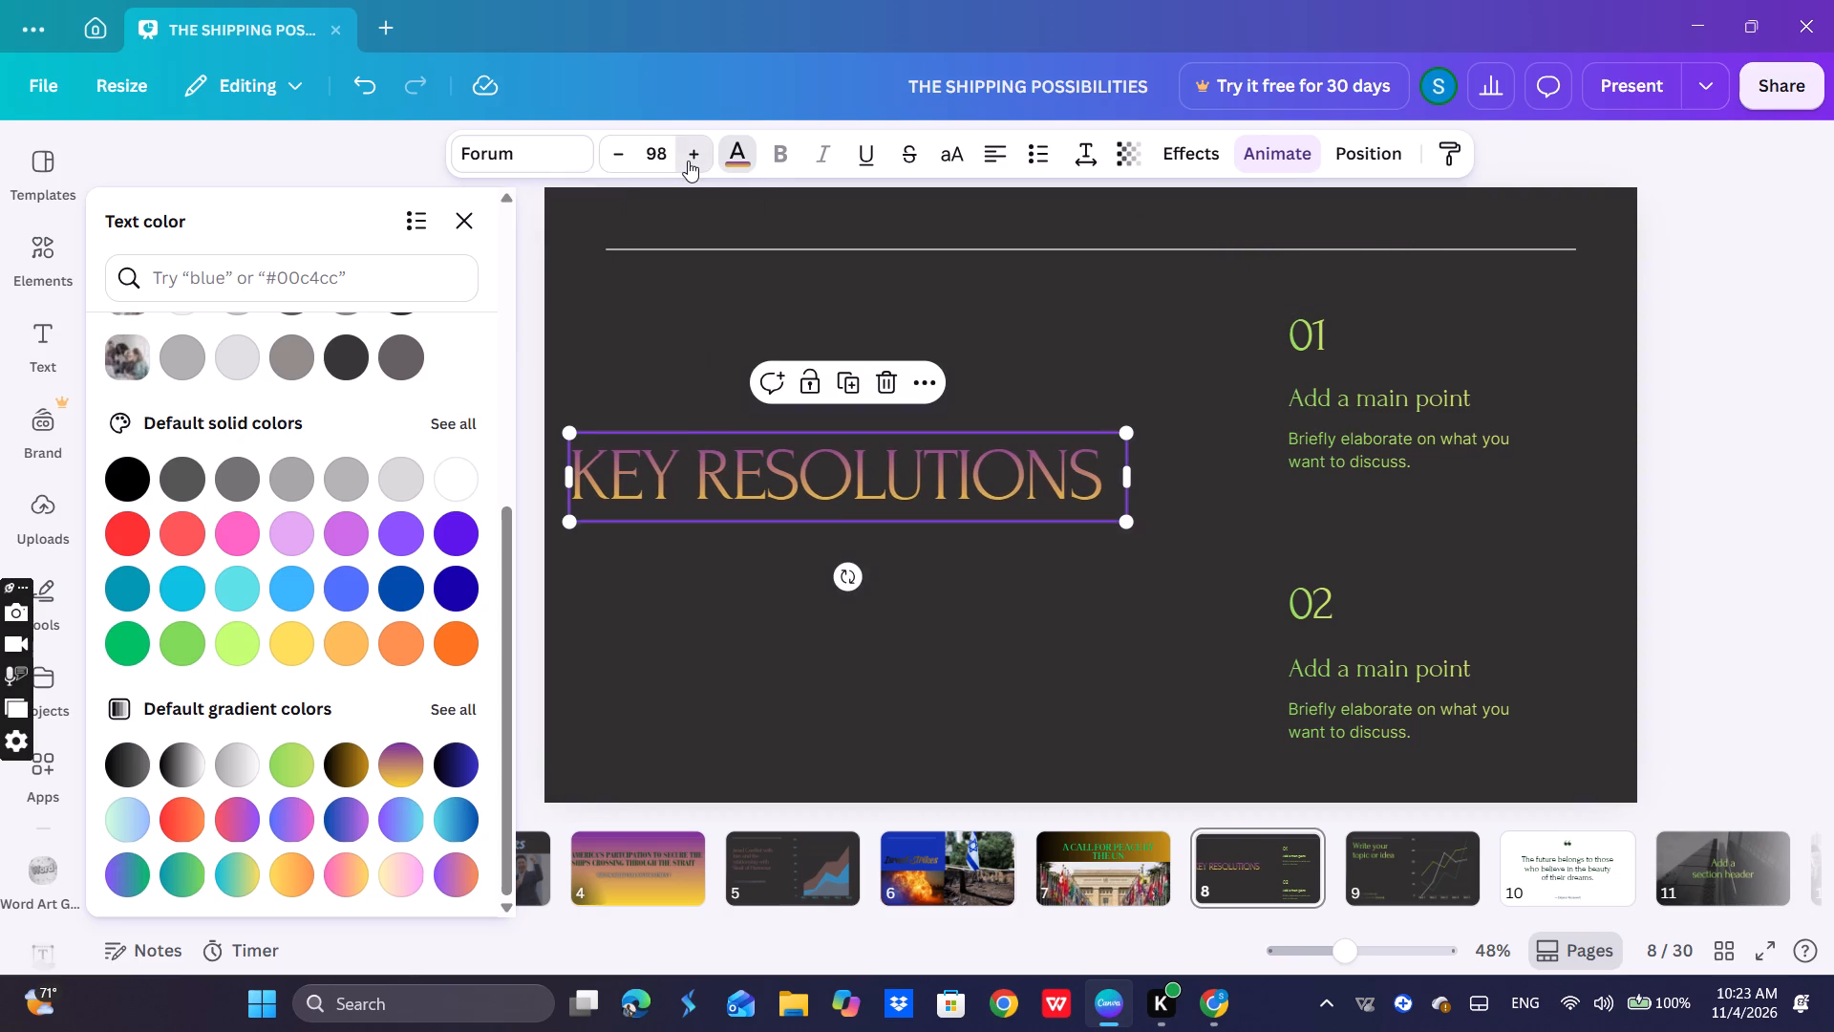
pyautogui.tripleClick(688, 161)
pyautogui.click(688, 161)
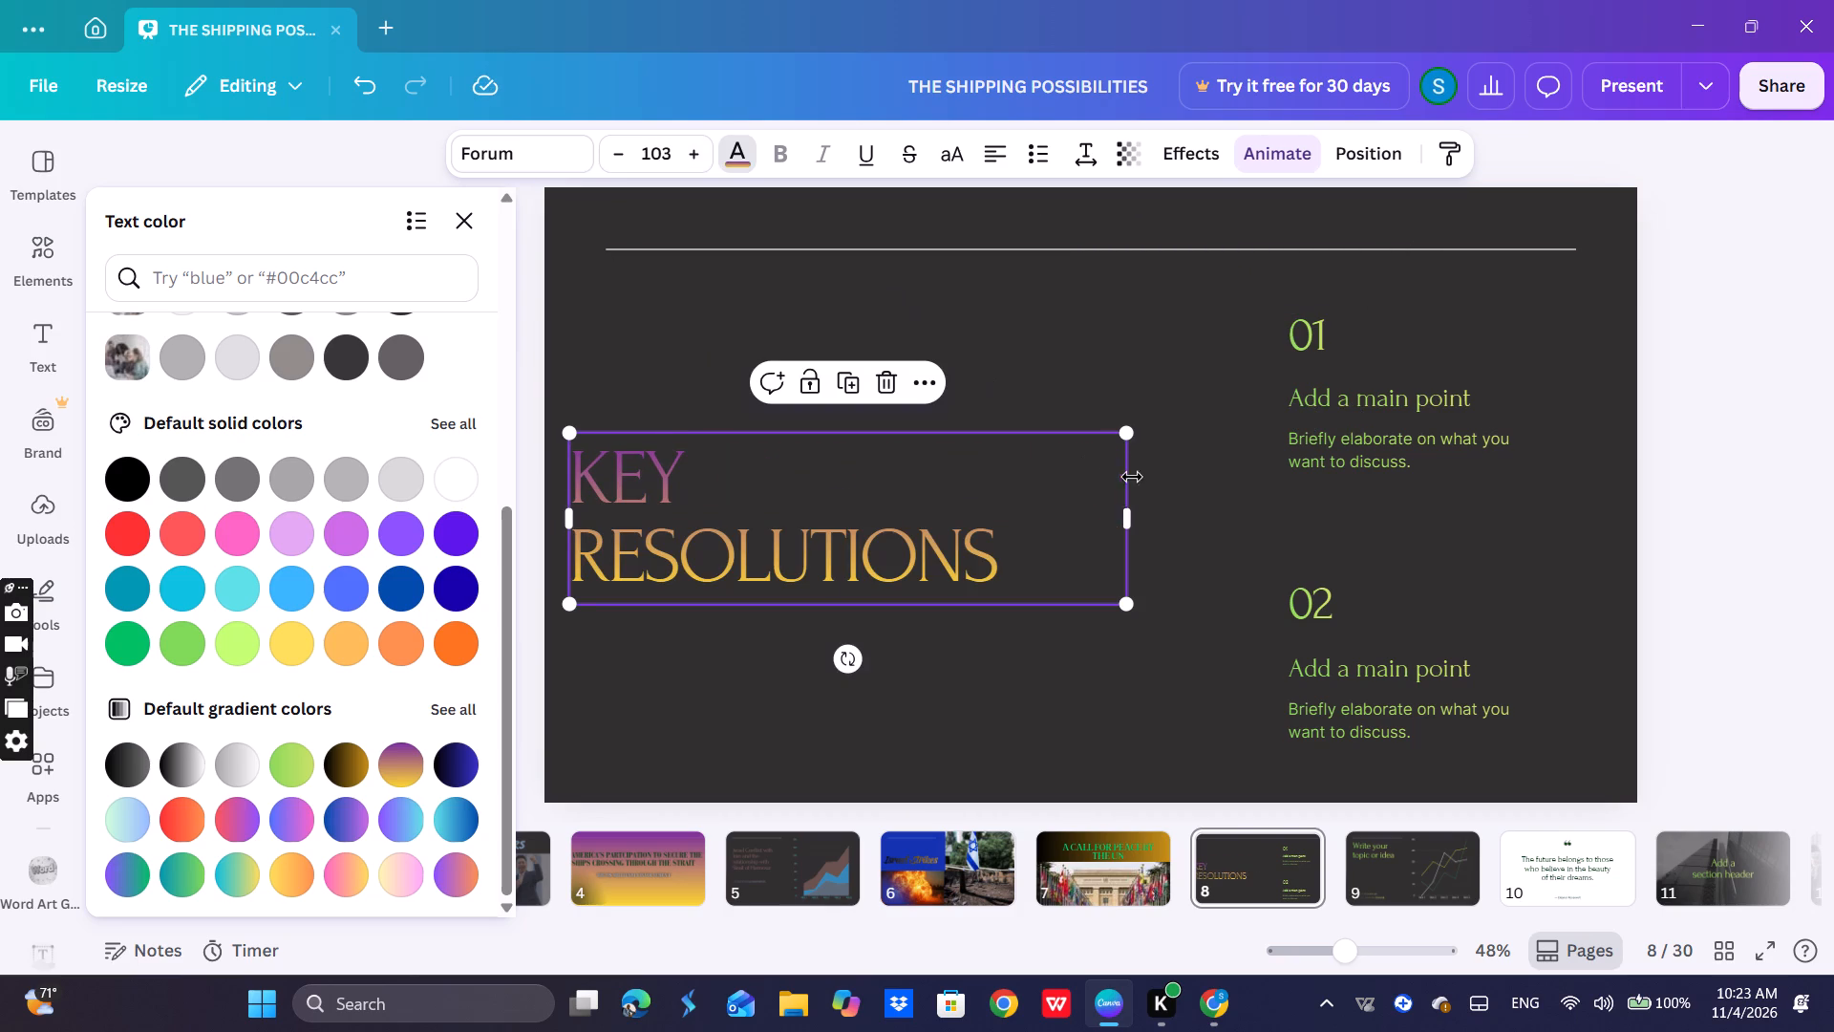
pyautogui.moveTo(1133, 514); pyautogui.dragTo(1163, 514)
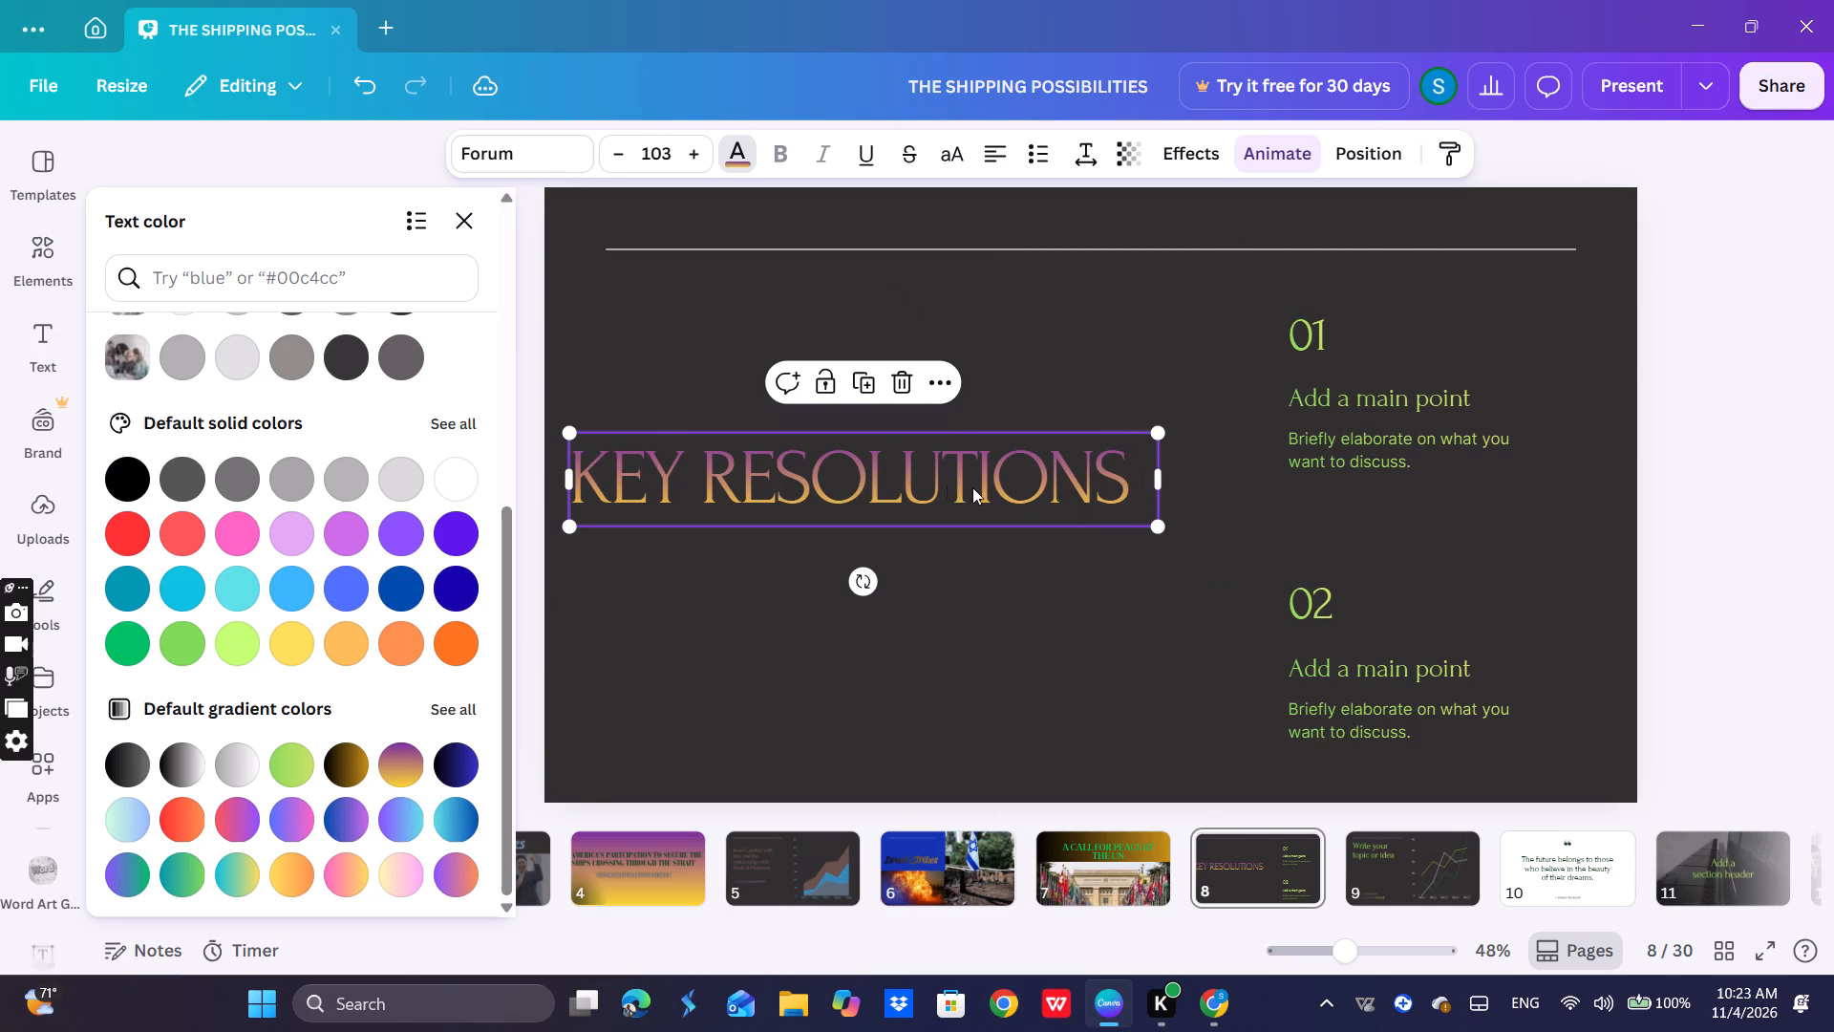
# Browse the font list and change the font of slide 8's "01" number to Bugaki.
pyautogui.click(1310, 351)
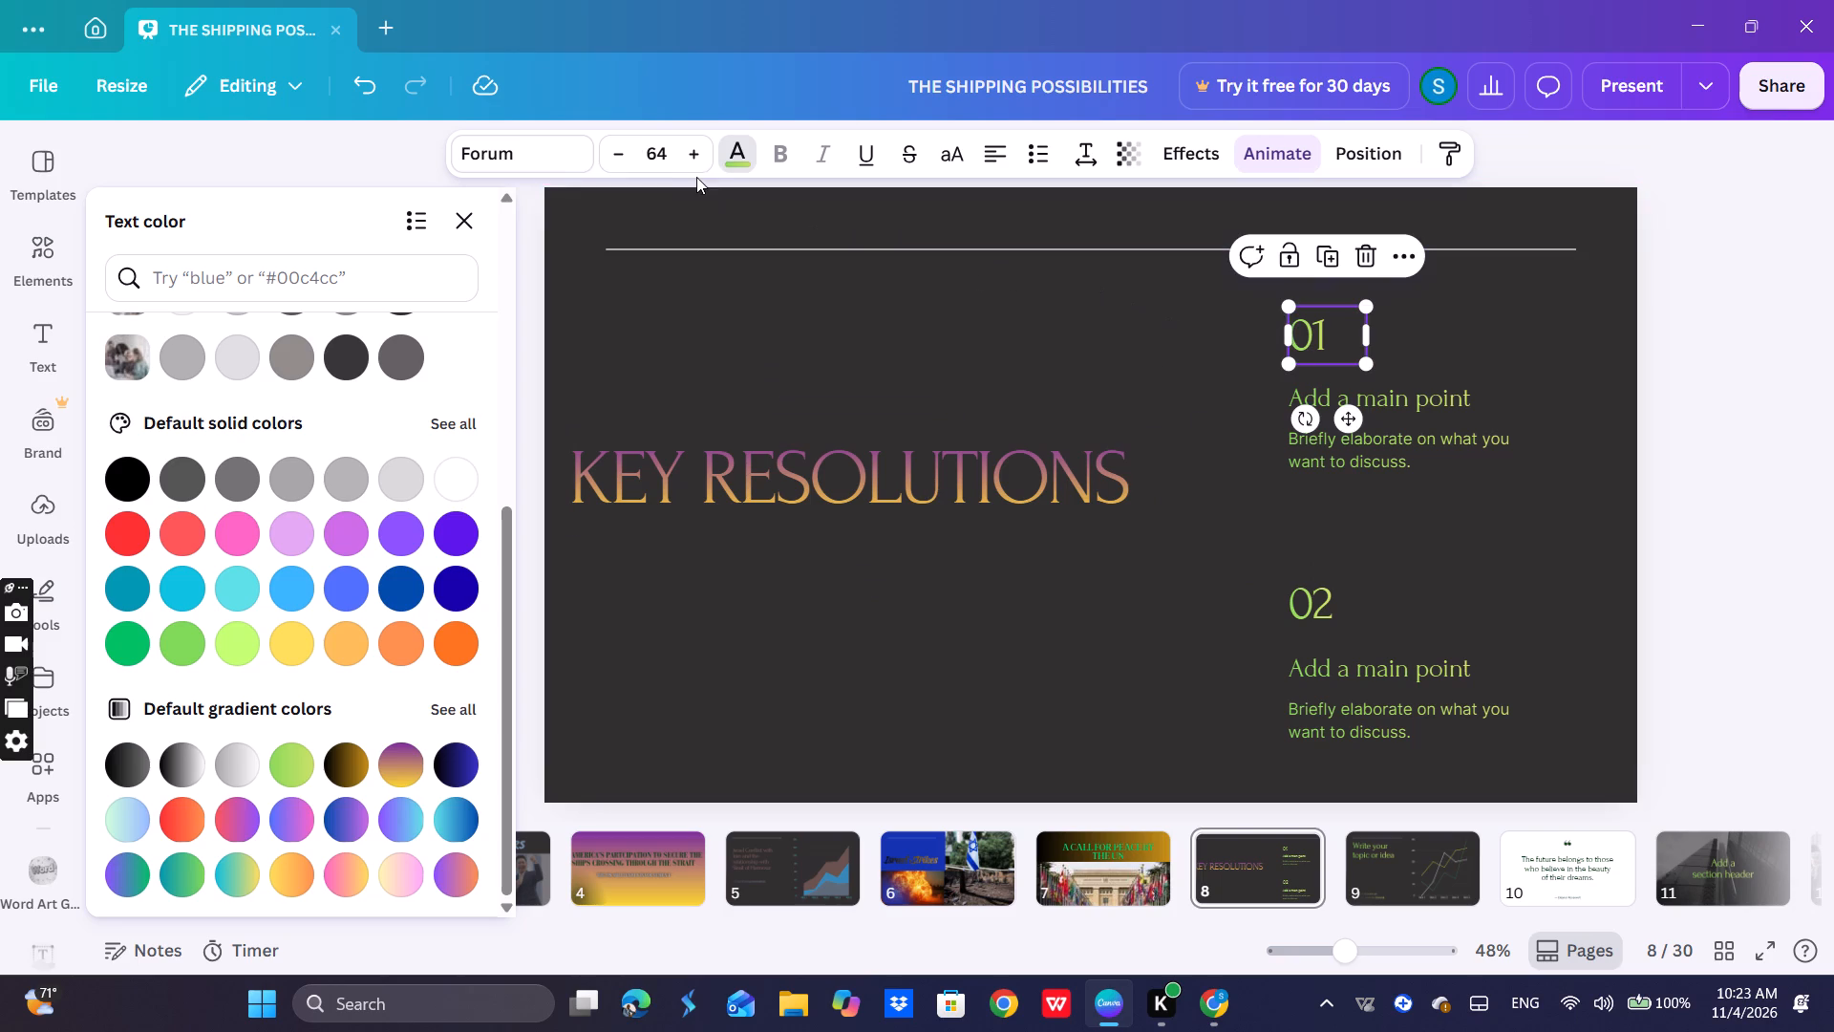
pyautogui.click(544, 155)
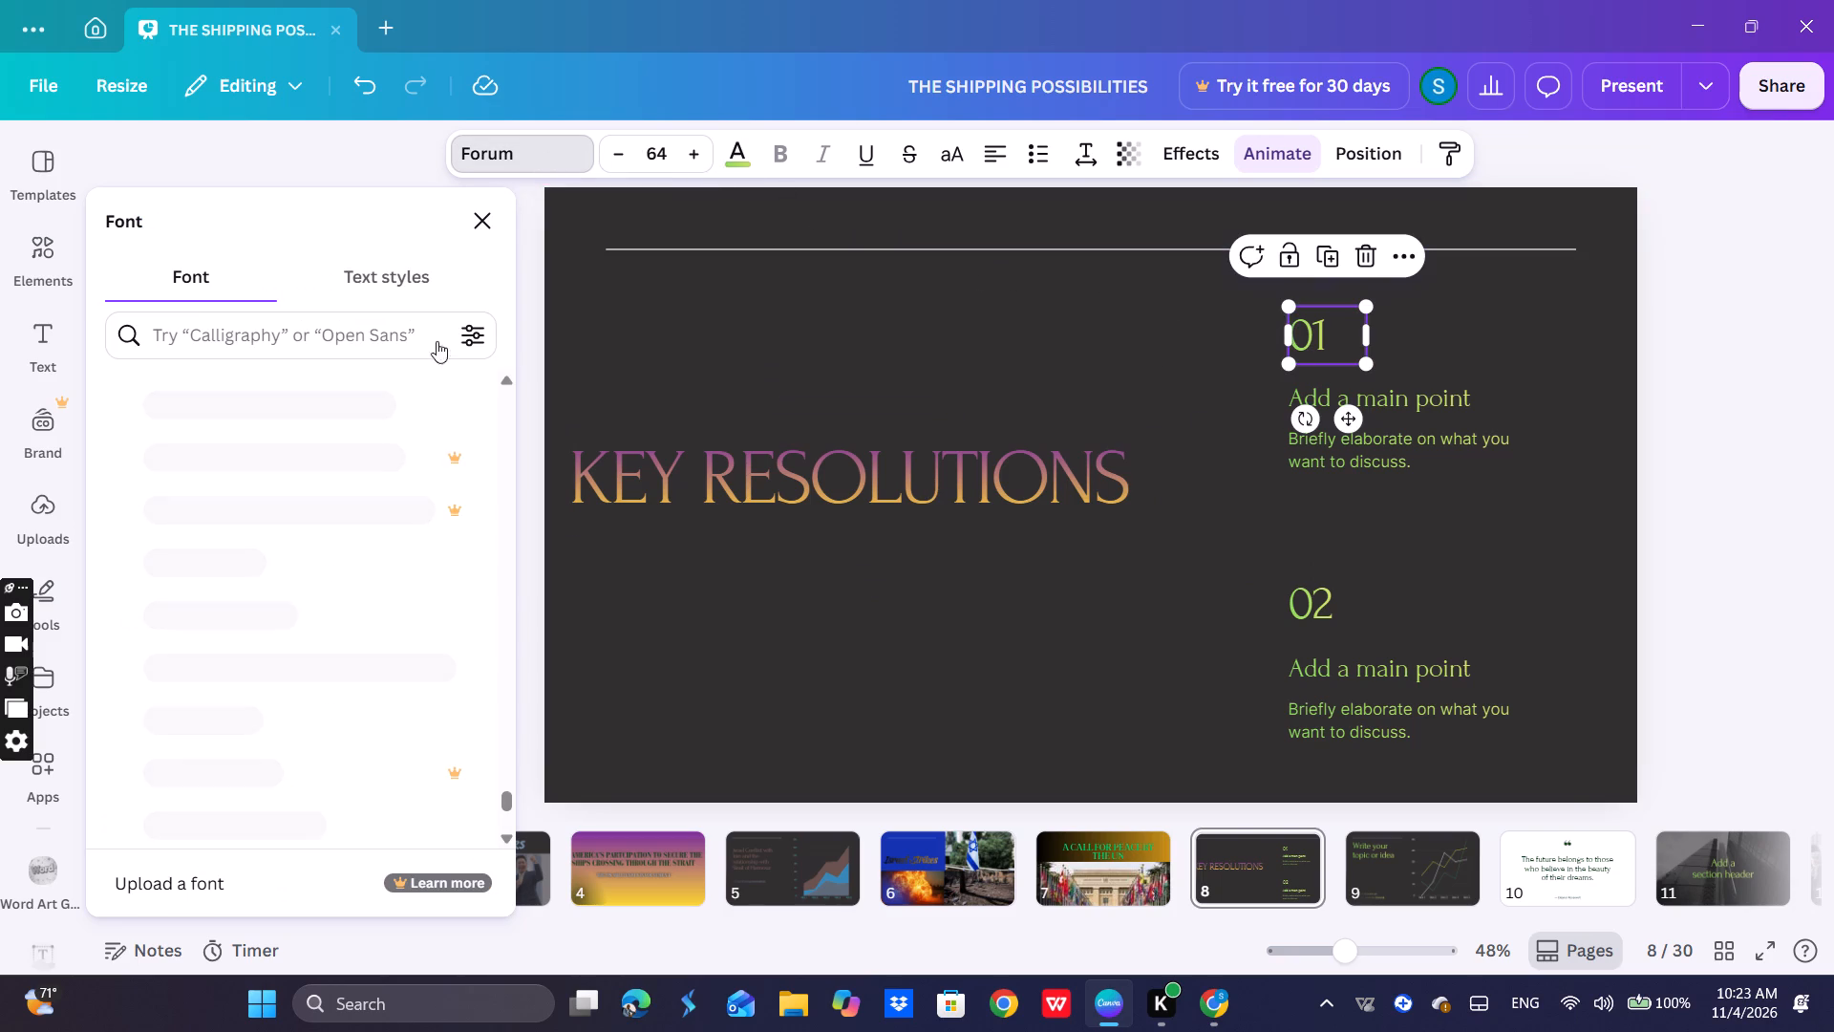
pyautogui.scroll(-4, 251, 587)
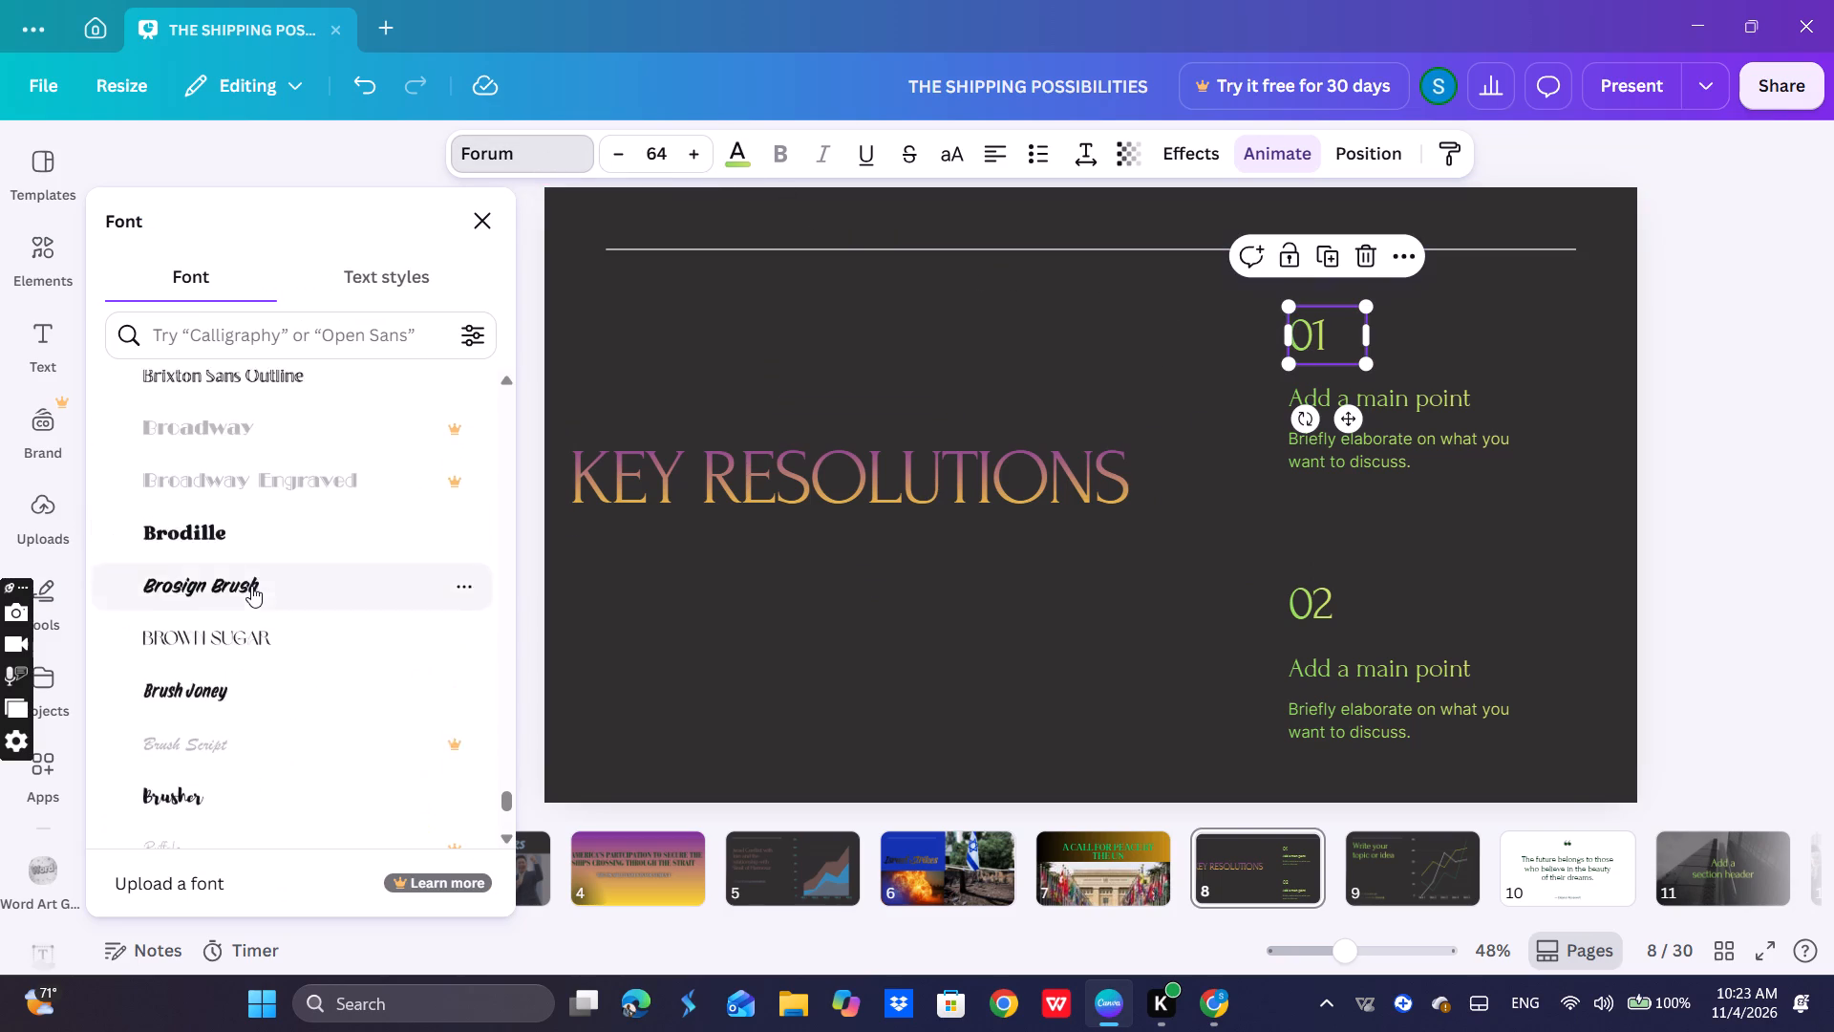
pyautogui.scroll(-2, 251, 586)
pyautogui.scroll(1, 253, 576)
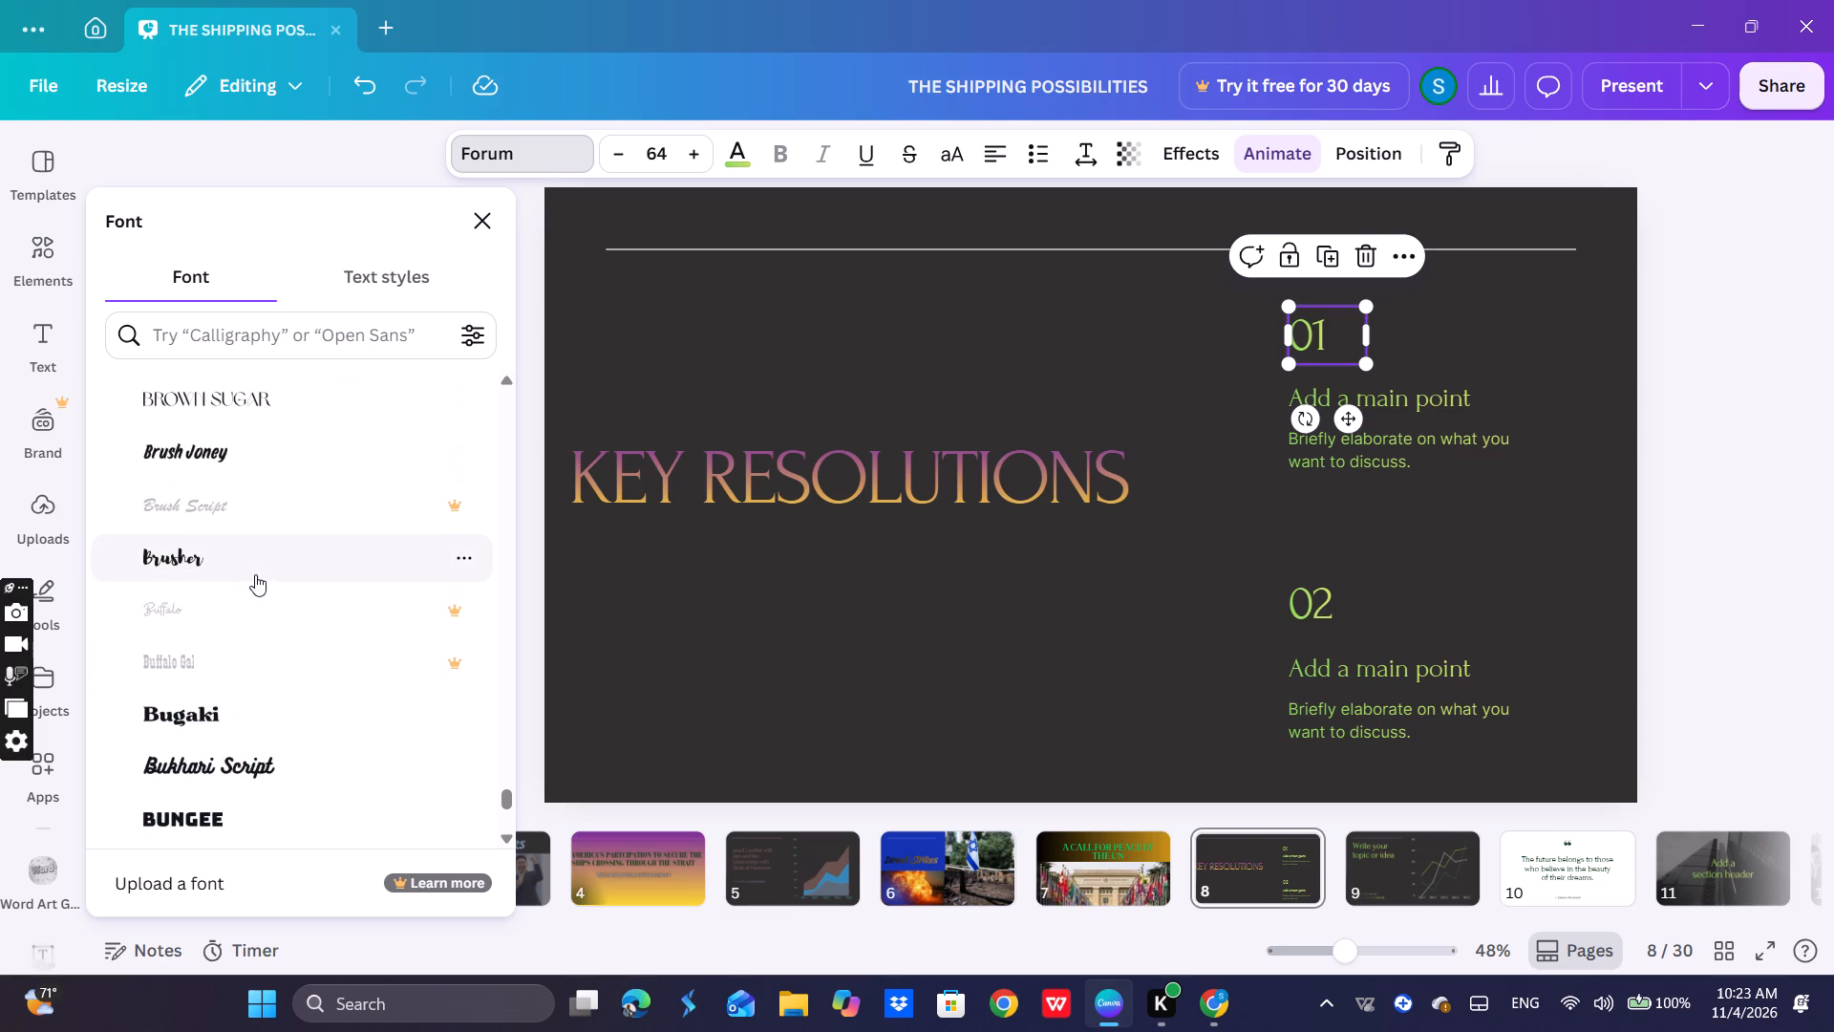
pyautogui.scroll(-2, 255, 574)
pyautogui.click(235, 478)
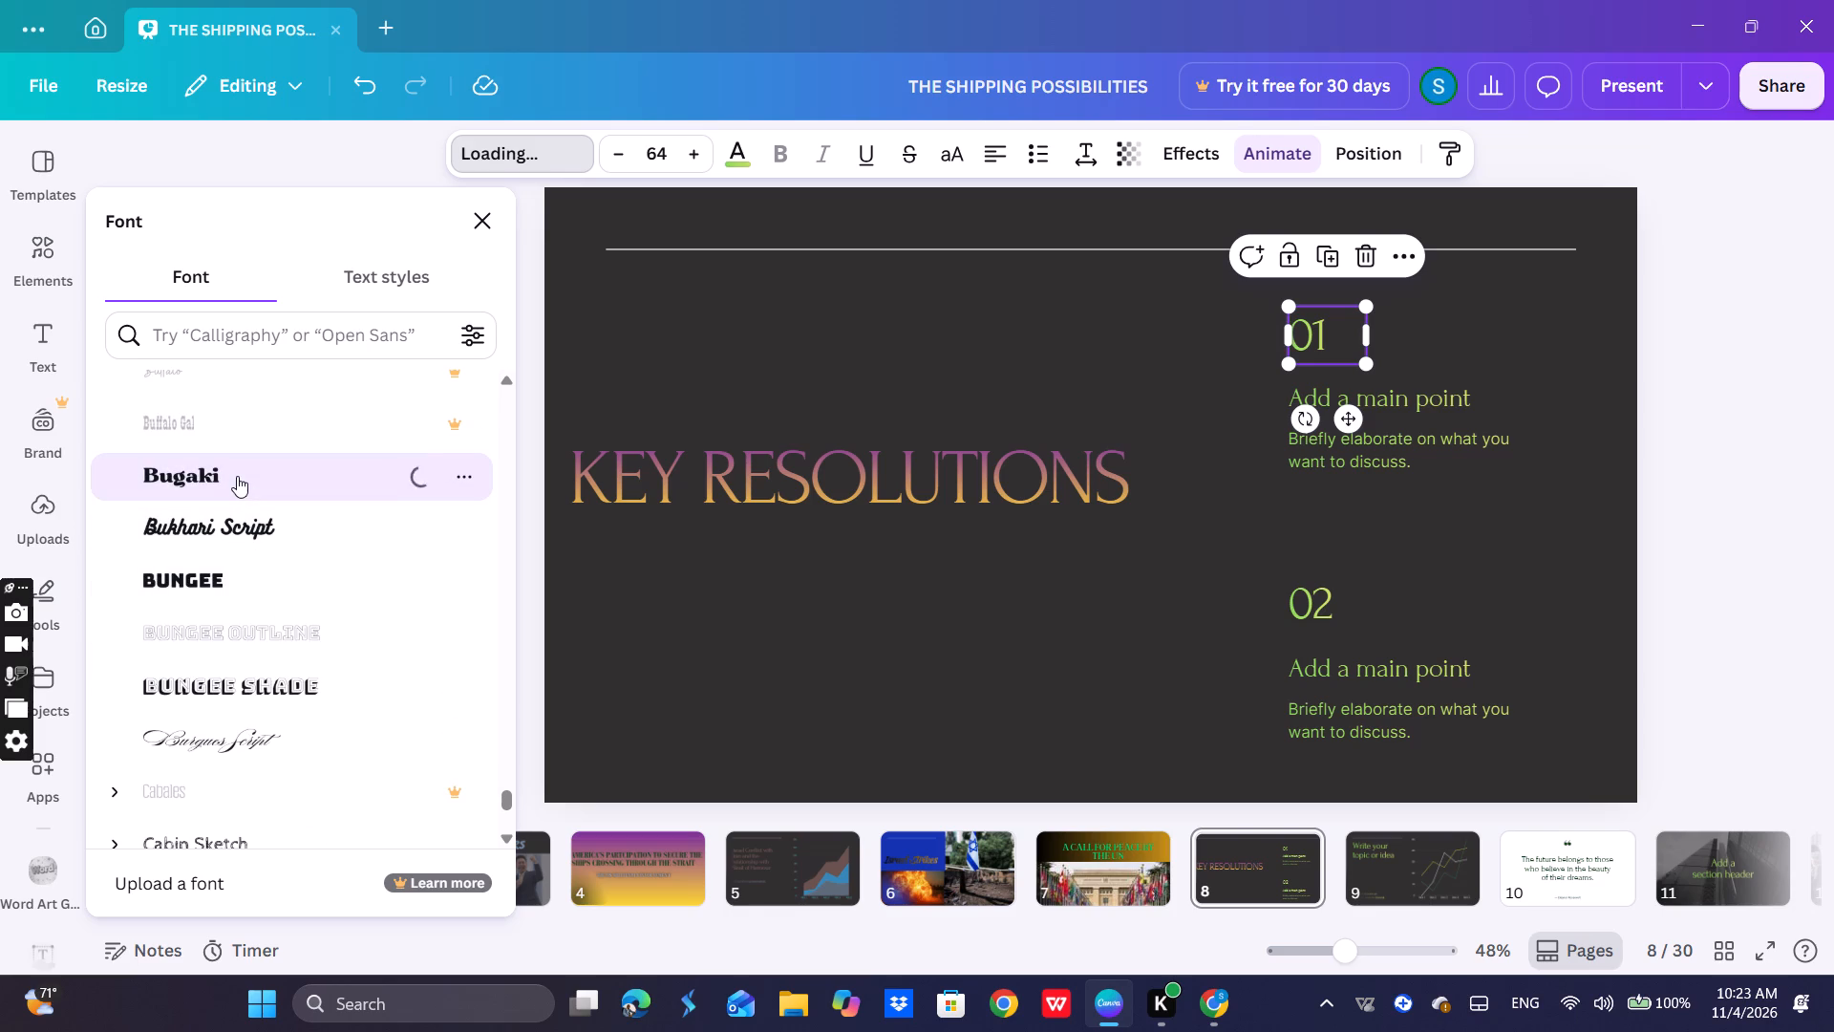
# Replace the main point heading under "01" on slide 8 with "Iran to be denucleurized".
pyautogui.click(1384, 403)
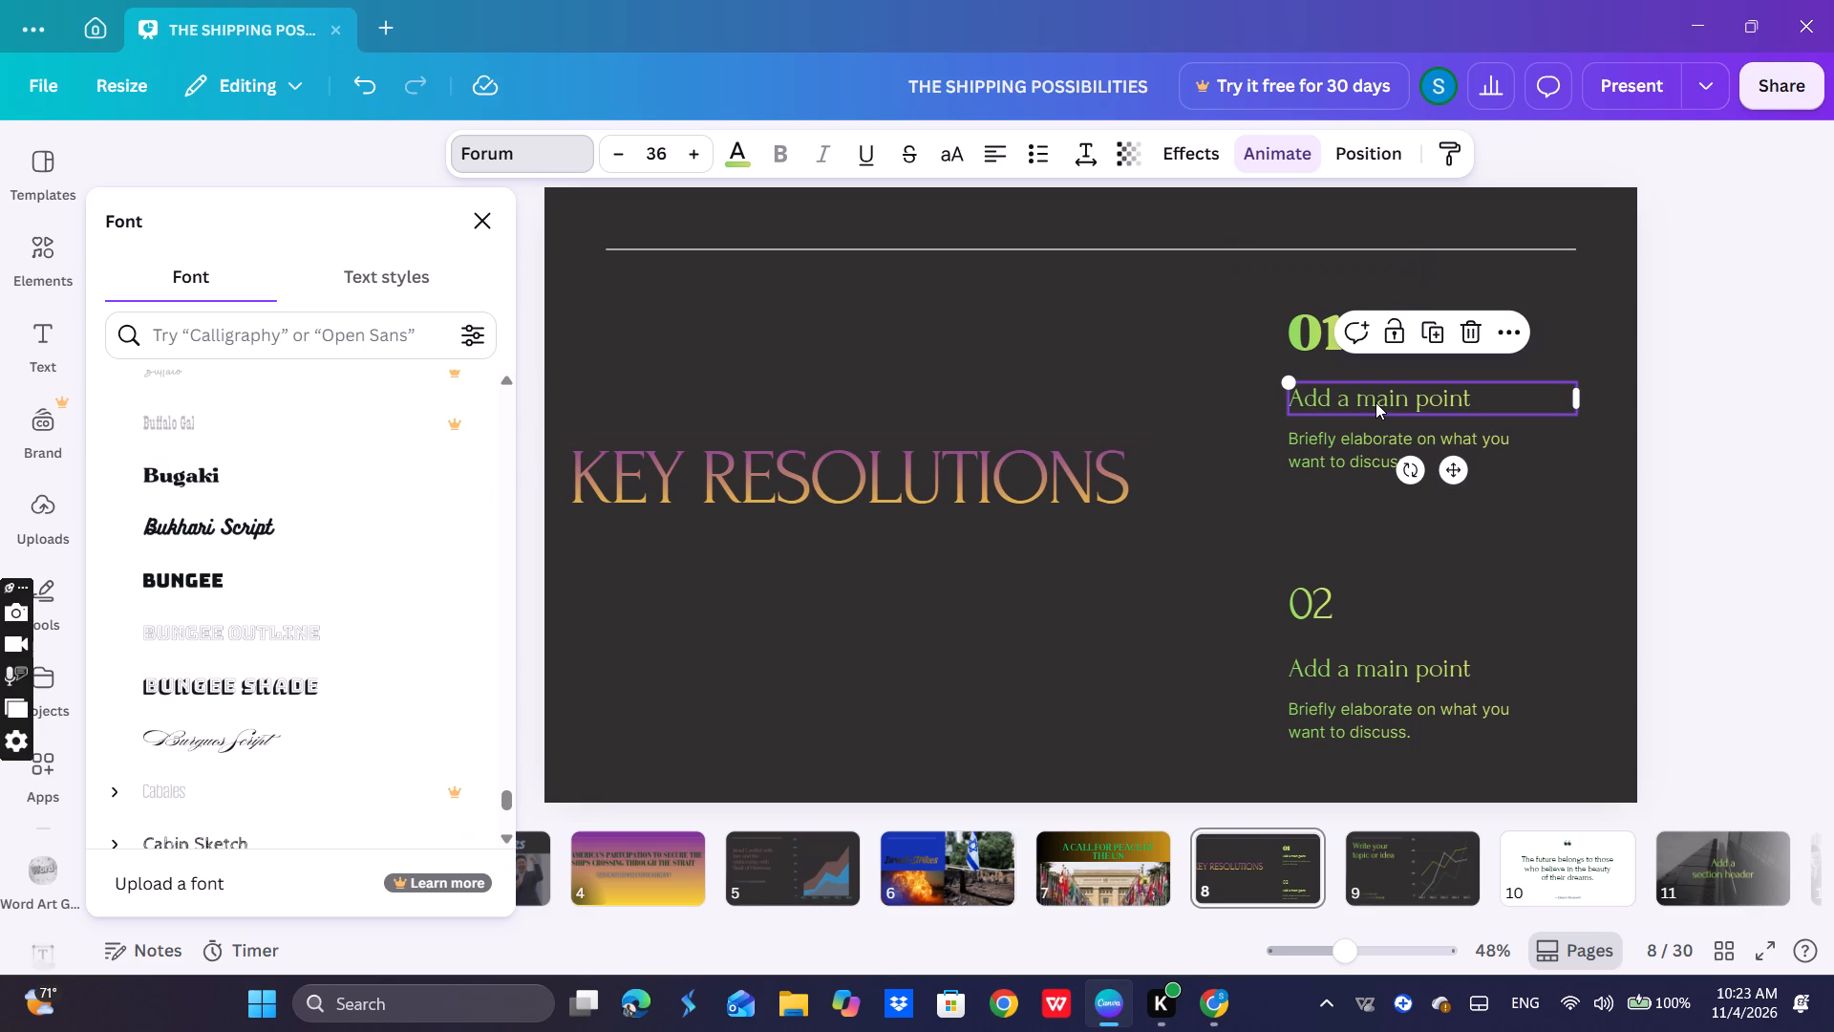
pyautogui.press('i')
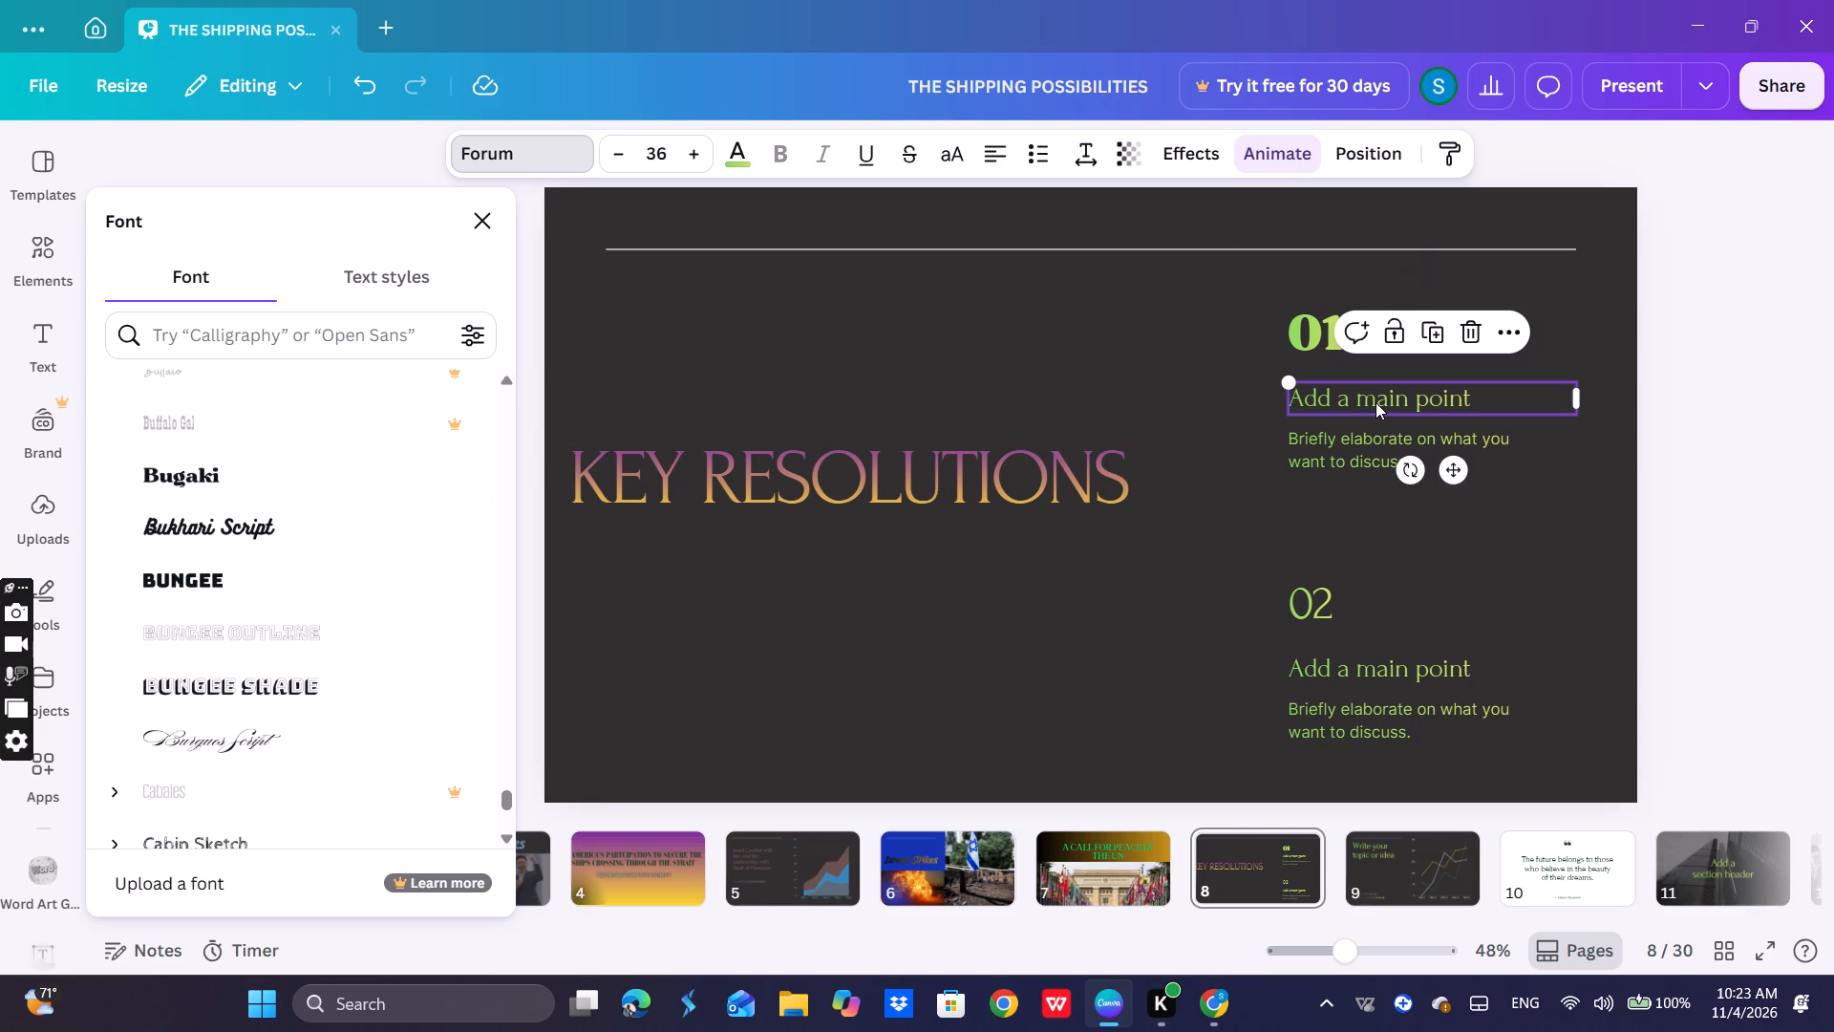
pyautogui.doubleClick(1393, 402)
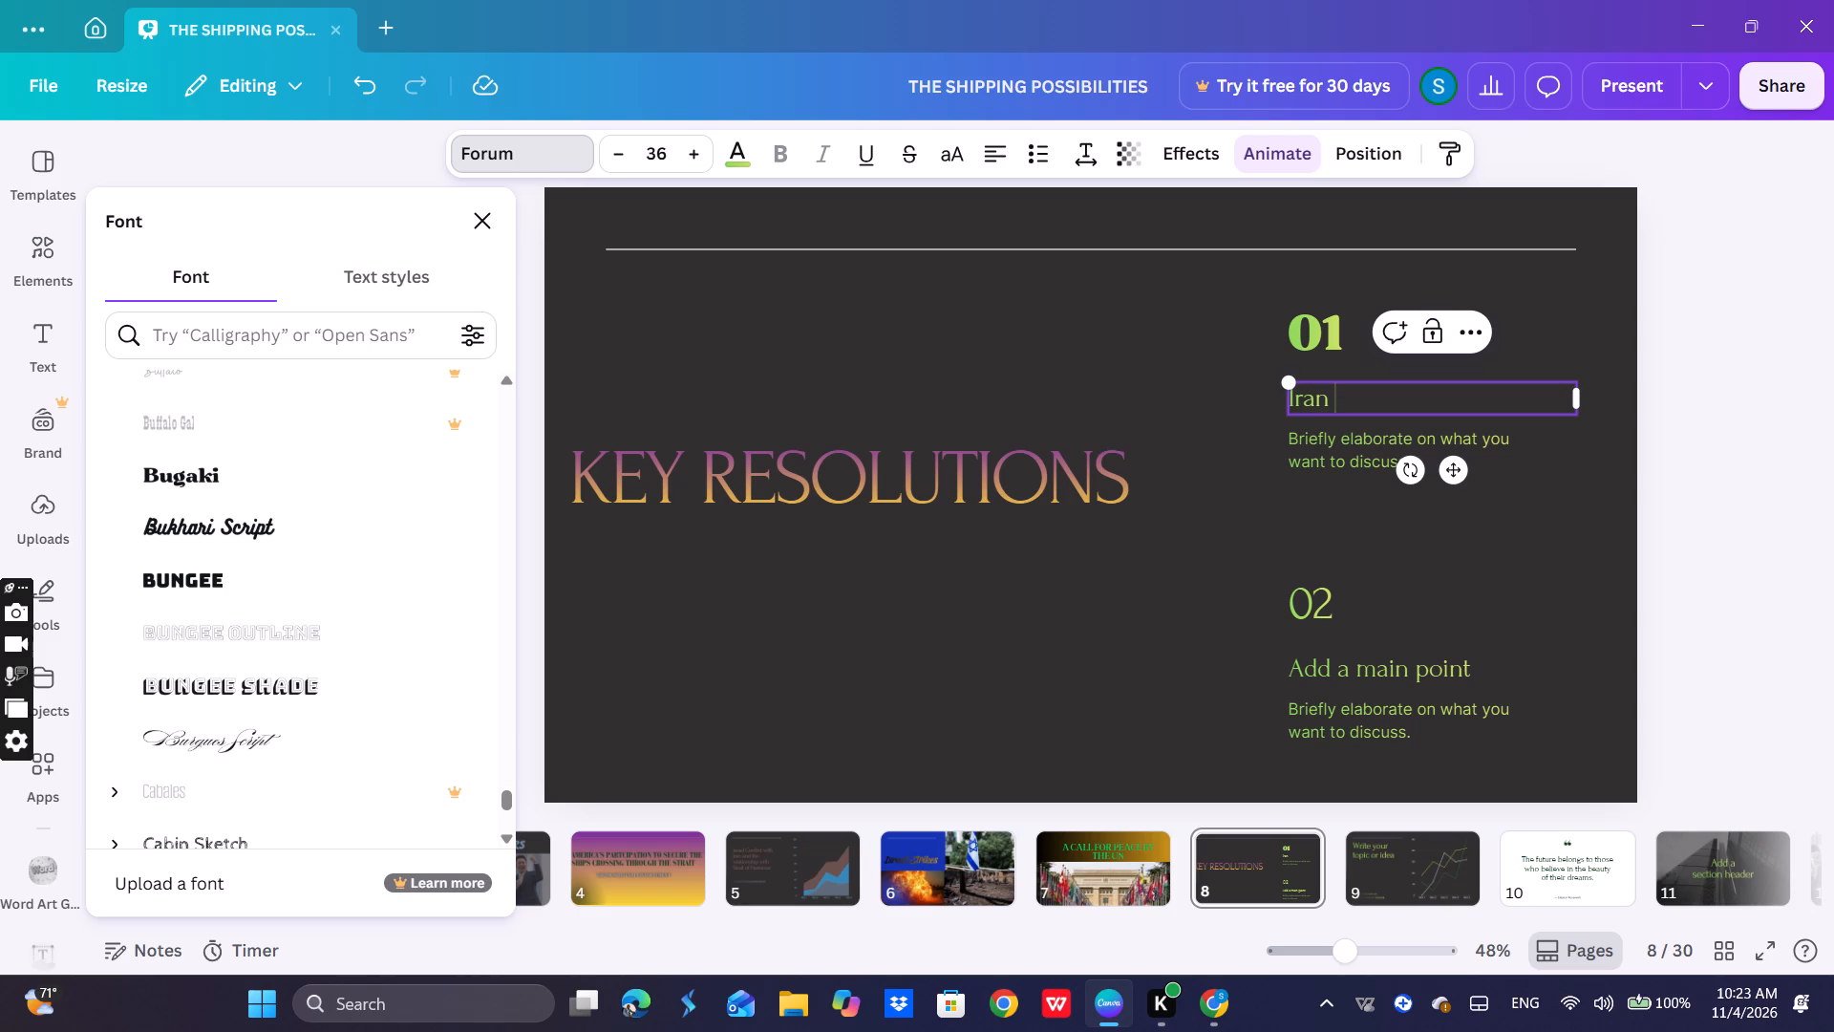
pyautogui.write('to be')
pyautogui.press('space')
pyautogui.write('de')
pyautogui.write('nuc')
pyautogui.press('l')
pyautogui.press('e')
pyautogui.write('ua')
pyautogui.press('BackSpace')
pyautogui.write('rized')
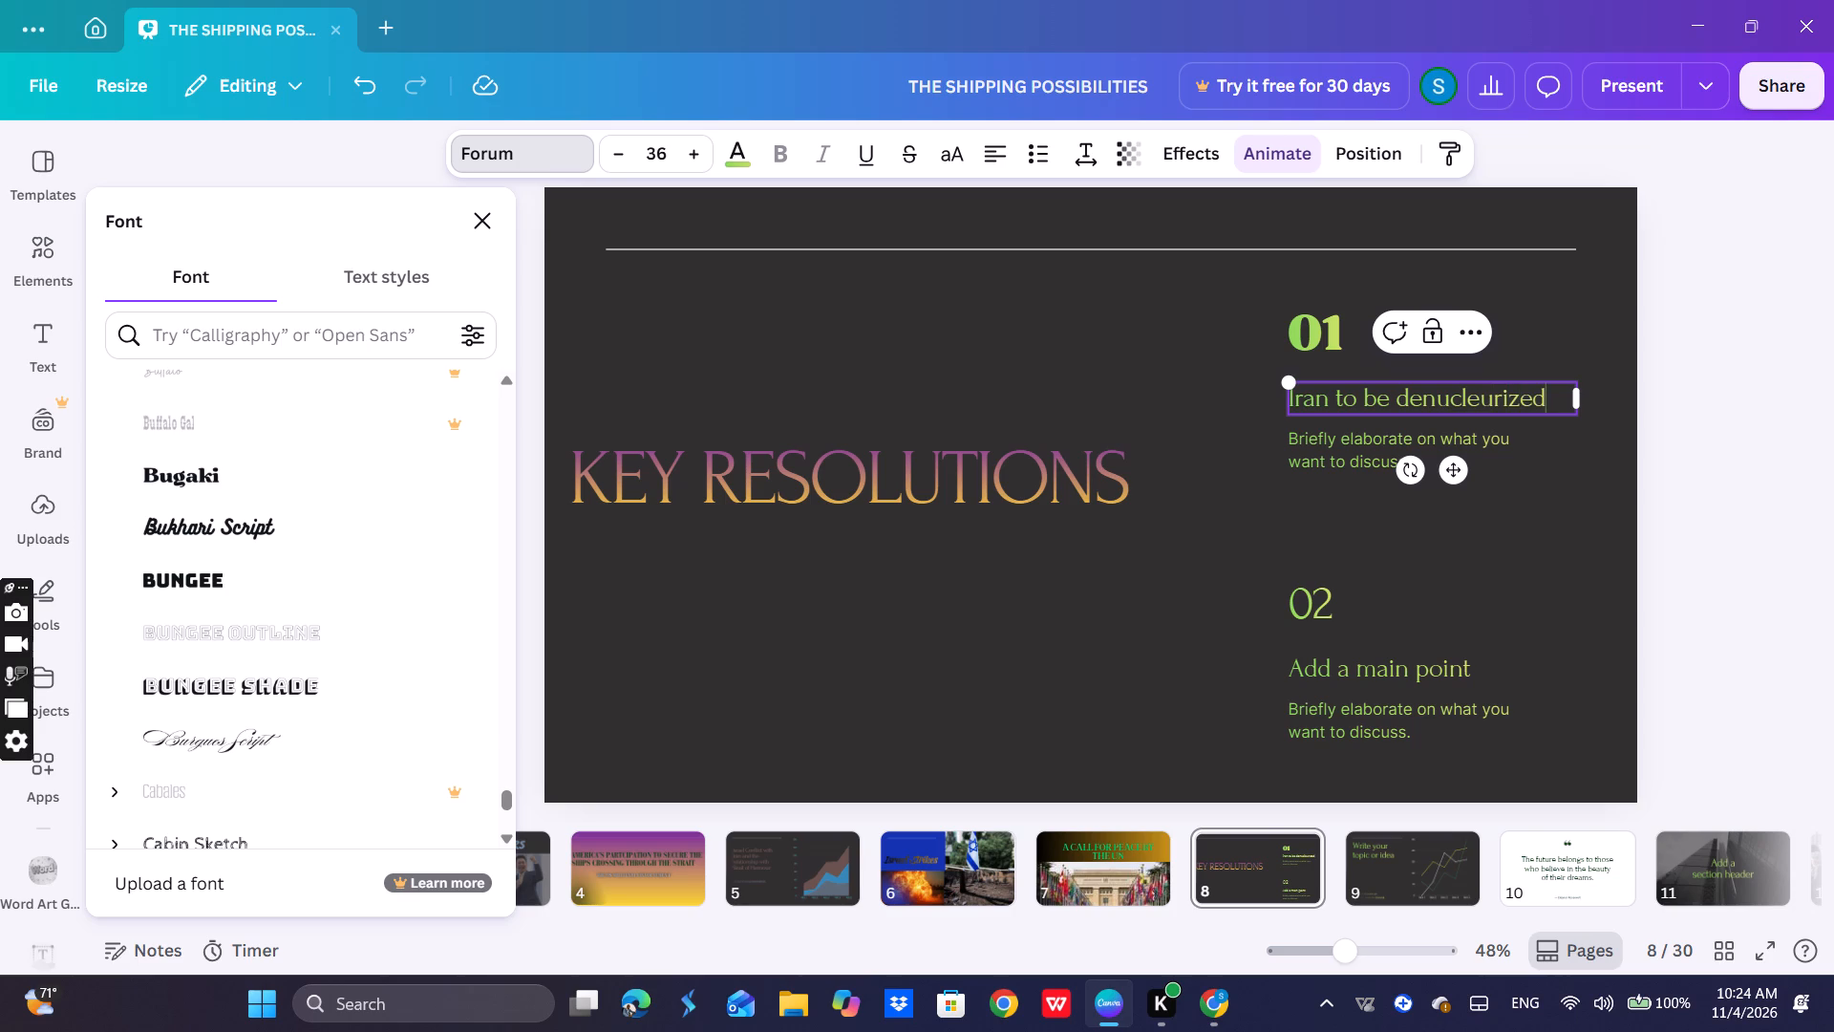
# Replace the placeholder description under point 01 with the sentence opening "The United Nations members voted for".
pyautogui.click(1361, 458)
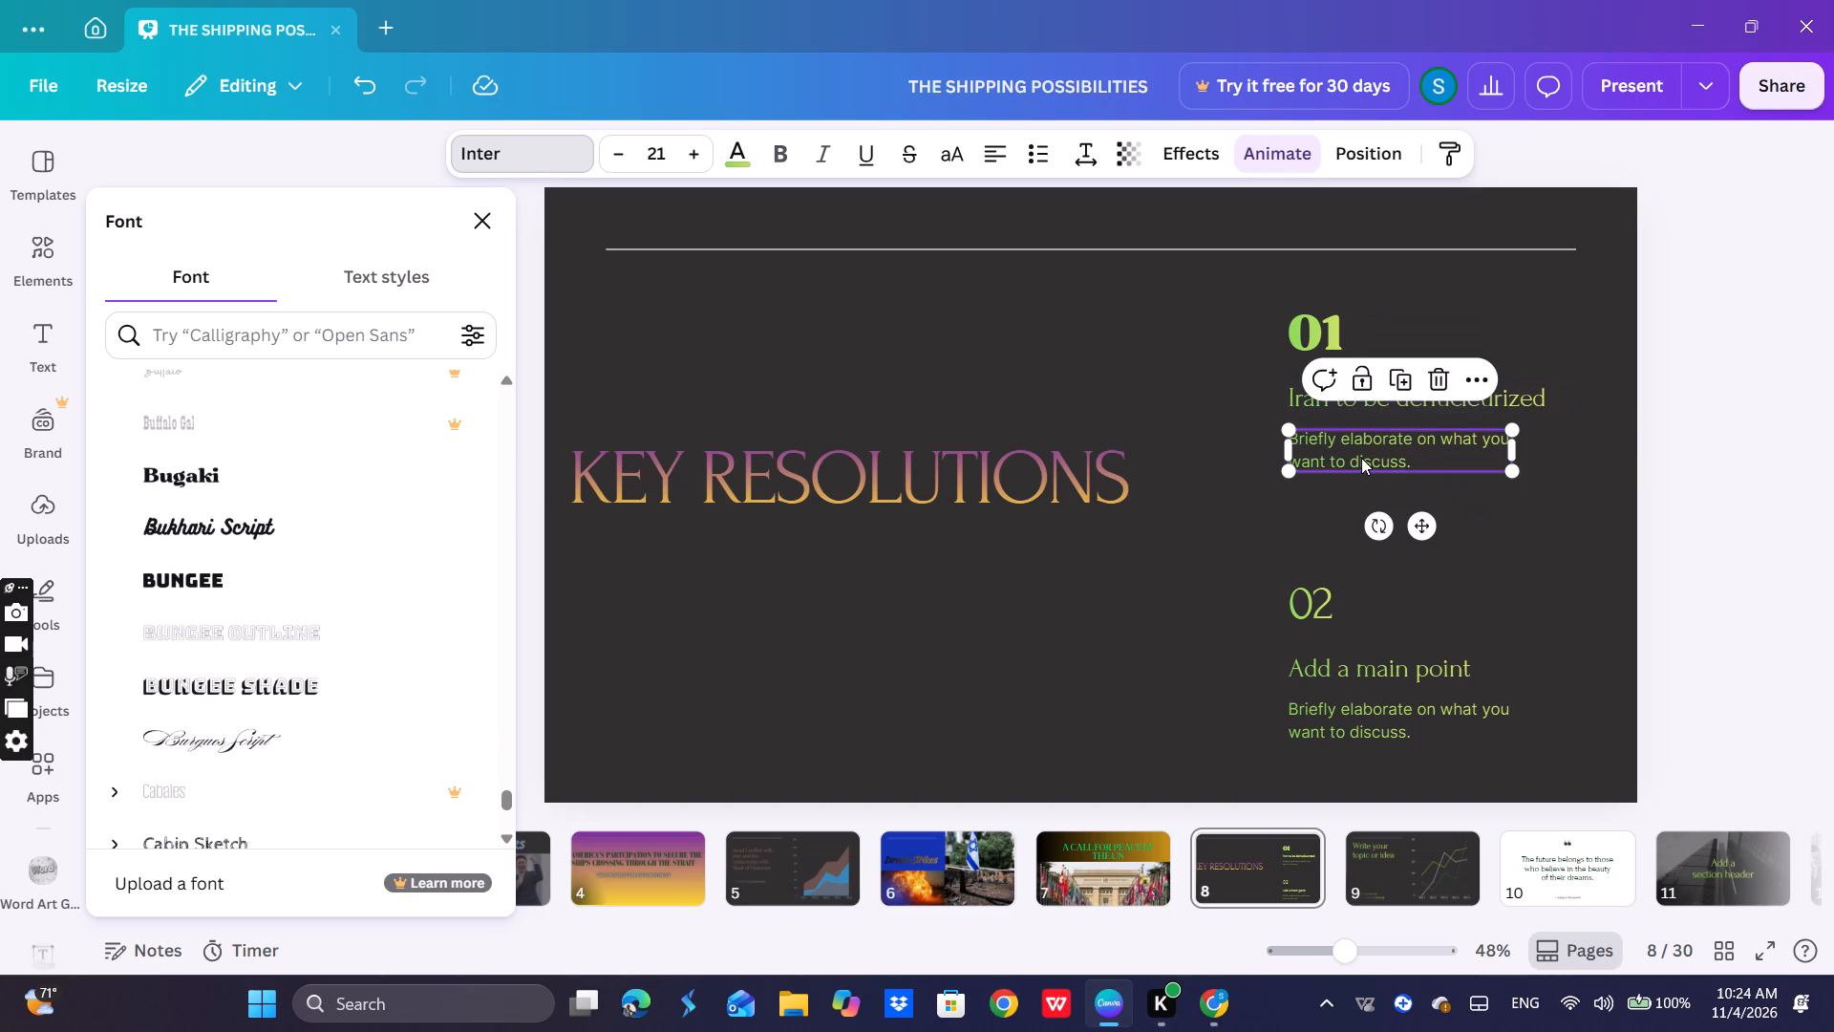
pyautogui.doubleClick(1361, 458)
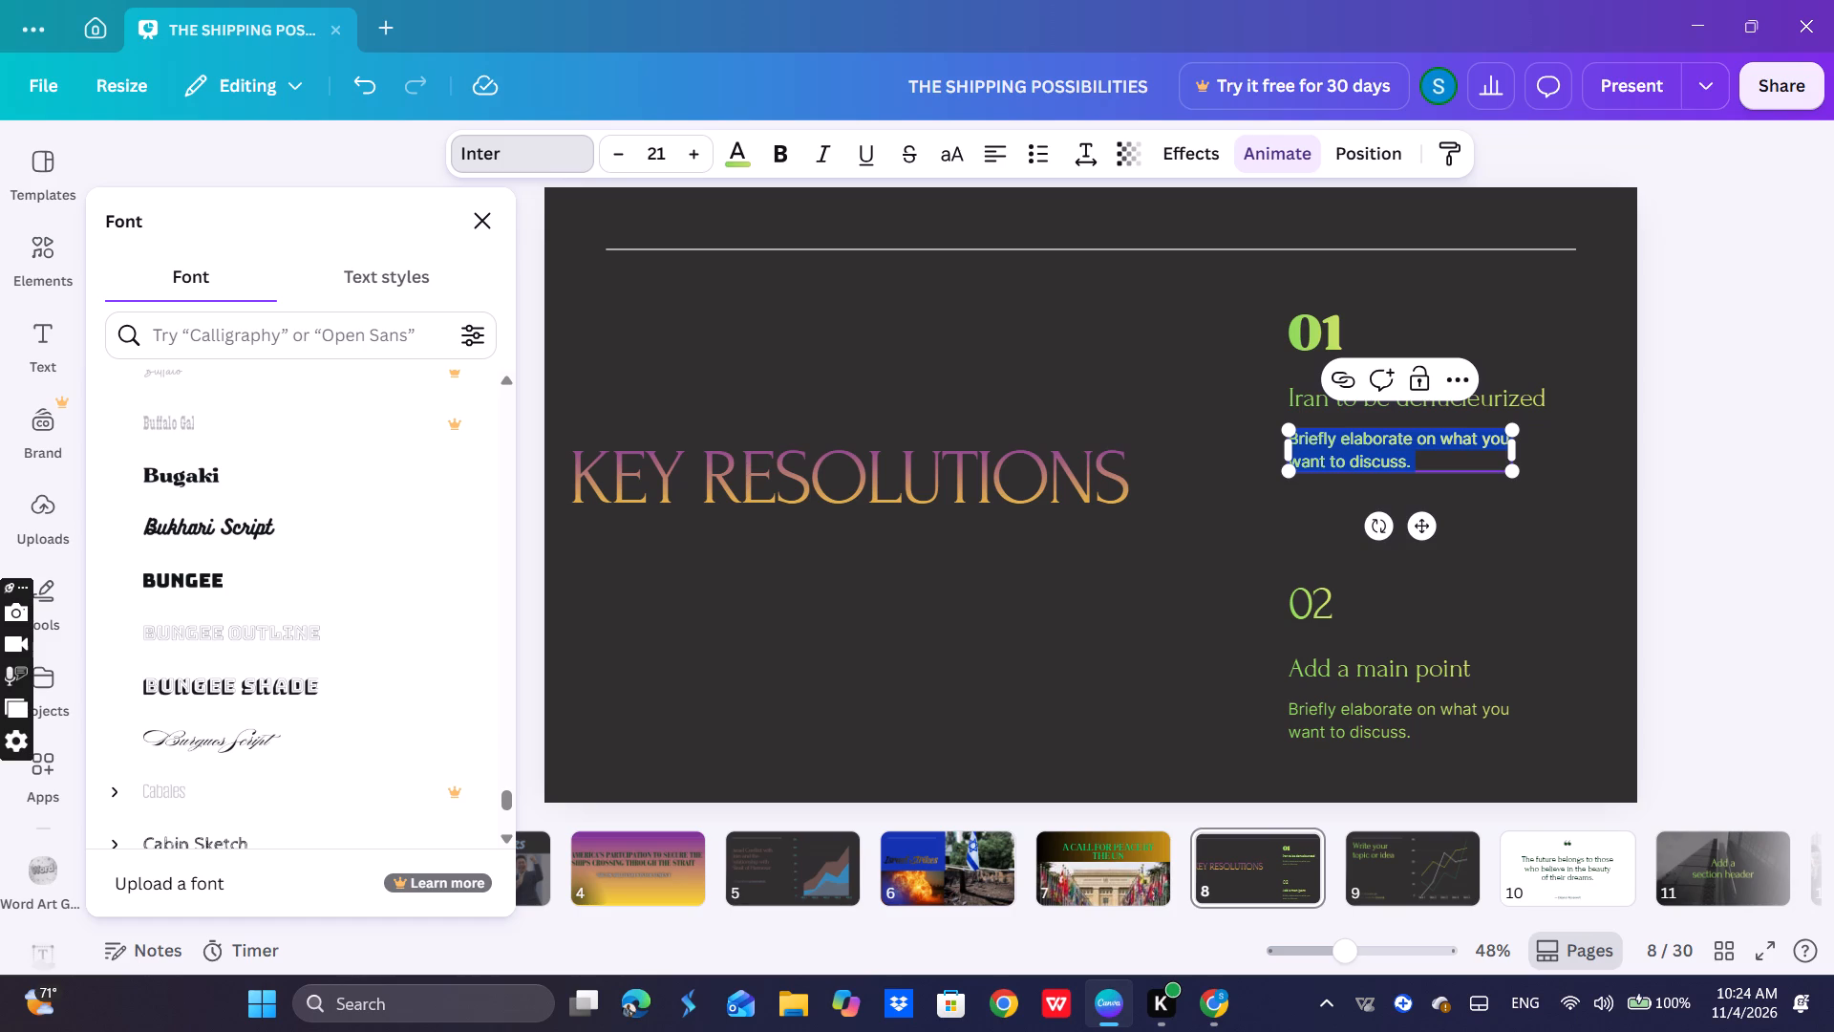
pyautogui.press('t')
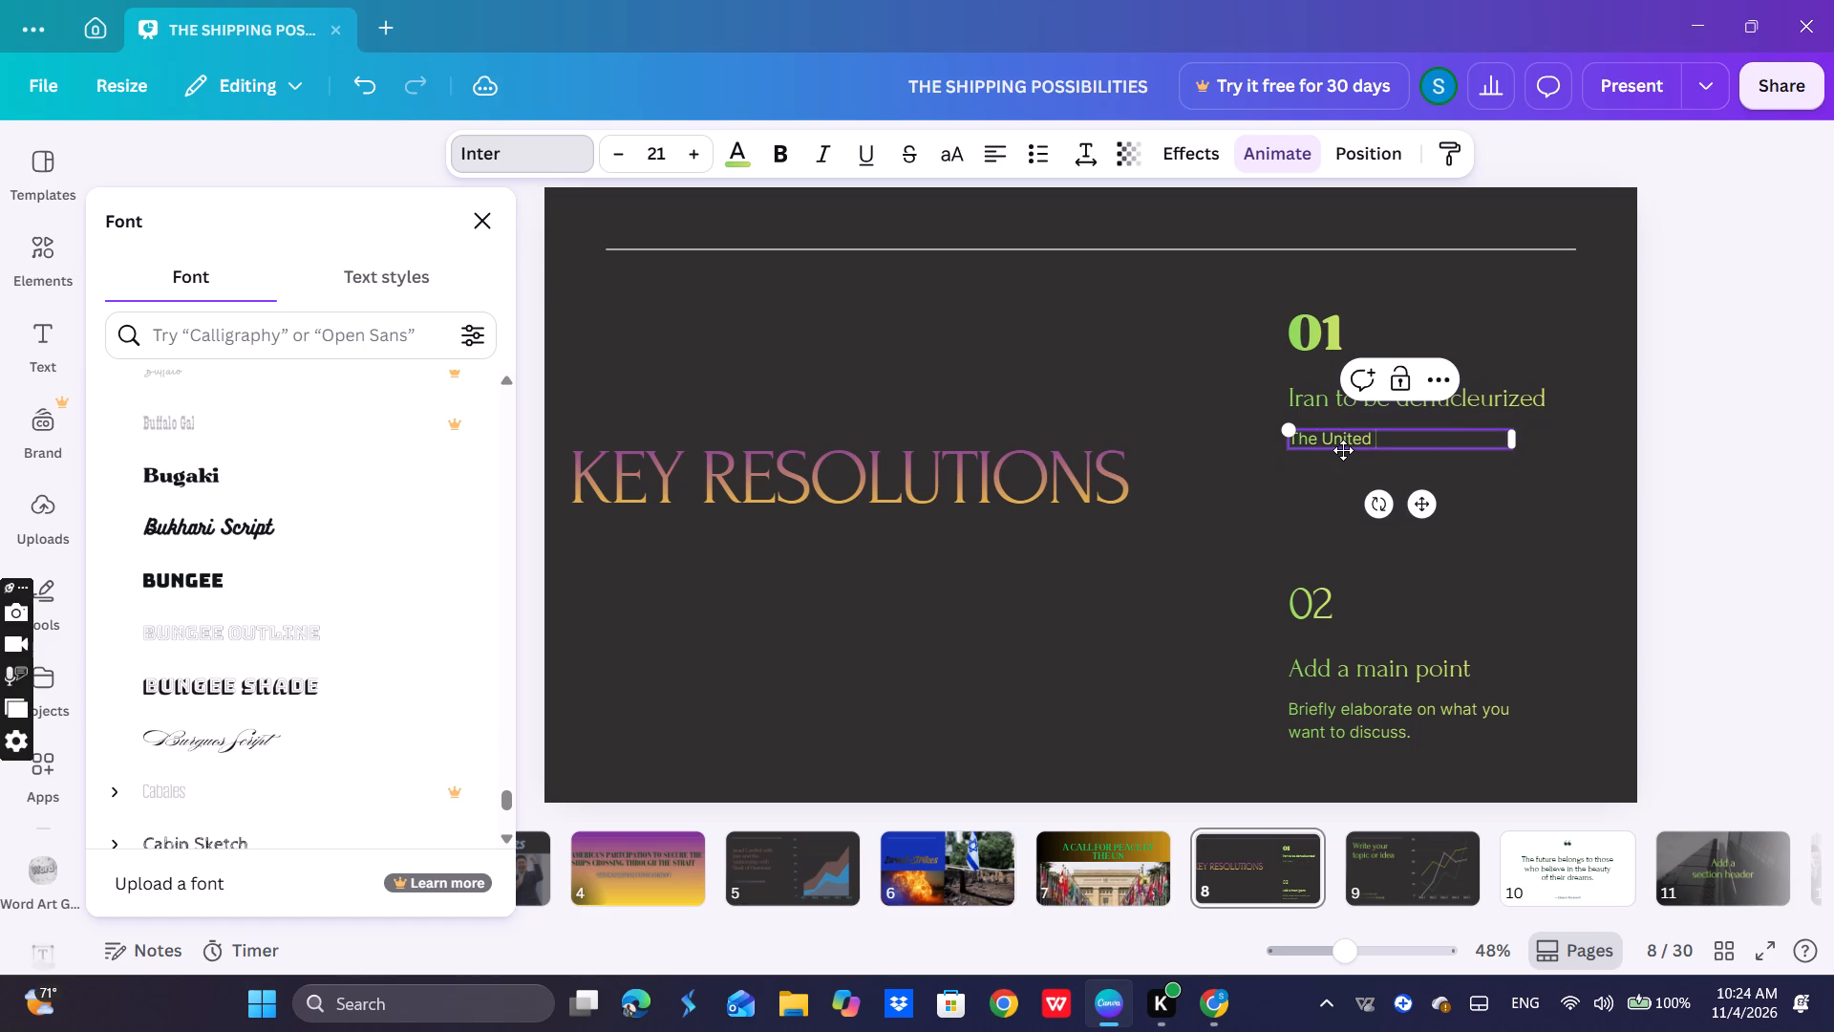
pyautogui.press('n')
pyautogui.press('n')
pyautogui.press('BackSpace')
pyautogui.write('members agree')
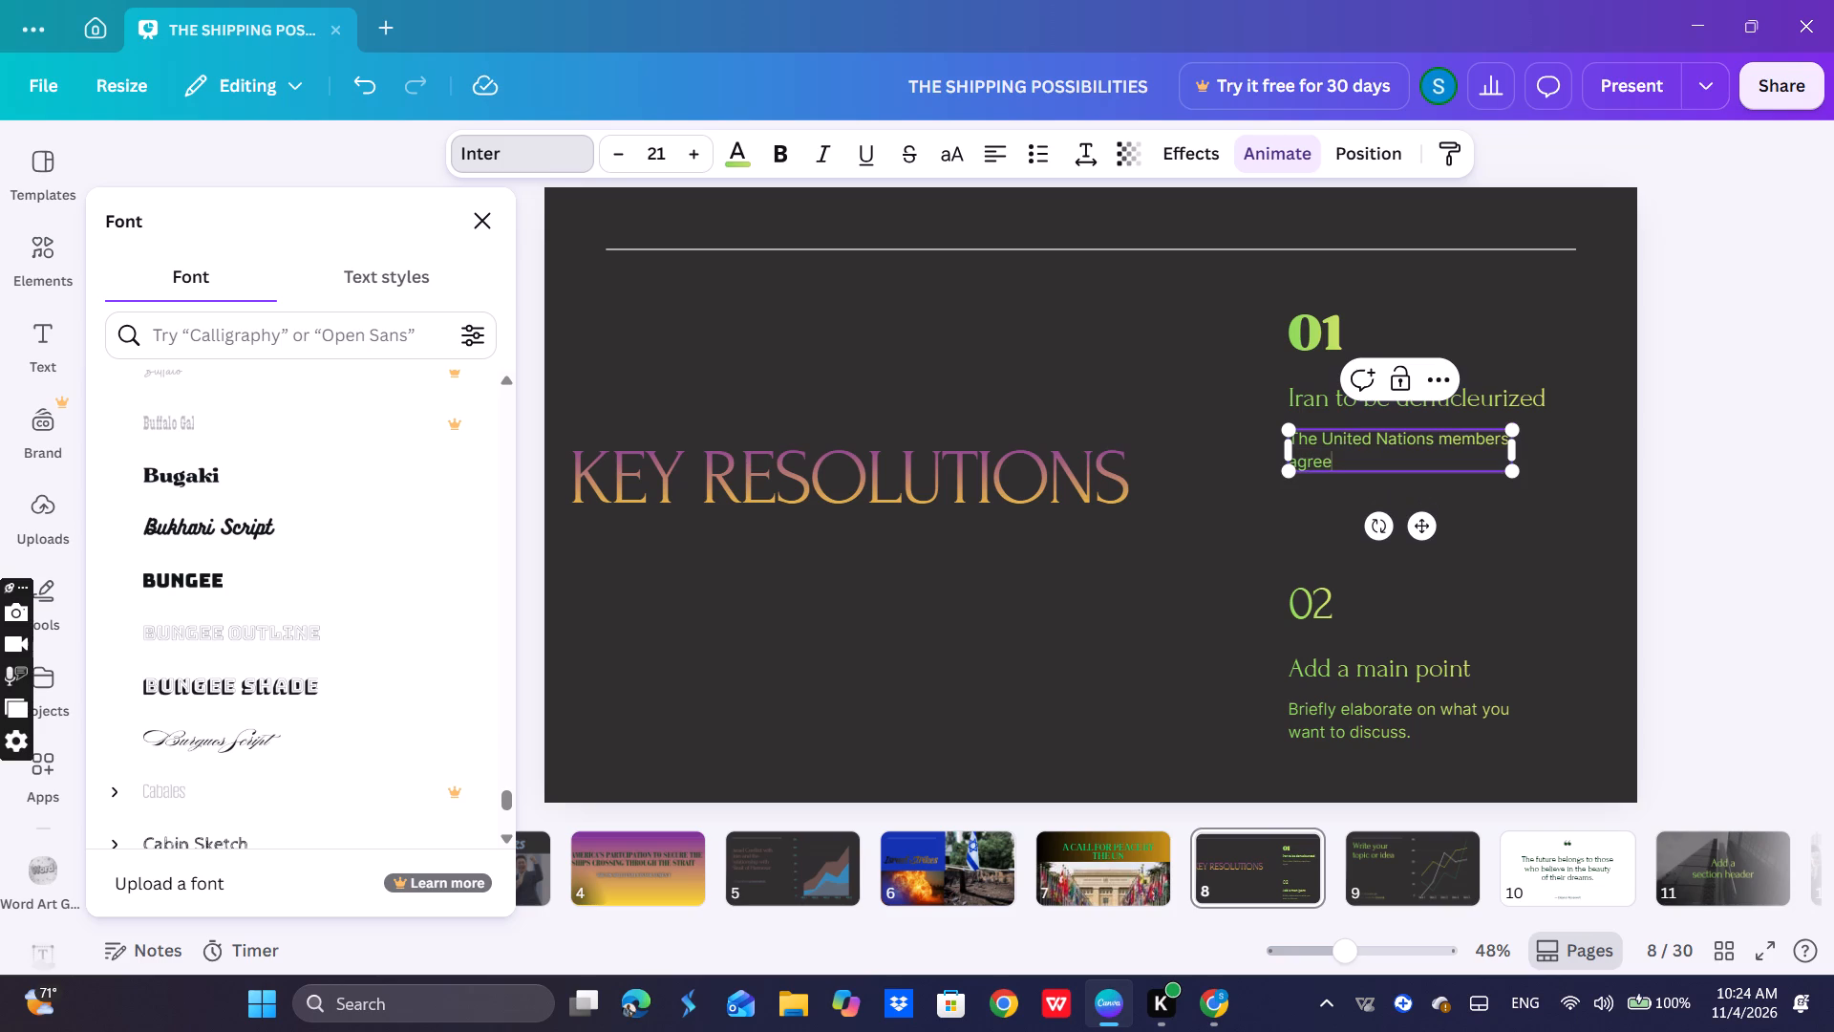
pyautogui.press('BackSpace')
pyautogui.press('BackSpace')
pyautogui.press('BackSpace')
pyautogui.press('BackSpace')
pyautogui.press('BackSpace')
pyautogui.write('voted for')
pyautogui.press('space')
# Continue the point 01 description with "a complete denuclearization".
pyautogui.write('a')
pyautogui.press('space')
pyautogui.write('complete')
pyautogui.press('space')
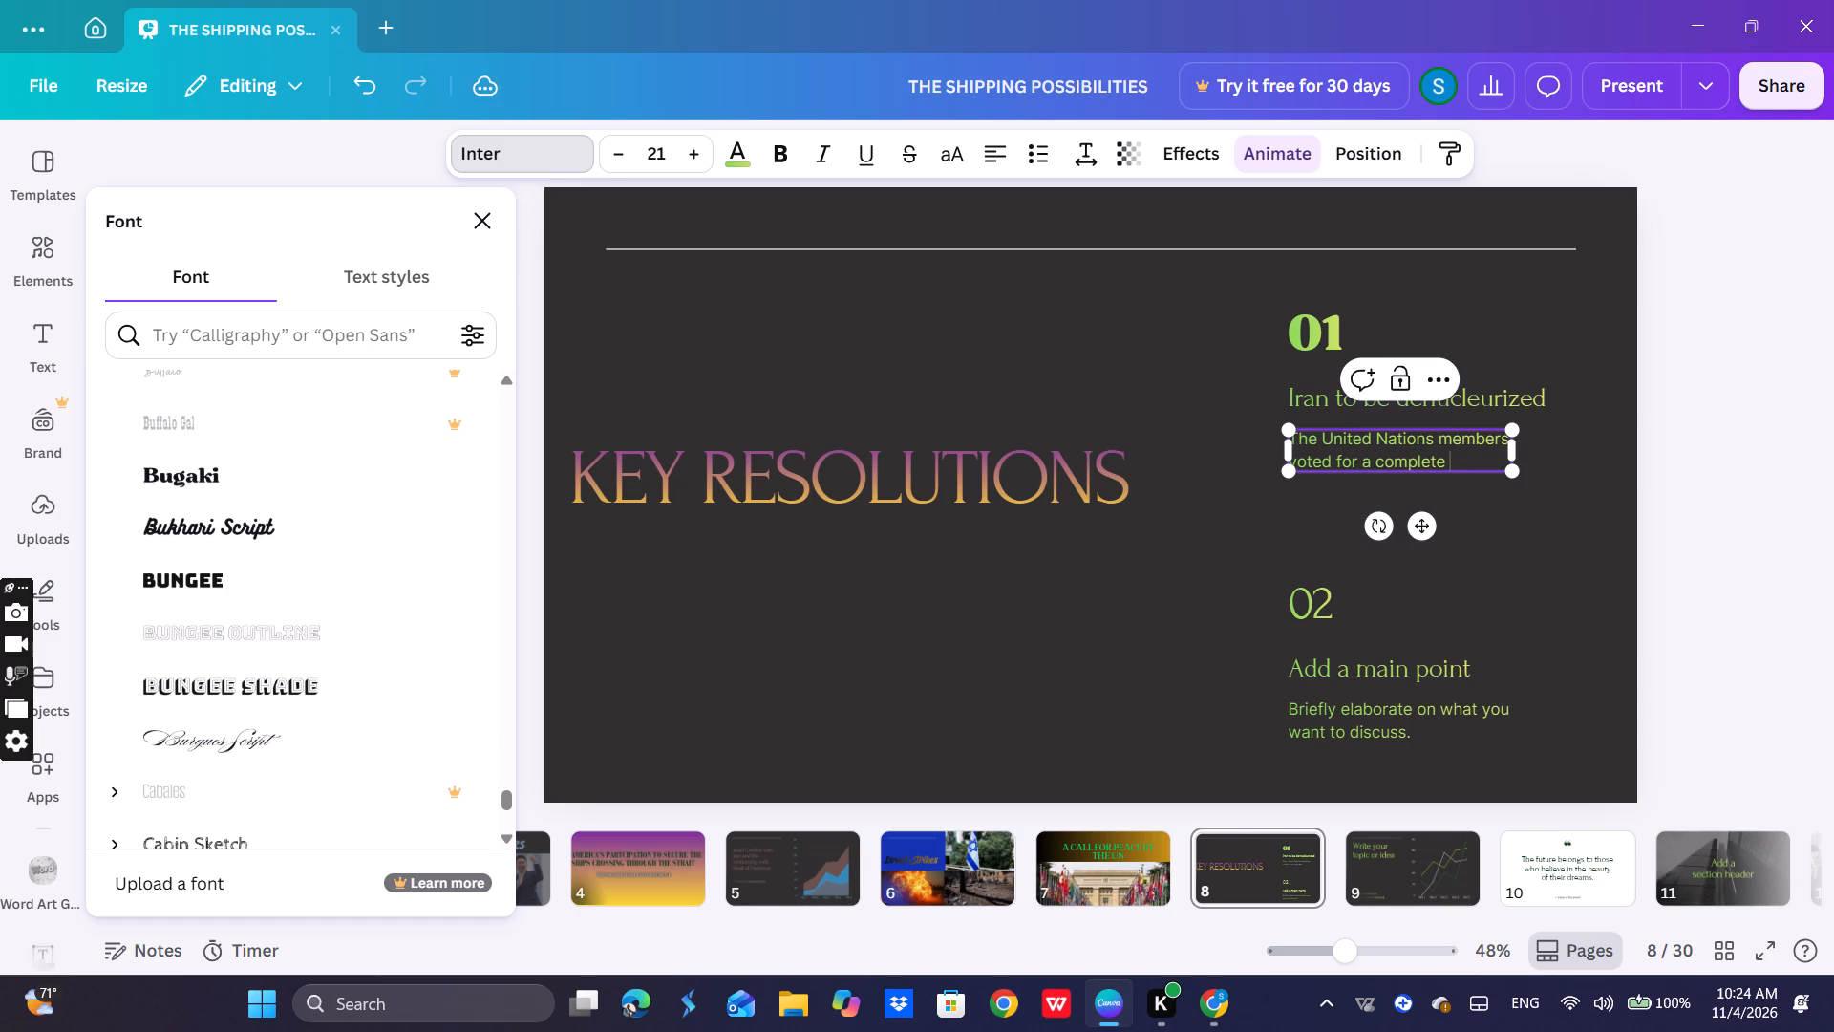
pyautogui.press('n')
pyautogui.press('BackSpace')
pyautogui.write('de')
pyautogui.write('nuclea')
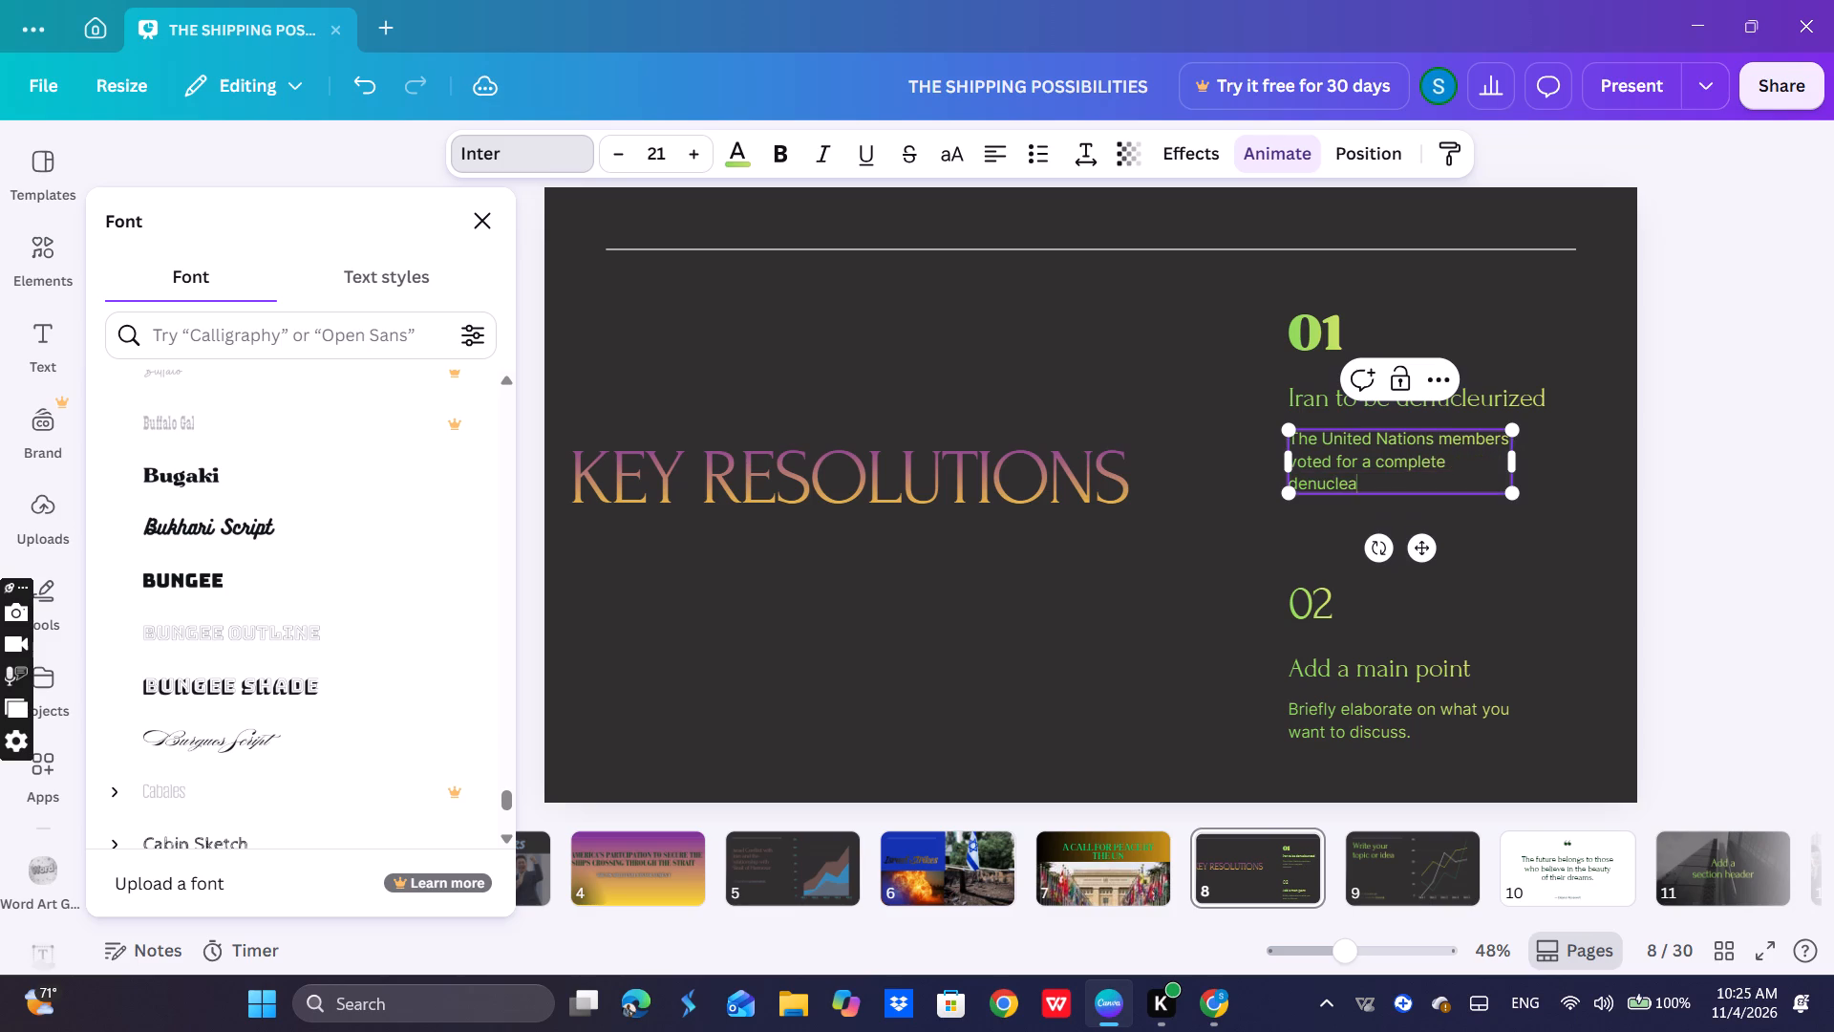
pyautogui.press('t')
pyautogui.press('BackSpace')
pyautogui.write('riz')
pyautogui.press('a')
pyautogui.write('tion')
pyautogui.press('space')
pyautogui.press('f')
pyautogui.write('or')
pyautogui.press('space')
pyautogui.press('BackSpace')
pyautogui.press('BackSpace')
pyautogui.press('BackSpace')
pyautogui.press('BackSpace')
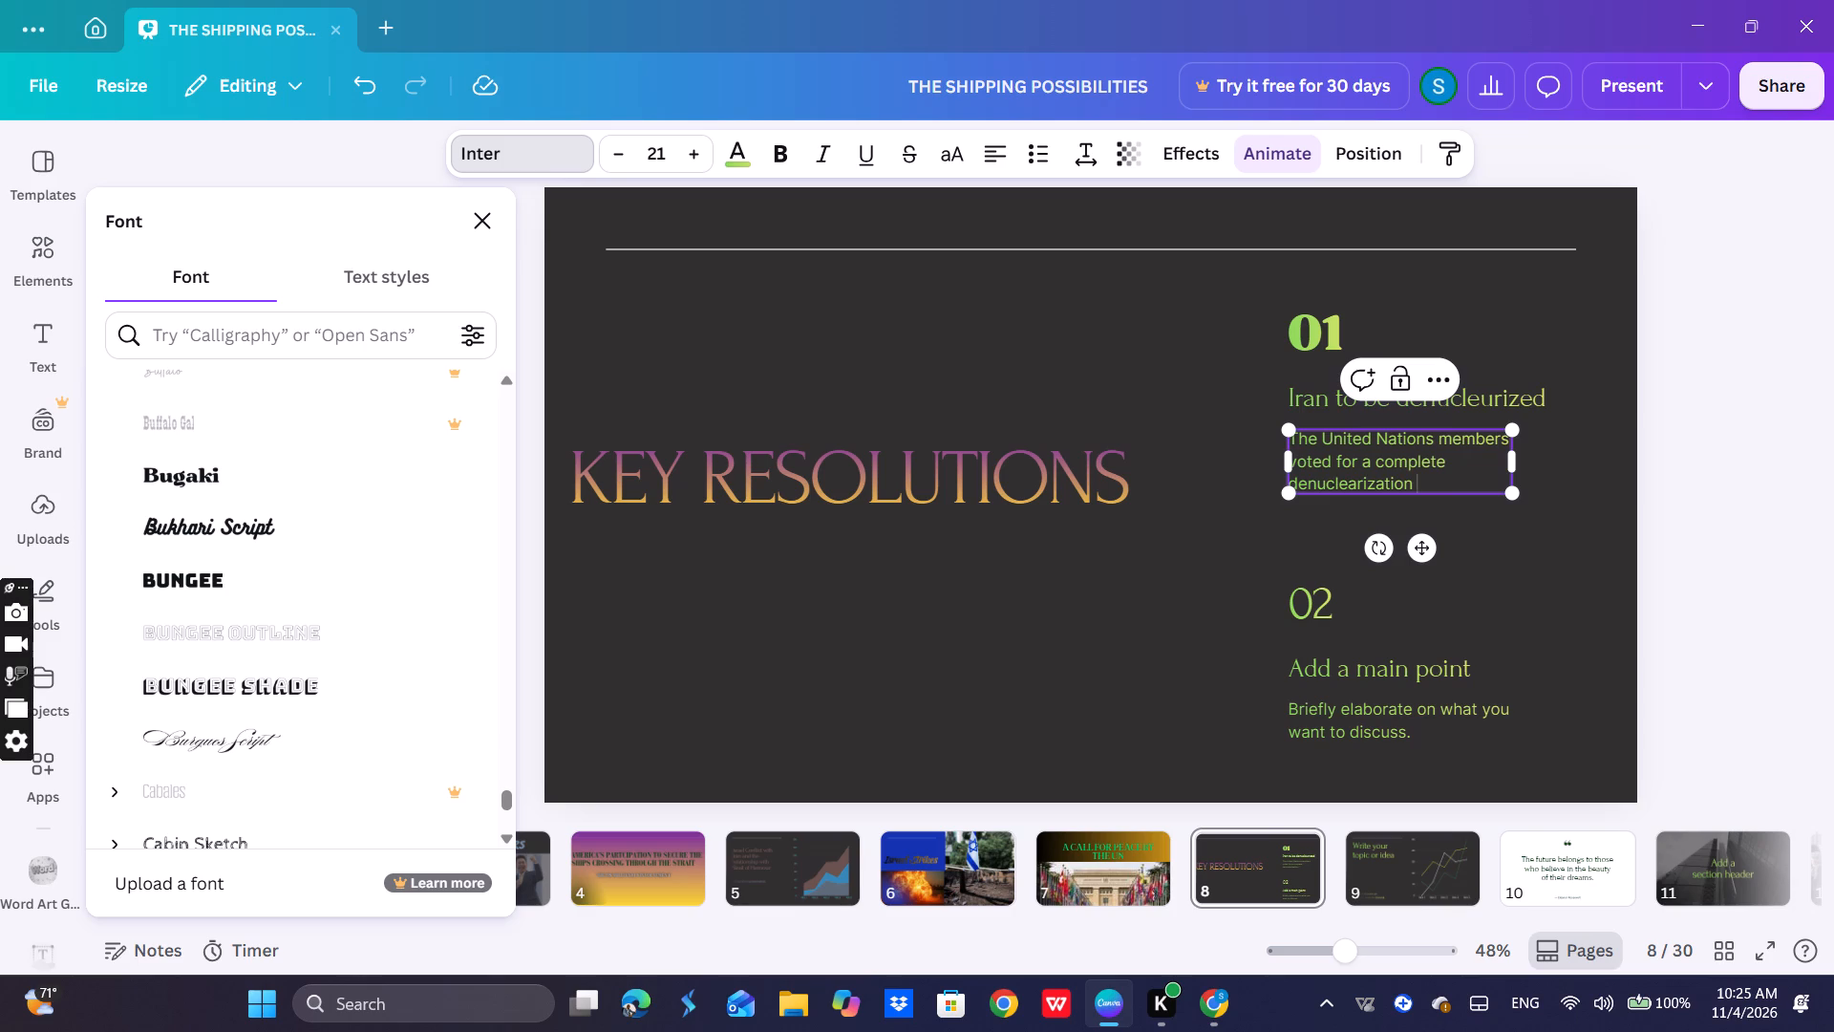
# Replace the "a" before "complete" in the point 01 description with "Iran's".
pyautogui.click(1374, 468)
pyautogui.press('BackSpace')
pyautogui.press('BackSpace')
pyautogui.press('i')
pyautogui.write("'s")
pyautogui.press('space')
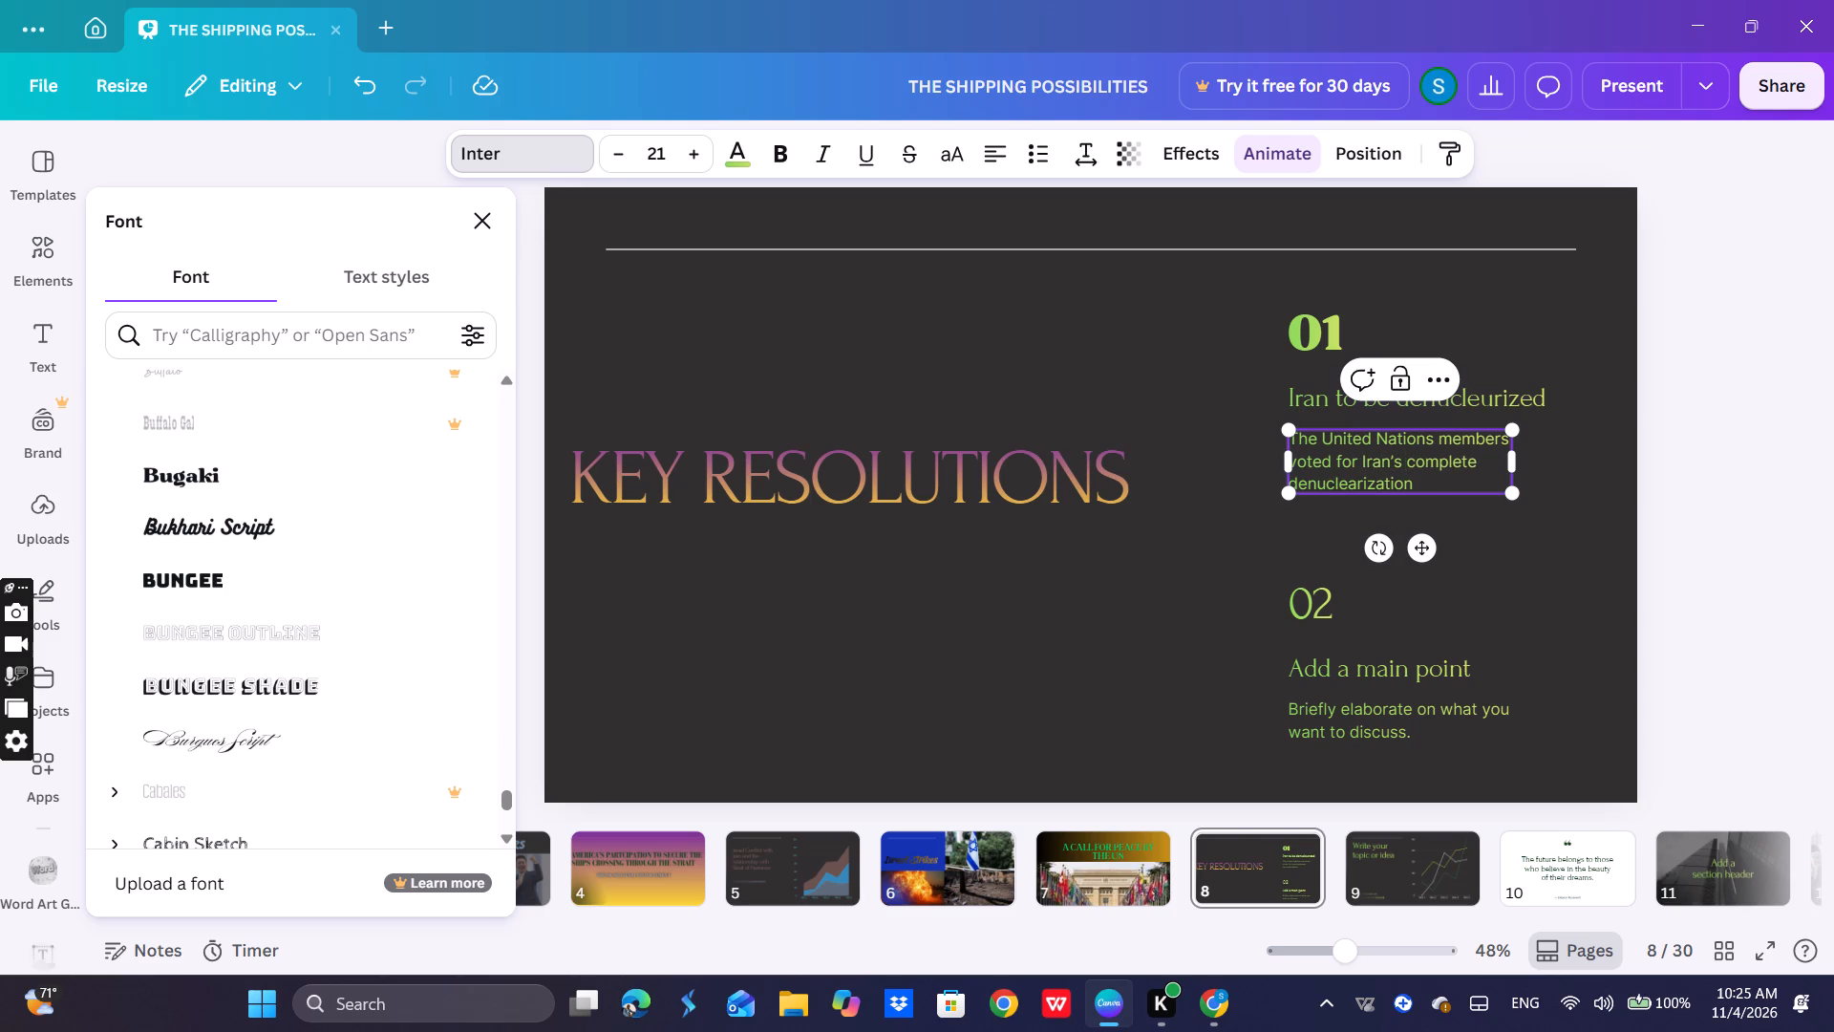
# Continue the point 01 description after "denuclearization" with "in order to make peace with Israel".
pyautogui.click(1431, 491)
pyautogui.write('int')
pyautogui.press('BackSpace')
pyautogui.press('space')
pyautogui.write('order to make')
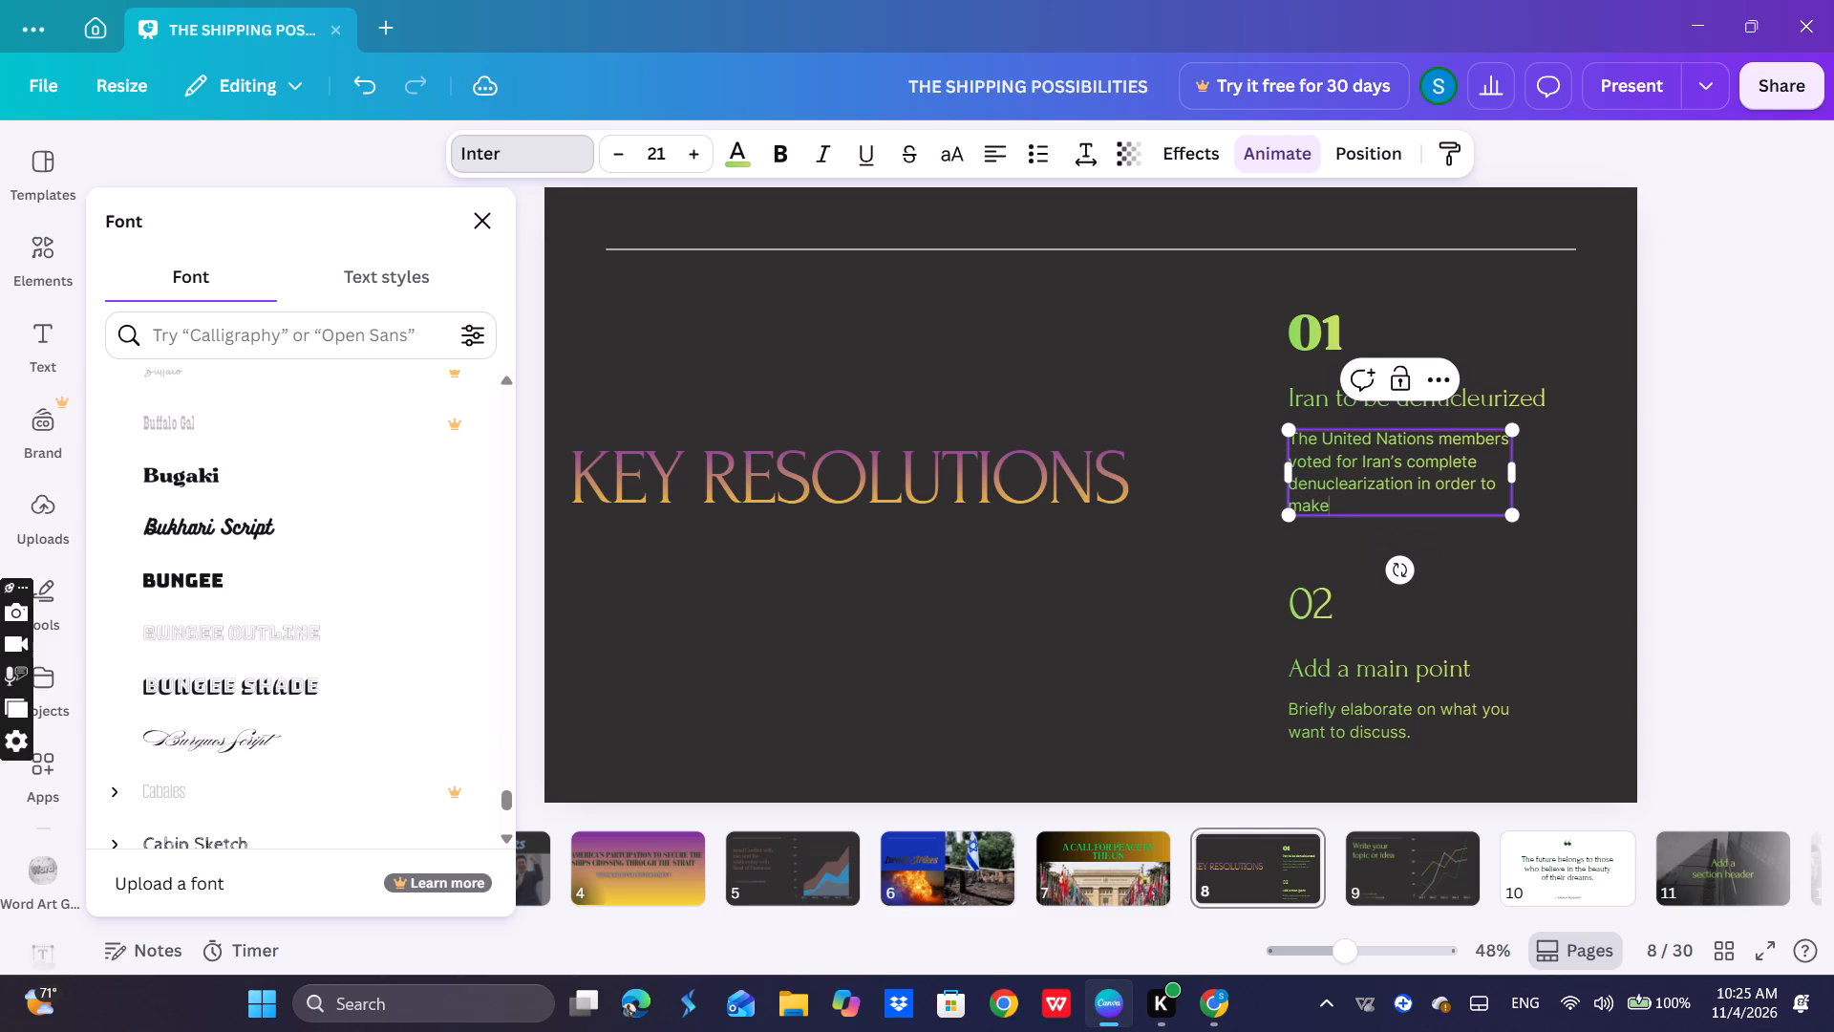
pyautogui.press('space')
pyautogui.write('peace with')
pyautogui.press('space')
pyautogui.press('i')
pyautogui.write('st')
pyautogui.press('BackSpace')
pyautogui.write('rael')
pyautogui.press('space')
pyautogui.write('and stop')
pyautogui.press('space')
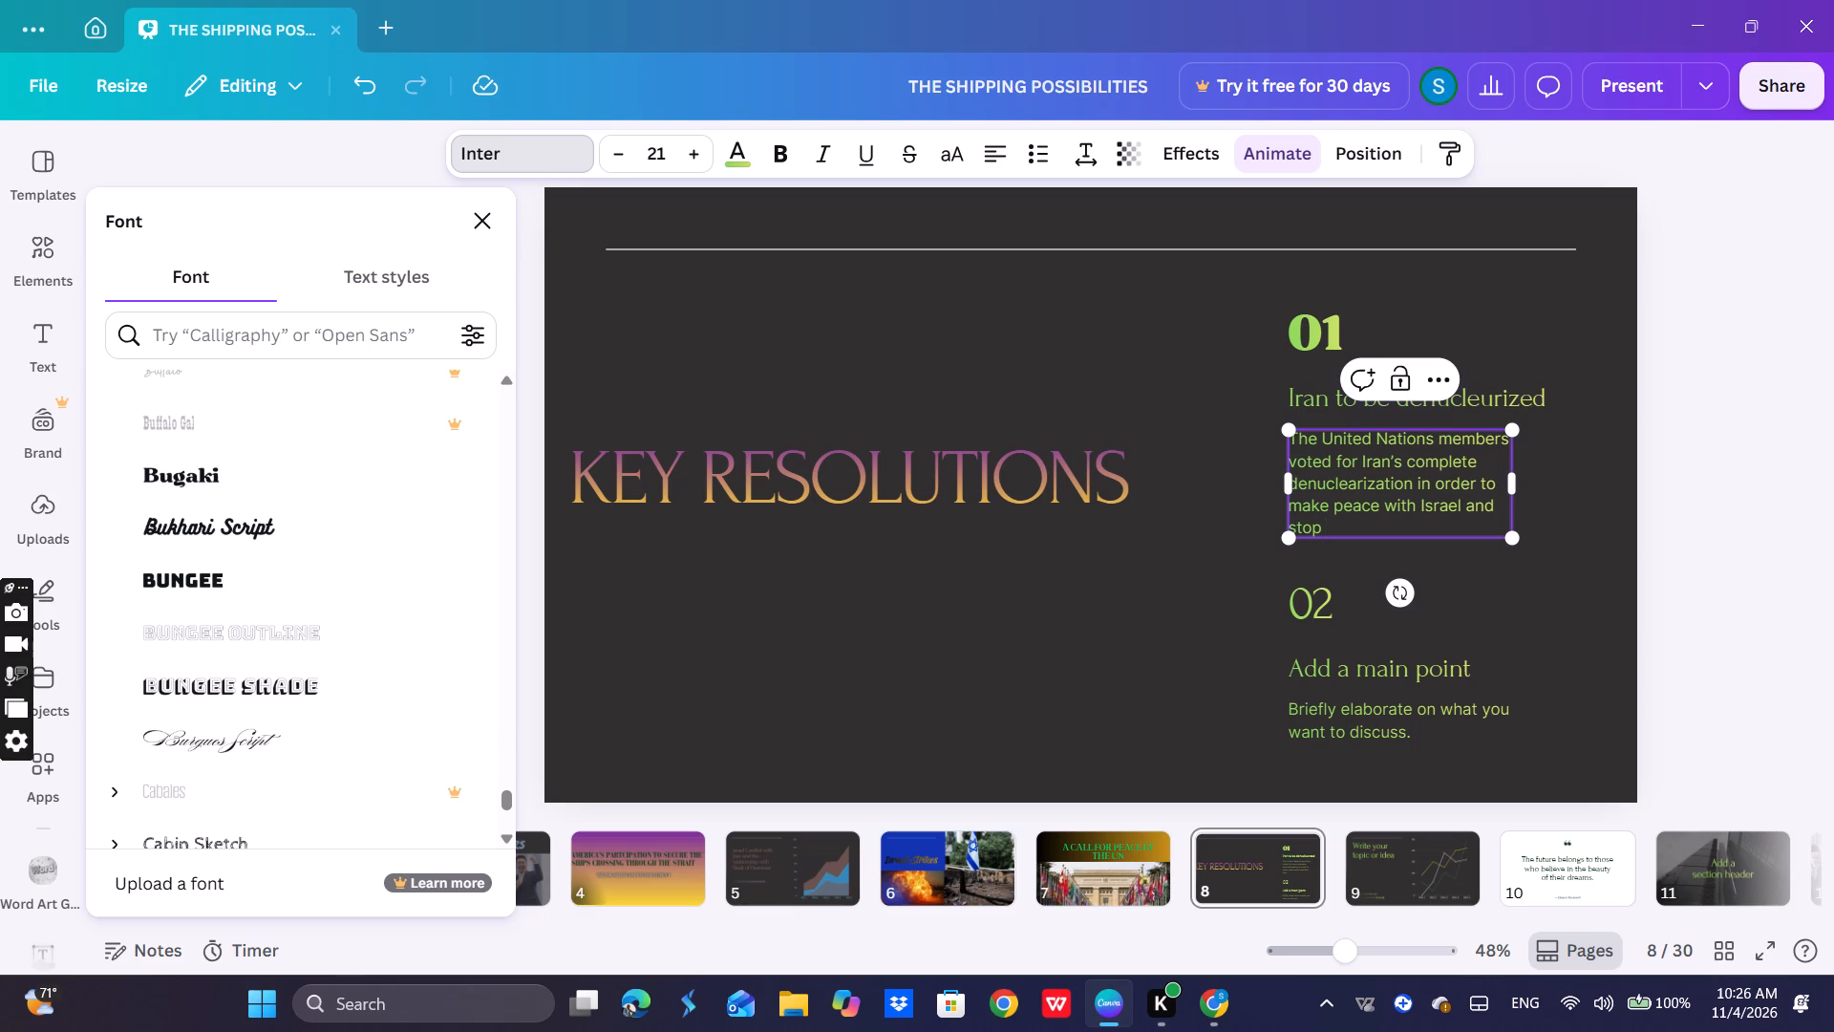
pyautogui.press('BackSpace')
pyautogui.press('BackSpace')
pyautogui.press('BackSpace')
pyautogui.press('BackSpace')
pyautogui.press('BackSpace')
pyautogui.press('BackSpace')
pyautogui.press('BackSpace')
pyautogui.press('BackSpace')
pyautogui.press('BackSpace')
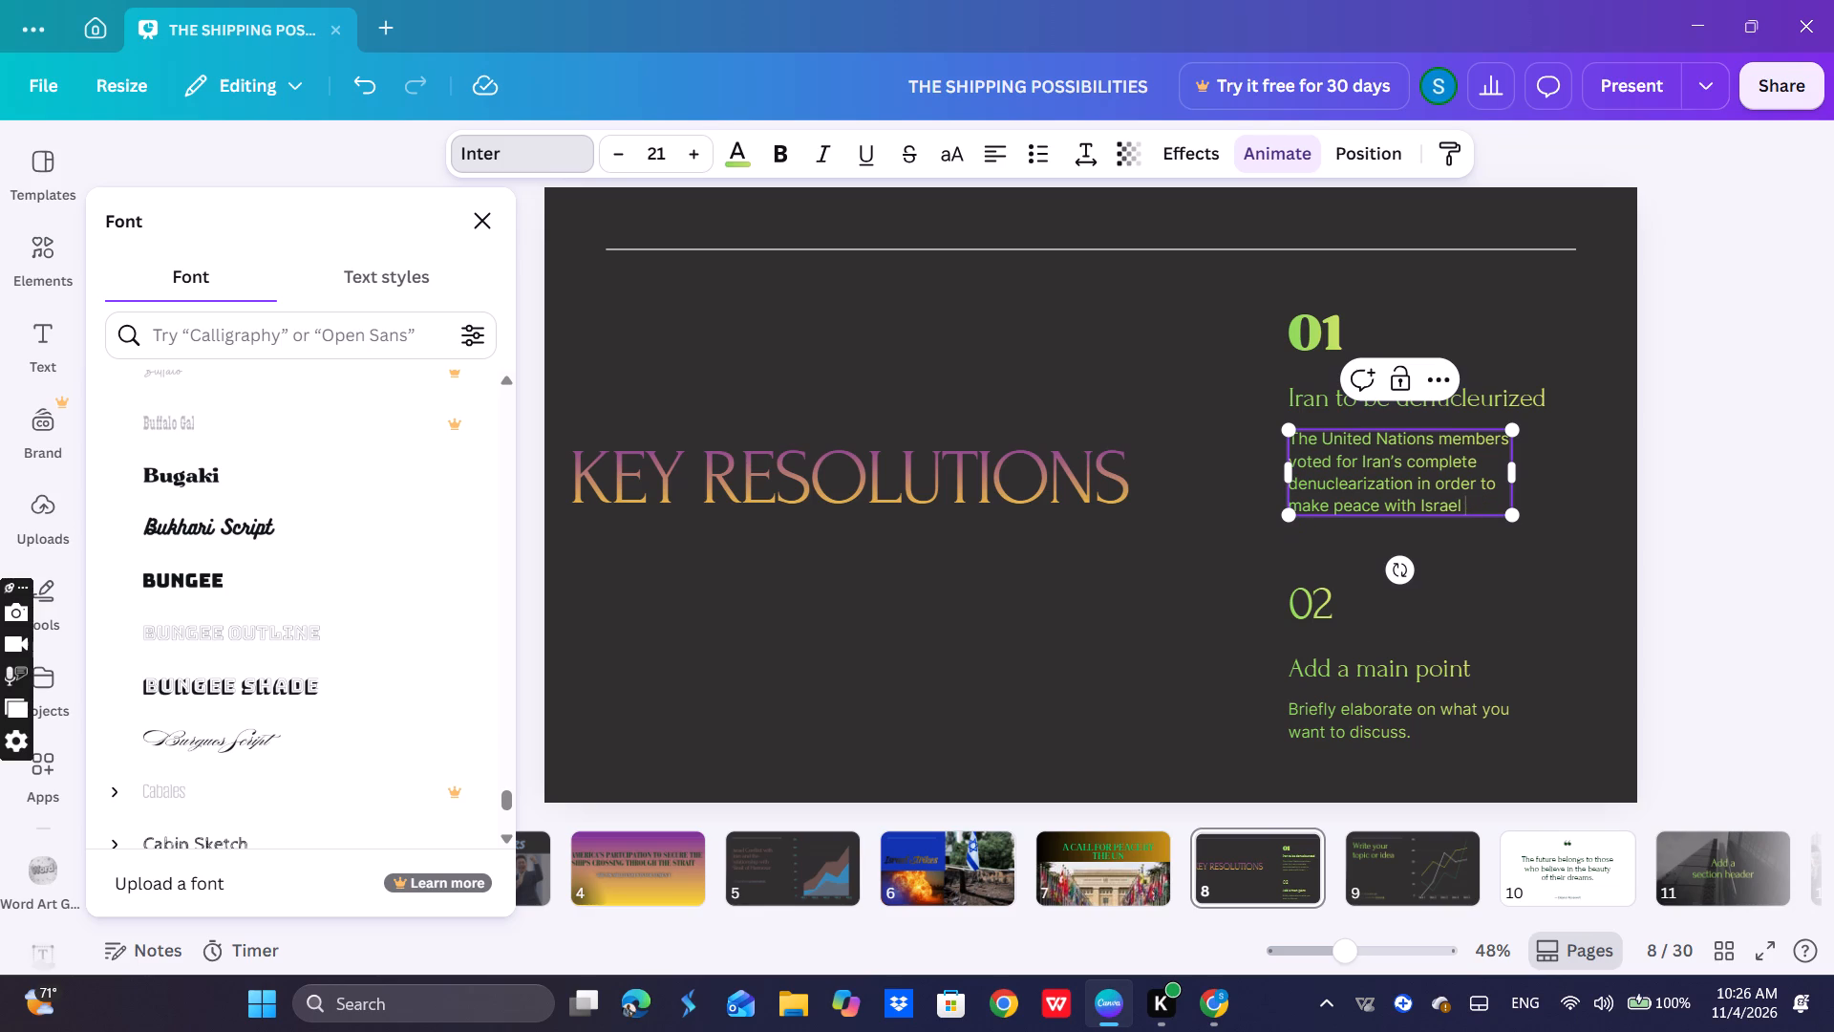
# Recolour the number 01 with the black-to-gold linear gradient (#000000 to #c89116) already used in the design.
pyautogui.click(1313, 409)
pyautogui.click(1299, 352)
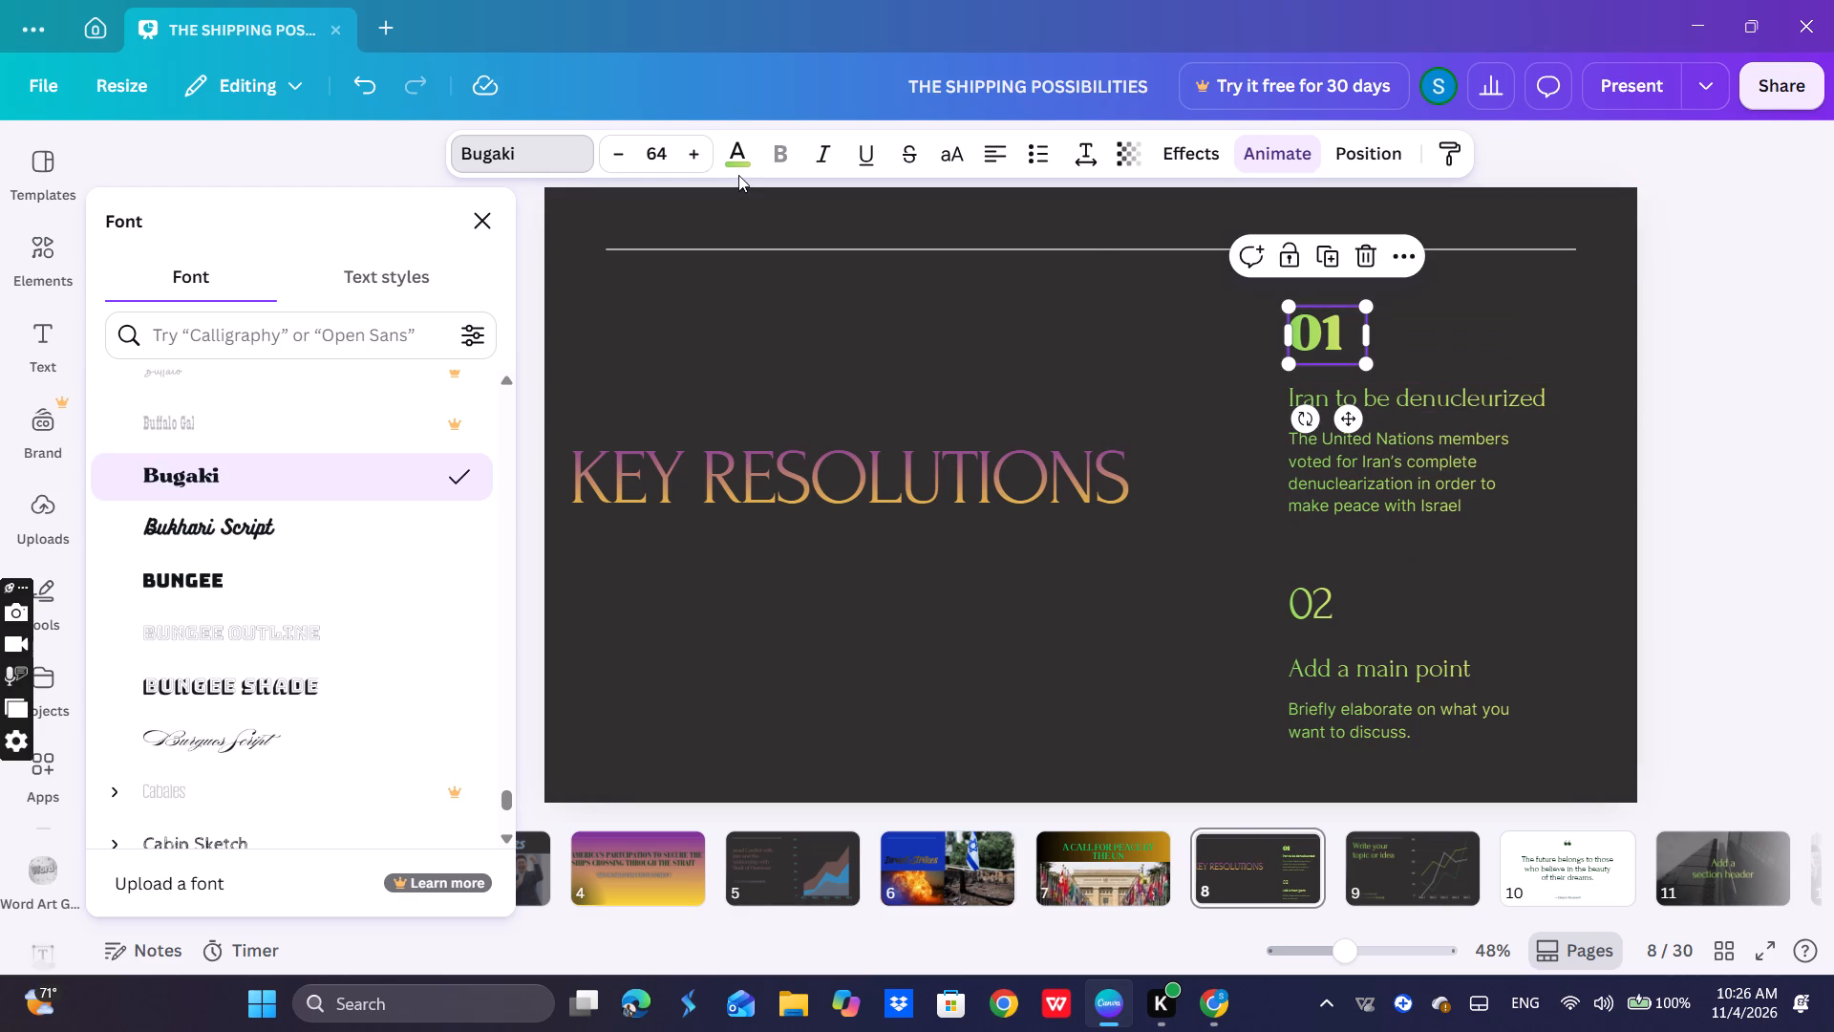
pyautogui.click(738, 174)
pyautogui.click(739, 166)
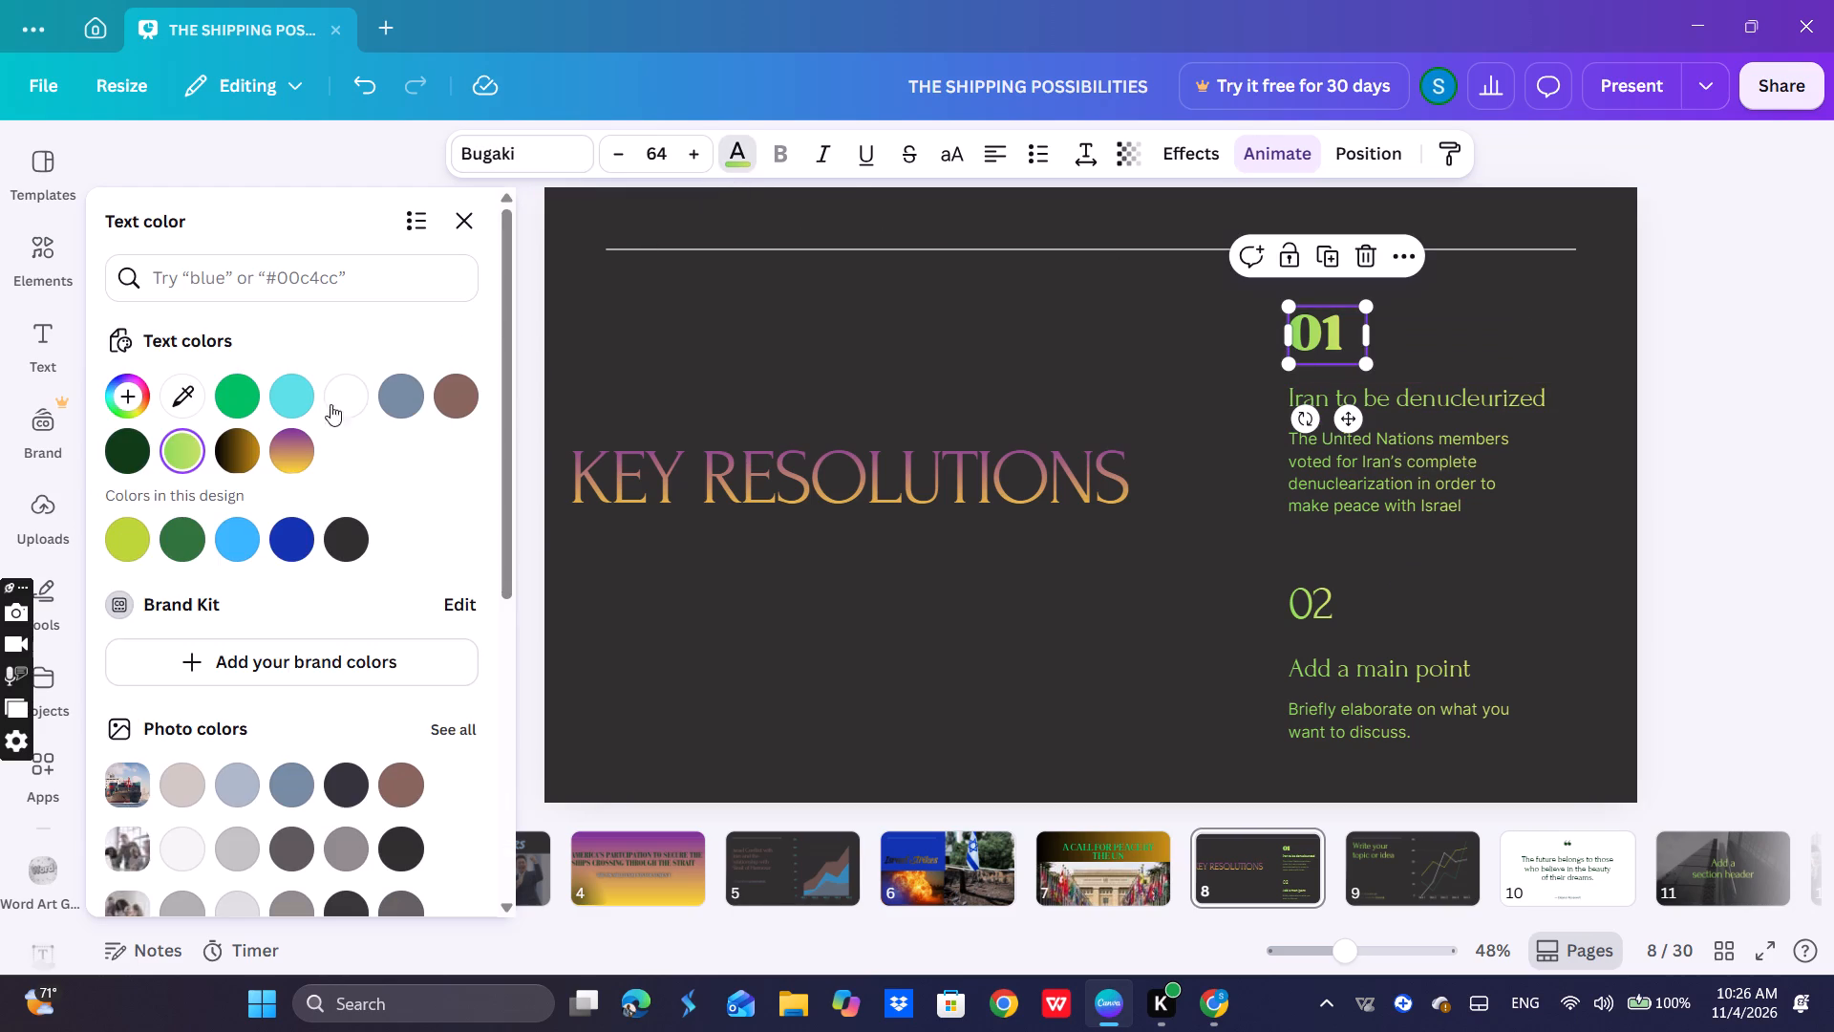
pyautogui.click(289, 437)
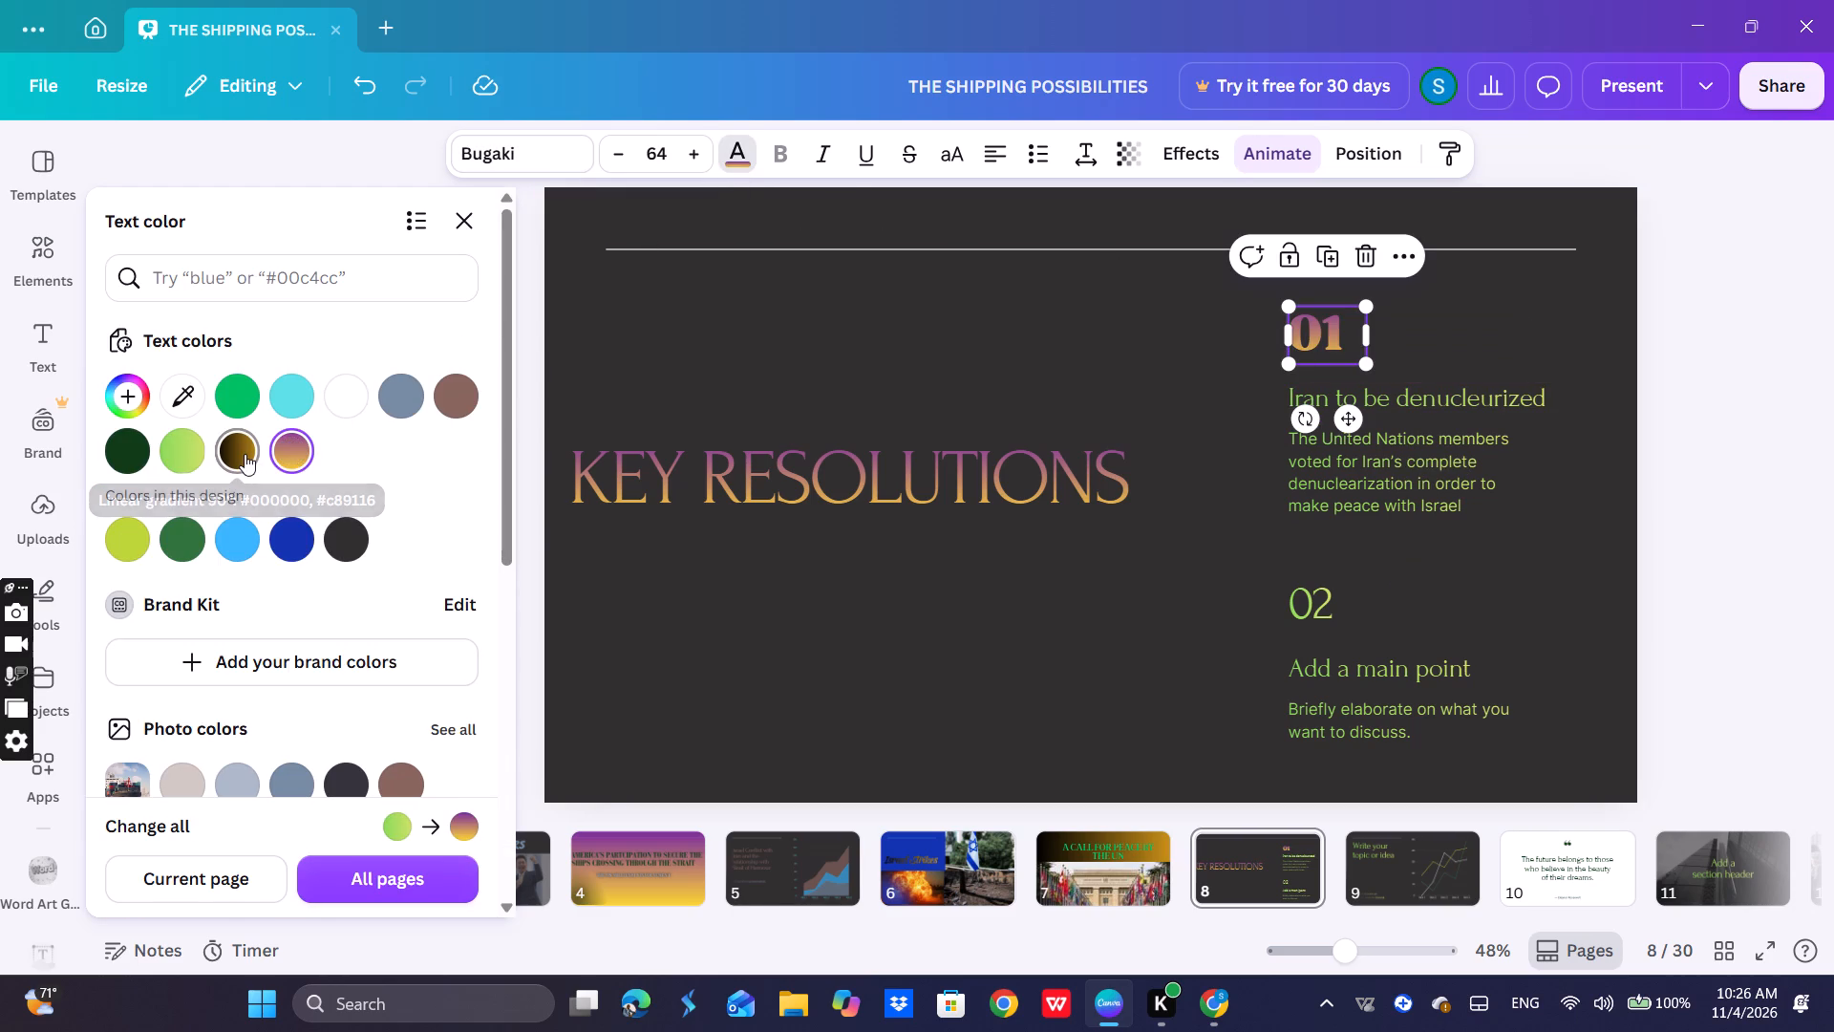
pyautogui.click(245, 454)
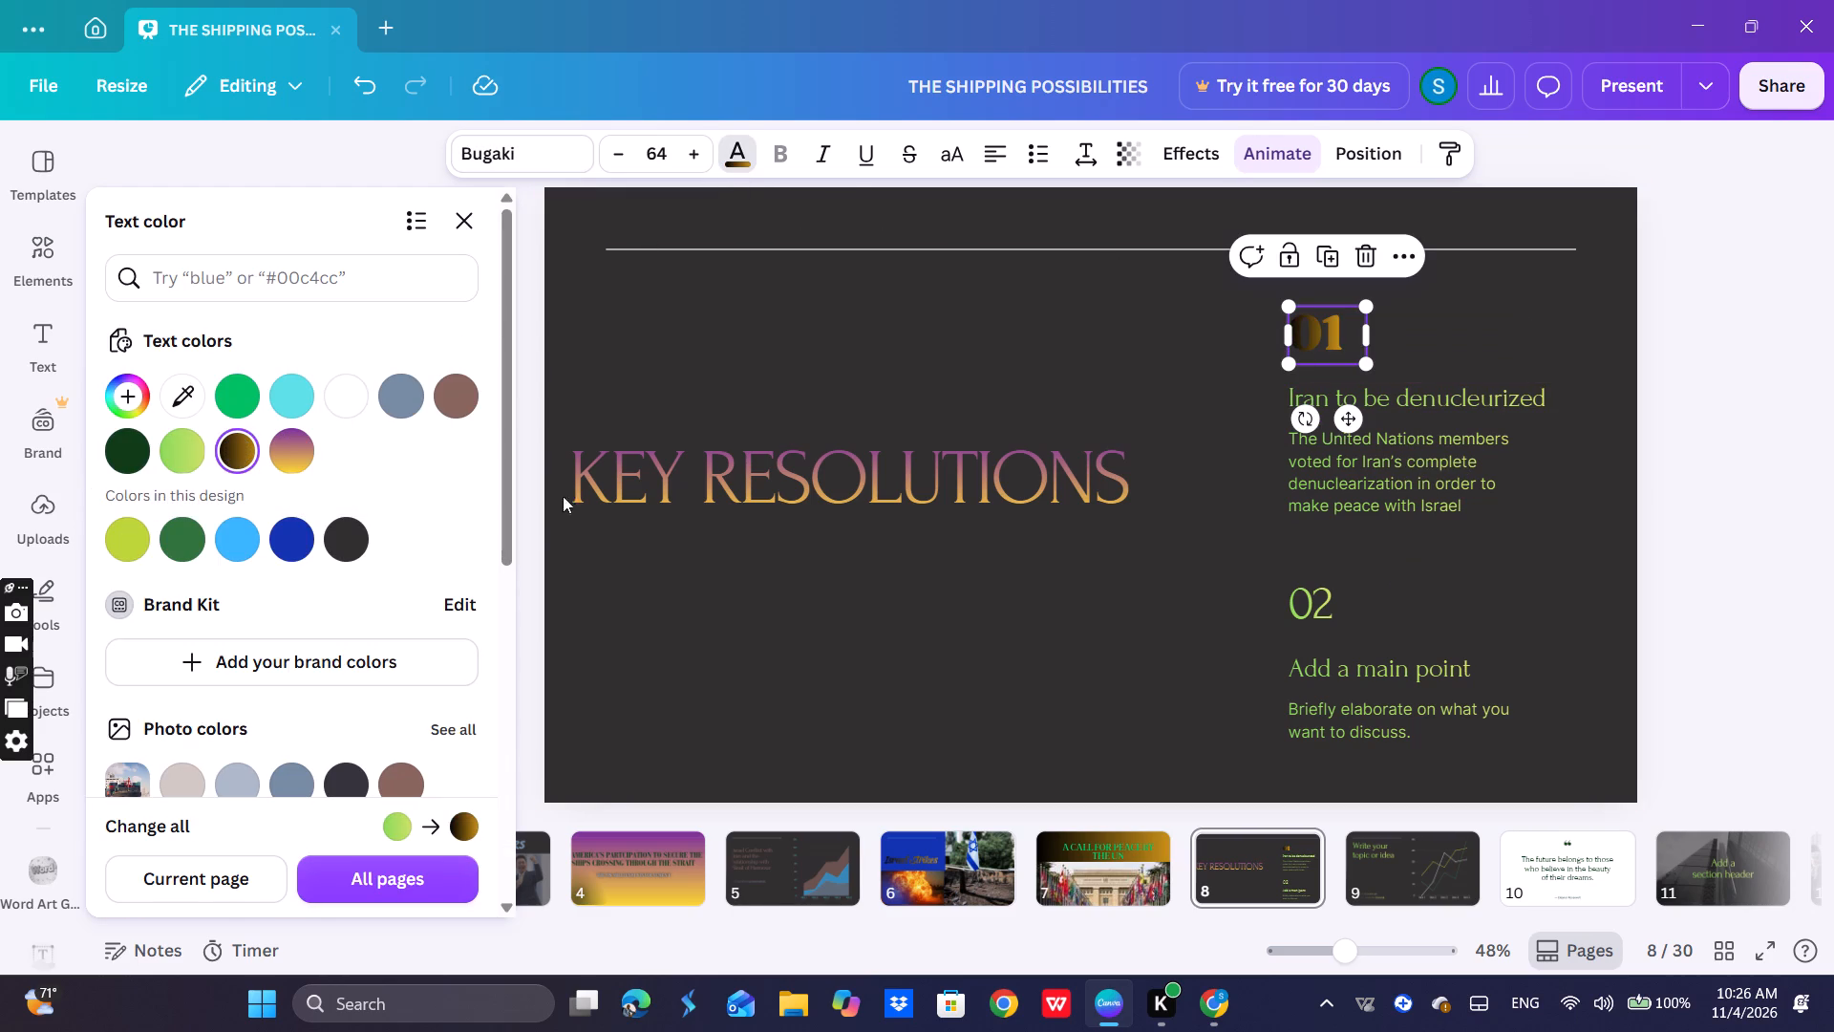
# Give the number 02 the black-to-gold linear gradient (#000000 to #c89116) and the Bugaki font.
pyautogui.click(1334, 590)
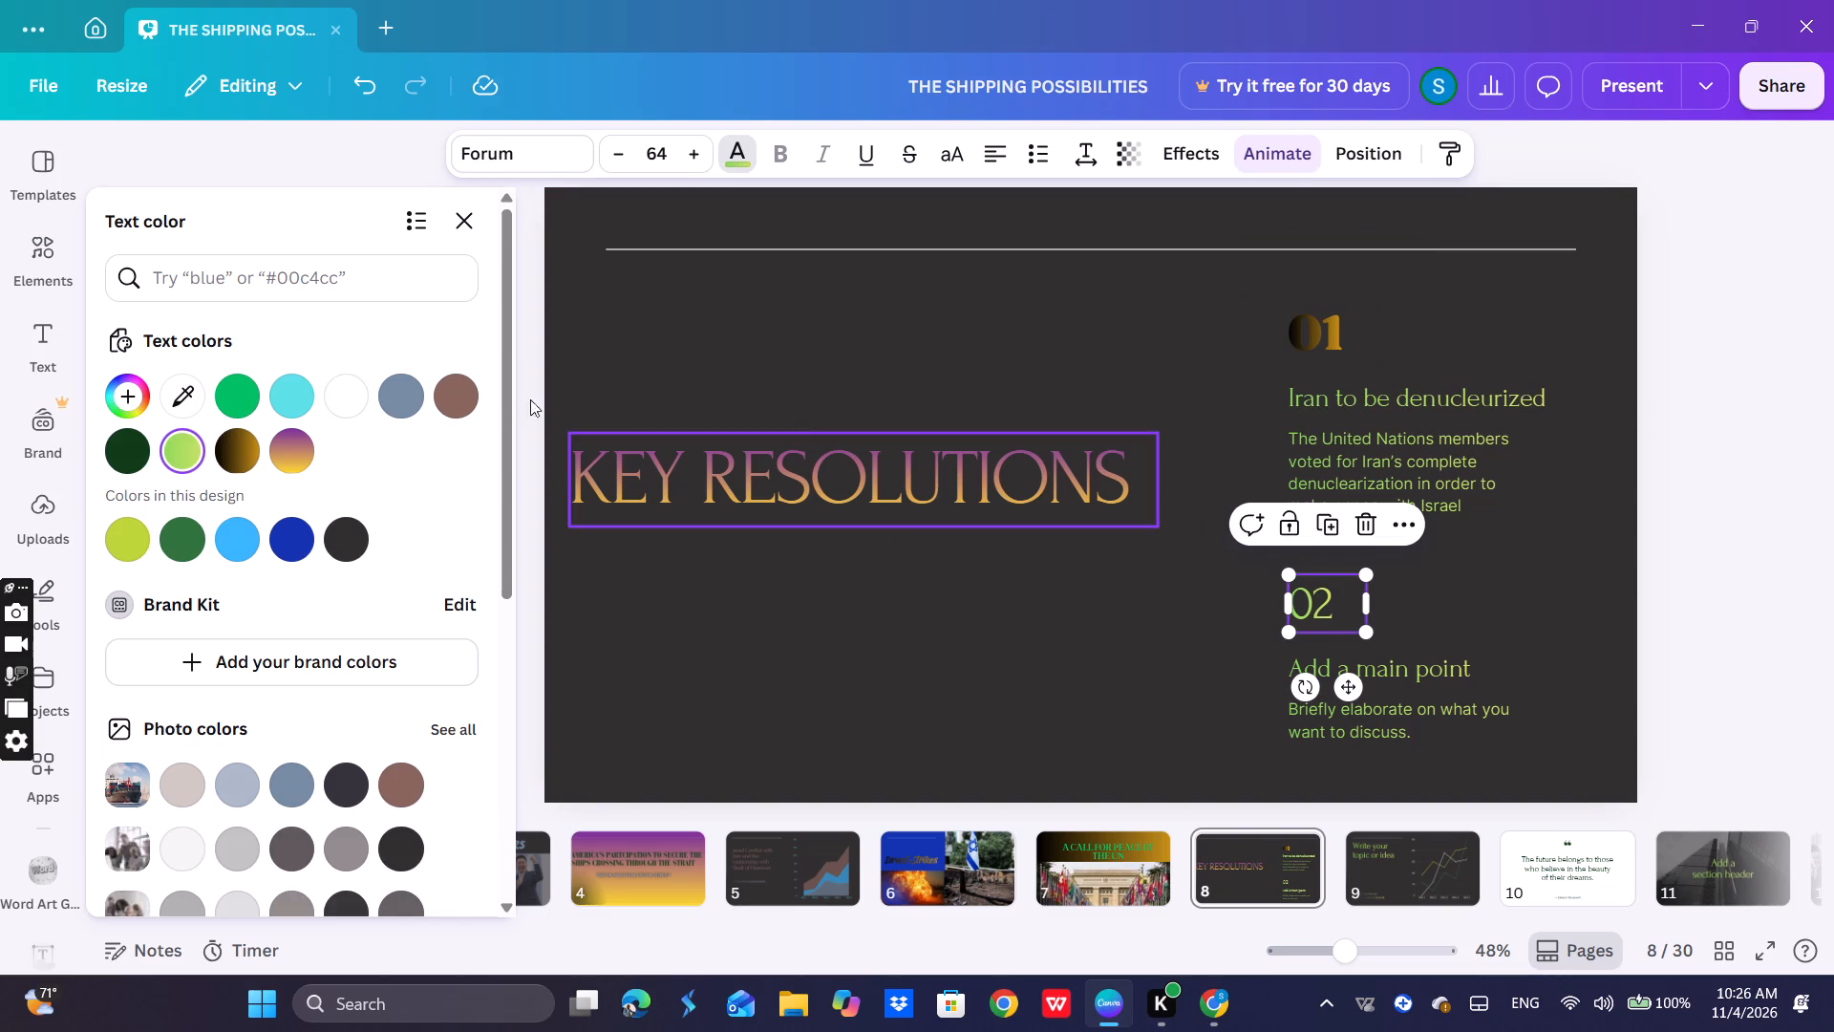
pyautogui.click(245, 445)
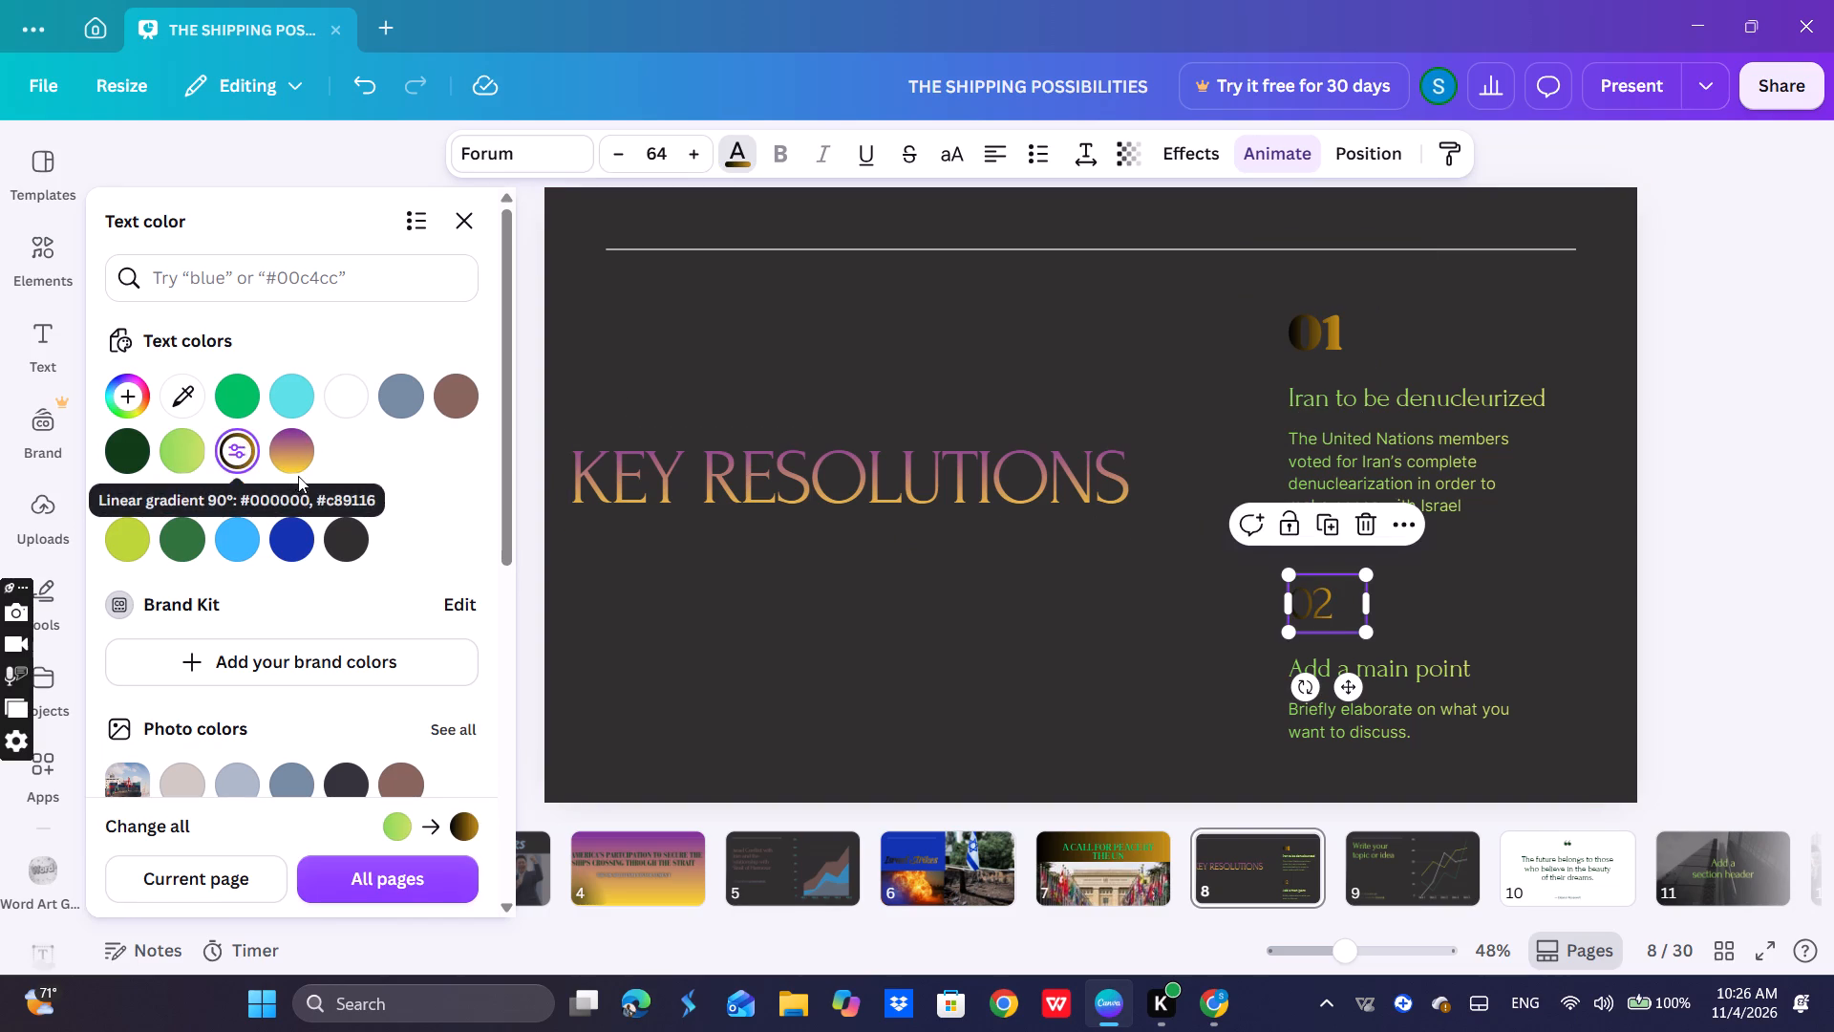
pyautogui.click(528, 143)
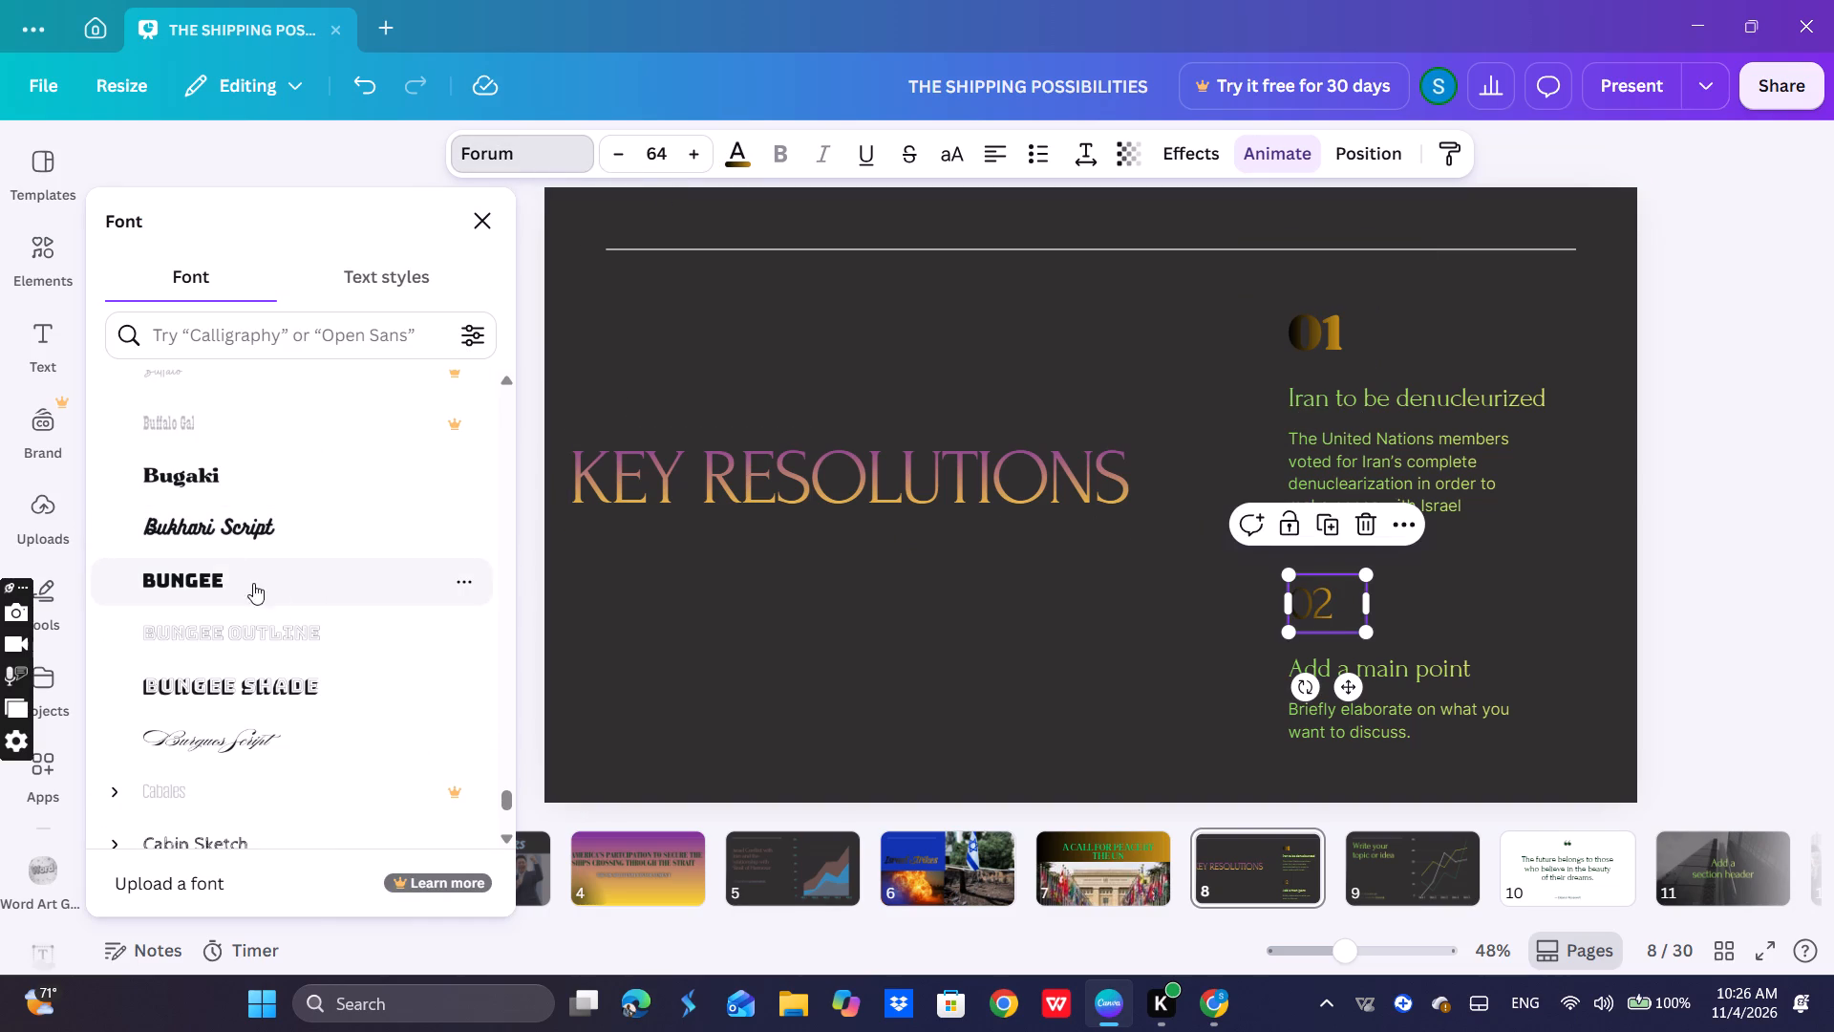
pyautogui.click(227, 497)
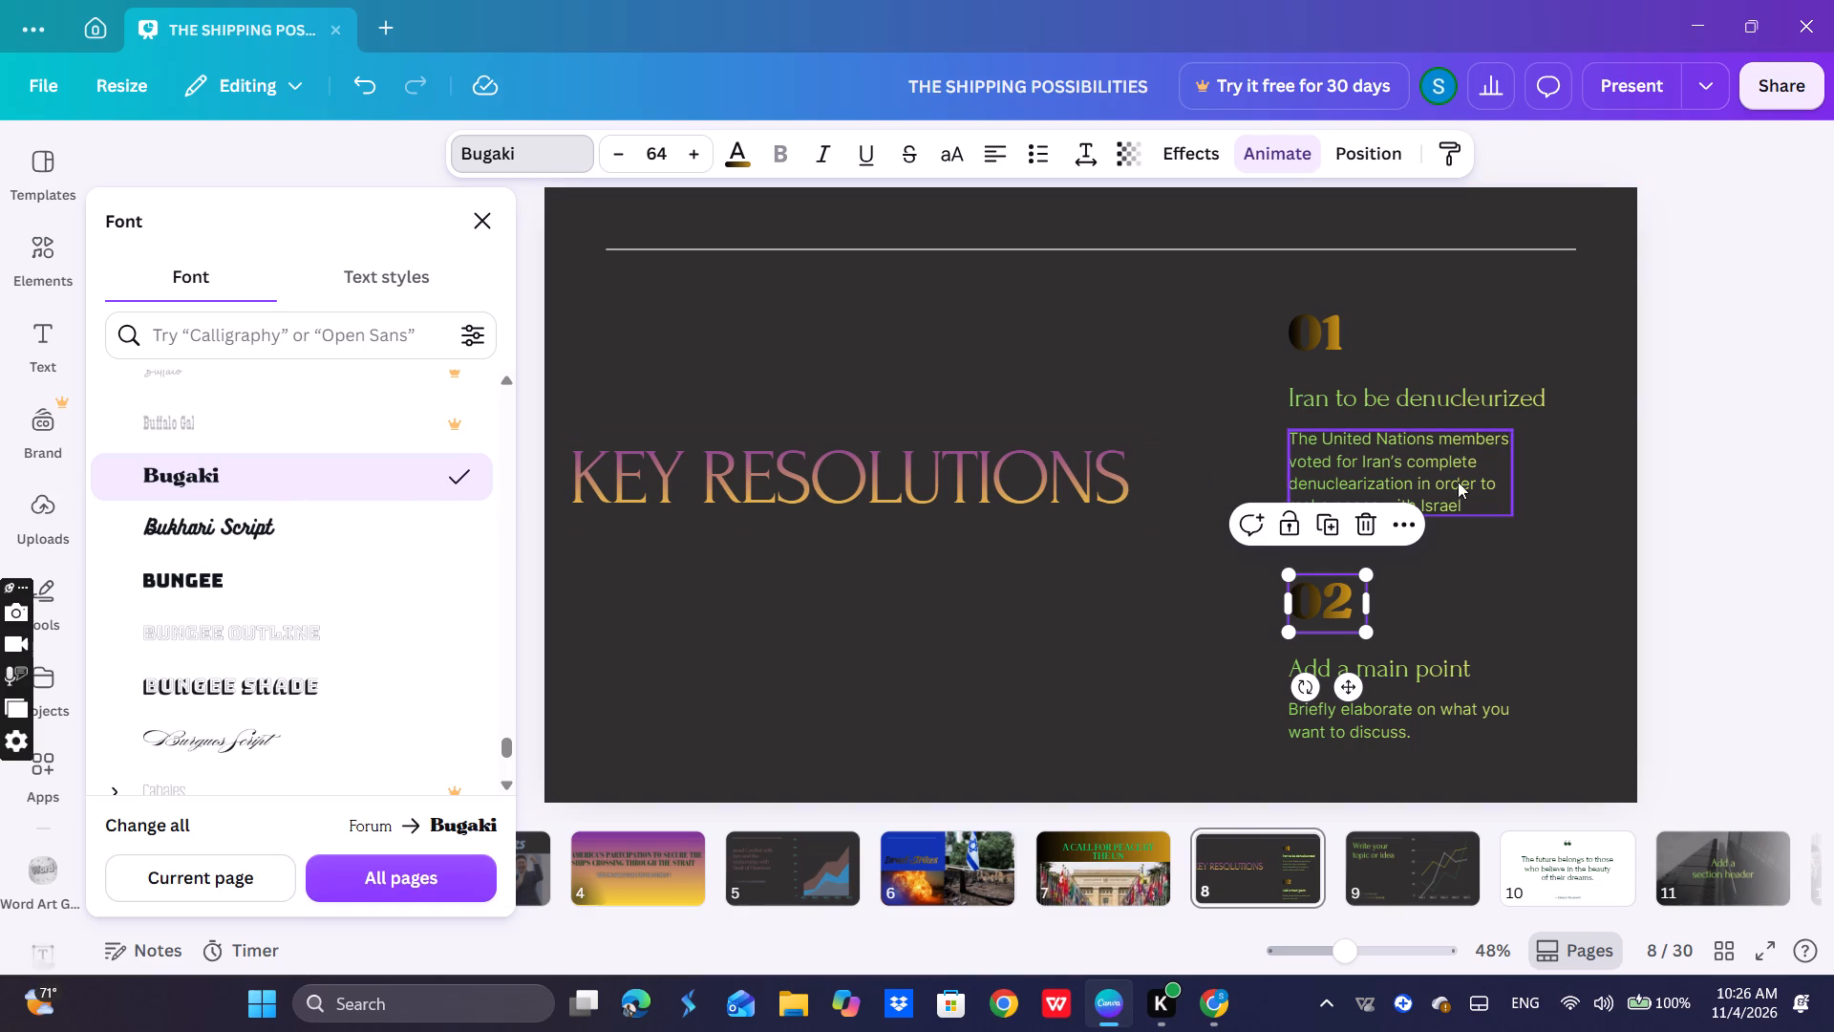
# Try Bukhari Script and Bungee on the point 01 heading, settling on the Calistoga font.
pyautogui.click(1469, 461)
pyautogui.click(1521, 388)
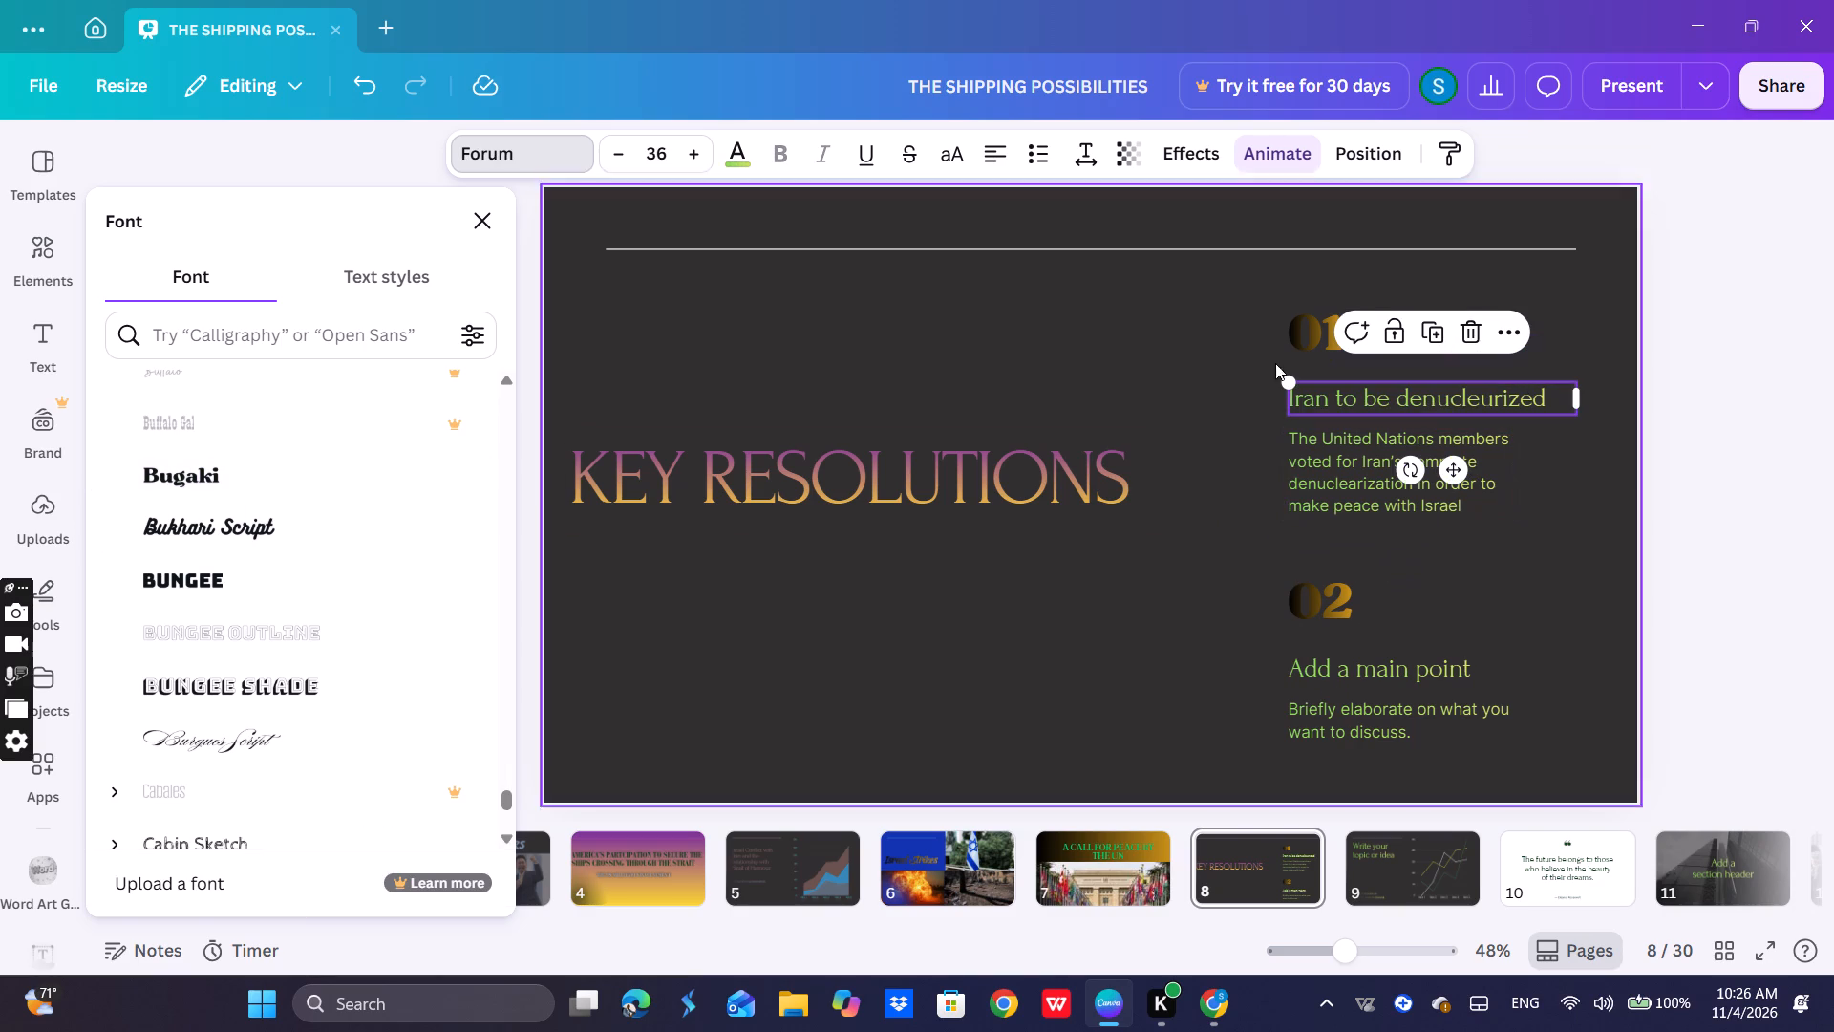
pyautogui.click(307, 517)
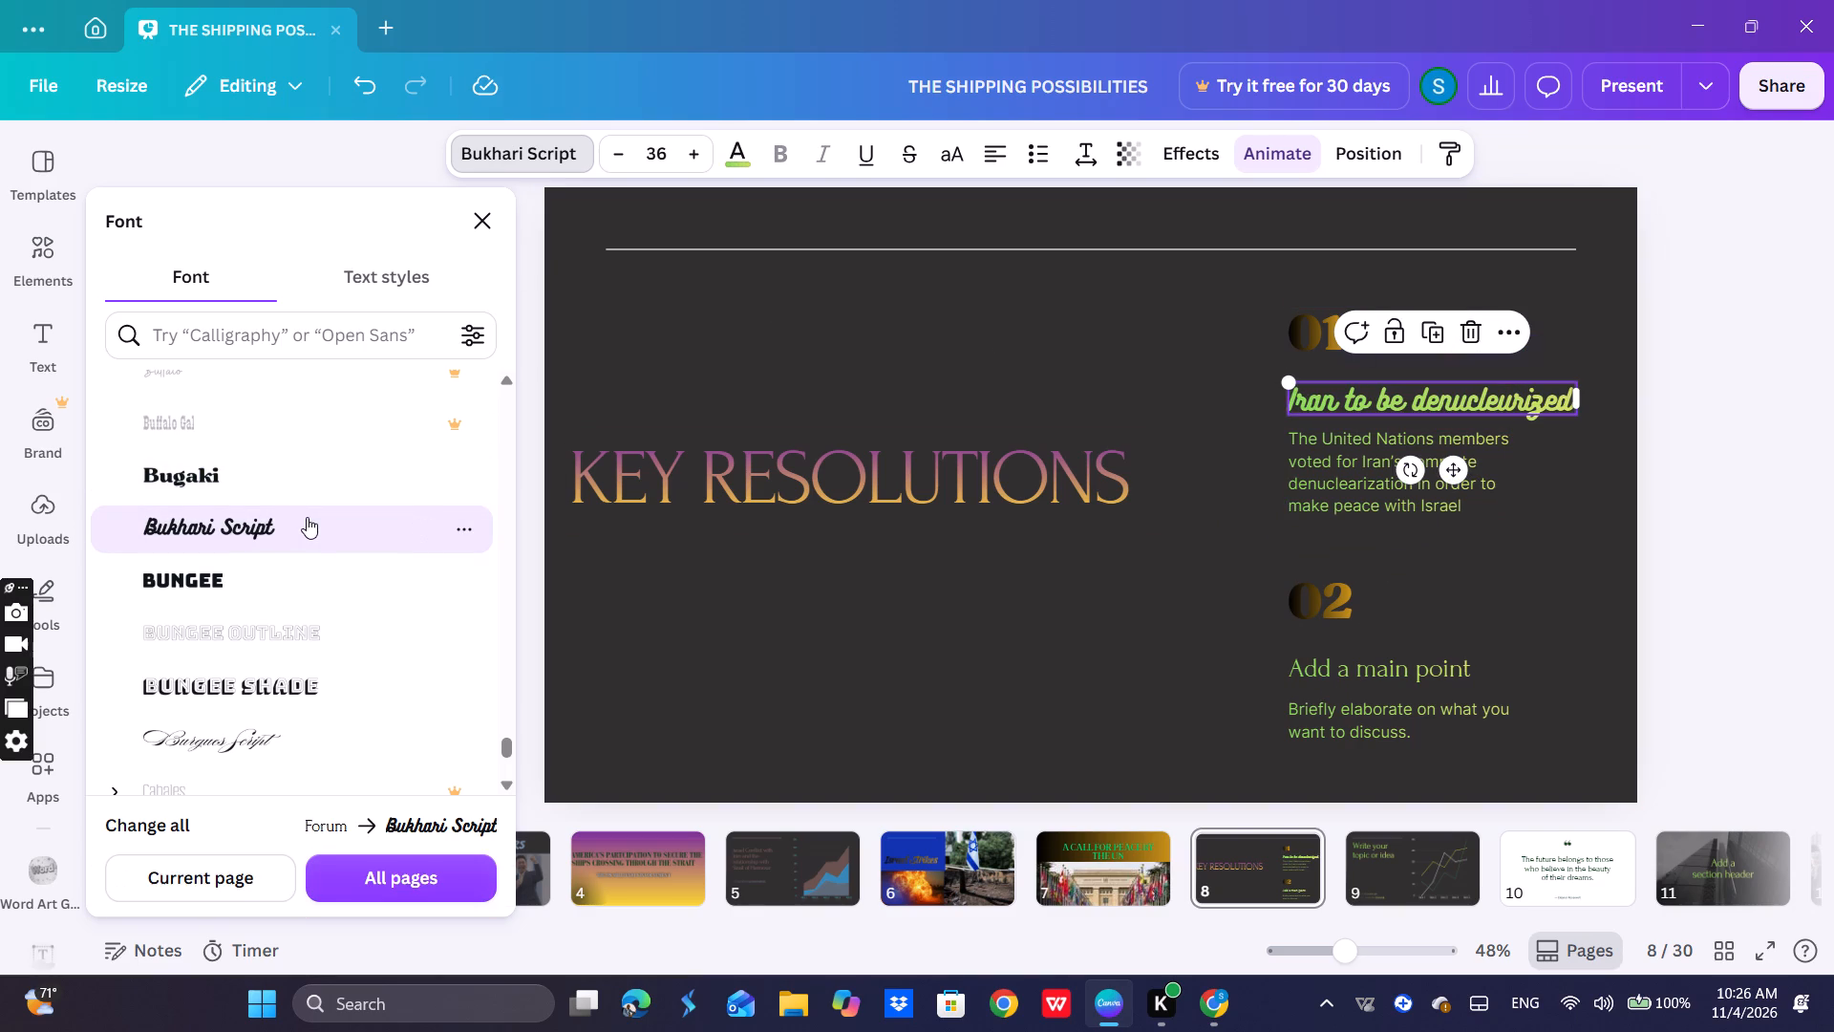
pyautogui.click(292, 562)
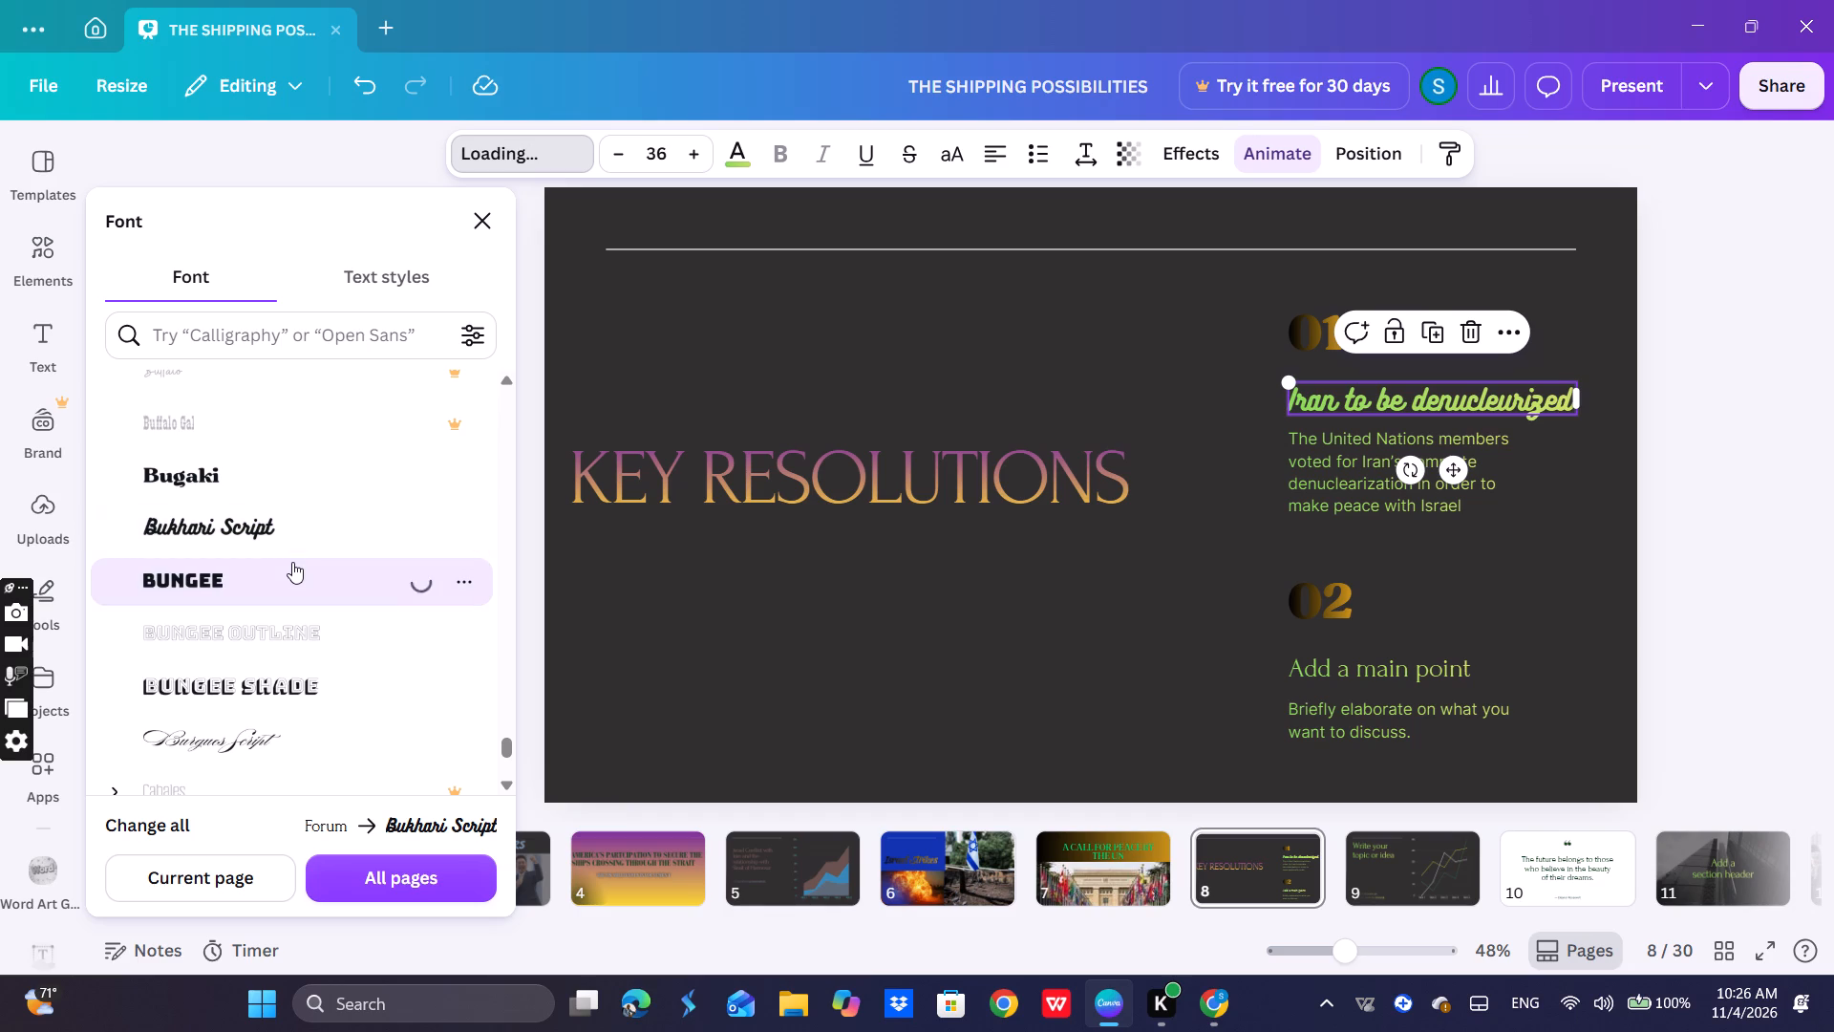
pyautogui.scroll(-7, 288, 578)
pyautogui.scroll(3, 288, 578)
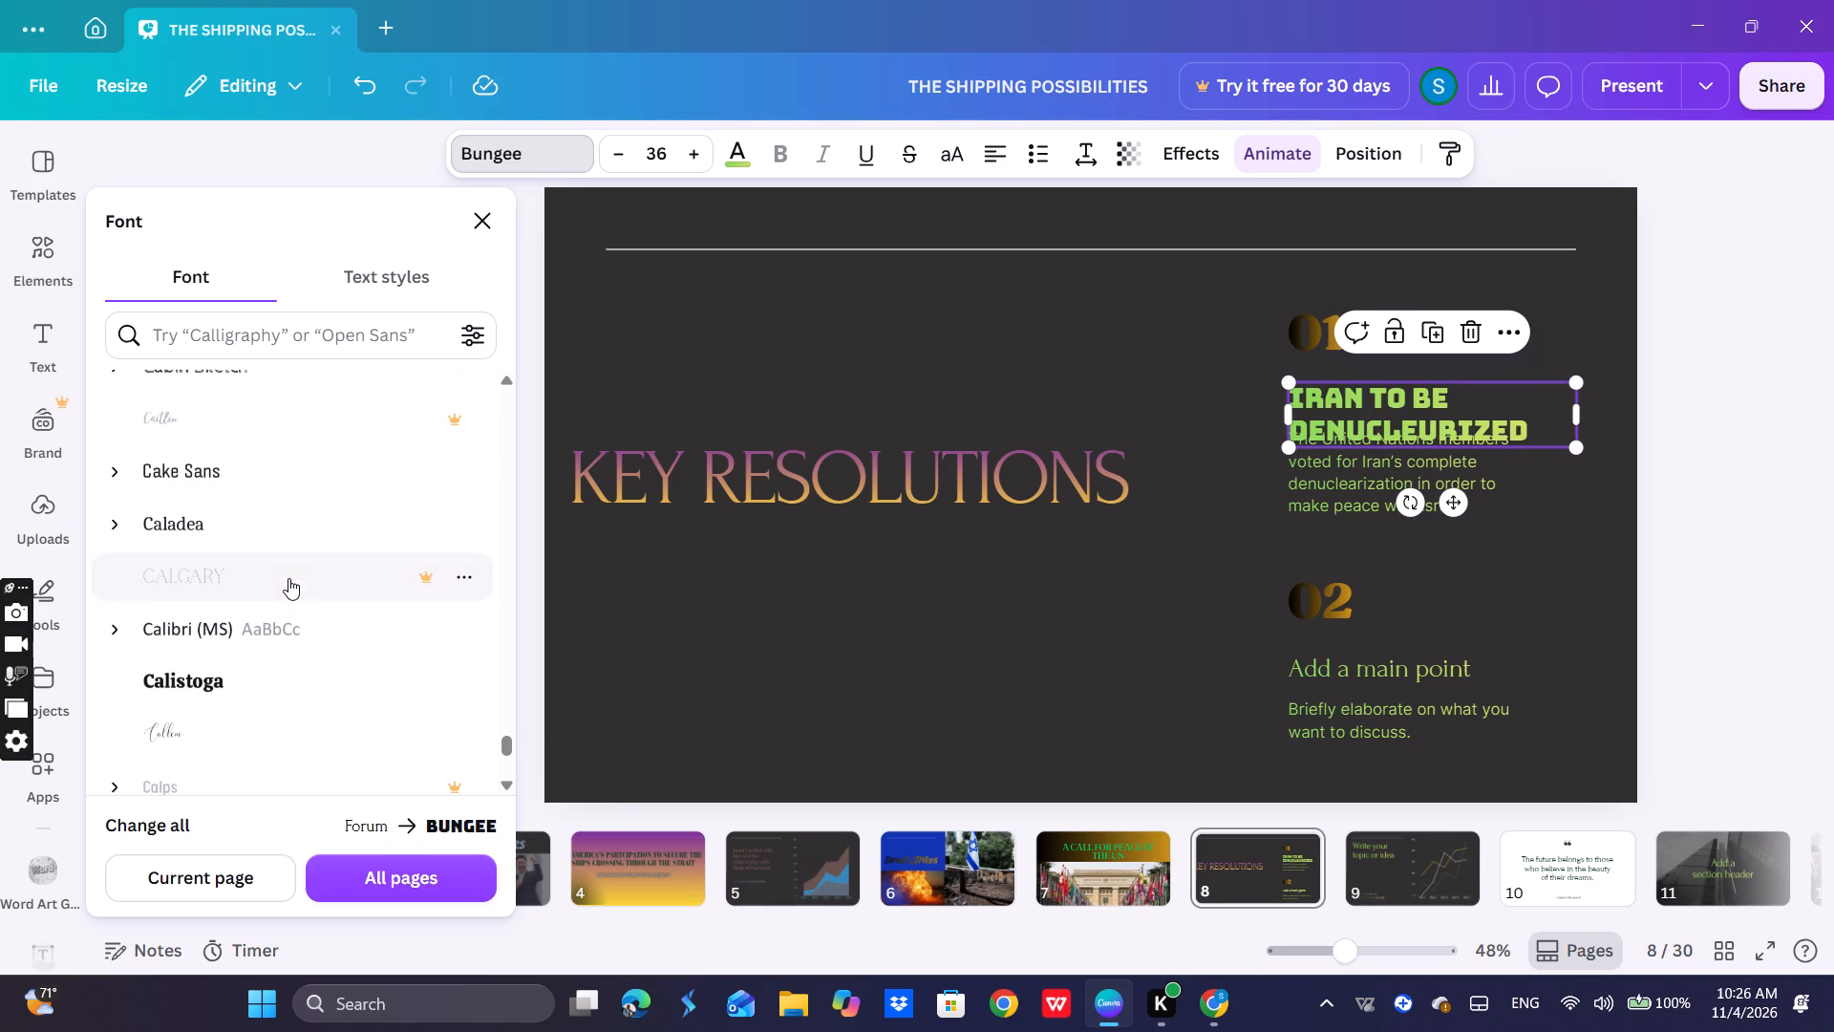
pyautogui.click(267, 665)
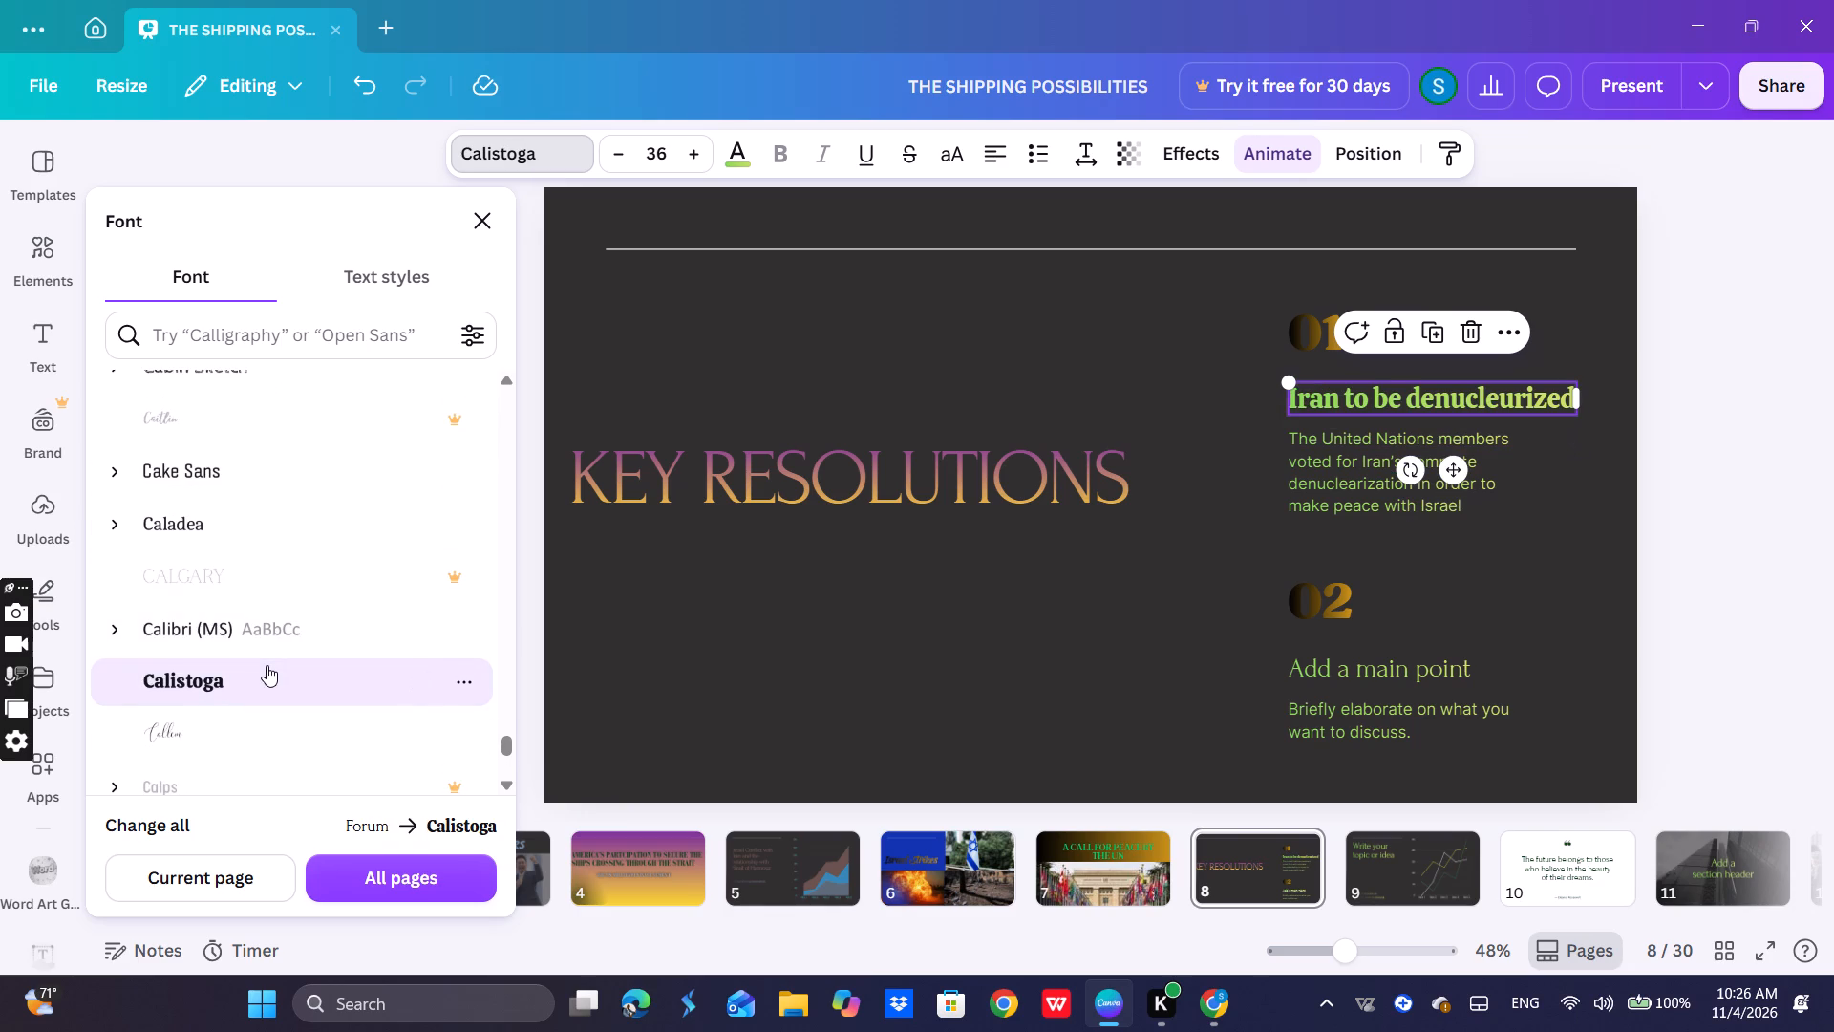
# Star the Calistoga font and set the point 01 description's font to Cambria.
pyautogui.click(1346, 481)
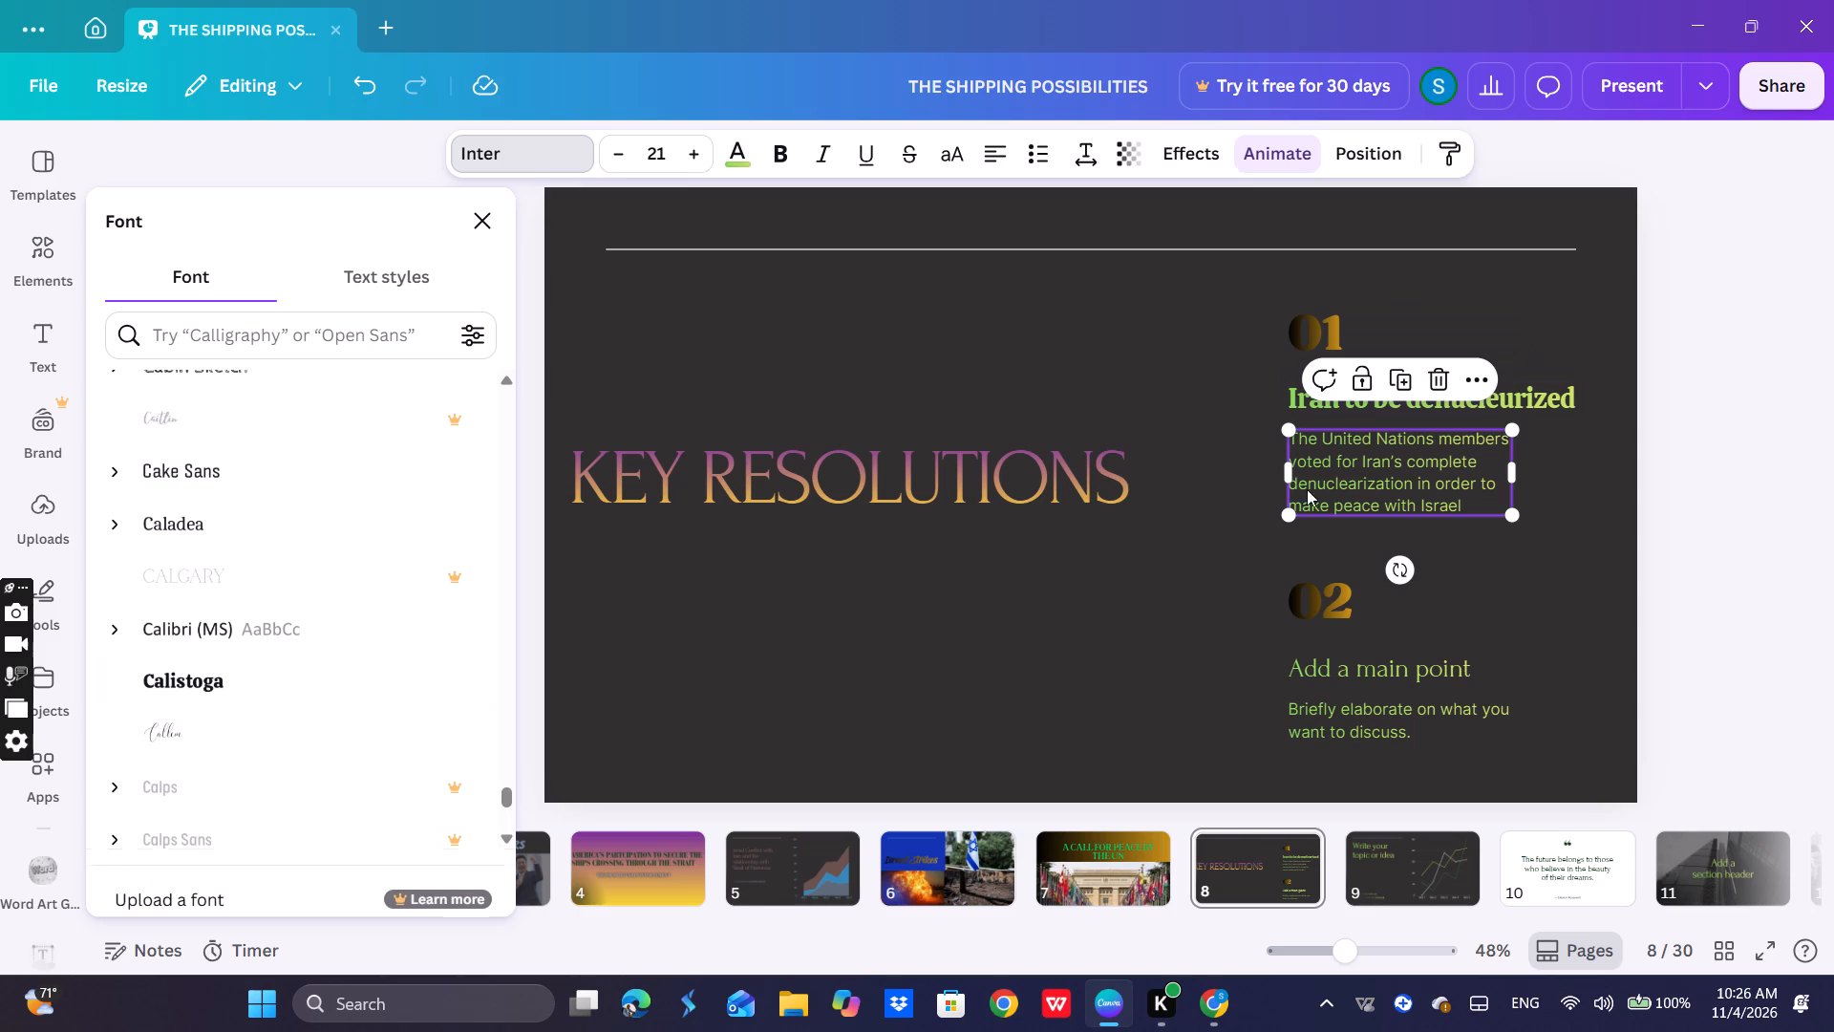
pyautogui.click(477, 679)
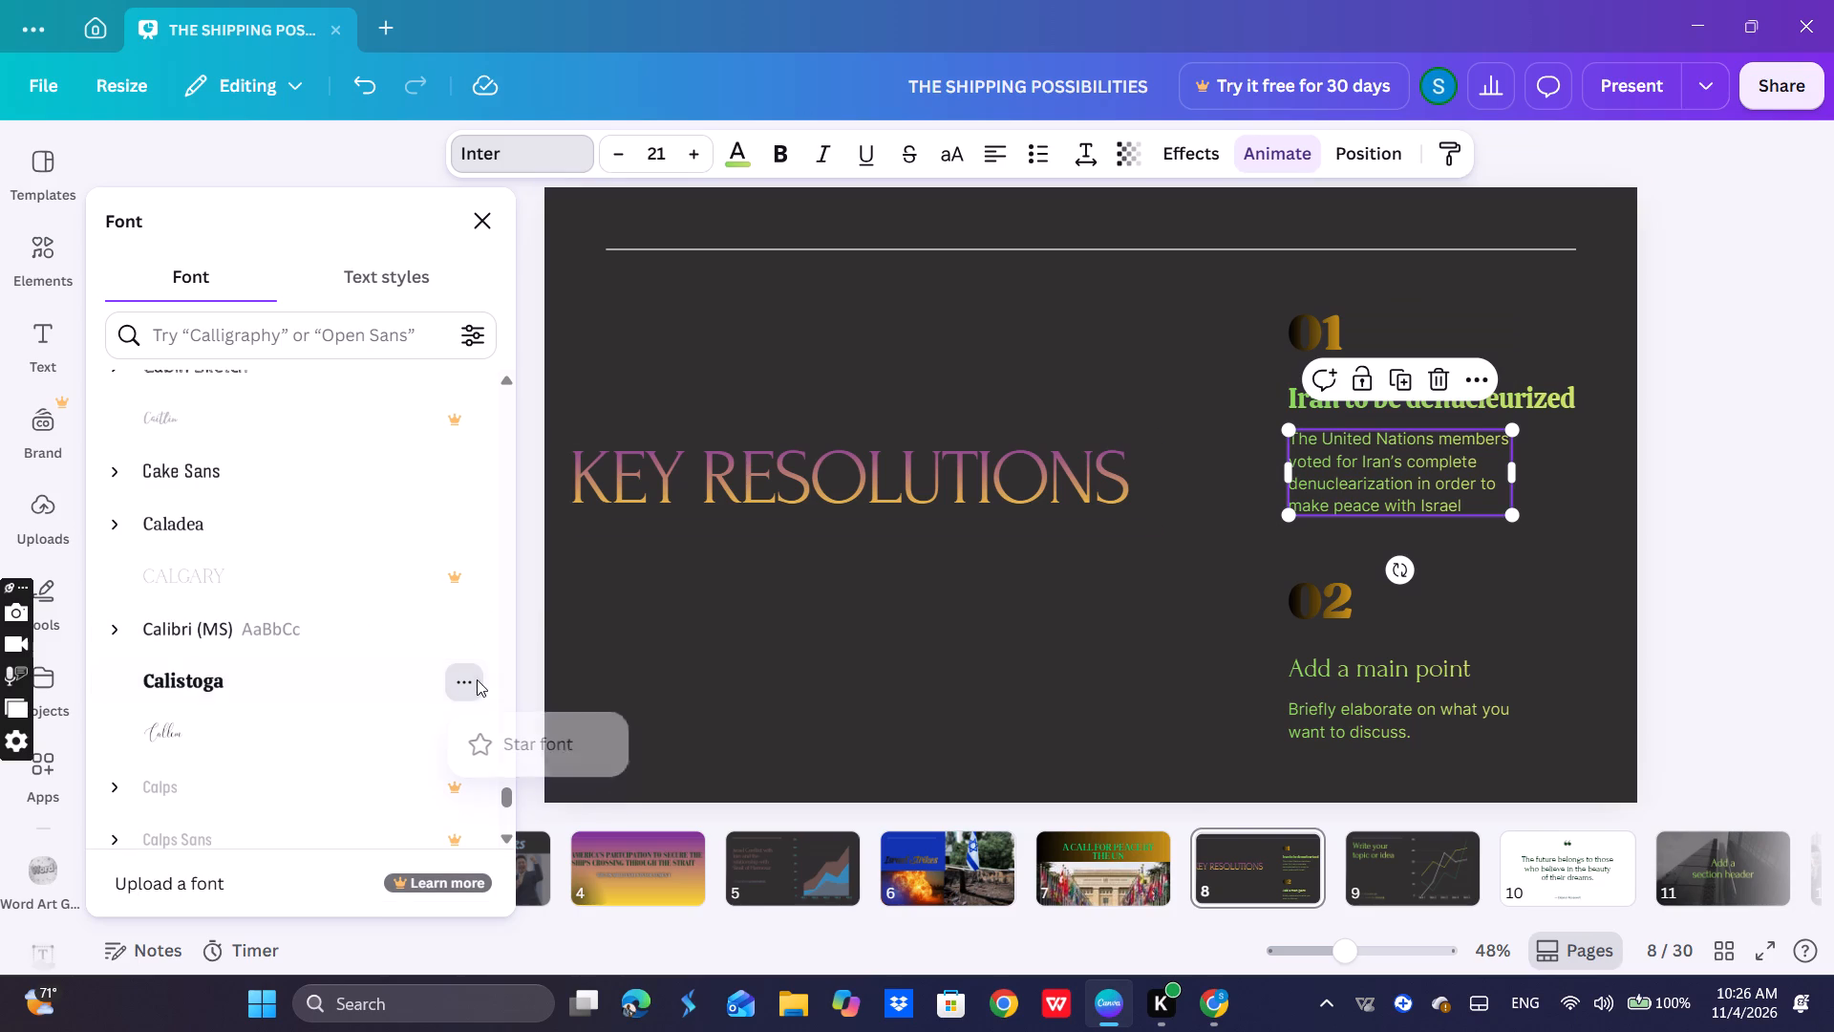
pyautogui.click(475, 741)
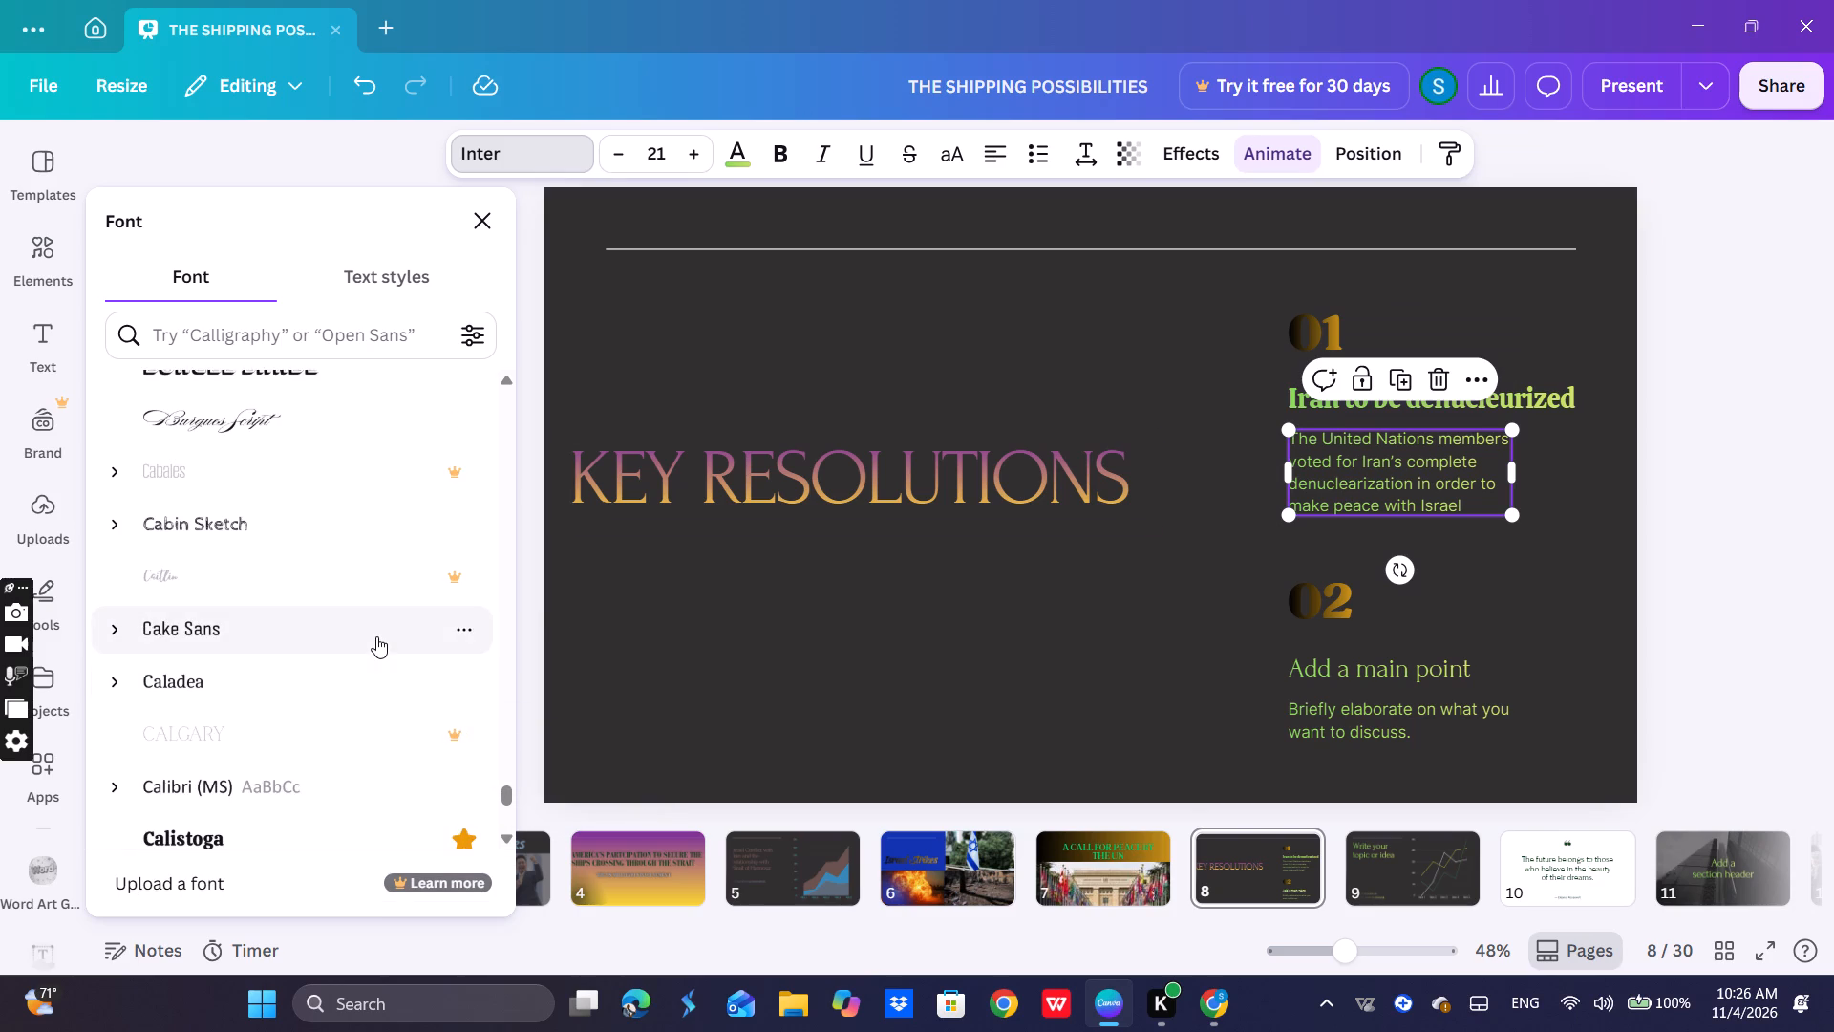
pyautogui.scroll(-3, 373, 632)
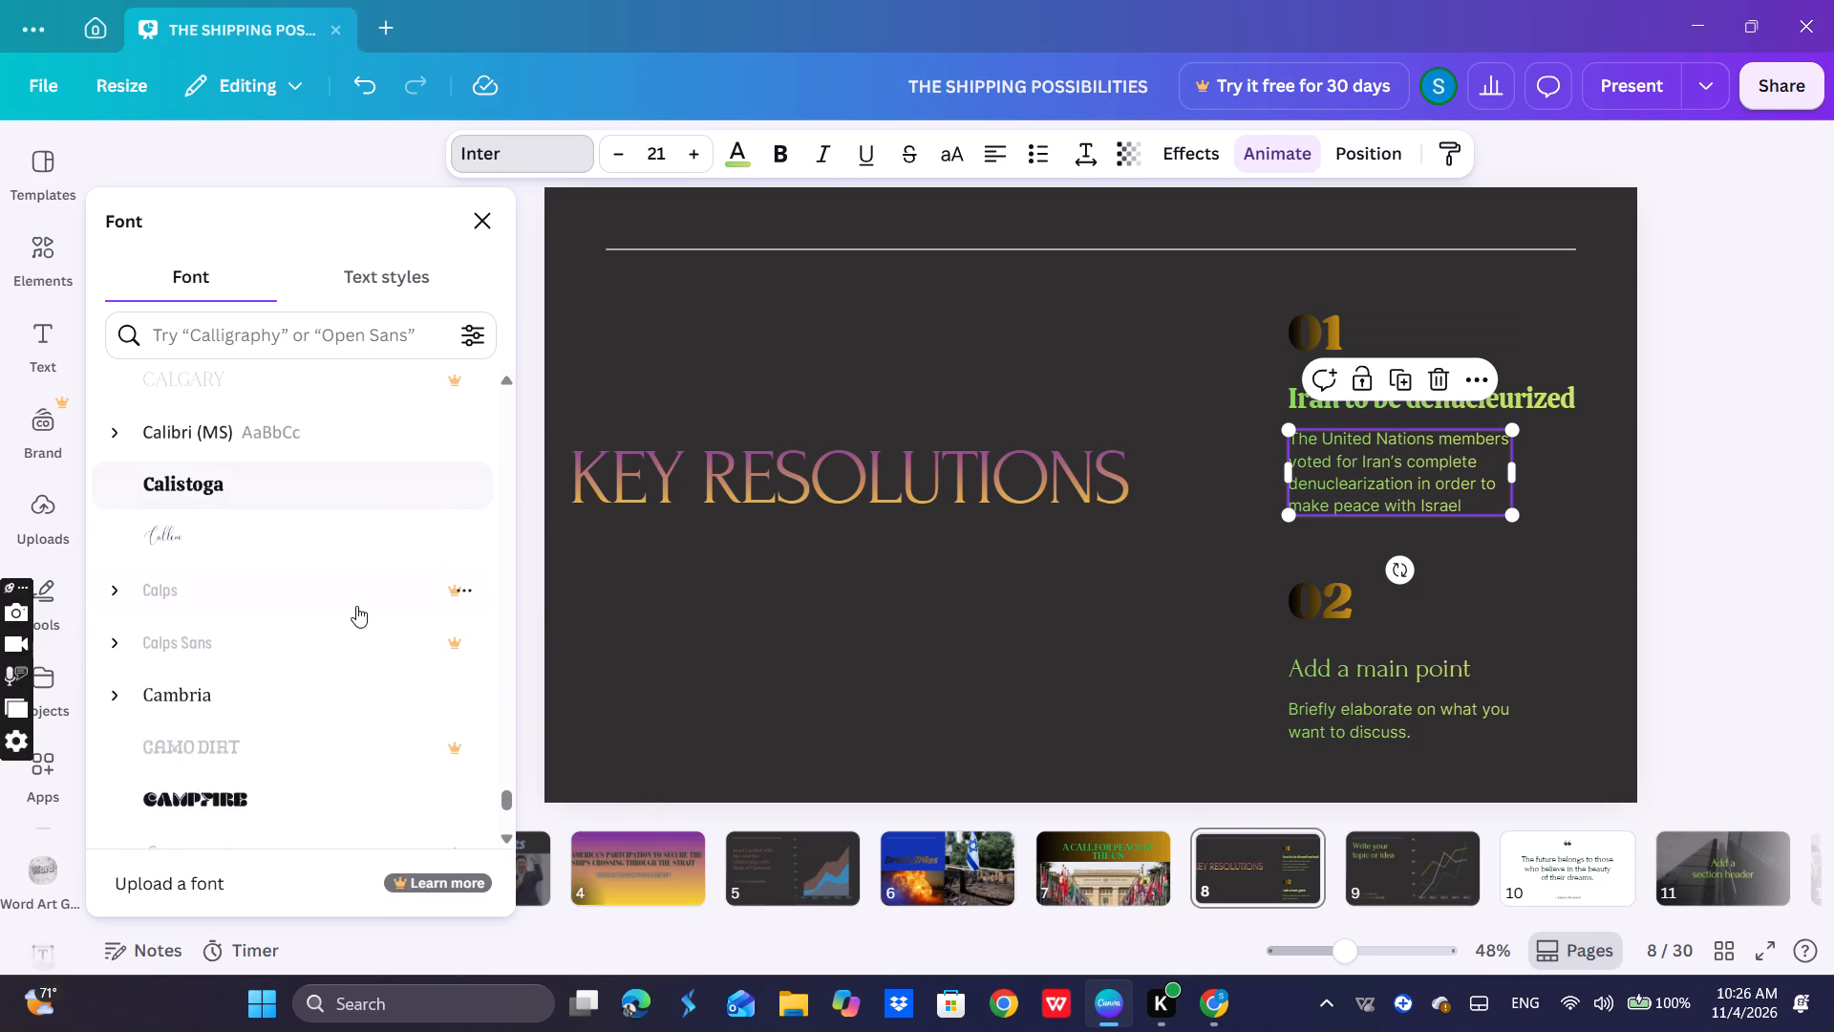
pyautogui.scroll(-2, 356, 606)
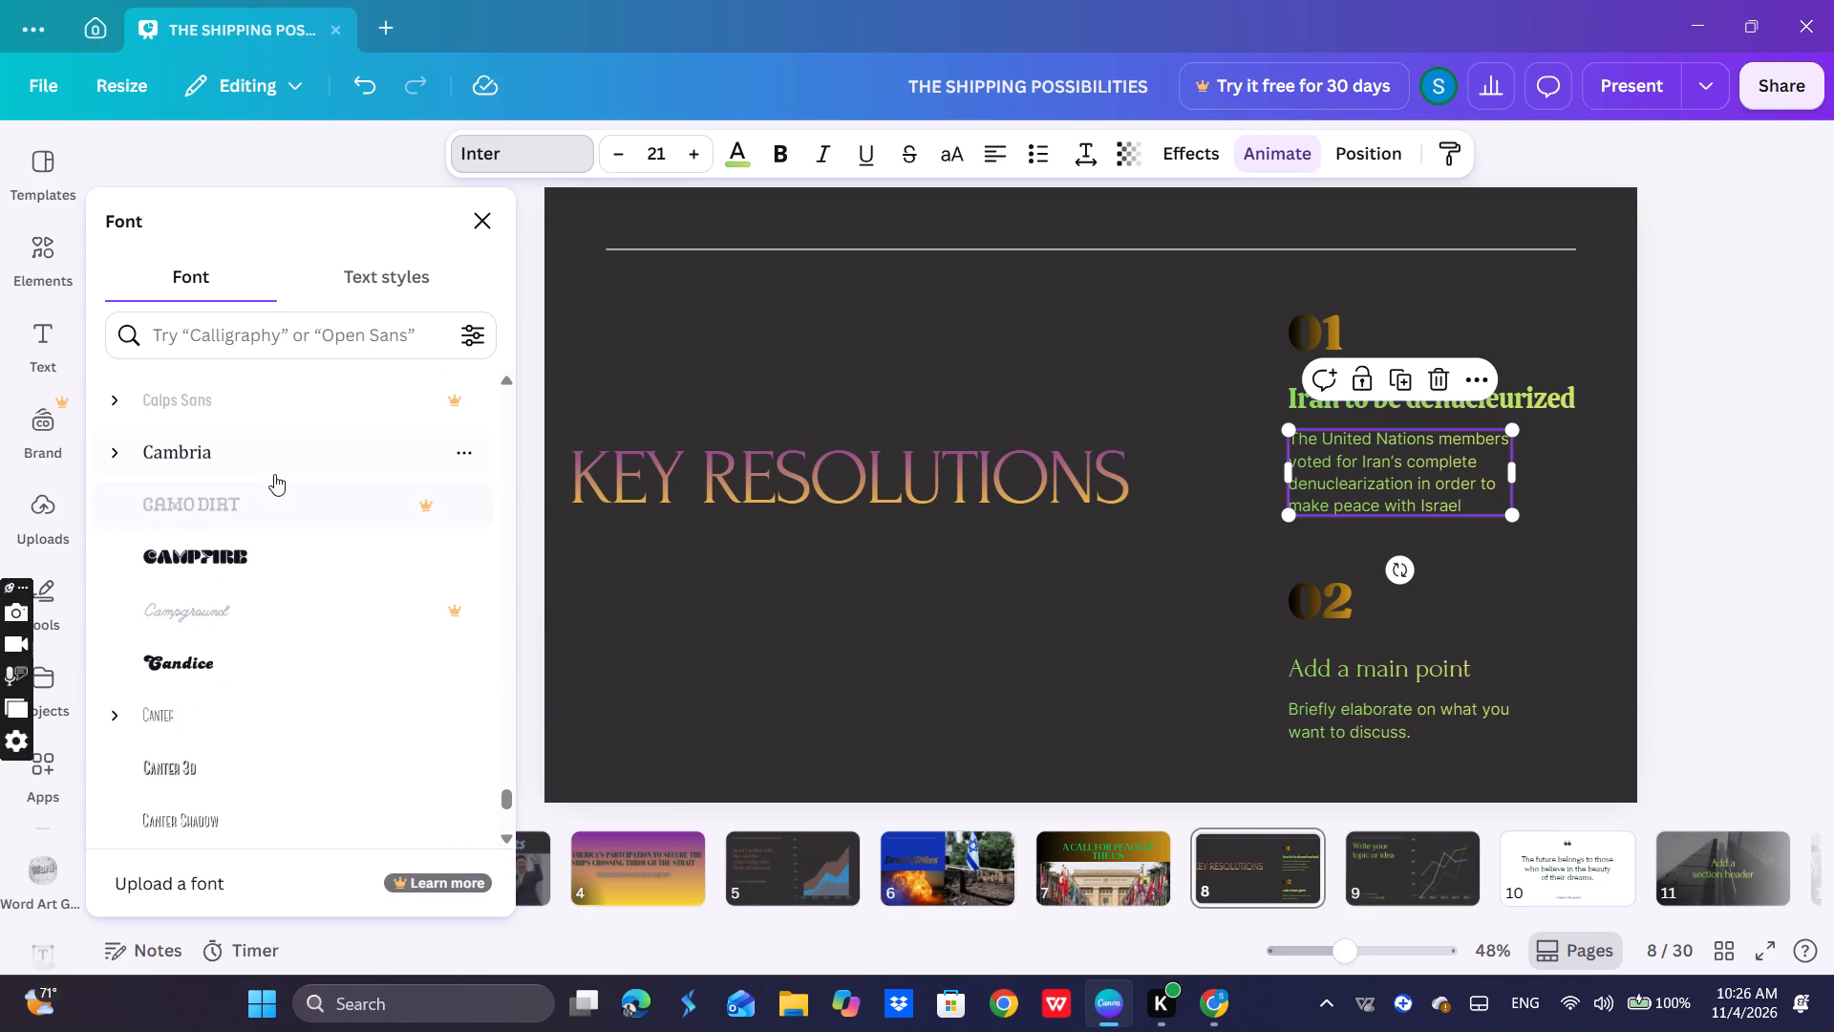
pyautogui.click(272, 468)
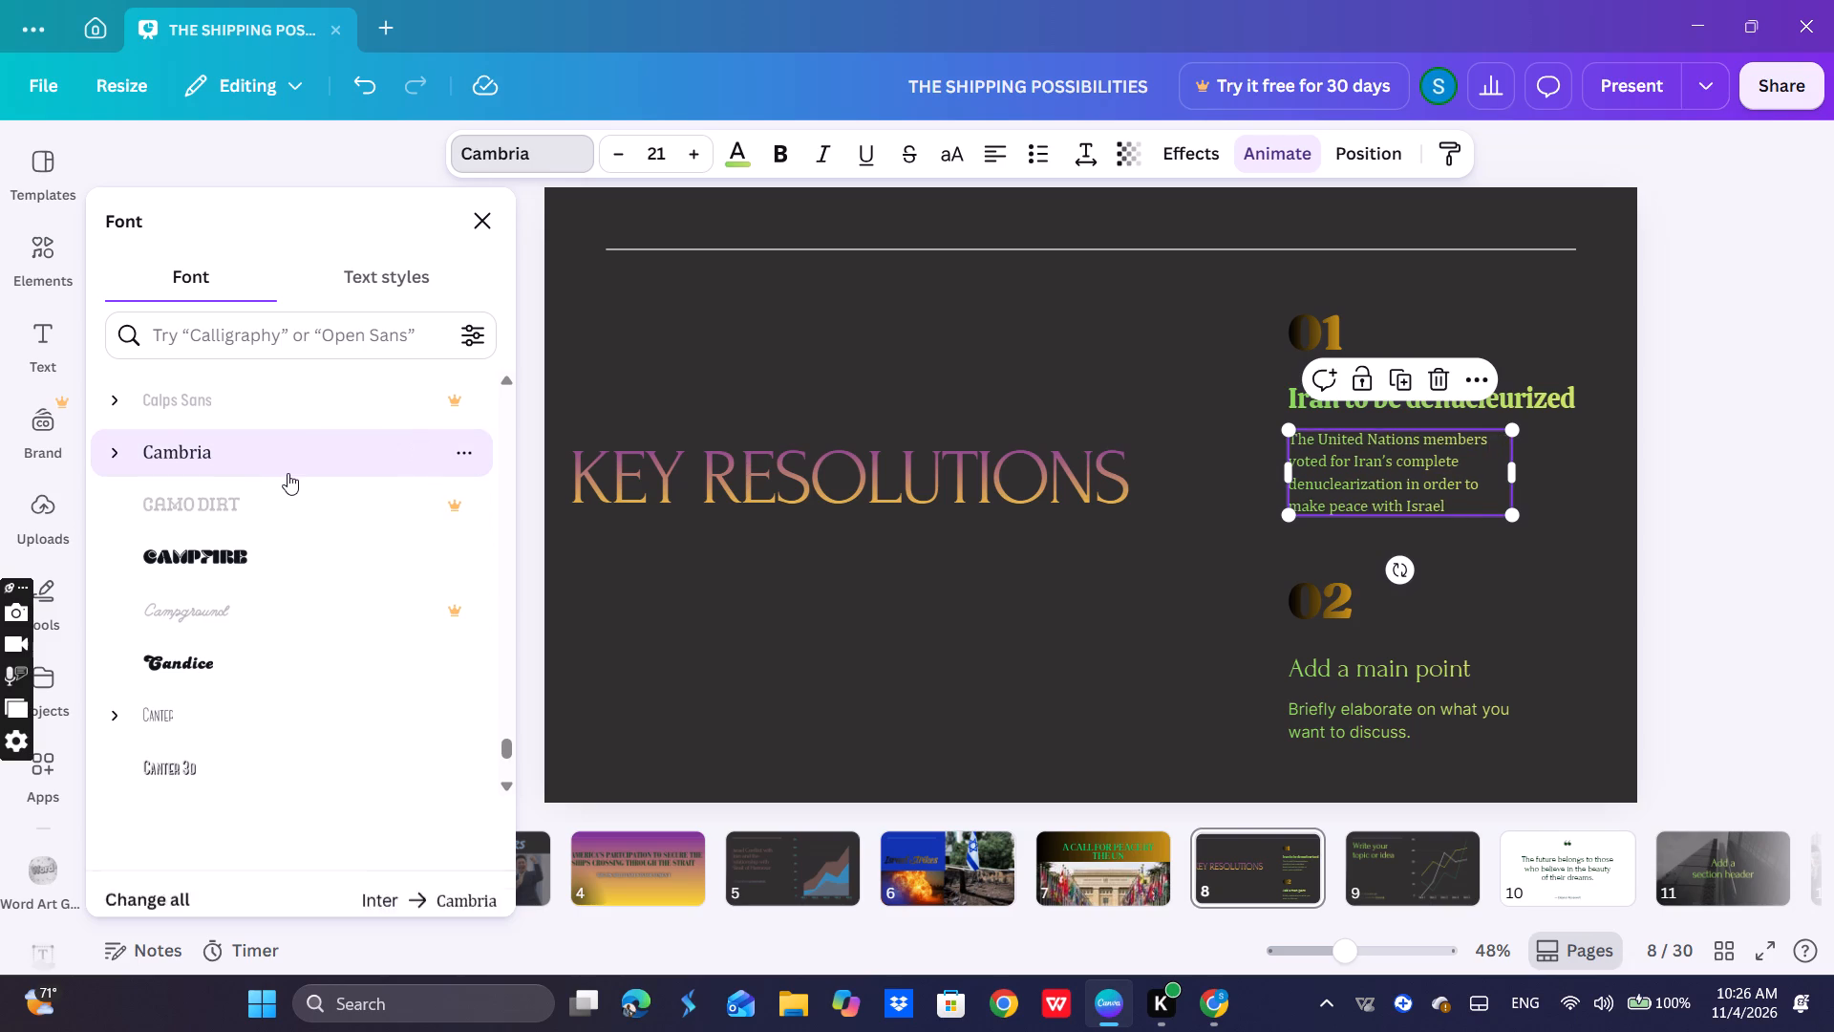
pyautogui.click(1547, 502)
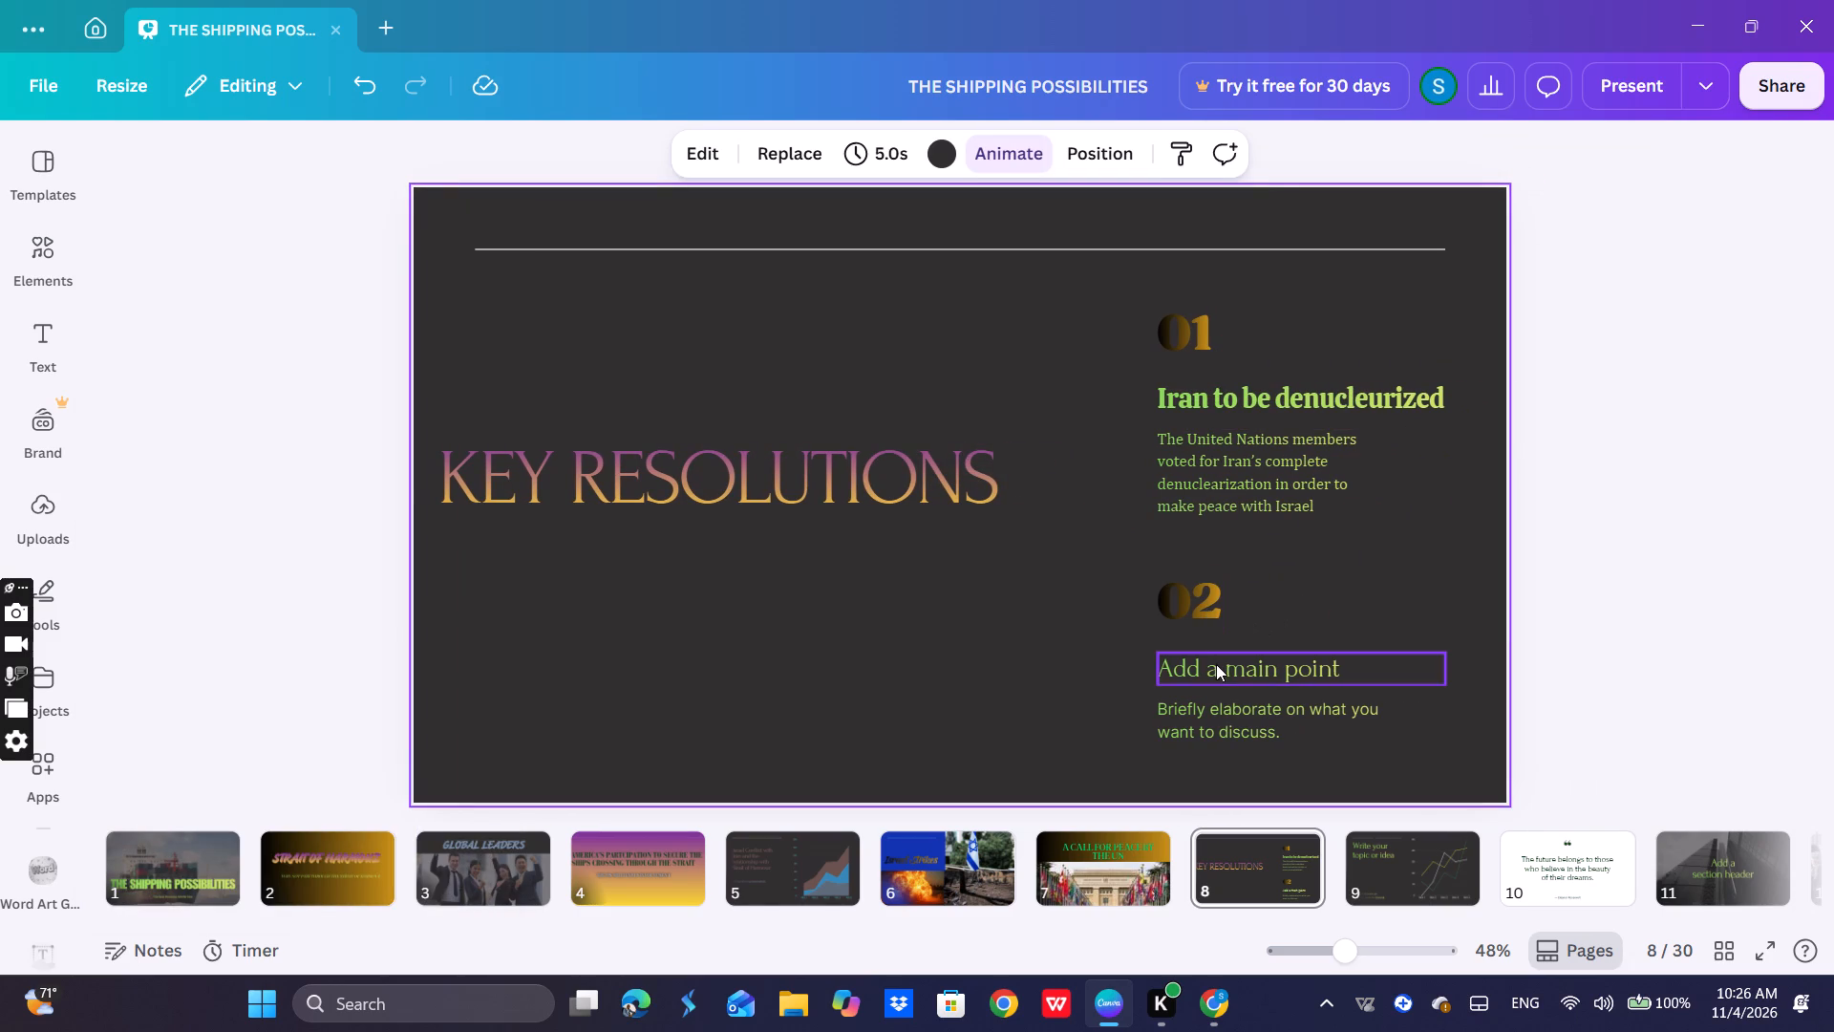
# Replace the point 02 heading placeholder with "Israel to Immediately stop striking Iran".
pyautogui.click(1216, 665)
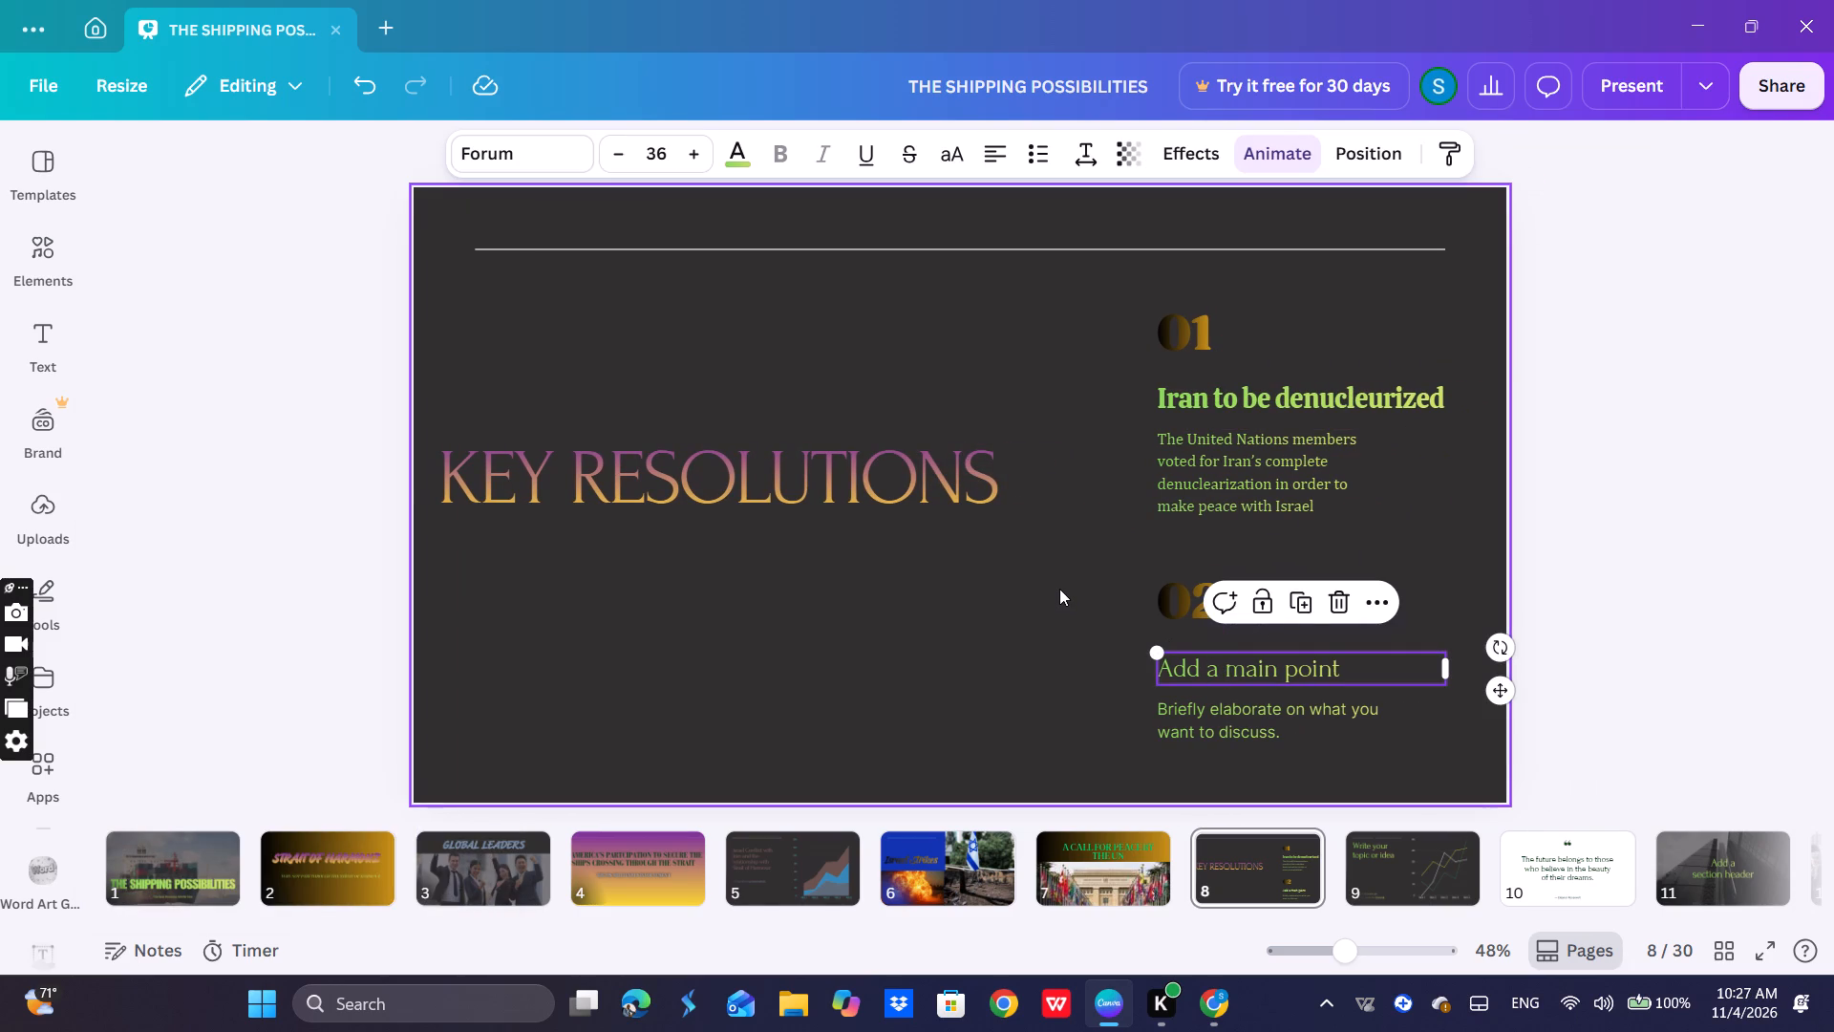
pyautogui.doubleClick(1313, 662)
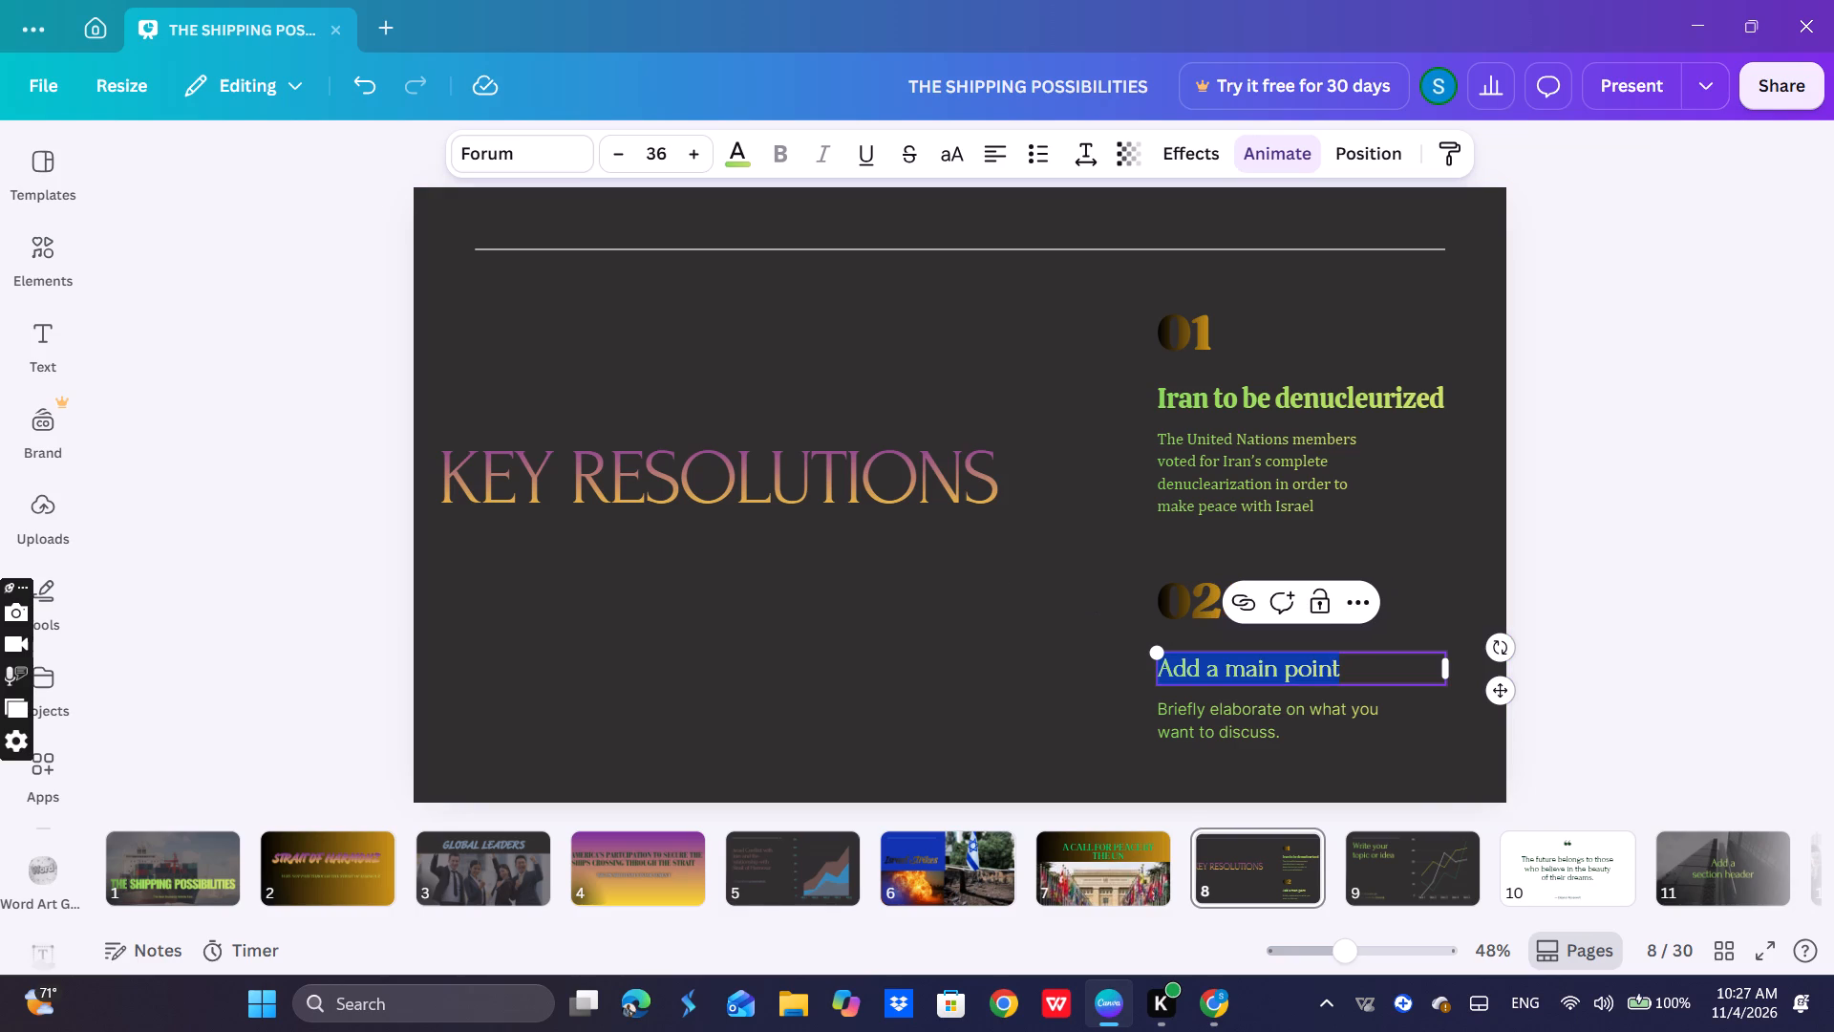
pyautogui.press('i')
pyautogui.write('srael')
pyautogui.press('space')
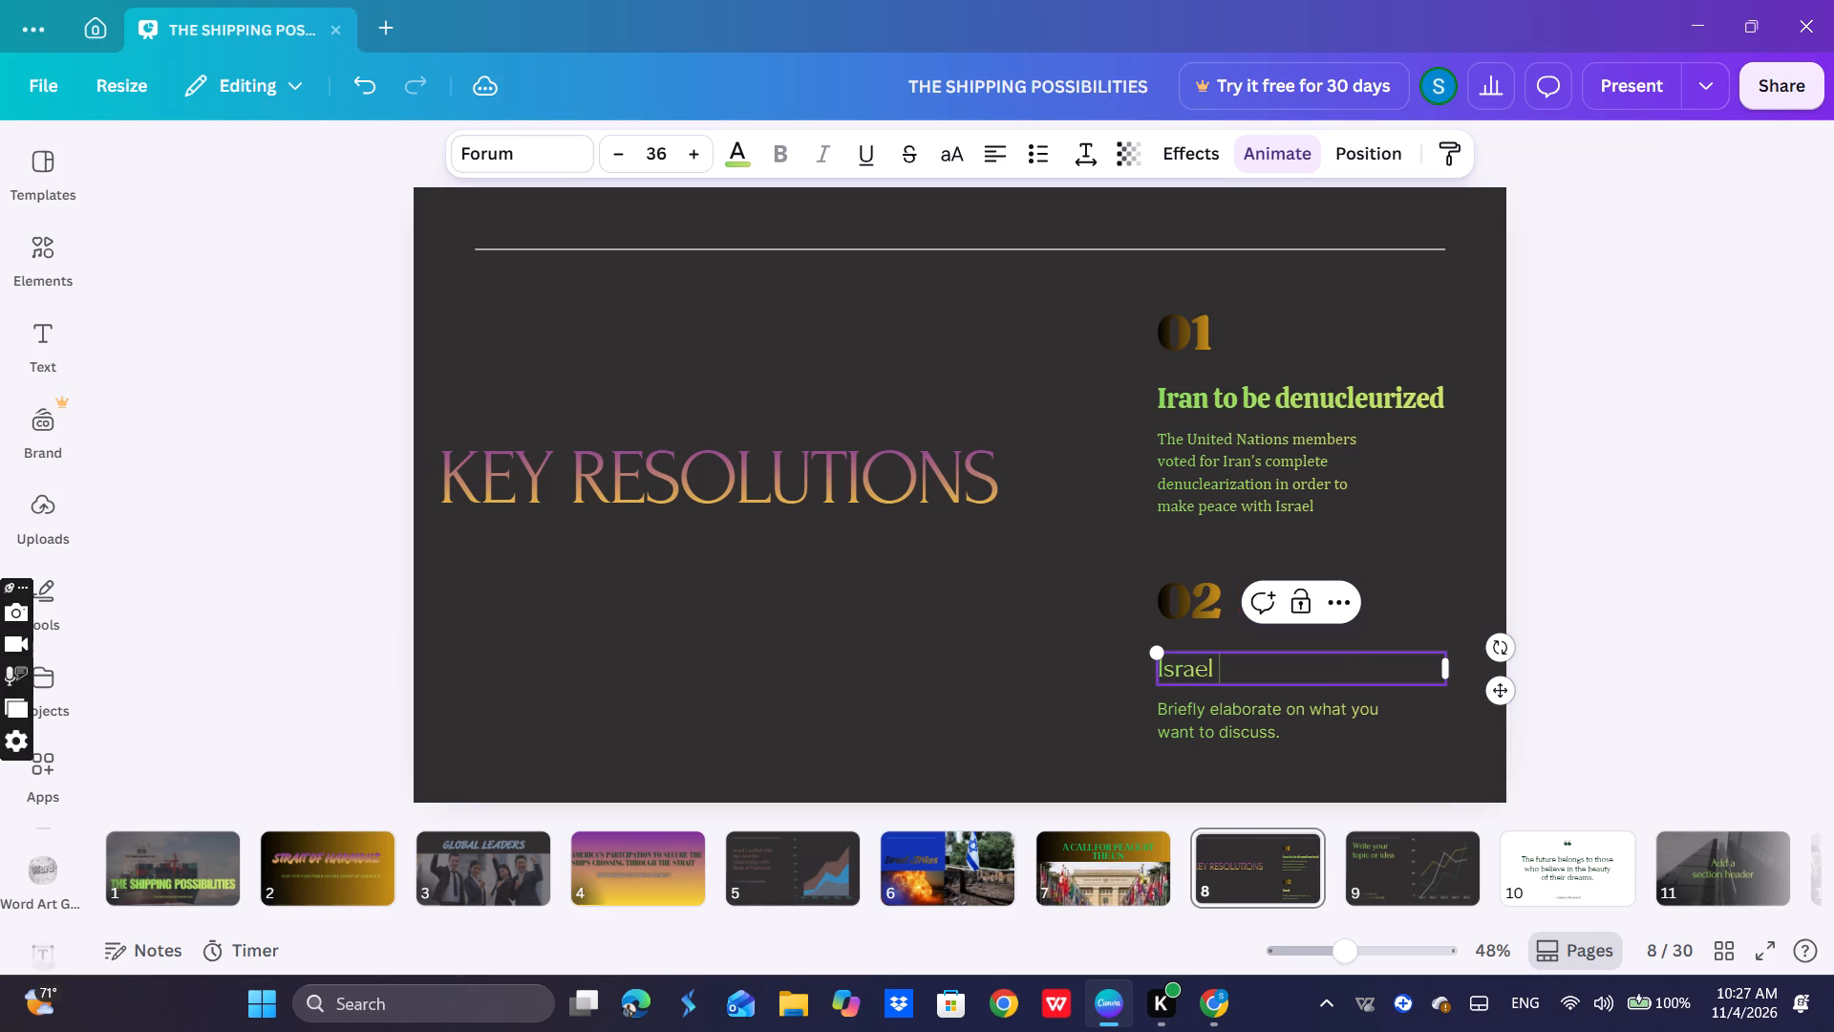
pyautogui.write('to')
pyautogui.press('space')
pyautogui.write('stop')
pyautogui.press('BackSpace')
pyautogui.press('BackSpace')
pyautogui.press('BackSpace')
pyautogui.press('BackSpace')
pyautogui.press('i')
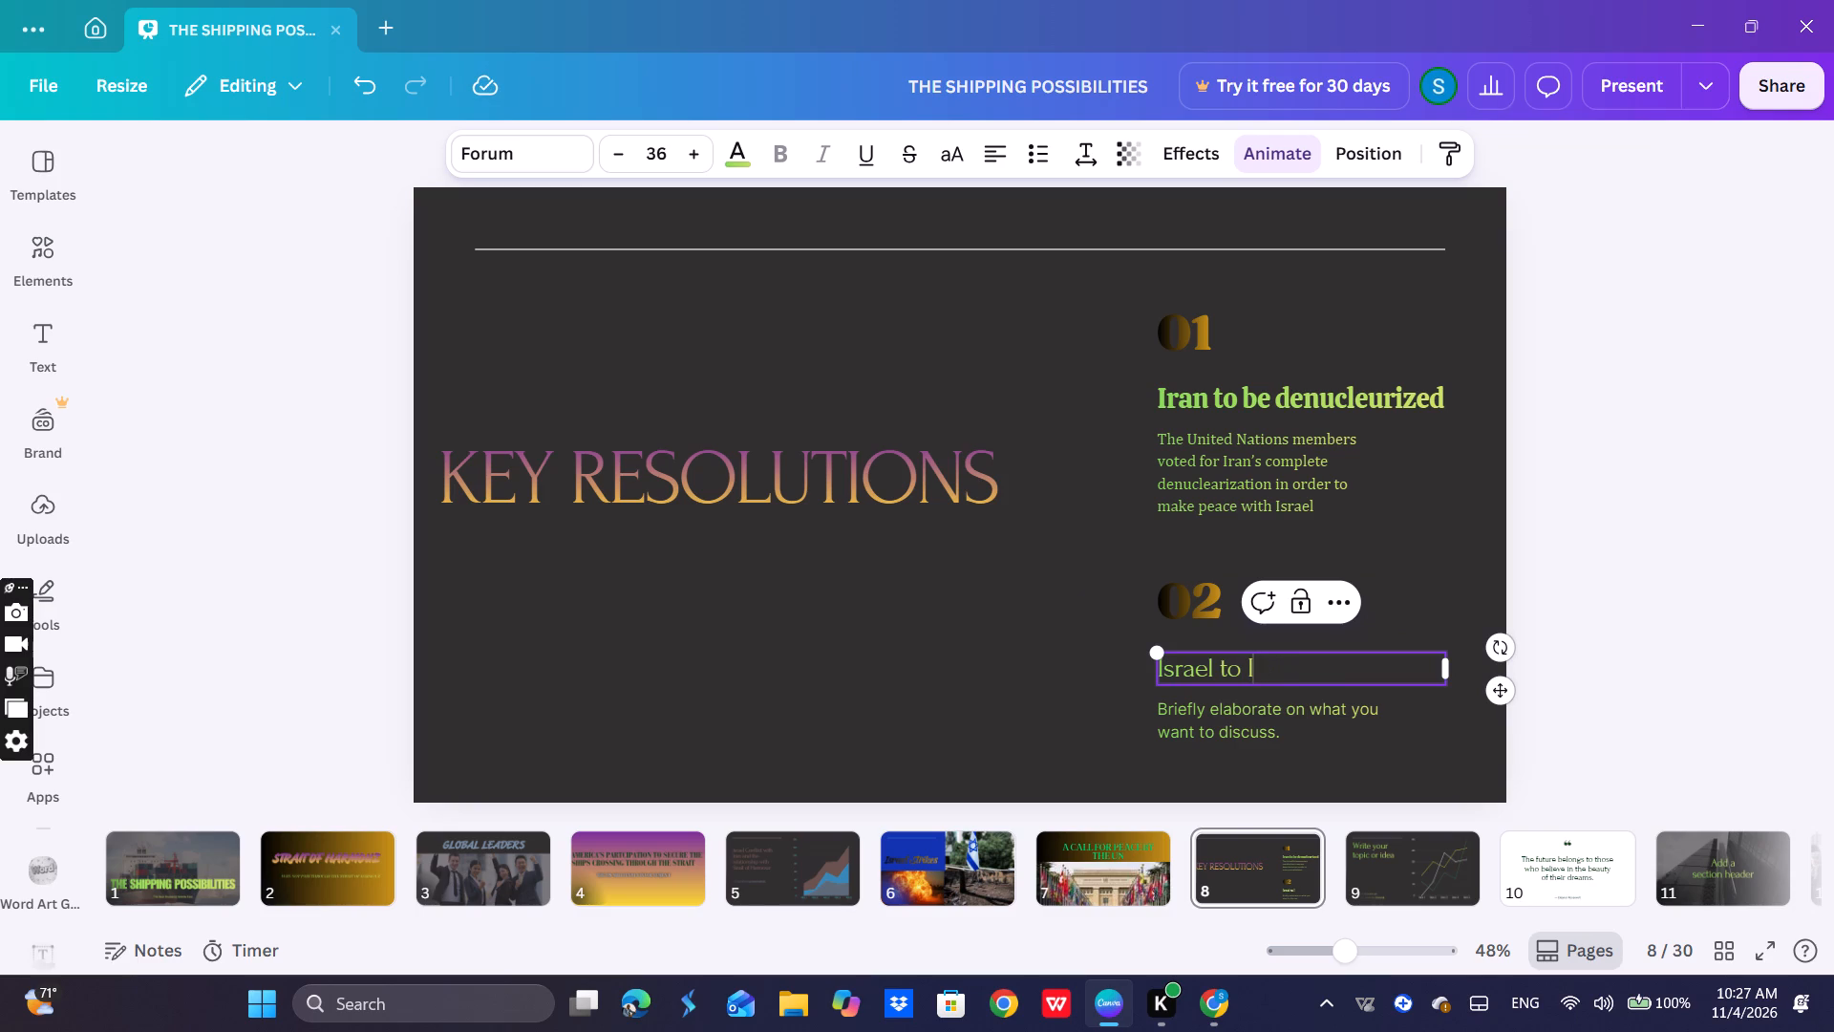
pyautogui.write('mmediately')
pyautogui.press('space')
pyautogui.write('stop ira')
pyautogui.write("n's")
pyautogui.press('space')
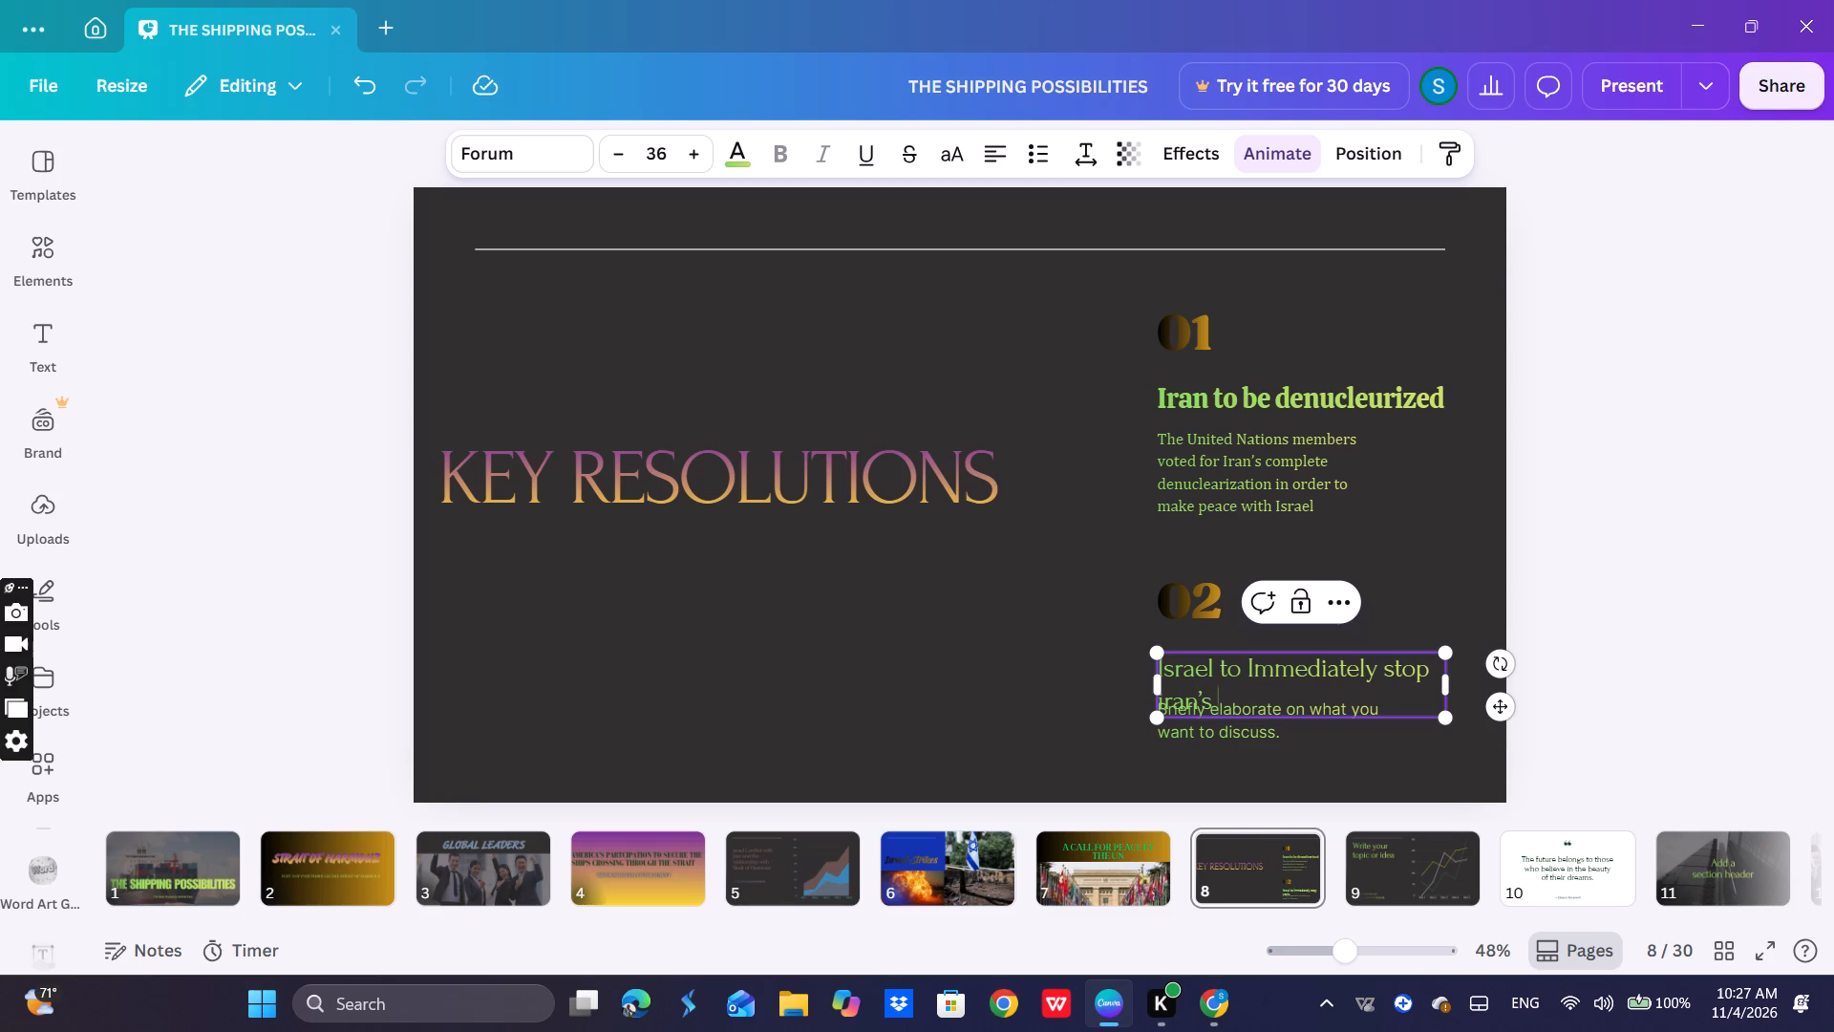
pyautogui.press('BackSpace')
pyautogui.press('BackSpace')
pyautogui.press('BackSpace')
pyautogui.press('BackSpace')
pyautogui.press('BackSpace')
pyautogui.press('BackSpace')
pyautogui.press('BackSpace')
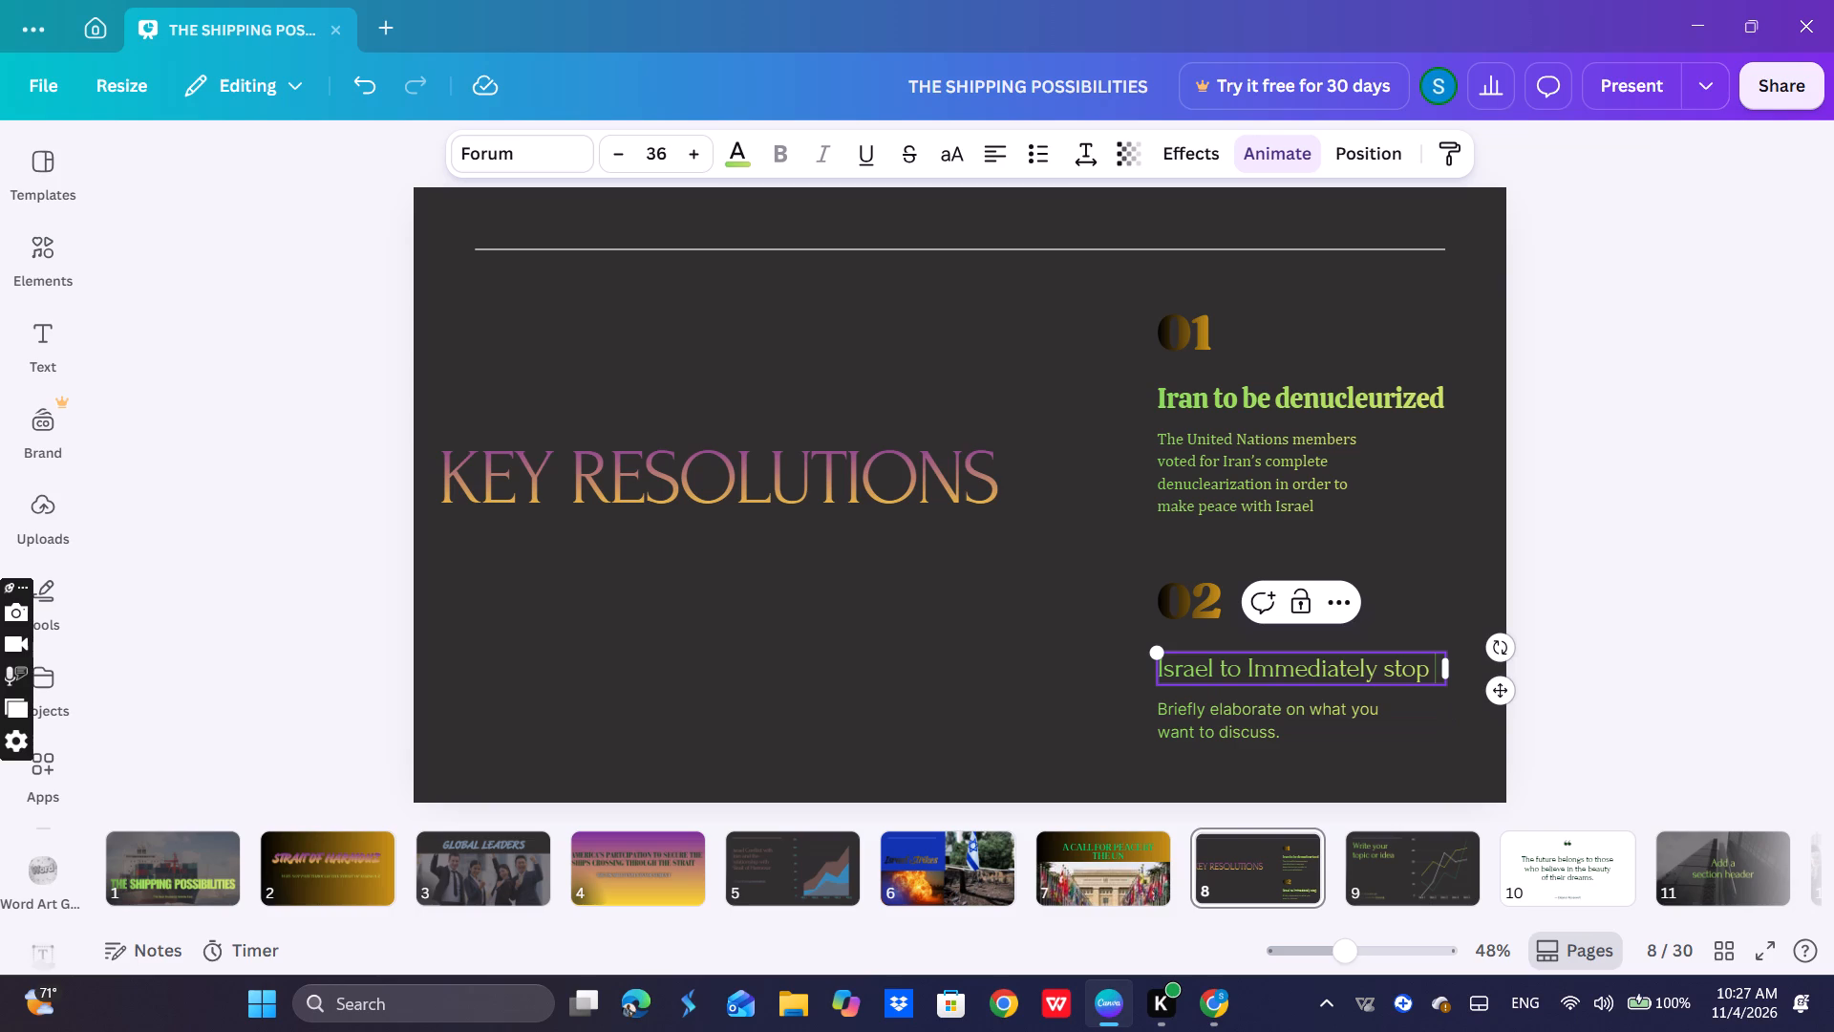
pyautogui.write('striking')
pyautogui.press('space')
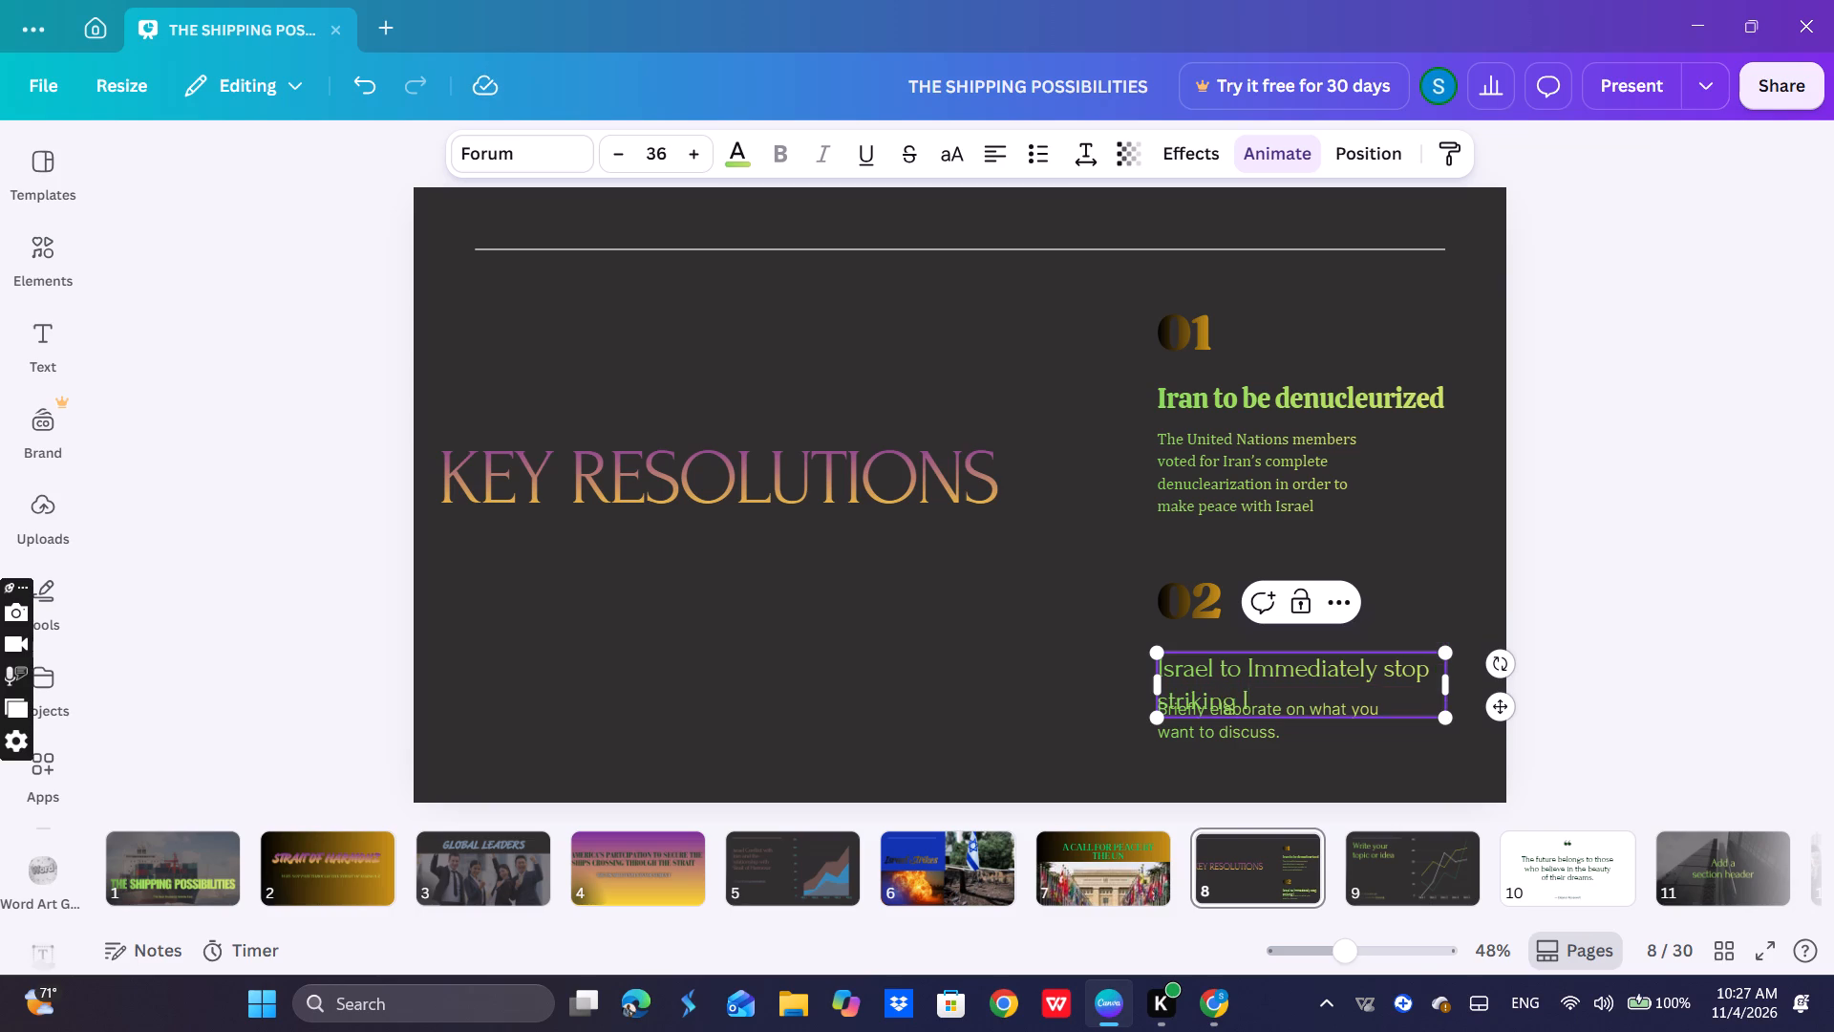
pyautogui.write('ran')
pyautogui.press('space')
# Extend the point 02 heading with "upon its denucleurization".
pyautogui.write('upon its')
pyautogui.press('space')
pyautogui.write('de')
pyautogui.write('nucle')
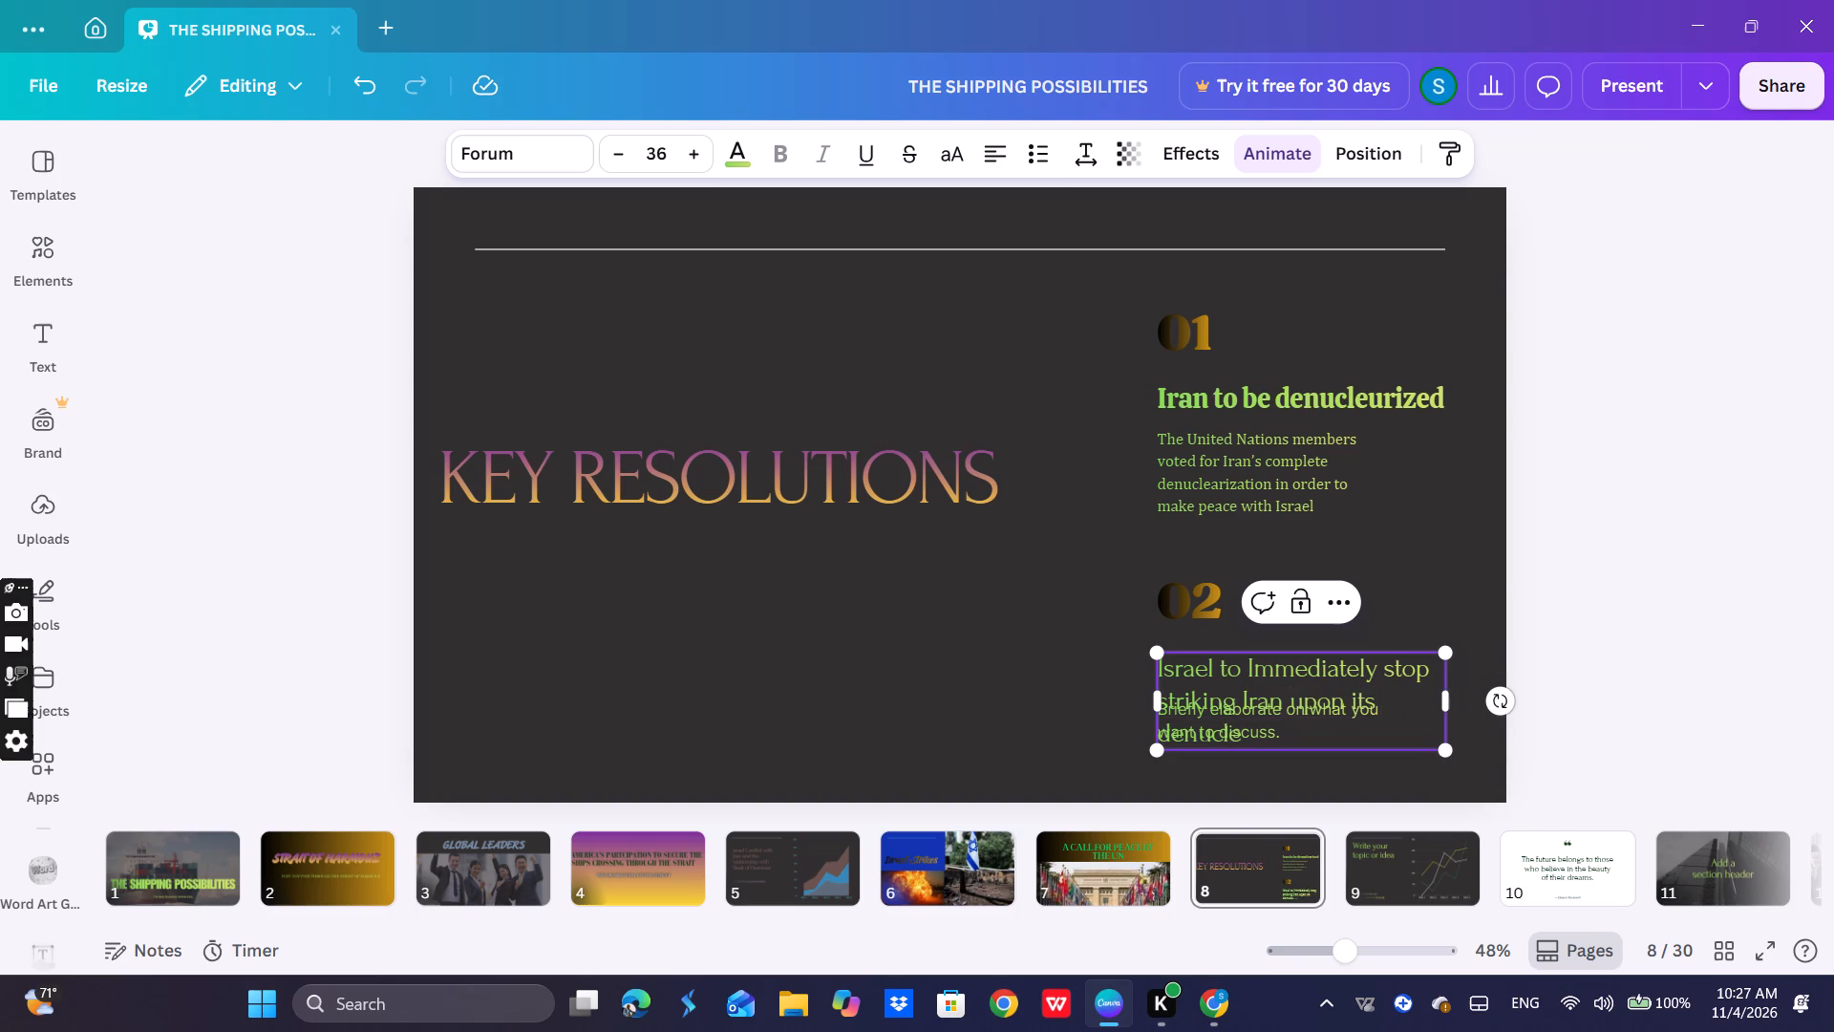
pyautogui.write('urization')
# Widen the point 02 heading's text box to a width of about 627.
pyautogui.moveTo(1445, 701); pyautogui.dragTo(1514, 653)
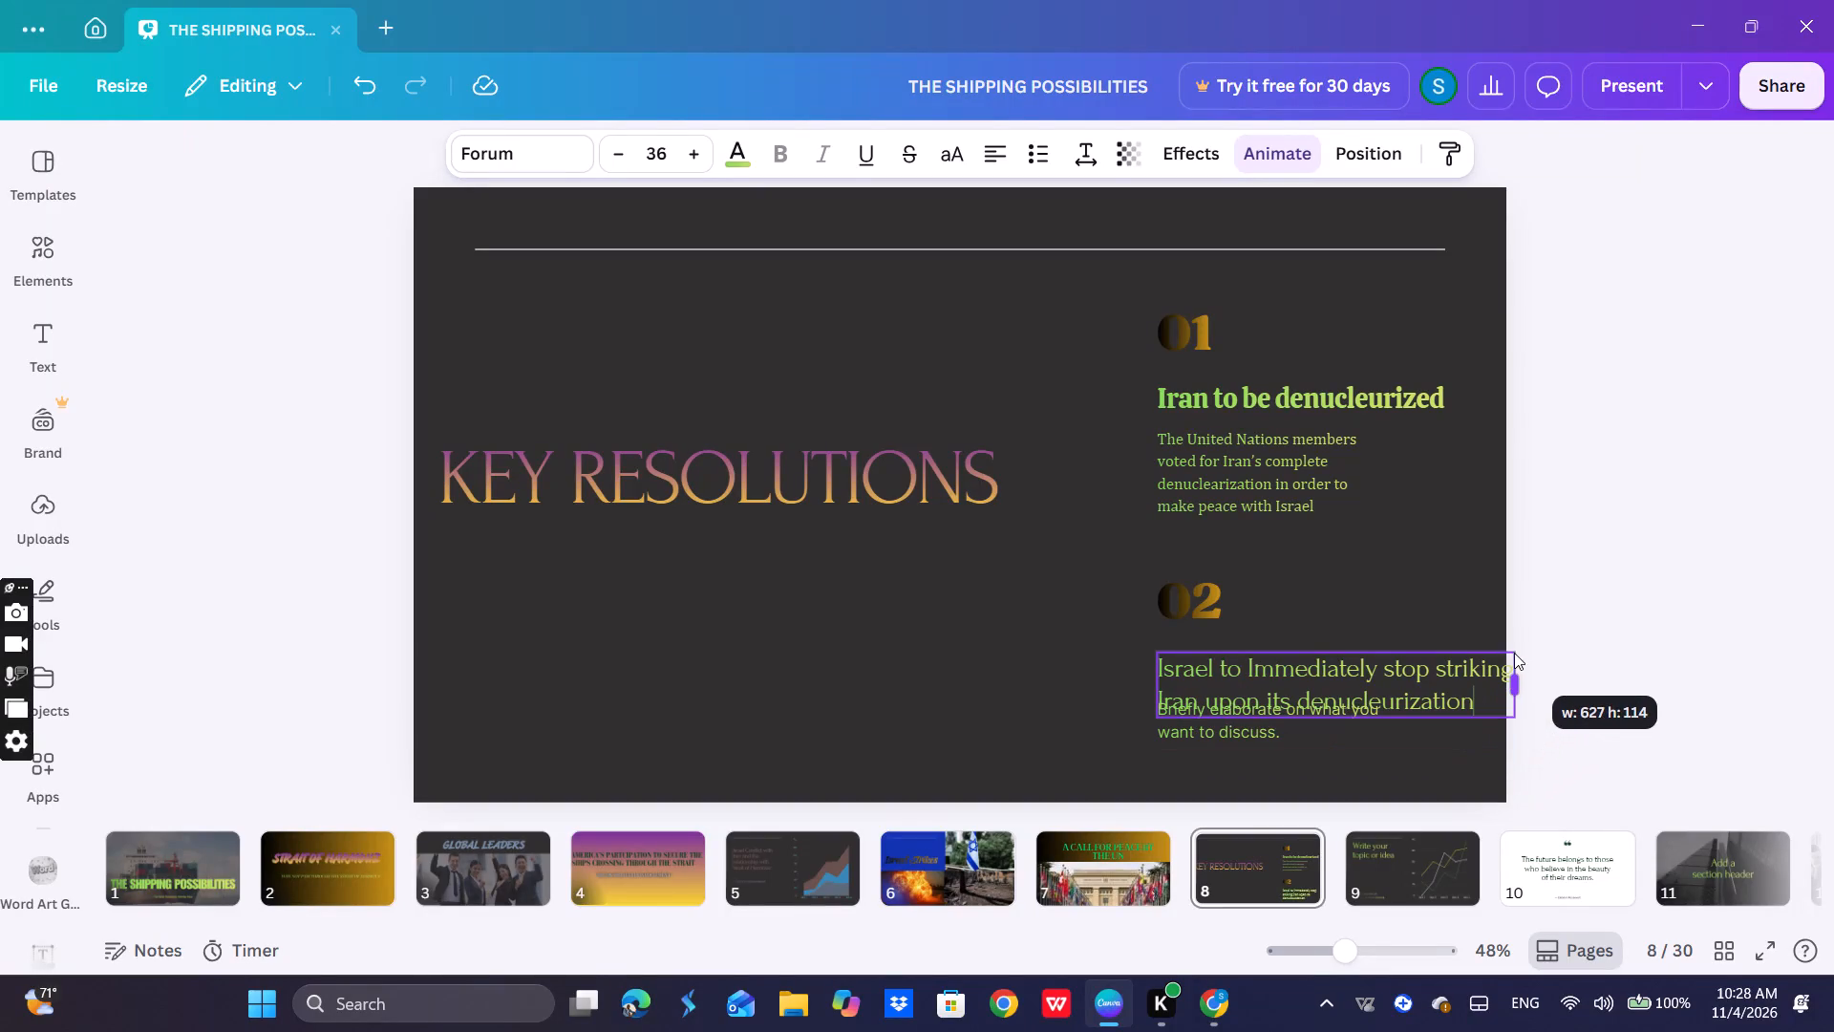
pyautogui.moveTo(1514, 653); pyautogui.dragTo(1514, 648)
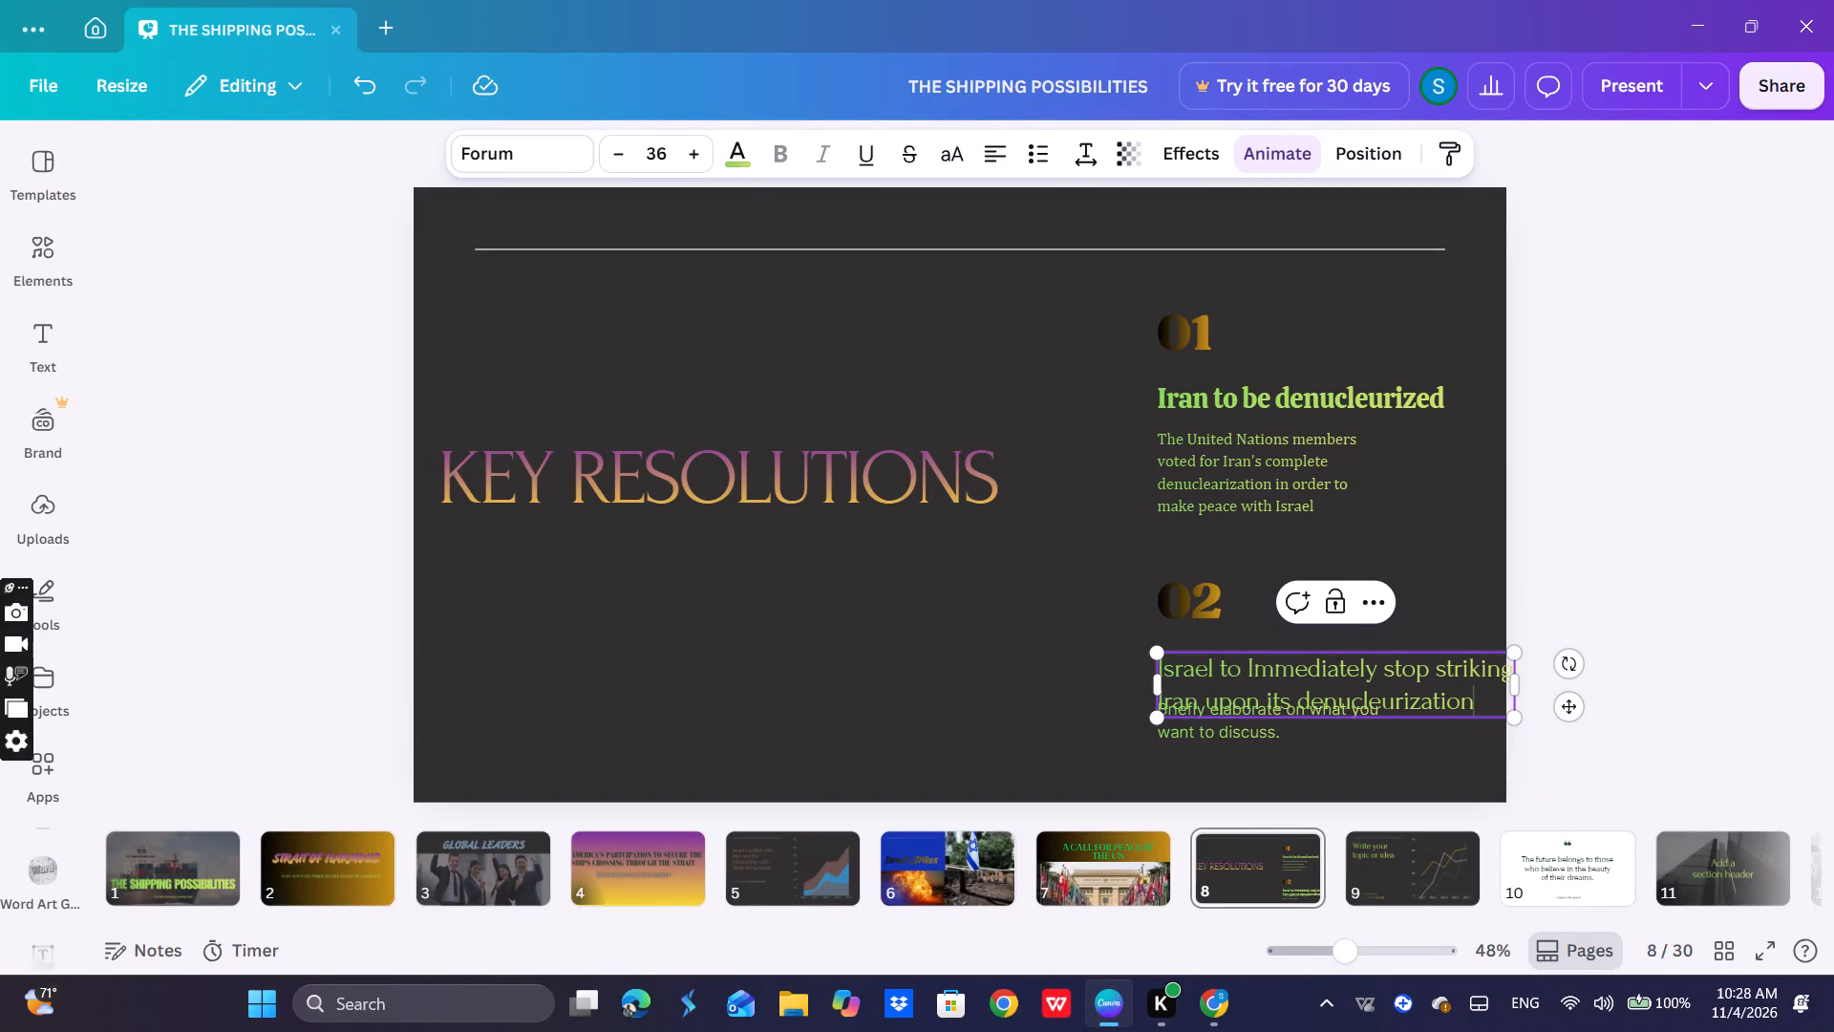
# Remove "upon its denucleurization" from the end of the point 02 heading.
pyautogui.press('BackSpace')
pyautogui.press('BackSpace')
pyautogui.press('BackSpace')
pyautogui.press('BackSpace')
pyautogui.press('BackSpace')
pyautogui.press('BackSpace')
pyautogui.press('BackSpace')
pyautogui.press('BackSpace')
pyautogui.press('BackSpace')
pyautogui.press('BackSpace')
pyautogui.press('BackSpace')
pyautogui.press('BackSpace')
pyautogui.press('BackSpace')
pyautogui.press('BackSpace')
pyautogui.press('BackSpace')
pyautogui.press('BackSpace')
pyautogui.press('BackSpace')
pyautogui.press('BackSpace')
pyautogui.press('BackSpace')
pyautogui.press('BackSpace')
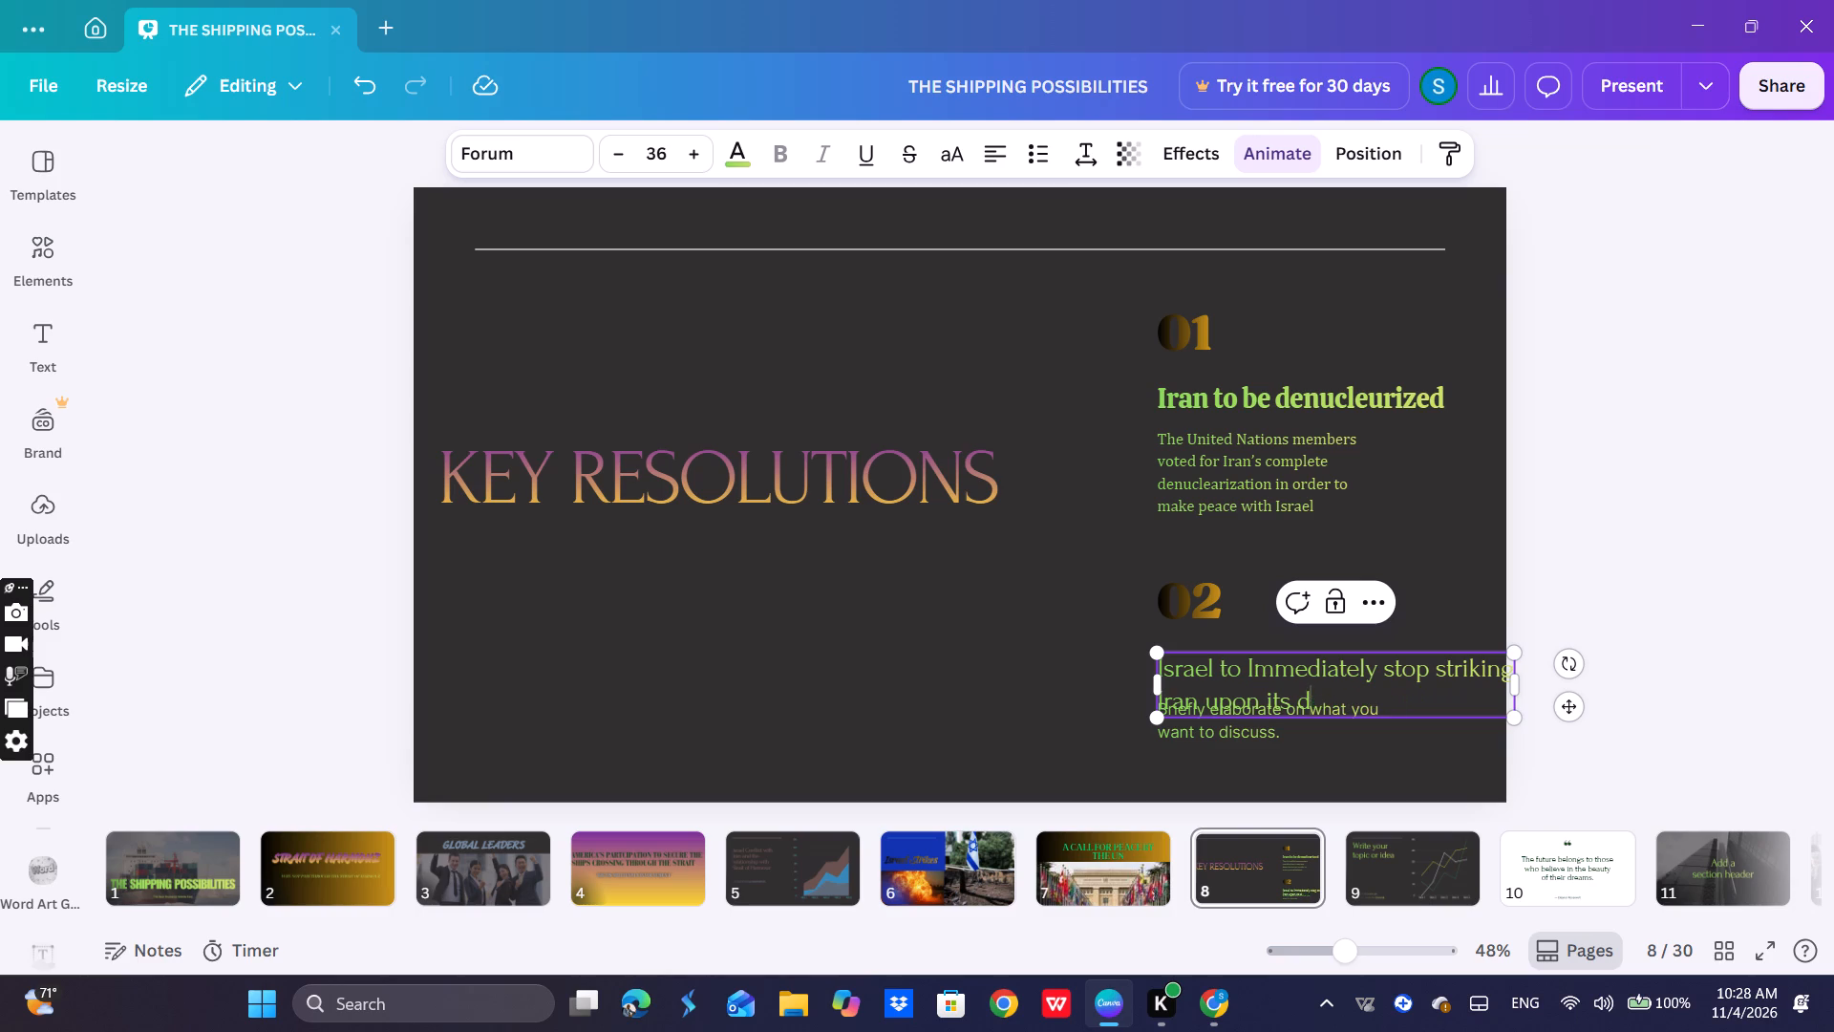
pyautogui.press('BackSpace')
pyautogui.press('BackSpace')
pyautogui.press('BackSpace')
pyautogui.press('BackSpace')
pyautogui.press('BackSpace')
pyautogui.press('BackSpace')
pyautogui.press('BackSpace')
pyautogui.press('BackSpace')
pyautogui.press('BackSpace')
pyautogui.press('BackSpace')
# Set the point 02 heading's font to Calistoga.
pyautogui.moveTo(1378, 666); pyautogui.dragTo(1375, 650)
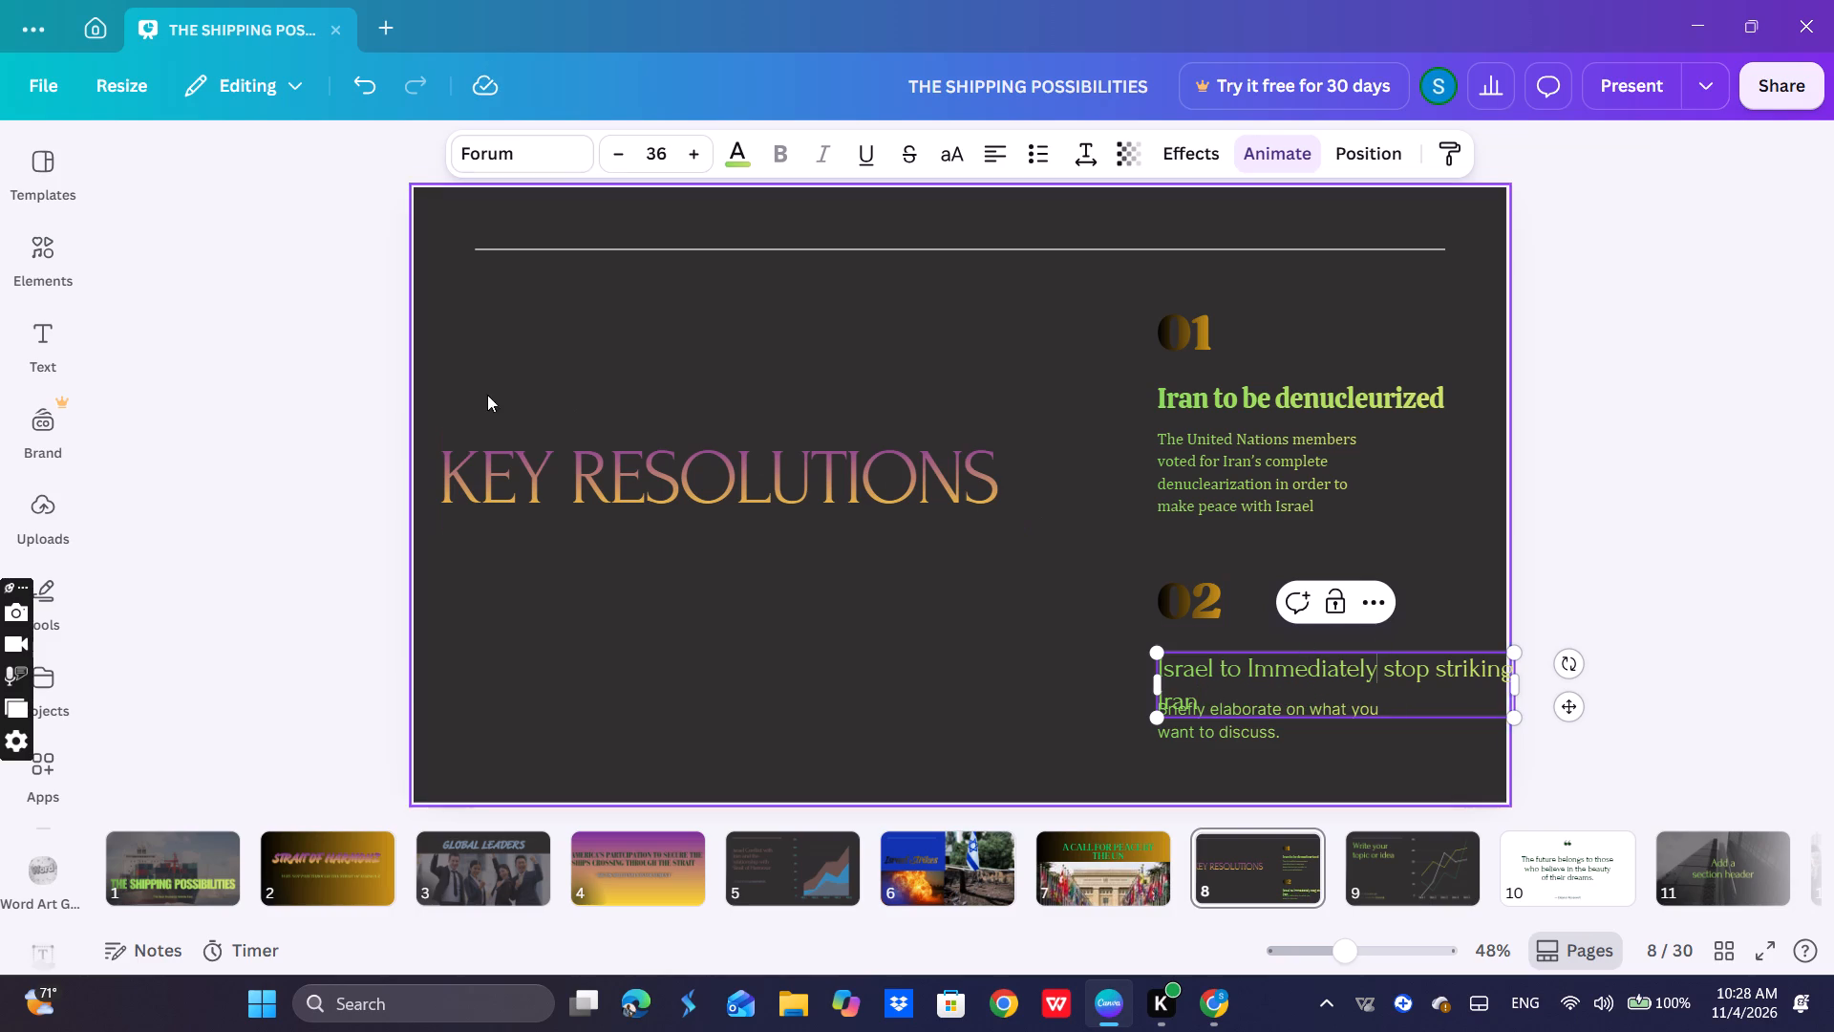
pyautogui.click(570, 138)
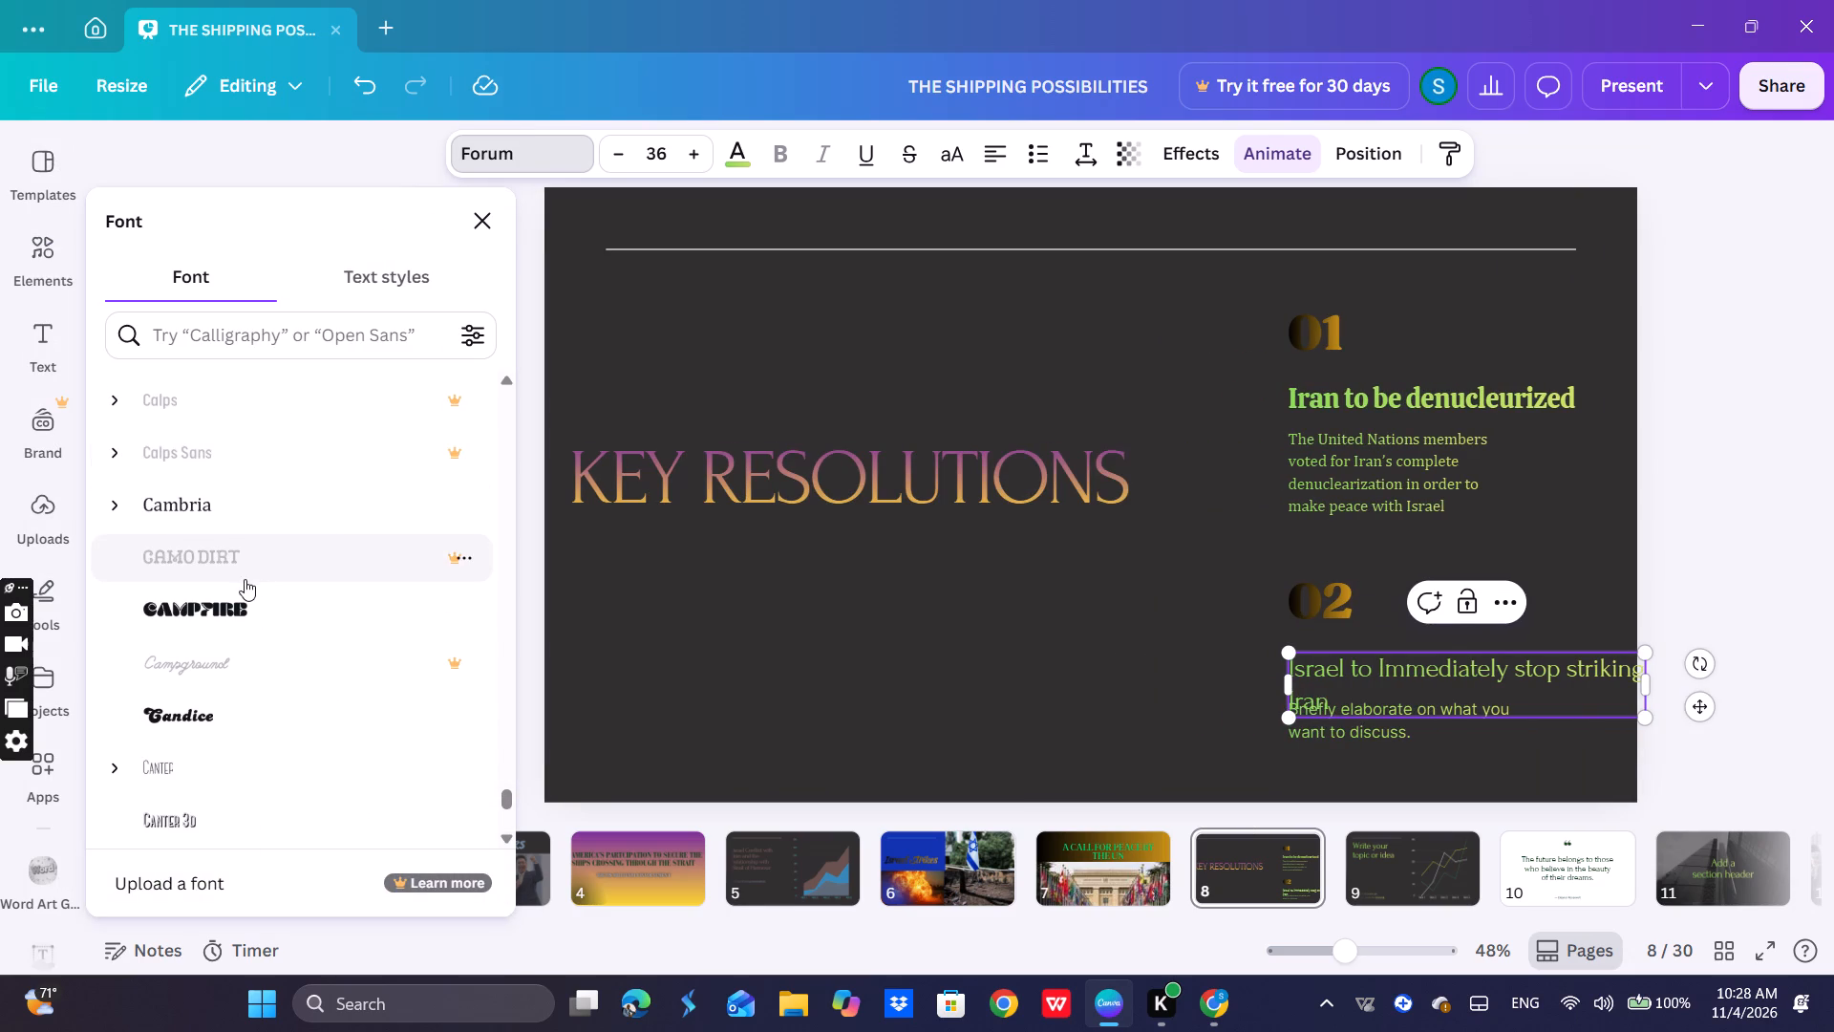
pyautogui.scroll(3, 253, 587)
pyautogui.click(242, 635)
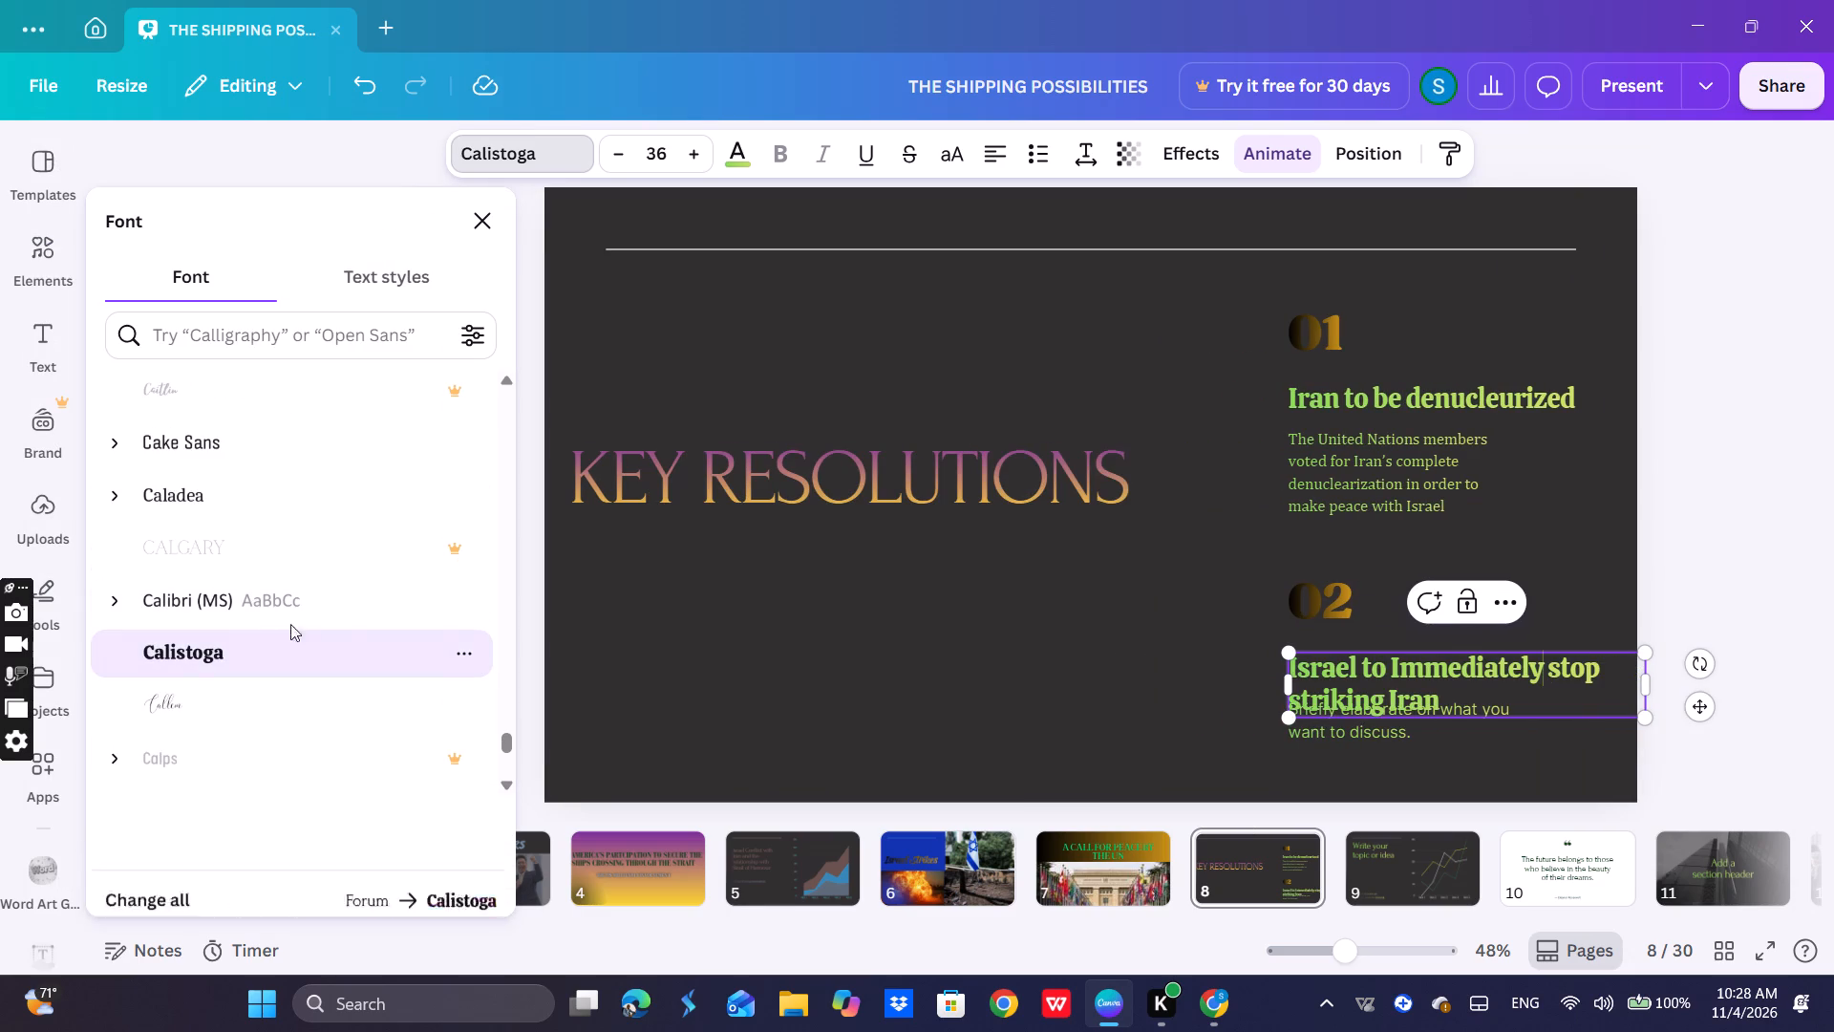
# Move the point 02 description down so it sits just below the two-line heading.
pyautogui.click(1393, 732)
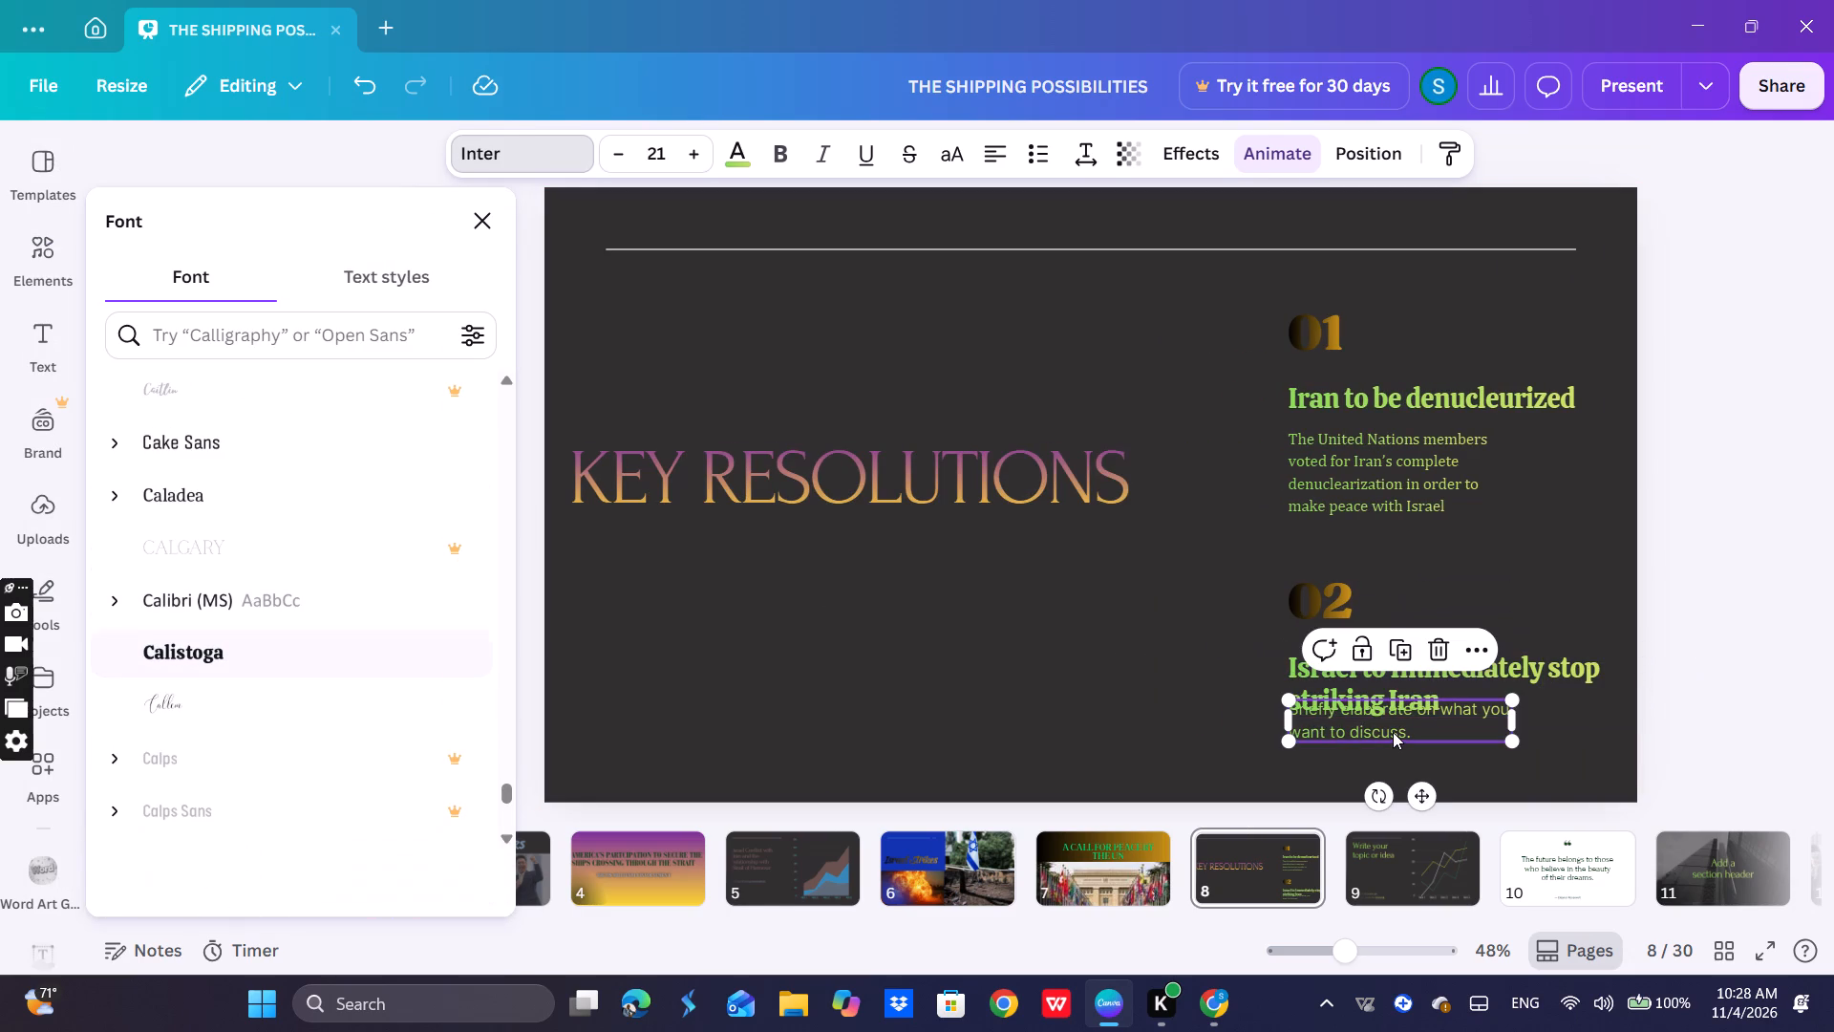
pyautogui.moveTo(1393, 732); pyautogui.dragTo(1400, 759)
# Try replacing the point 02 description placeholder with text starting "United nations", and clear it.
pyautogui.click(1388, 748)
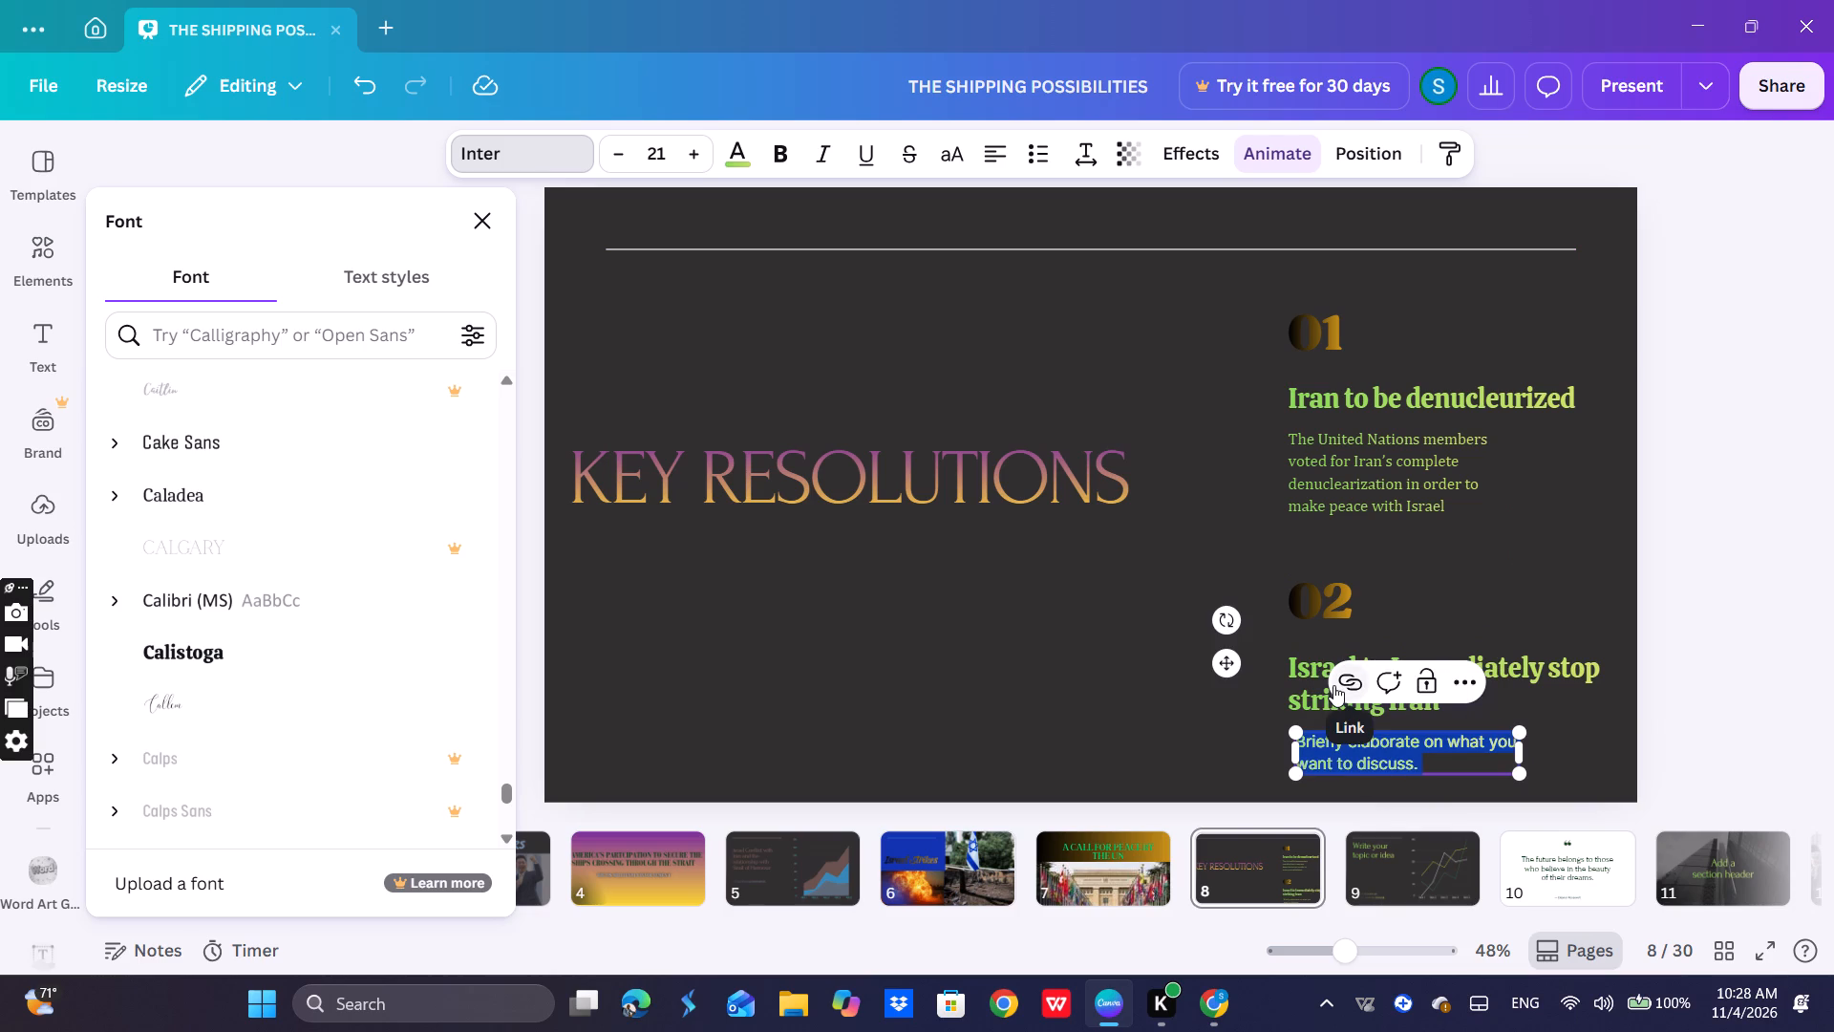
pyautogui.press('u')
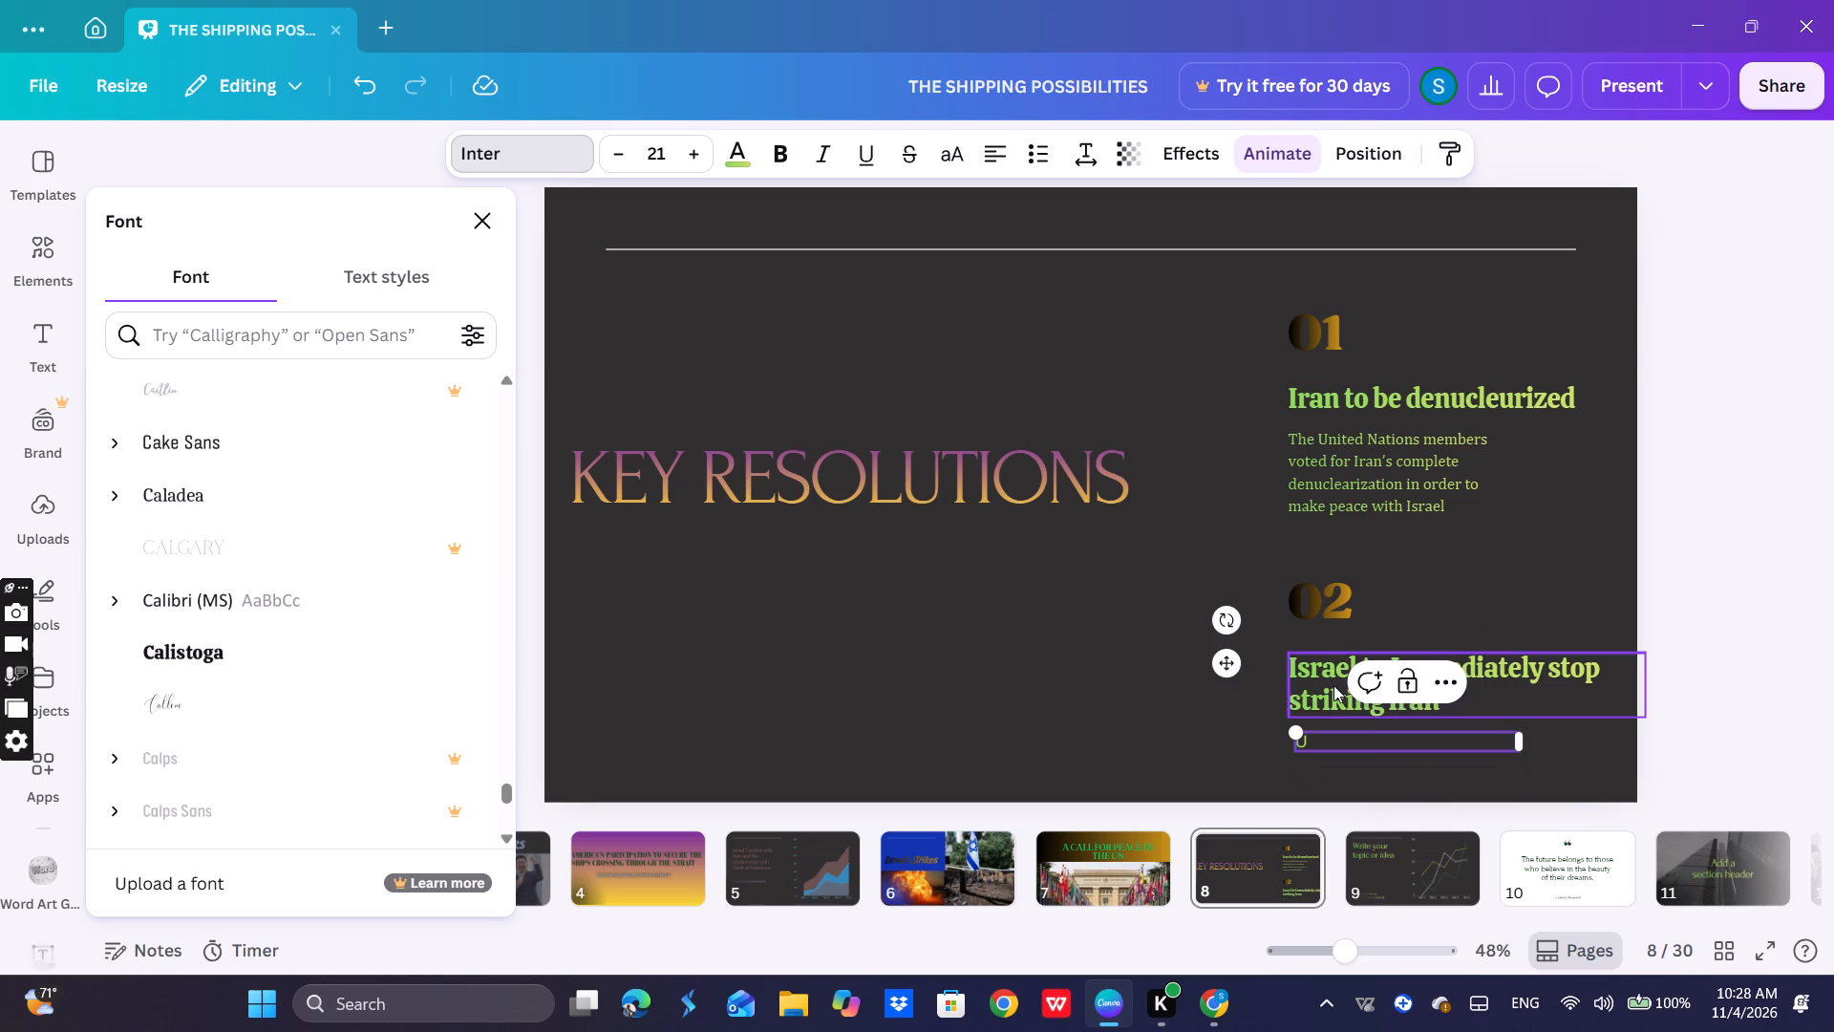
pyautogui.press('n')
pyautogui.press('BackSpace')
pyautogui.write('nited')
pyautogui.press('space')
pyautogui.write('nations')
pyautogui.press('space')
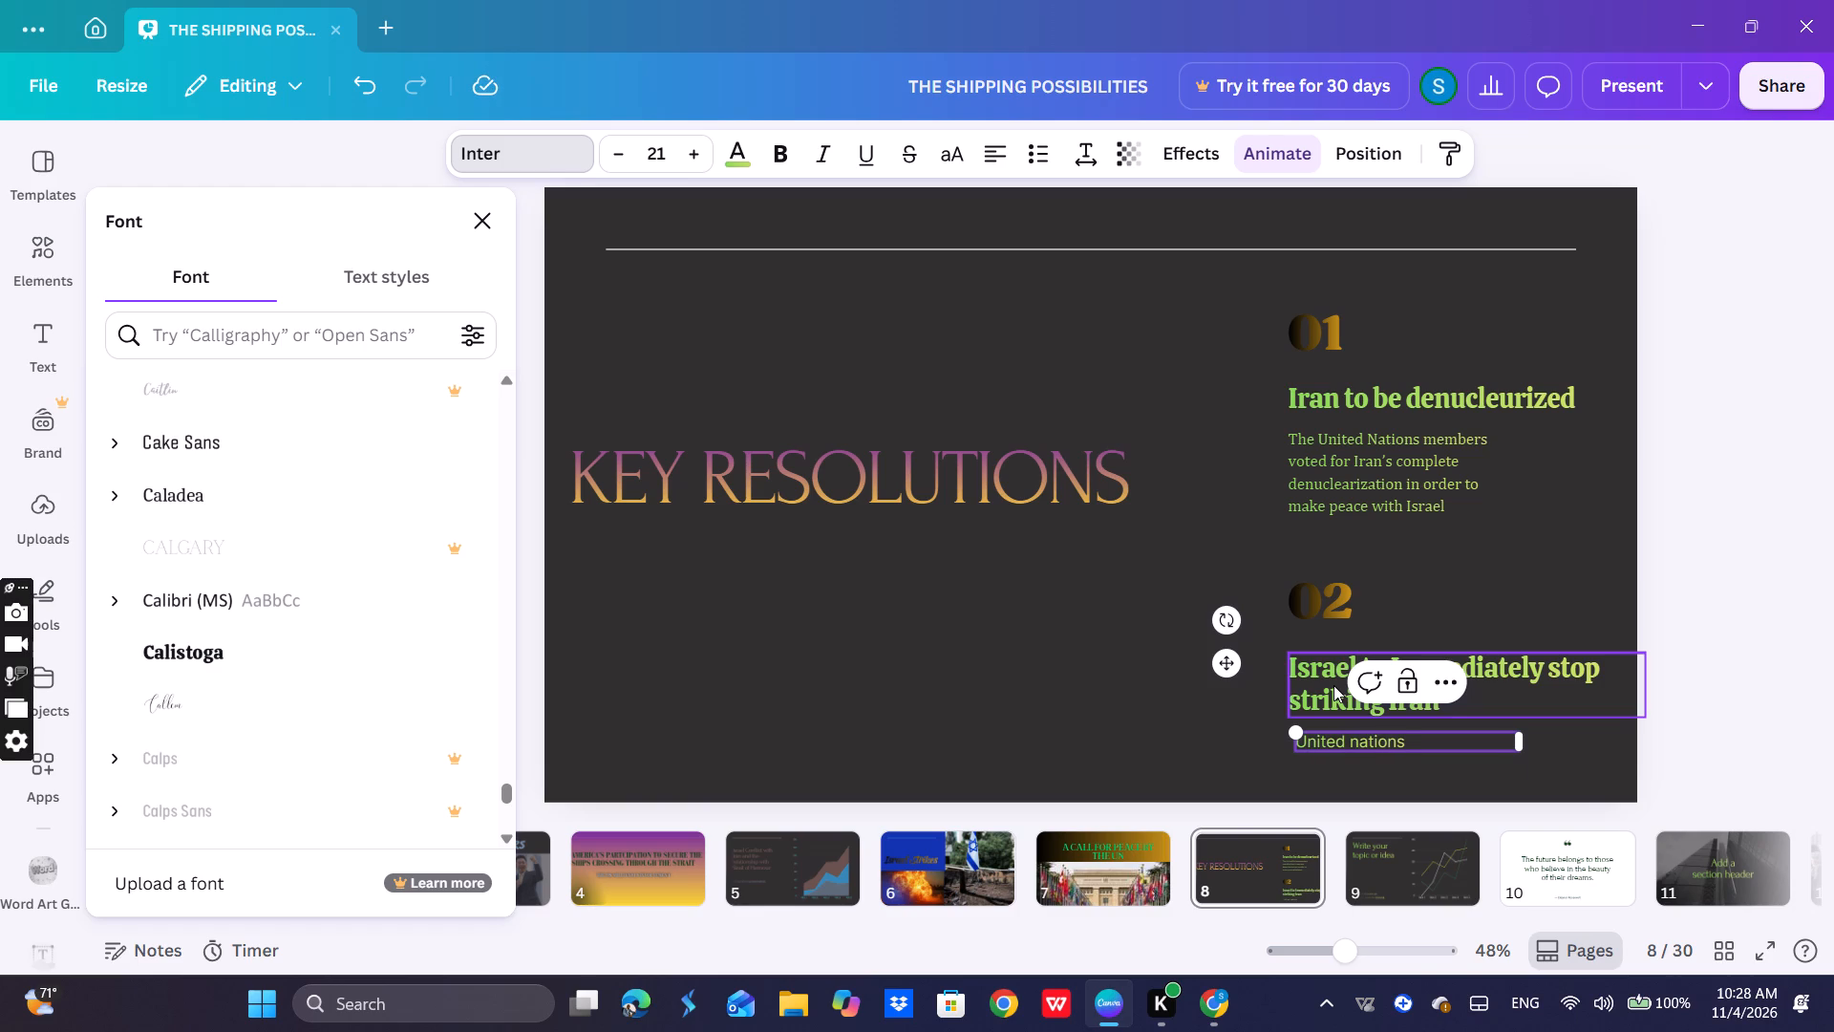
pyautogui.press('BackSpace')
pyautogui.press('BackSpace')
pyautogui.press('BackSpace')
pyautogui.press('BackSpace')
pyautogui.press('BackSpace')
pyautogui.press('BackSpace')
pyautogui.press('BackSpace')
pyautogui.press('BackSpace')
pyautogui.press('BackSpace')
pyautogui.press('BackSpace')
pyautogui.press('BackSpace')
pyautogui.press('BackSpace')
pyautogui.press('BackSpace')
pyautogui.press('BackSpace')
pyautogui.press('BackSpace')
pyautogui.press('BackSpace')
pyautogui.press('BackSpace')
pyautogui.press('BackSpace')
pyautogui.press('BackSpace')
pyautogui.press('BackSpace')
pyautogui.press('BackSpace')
# Begin the point 02 description with "The members of the UN voted for".
pyautogui.press('t')
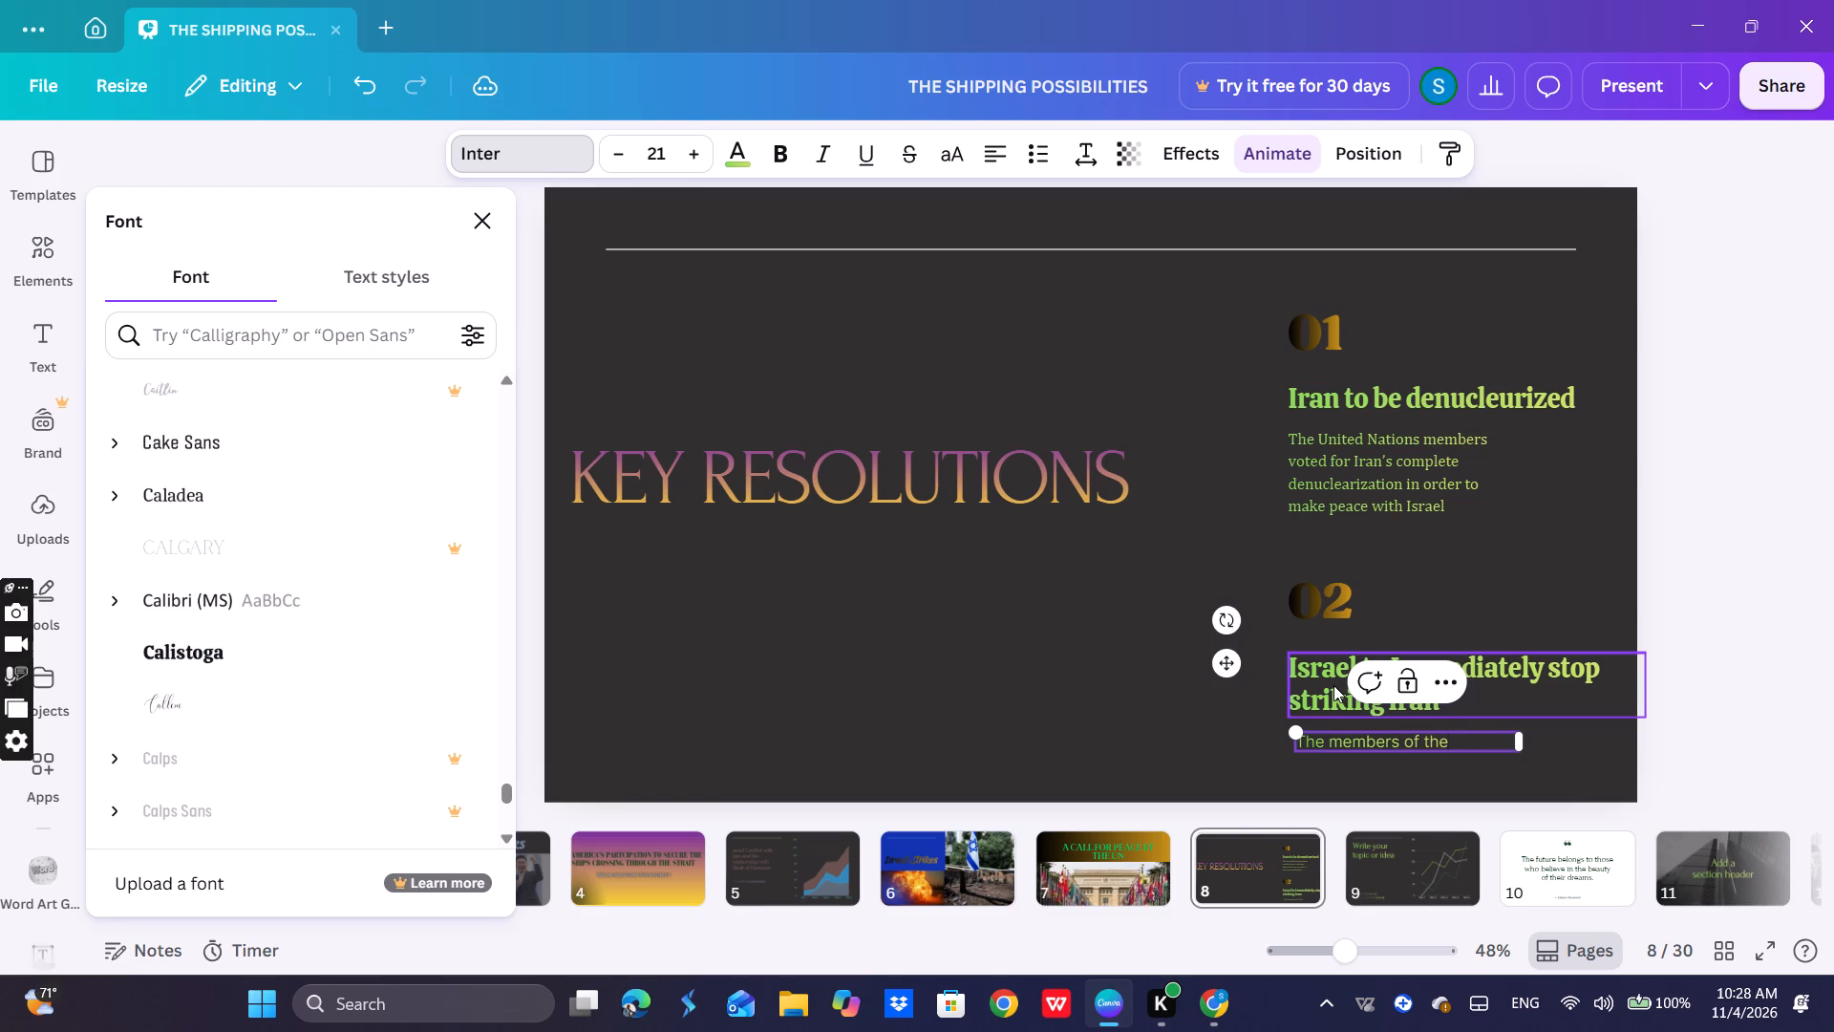
pyautogui.press('u')
pyautogui.write('N')
pyautogui.press('space')
pyautogui.write('agree')
pyautogui.press('d')
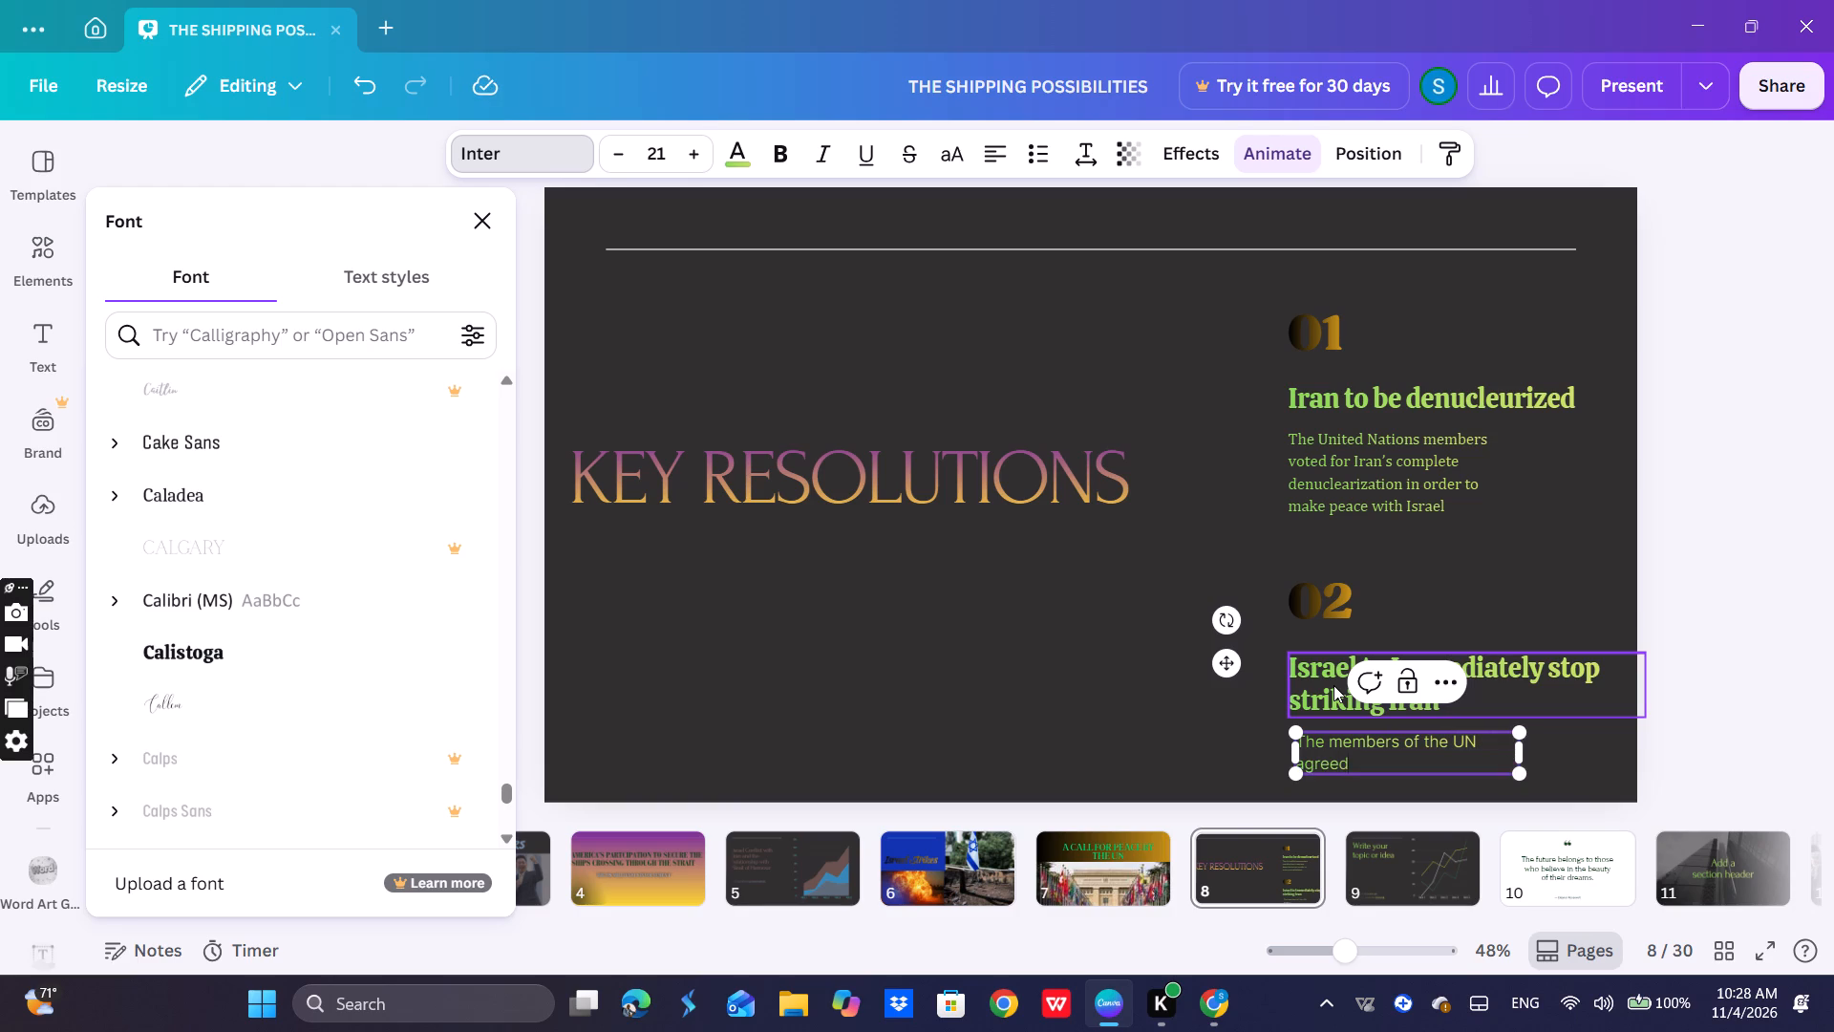
pyautogui.press('BackSpace')
pyautogui.press('BackSpace')
pyautogui.press('BackSpace')
pyautogui.press('BackSpace')
pyautogui.press('BackSpace')
pyautogui.press('BackSpace')
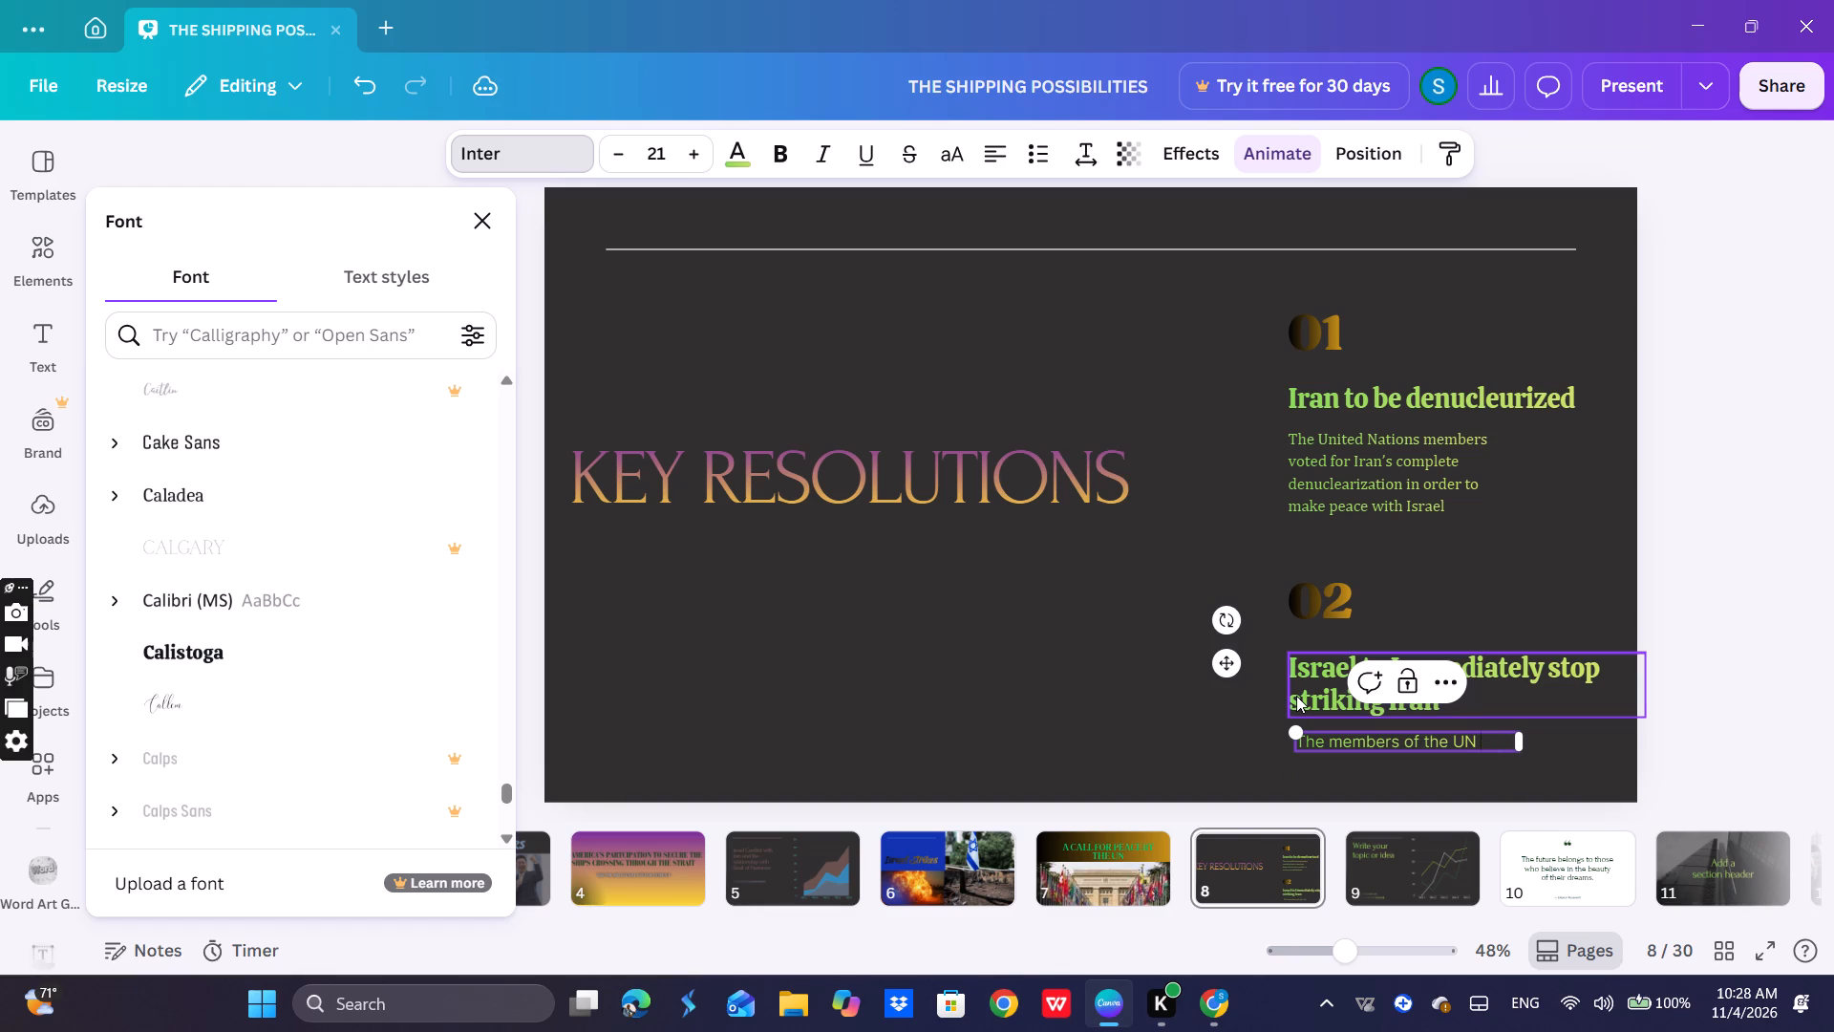
pyautogui.write('votedv')
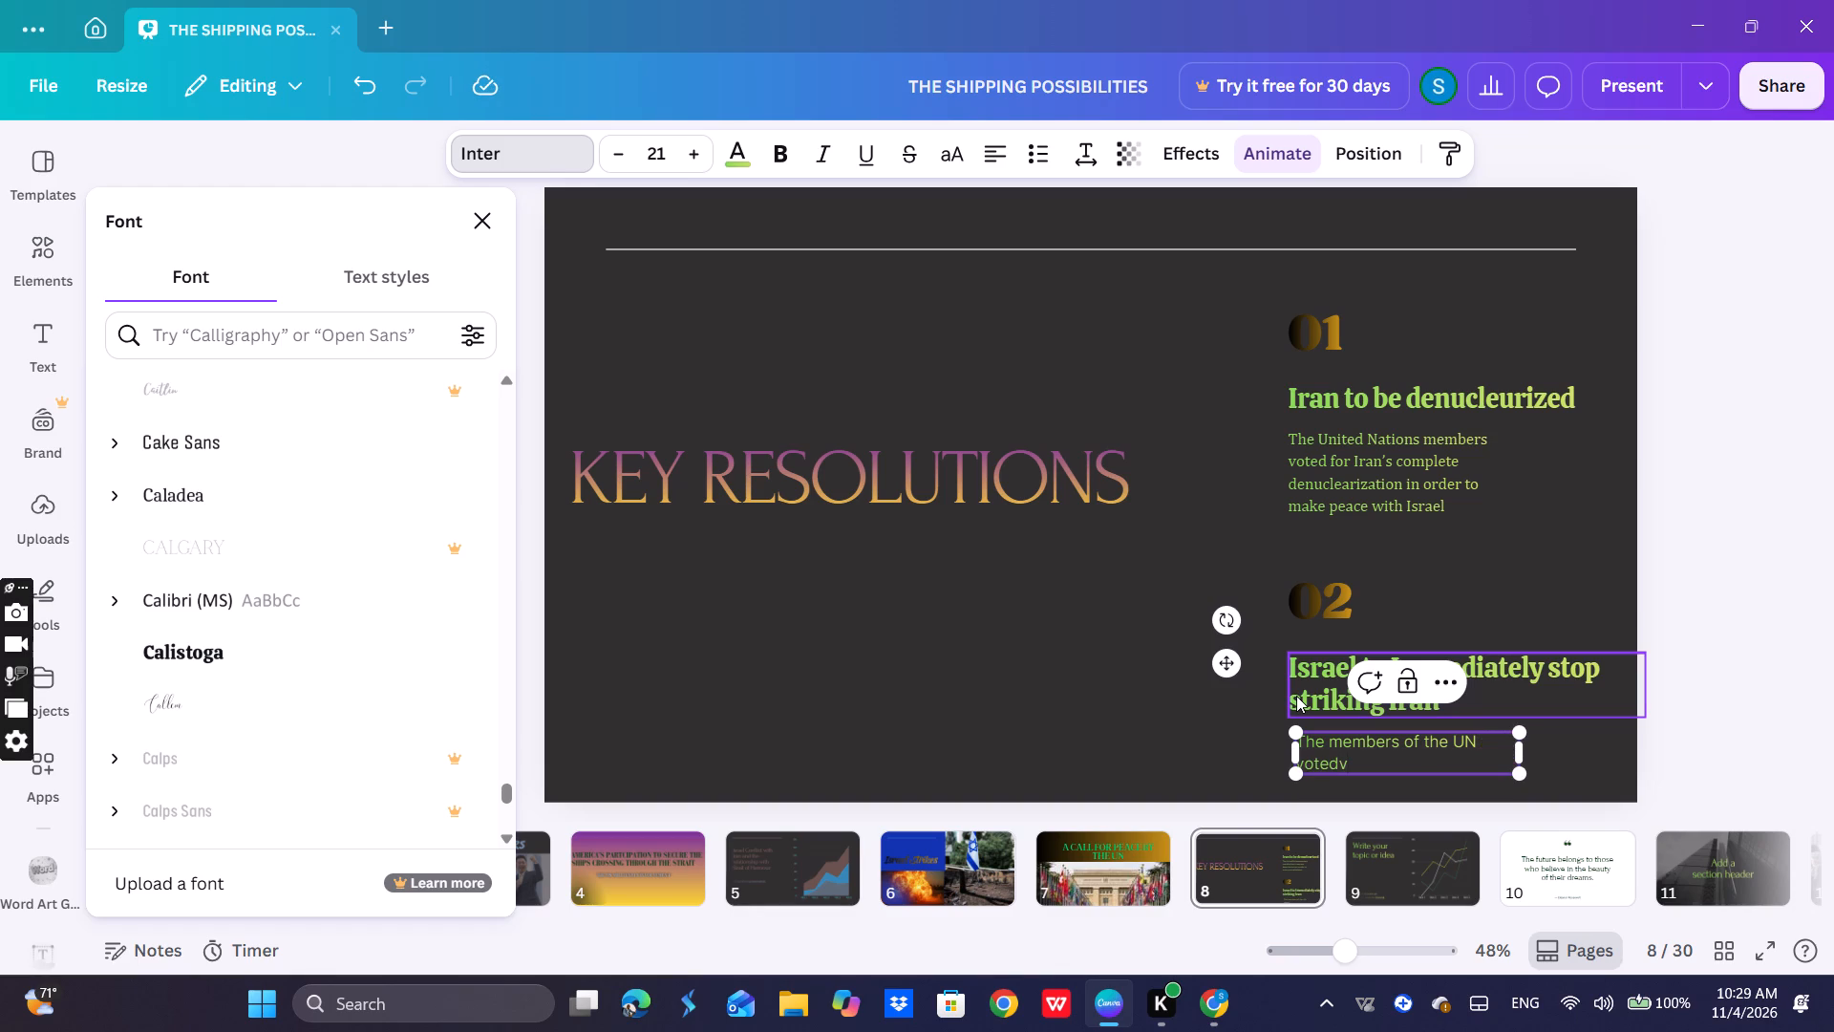
pyautogui.press('BackSpace')
pyautogui.press('space')
pyautogui.write('for')
pyautogui.press('space')
# Continue the point 02 description with "Israel immediate stop".
pyautogui.press('i')
pyautogui.press('BackSpace')
pyautogui.write('aga')
pyautogui.press('BackSpace')
pyautogui.press('BackSpace')
pyautogui.press('BackSpace')
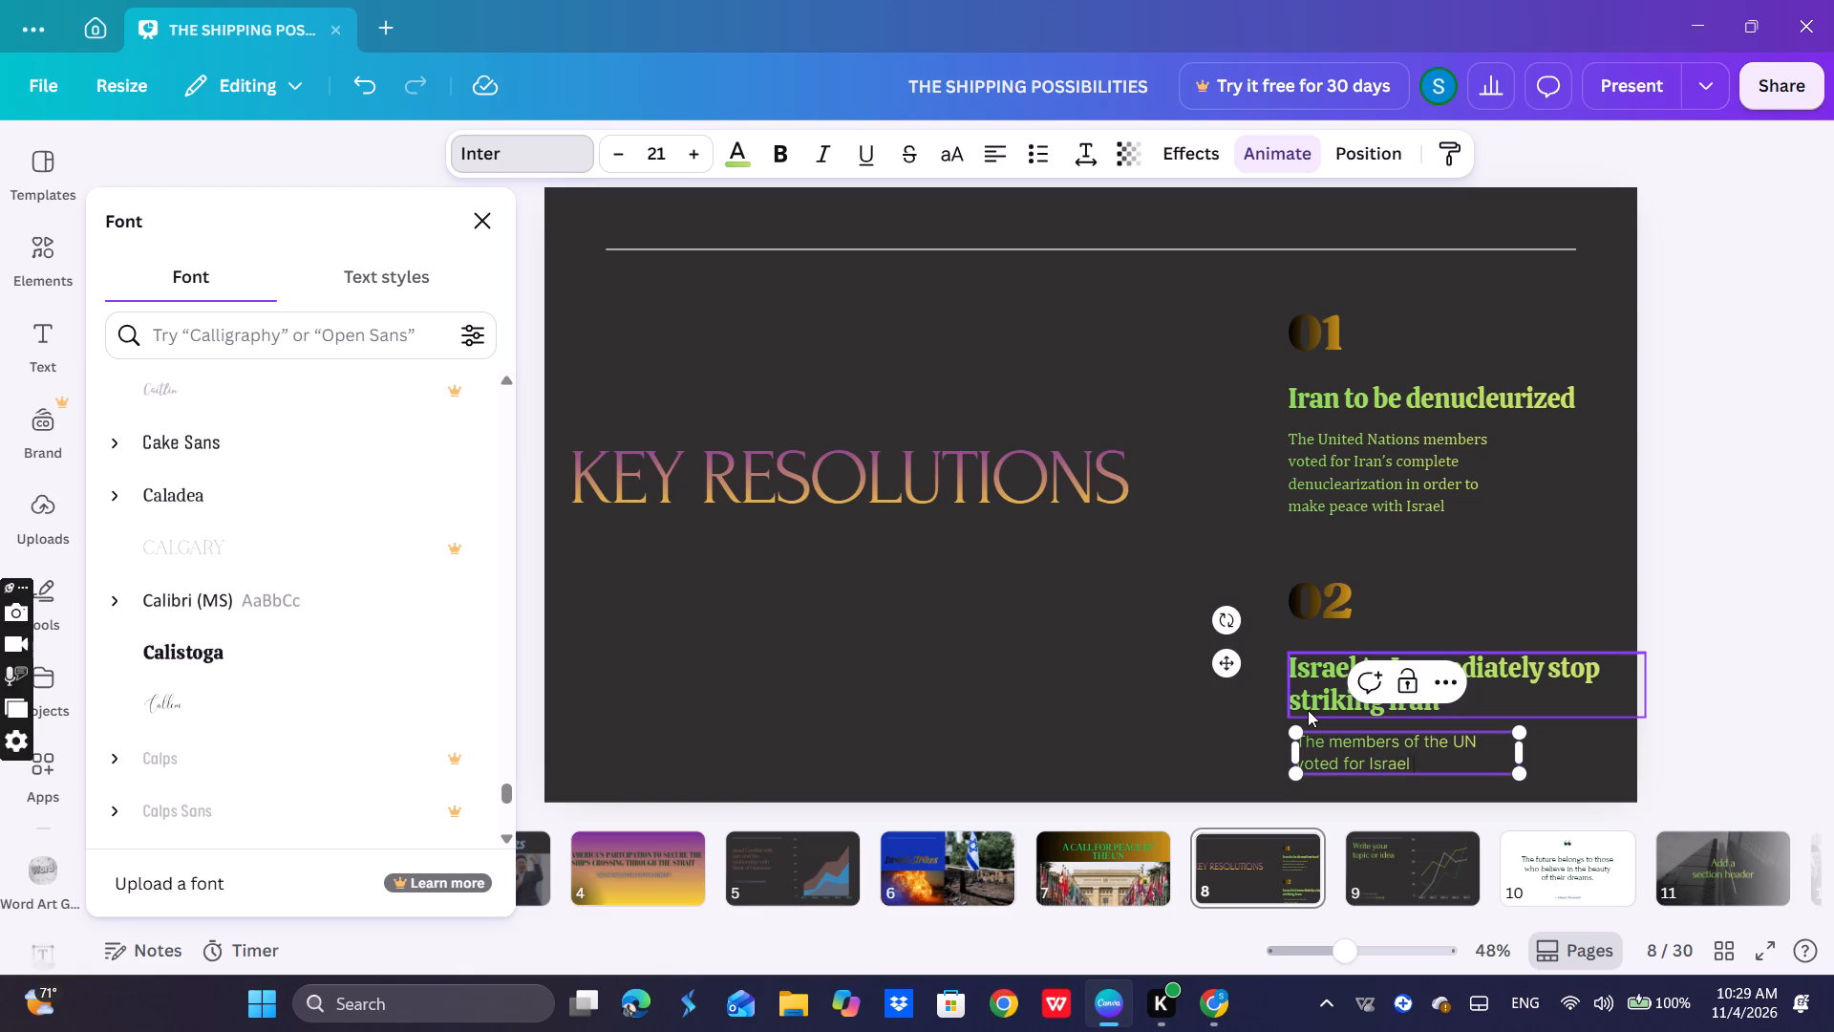
pyautogui.press('s')
pyautogui.press('BackSpace')
pyautogui.press('m')
pyautogui.press('BackSpace')
pyautogui.write('immediate')
pyautogui.press('space')
pyautogui.write('stopn')
pyautogui.press('BackSpace')
pyautogui.press('space')
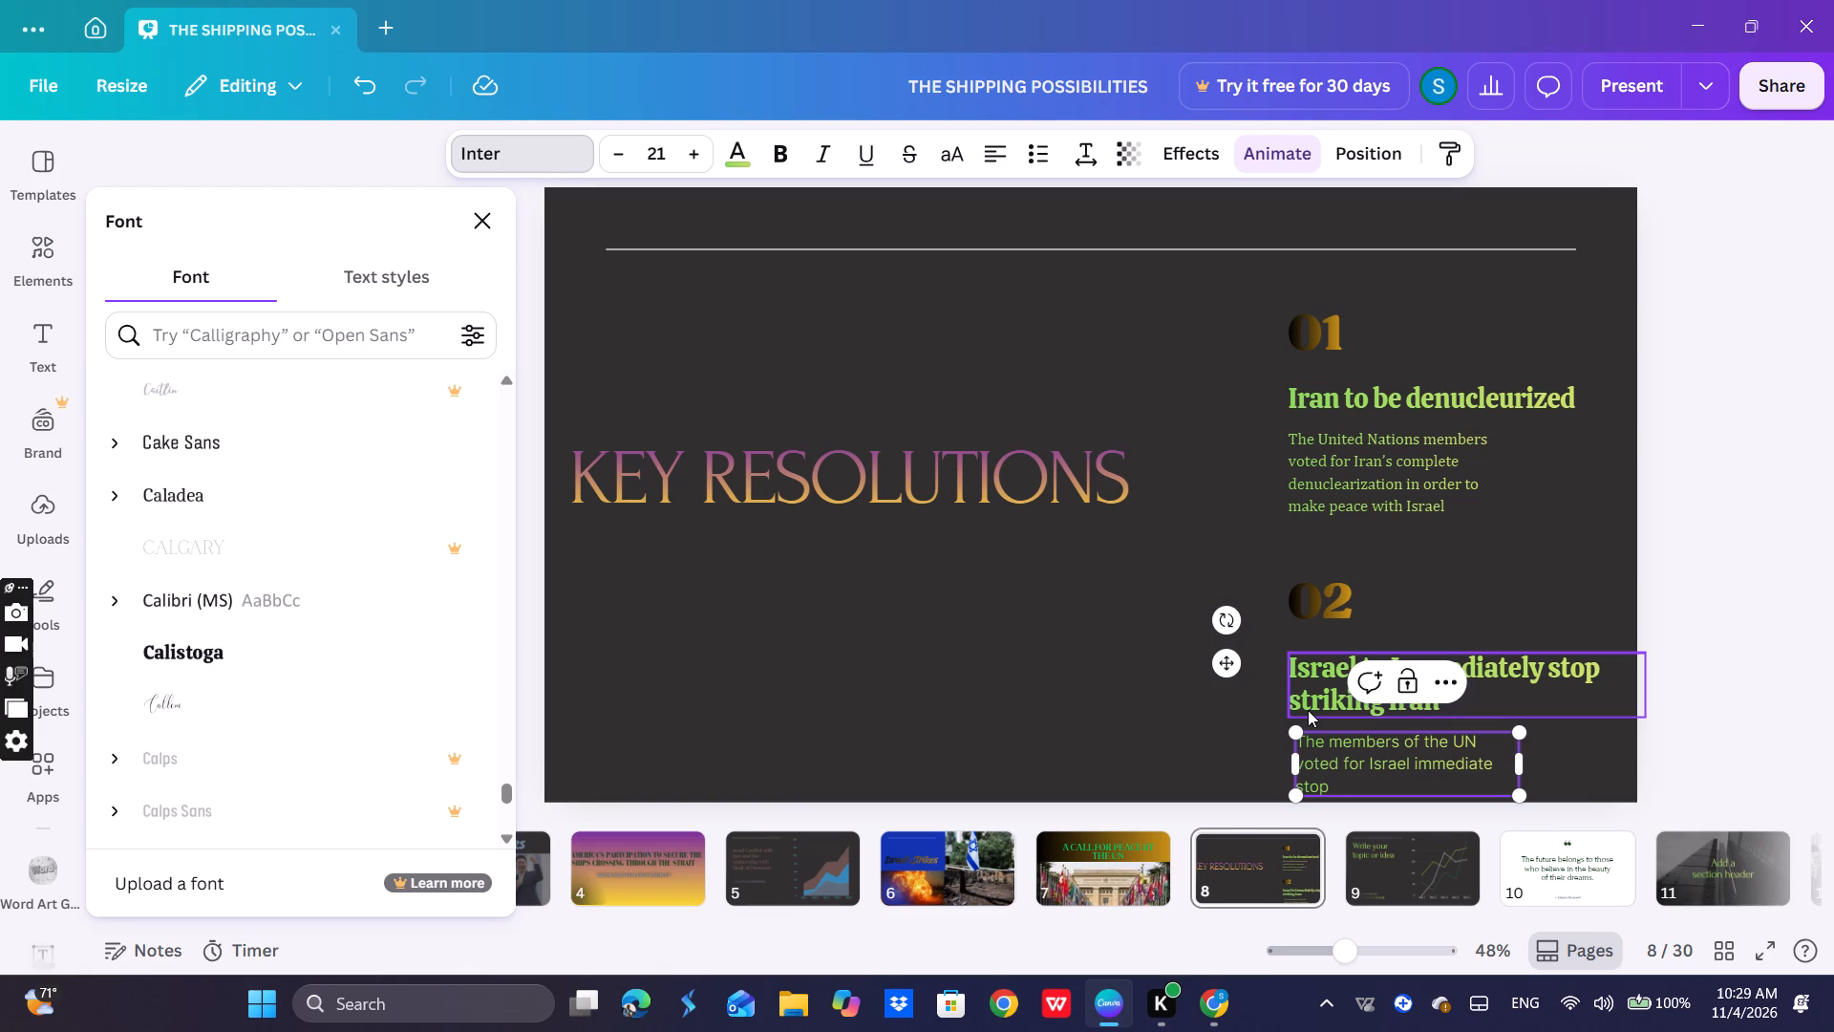
# Complete the point 02 description with "to striking Iran upon its Denucleurization".
pyautogui.write('fr')
pyautogui.press('BackSpace')
pyautogui.press('BackSpace')
pyautogui.write('aga')
pyautogui.press('BackSpace')
pyautogui.press('BackSpace')
pyautogui.press('BackSpace')
pyautogui.write('fp')
pyautogui.press('BackSpace')
pyautogui.press('BackSpace')
pyautogui.write('to')
pyautogui.press('space')
pyautogui.write('striking')
pyautogui.press('space')
pyautogui.press('i')
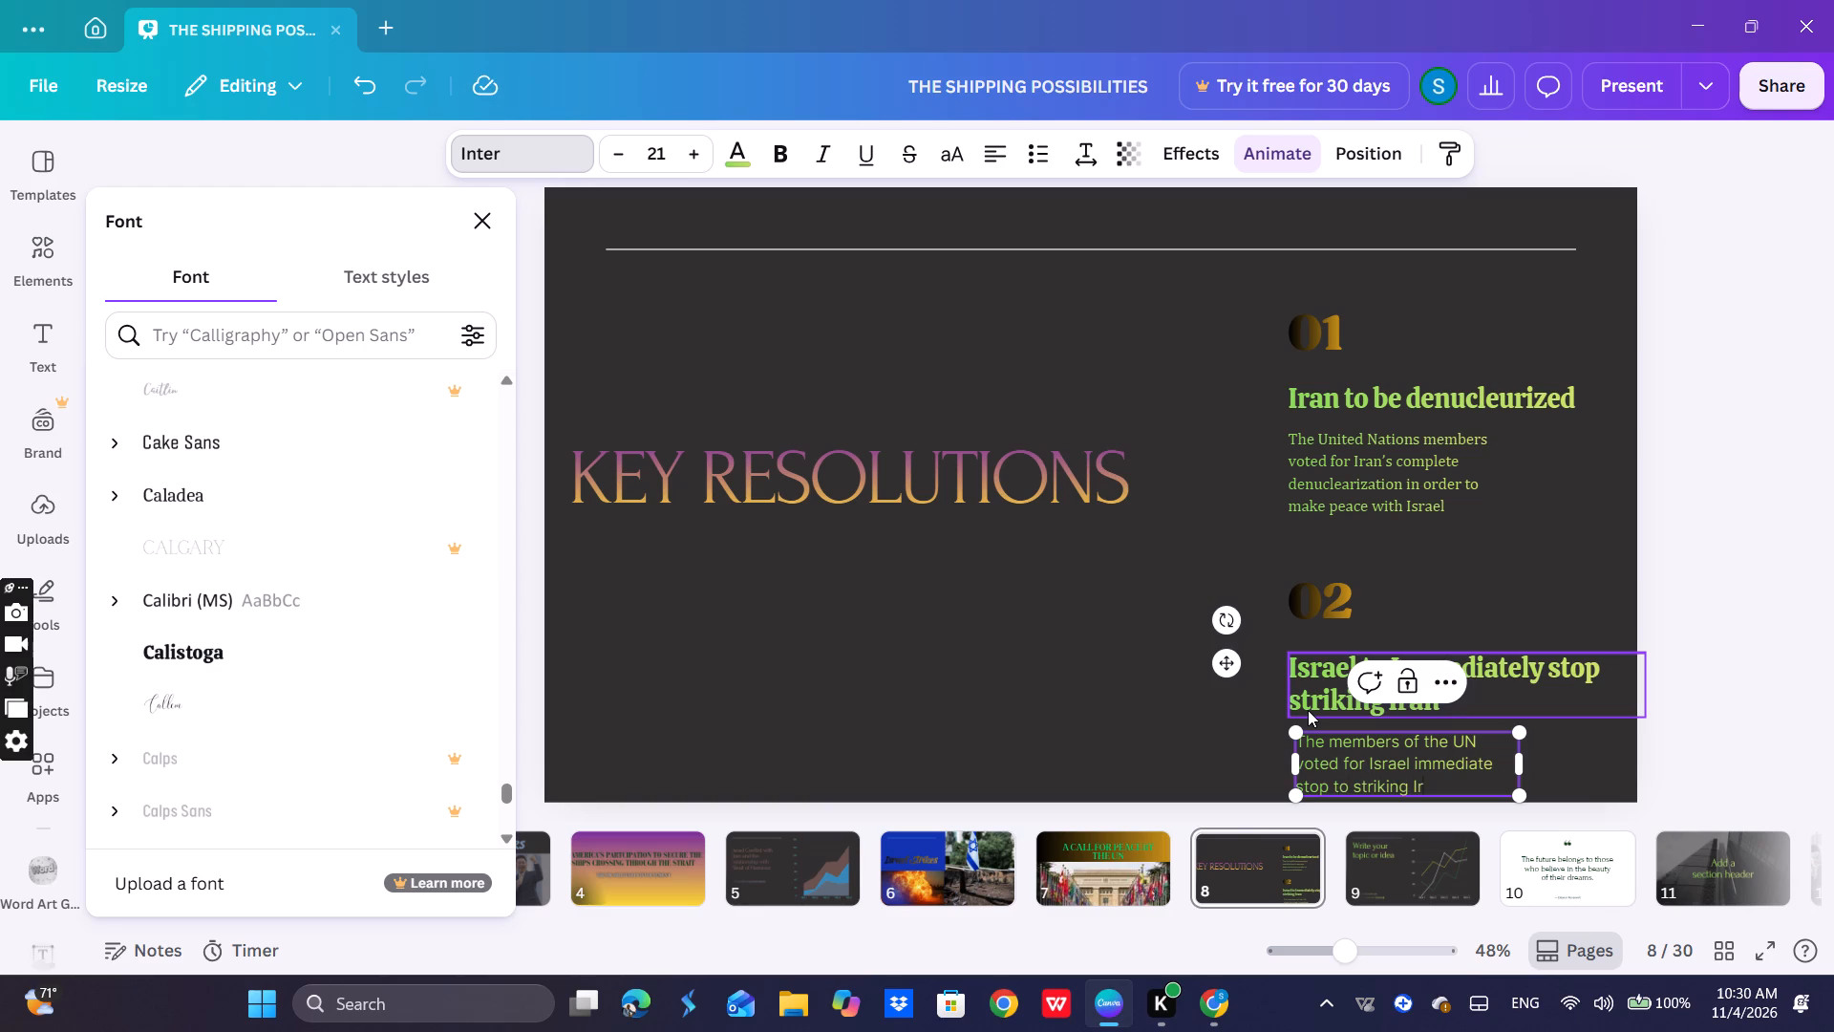
pyautogui.write('upon its')
pyautogui.press('space')
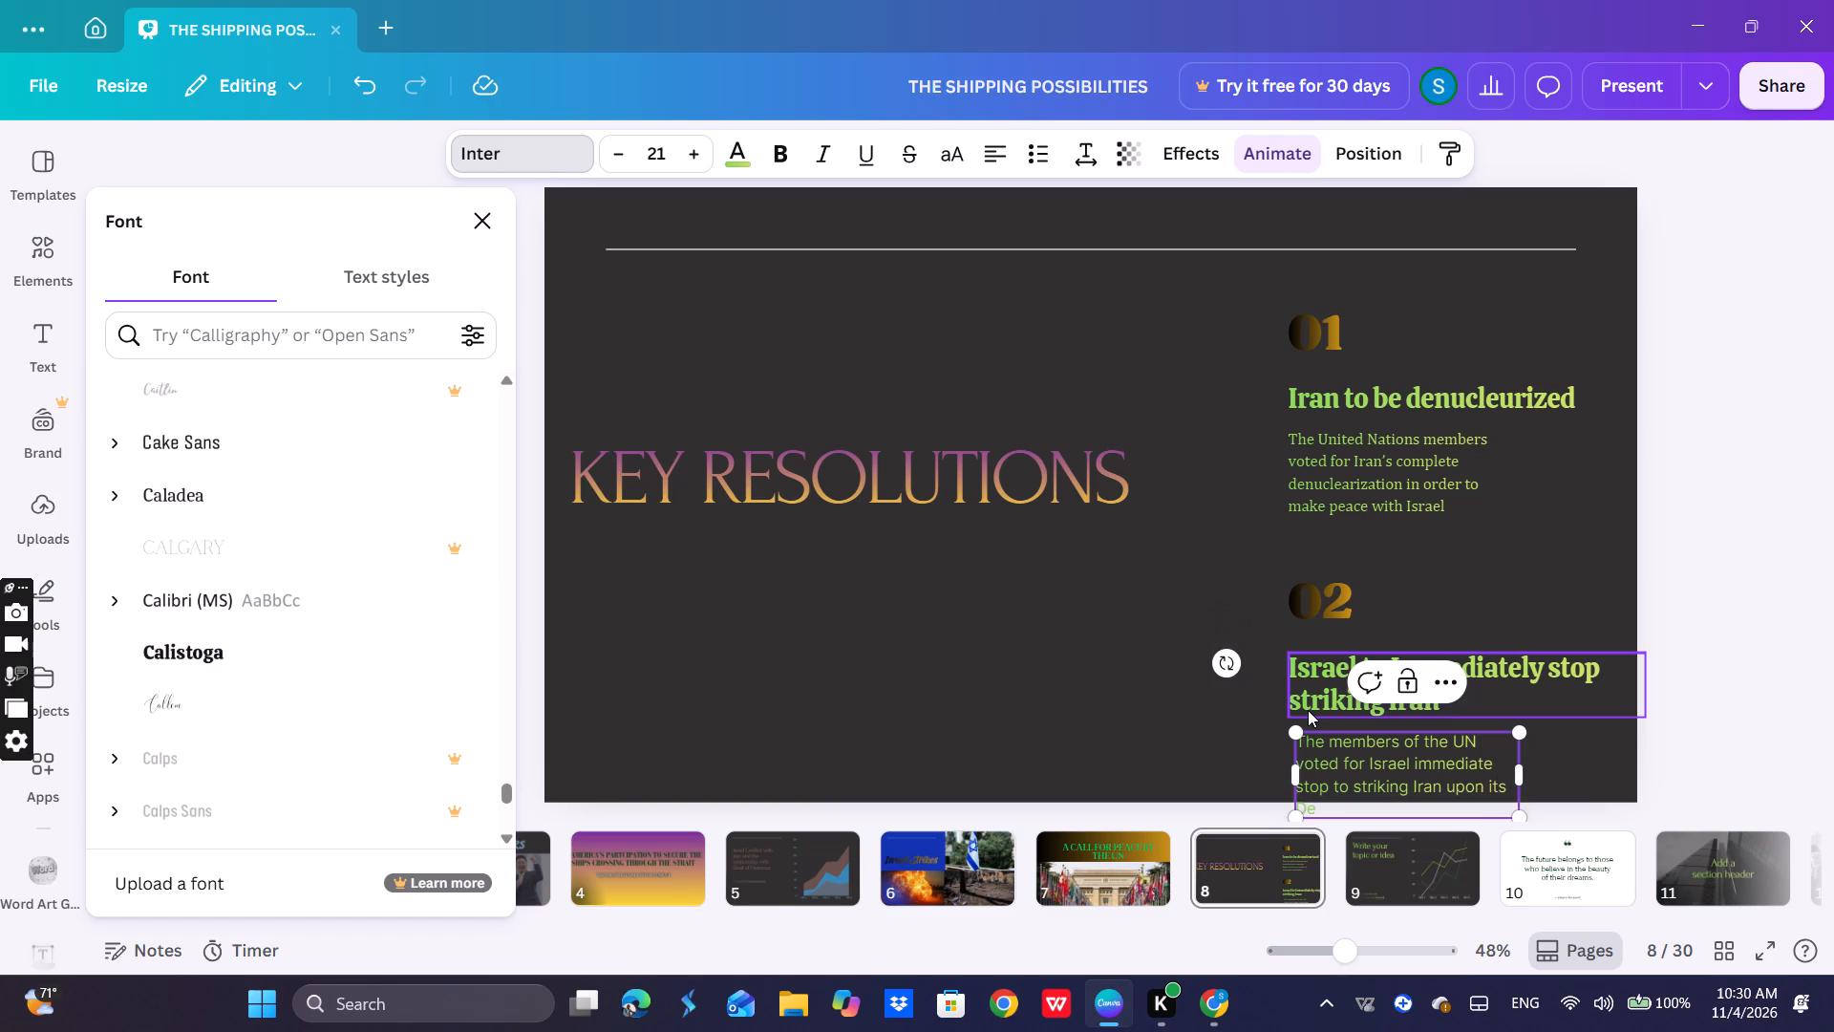
pyautogui.write('nucl')
pyautogui.press('e')
pyautogui.write('urizato')
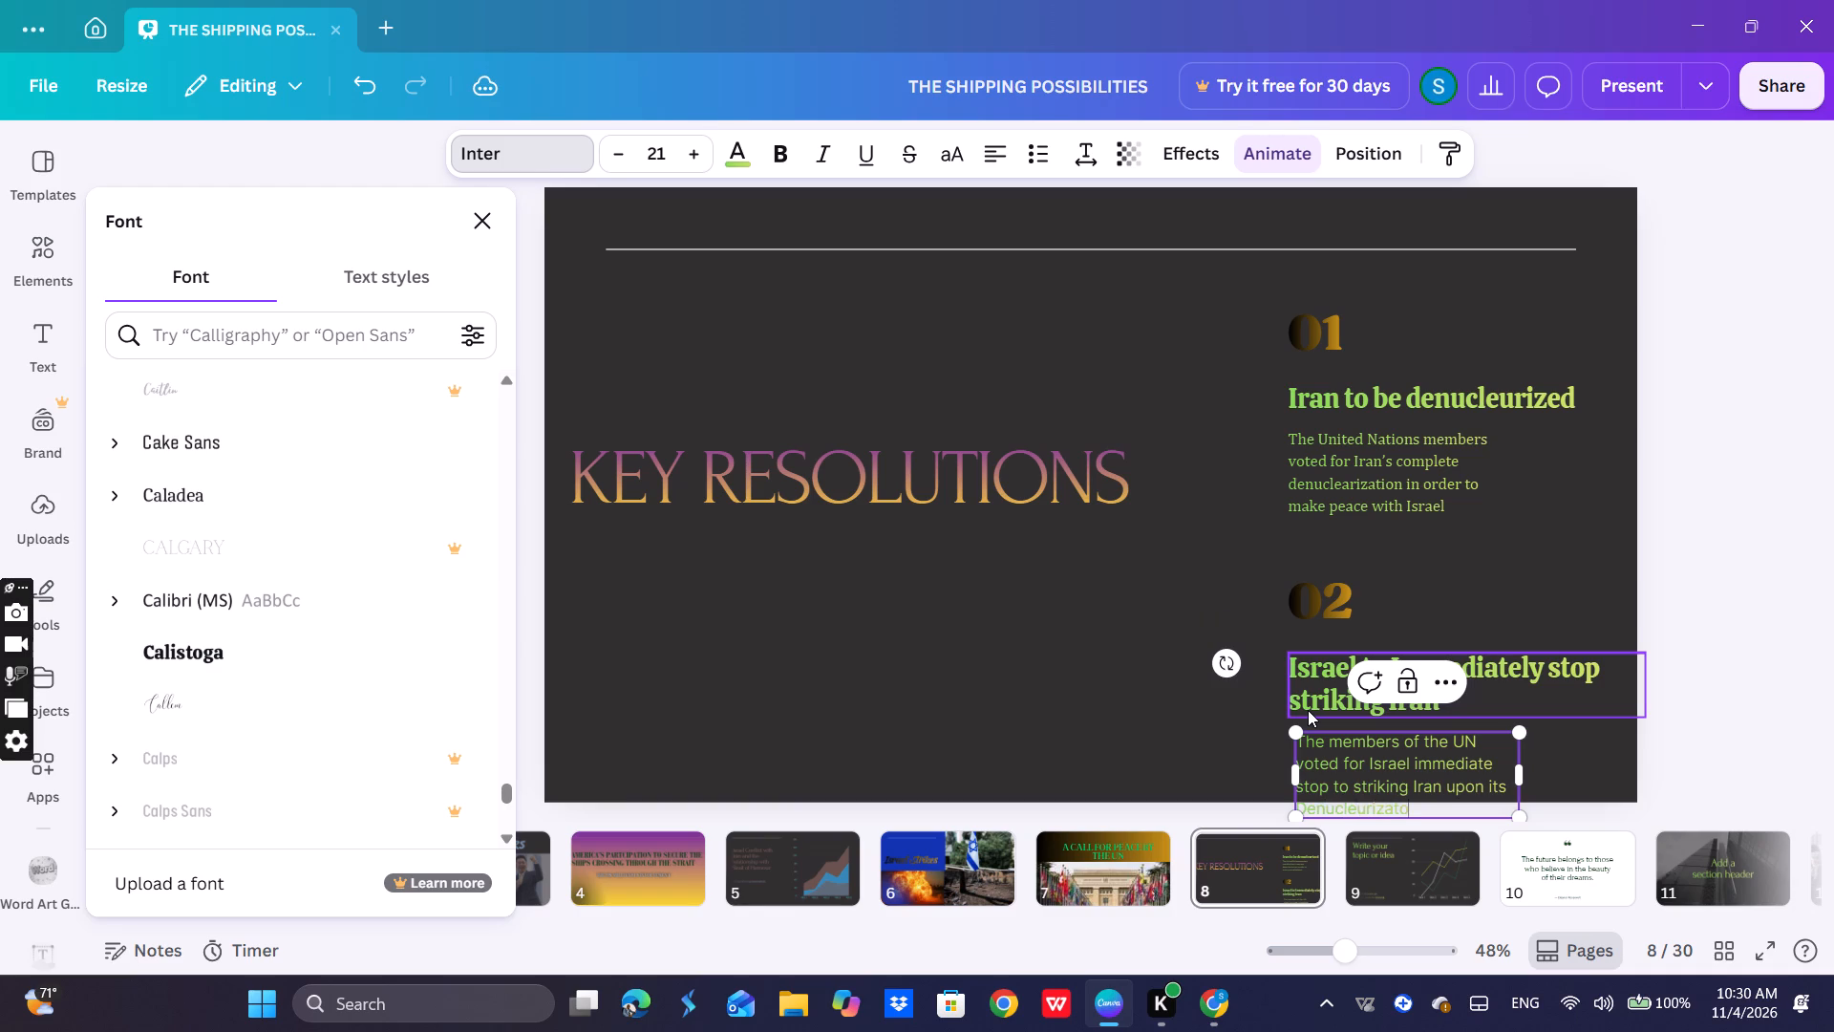
pyautogui.press('BackSpace')
pyautogui.write('ion')
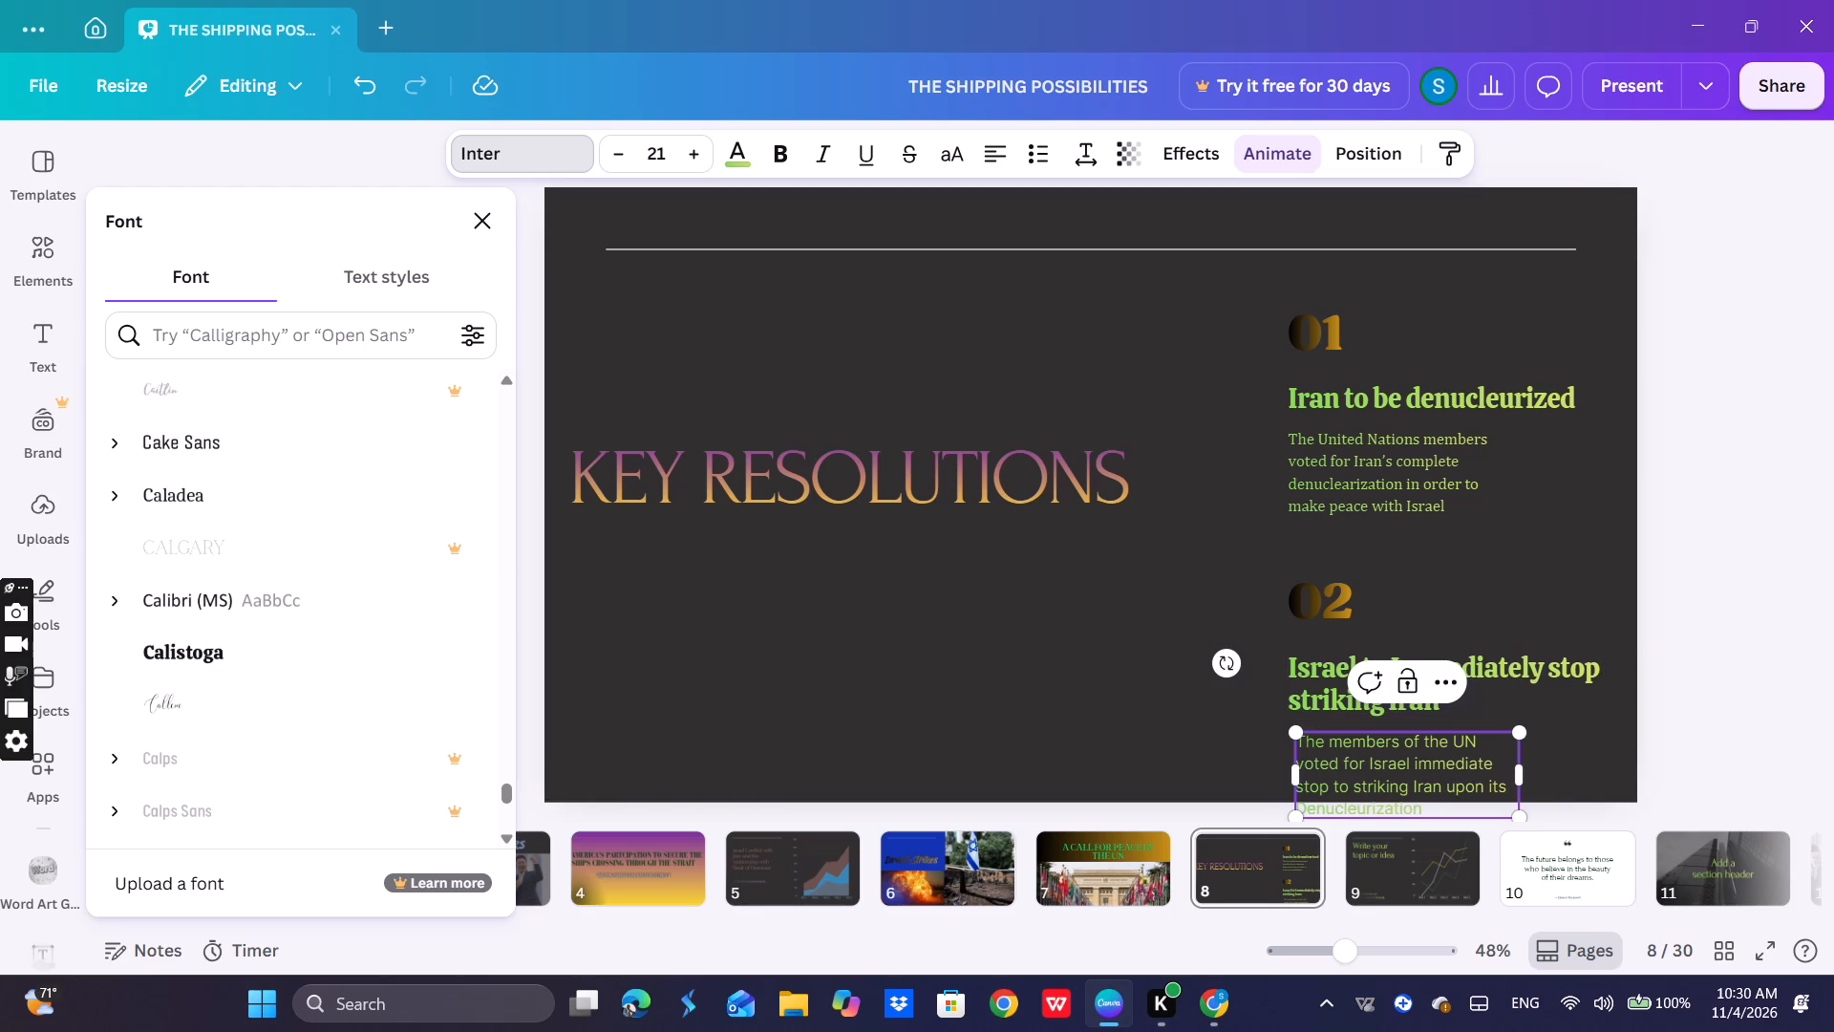
# Widen the point 02 description box to about 519 so its text wraps onto three lines within the slide.
pyautogui.moveTo(1523, 772); pyautogui.dragTo(1594, 759)
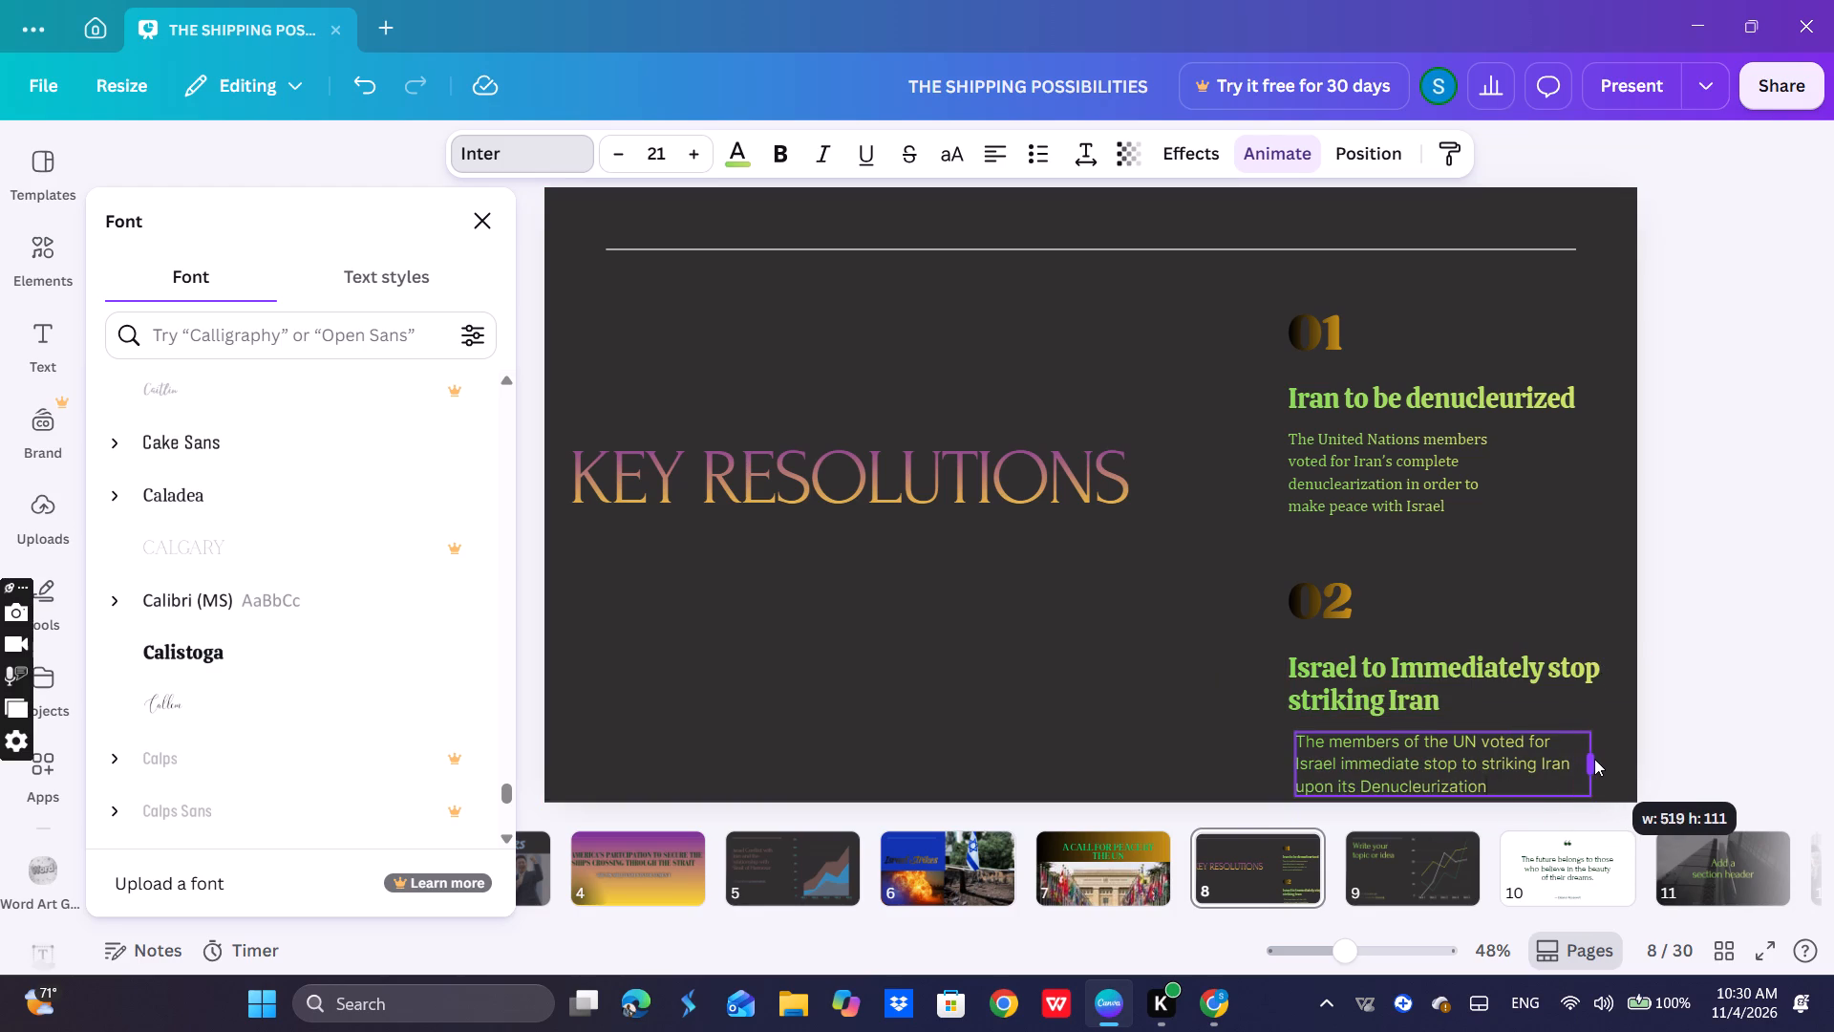
pyautogui.moveTo(1594, 759); pyautogui.dragTo(1596, 759)
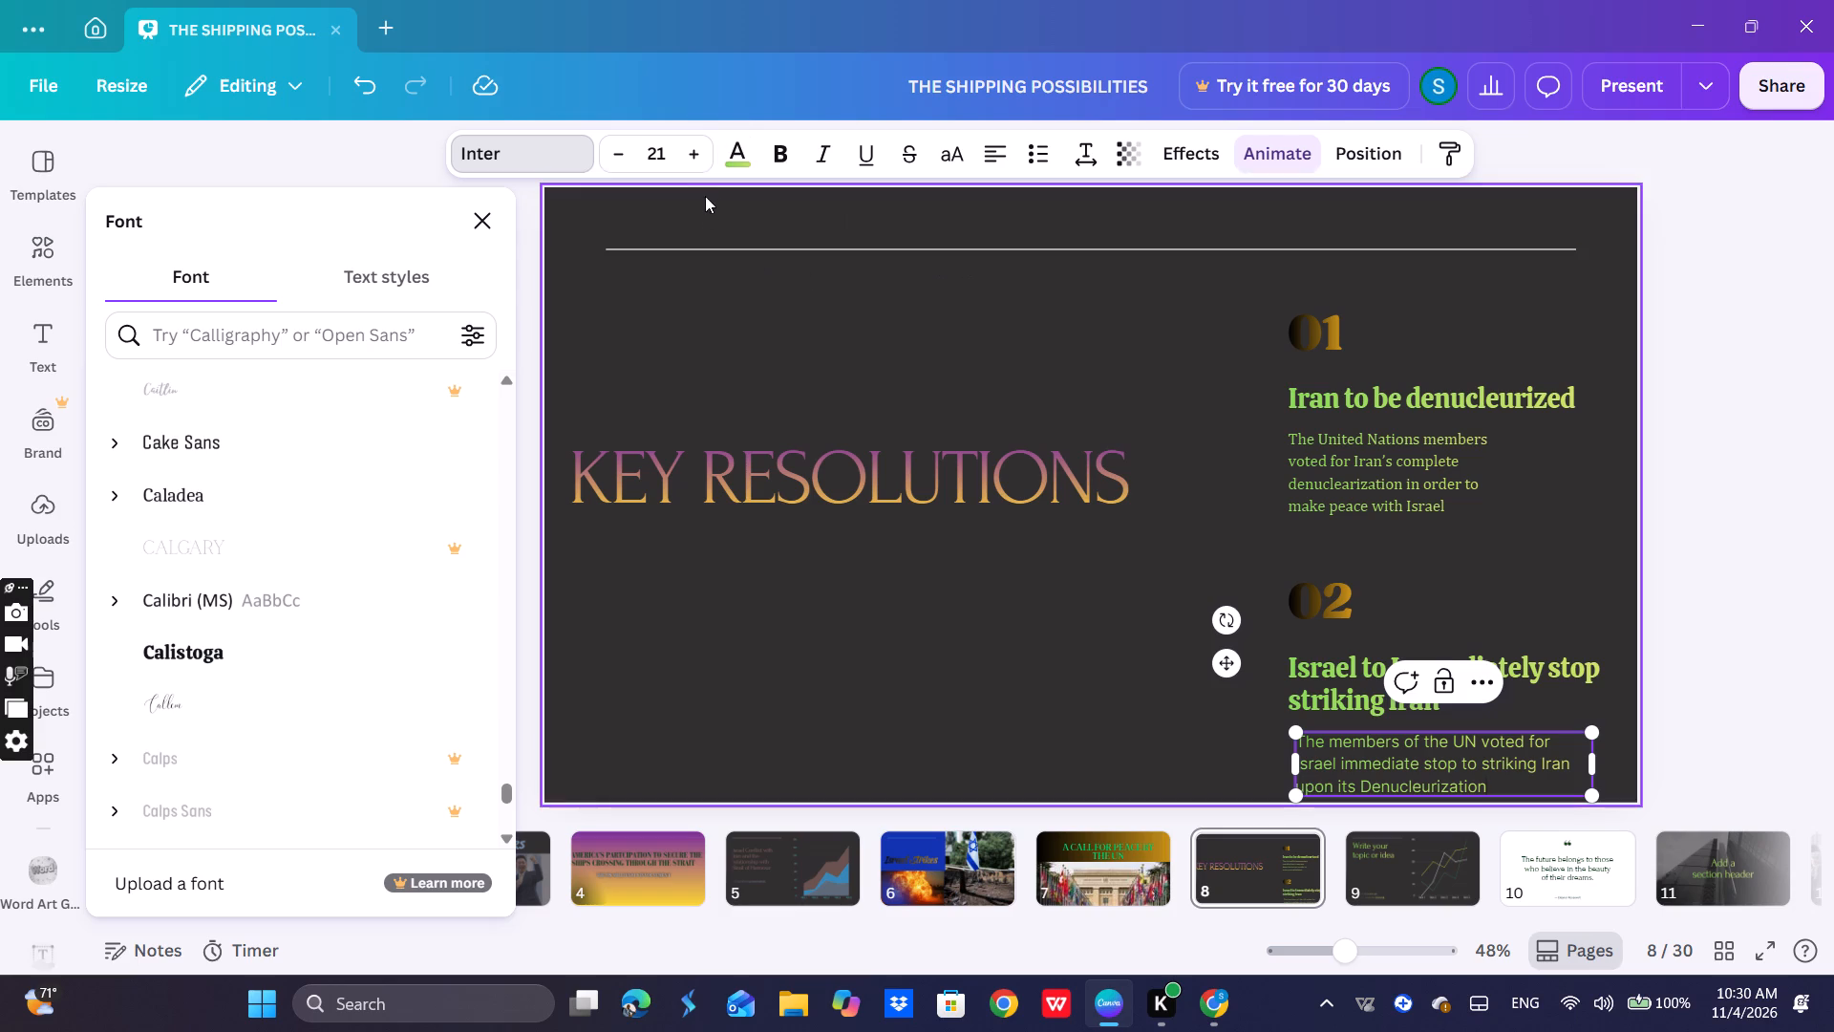
# Set the point 02 description's font to Cambria and deselect the text.
pyautogui.click(577, 135)
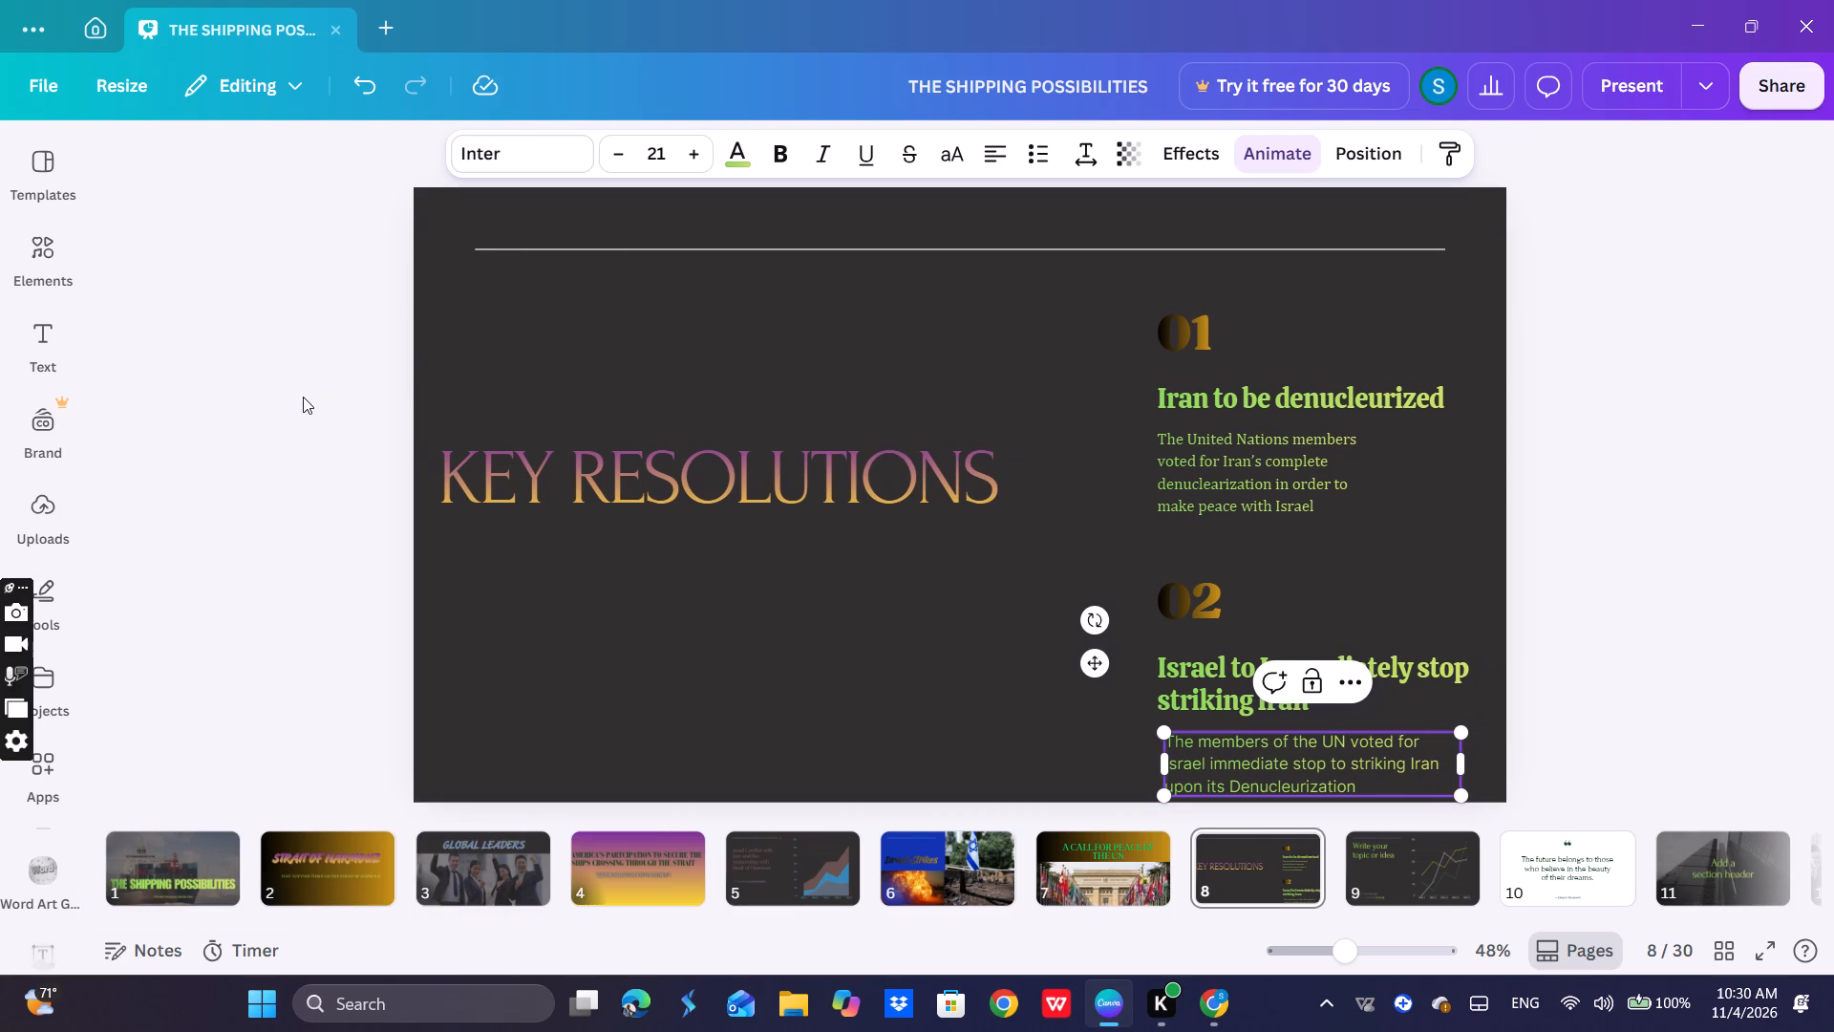
pyautogui.click(1251, 457)
pyautogui.click(1303, 741)
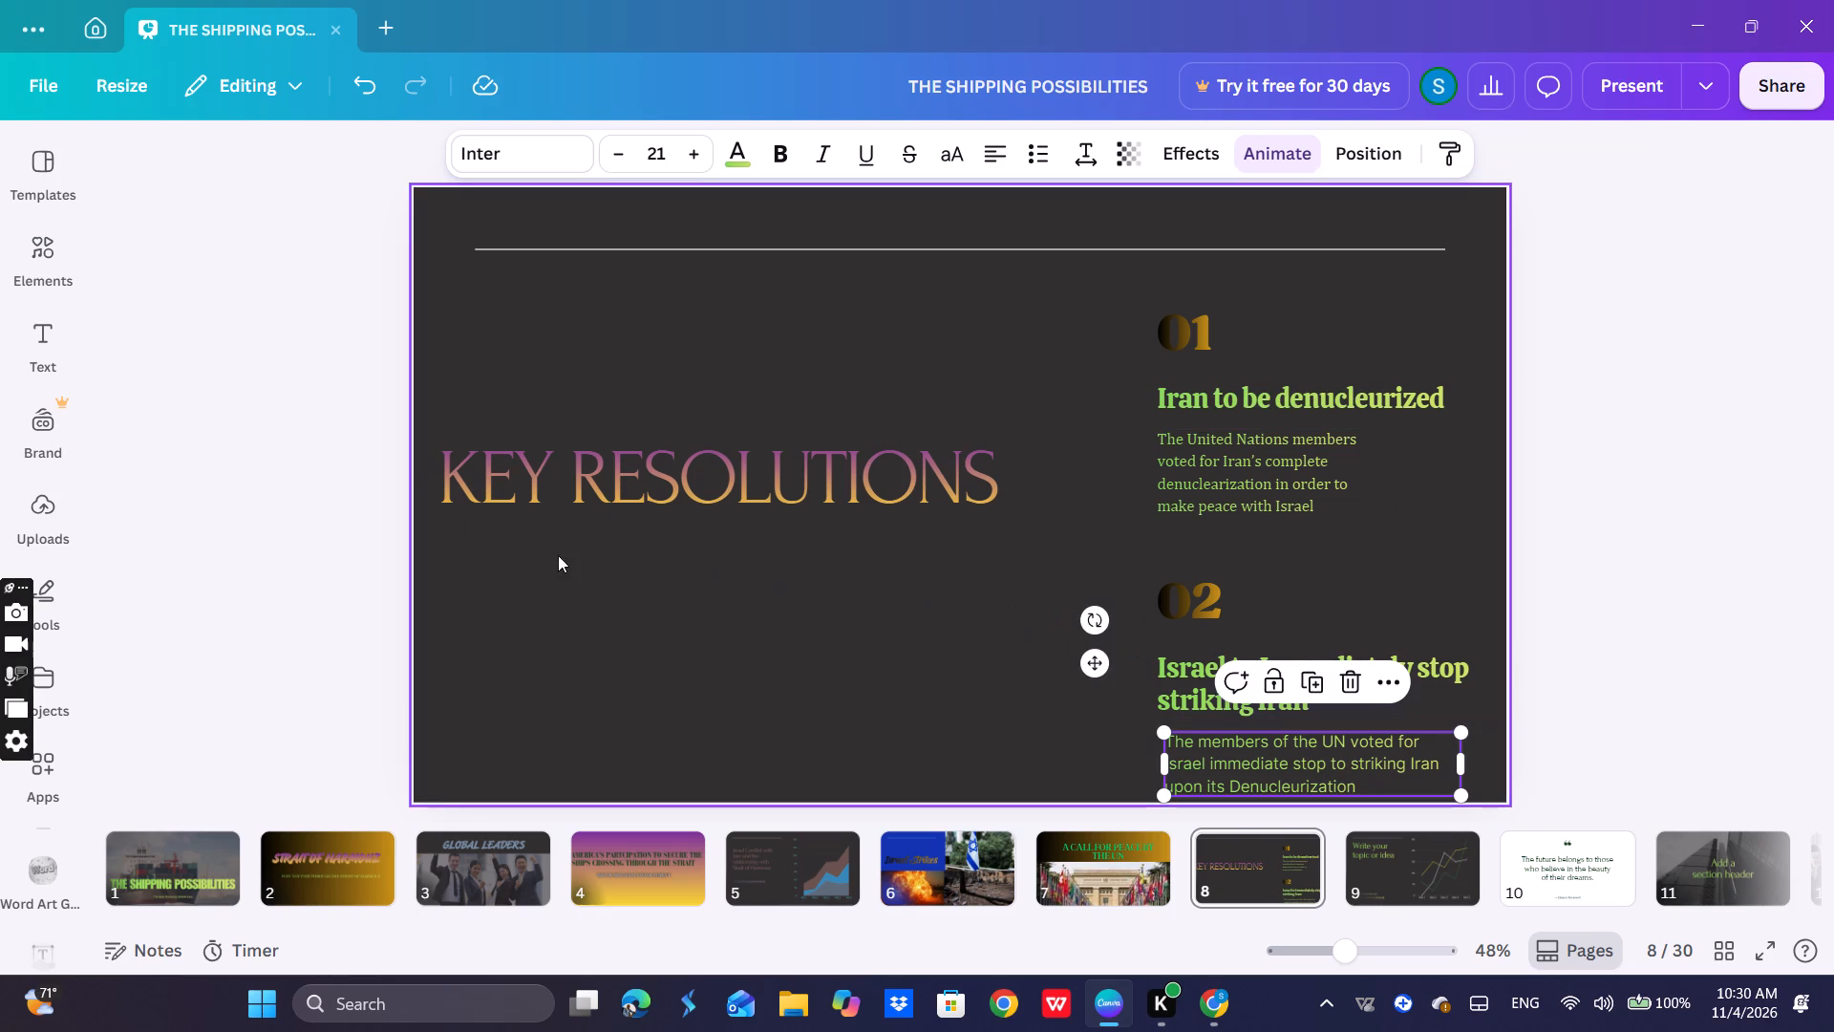
pyautogui.click(579, 154)
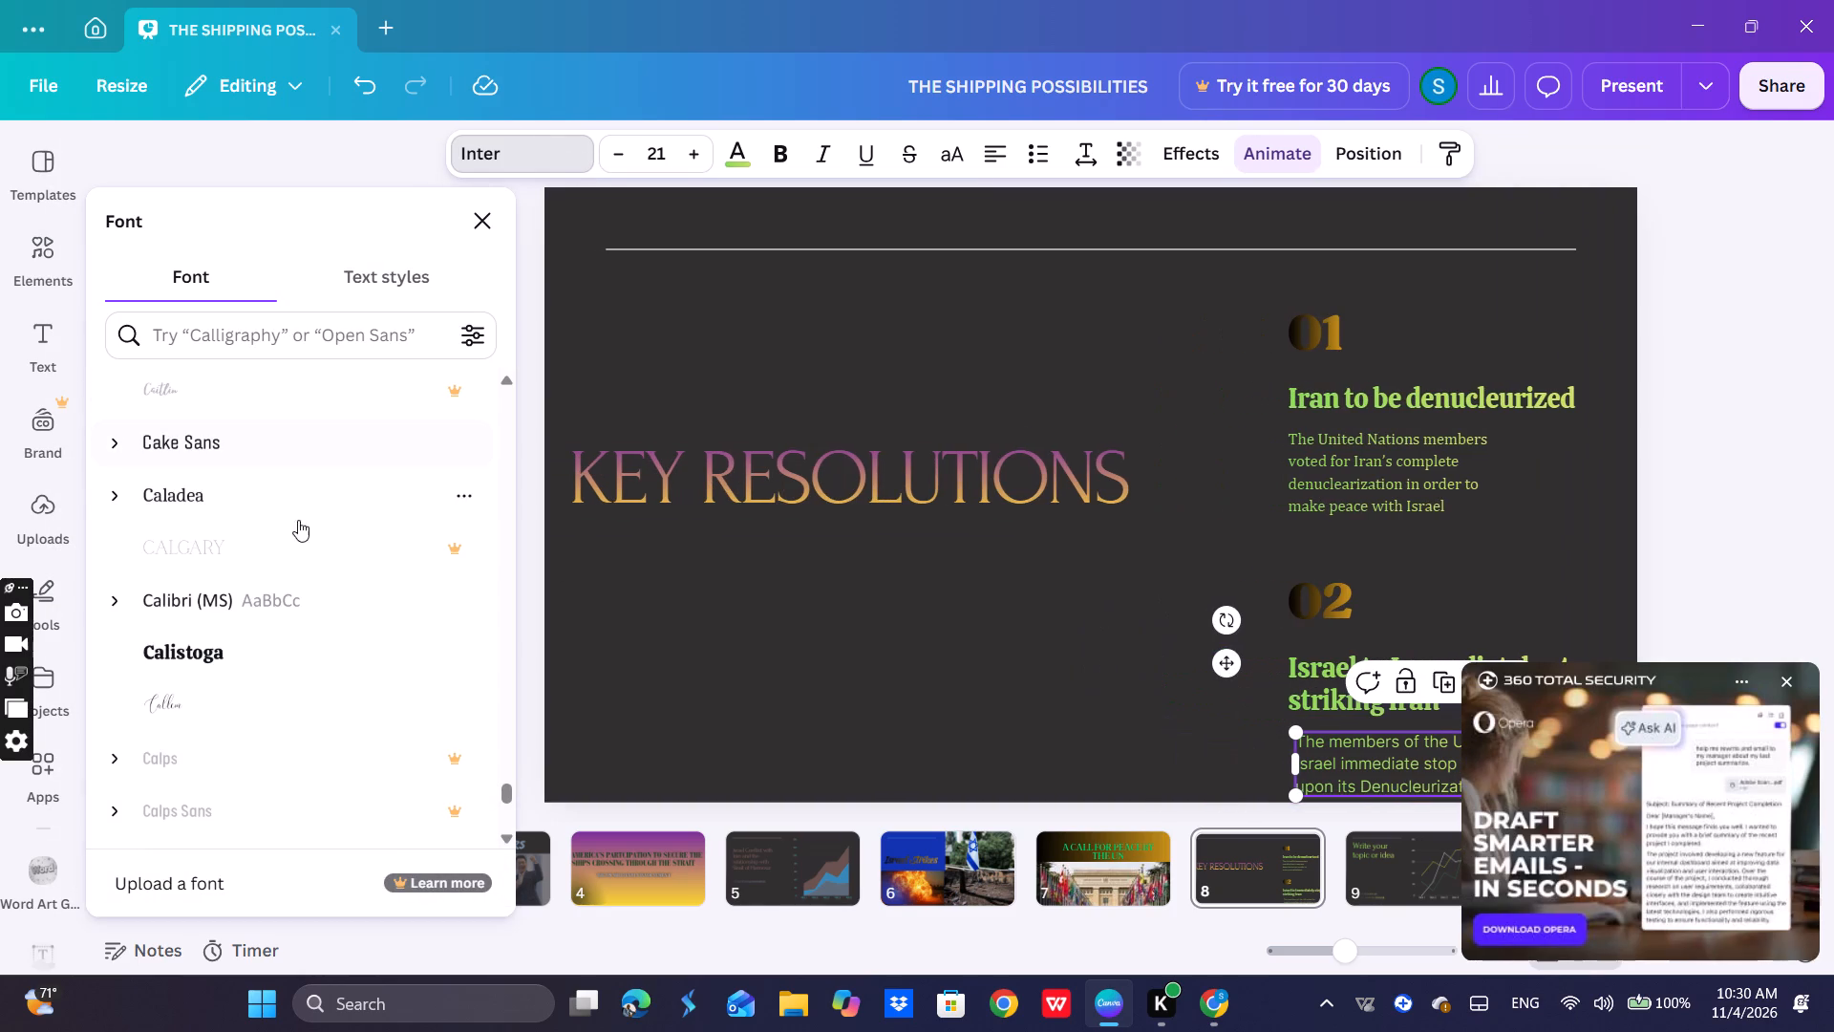
pyautogui.scroll(3, 266, 613)
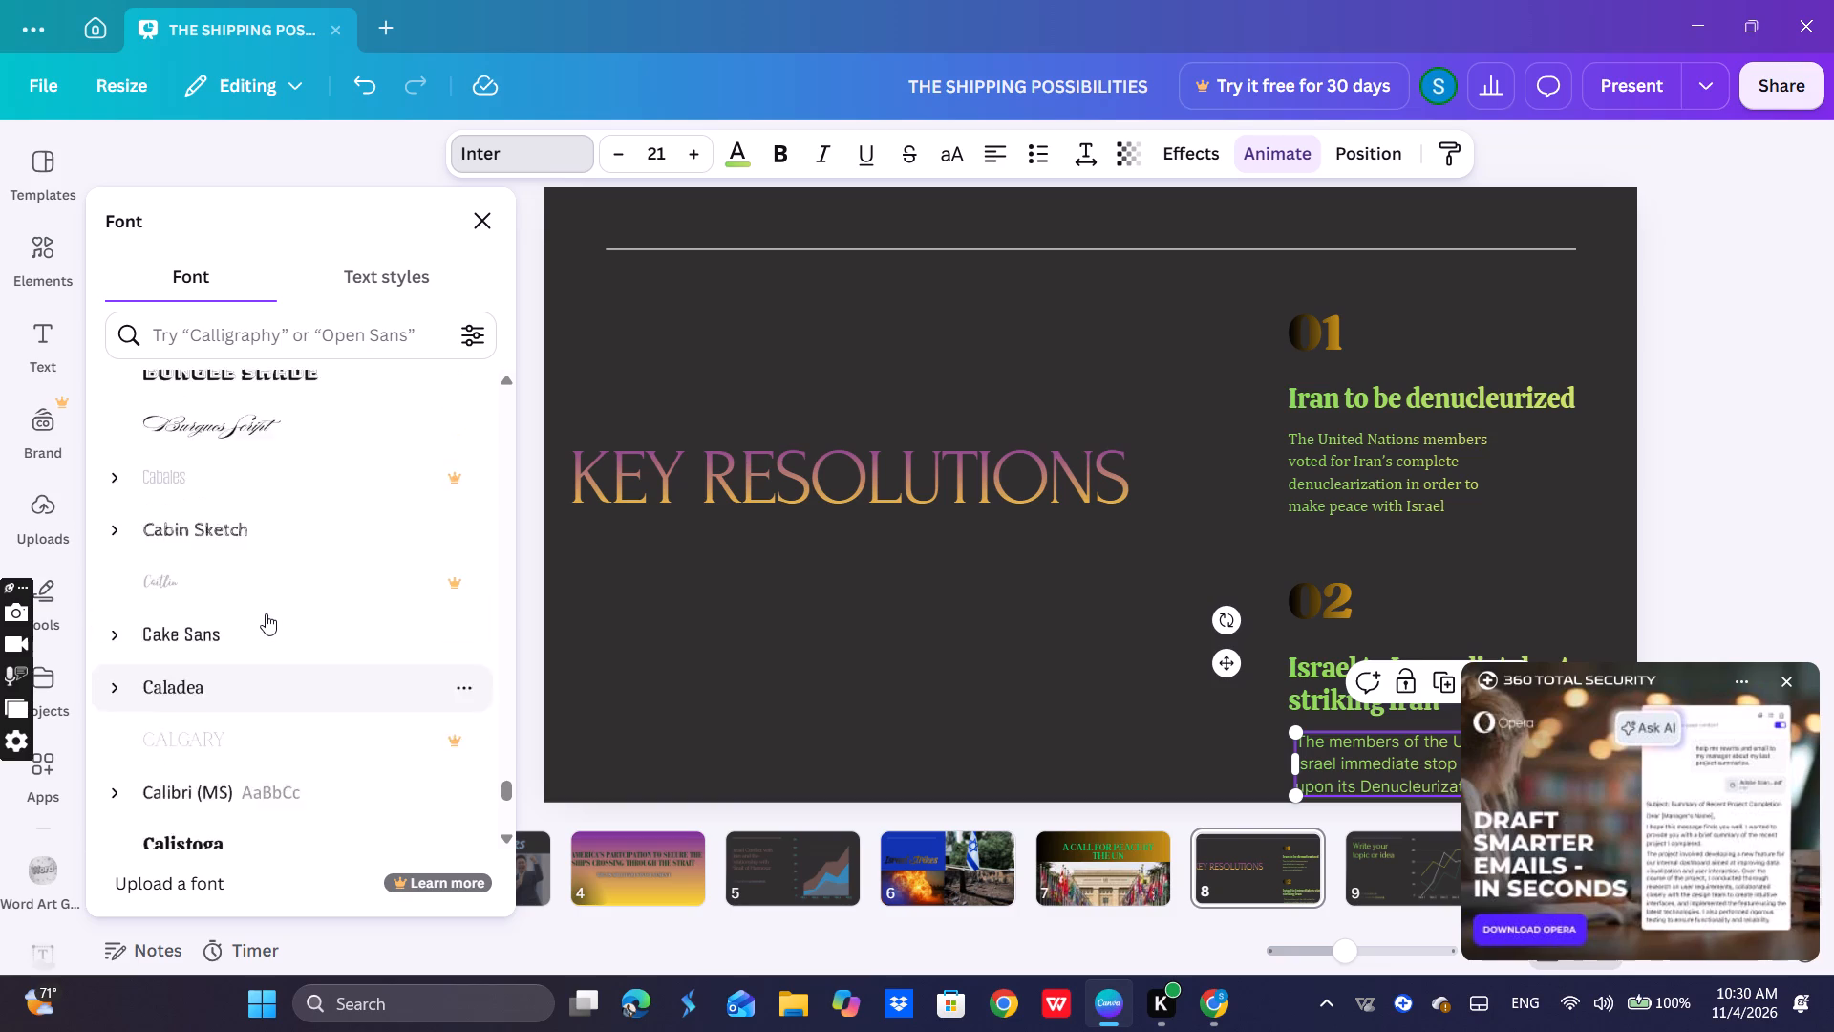
pyautogui.scroll(-4, 266, 613)
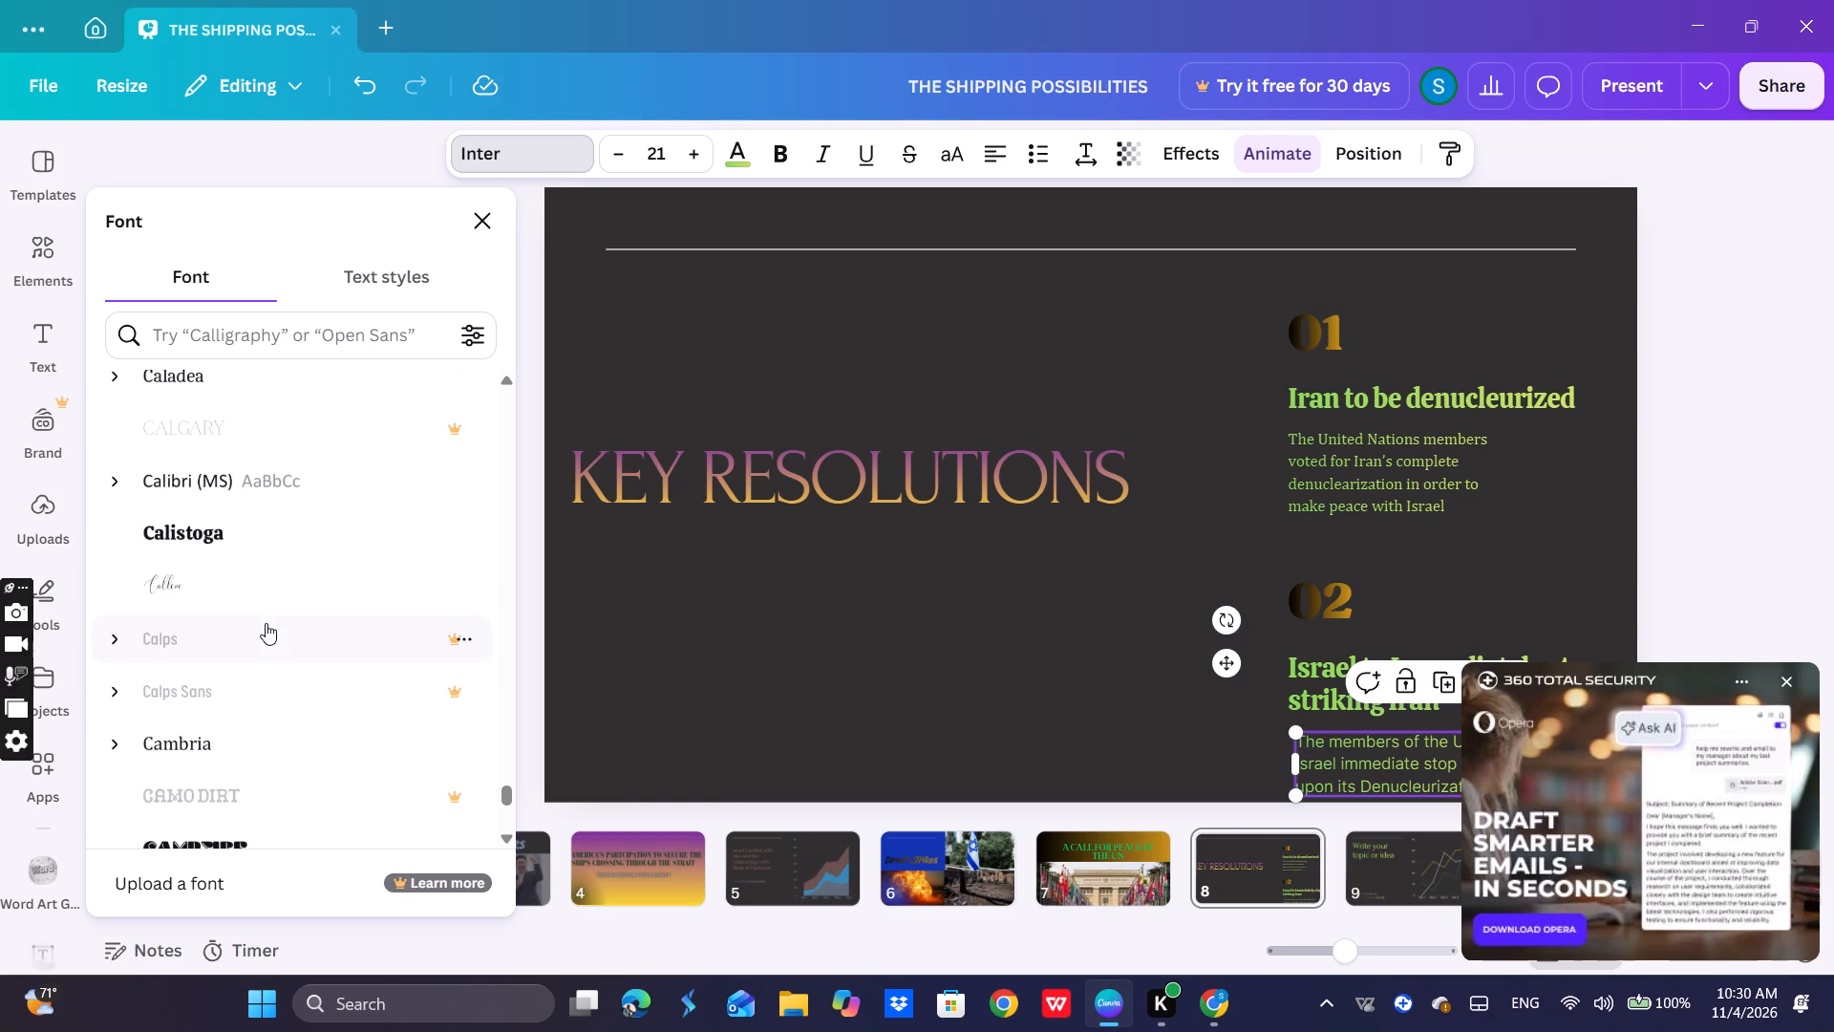
pyautogui.scroll(-1, 266, 623)
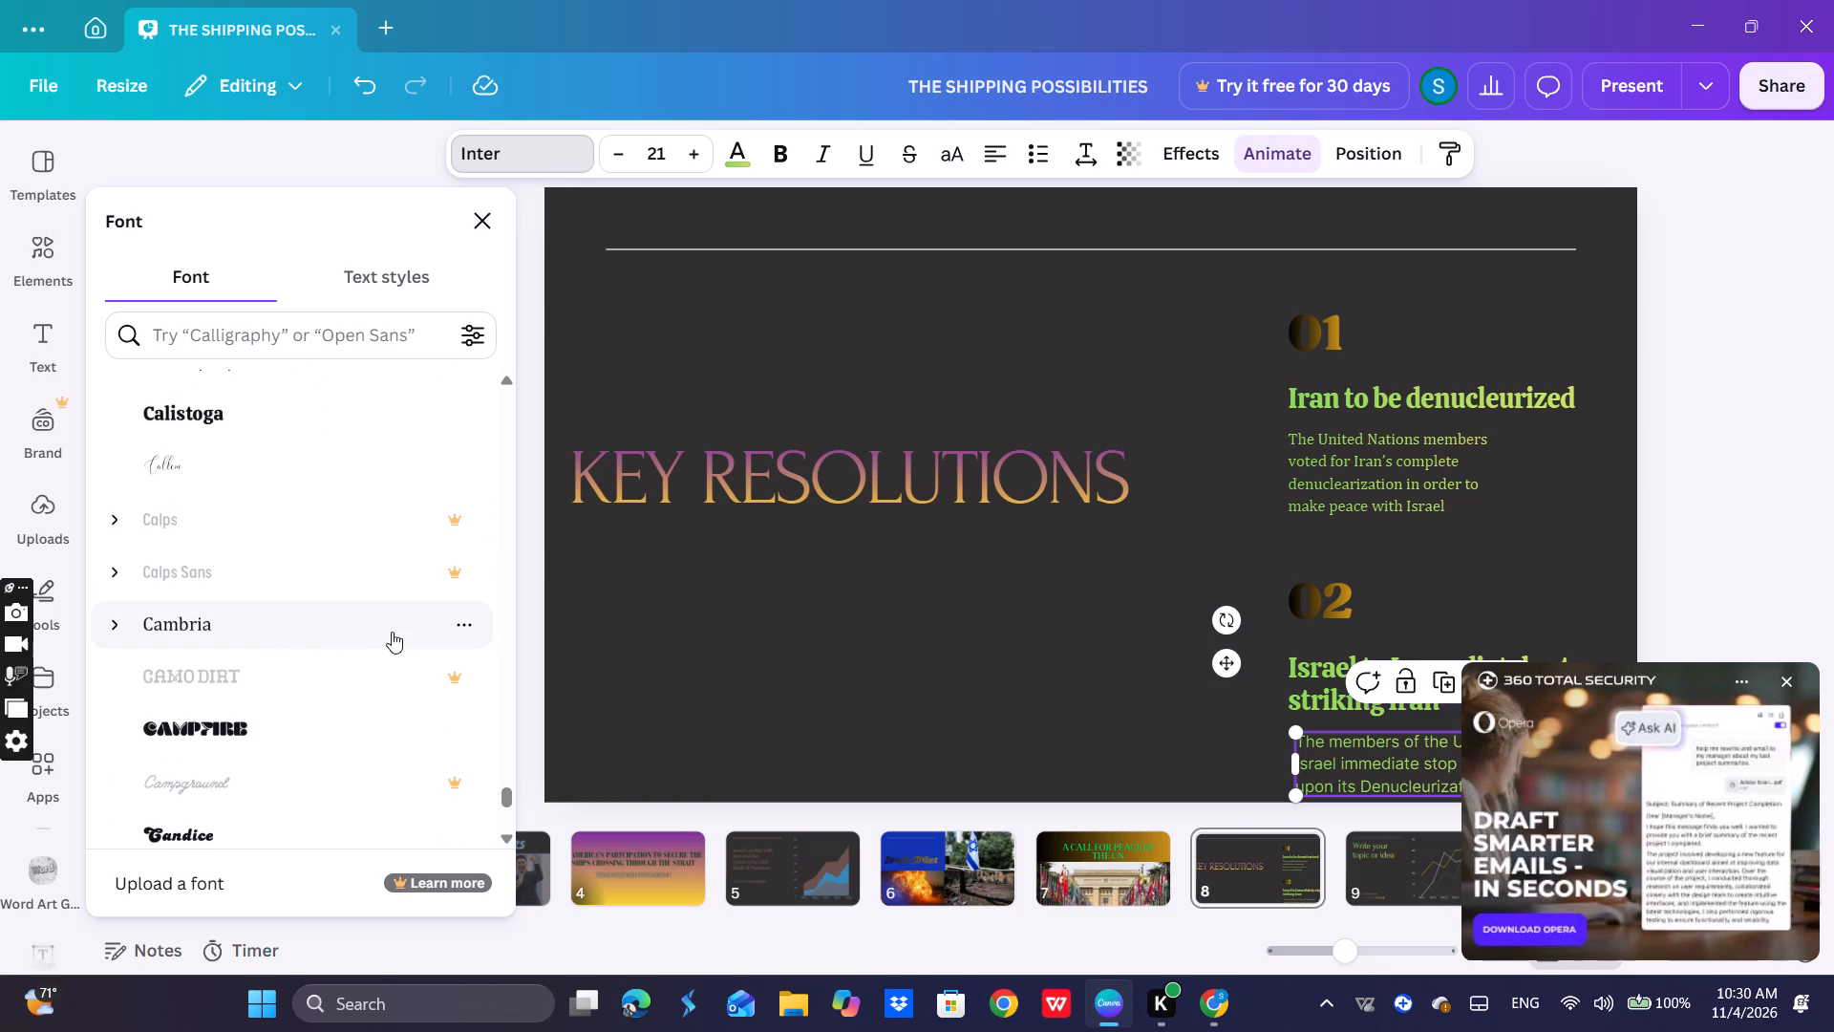
pyautogui.click(462, 630)
pyautogui.click(476, 684)
pyautogui.click(259, 629)
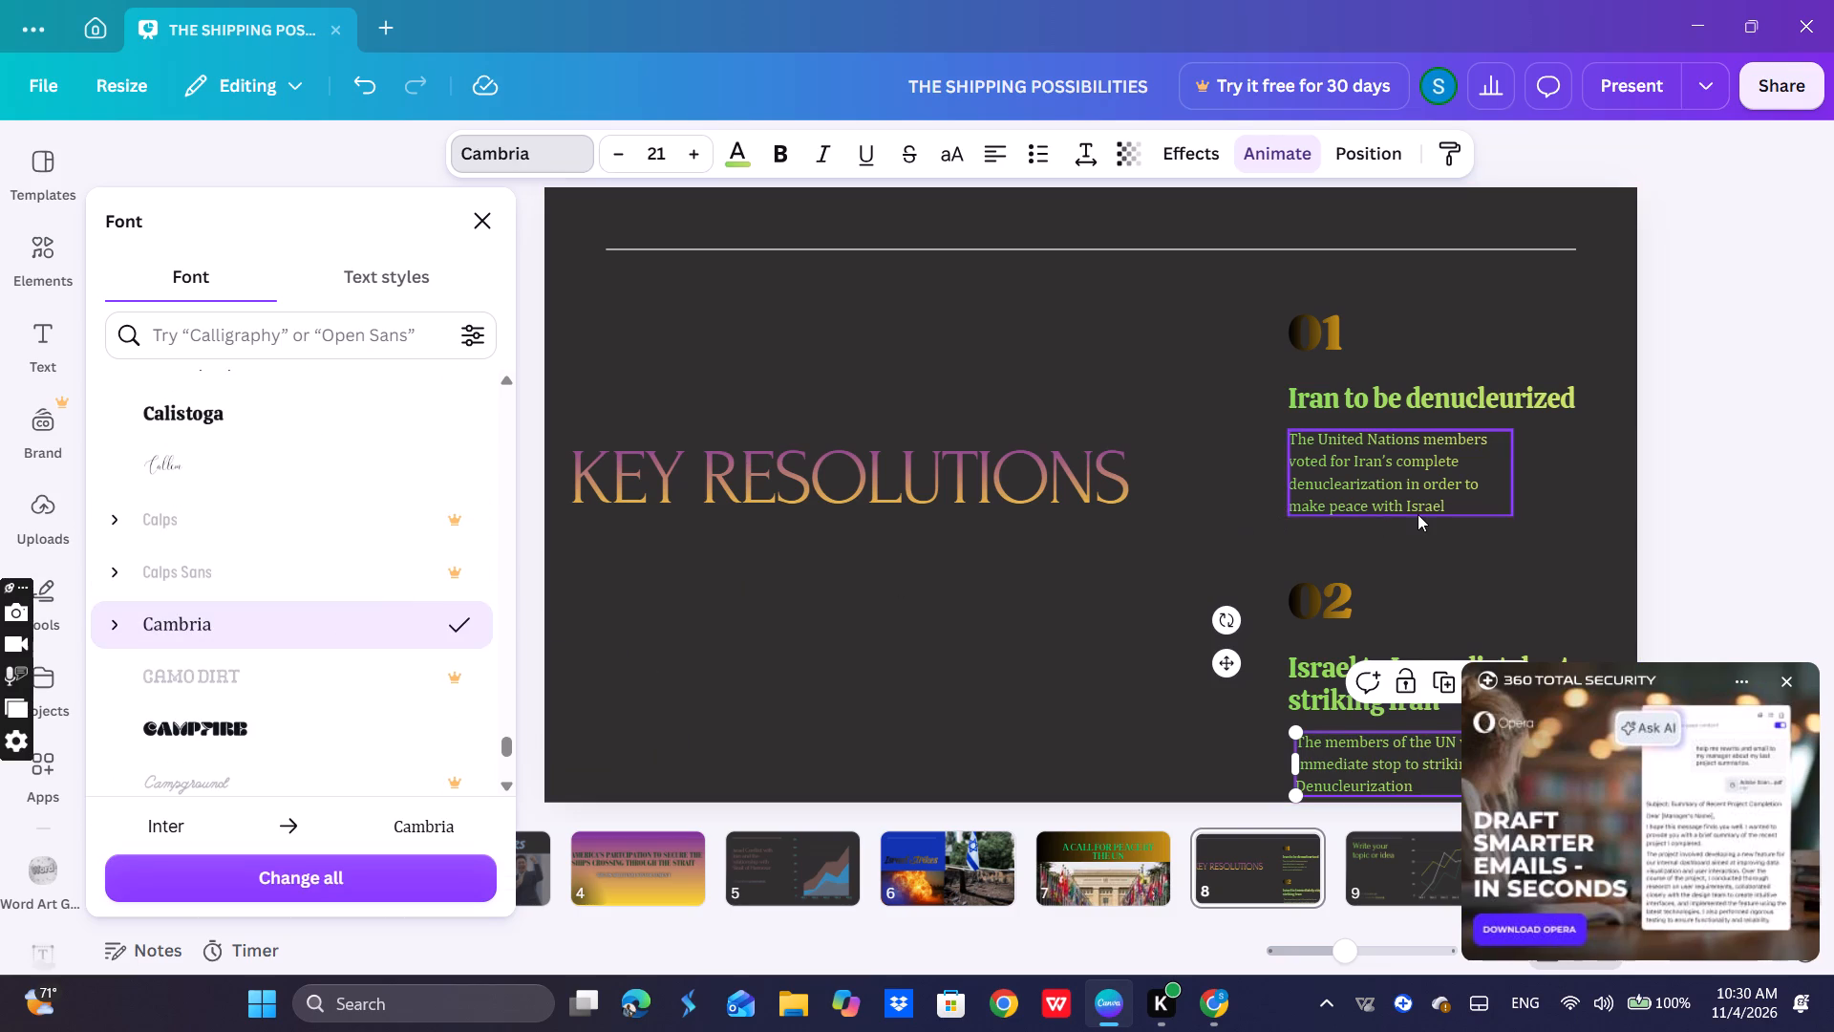
pyautogui.click(1418, 514)
pyautogui.click(1552, 523)
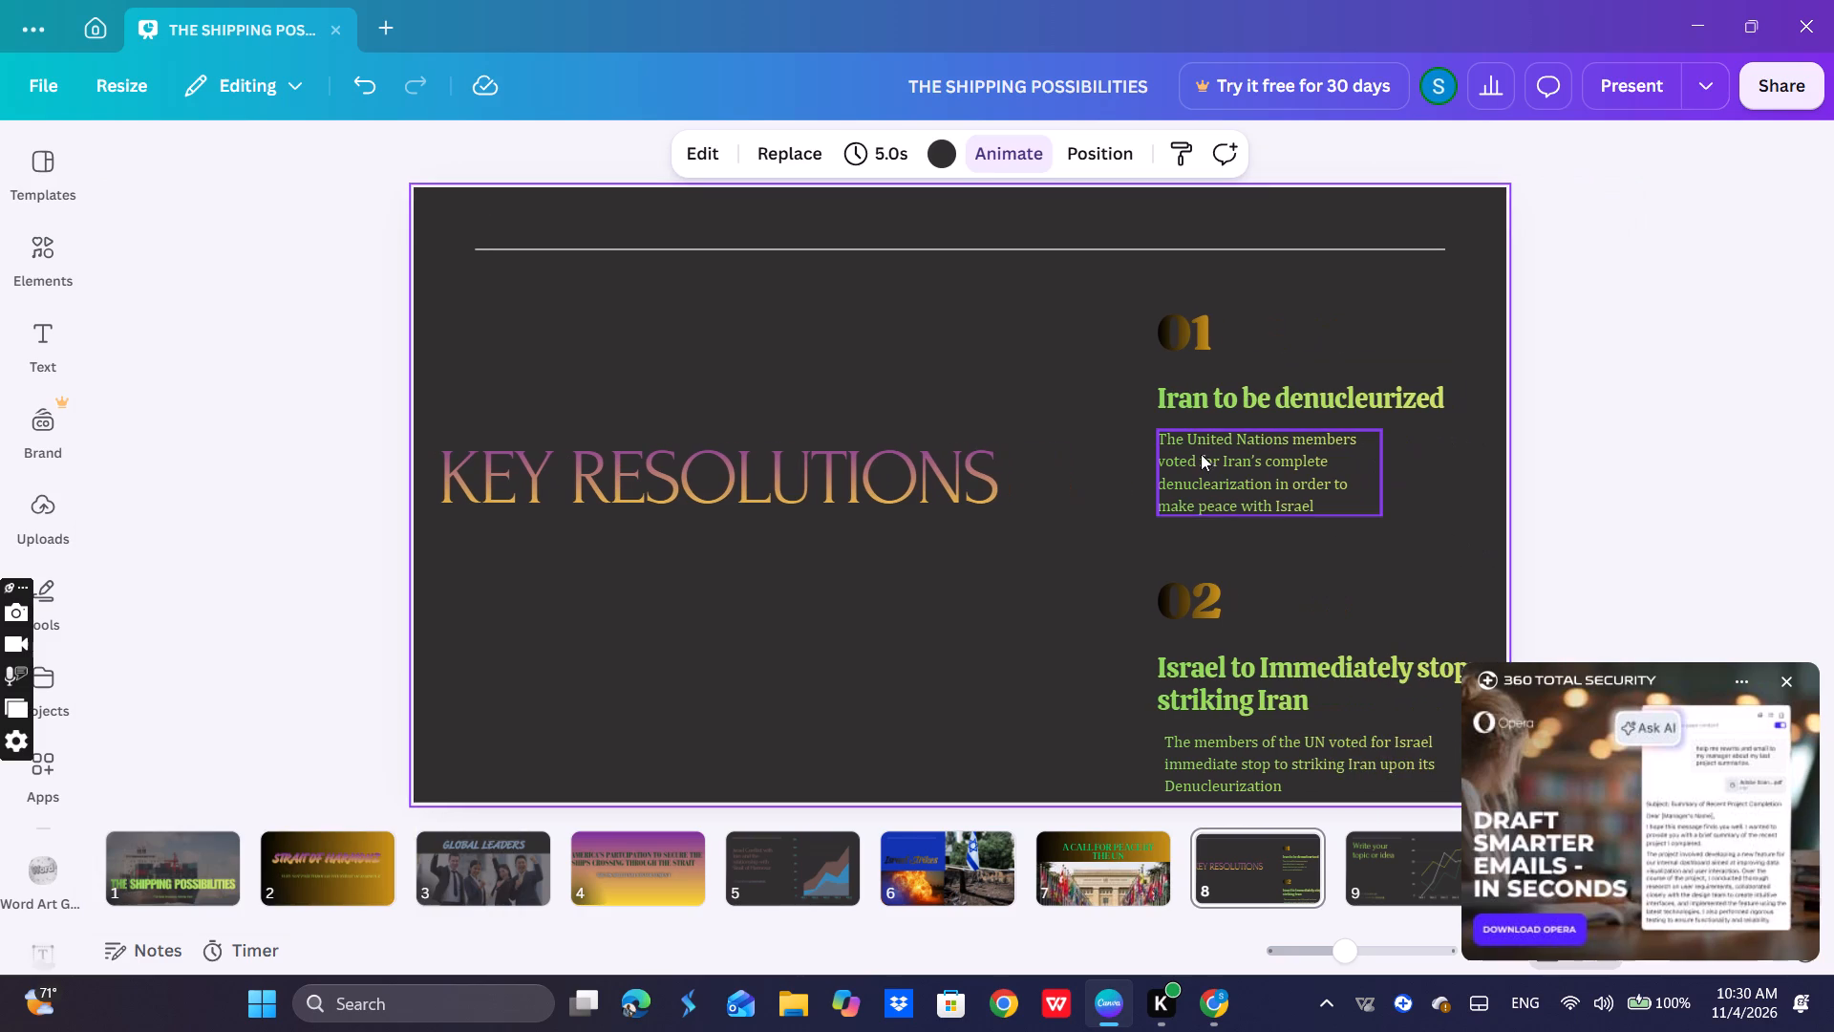
# Recolor the point 01 heading "Iran to be denucleurized" in the light blue already used in the design.
pyautogui.click(1201, 414)
pyautogui.click(753, 146)
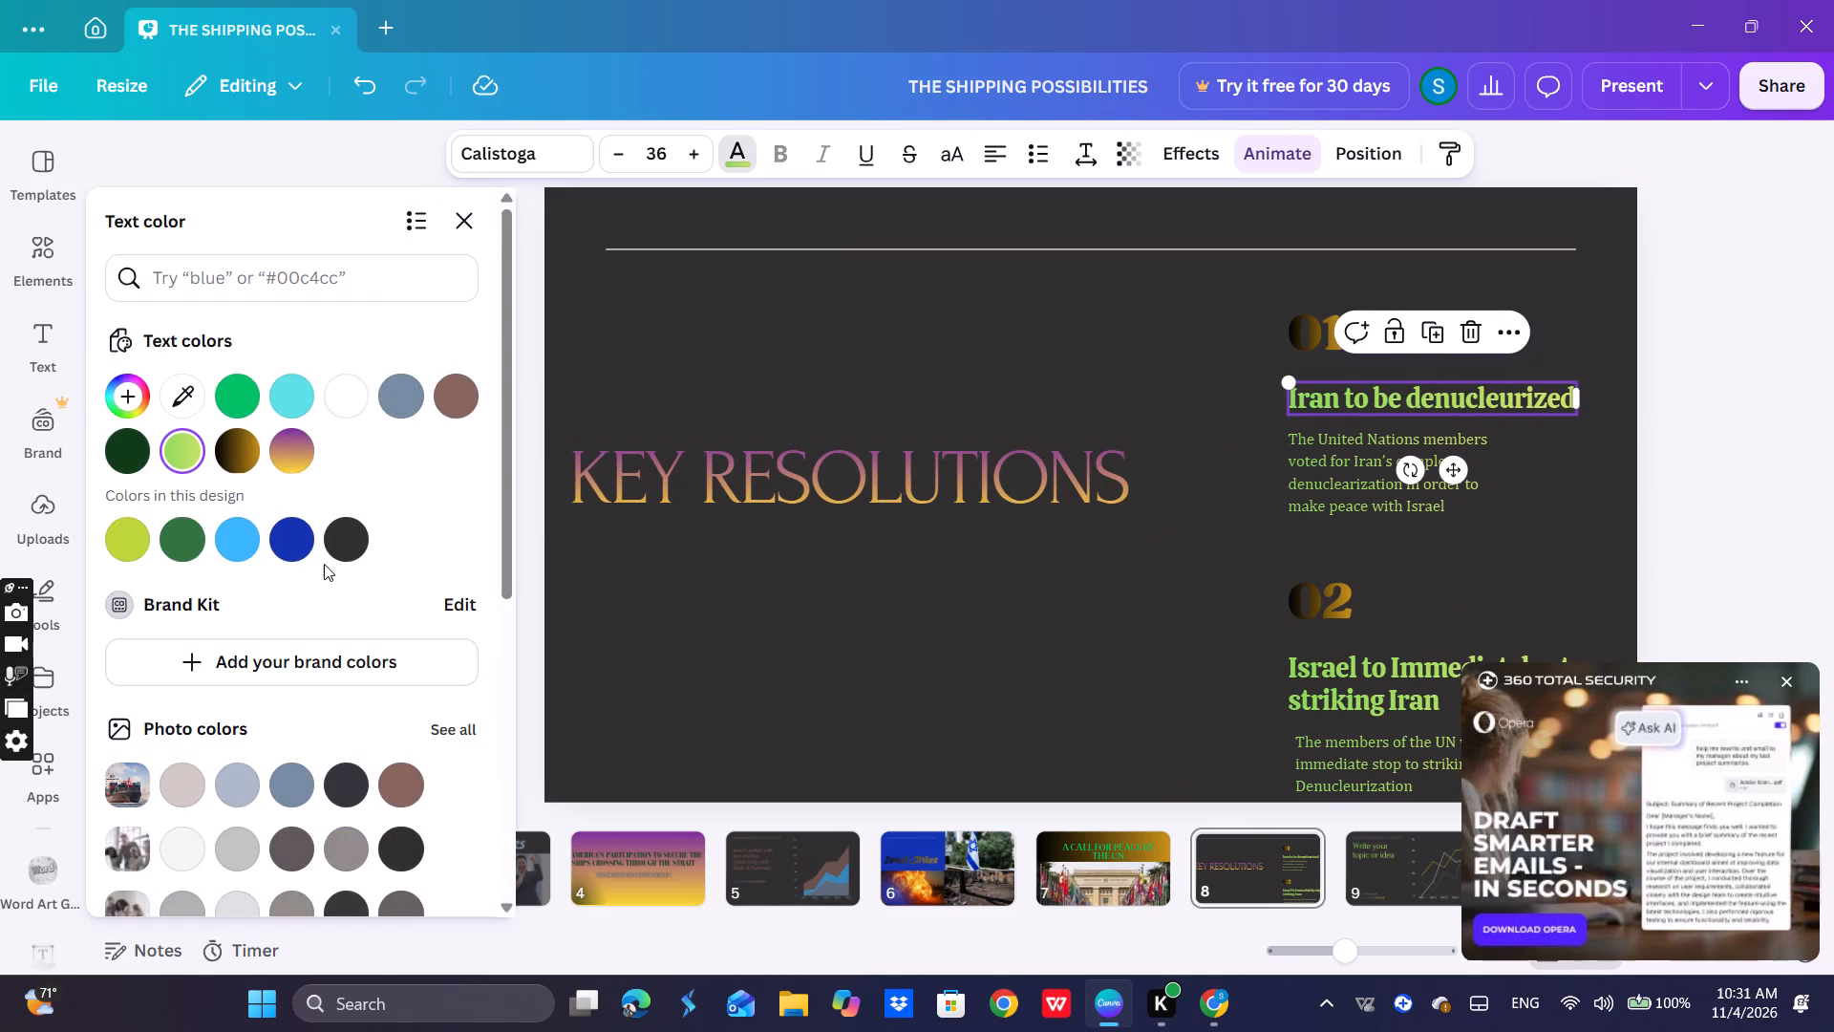
pyautogui.click(331, 551)
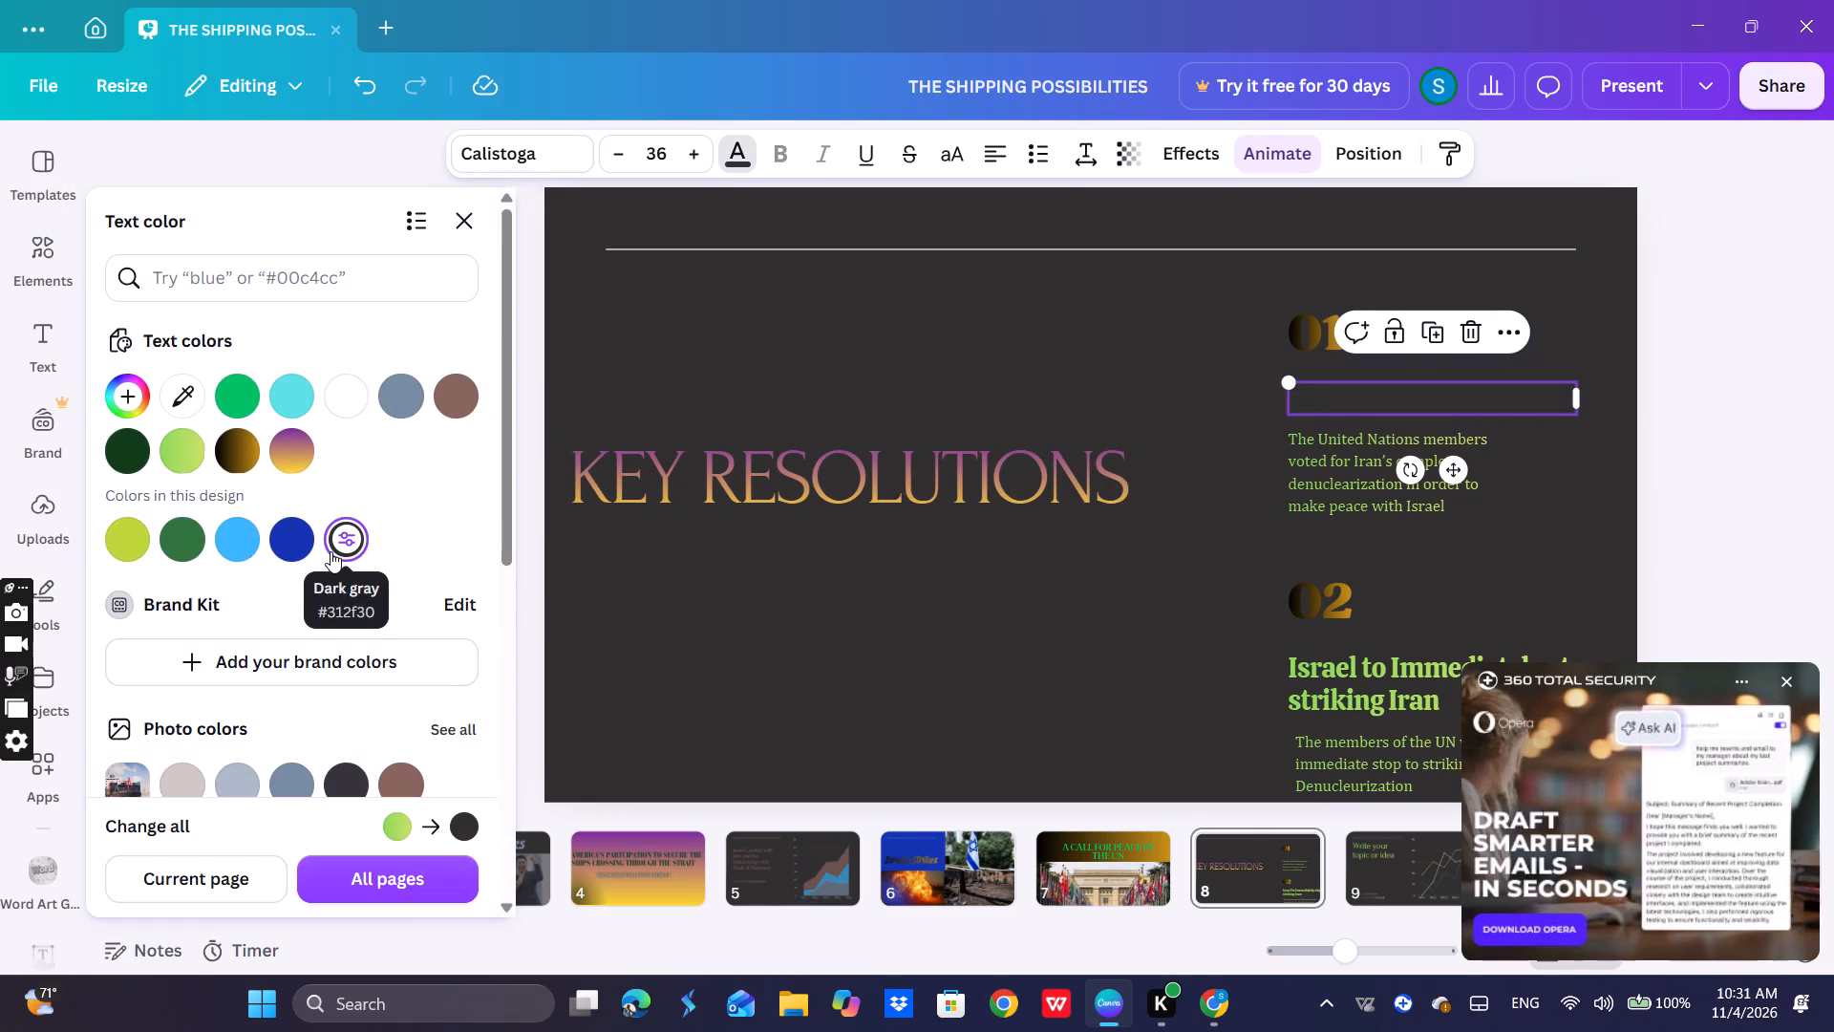
pyautogui.click(198, 533)
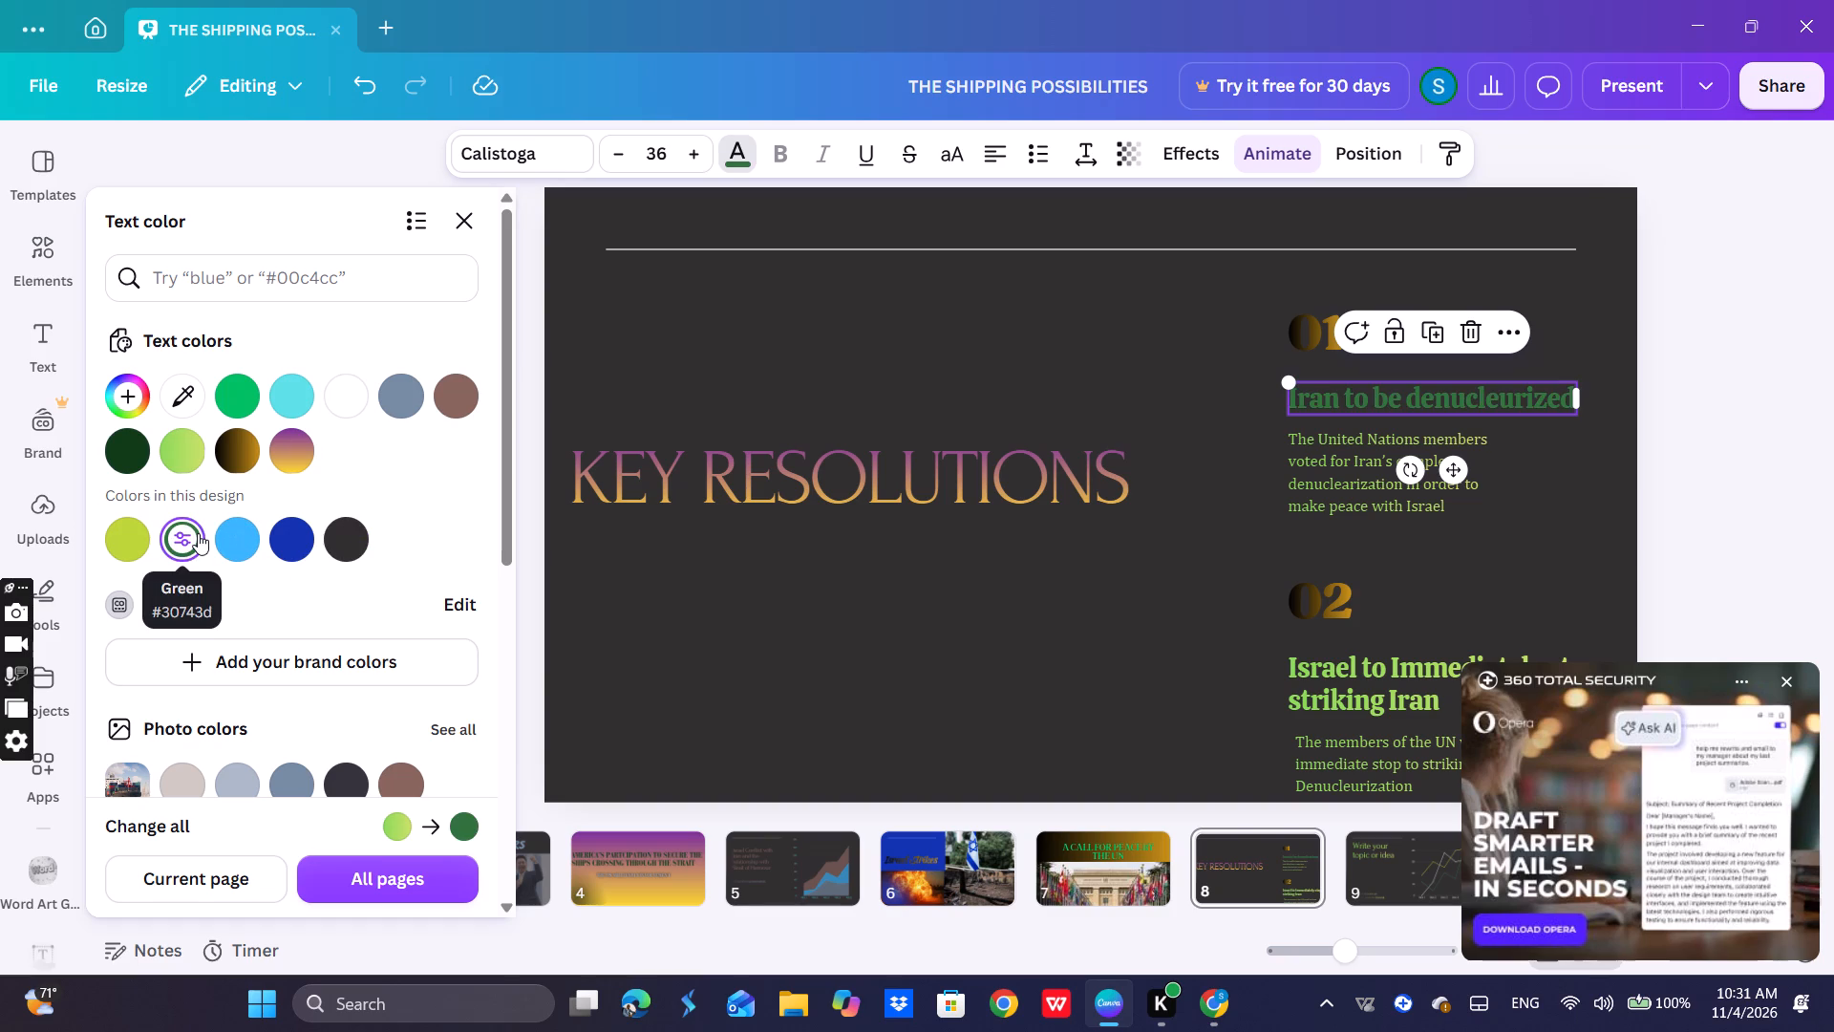
pyautogui.click(216, 546)
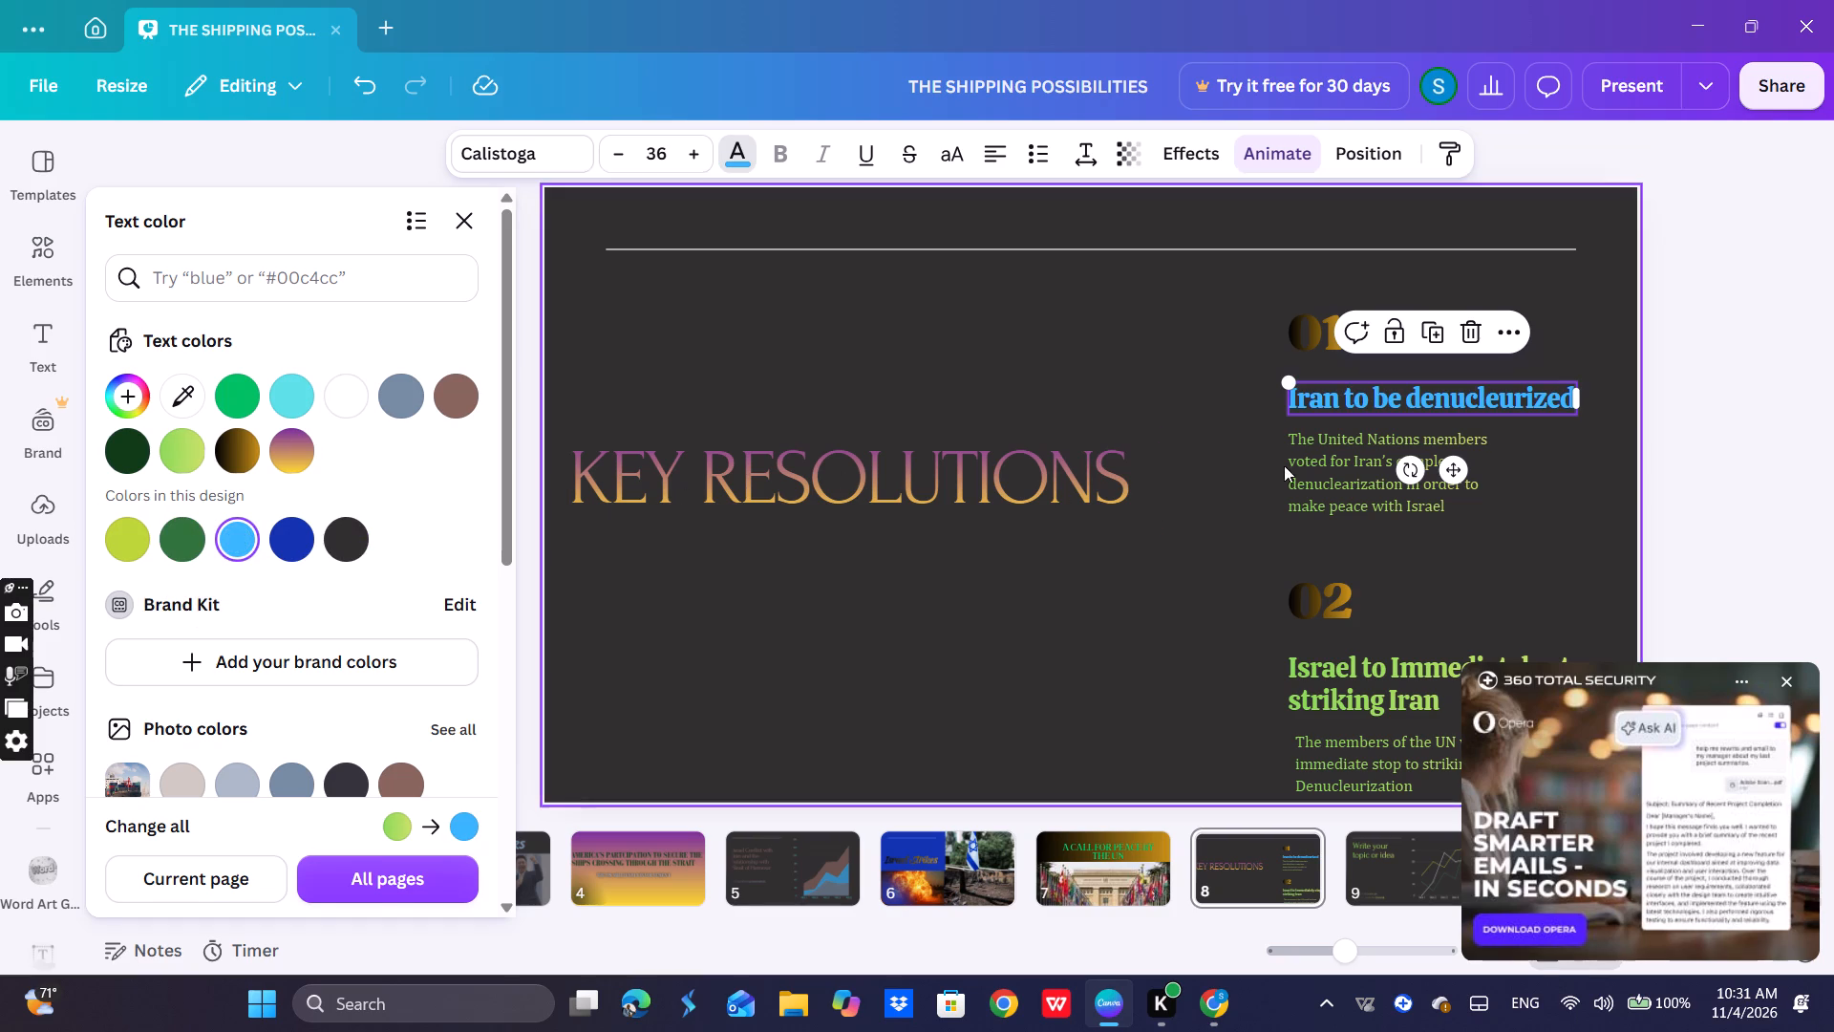
# Recolor the point 01 description below the heading in the pale pinkish-gray photo color and deselect it.
pyautogui.click(1345, 473)
pyautogui.click(295, 549)
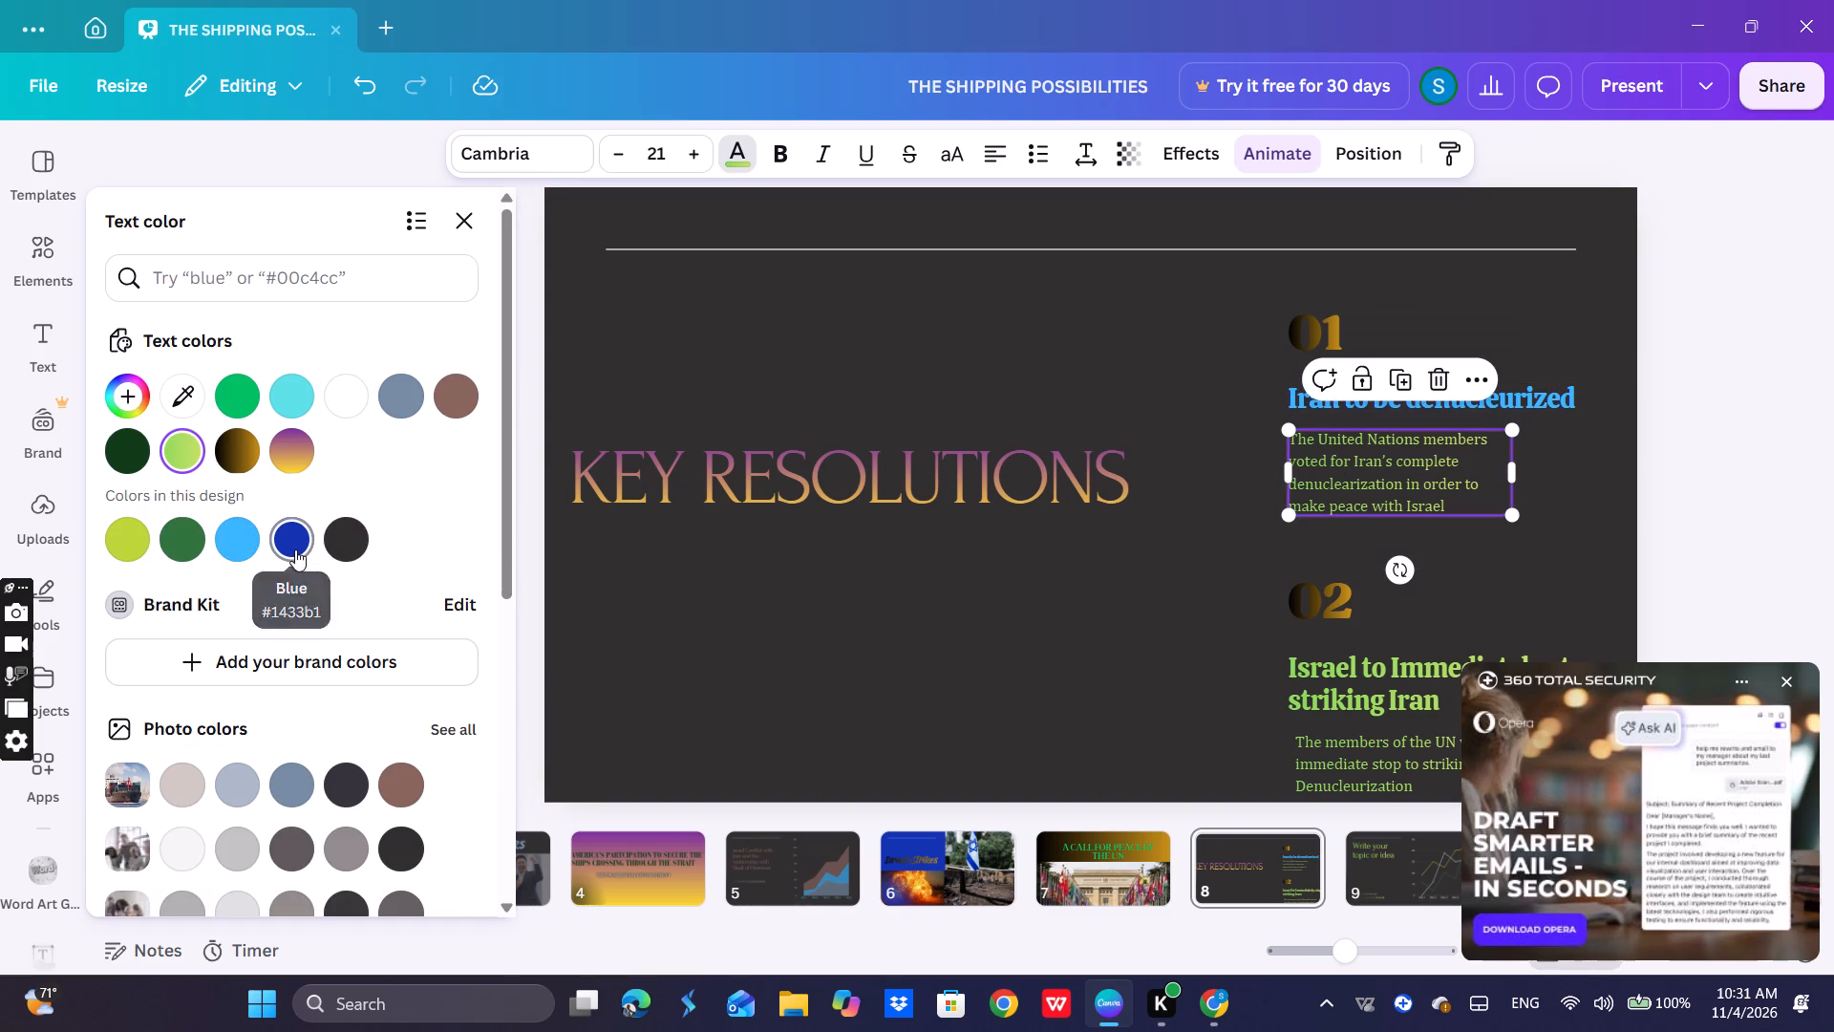
pyautogui.click(363, 550)
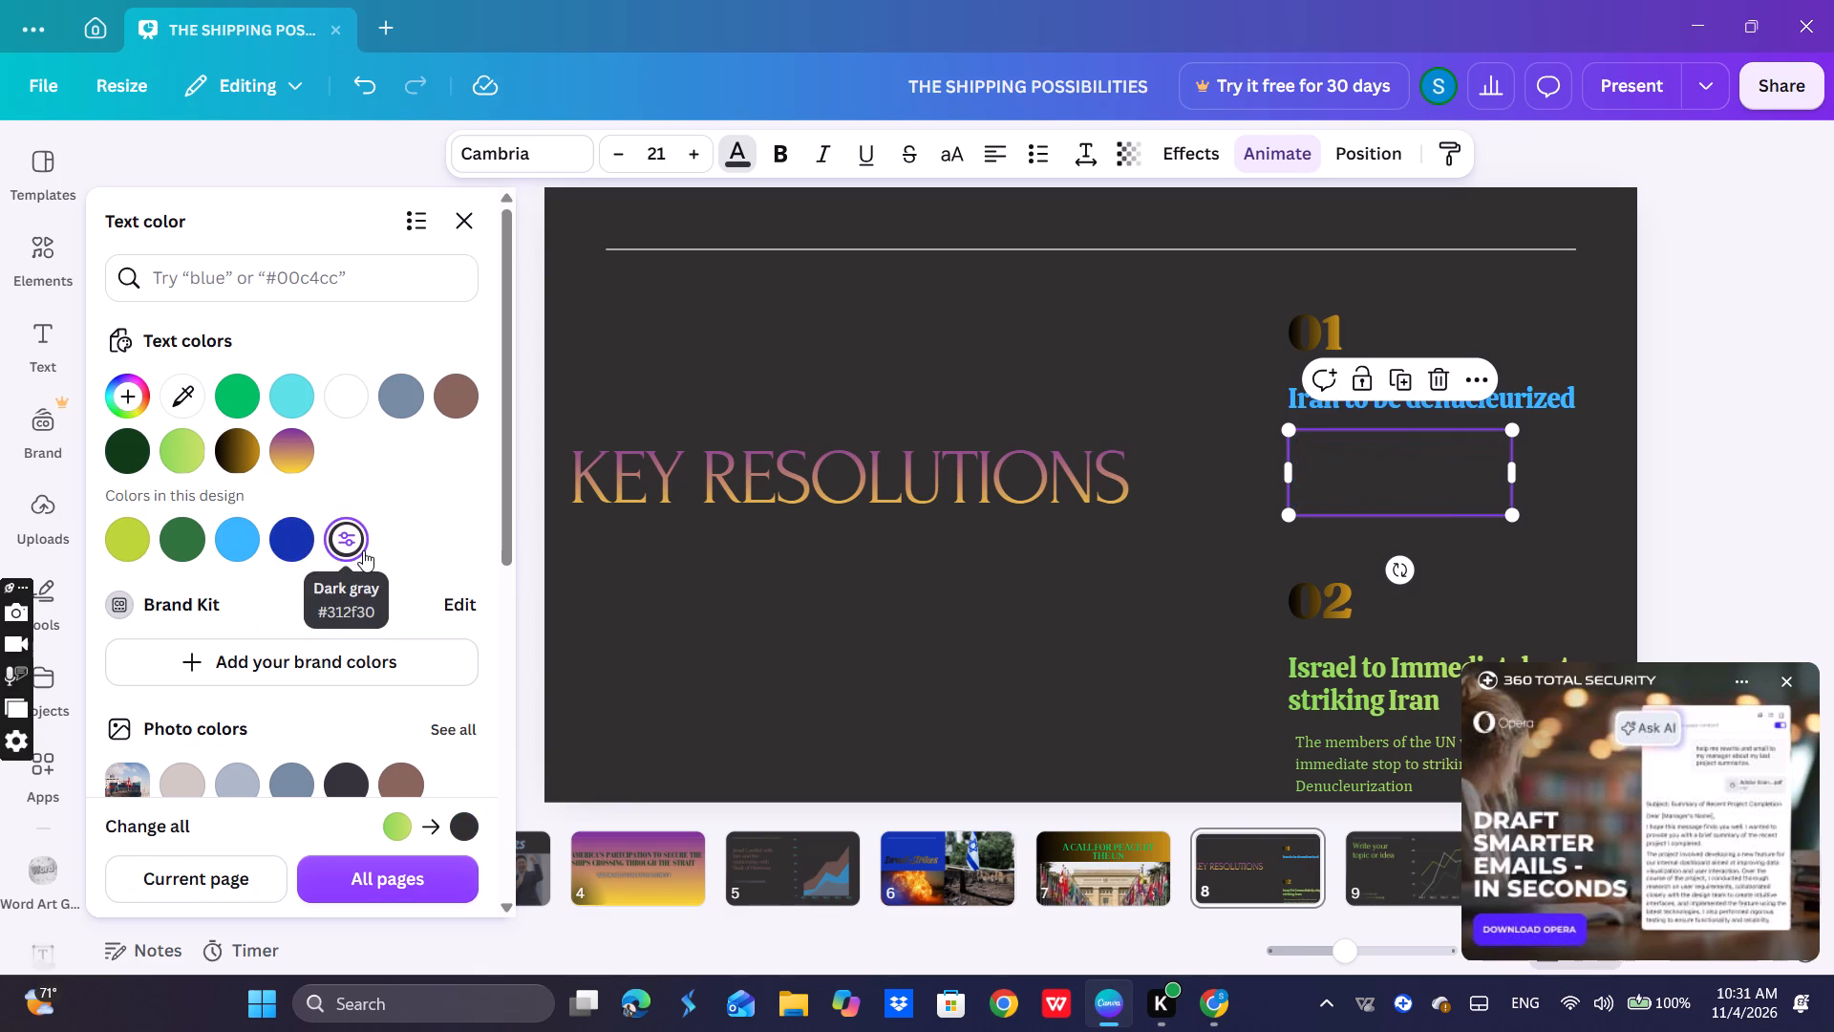
pyautogui.click(174, 543)
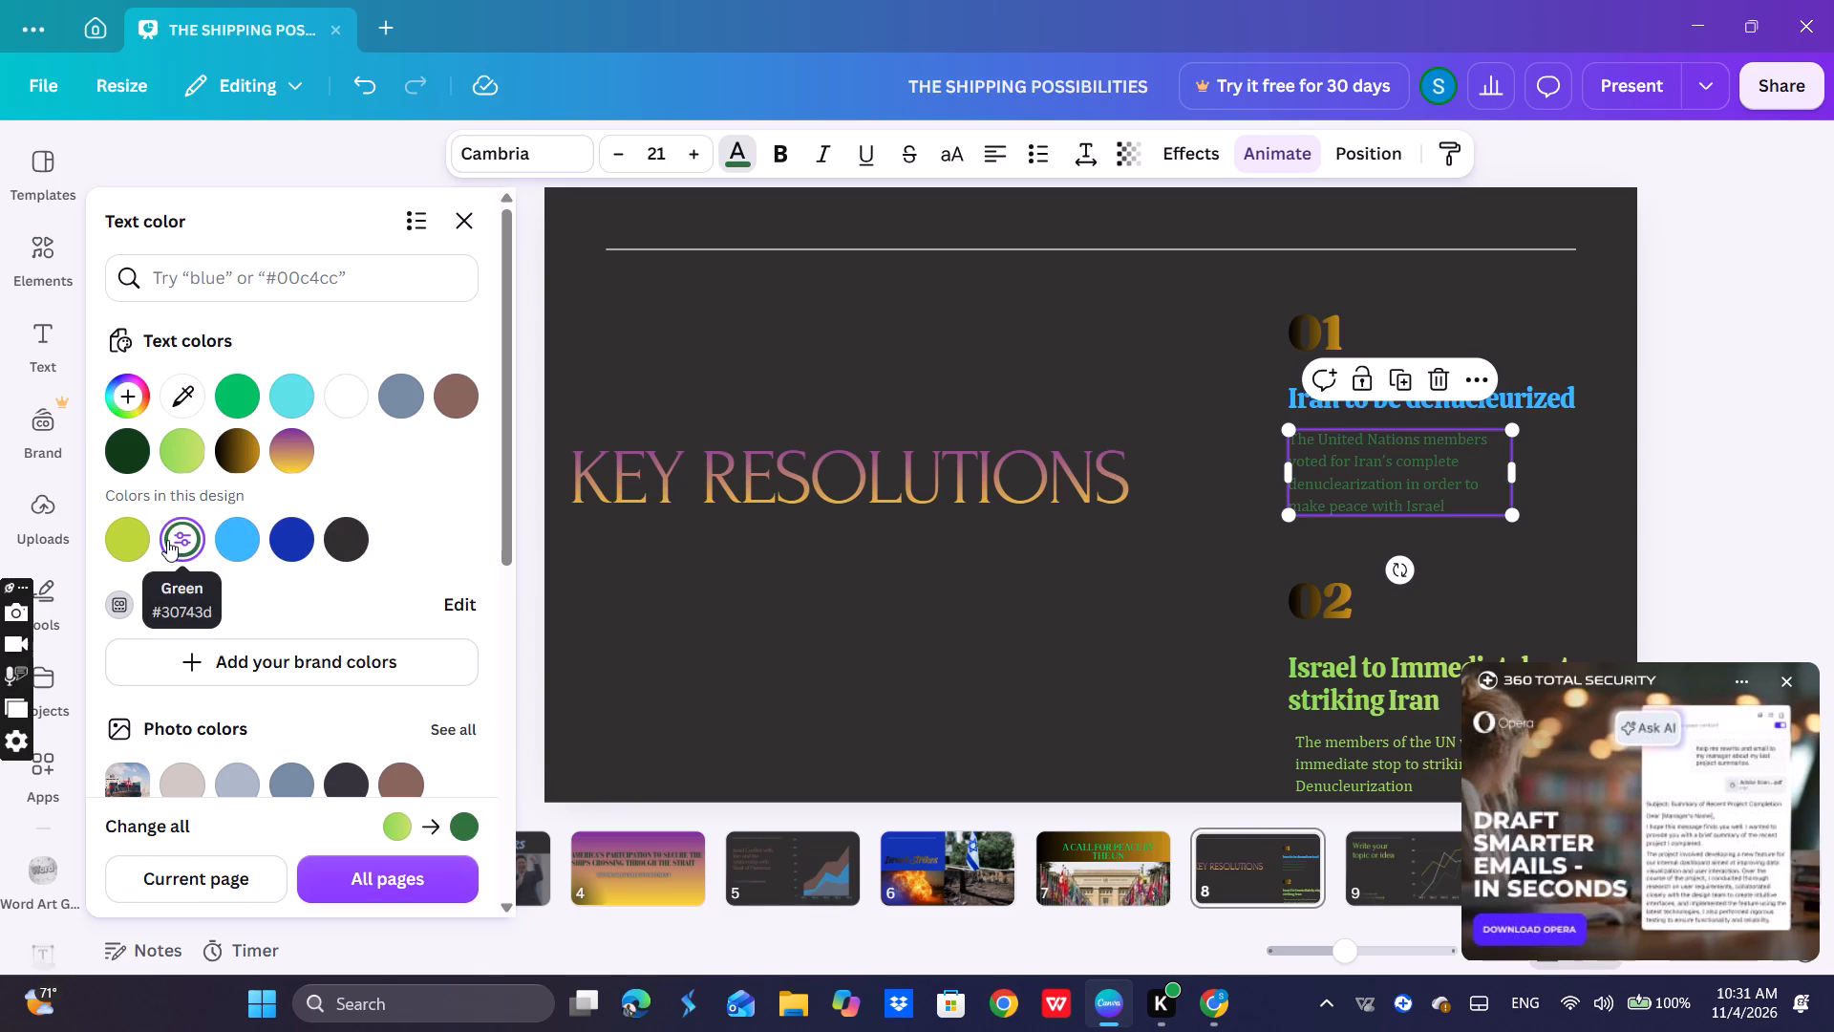
pyautogui.click(136, 541)
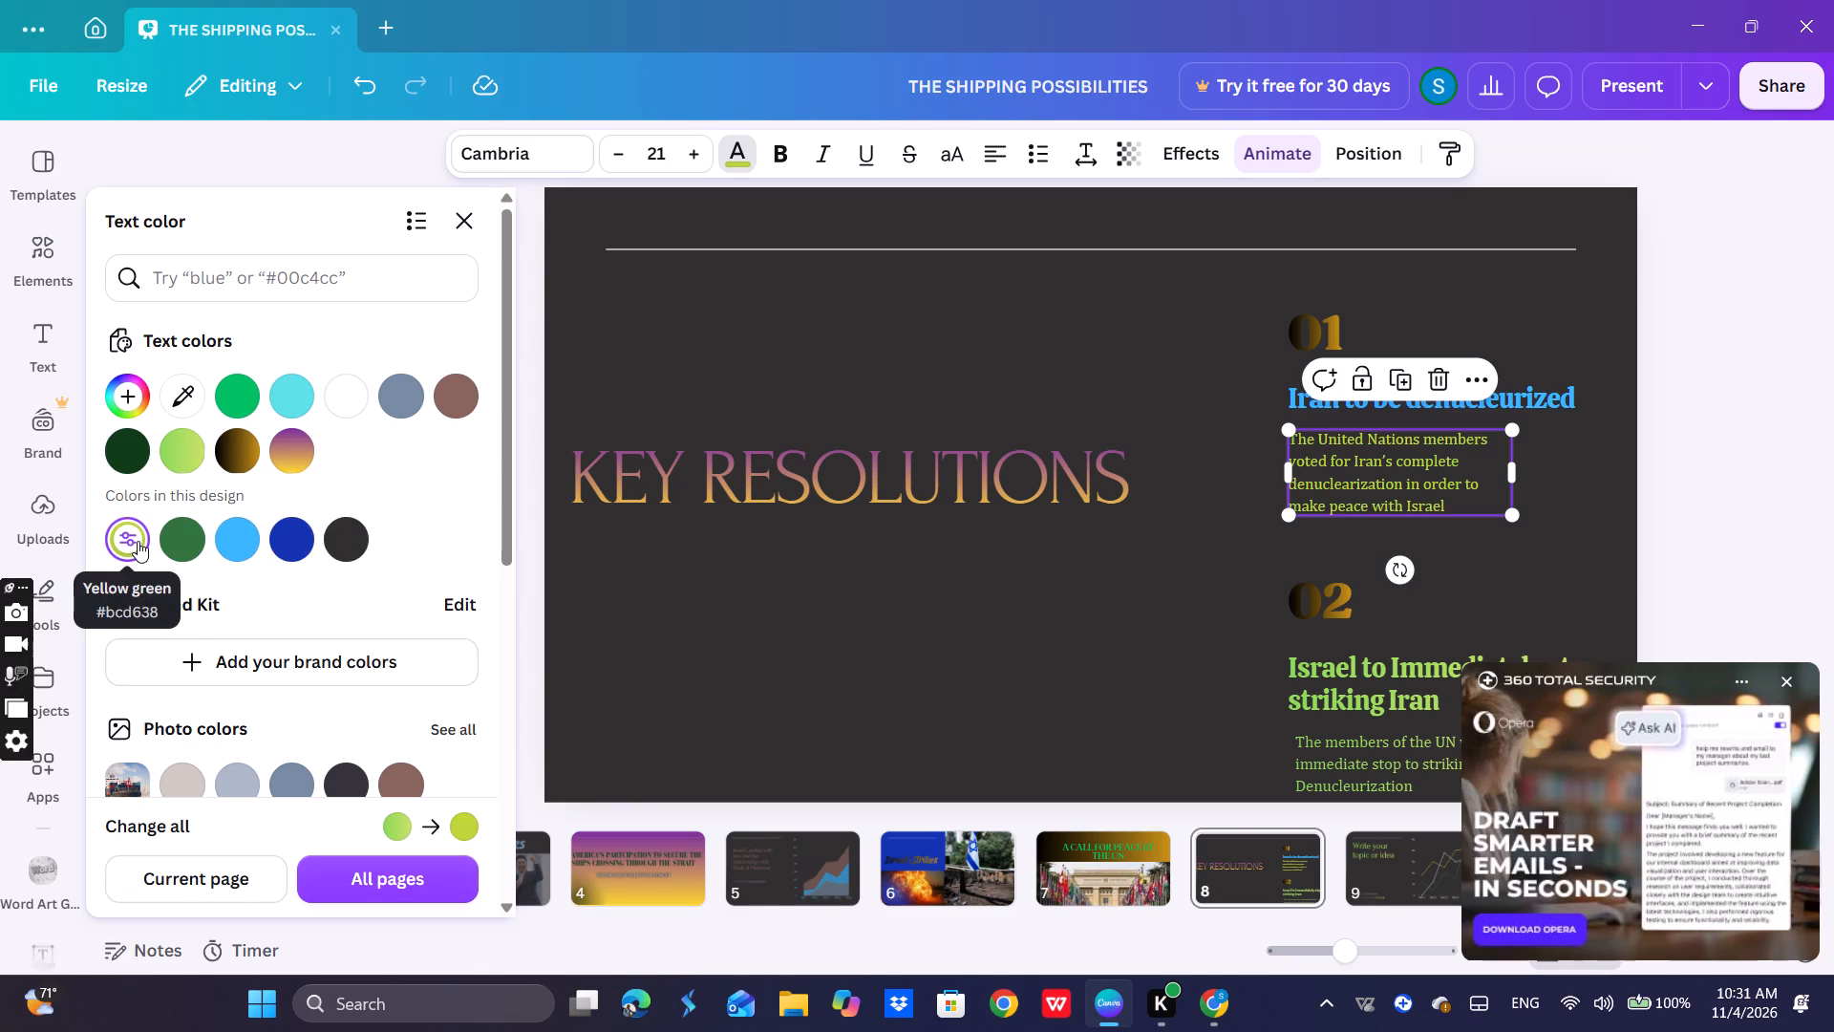
pyautogui.scroll(-3, 216, 596)
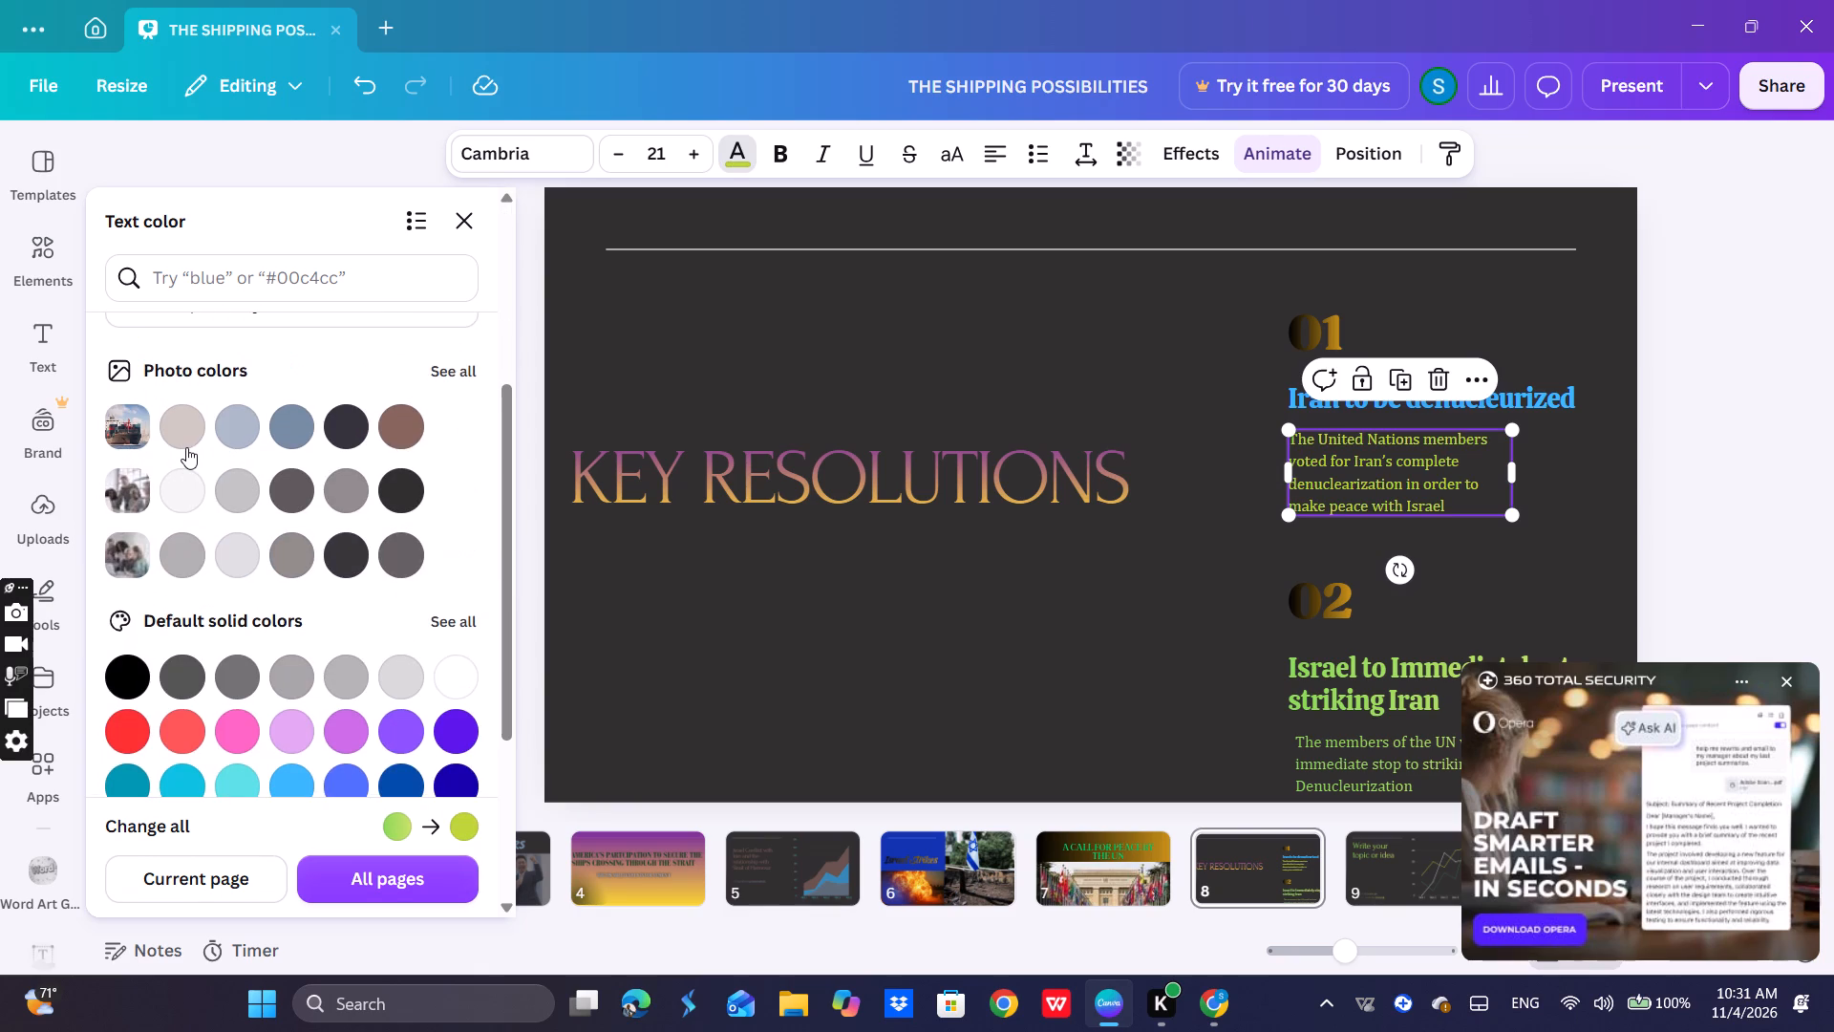
pyautogui.click(186, 447)
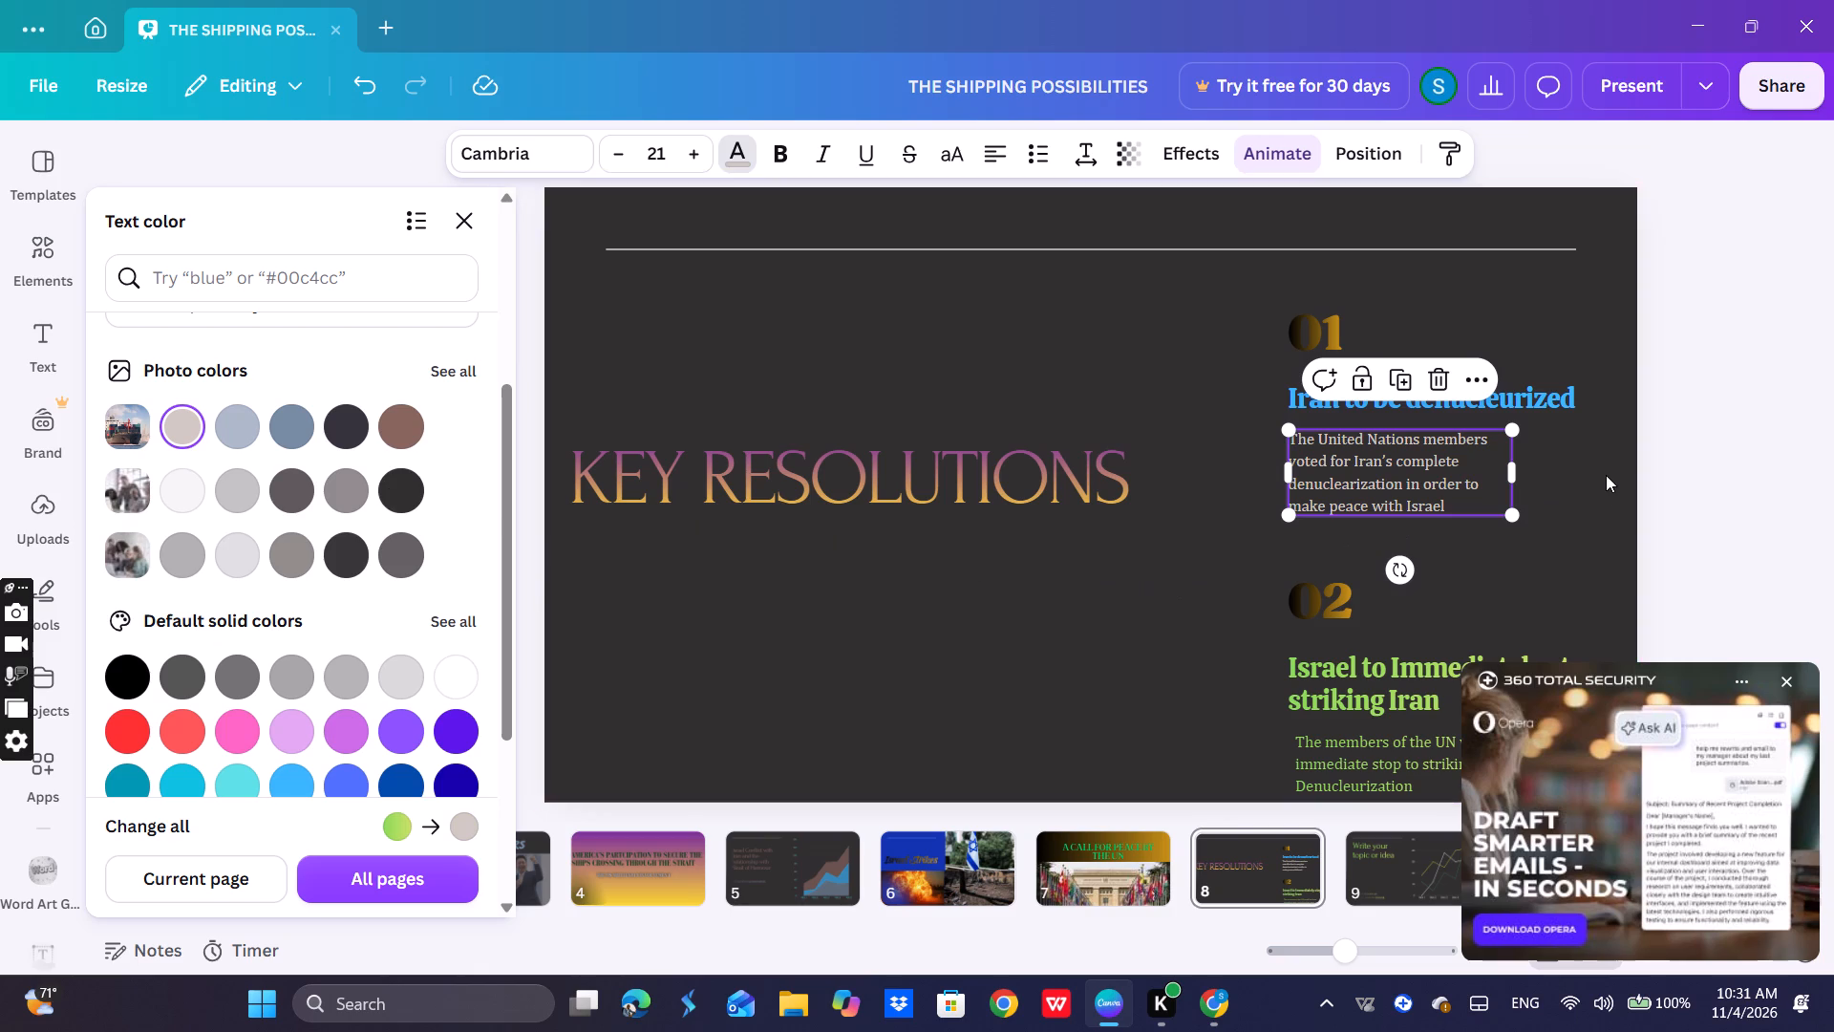
pyautogui.click(1606, 475)
# Recolor the point 02 heading "Israel to Immediately stop striking Iran" in the same light blue as the point 01 heading.
pyautogui.click(1283, 660)
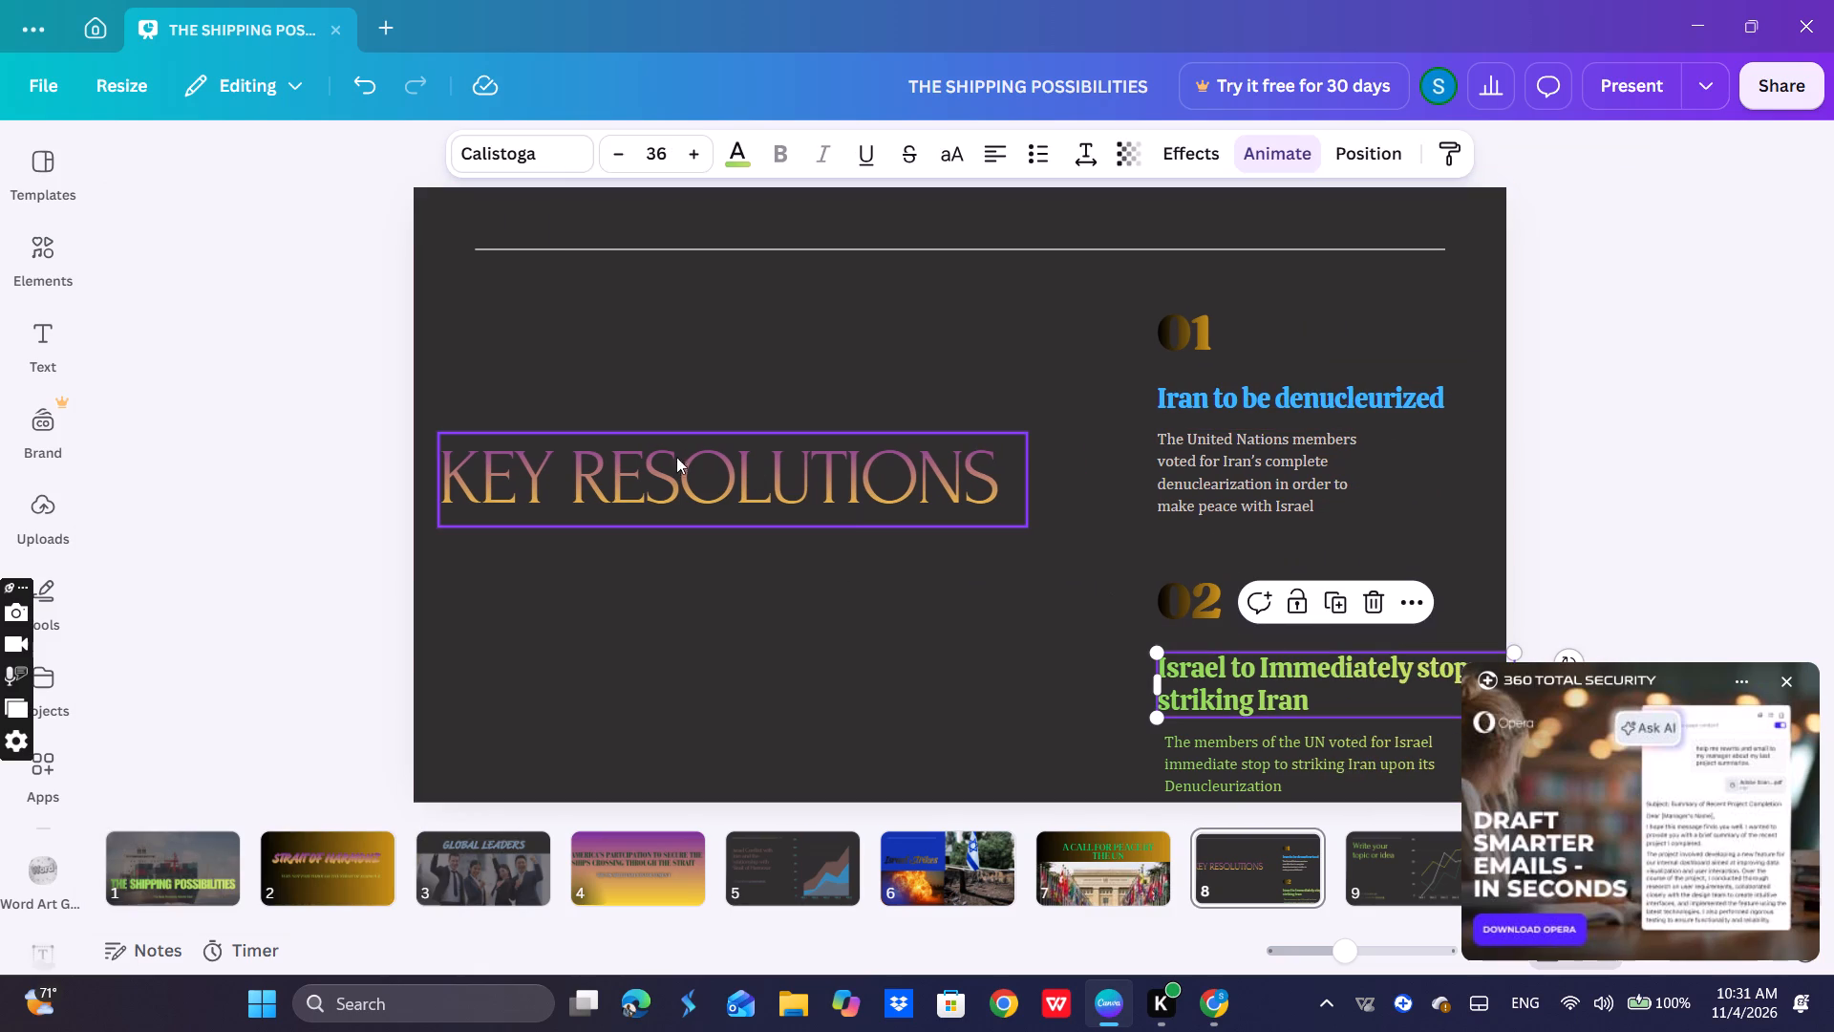
pyautogui.click(508, 149)
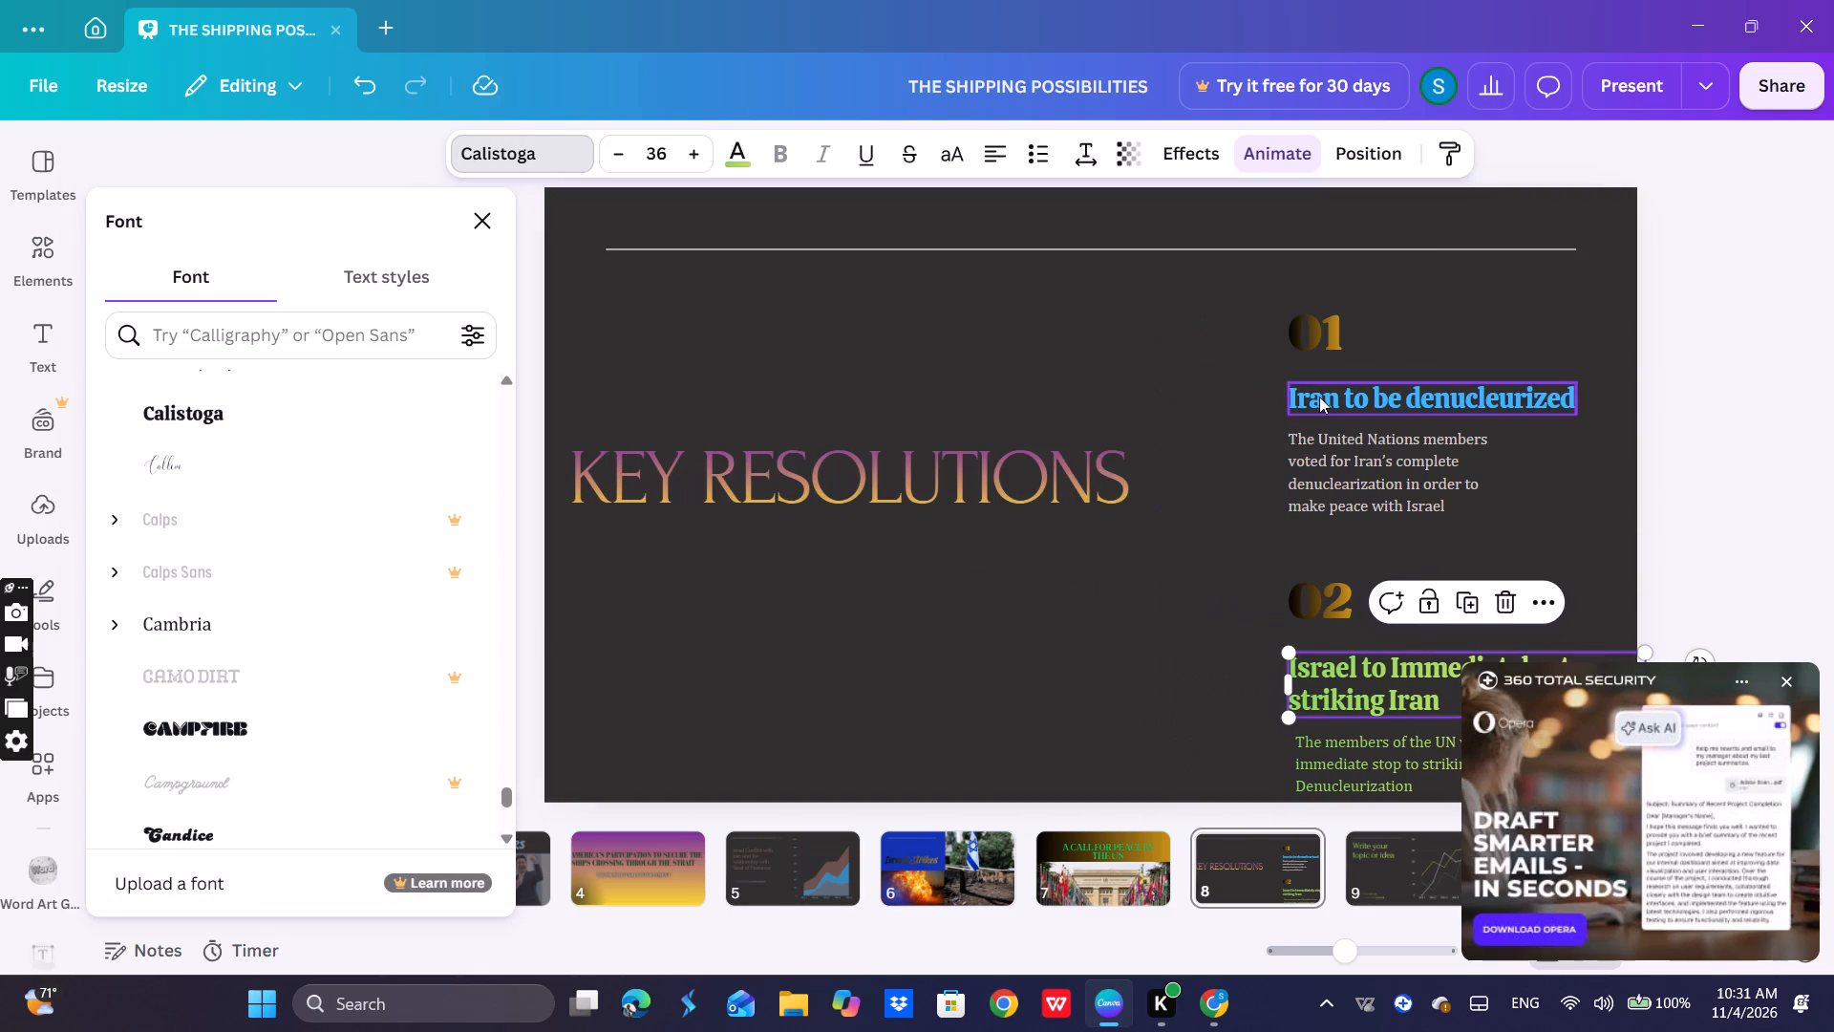
pyautogui.click(747, 158)
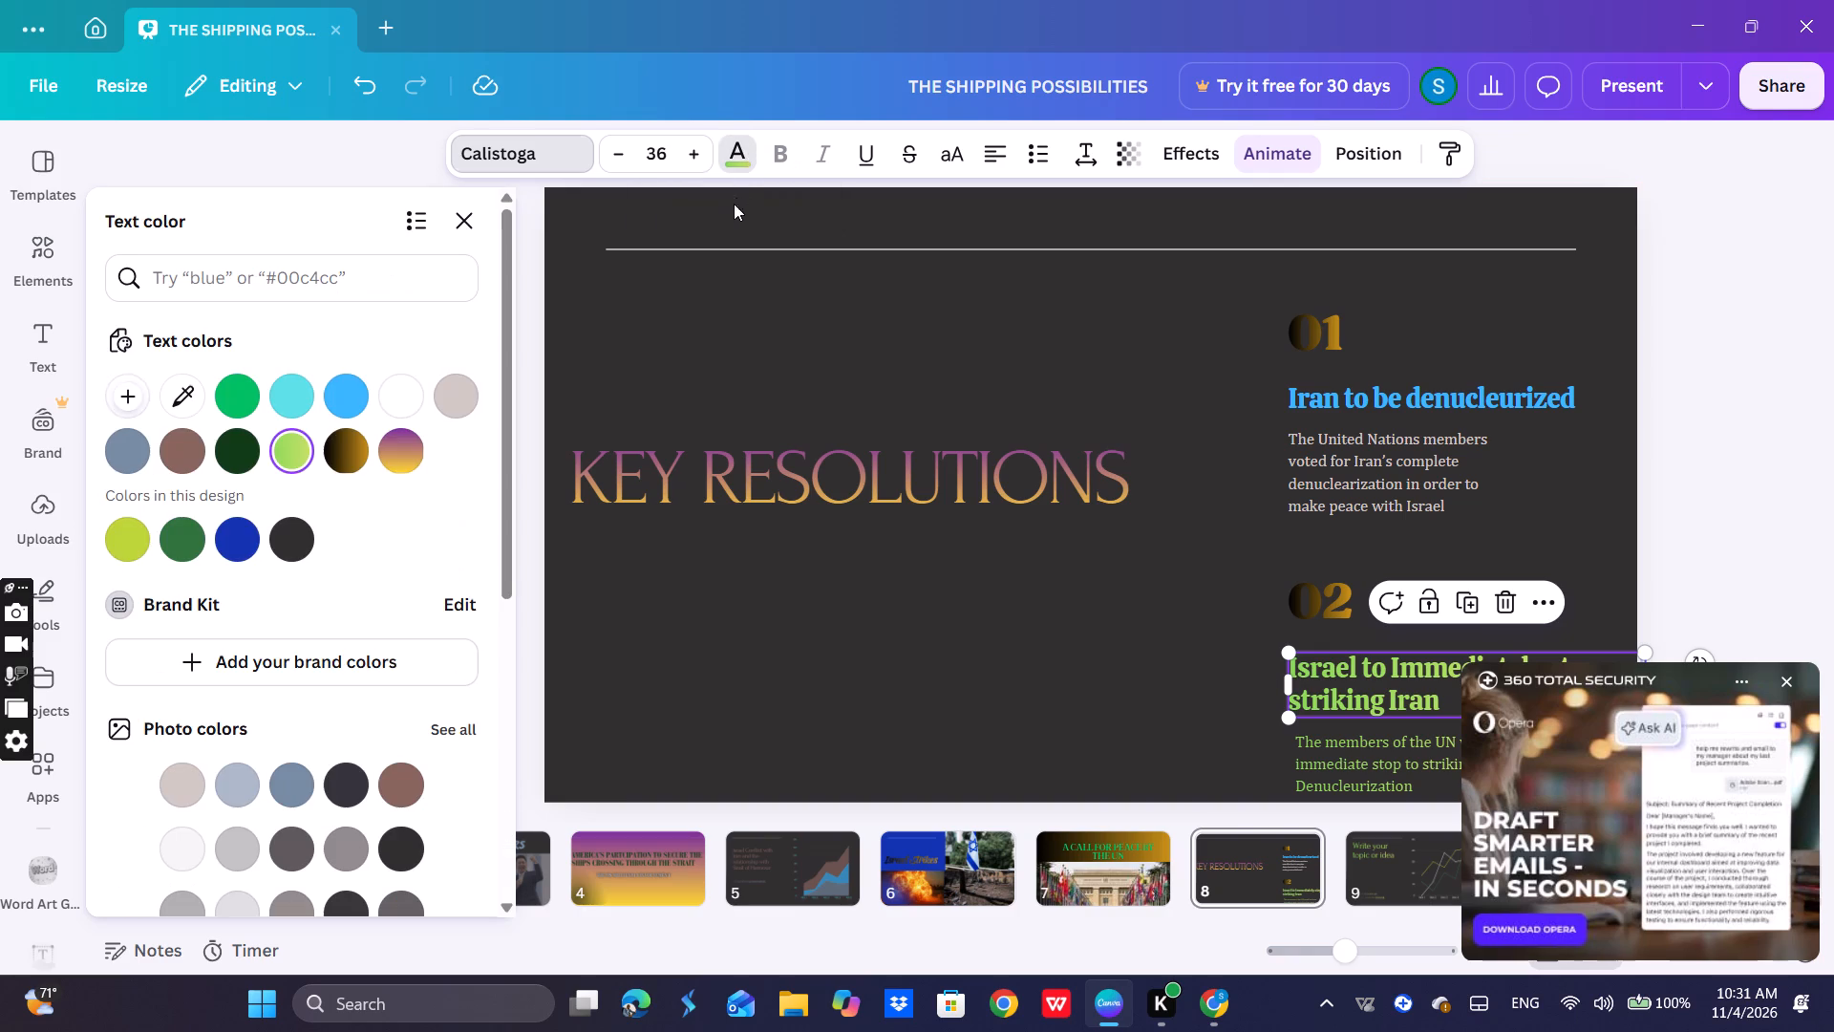
pyautogui.click(285, 401)
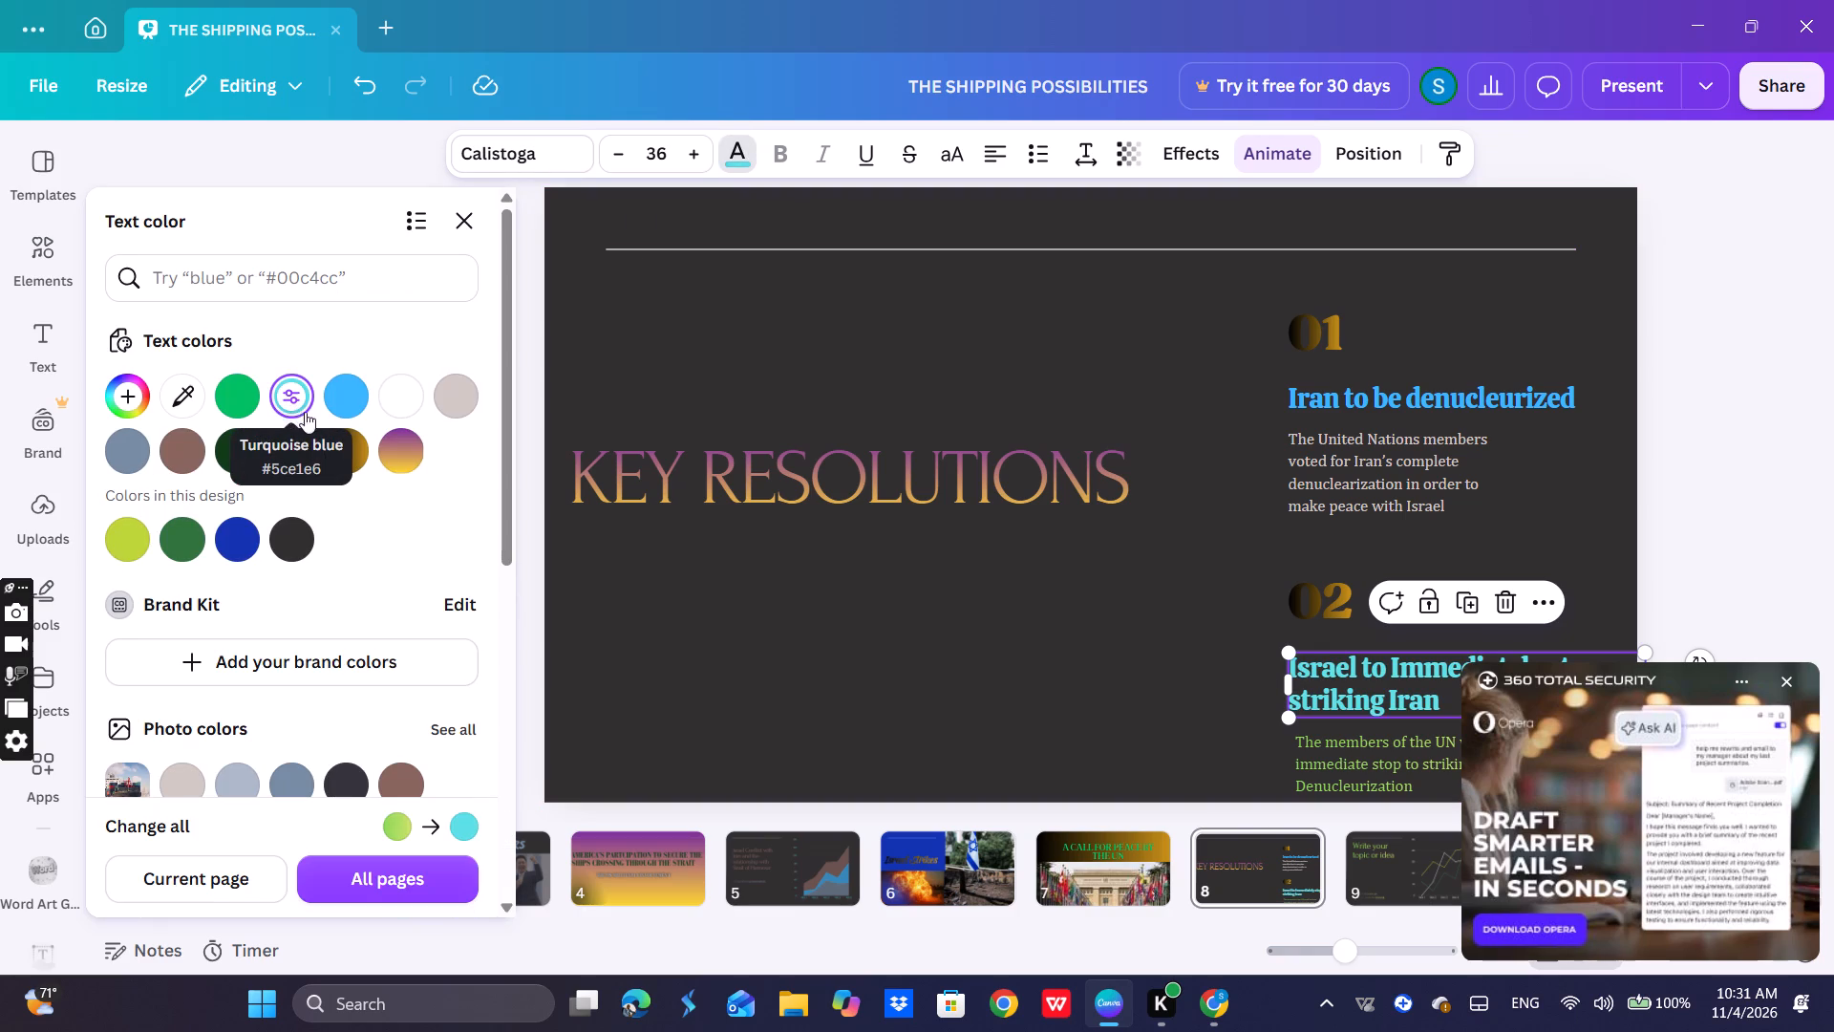
pyautogui.click(348, 400)
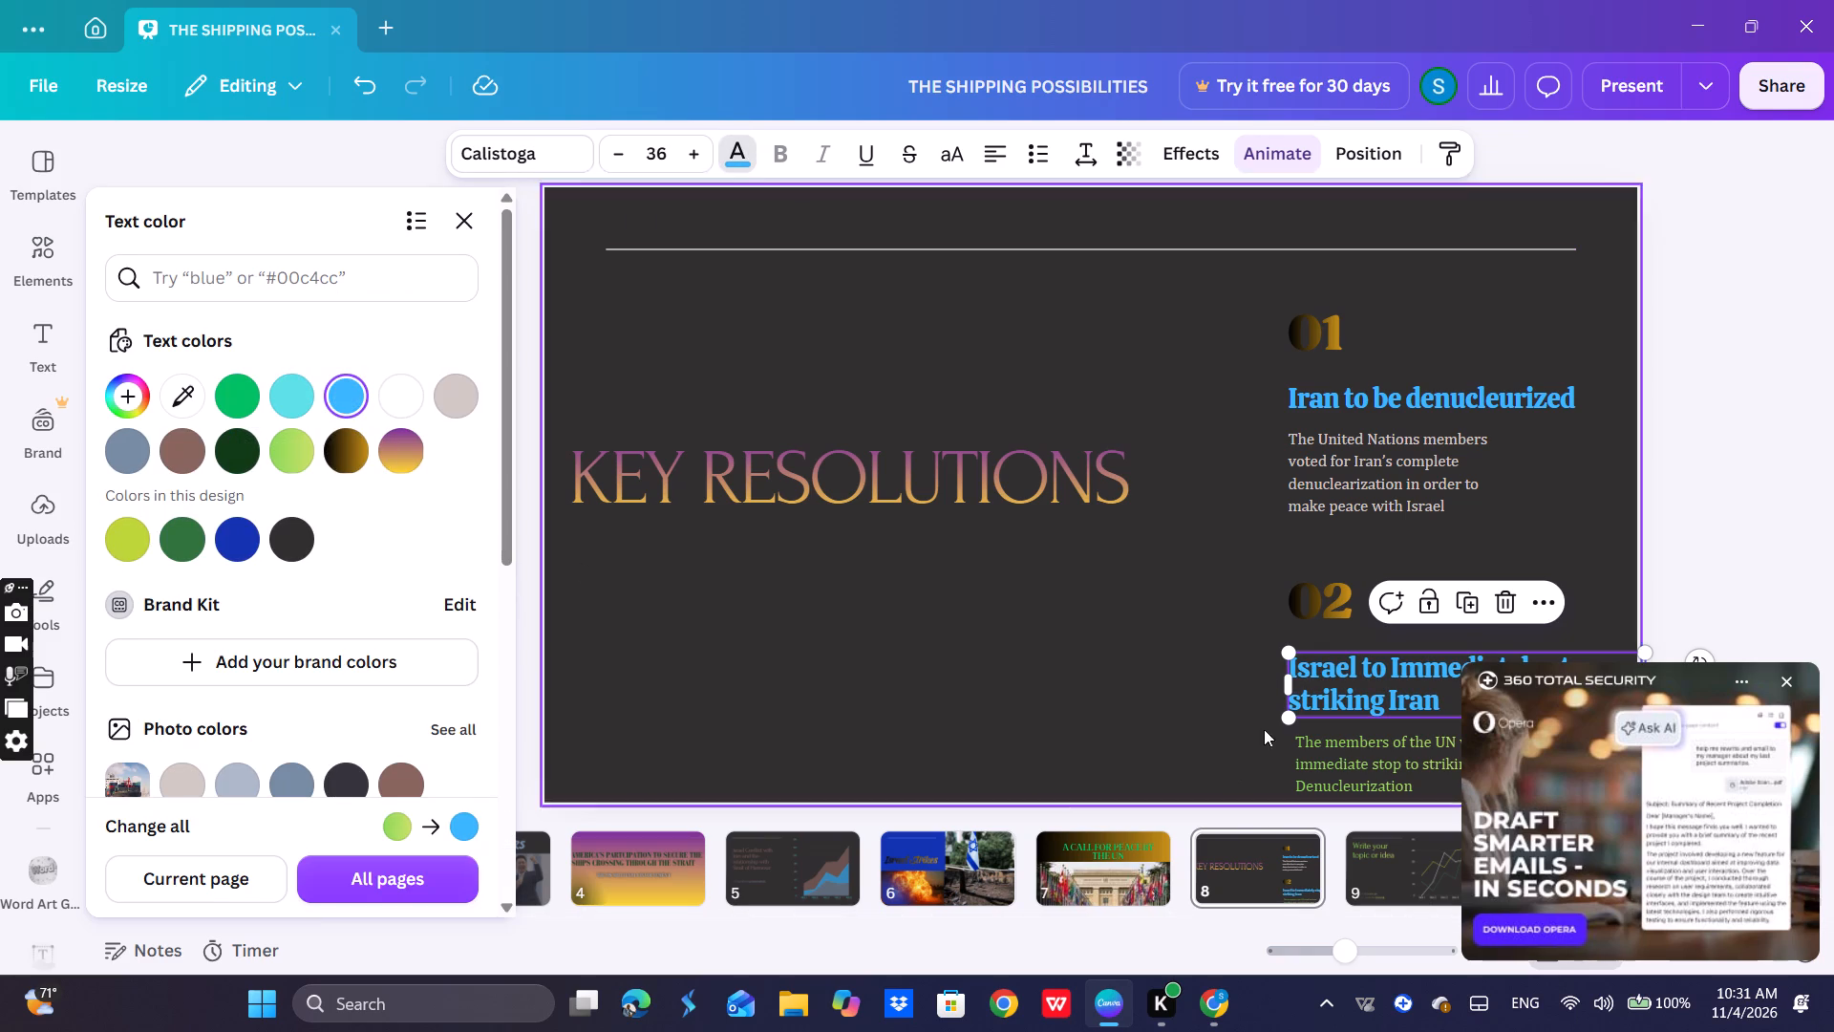
# Recolor the point 02 description in the same pale pinkish-gray as the point 01 description and deselect it.
pyautogui.click(1321, 764)
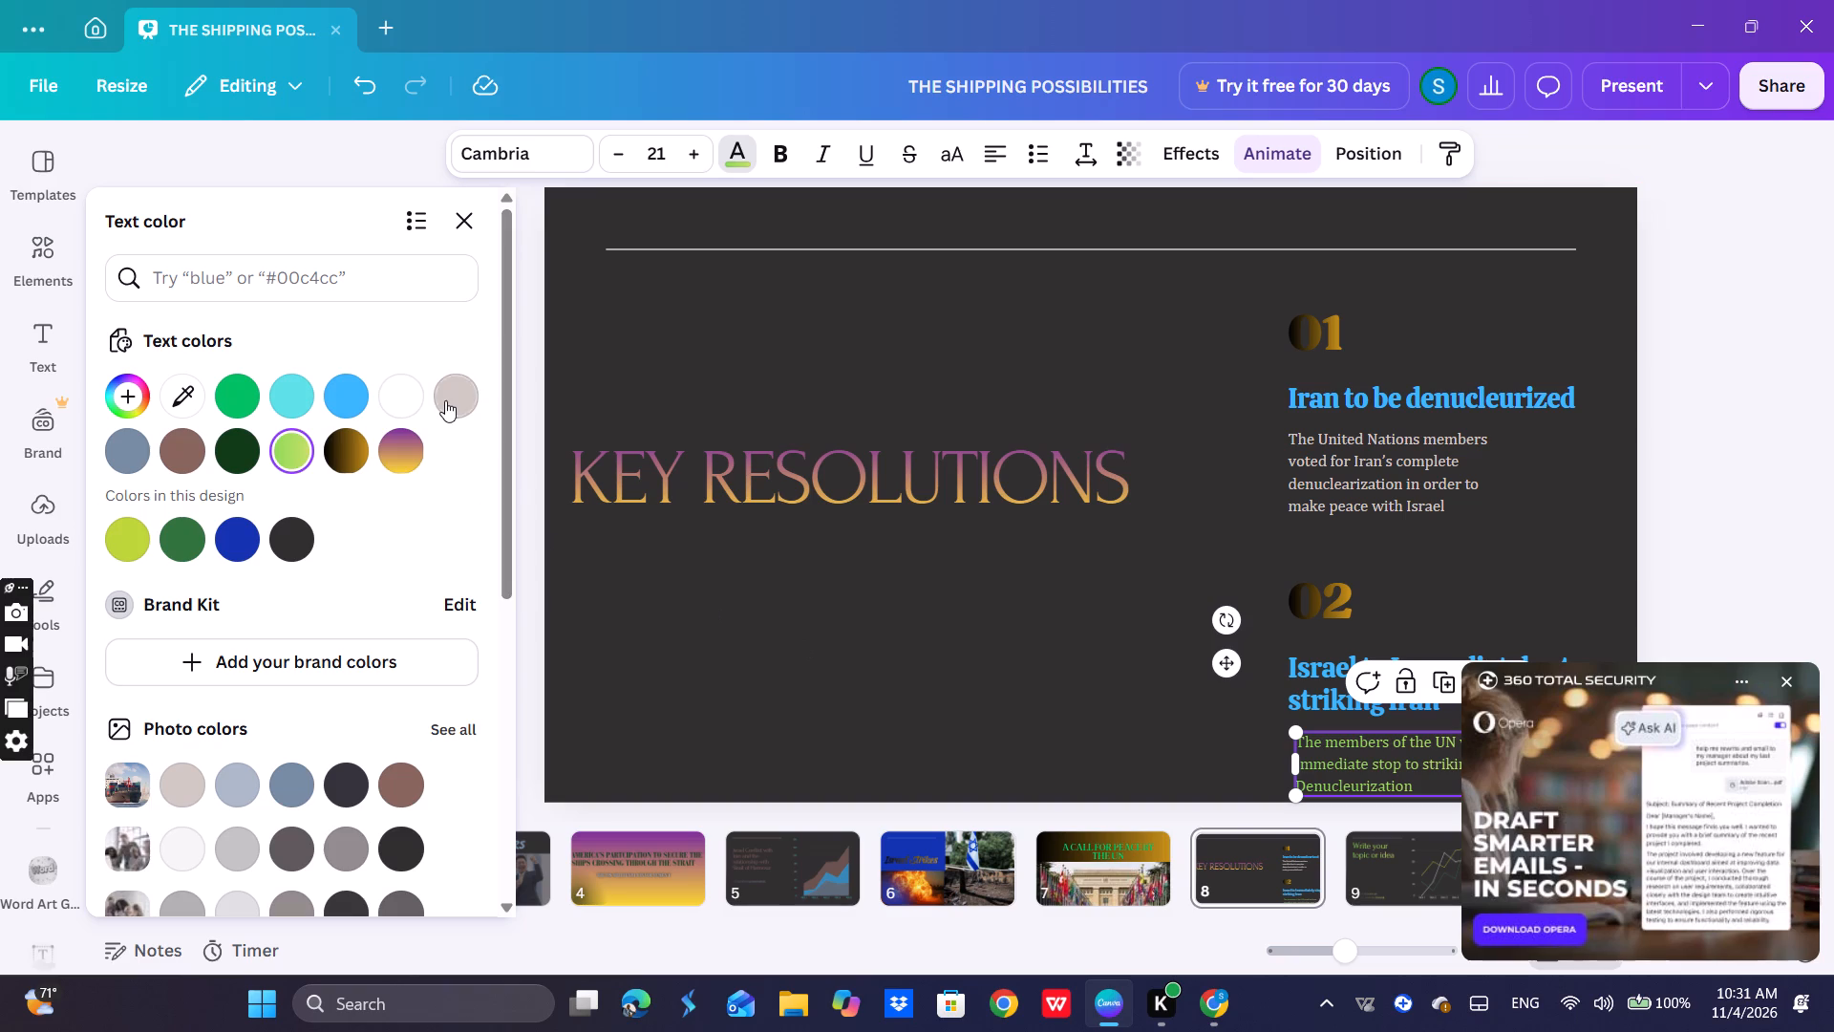
pyautogui.click(445, 400)
pyautogui.click(1234, 393)
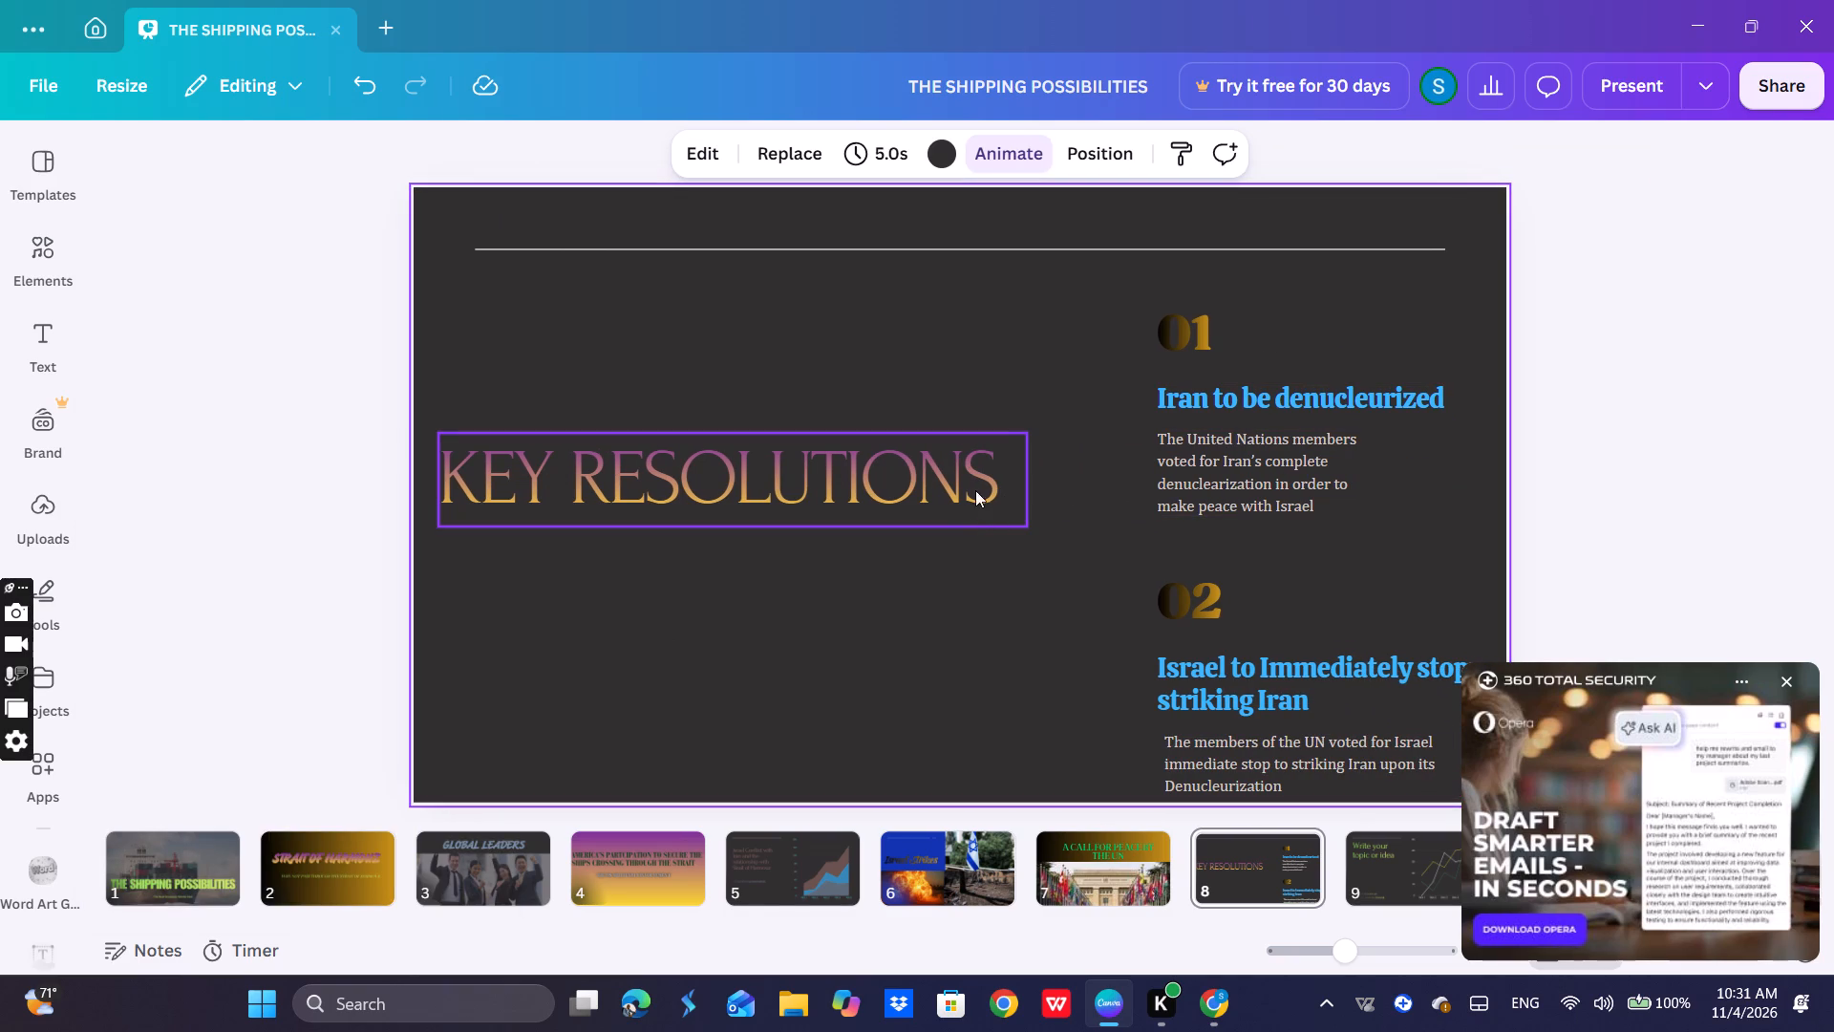
# Change the stroke color of slide 8's horizontal line to the black-to-gold gradient and deselect it.
pyautogui.click(879, 256)
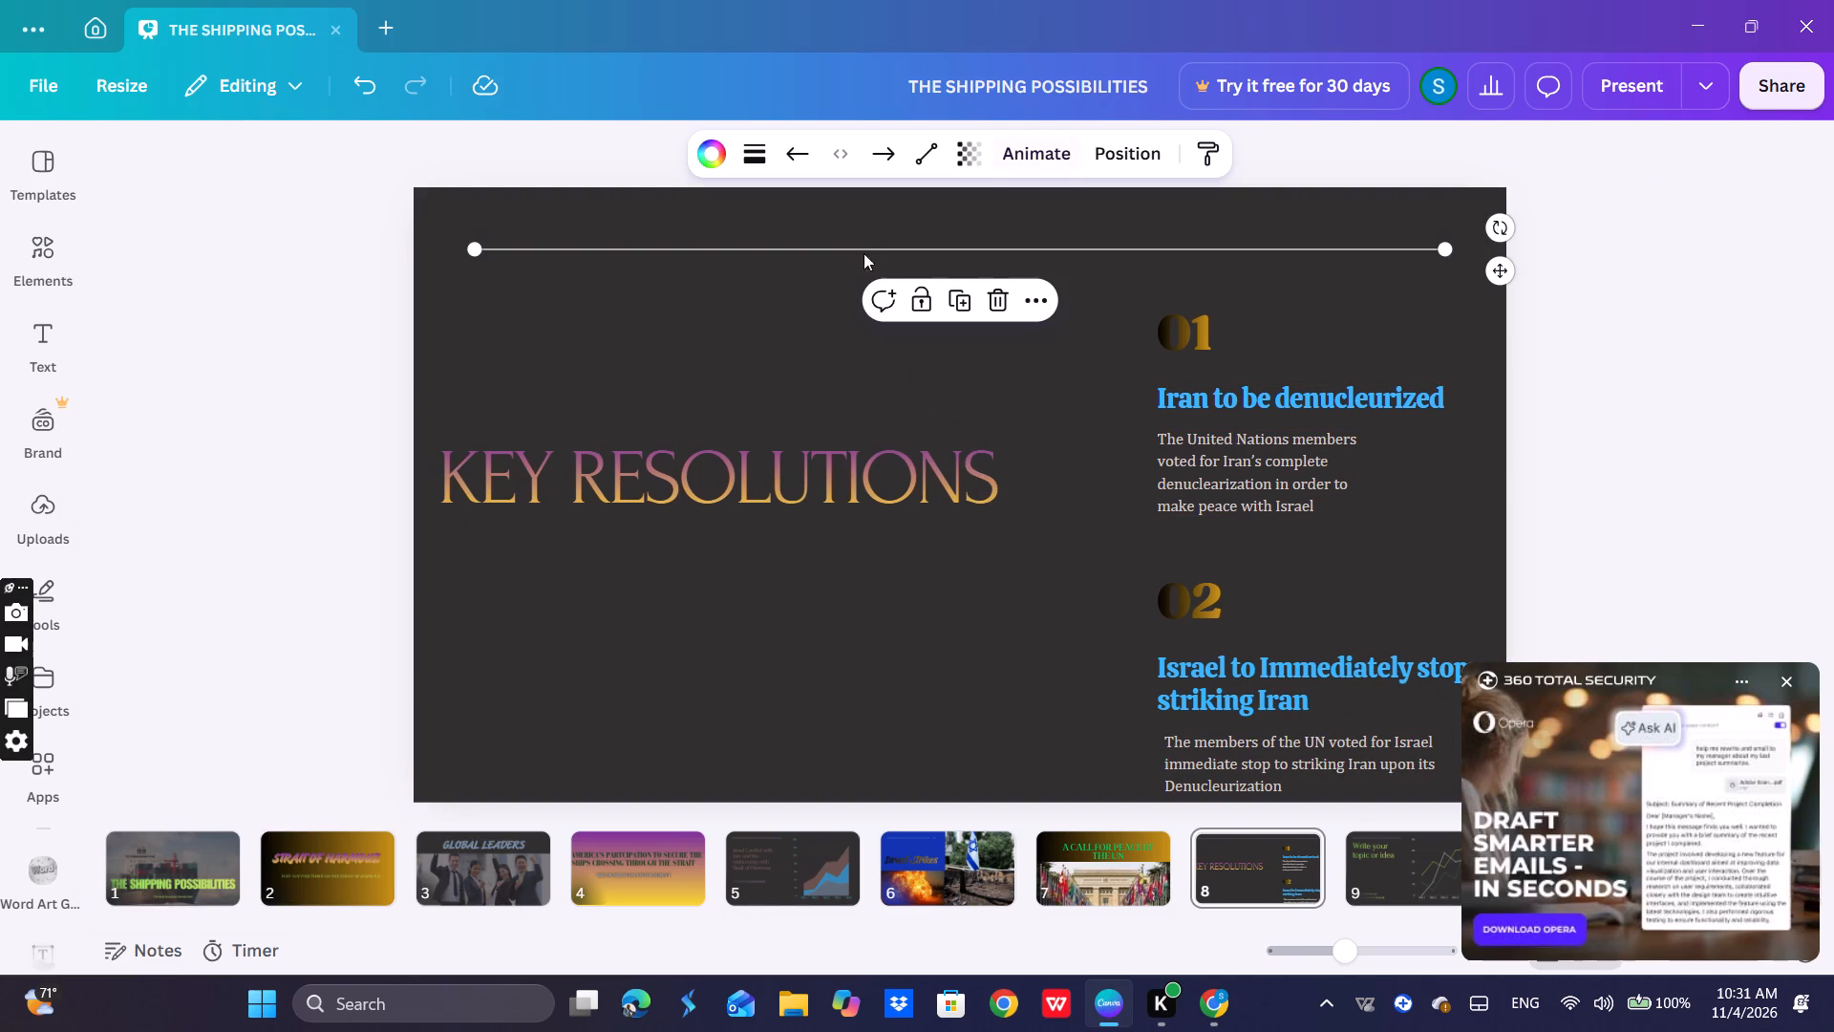
pyautogui.click(731, 156)
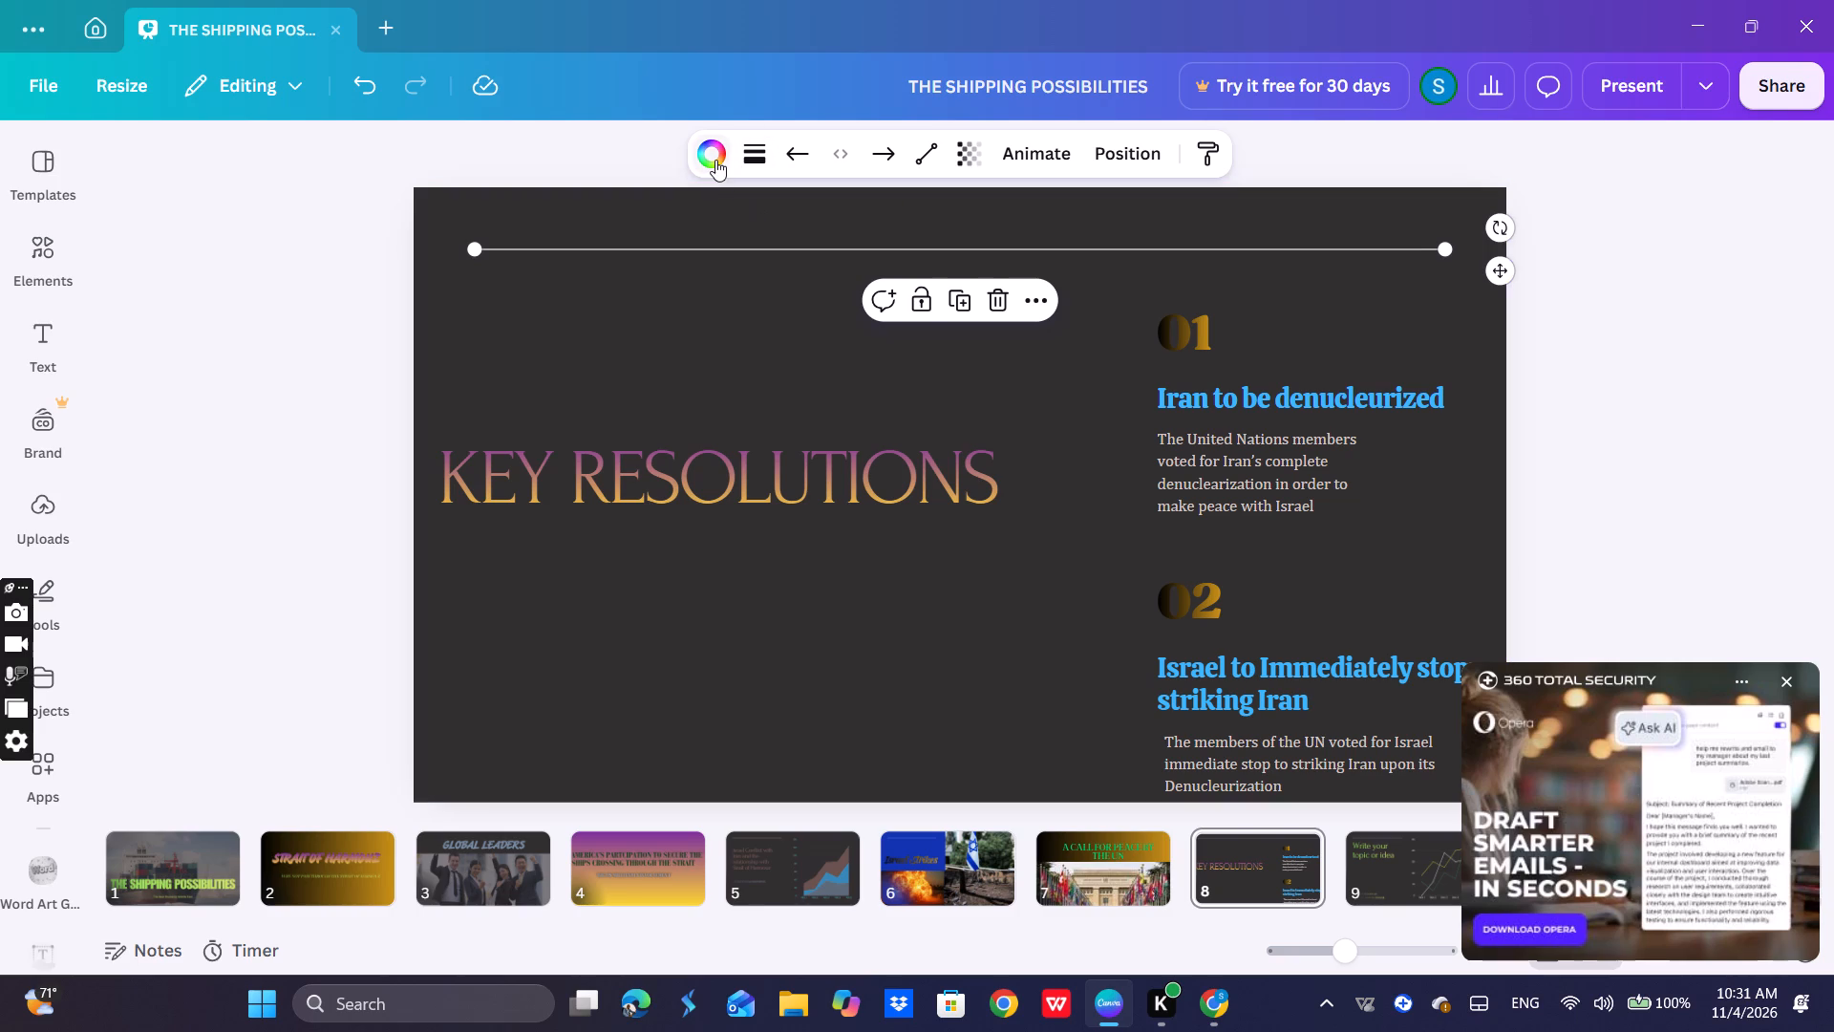
pyautogui.click(715, 160)
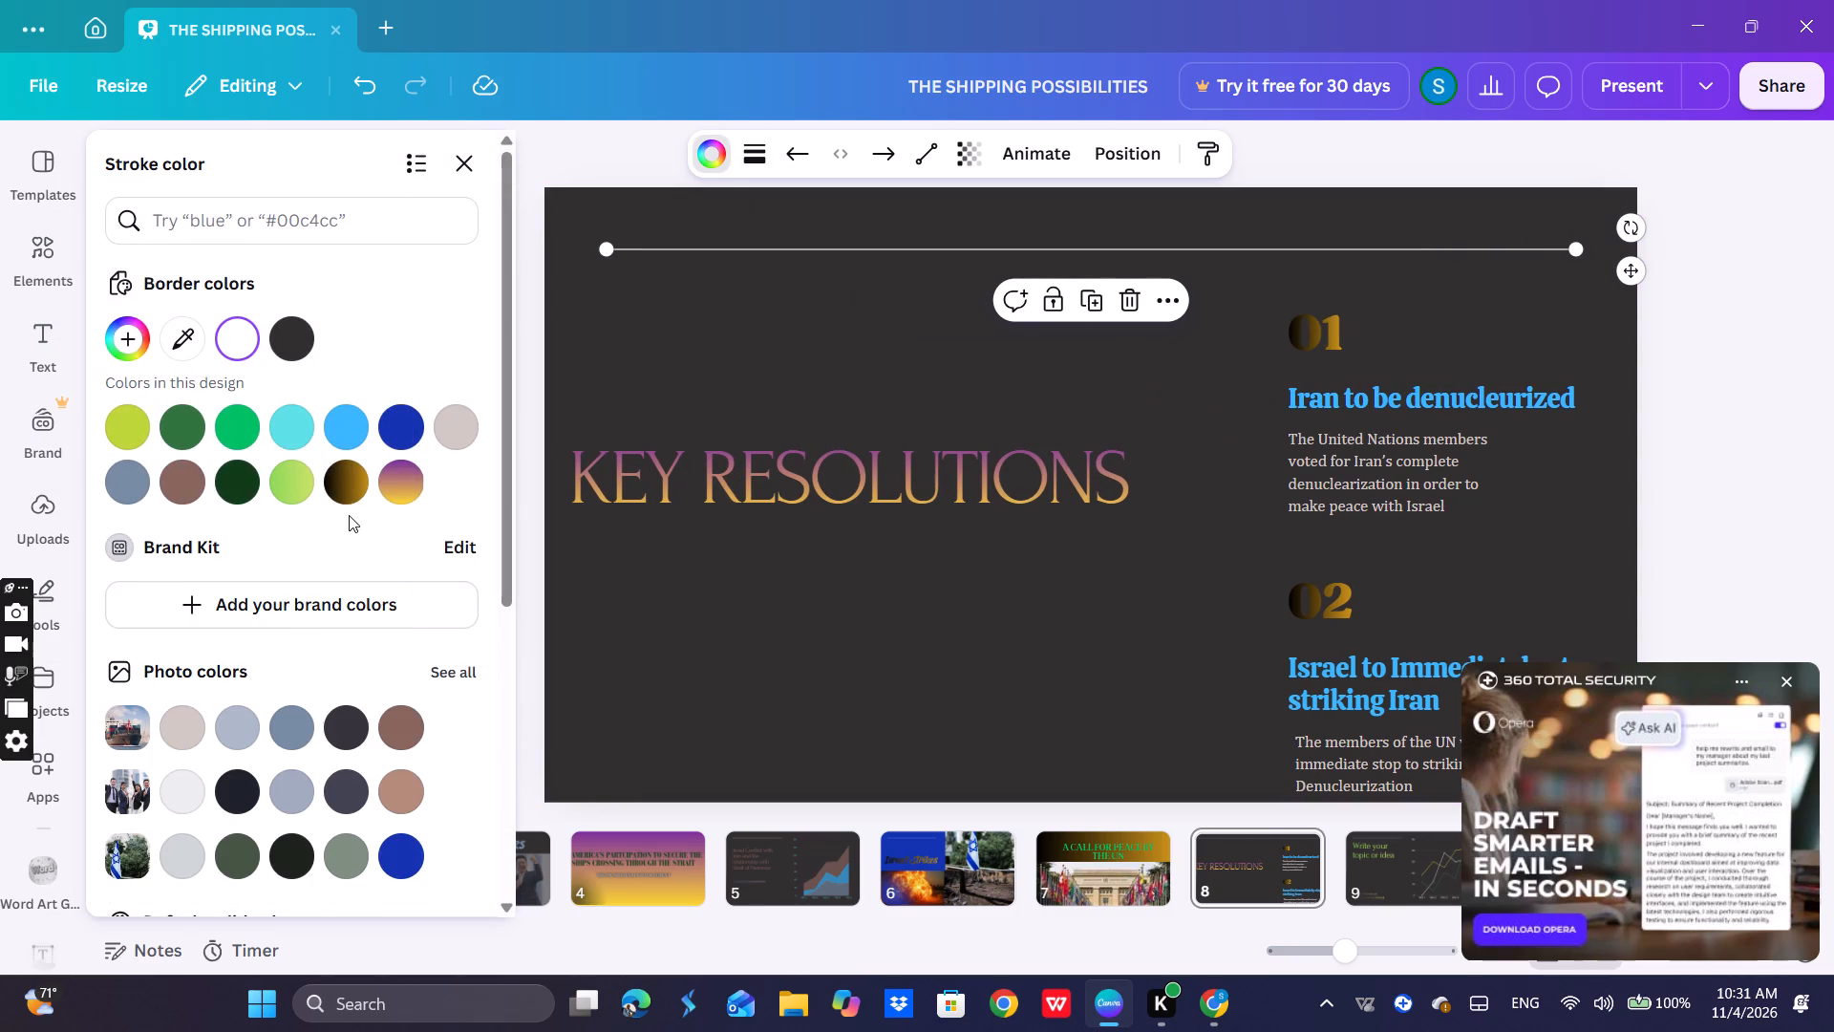
pyautogui.click(356, 474)
pyautogui.click(890, 383)
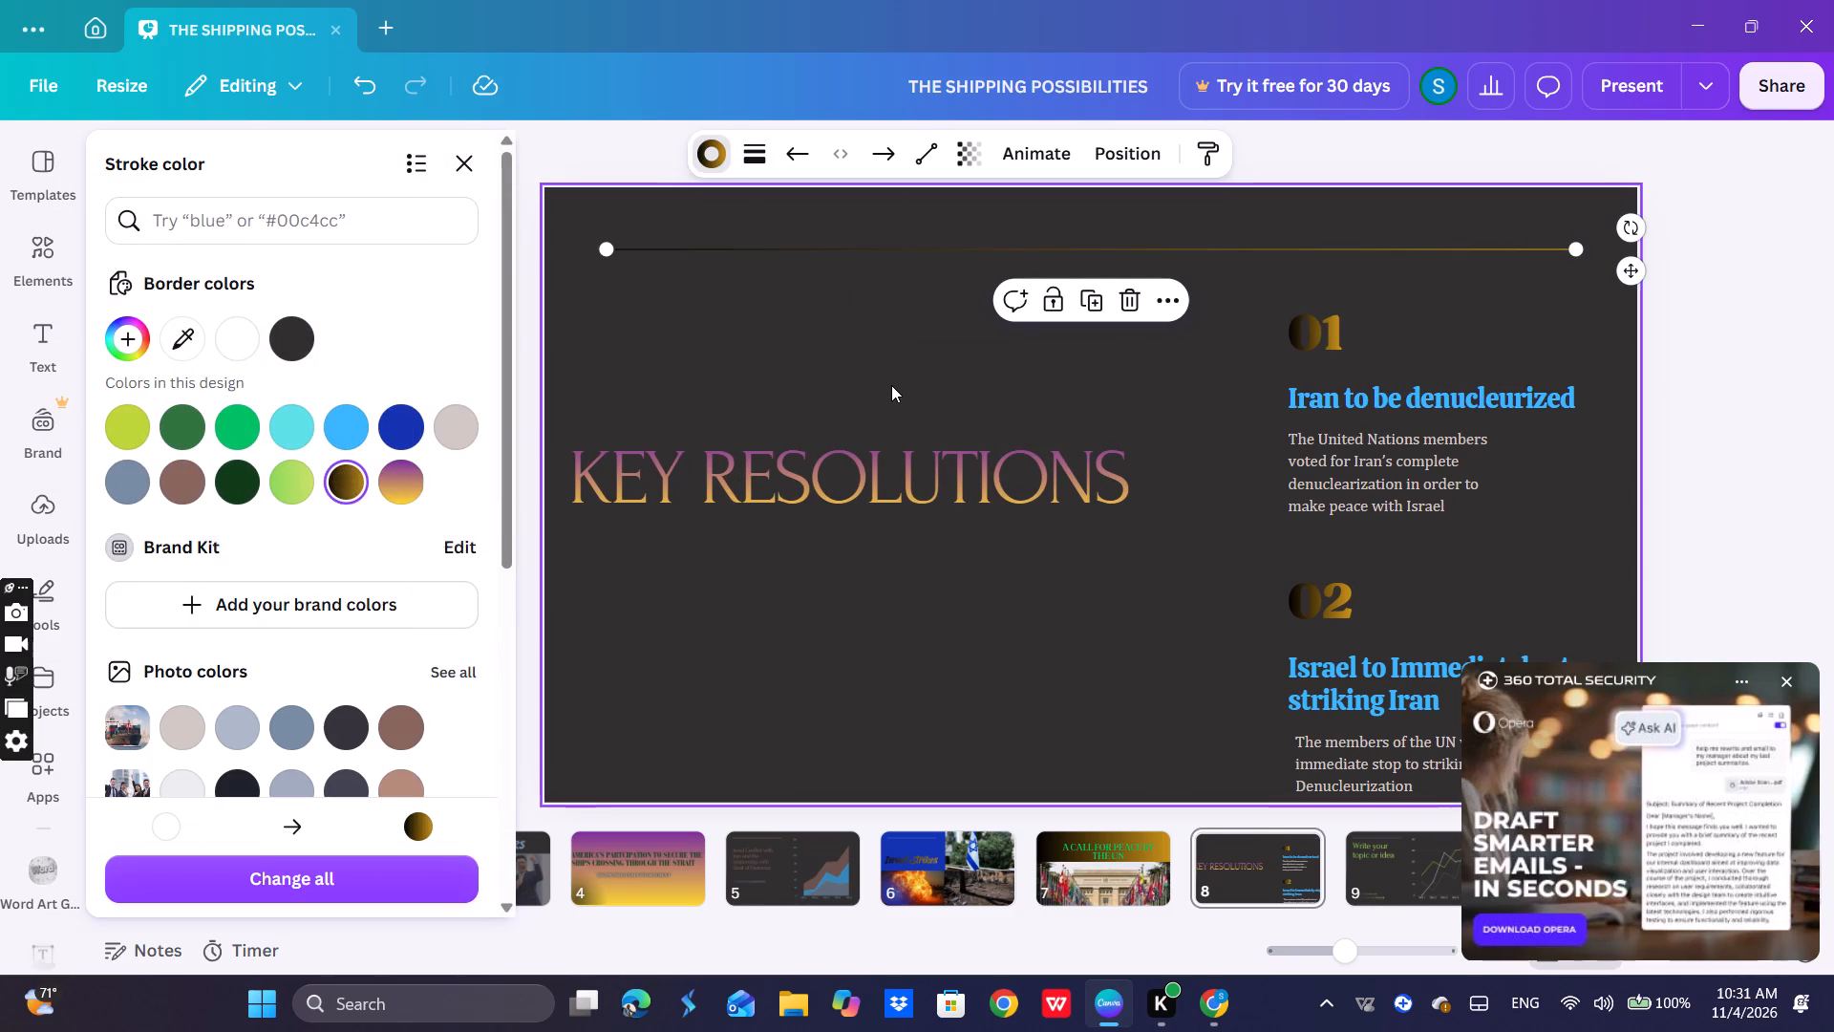
# Dismiss the 360 Total Security advertisement and go to slide 7, "A CALL FOR PEACE BY THE UN".
pyautogui.scroll(-2, 1068, 549)
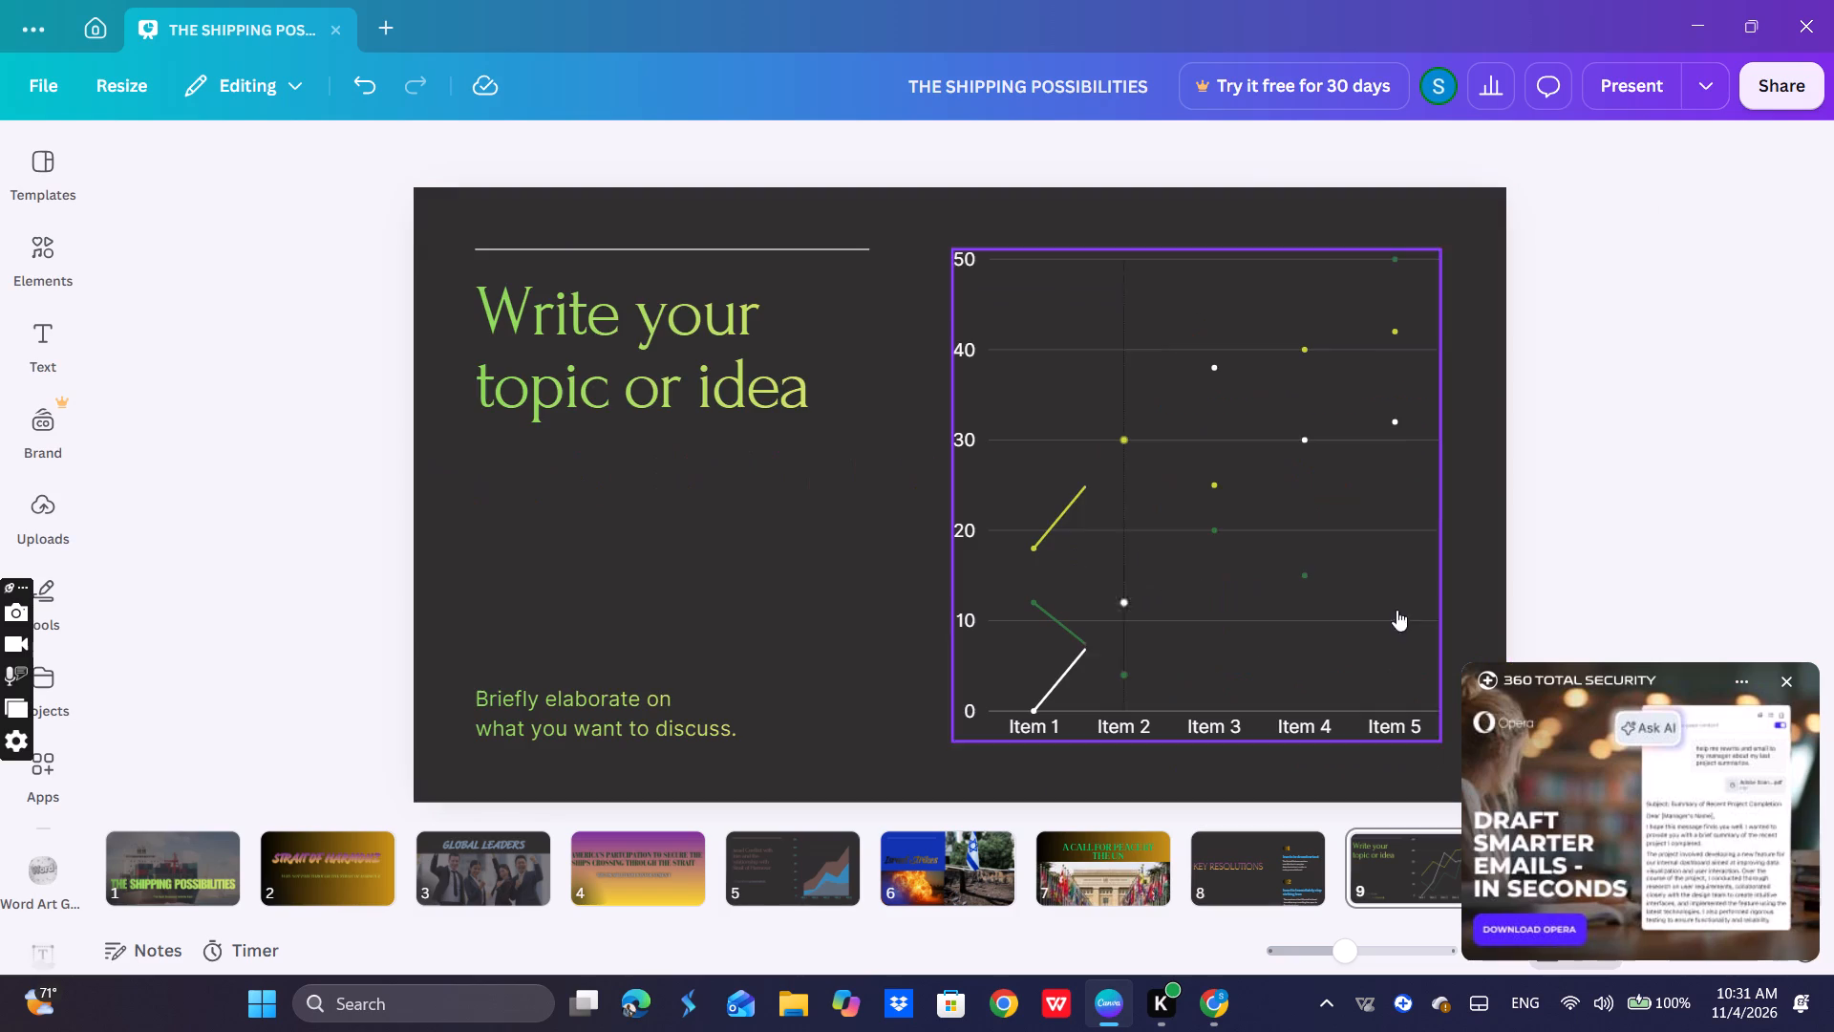
pyautogui.click(1790, 680)
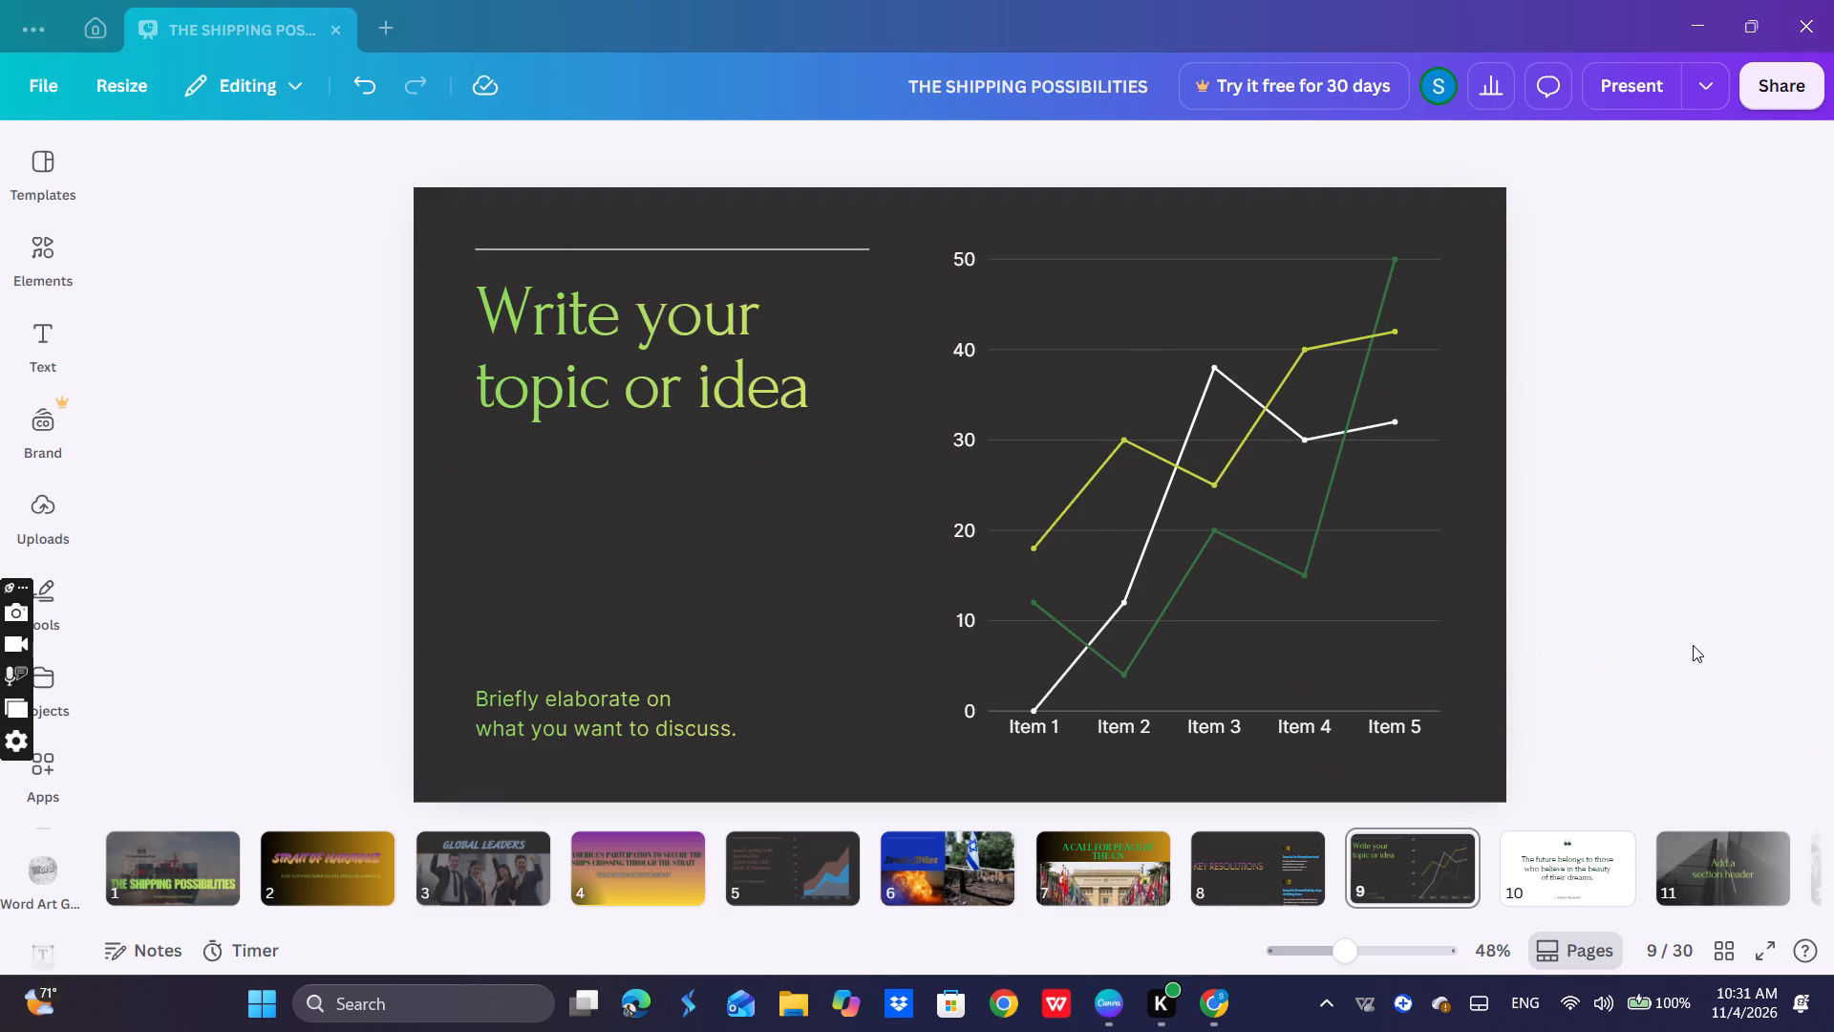
pyautogui.click(1130, 853)
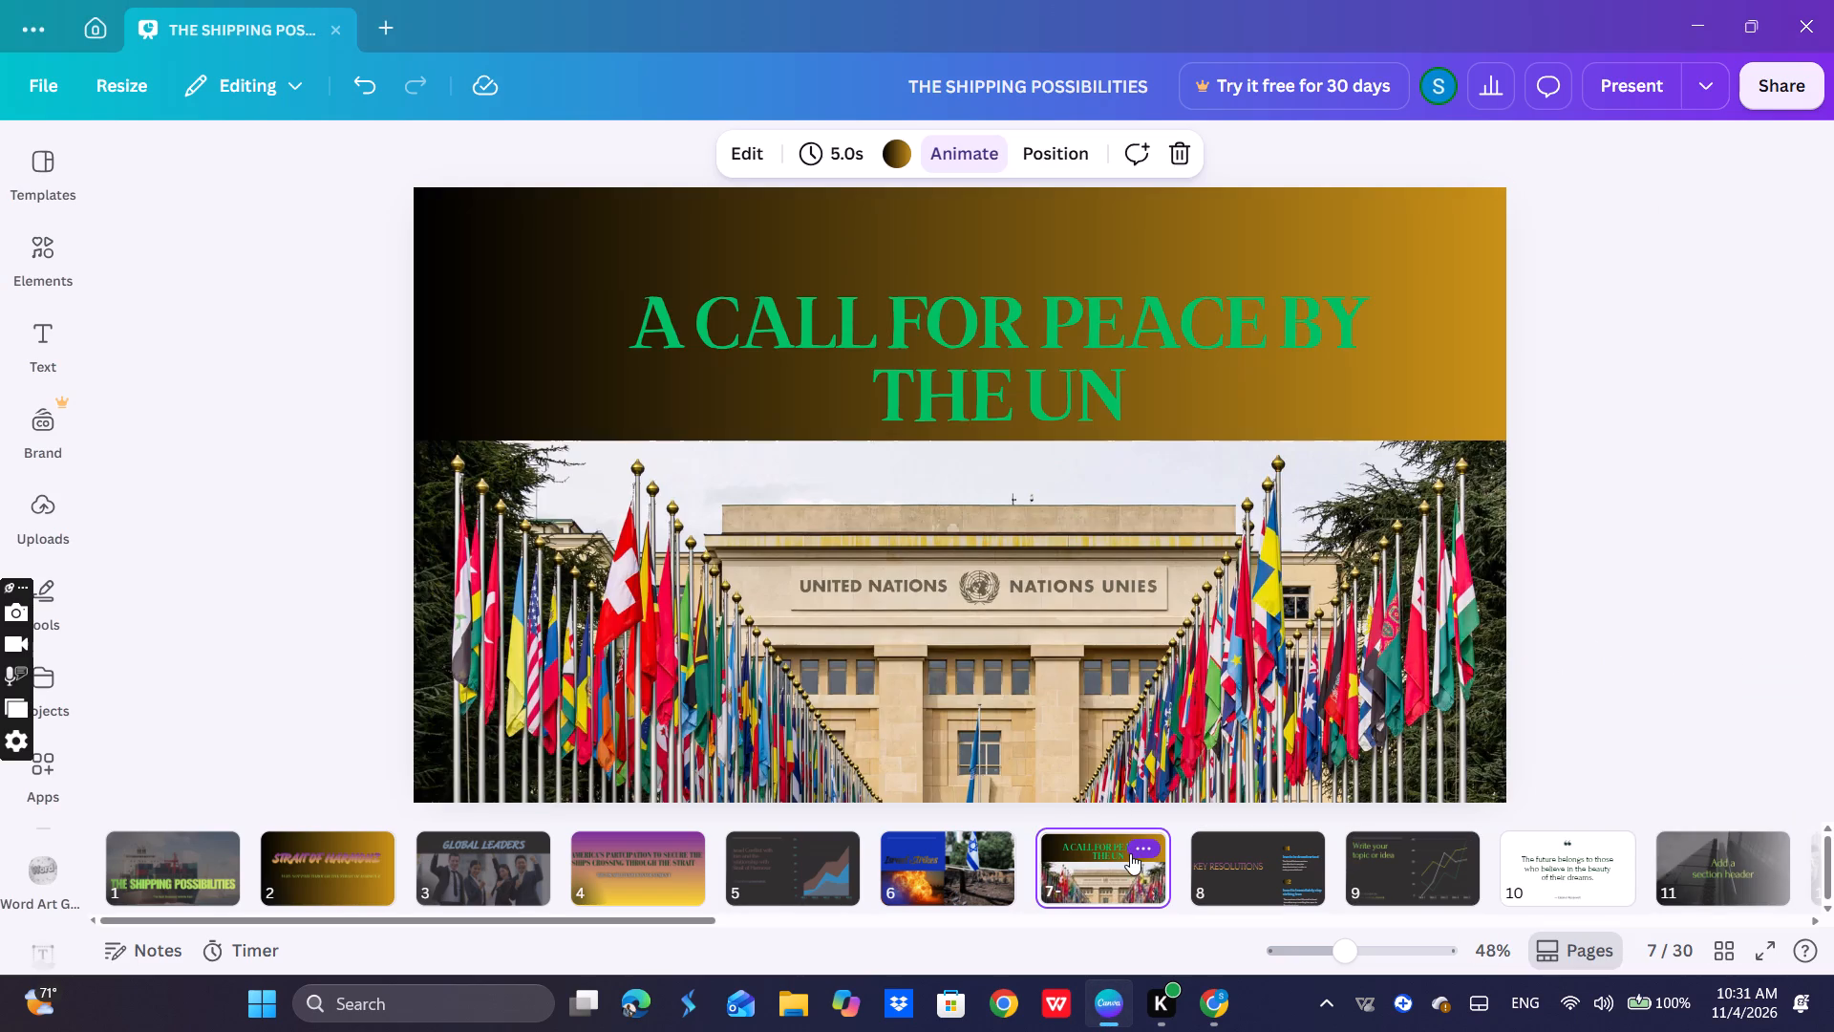
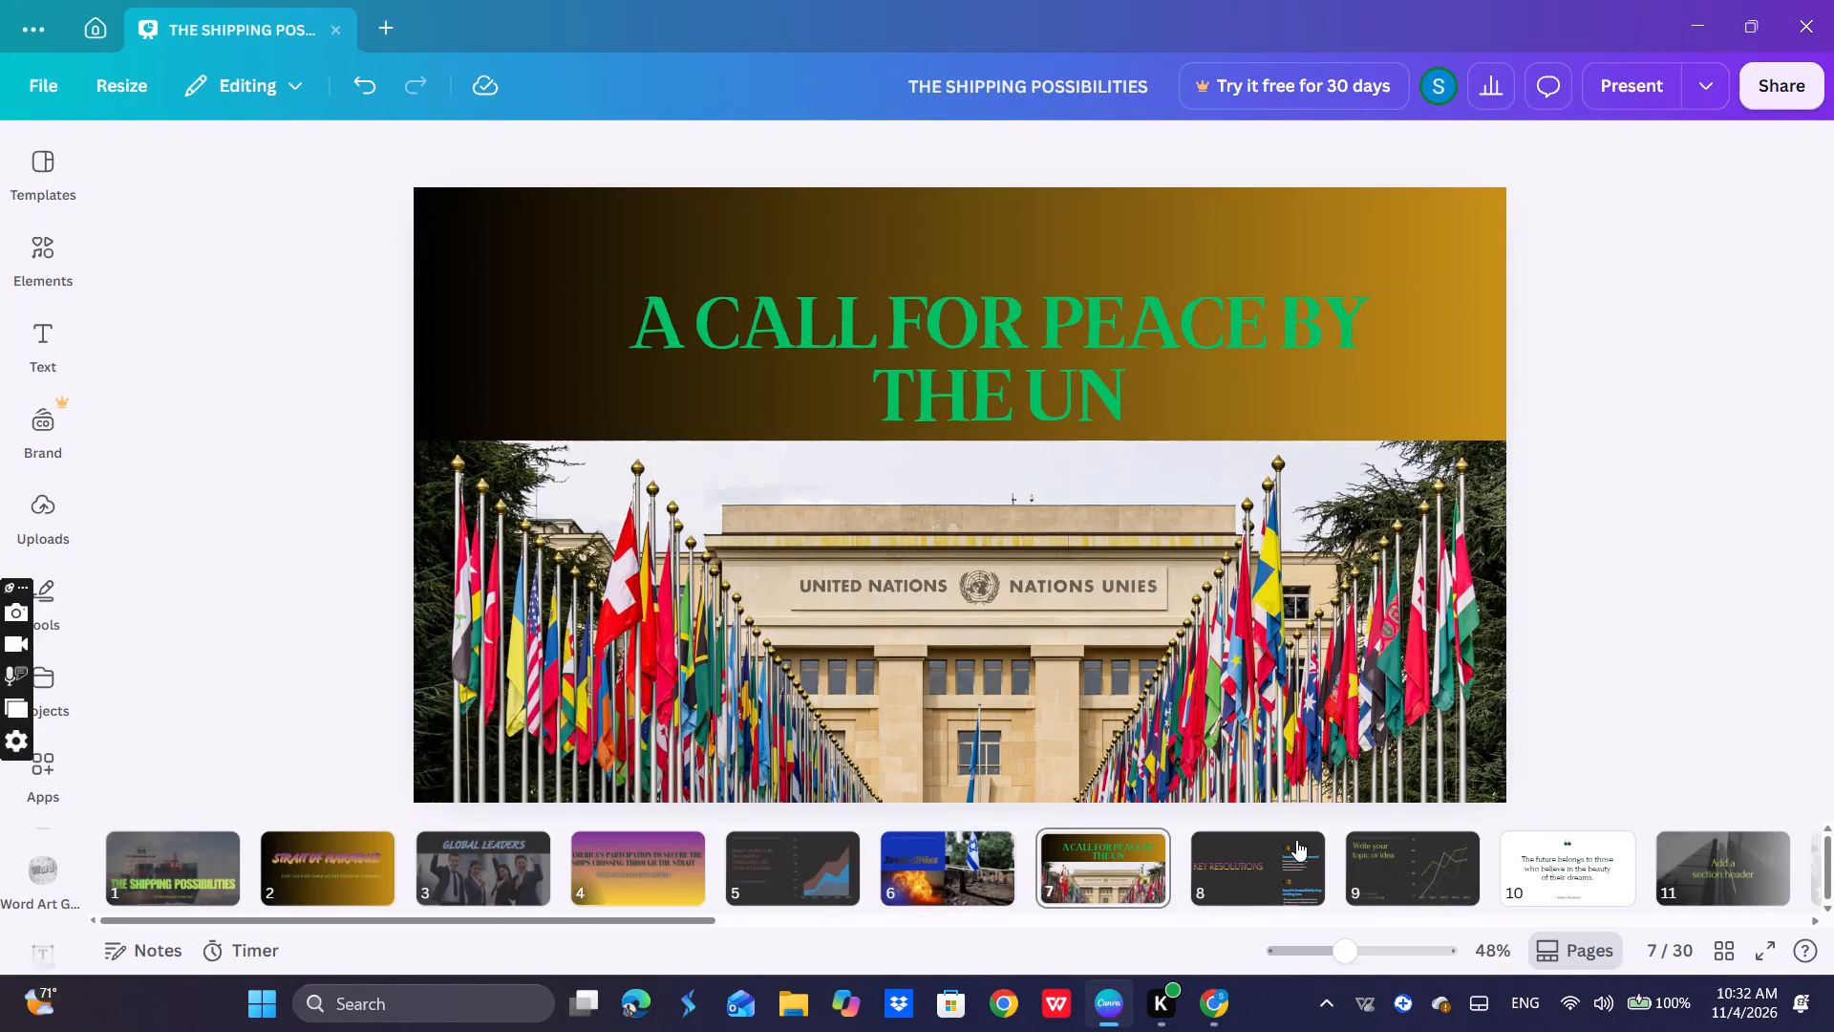
# Return to slide 8, "KEY RESOLUTIONS", to review its recolored text and line.
pyautogui.click(1140, 871)
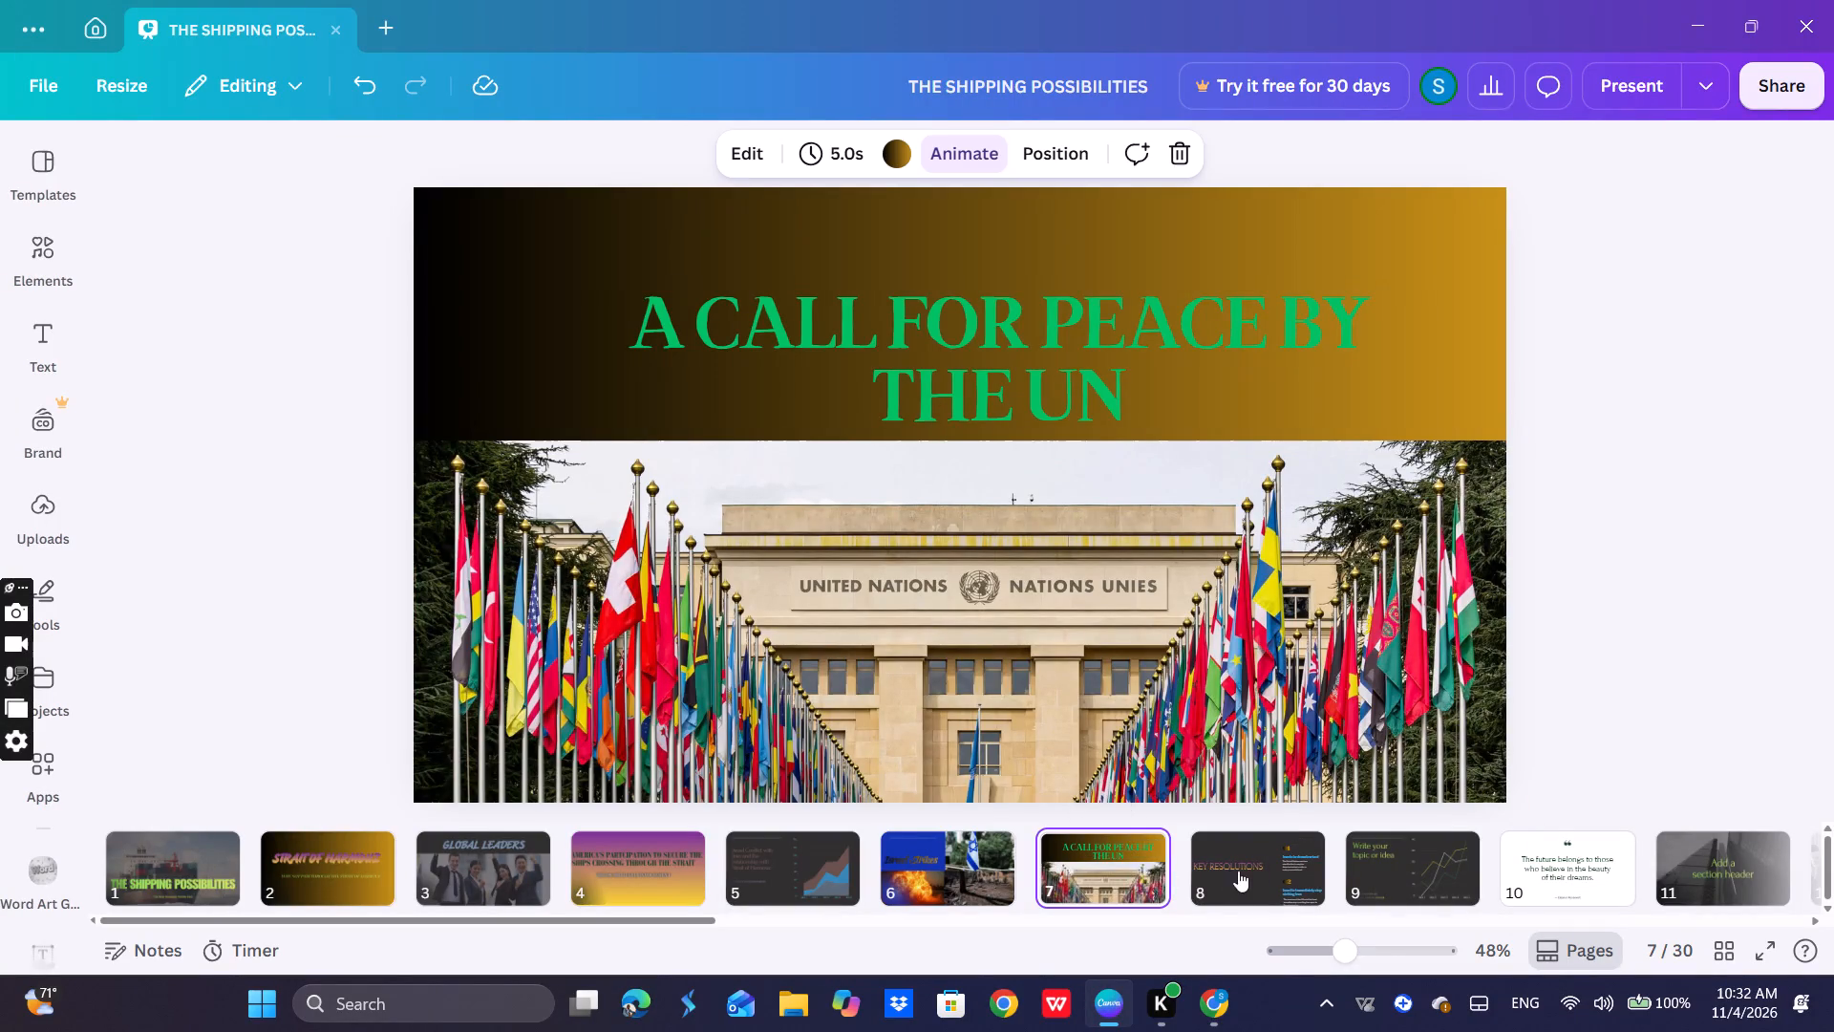
pyautogui.click(1267, 871)
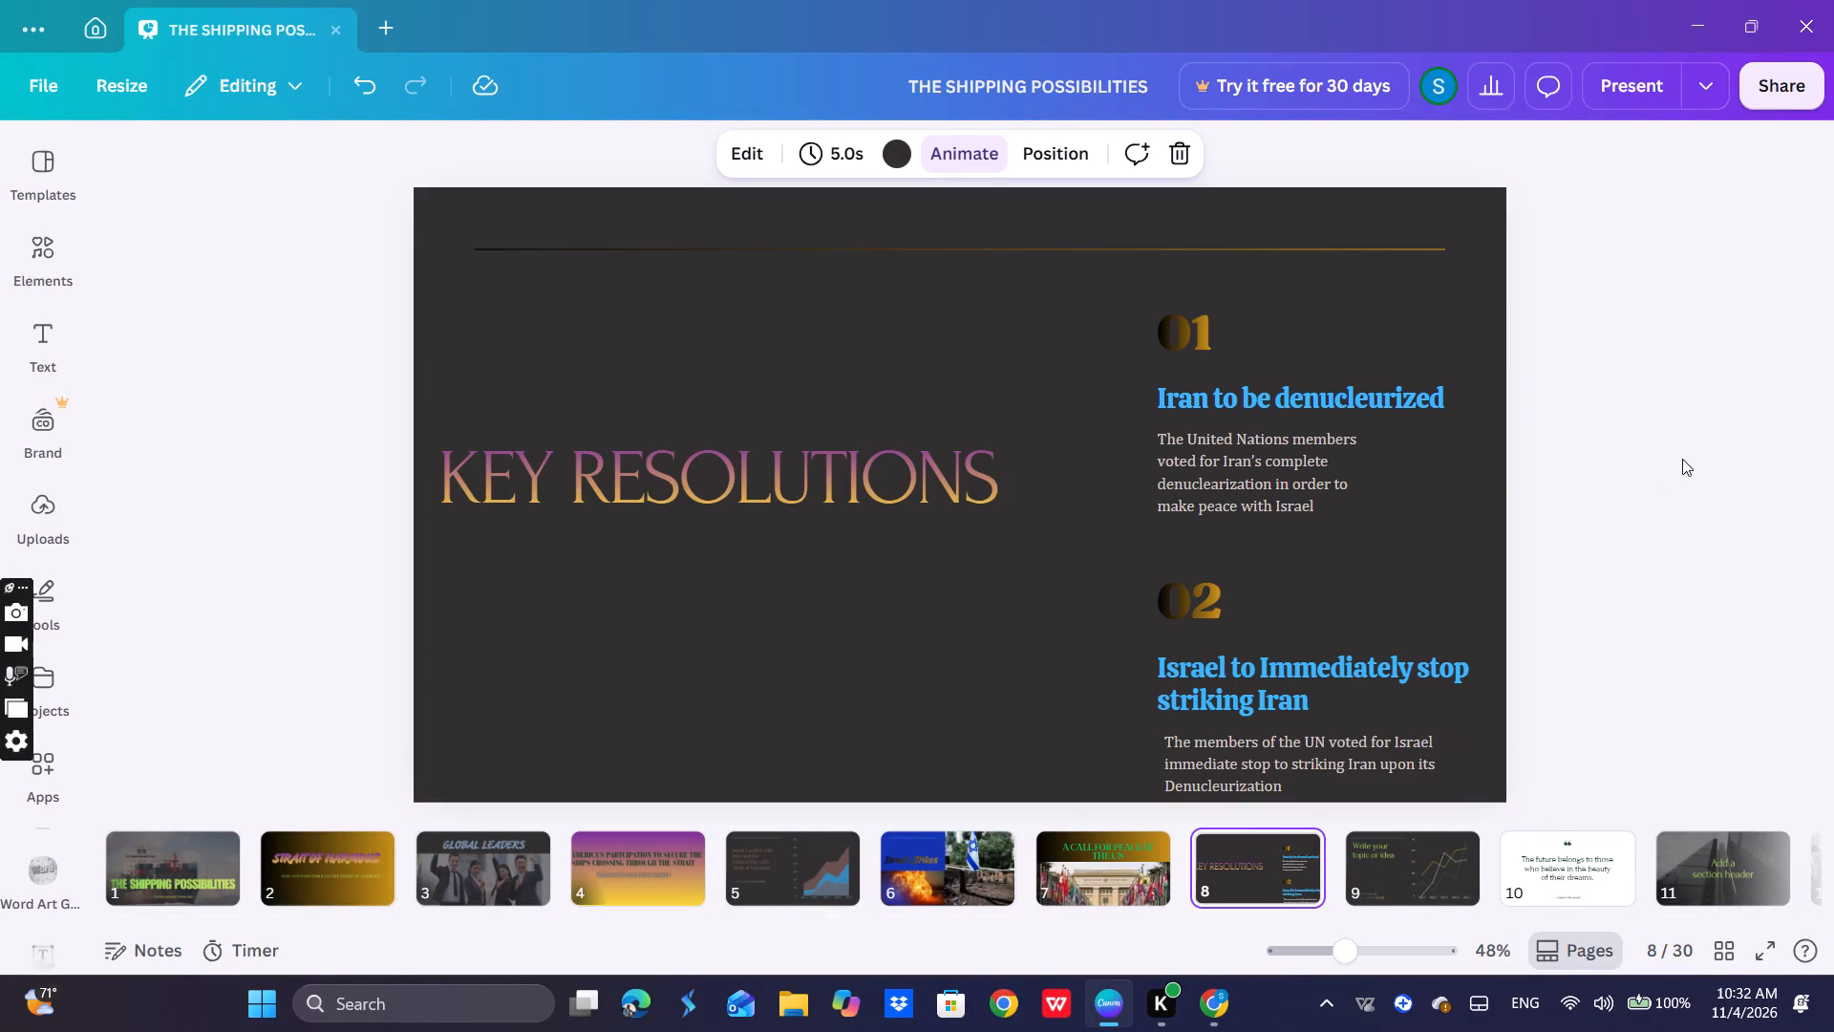
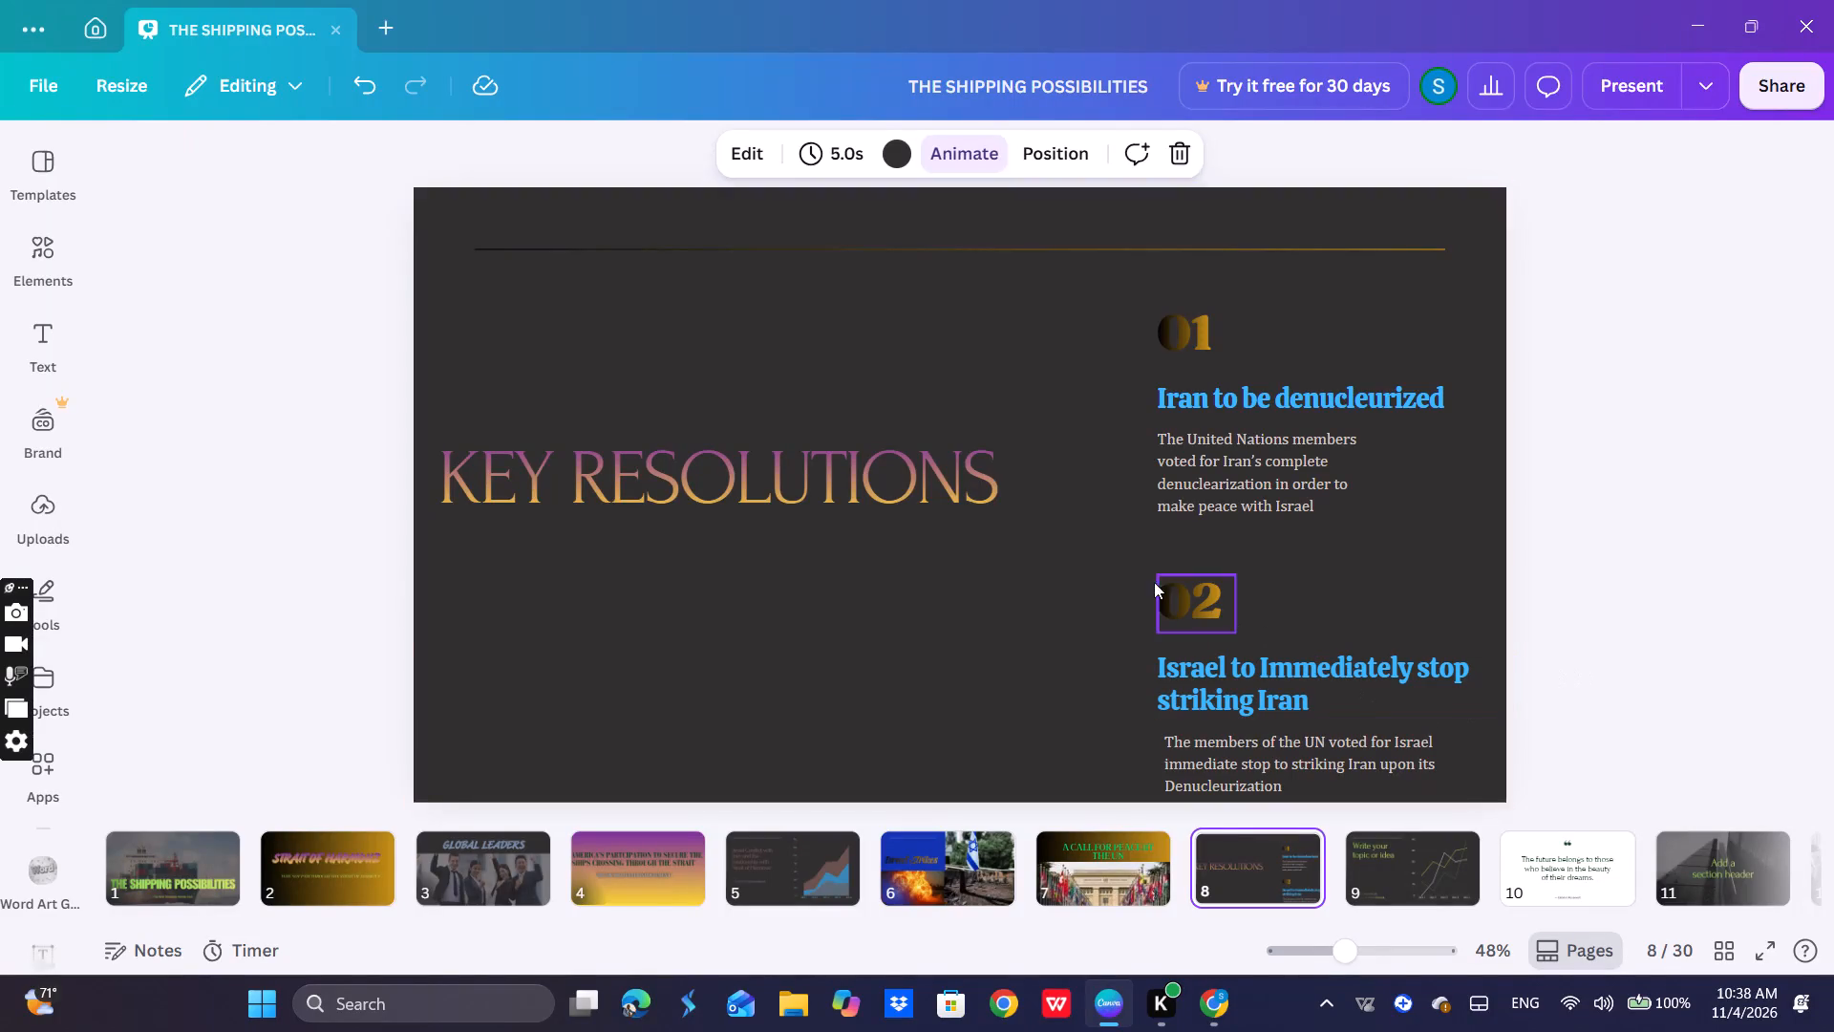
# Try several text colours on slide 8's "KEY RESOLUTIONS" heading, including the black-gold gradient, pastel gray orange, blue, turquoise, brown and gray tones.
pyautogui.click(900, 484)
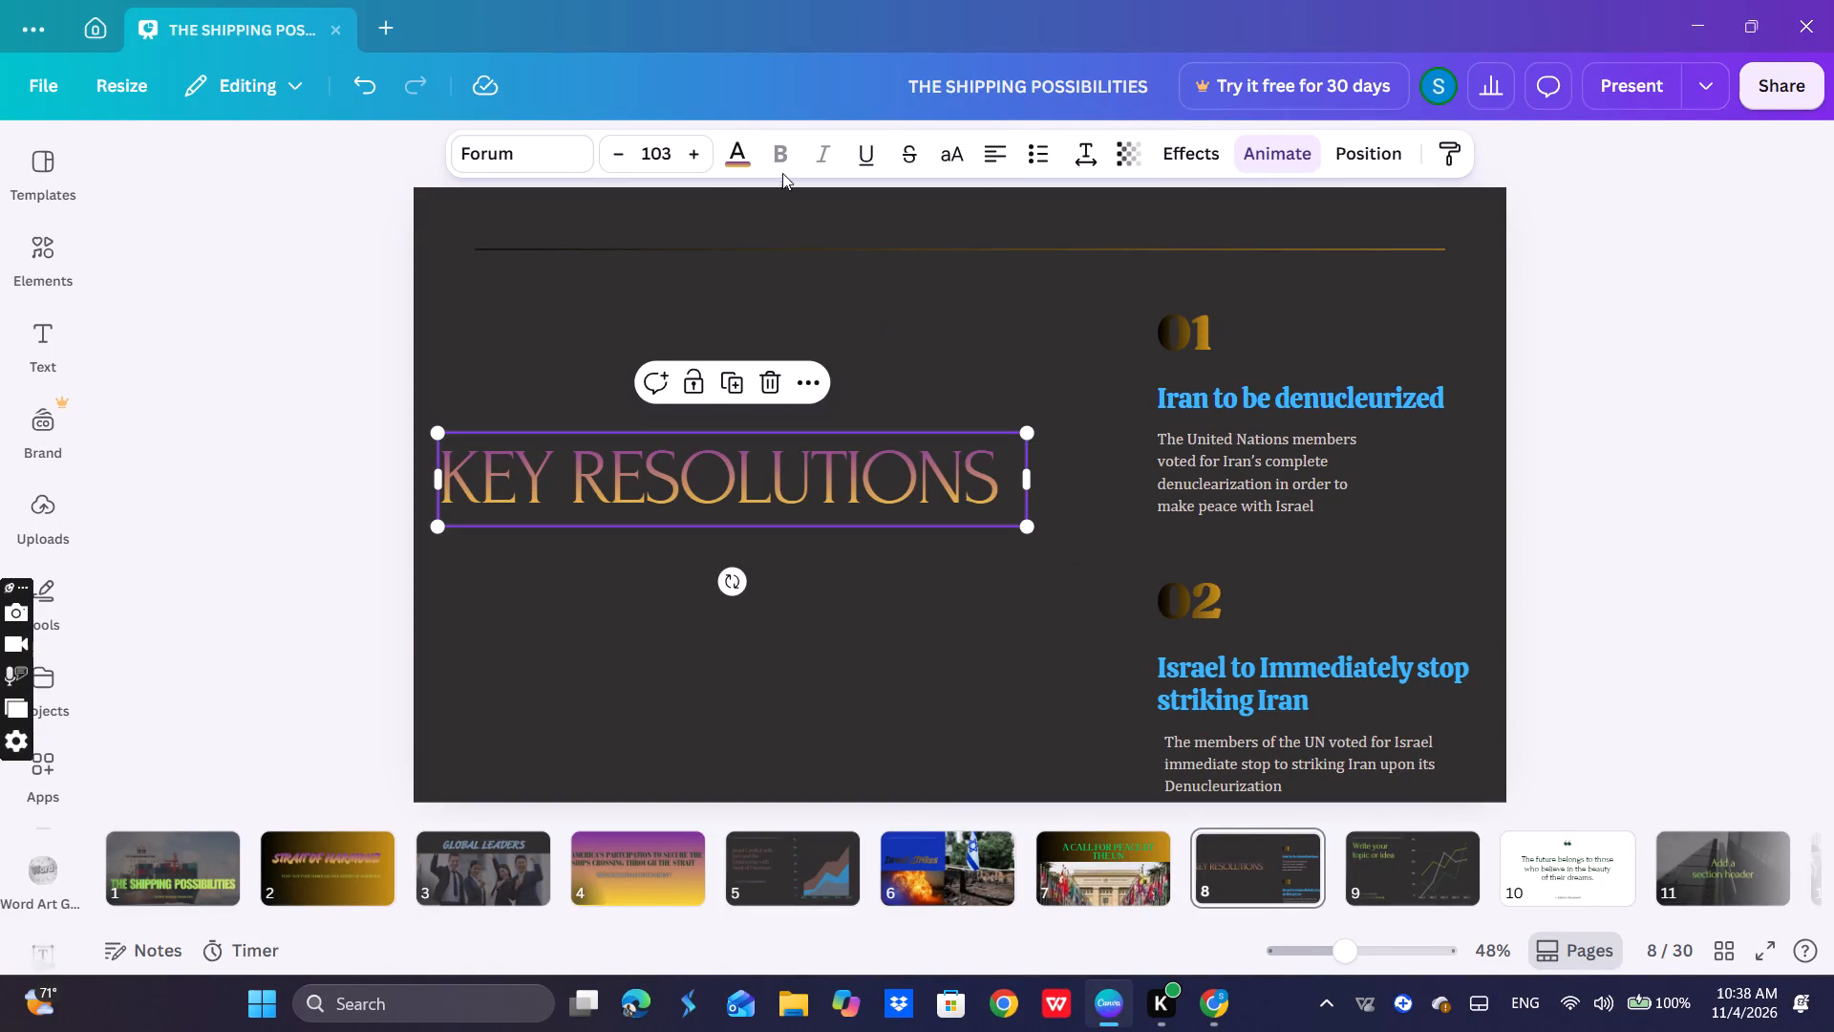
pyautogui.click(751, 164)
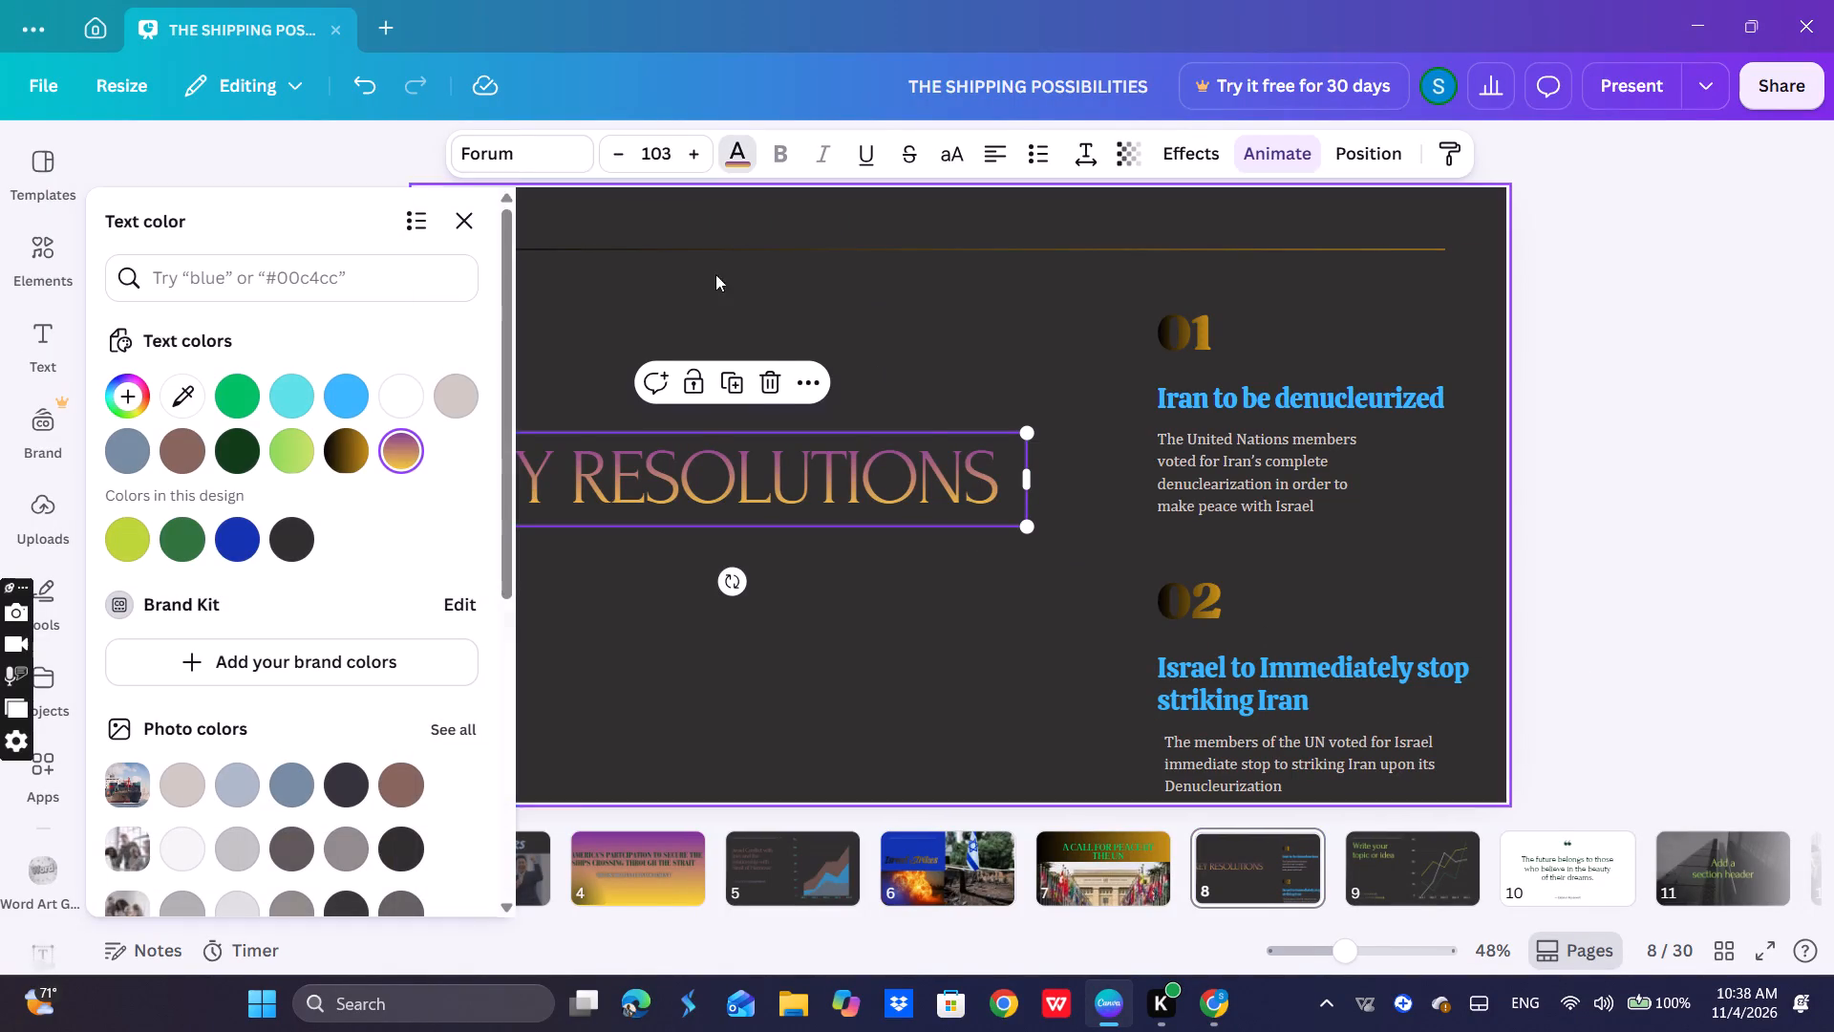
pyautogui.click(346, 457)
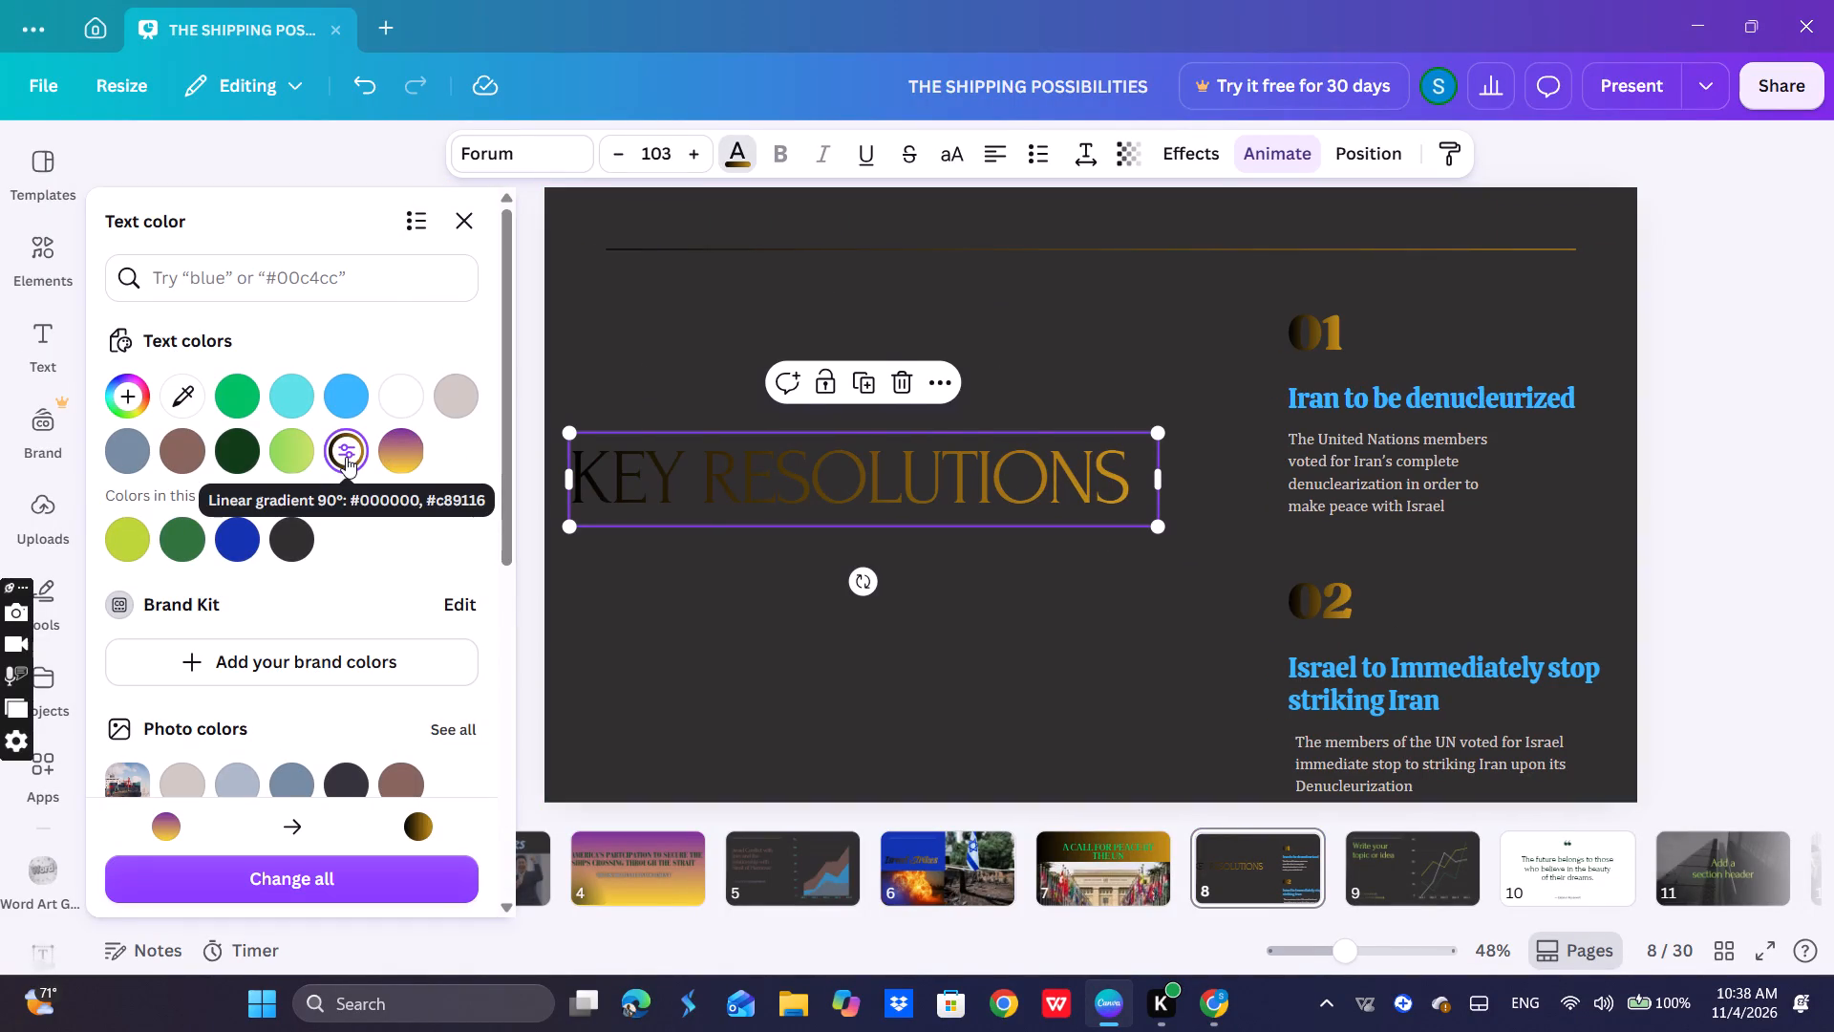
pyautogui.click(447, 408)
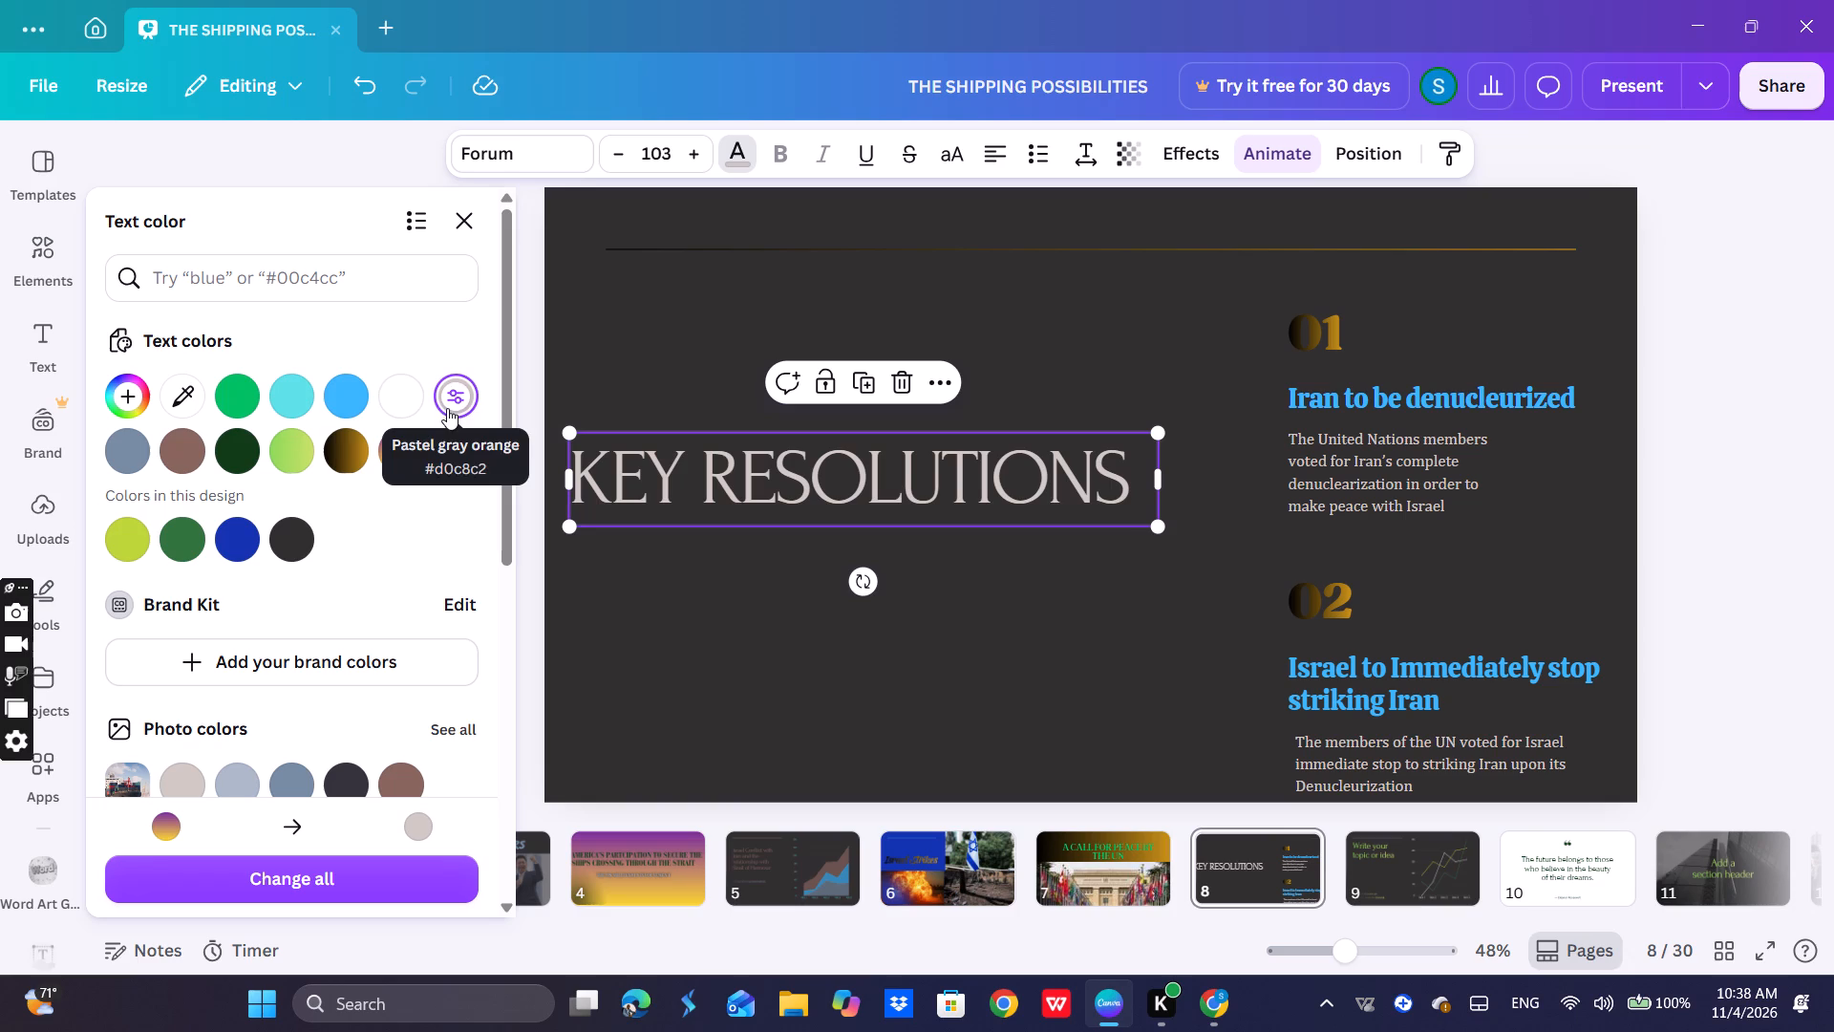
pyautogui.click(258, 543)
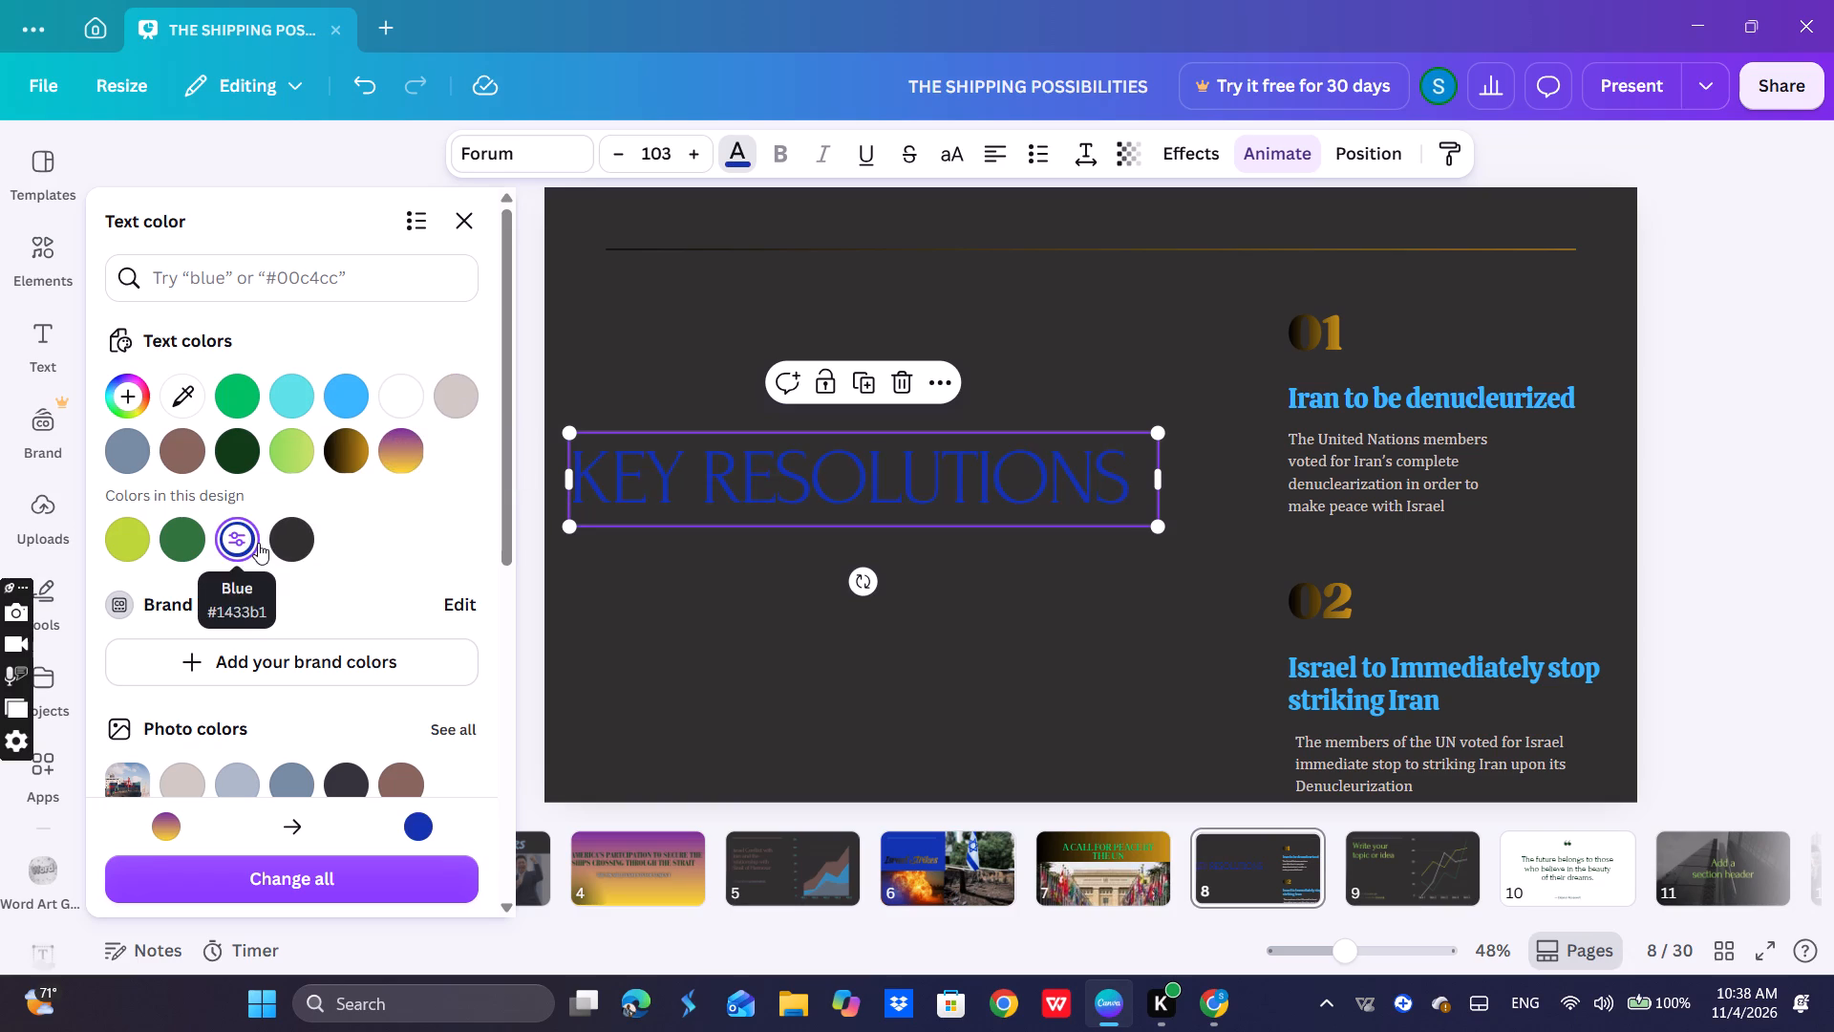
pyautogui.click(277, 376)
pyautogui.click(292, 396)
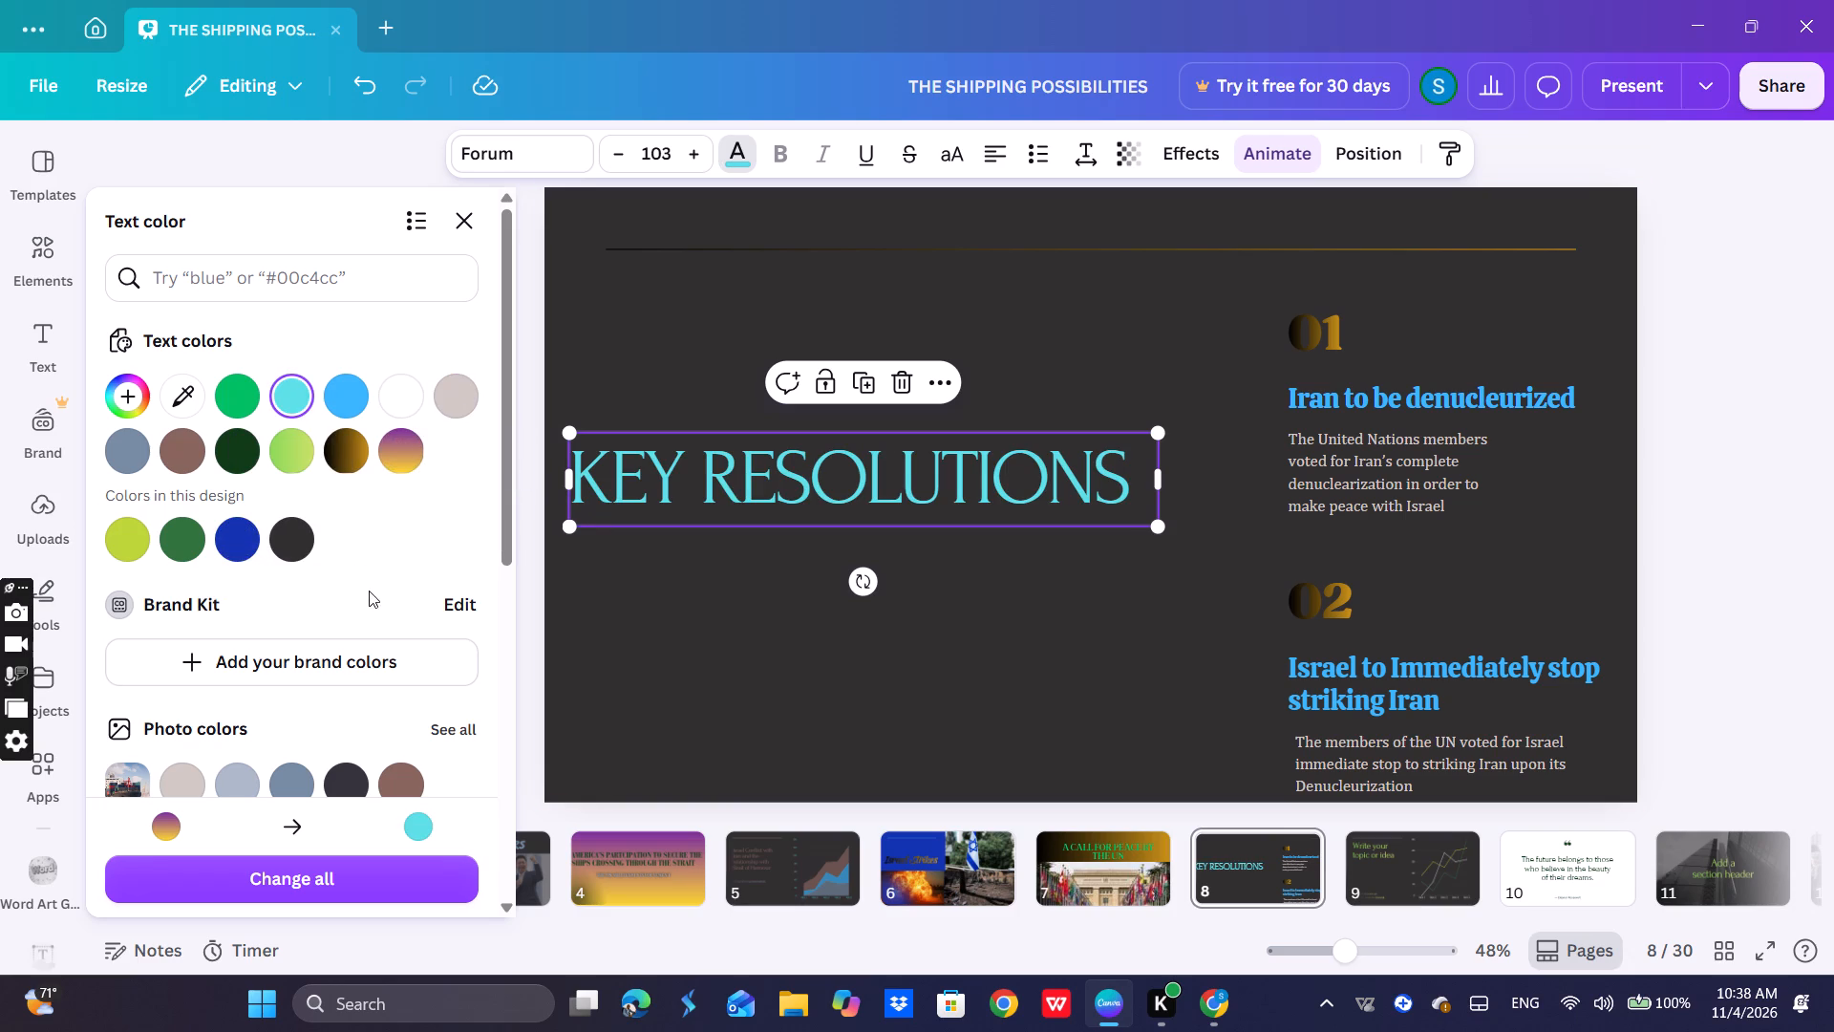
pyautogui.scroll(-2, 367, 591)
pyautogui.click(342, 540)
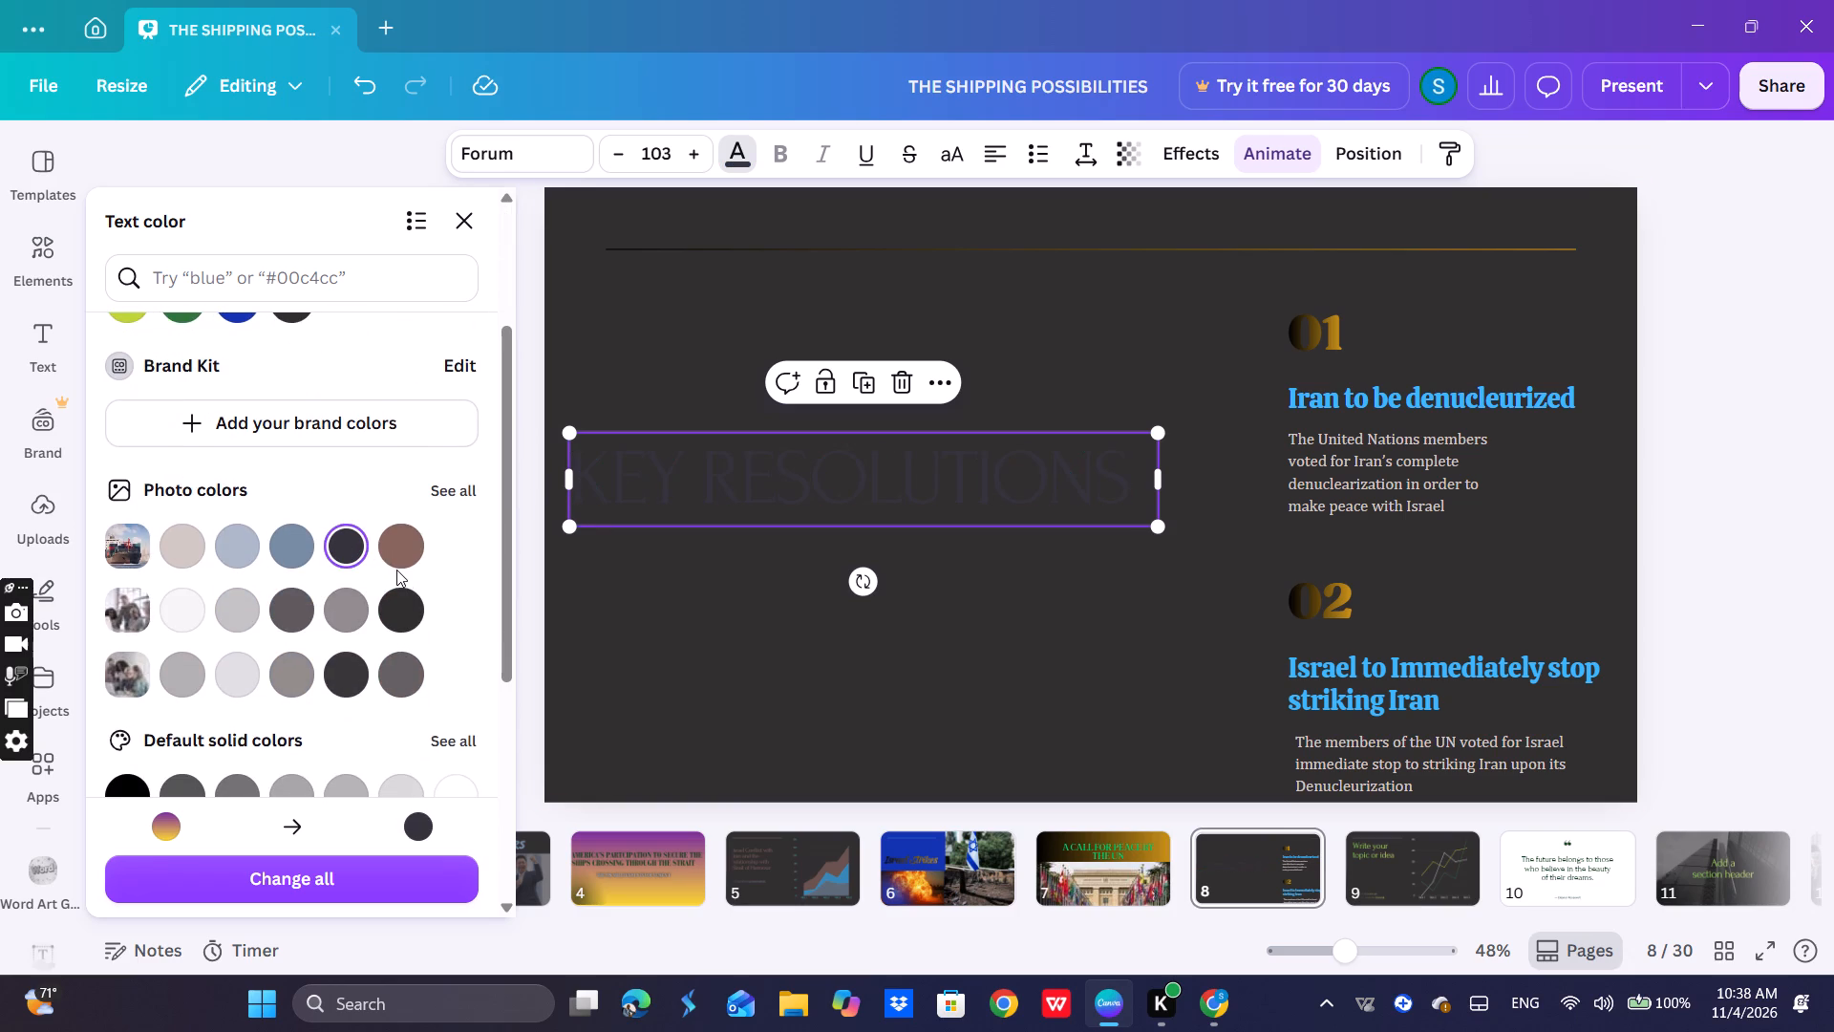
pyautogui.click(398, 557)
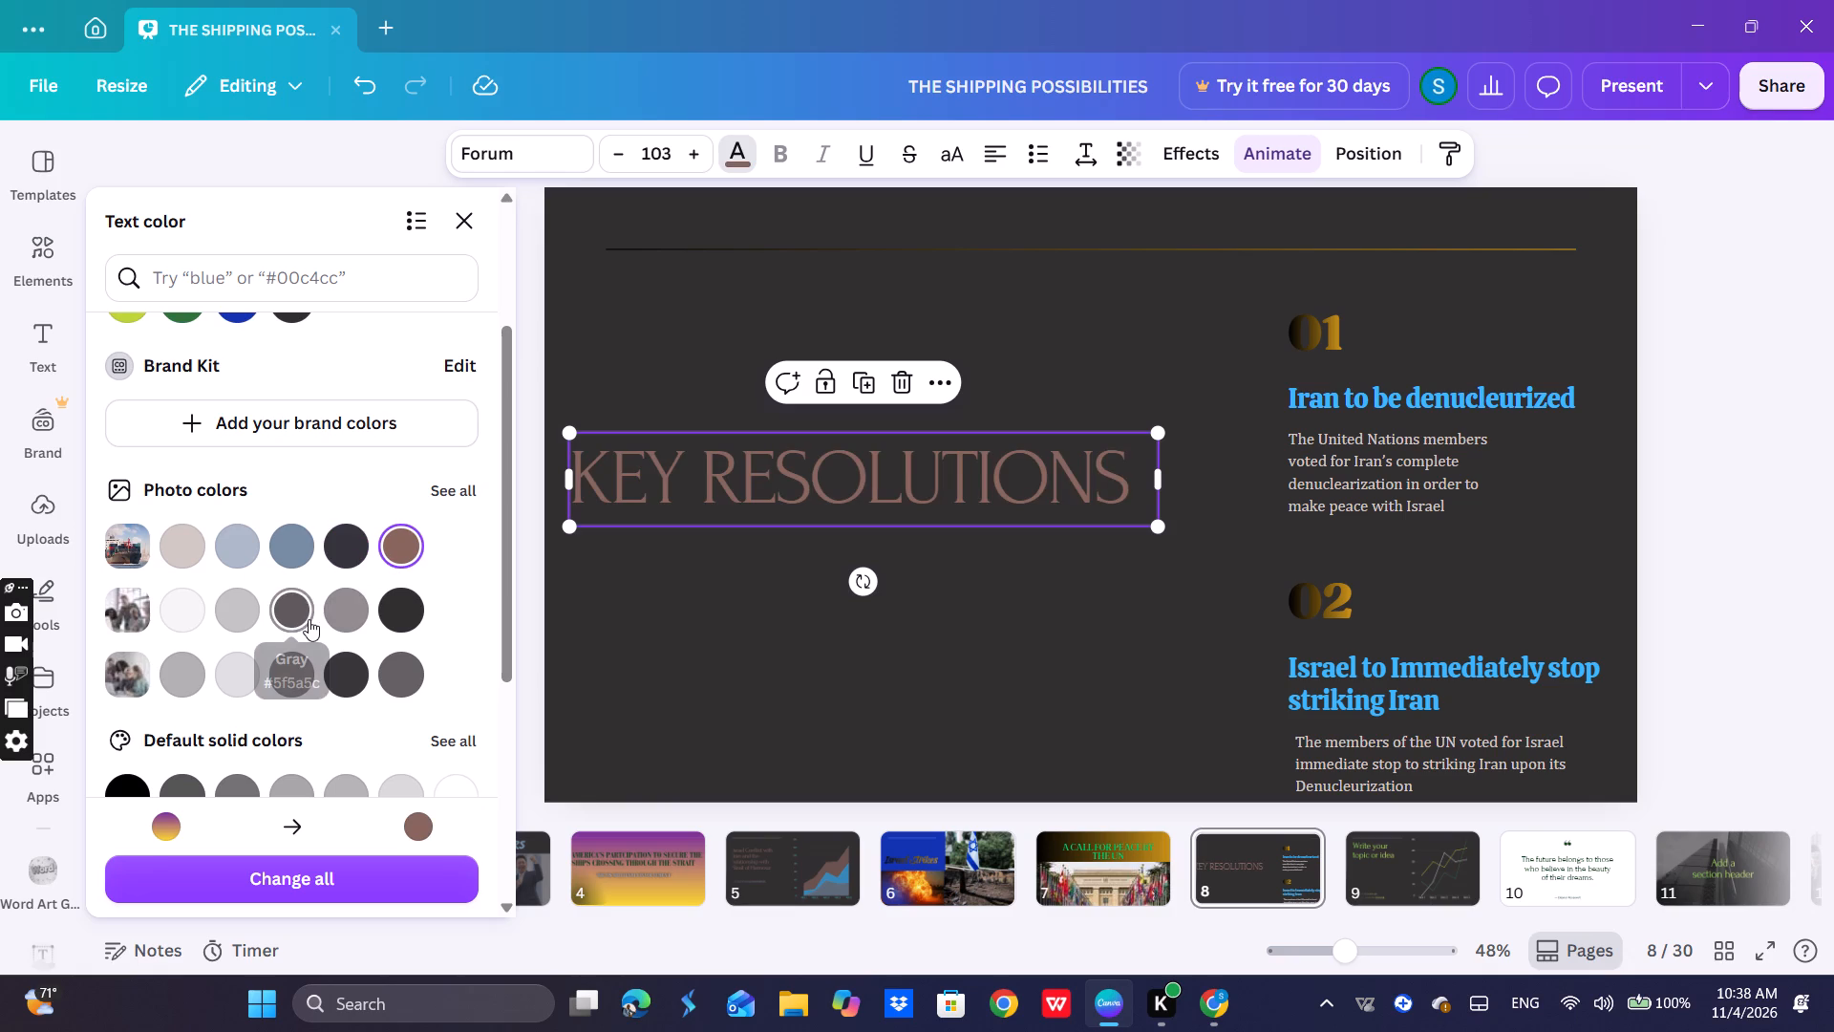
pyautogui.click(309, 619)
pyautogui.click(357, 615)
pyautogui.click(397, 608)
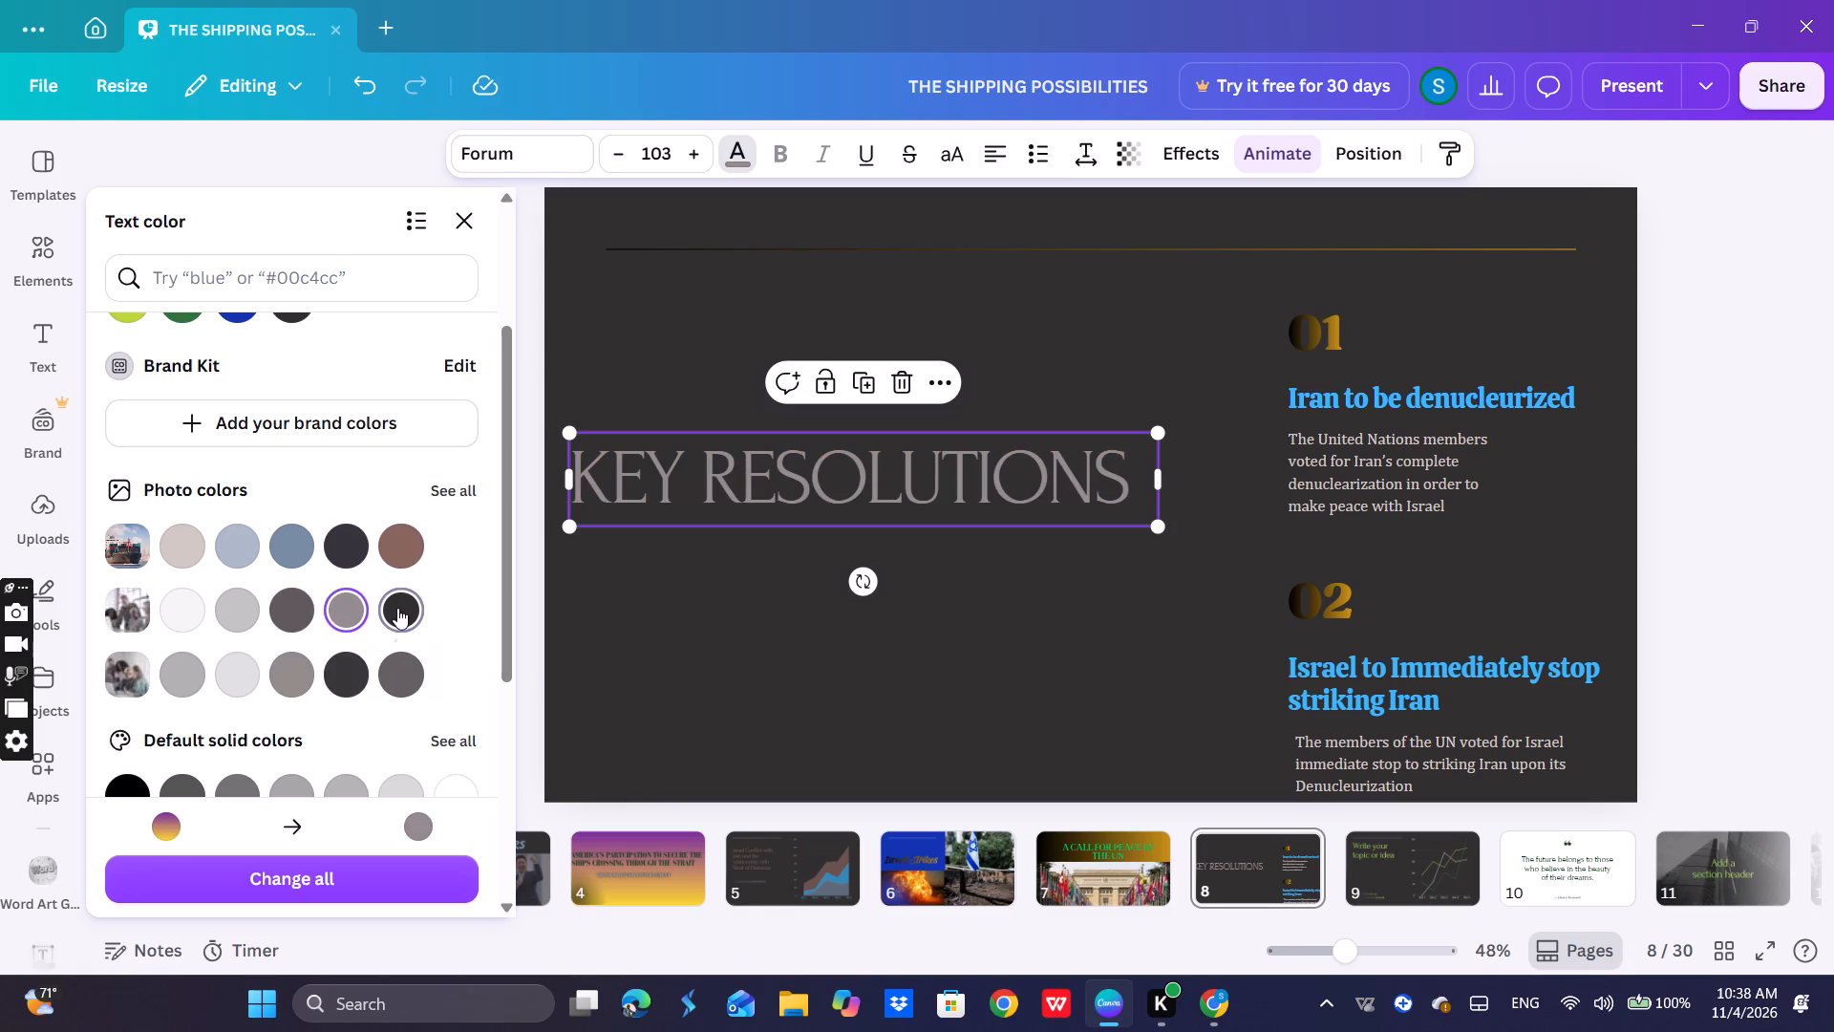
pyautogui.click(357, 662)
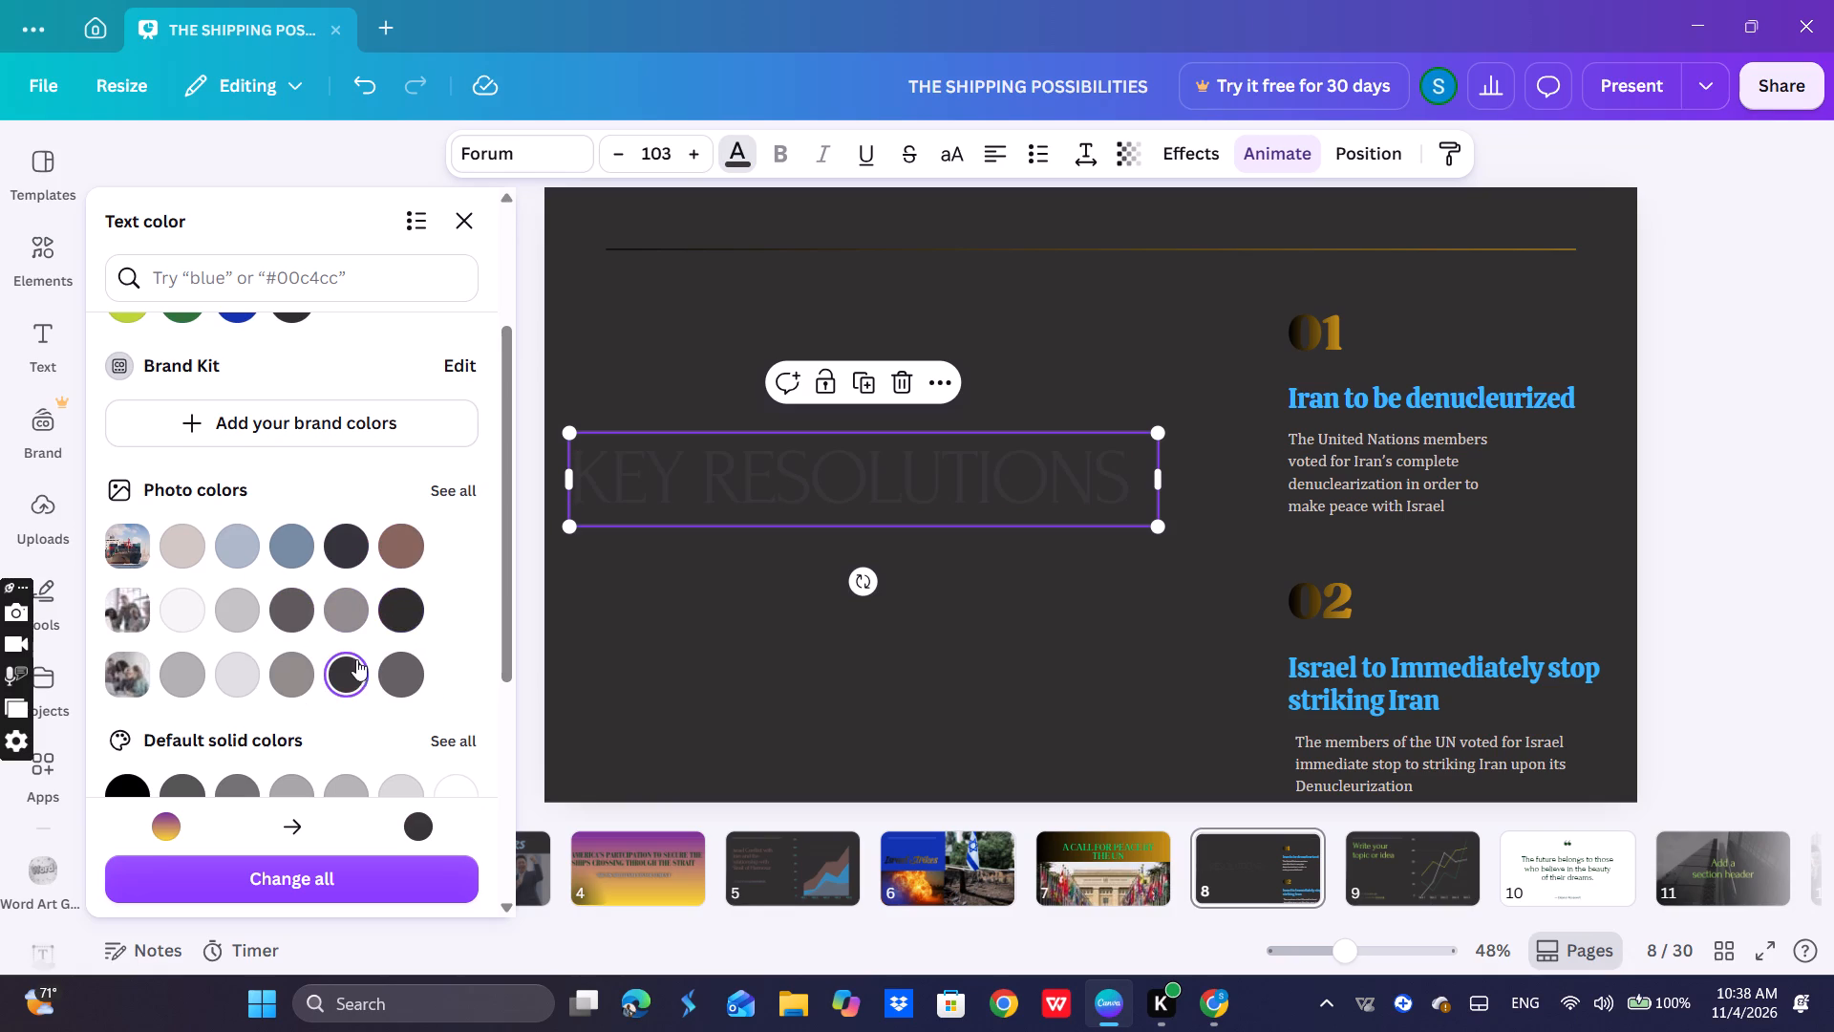
# Recolor slide 8's "KEY RESOLUTIONS" heading with the yellow default solid color.
pyautogui.scroll(-3, 329, 581)
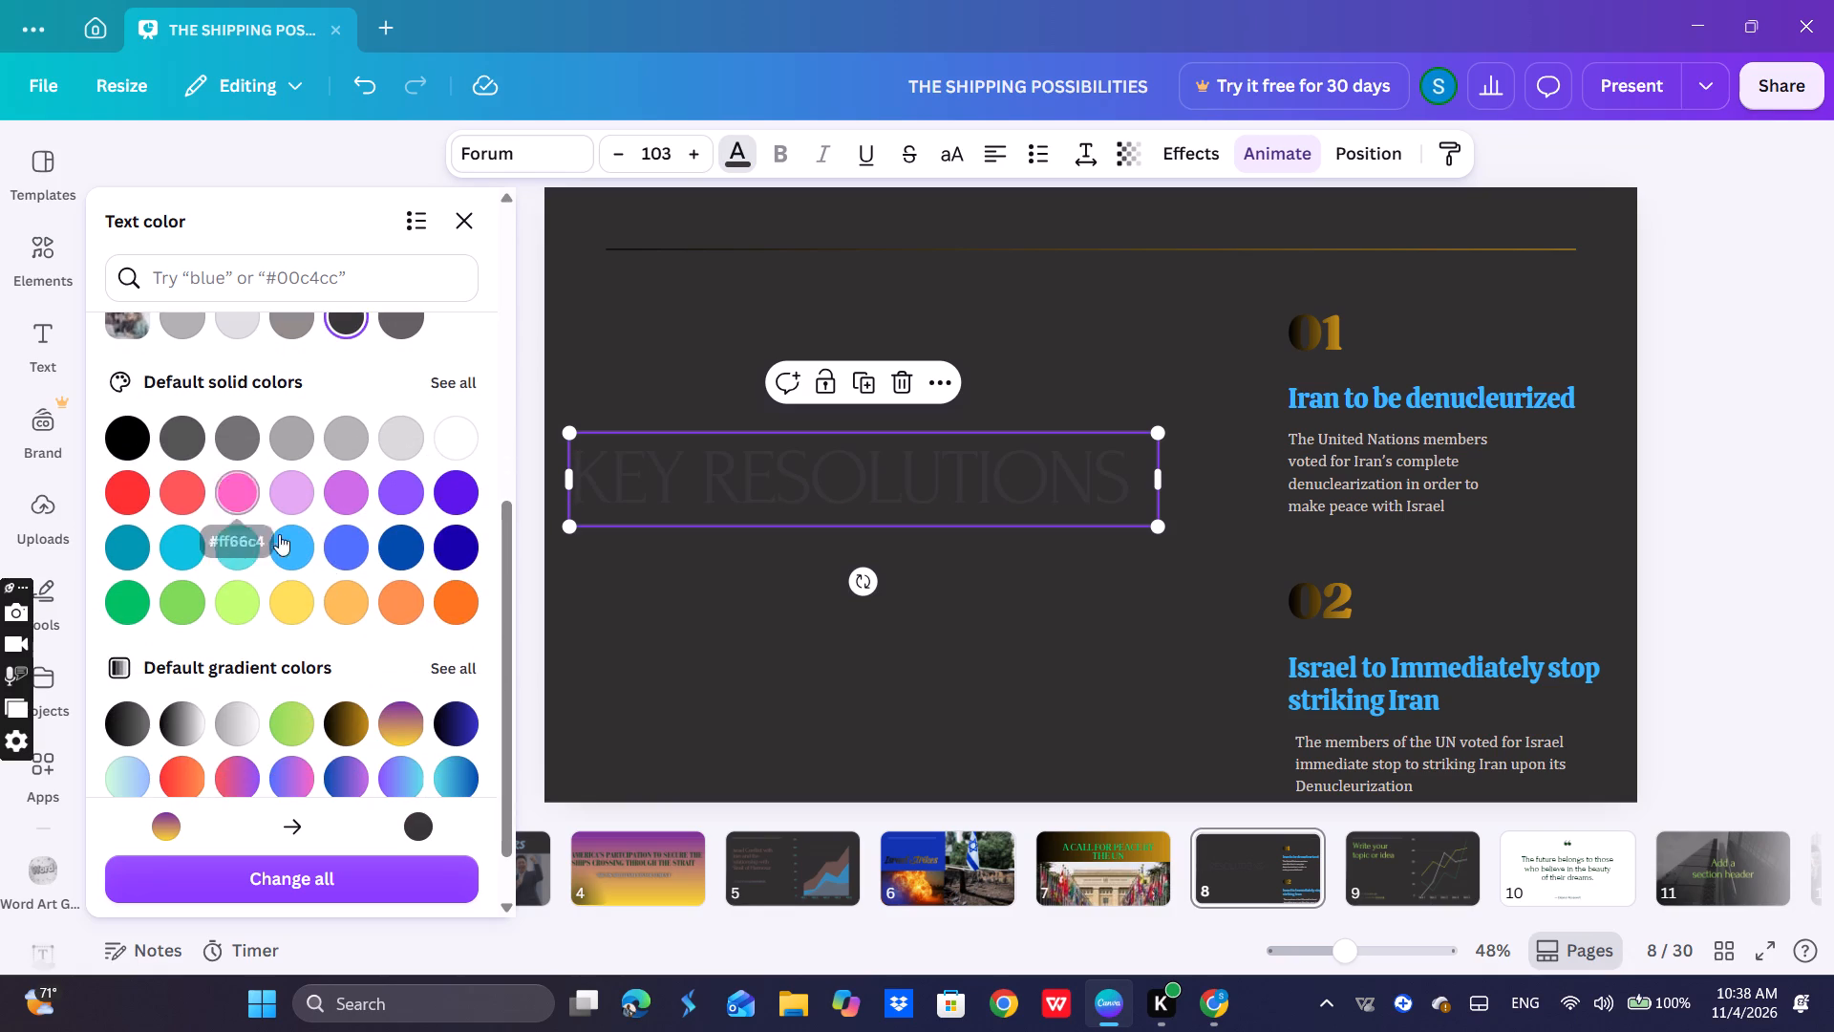
pyautogui.click(293, 544)
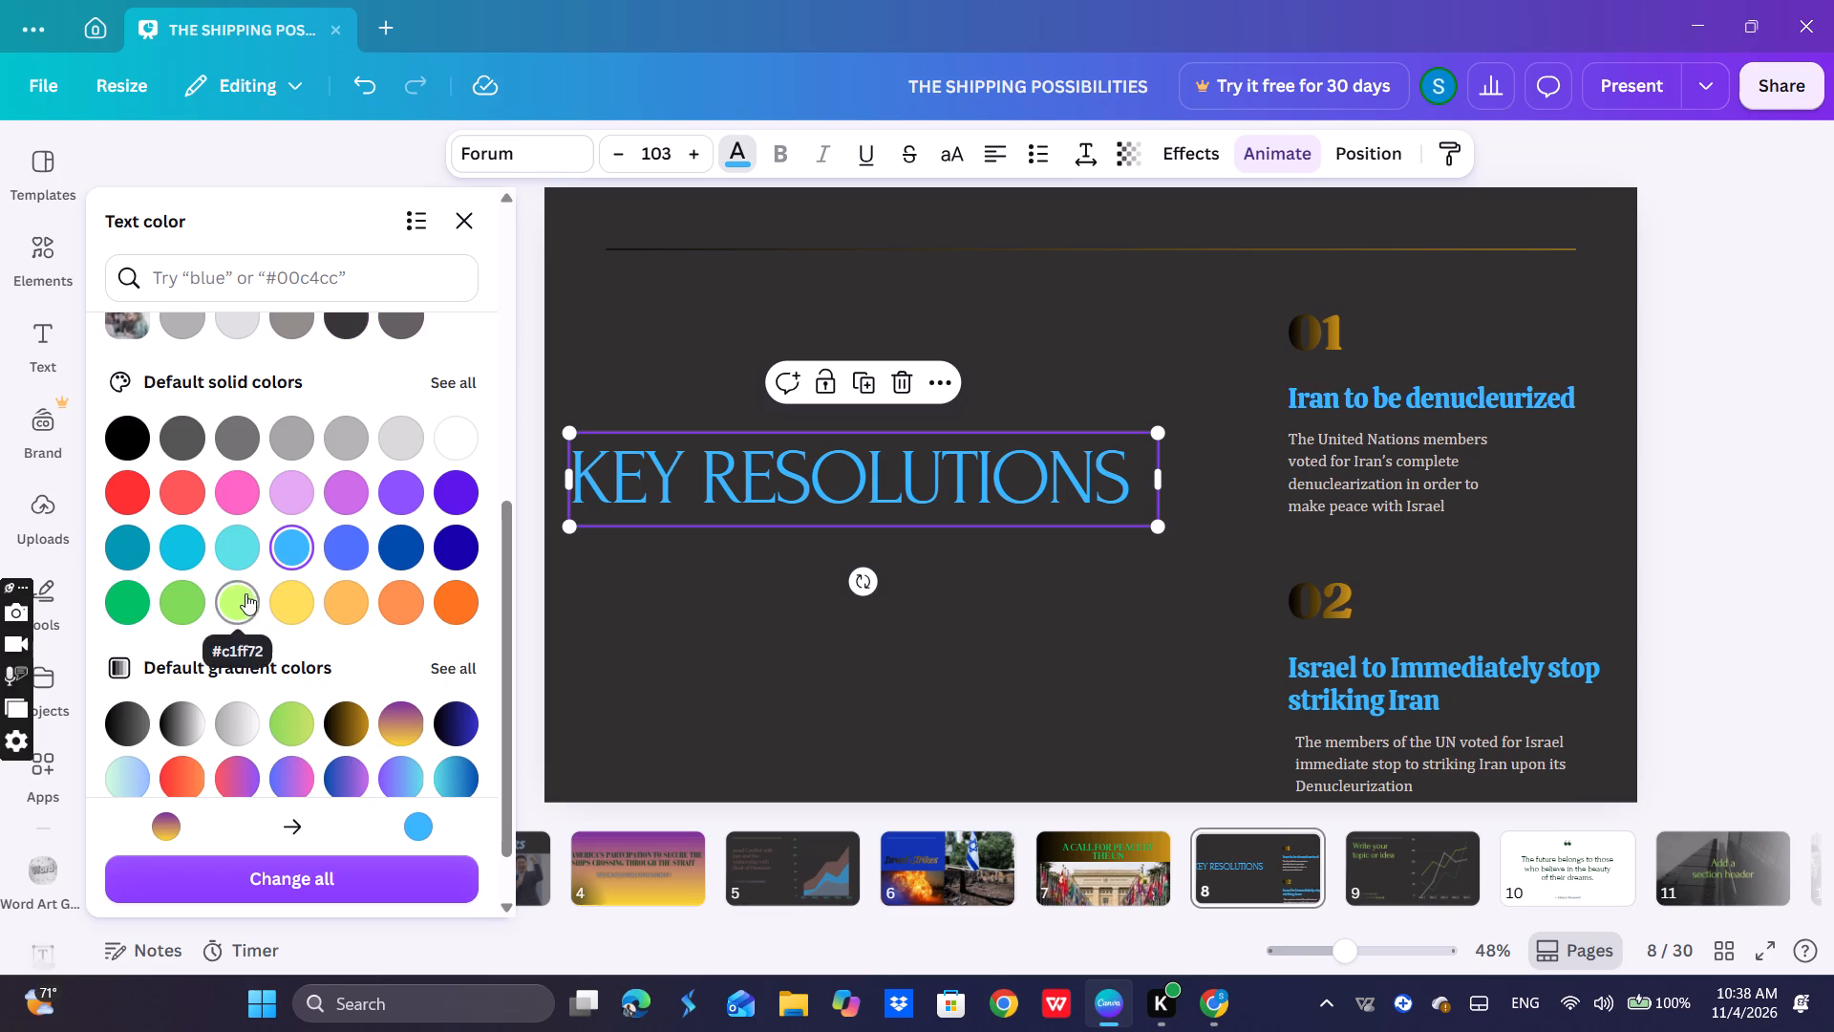
pyautogui.click(284, 602)
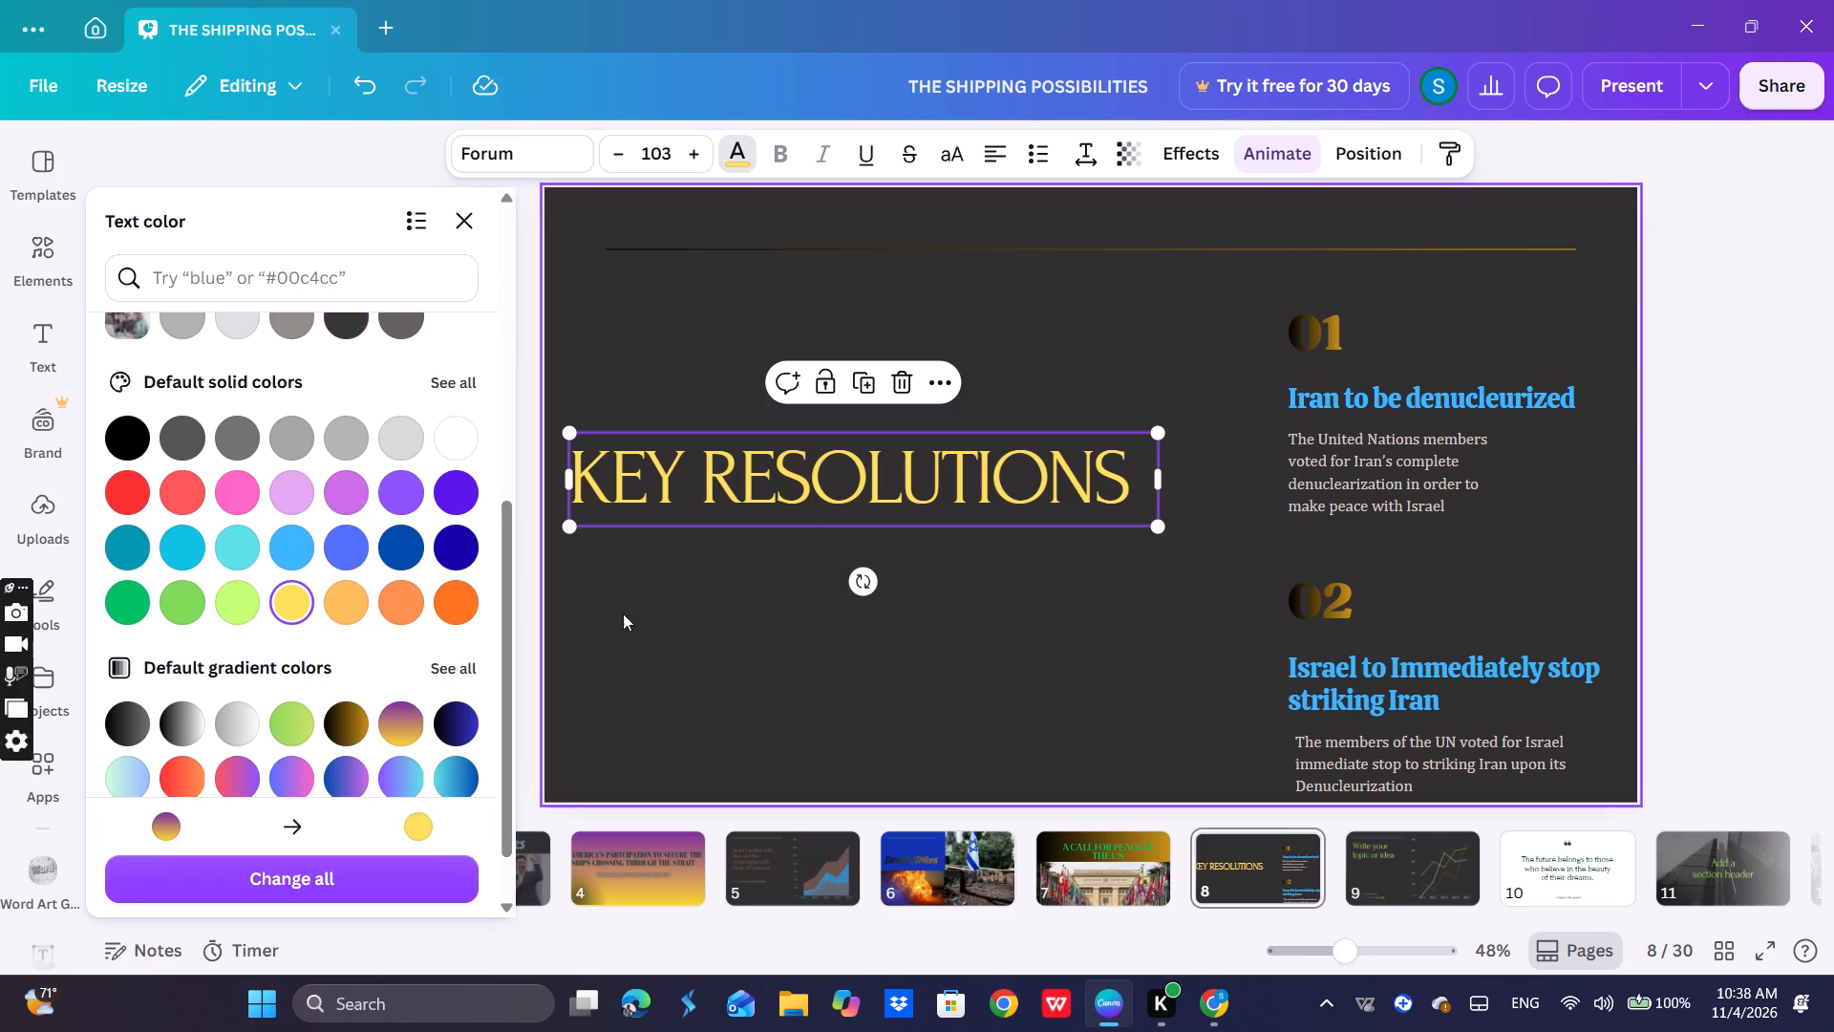
pyautogui.click(752, 610)
# Change the font of slide 8's "KEY RESOLUTIONS" heading to Calistoga.
pyautogui.click(628, 498)
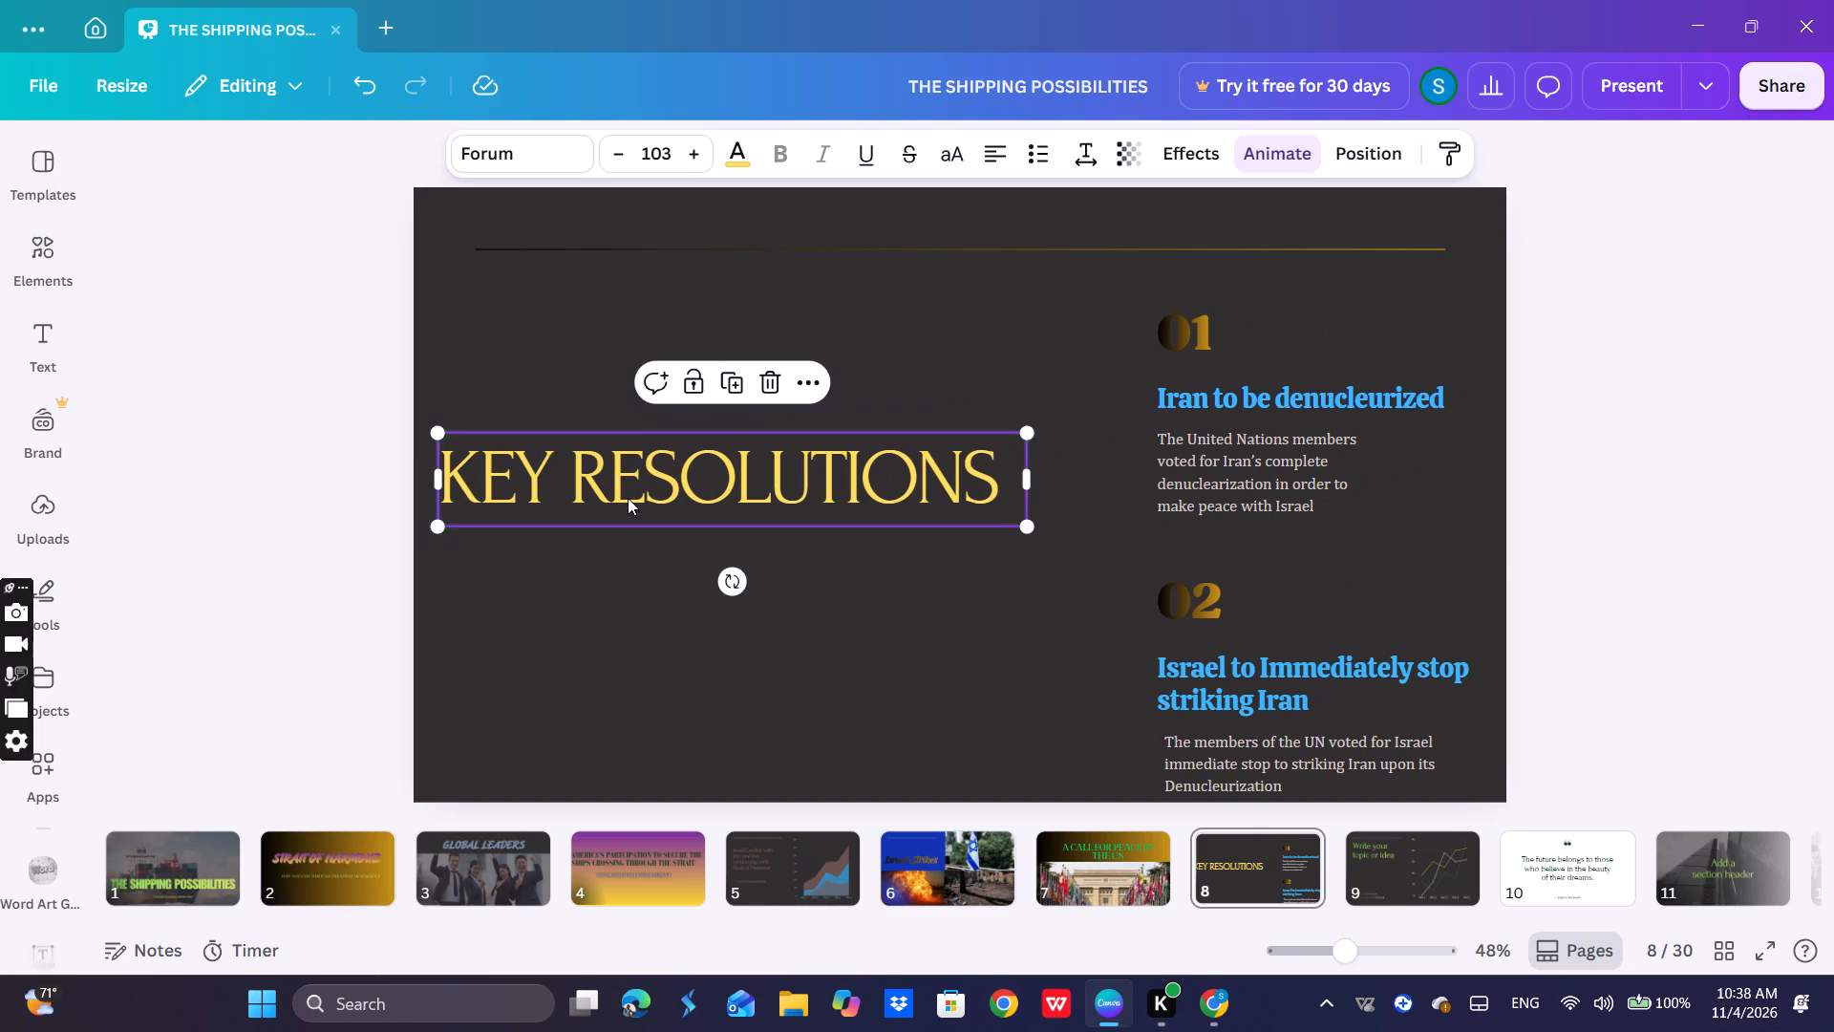
pyautogui.click(558, 164)
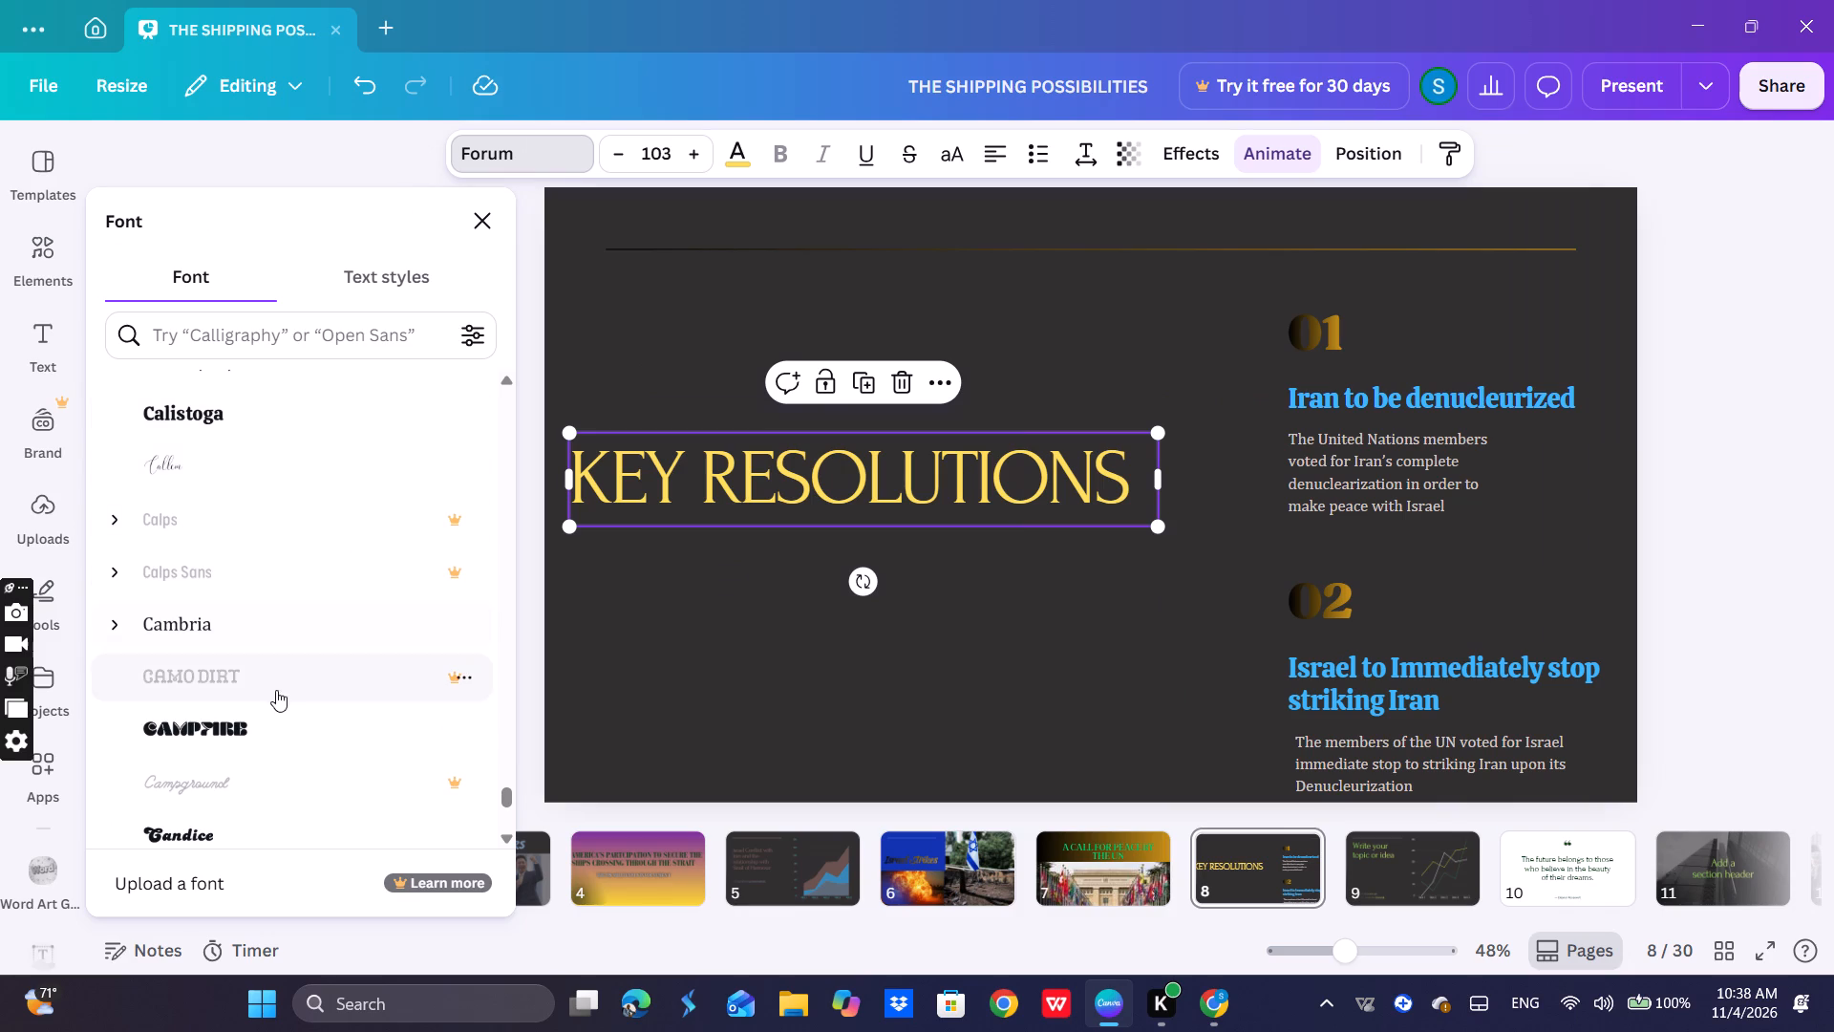
pyautogui.click(223, 426)
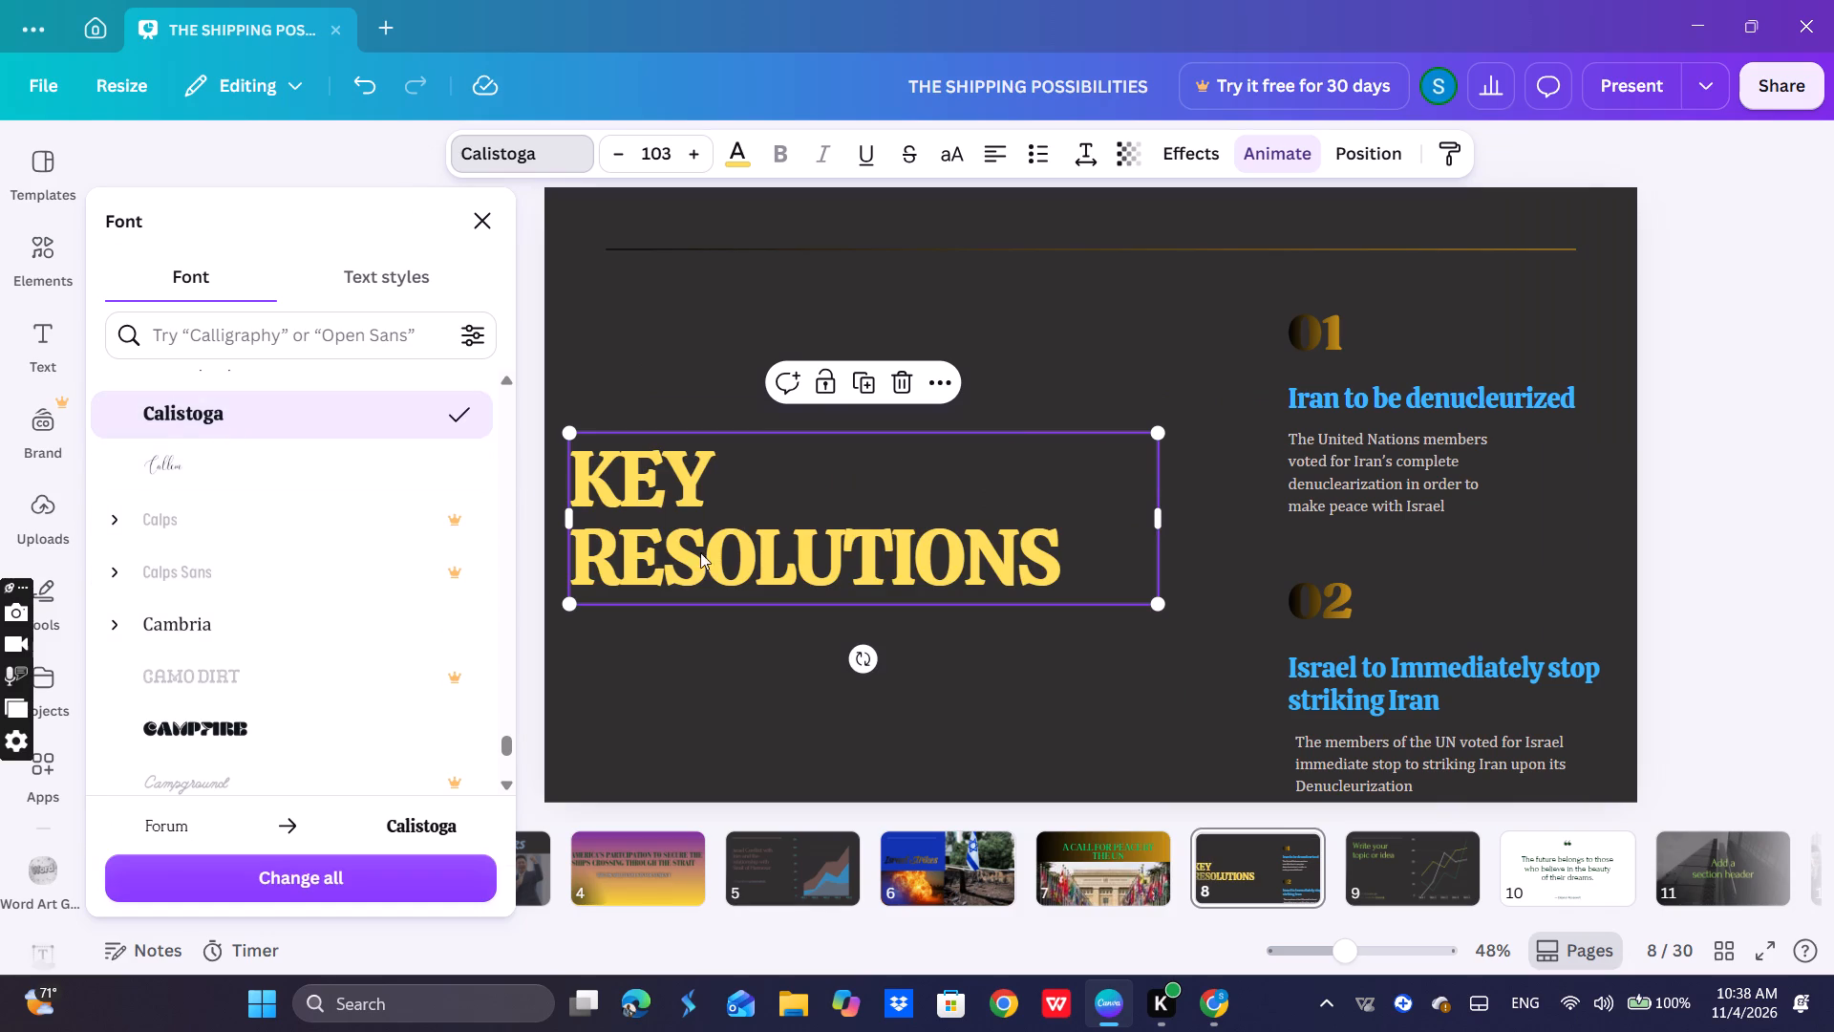
pyautogui.click(1004, 543)
pyautogui.click(1086, 384)
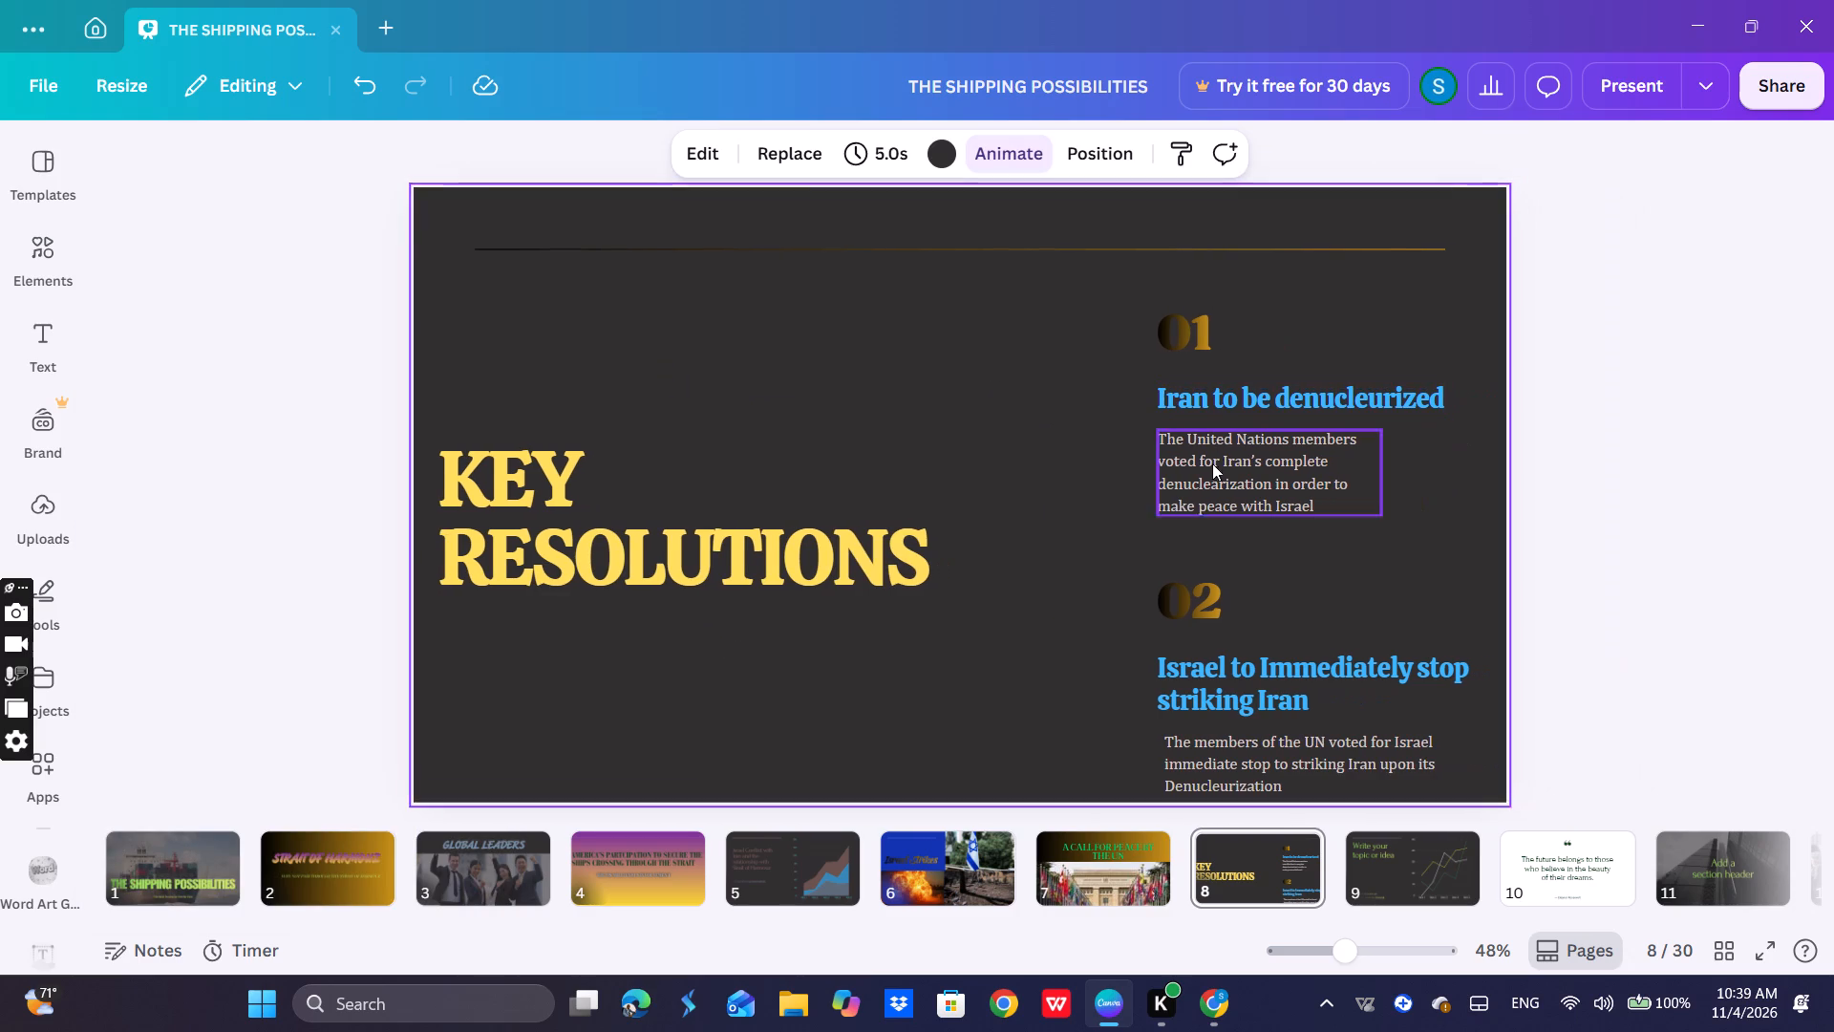
# Replace slide 9's placeholder heading "Write your topic or idea" with "Israel Vs Iran Strikes".
pyautogui.scroll(-1, 1018, 508)
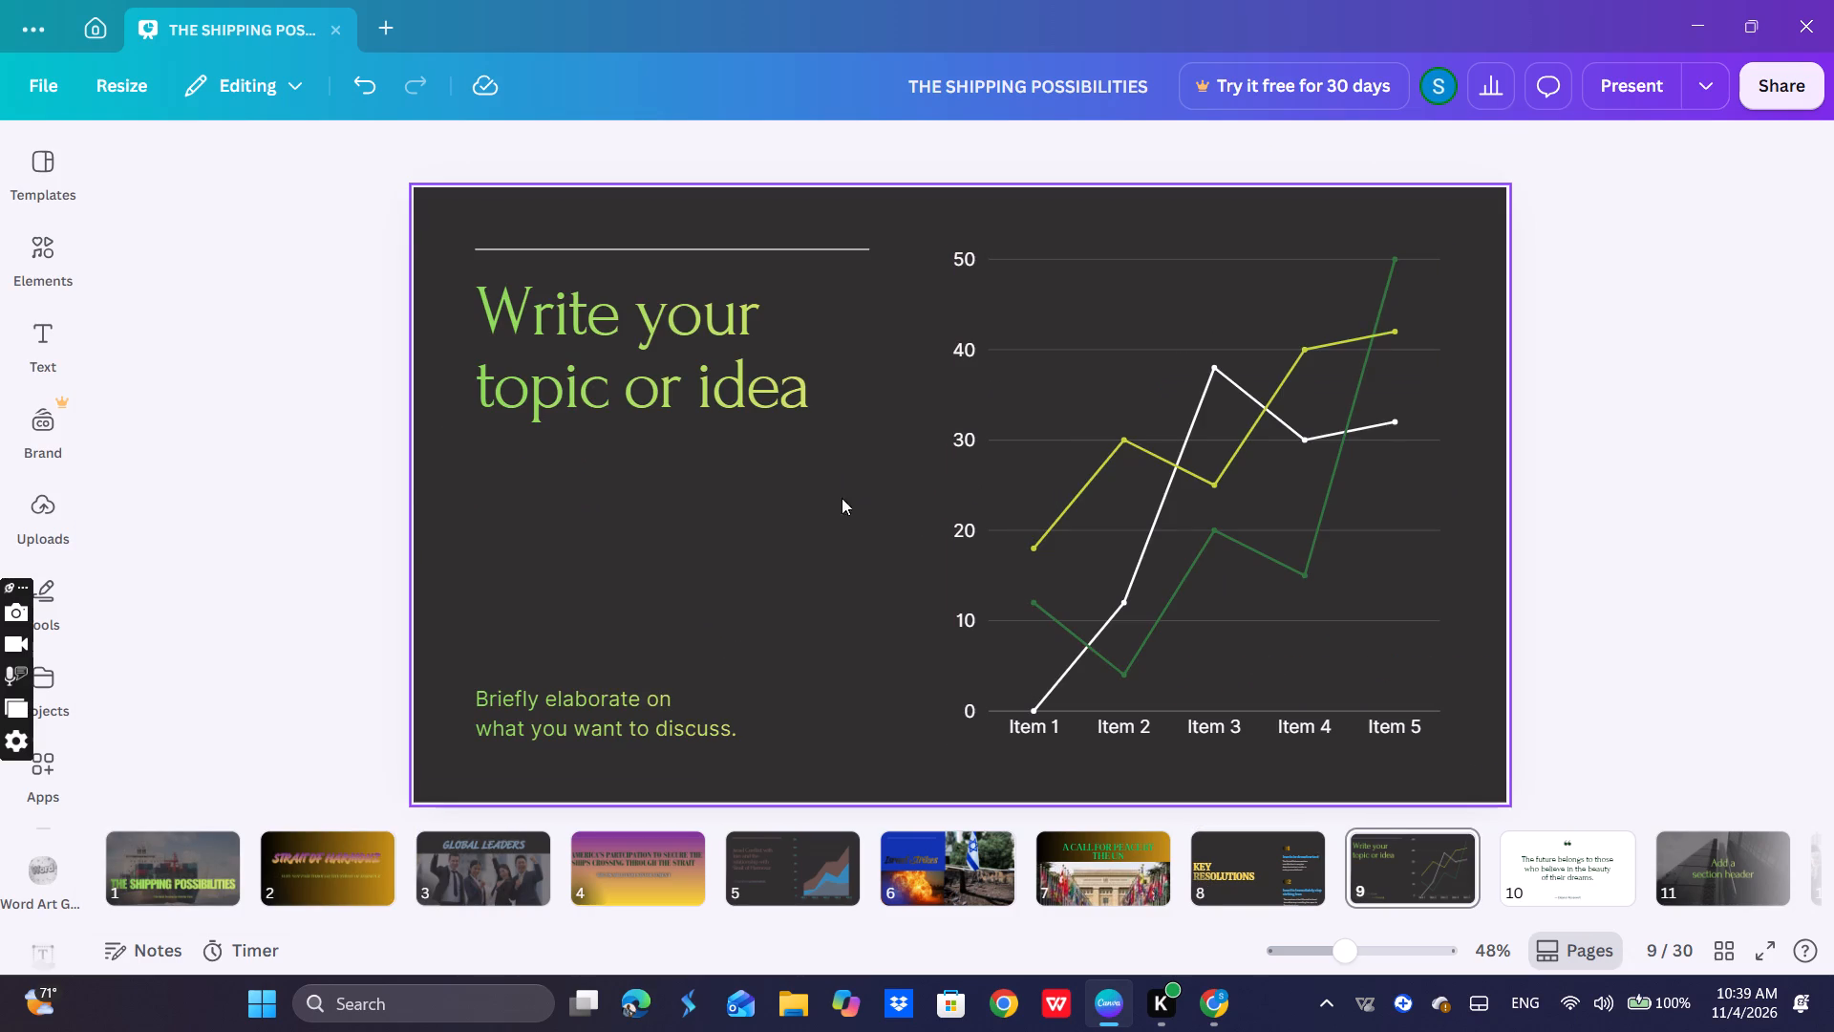
pyautogui.click(653, 389)
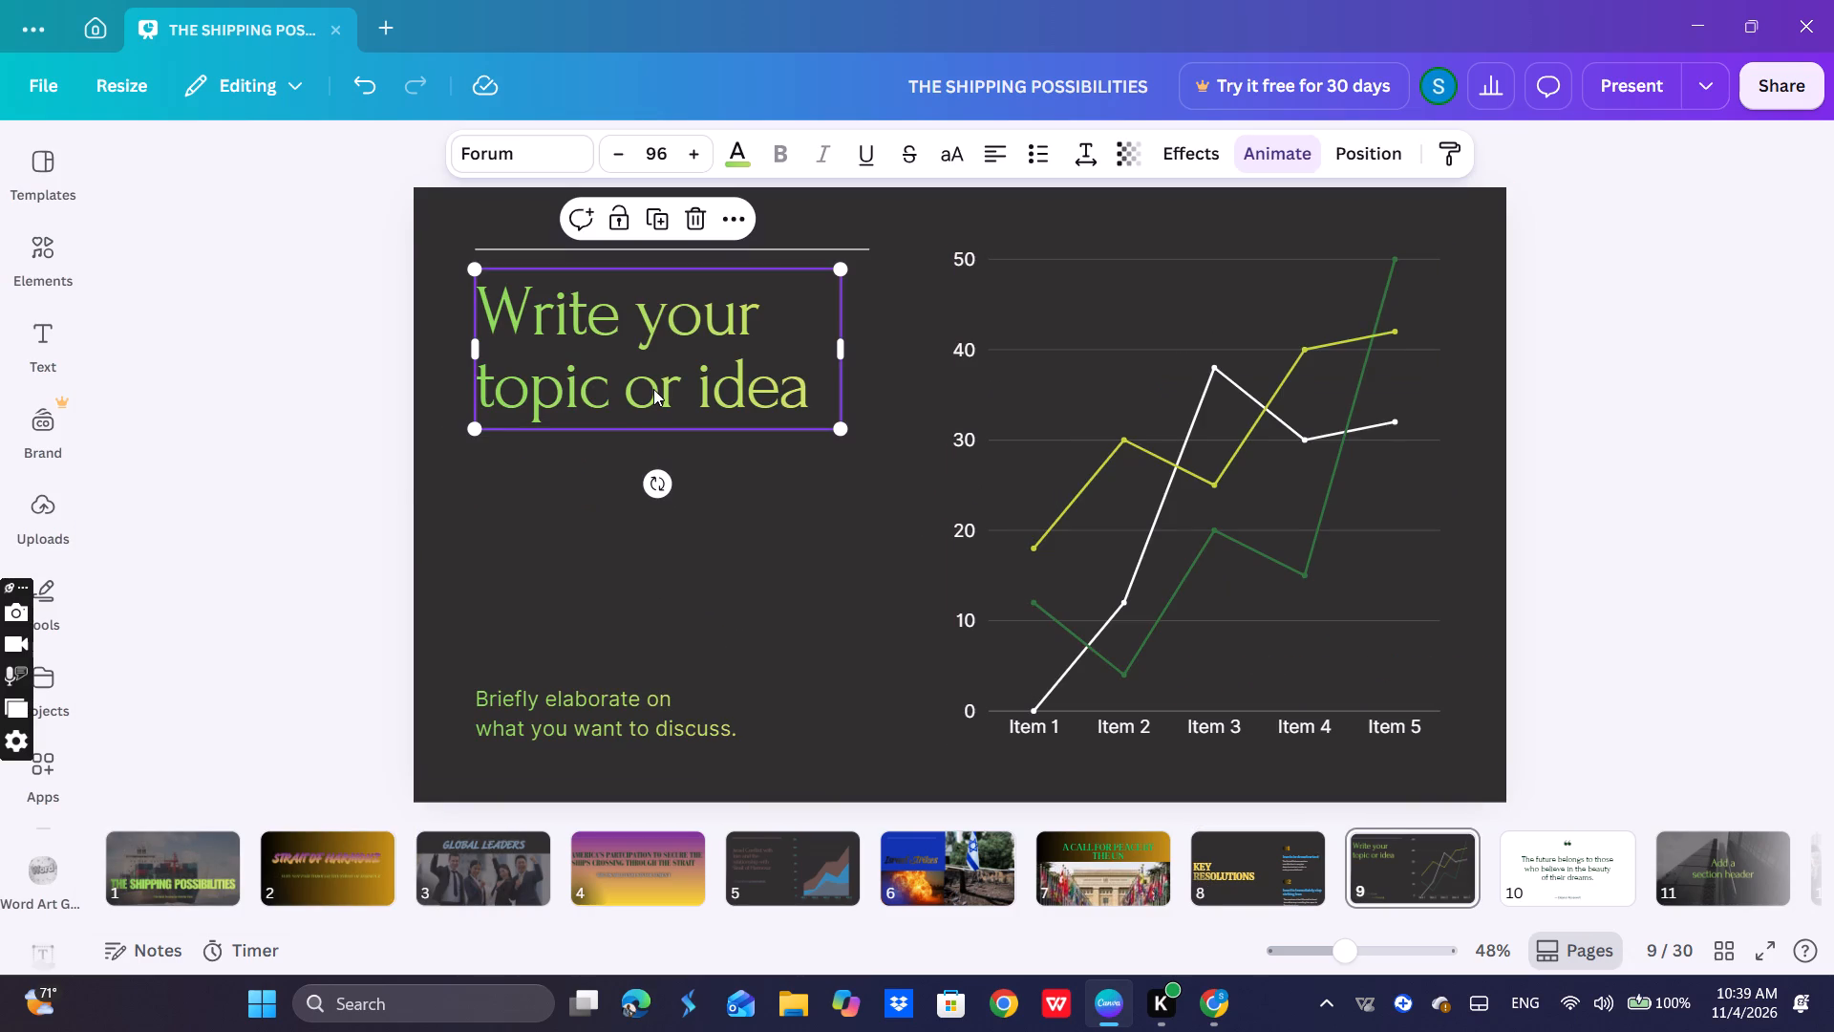
pyautogui.click(795, 387)
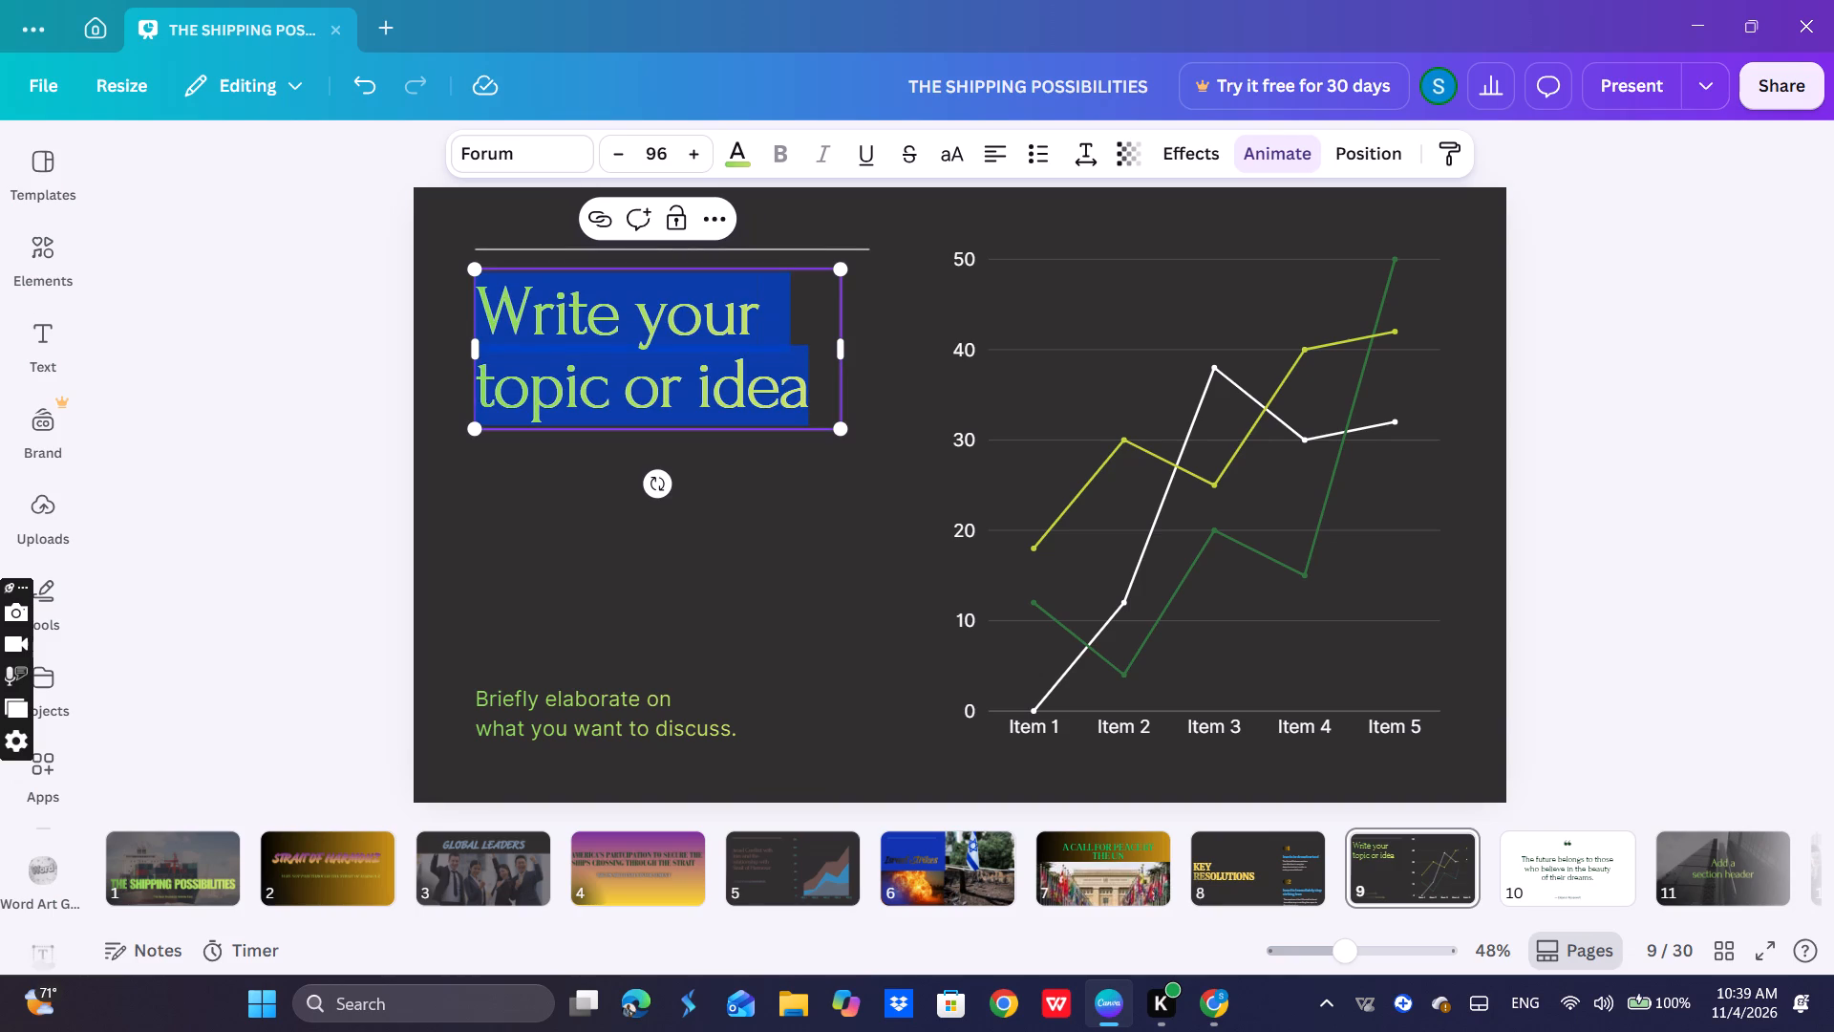
pyautogui.press('i')
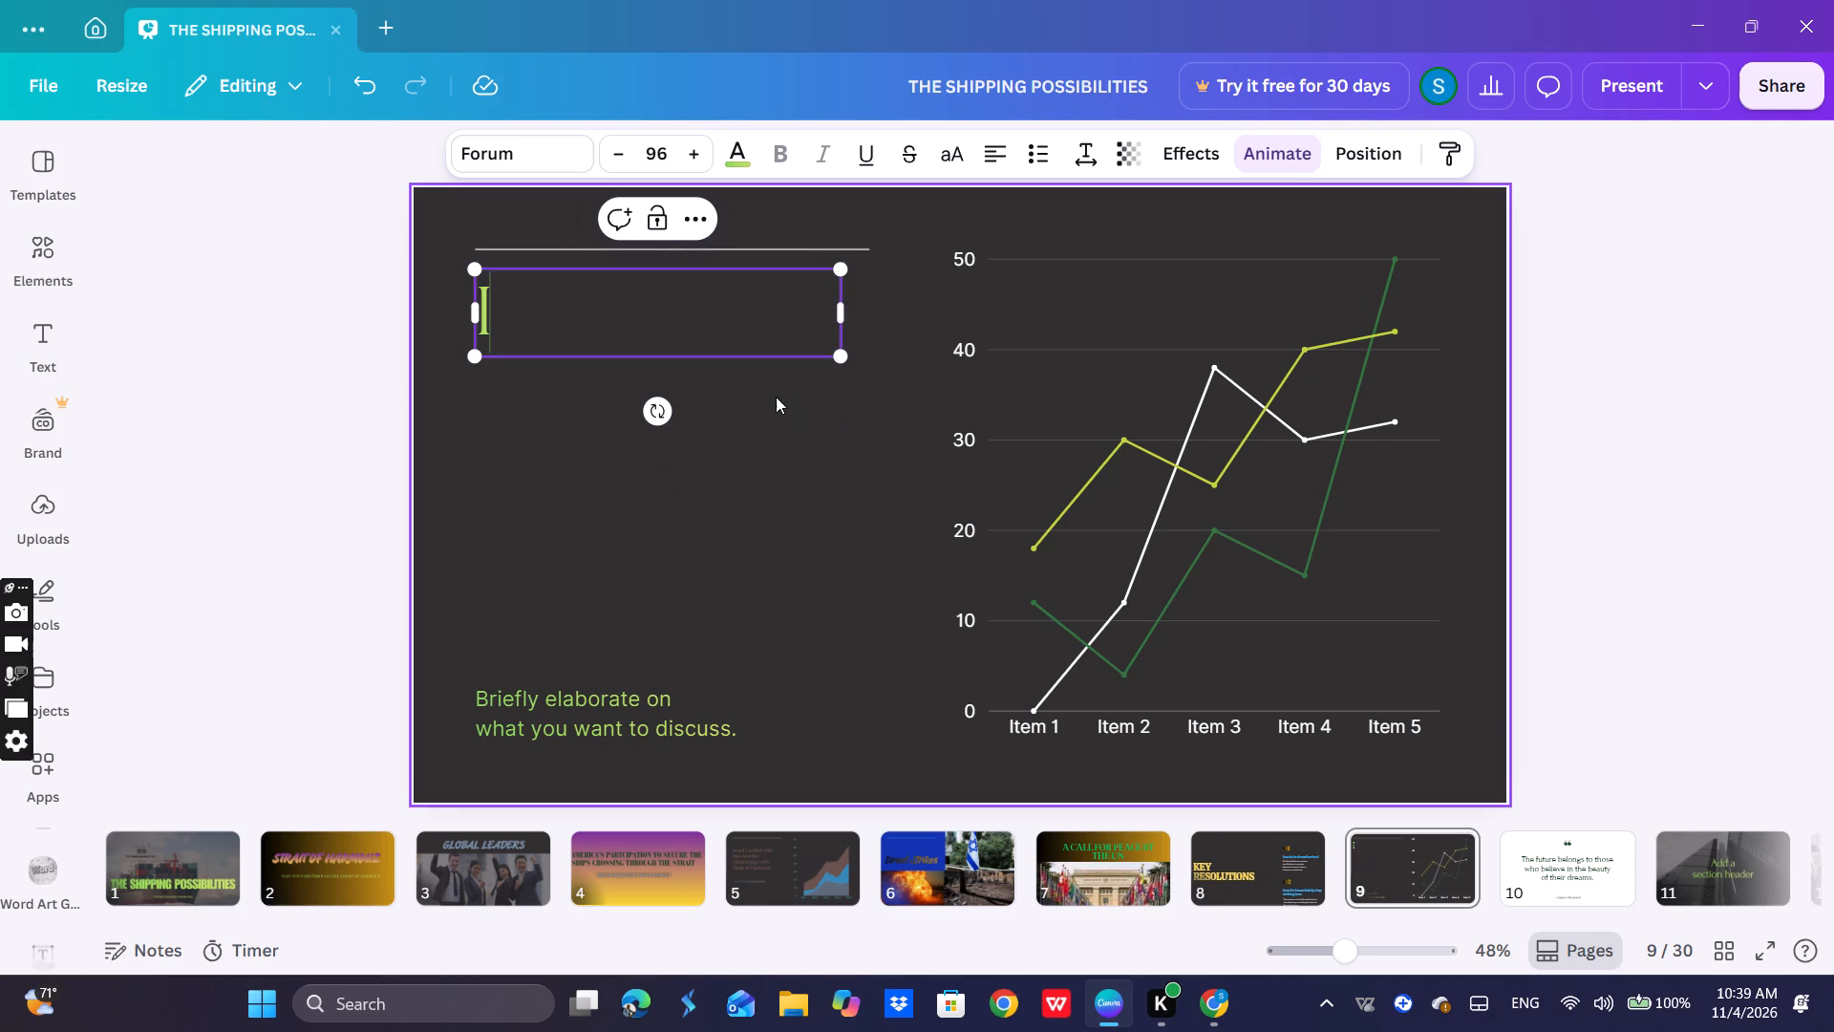
pyautogui.write('rae')
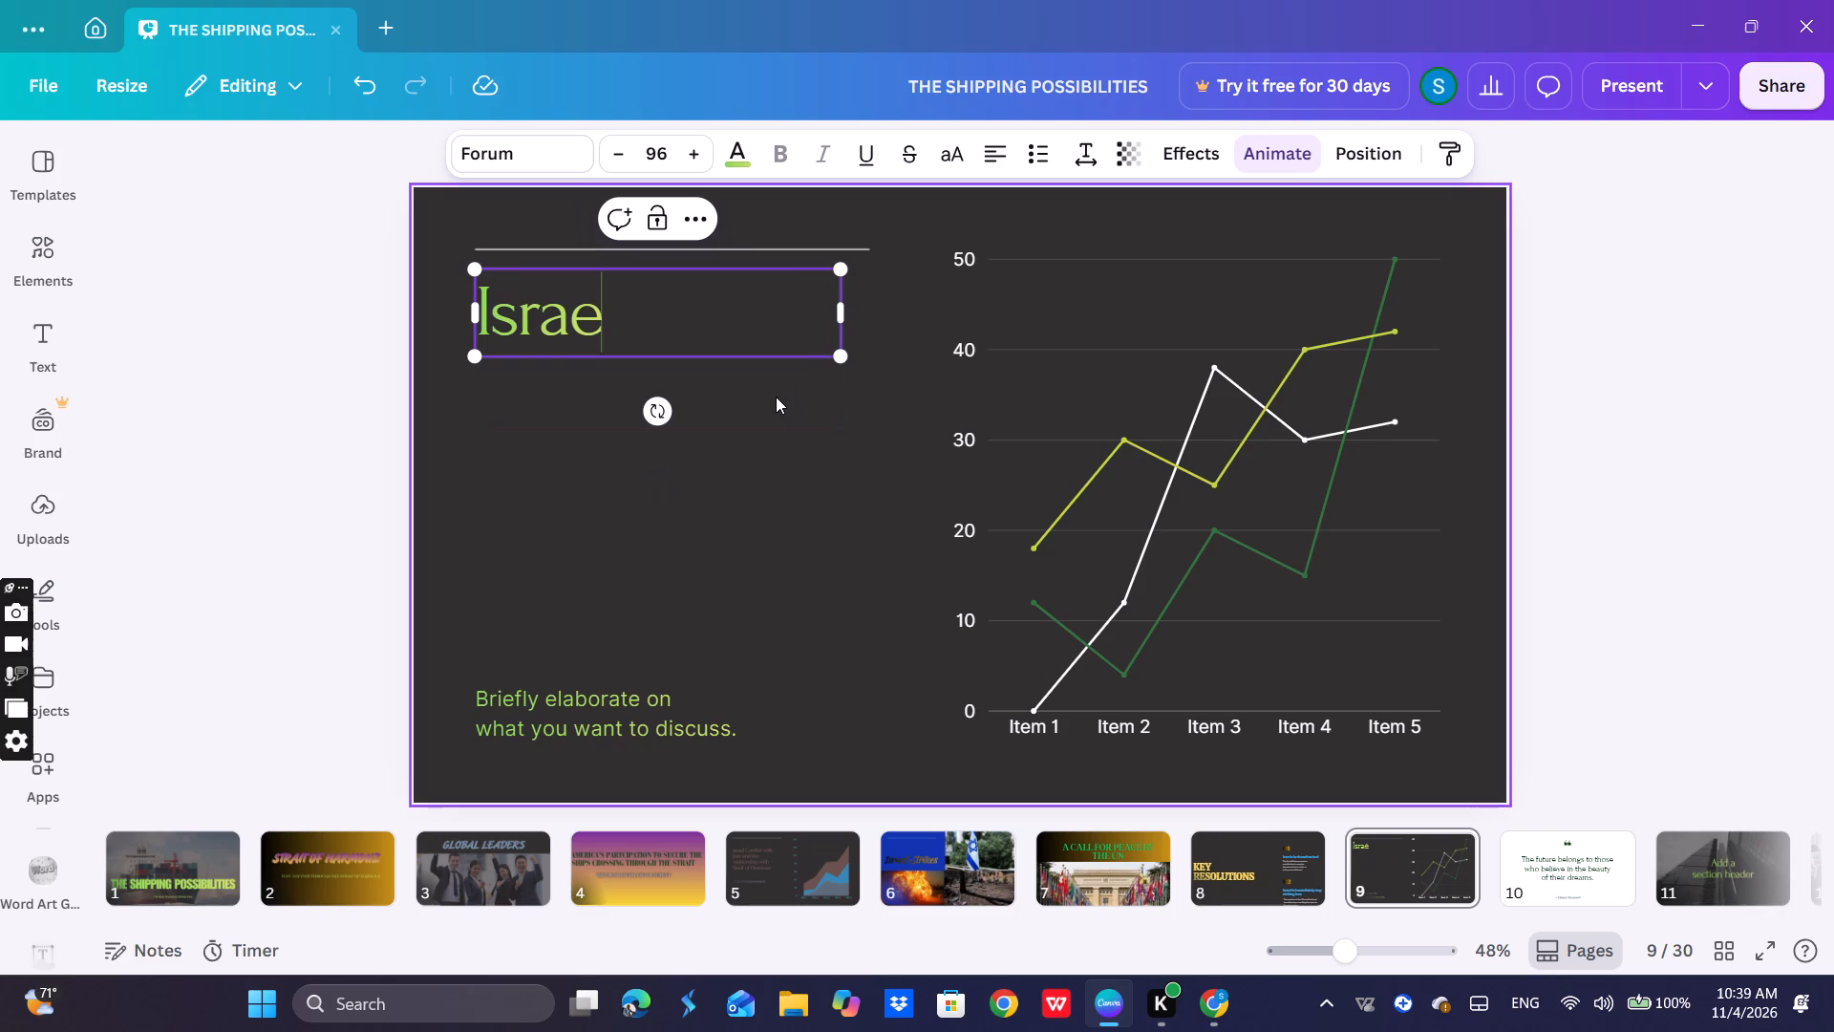
pyautogui.write('lb')
pyautogui.press('BackSpace')
pyautogui.press('space')
pyautogui.press('v')
pyautogui.write('s')
pyautogui.press('space')
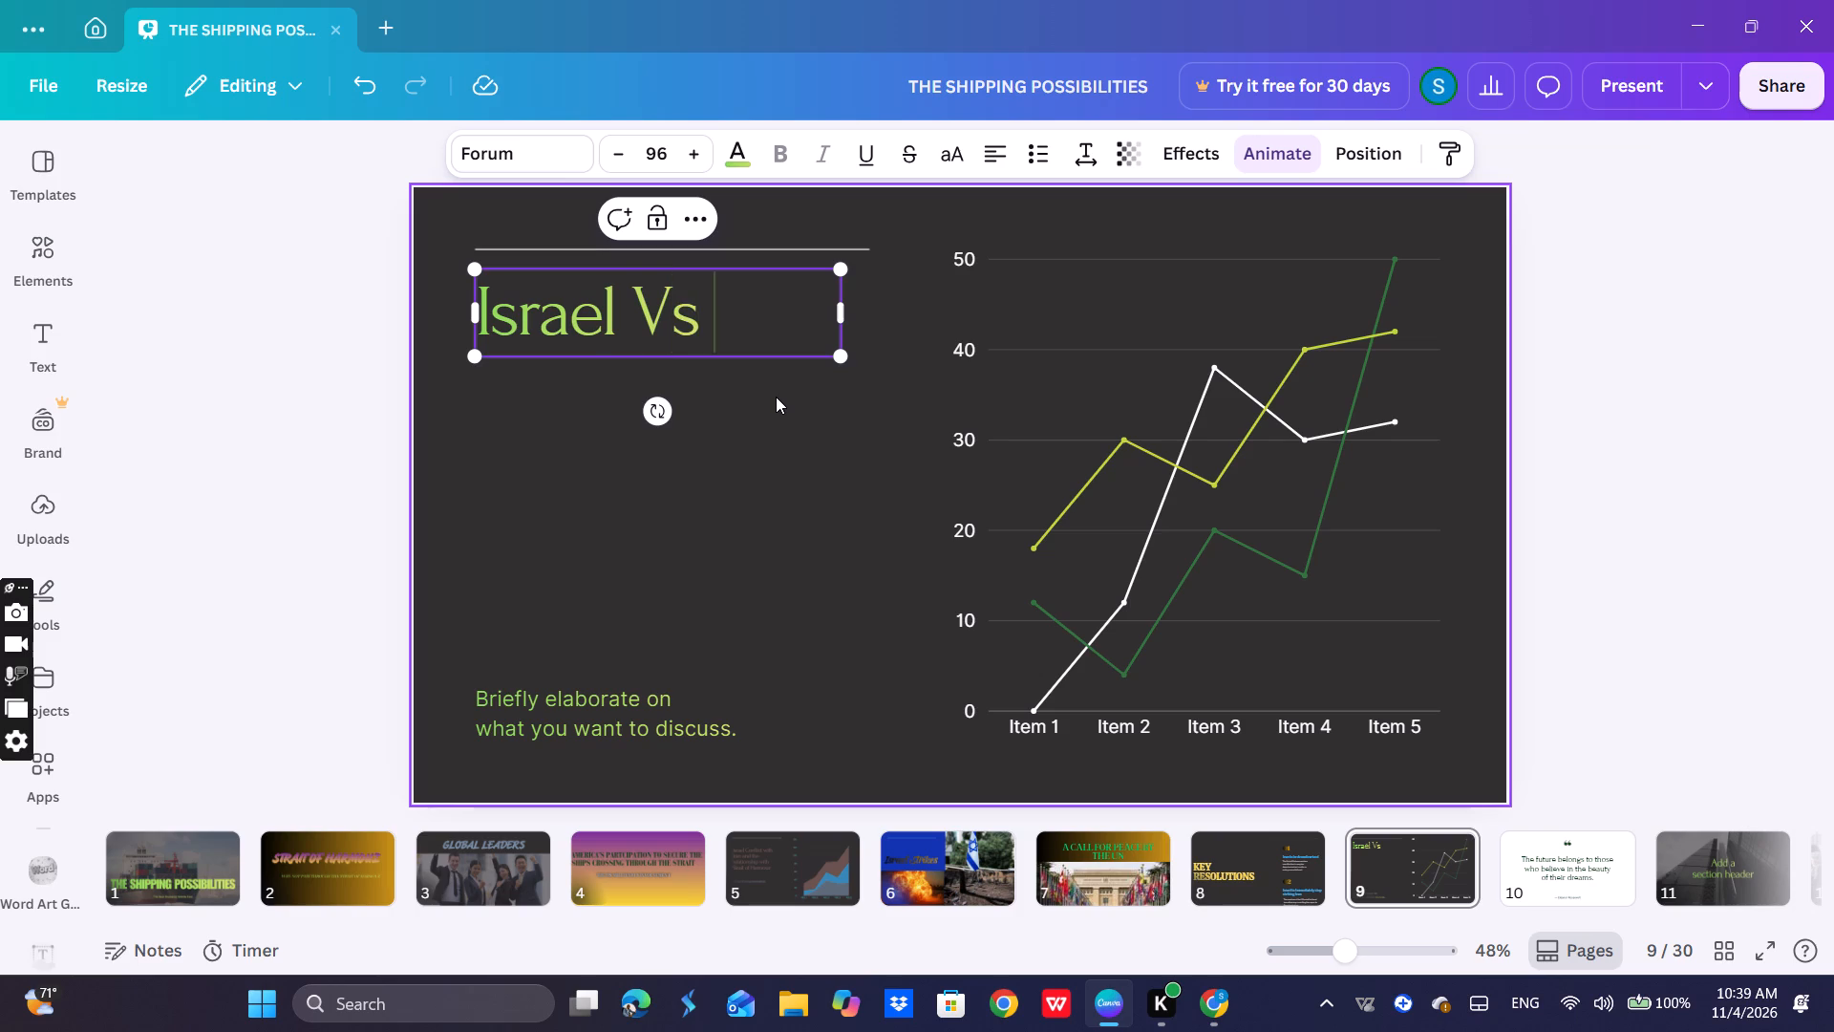
pyautogui.press('i')
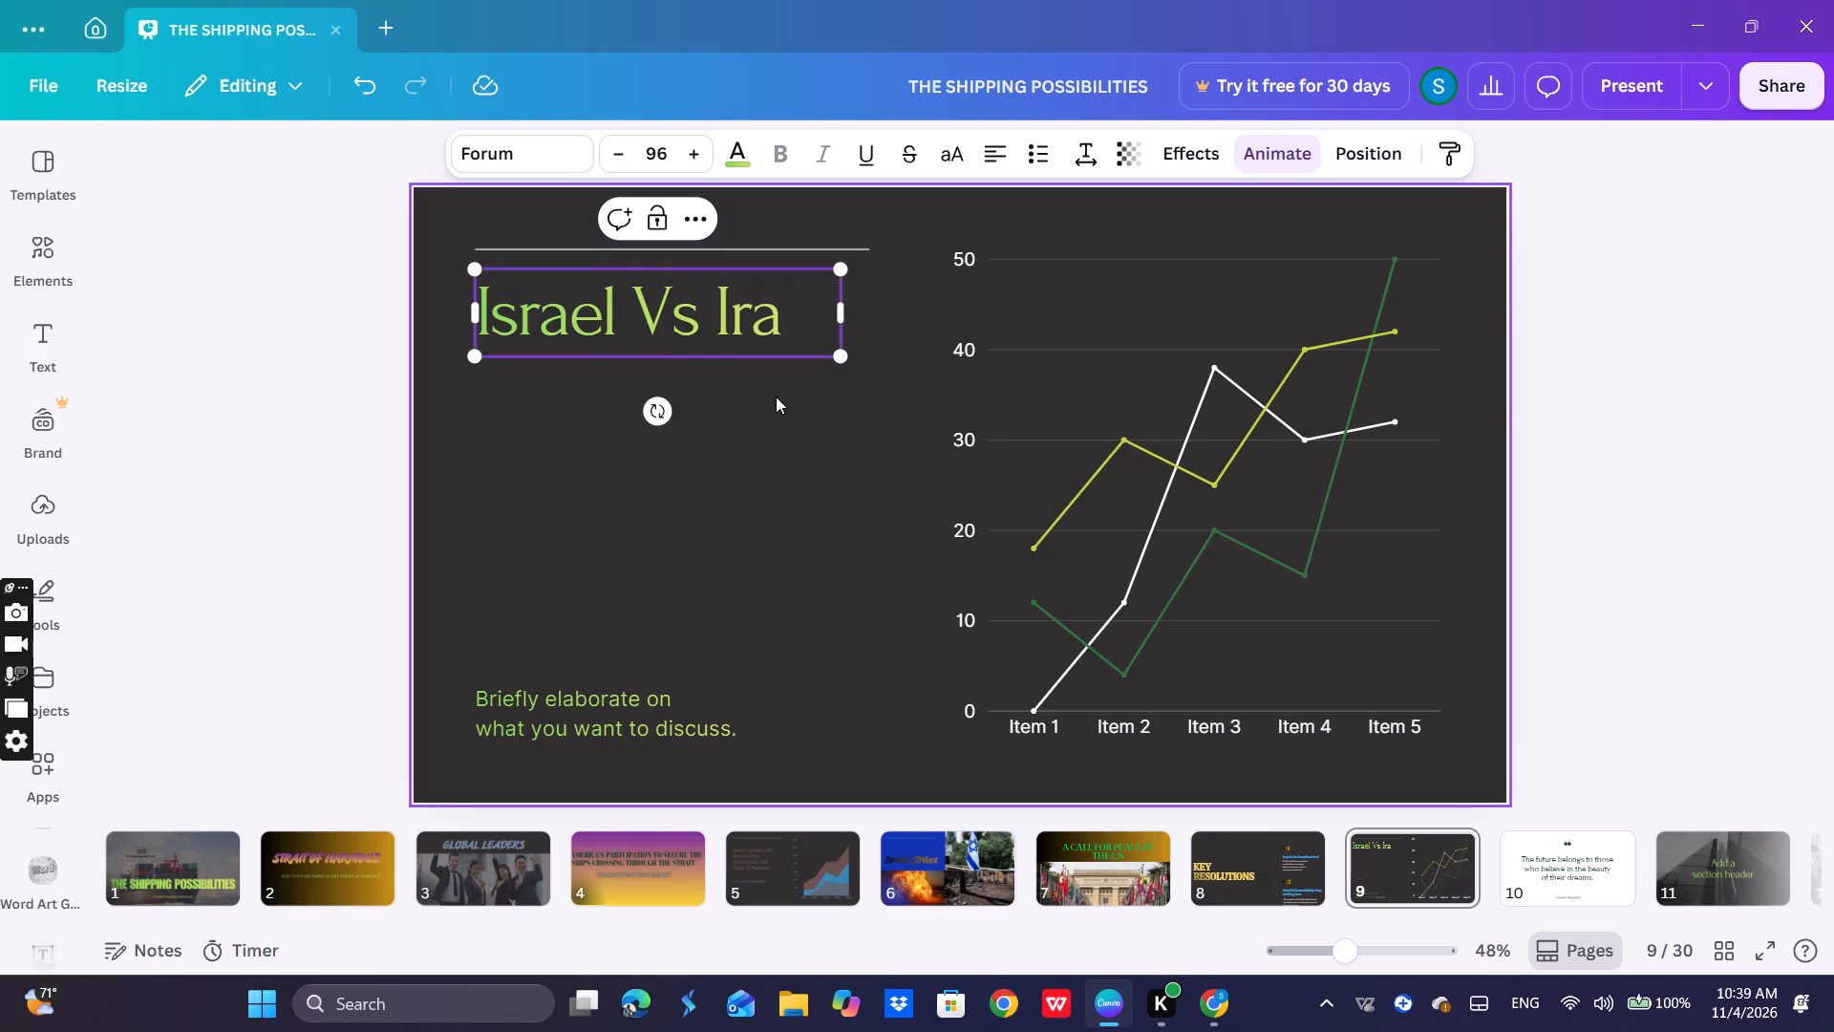
pyautogui.press('i')
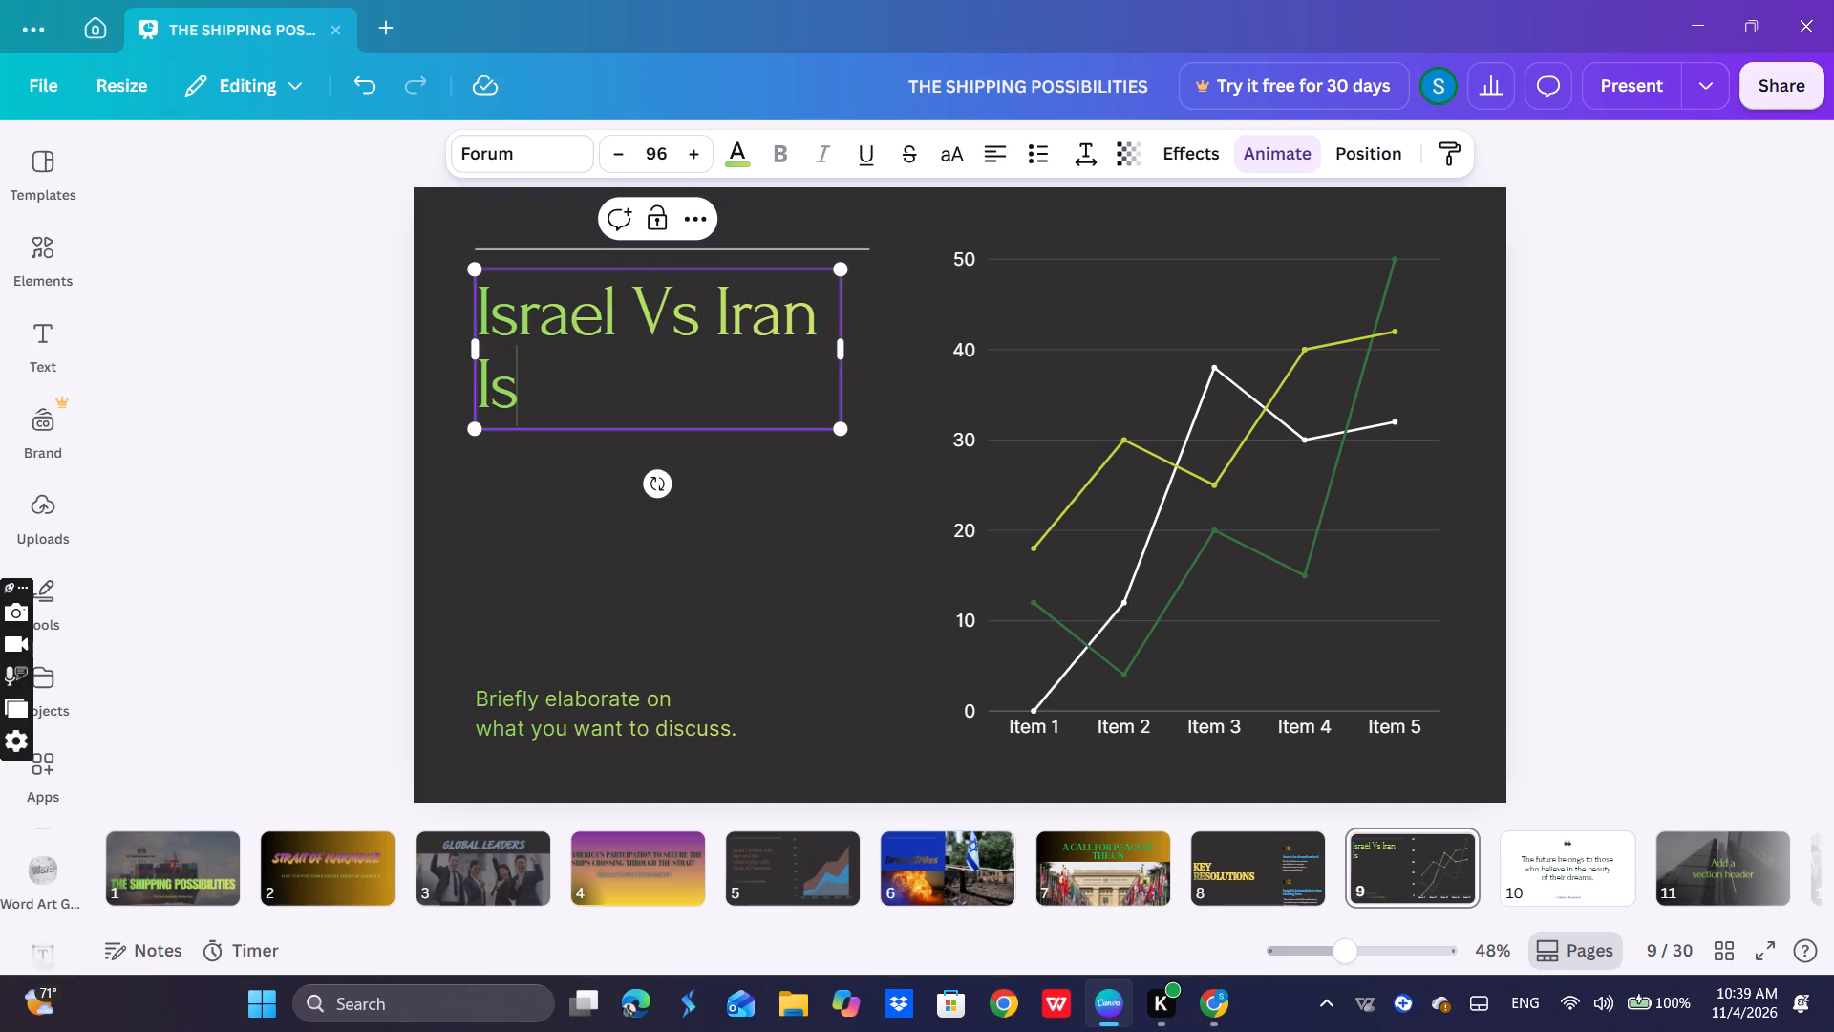
pyautogui.write('rikes')
pyautogui.press('BackSpace')
pyautogui.press('BackSpace')
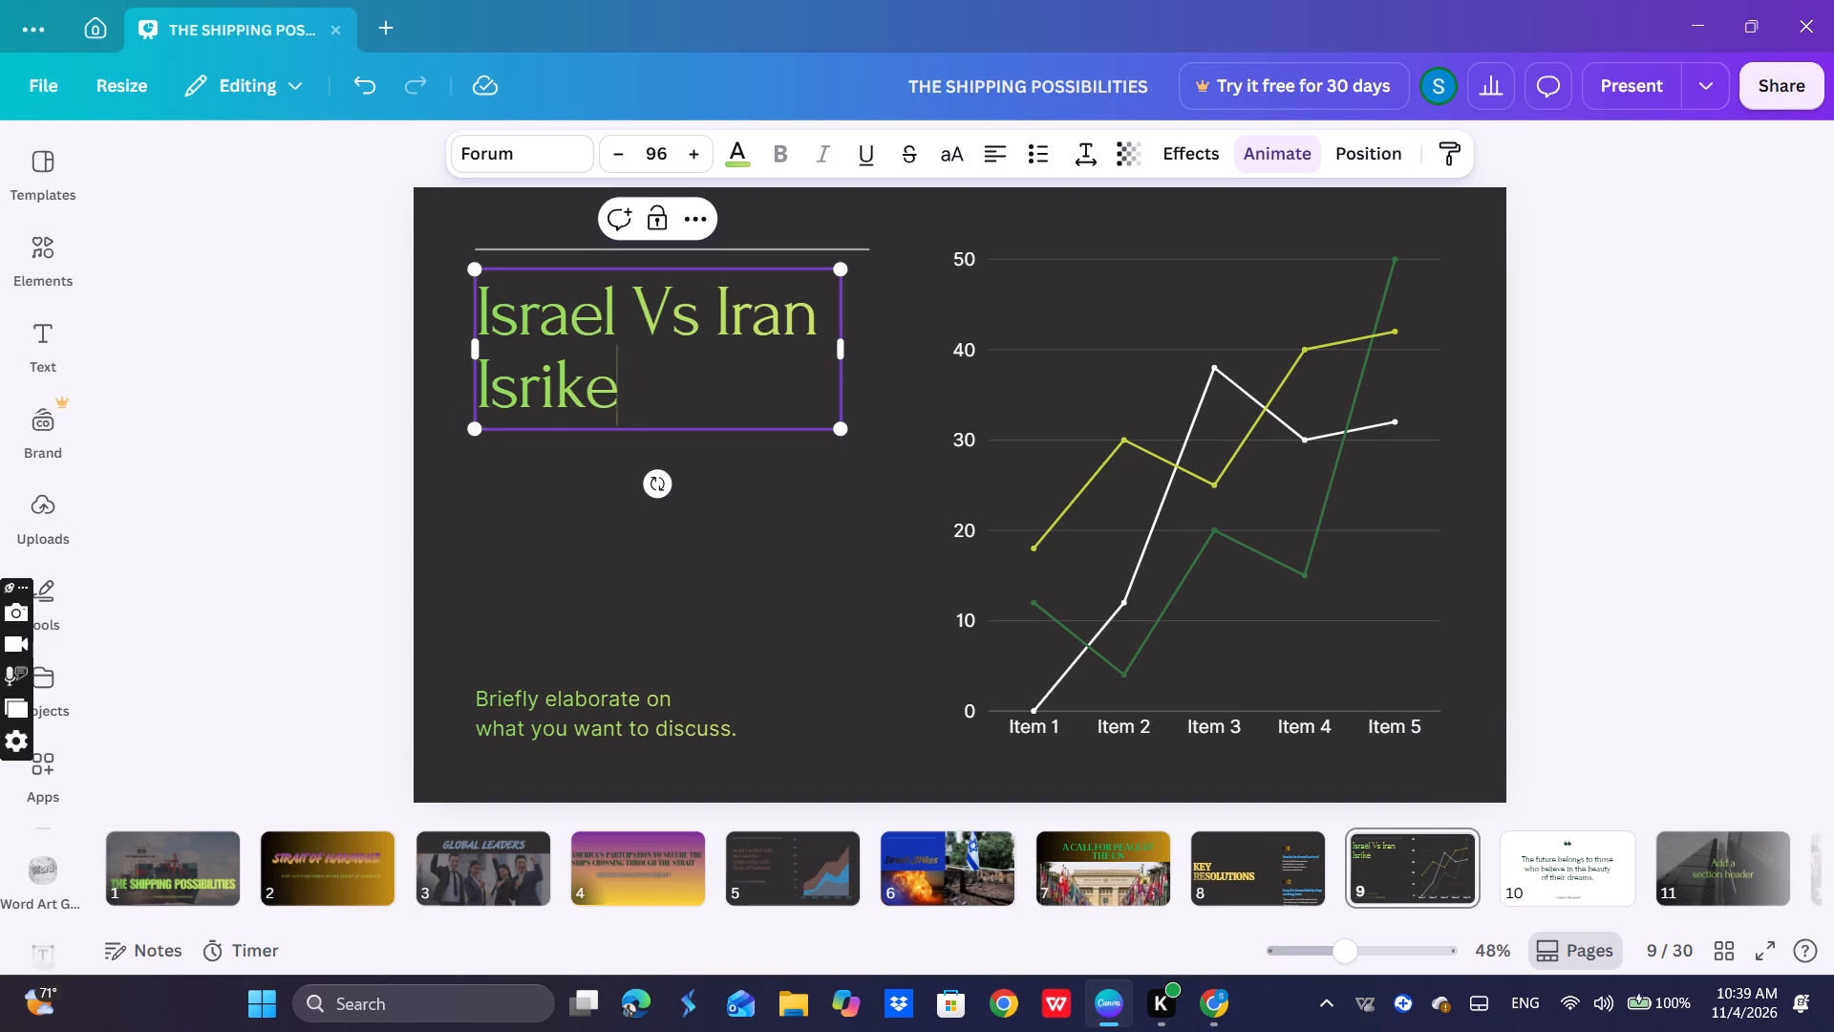
pyautogui.press('BackSpace')
pyautogui.press('BackSpace')
pyautogui.press('BackSpace')
pyautogui.press('BackSpace')
pyautogui.press('BackSpace')
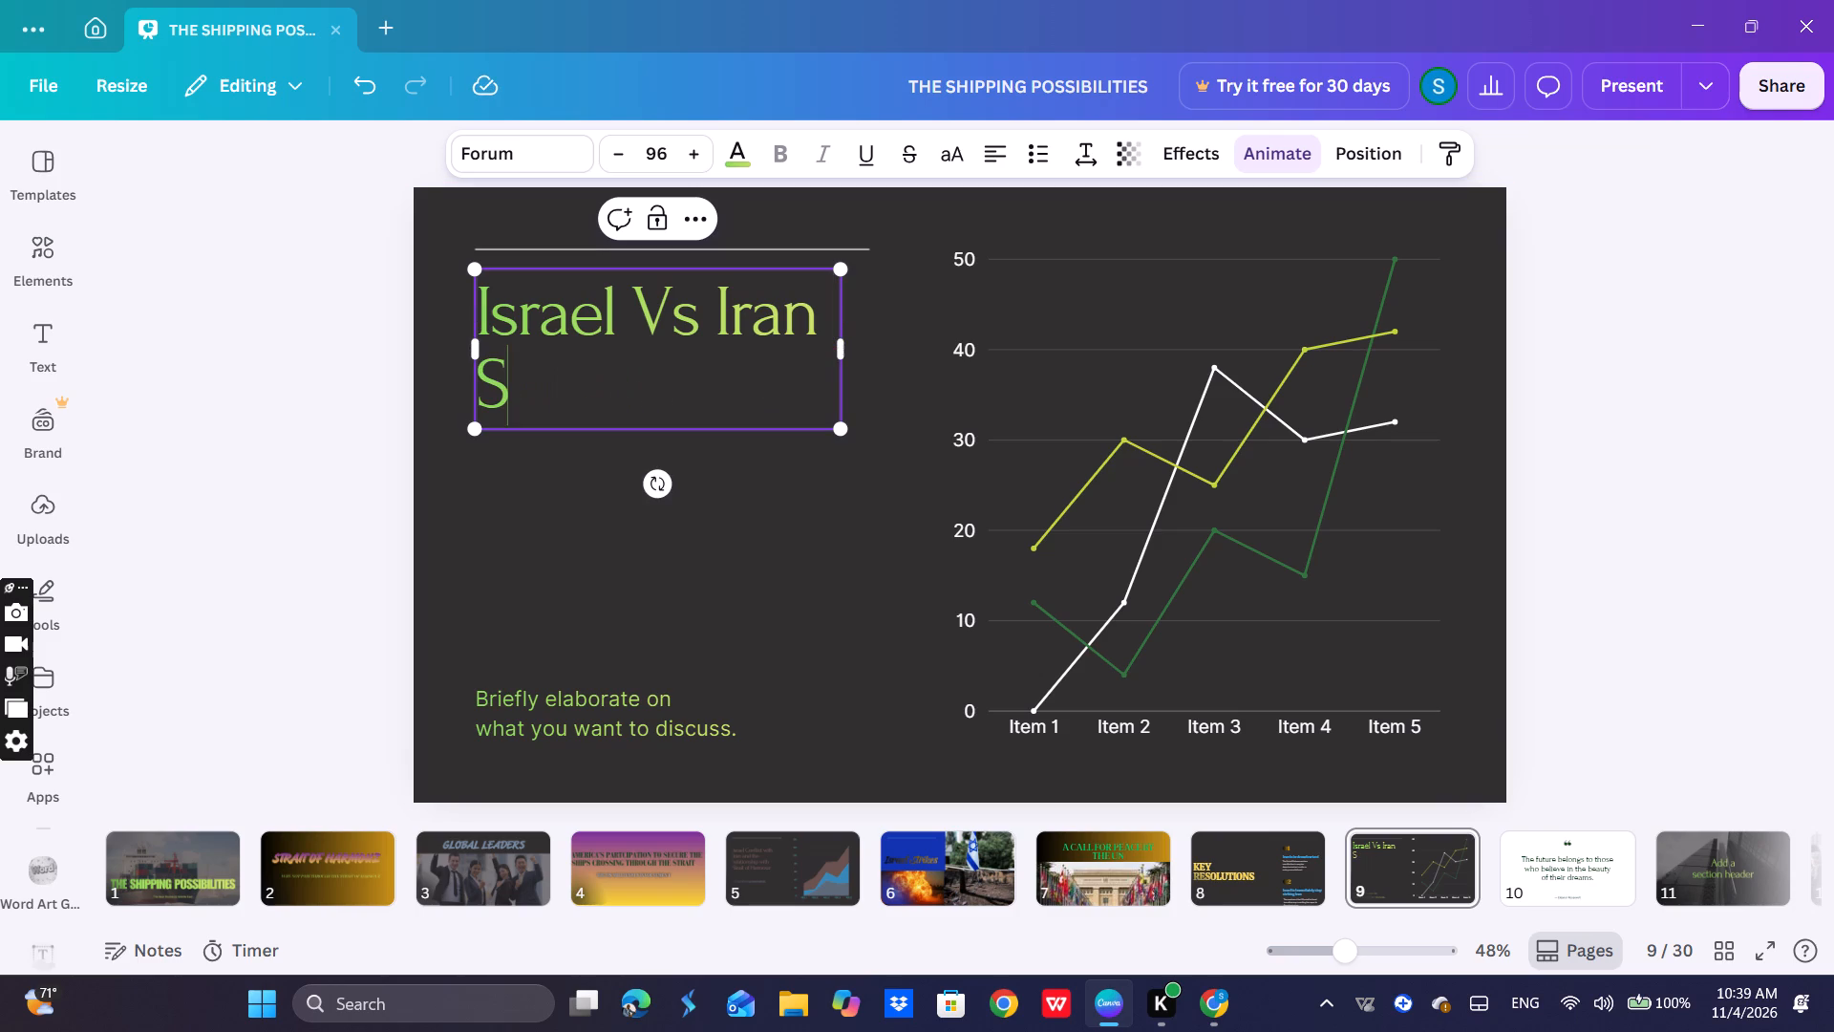
pyautogui.write('tr')
pyautogui.write('ikes')
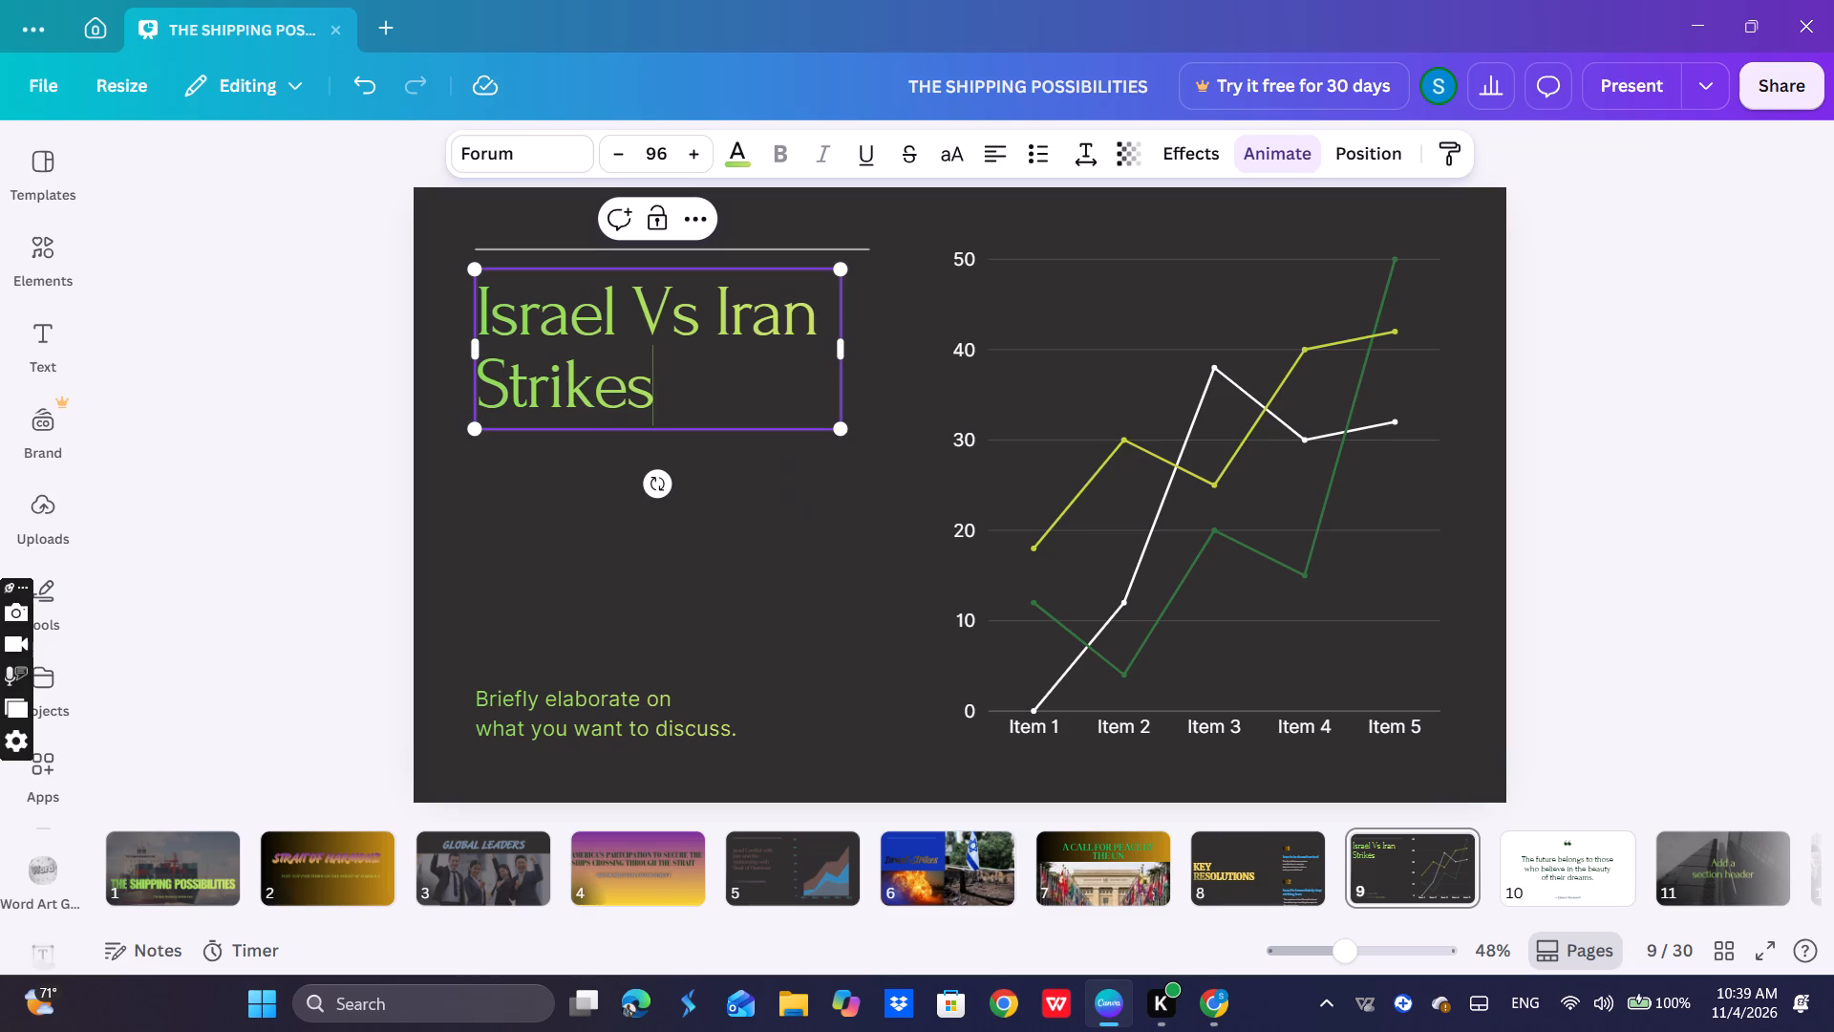
pyautogui.click(883, 475)
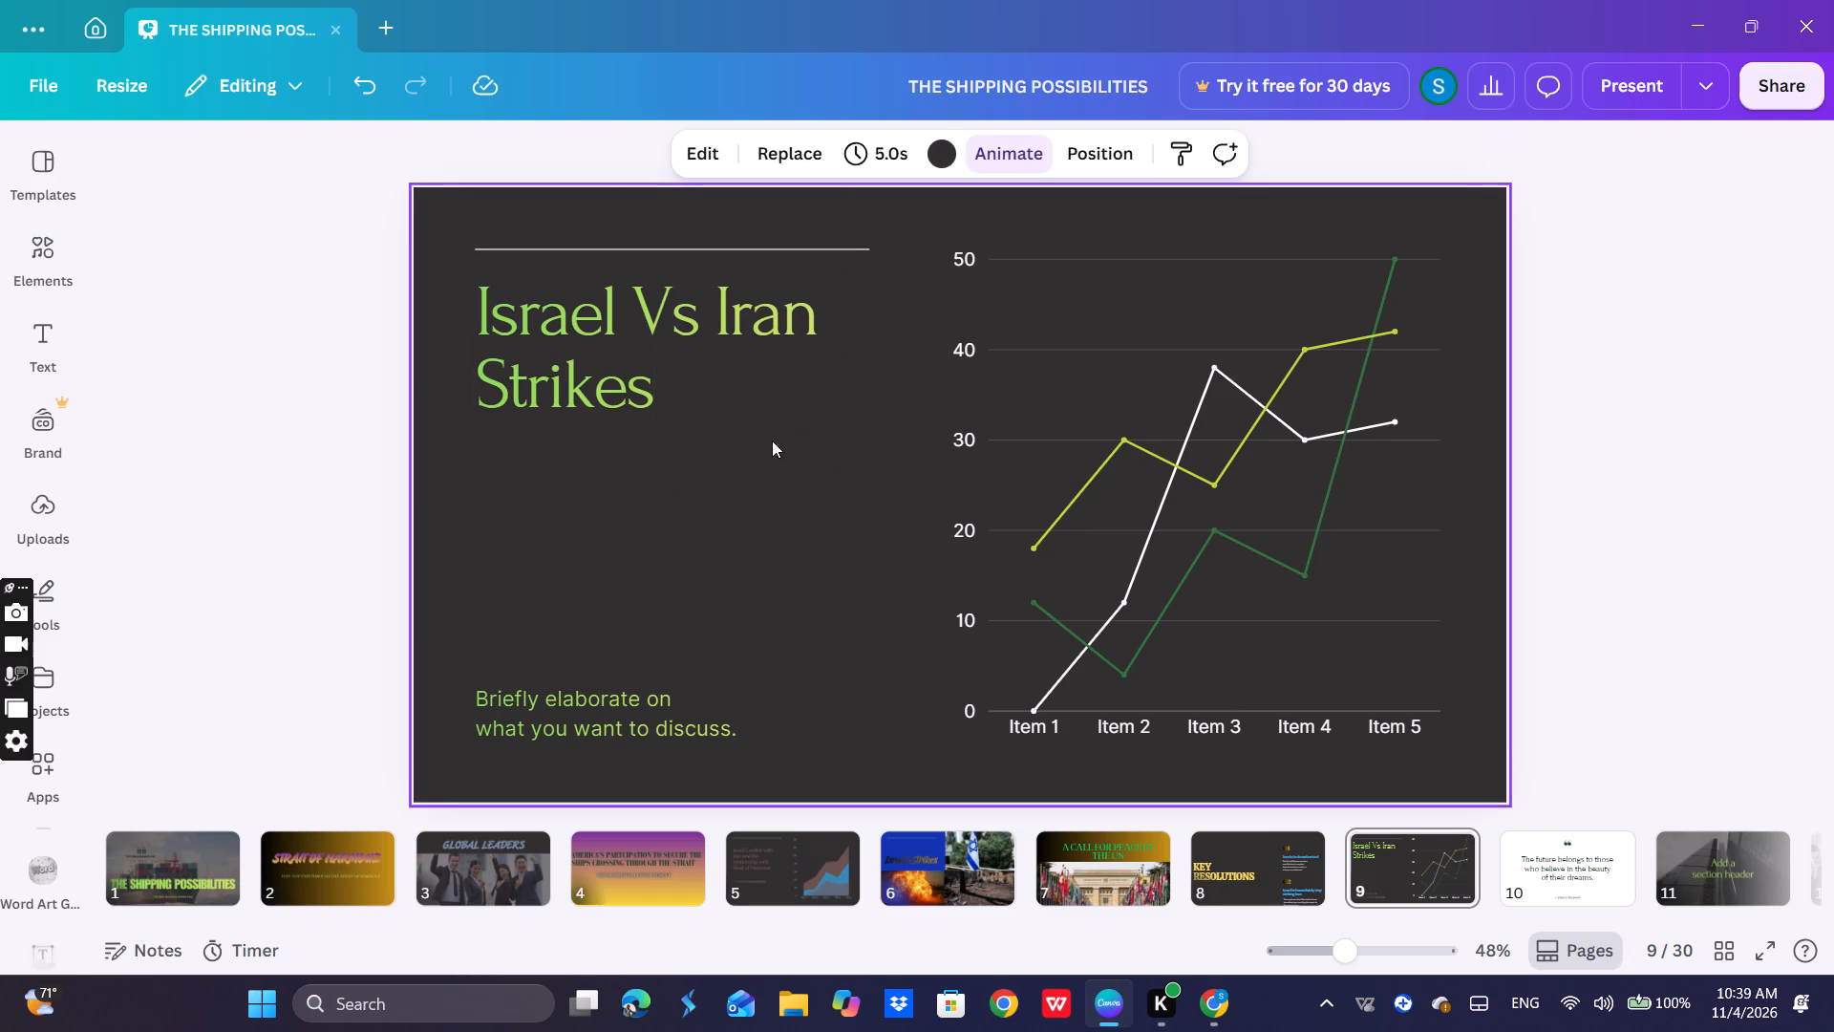
# Recolor slide 9's "Israel Vs Iran Strikes" heading with the purple-to-yellow gradient.
pyautogui.click(729, 401)
pyautogui.click(736, 156)
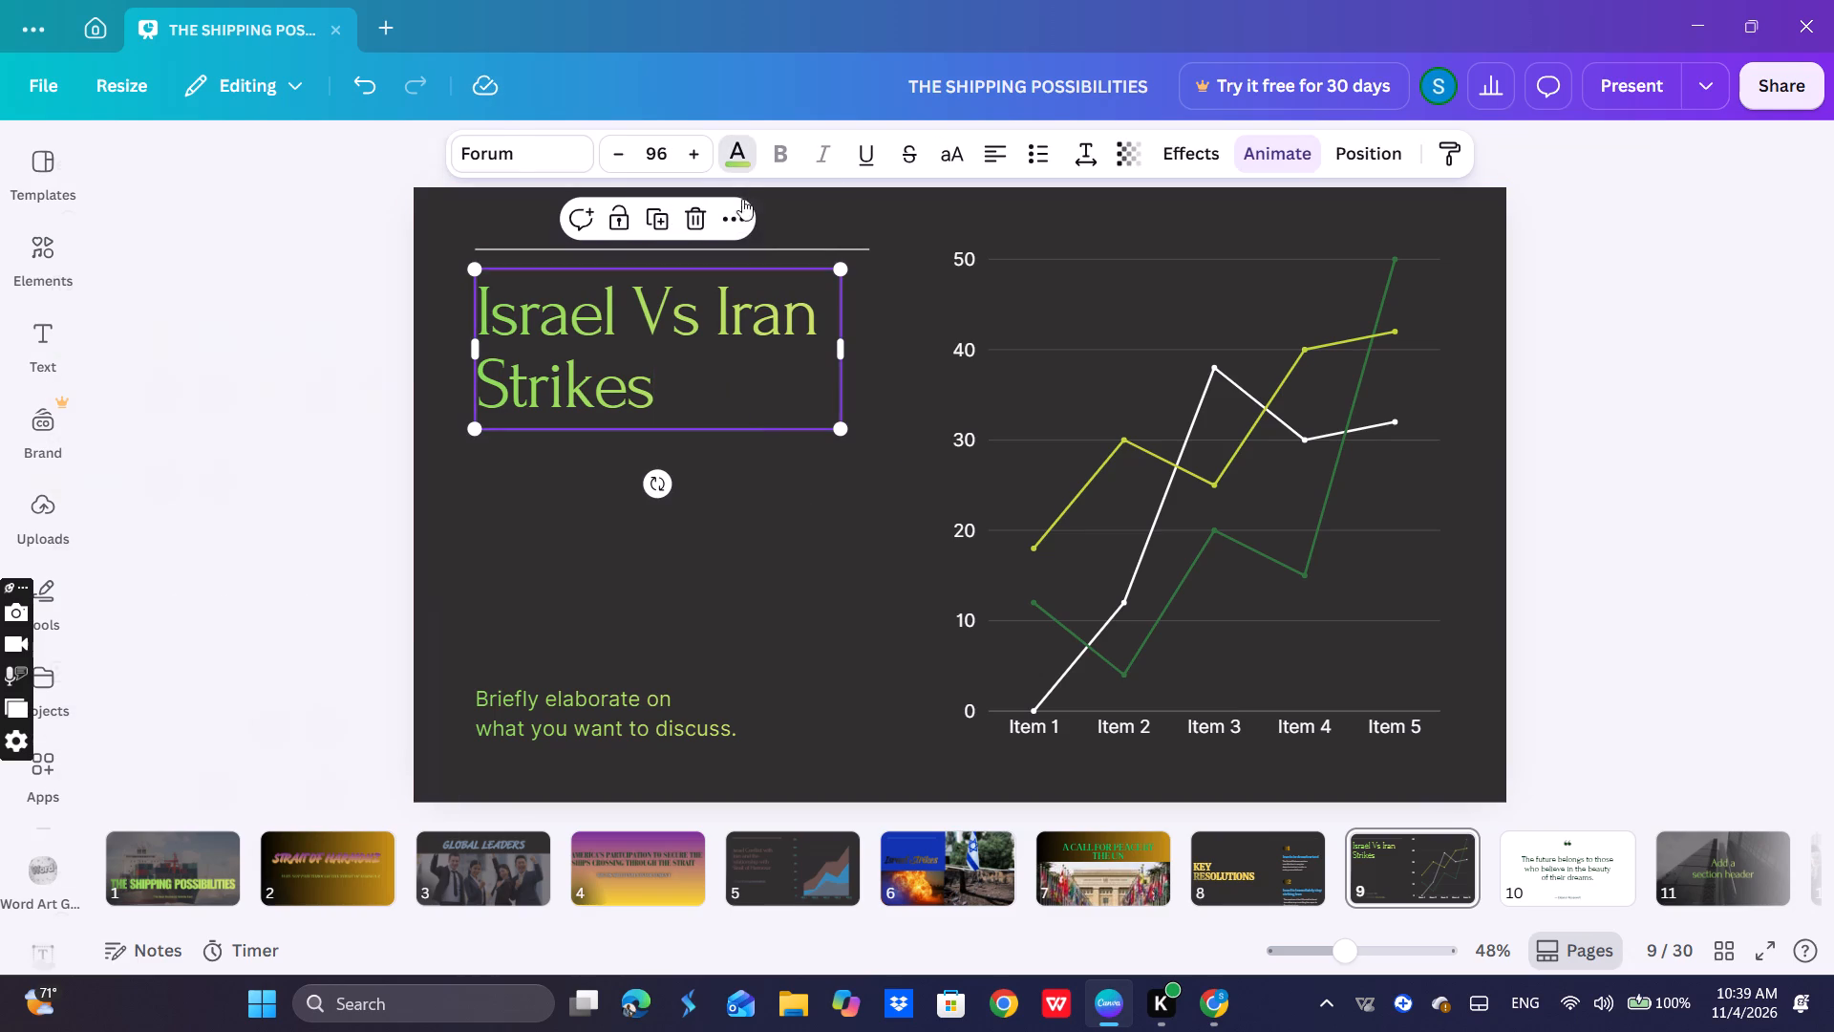
pyautogui.click(392, 462)
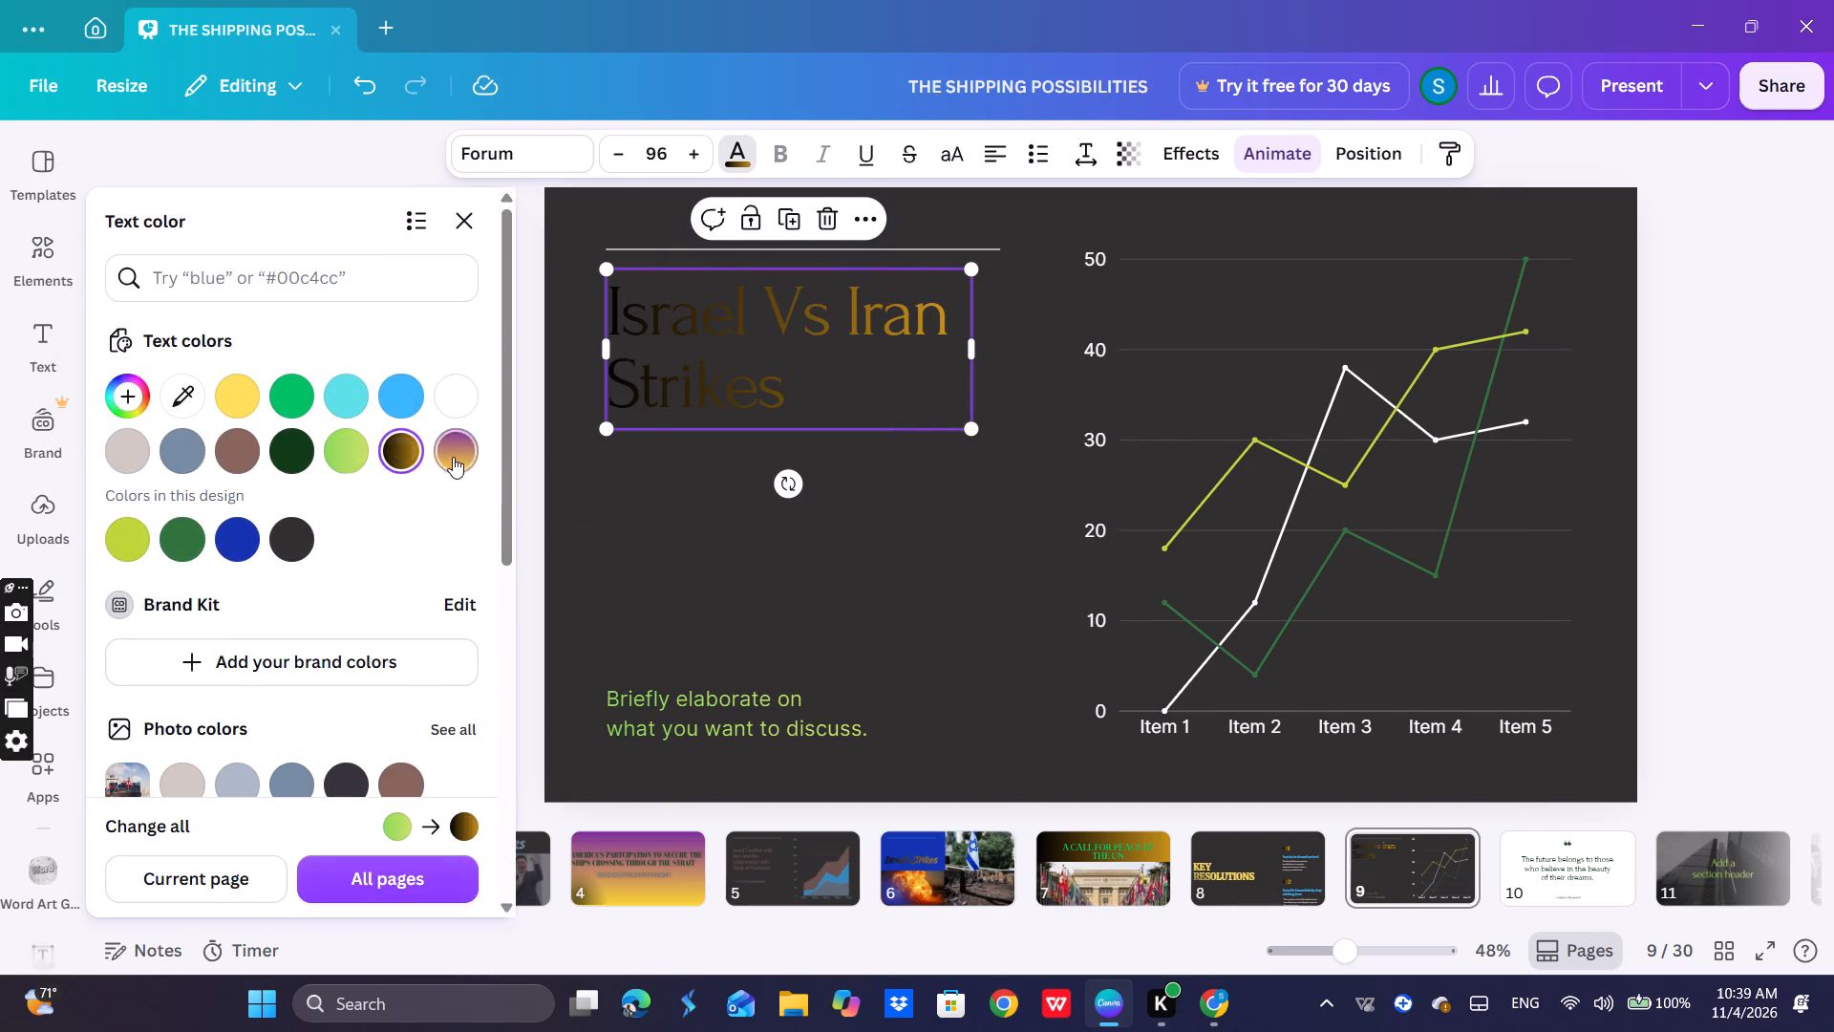
pyautogui.click(456, 449)
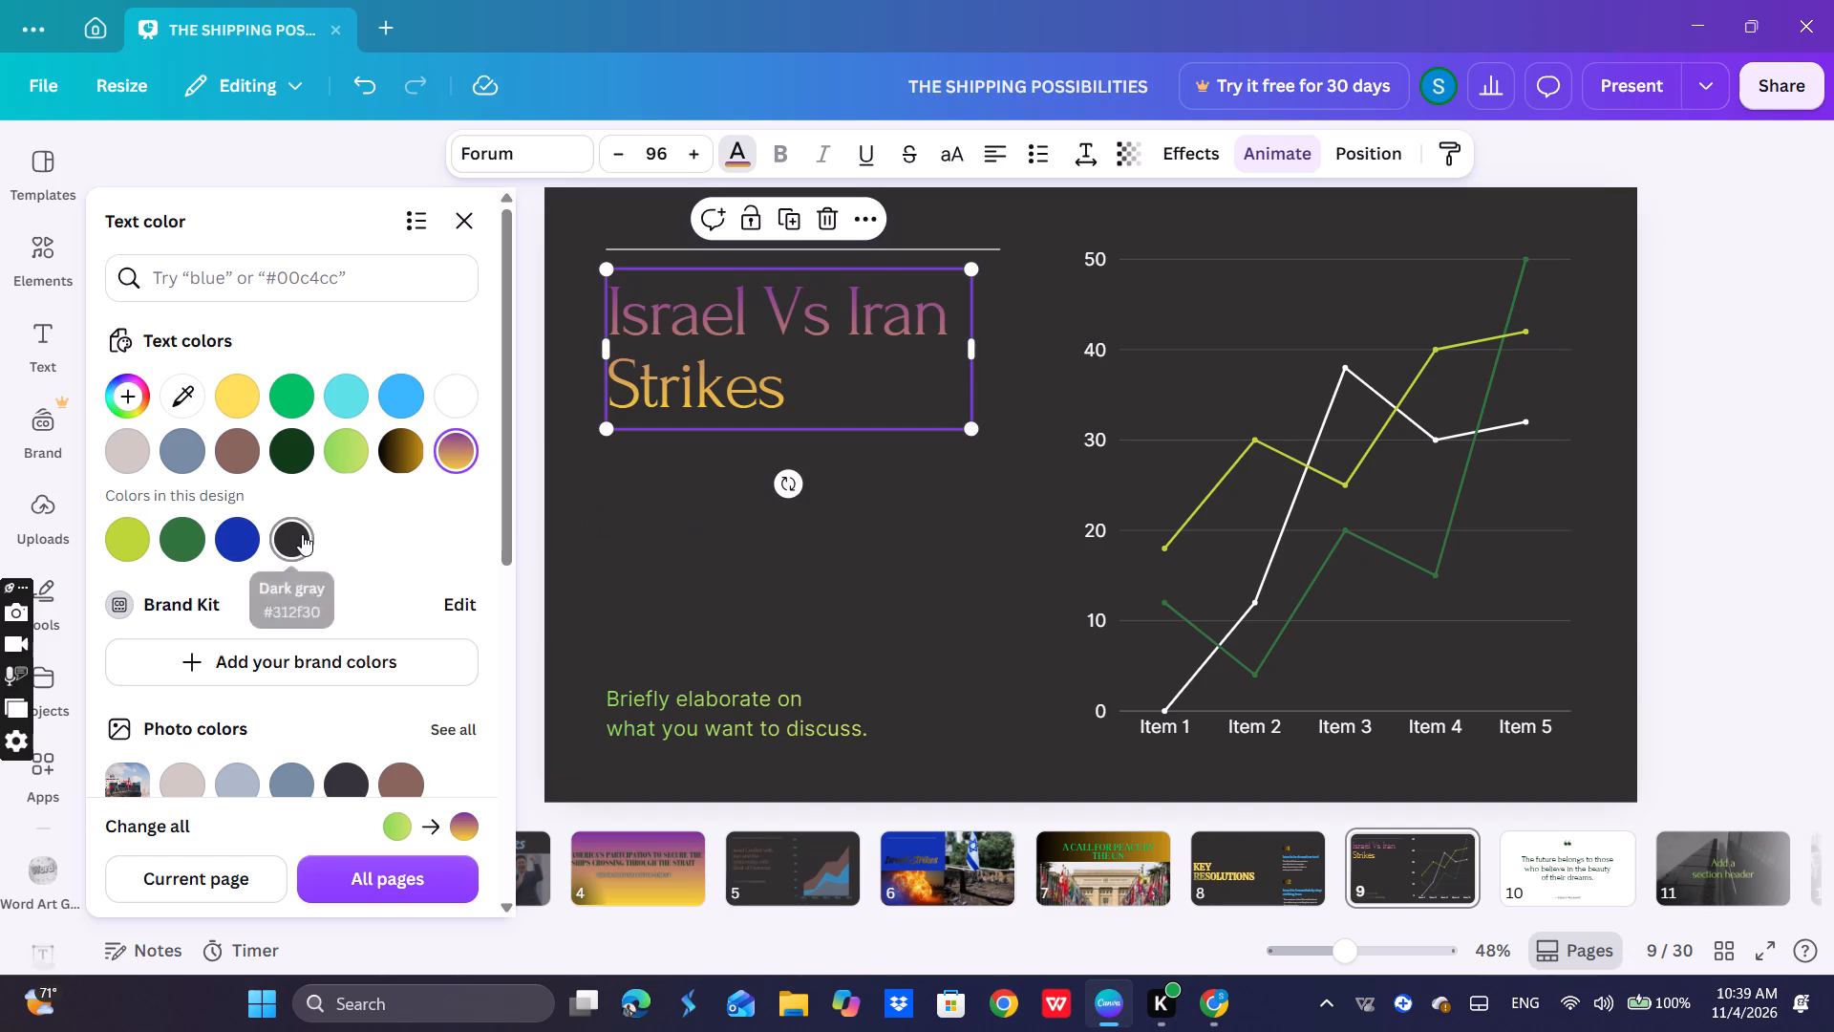
# Change the font of slide 9's "Israel Vs Iran Strikes" heading to Calistoga.
pyautogui.click(541, 151)
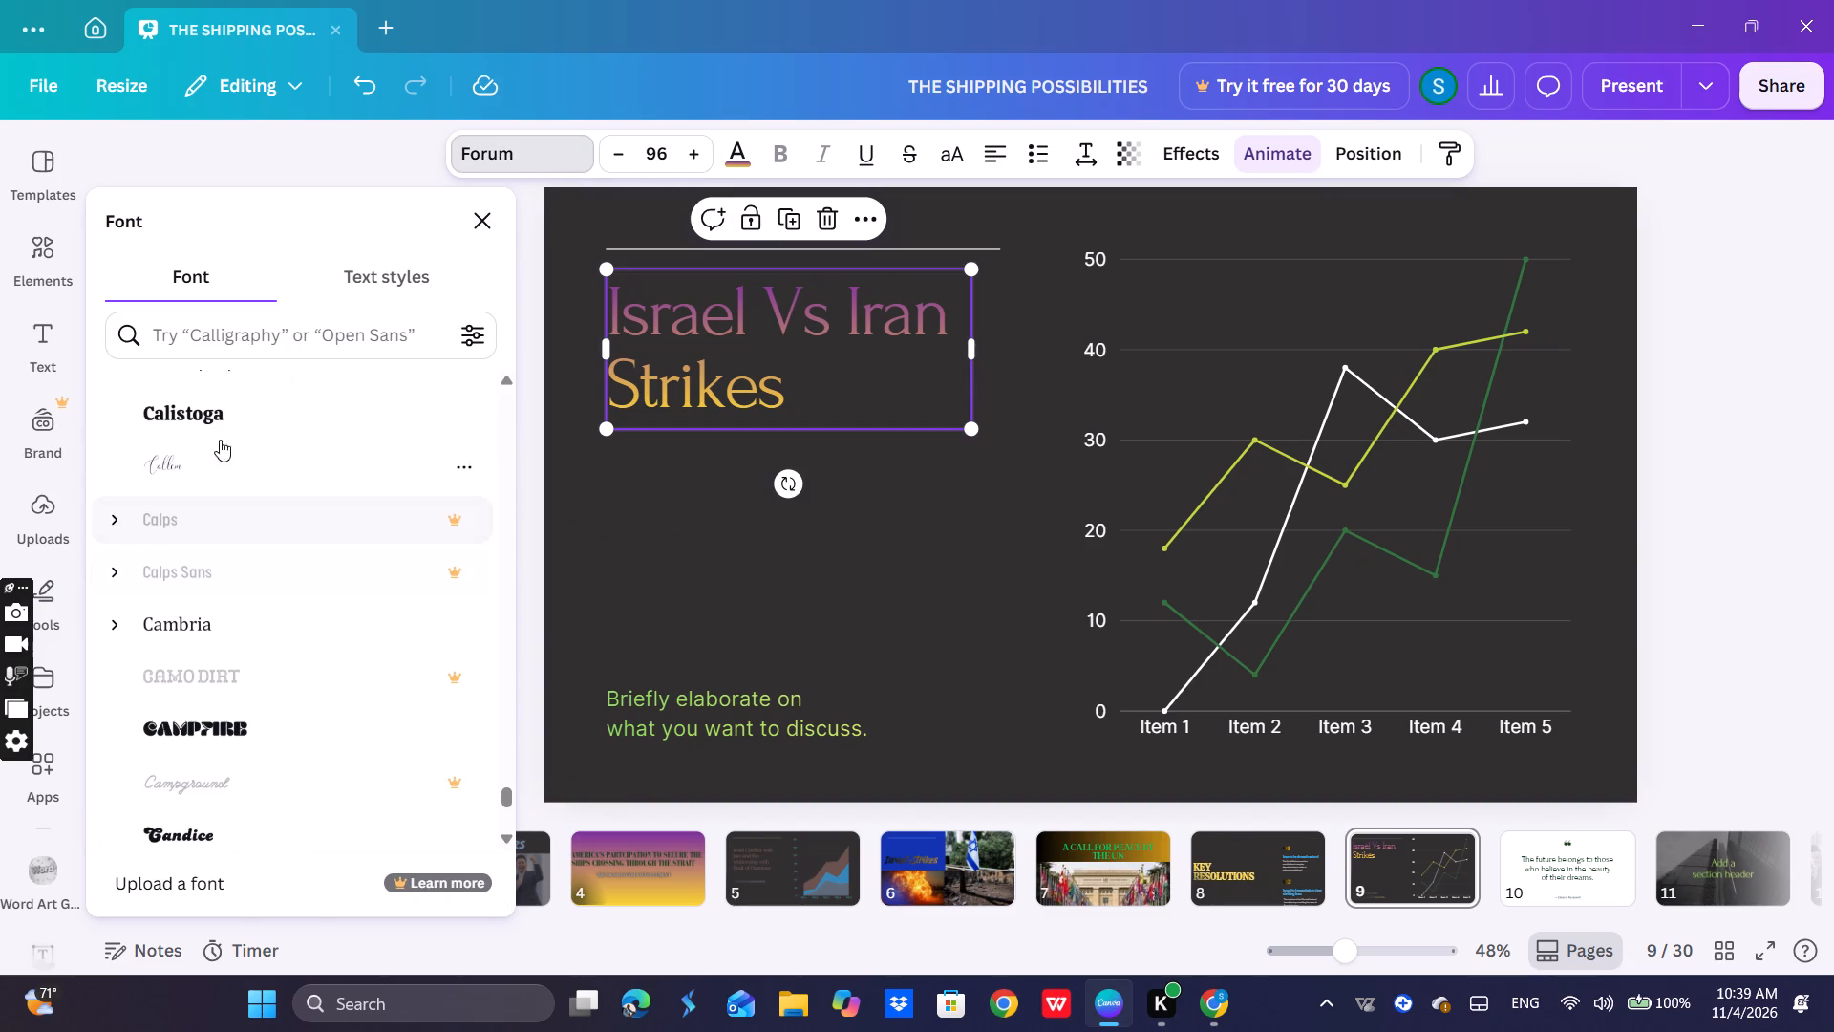
pyautogui.click(222, 422)
pyautogui.click(832, 508)
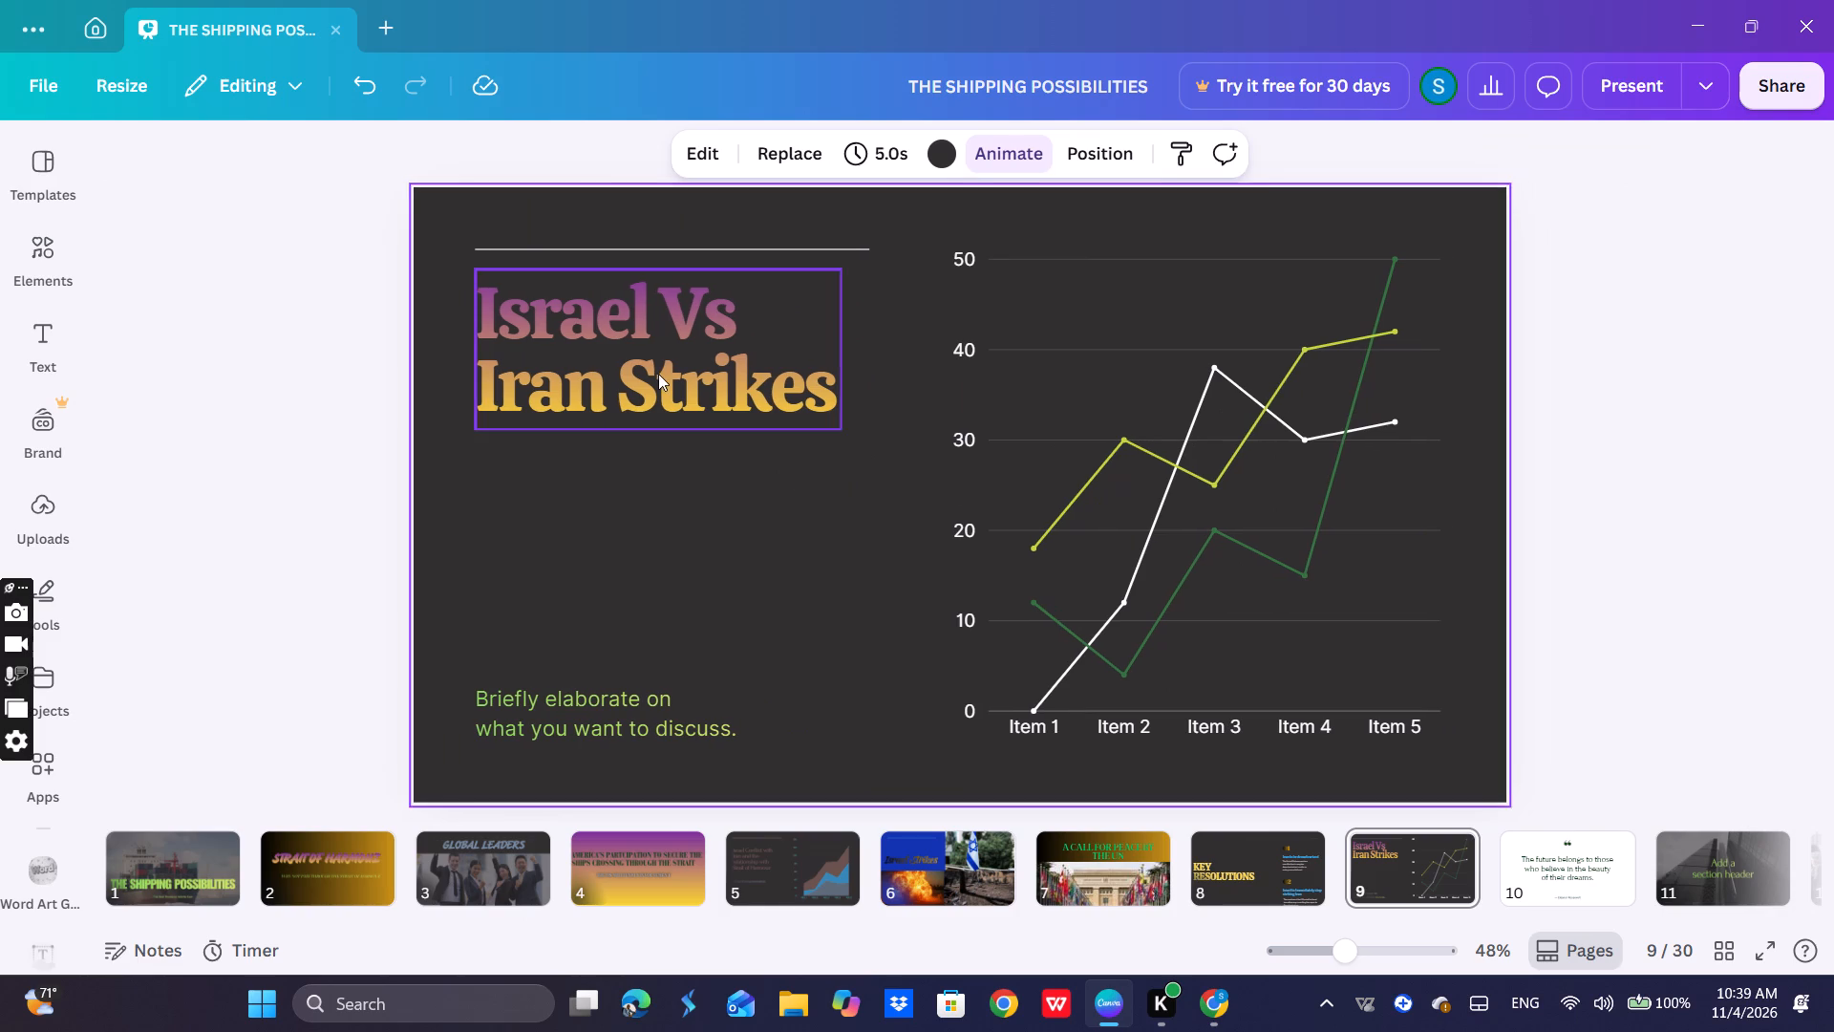
# Try several swatches on slide 9's "Israel Vs Iran Strikes" heading and settle on the light gray photo color.
pyautogui.click(657, 374)
pyautogui.click(736, 164)
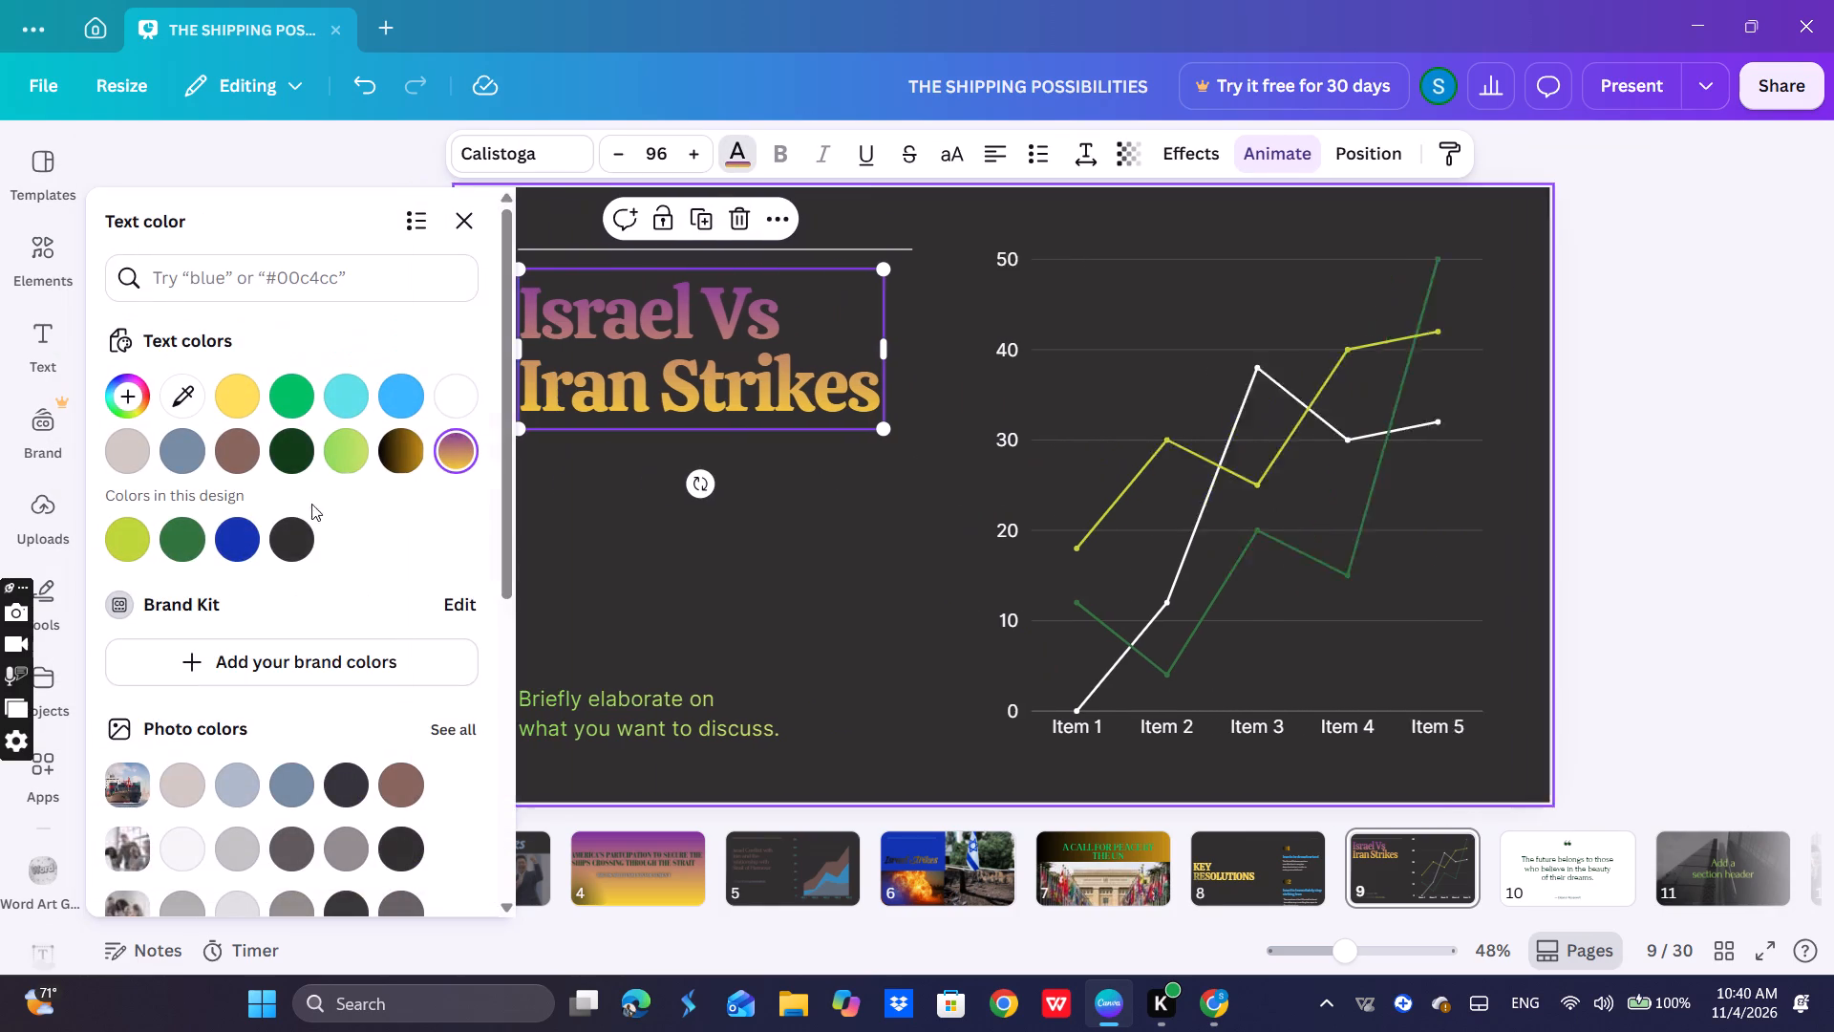
pyautogui.click(336, 448)
pyautogui.click(468, 464)
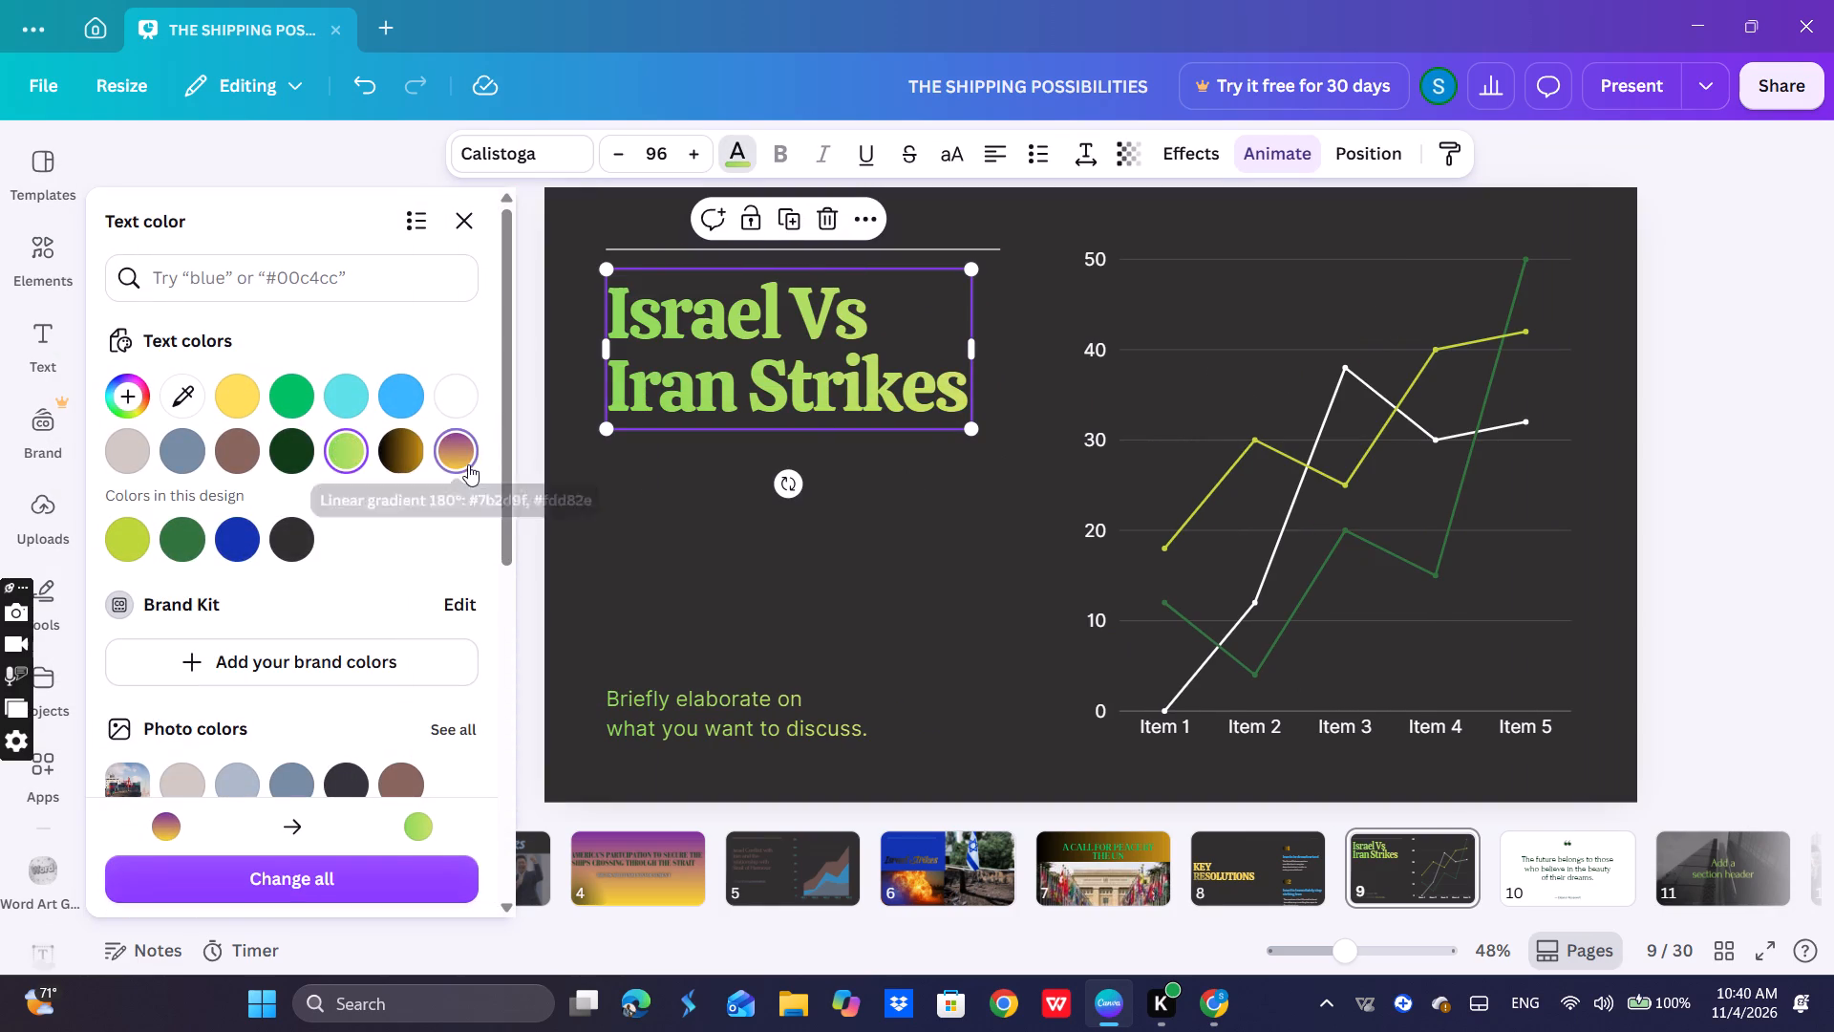
pyautogui.click(401, 460)
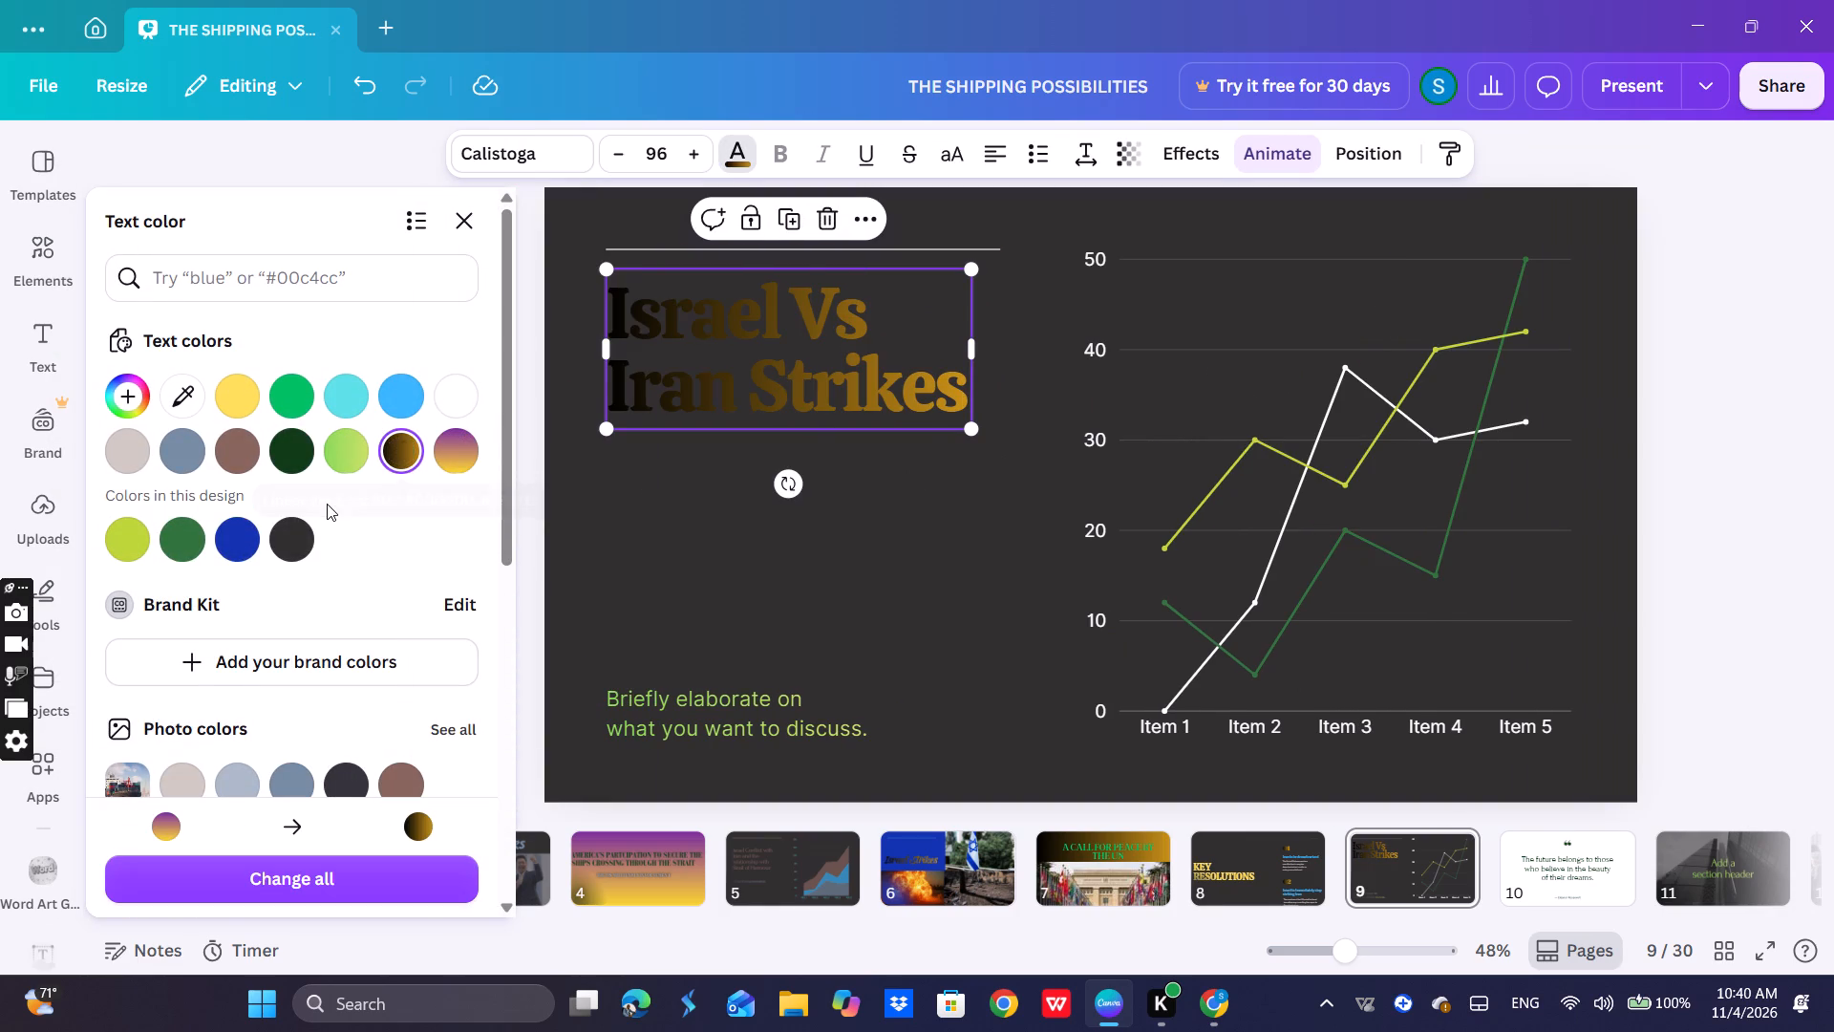
pyautogui.scroll(-1, 327, 504)
pyautogui.click(181, 419)
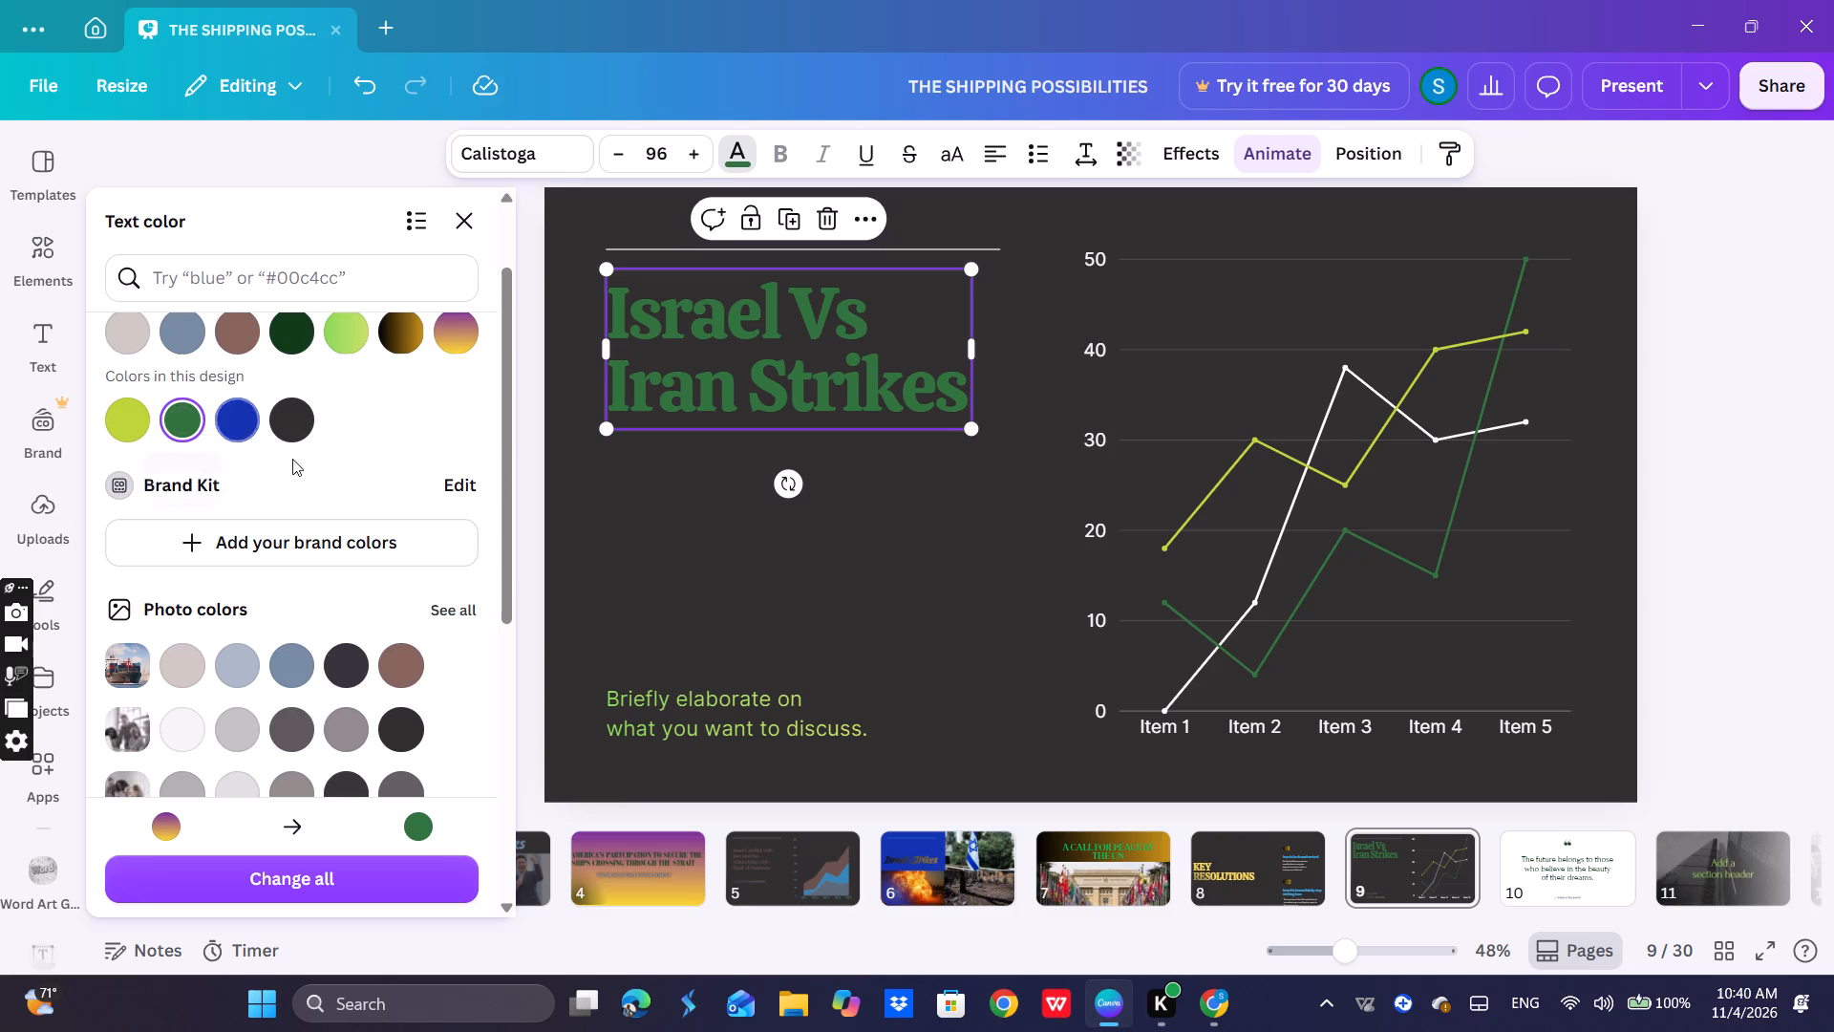
pyautogui.scroll(-2, 303, 478)
pyautogui.click(287, 440)
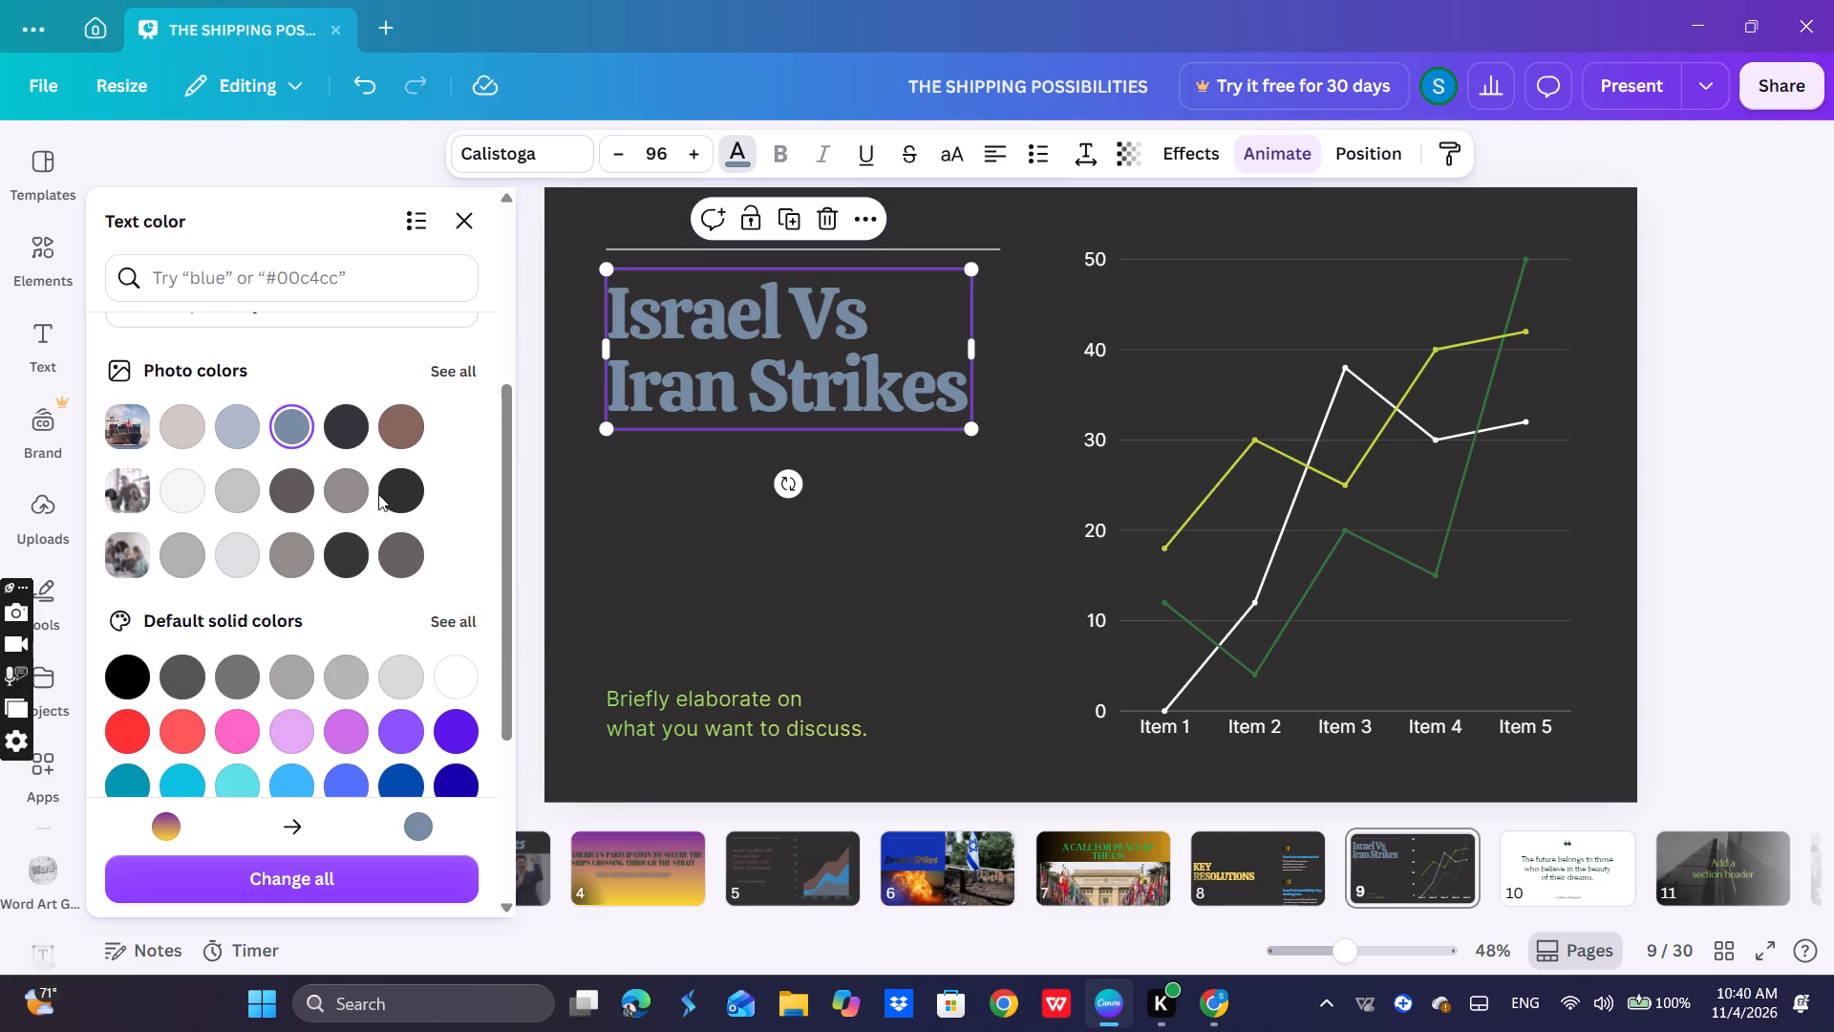
pyautogui.click(391, 508)
pyautogui.click(319, 488)
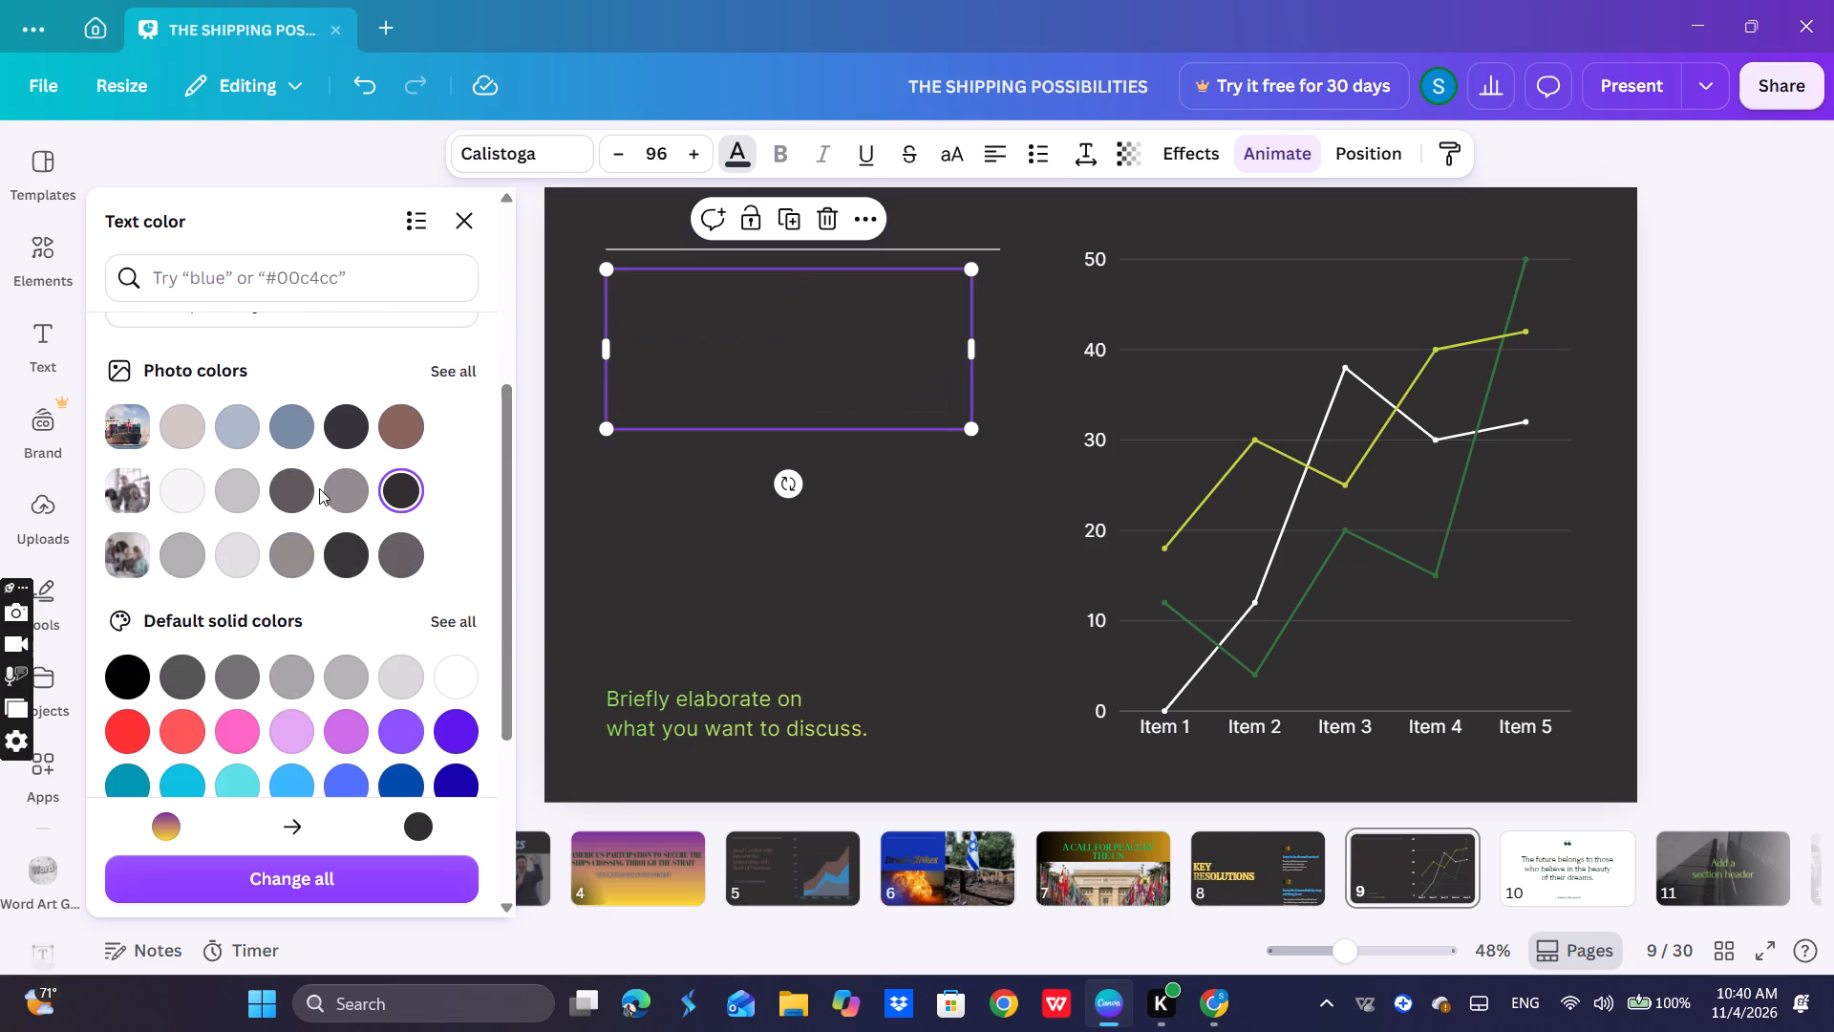
pyautogui.click(297, 491)
pyautogui.click(251, 493)
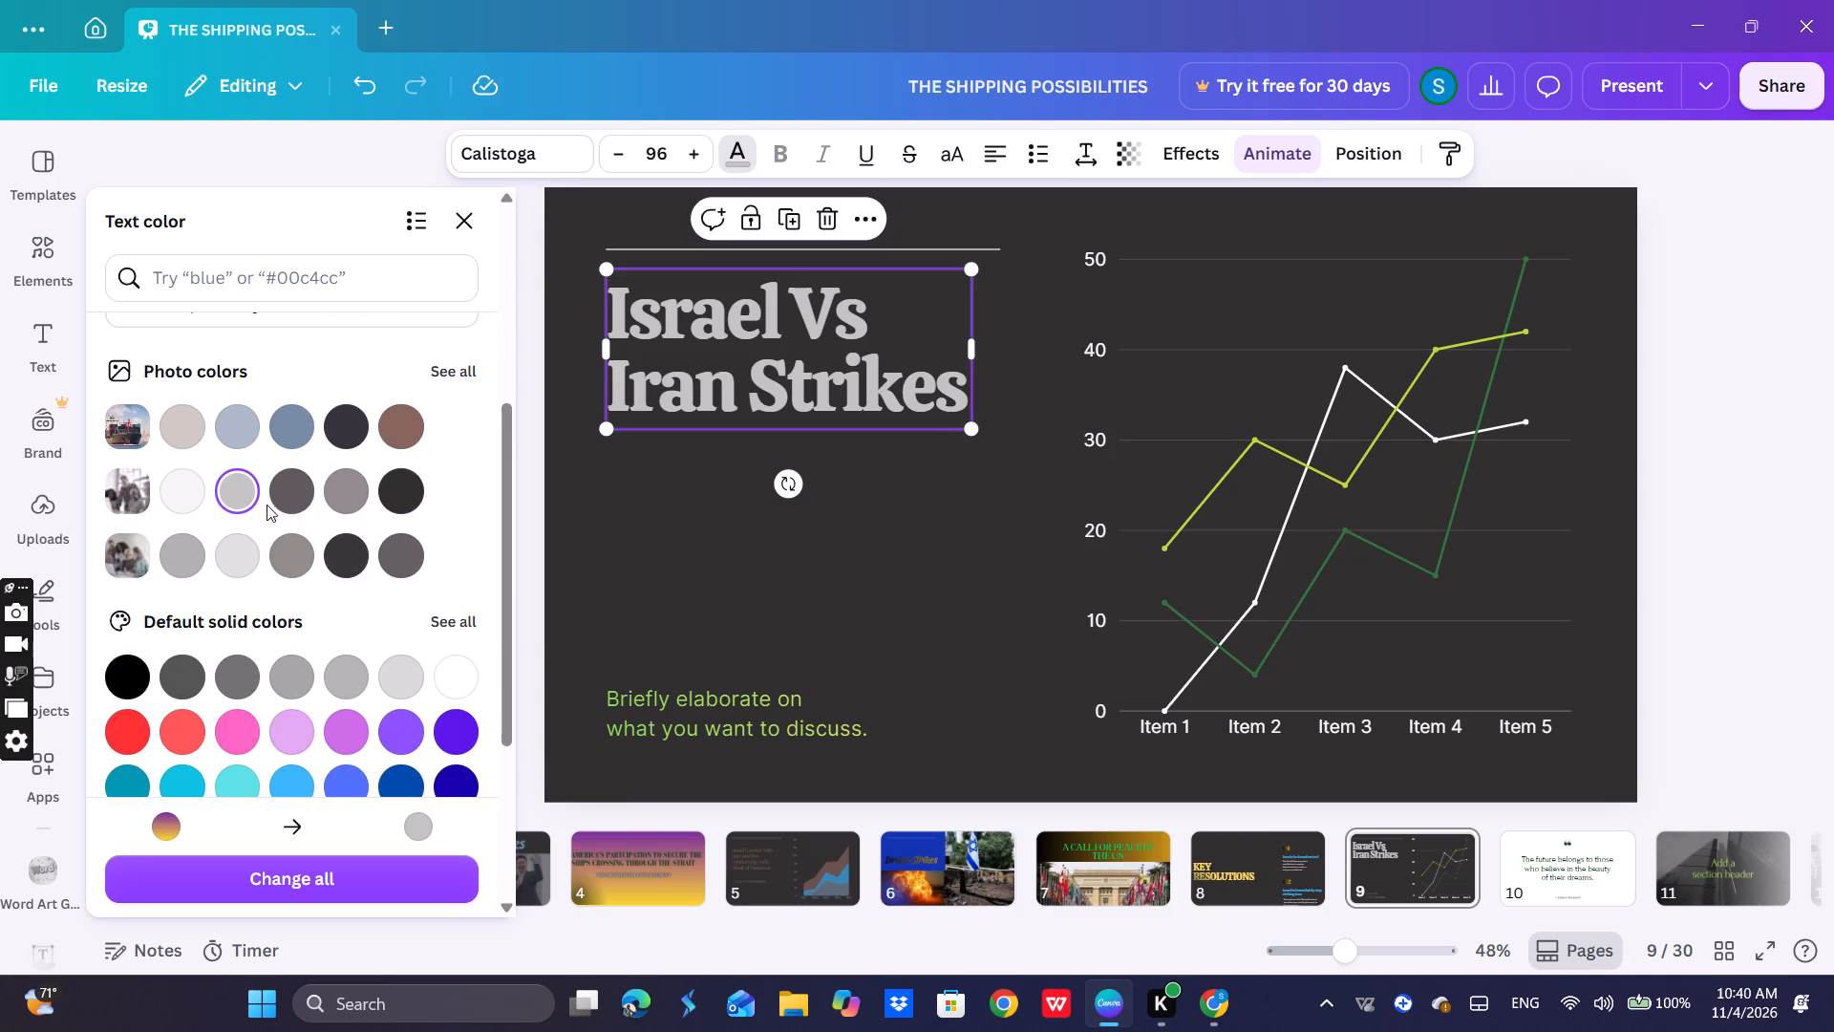
pyautogui.click(725, 528)
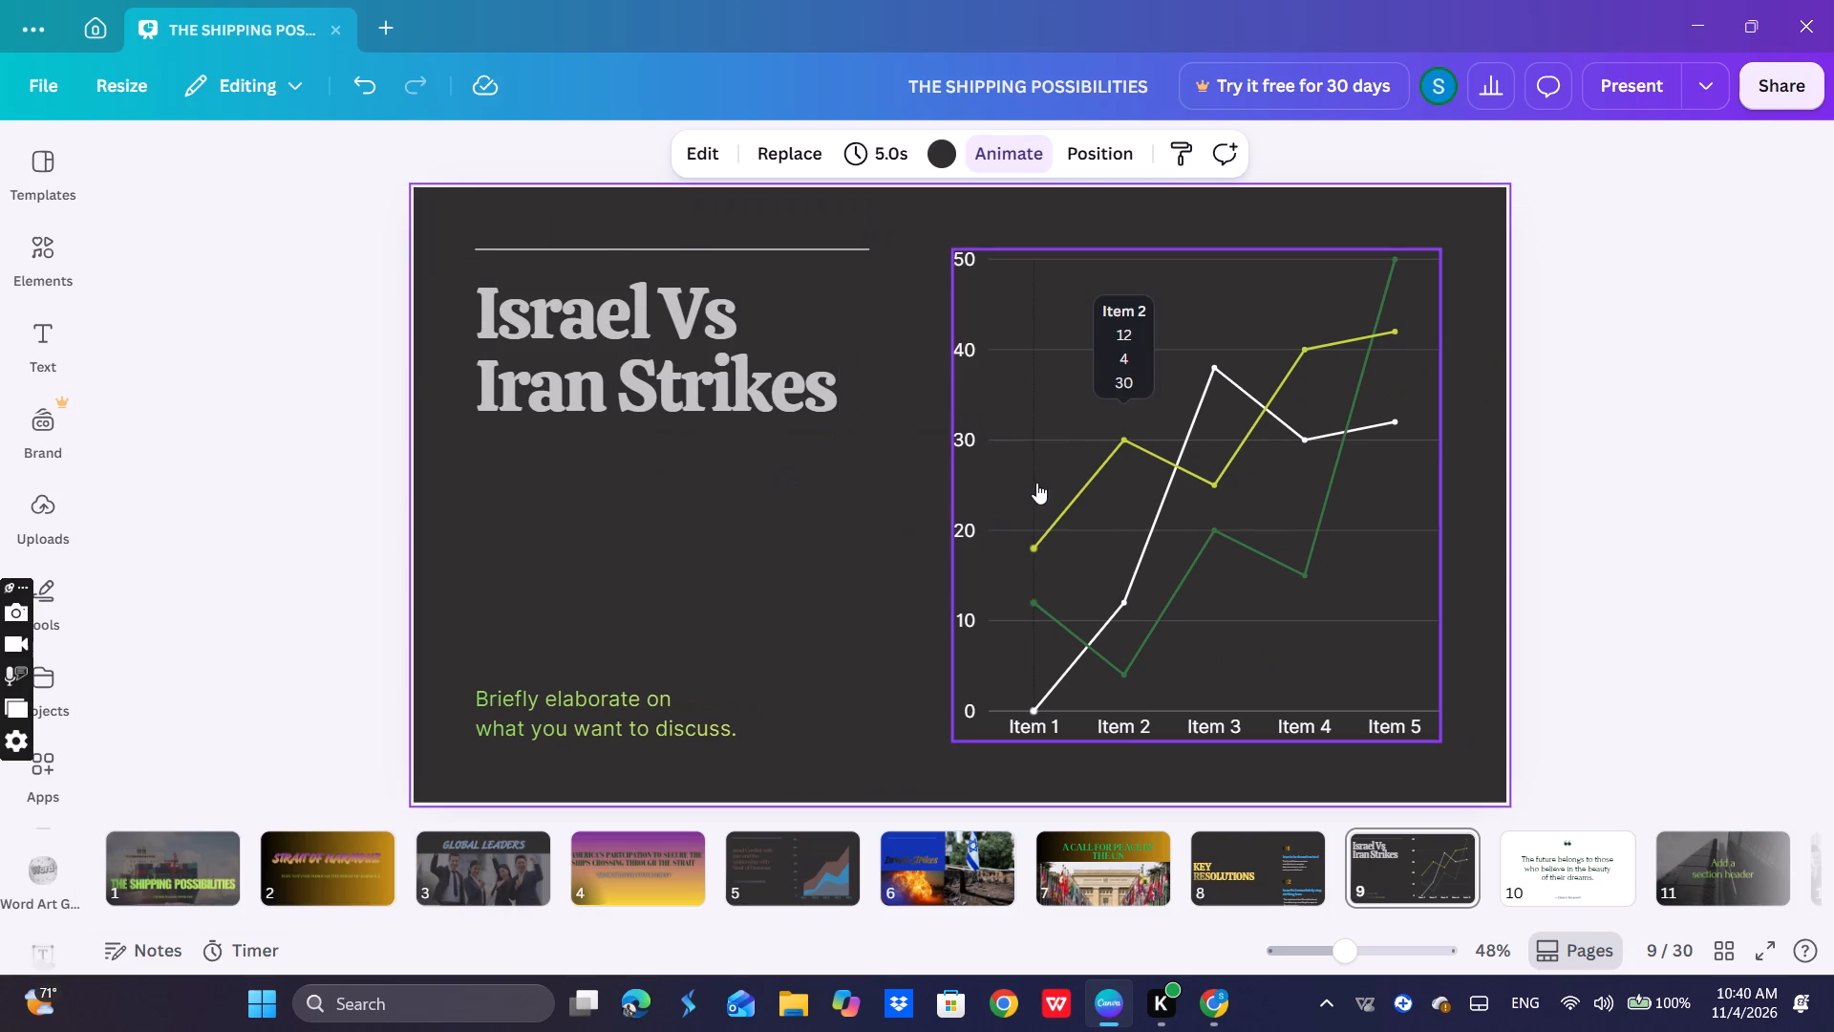
# Open slide 9's line chart for editing from its "Item 1" axis label.
pyautogui.click(1039, 600)
pyautogui.click(1048, 722)
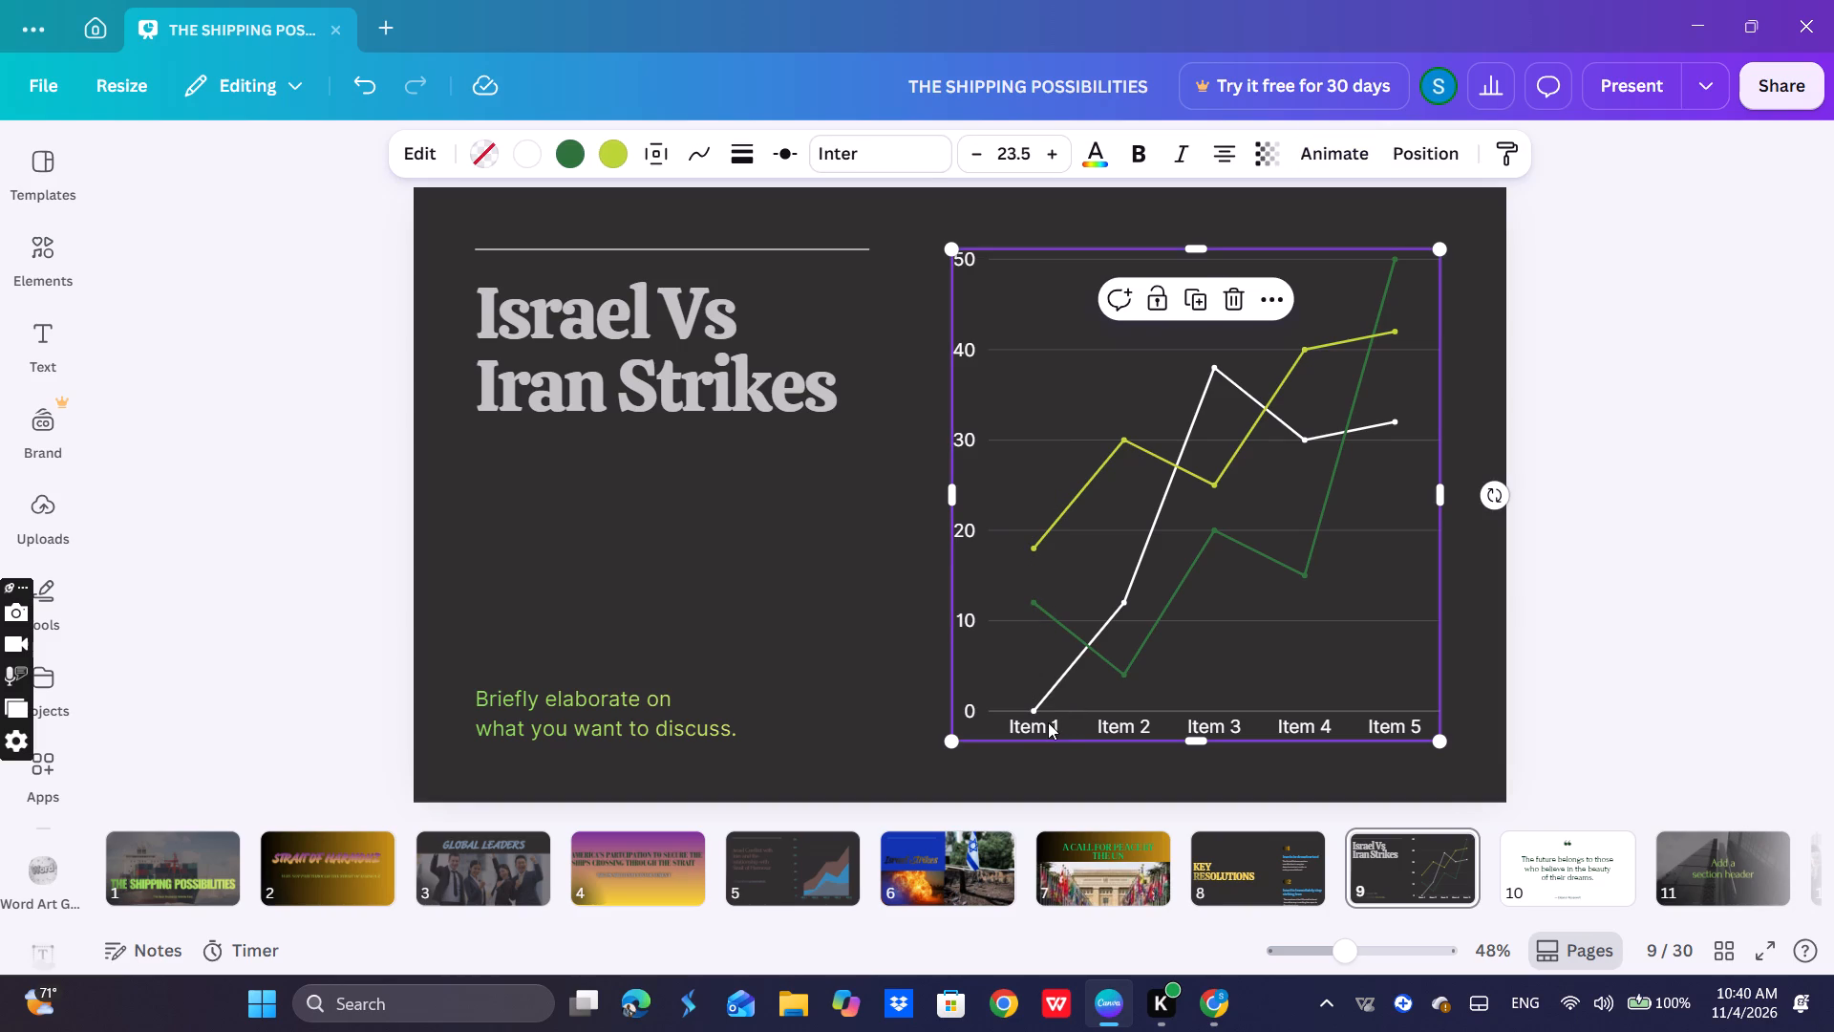
pyautogui.doubleClick(1023, 725)
pyautogui.doubleClick(1034, 724)
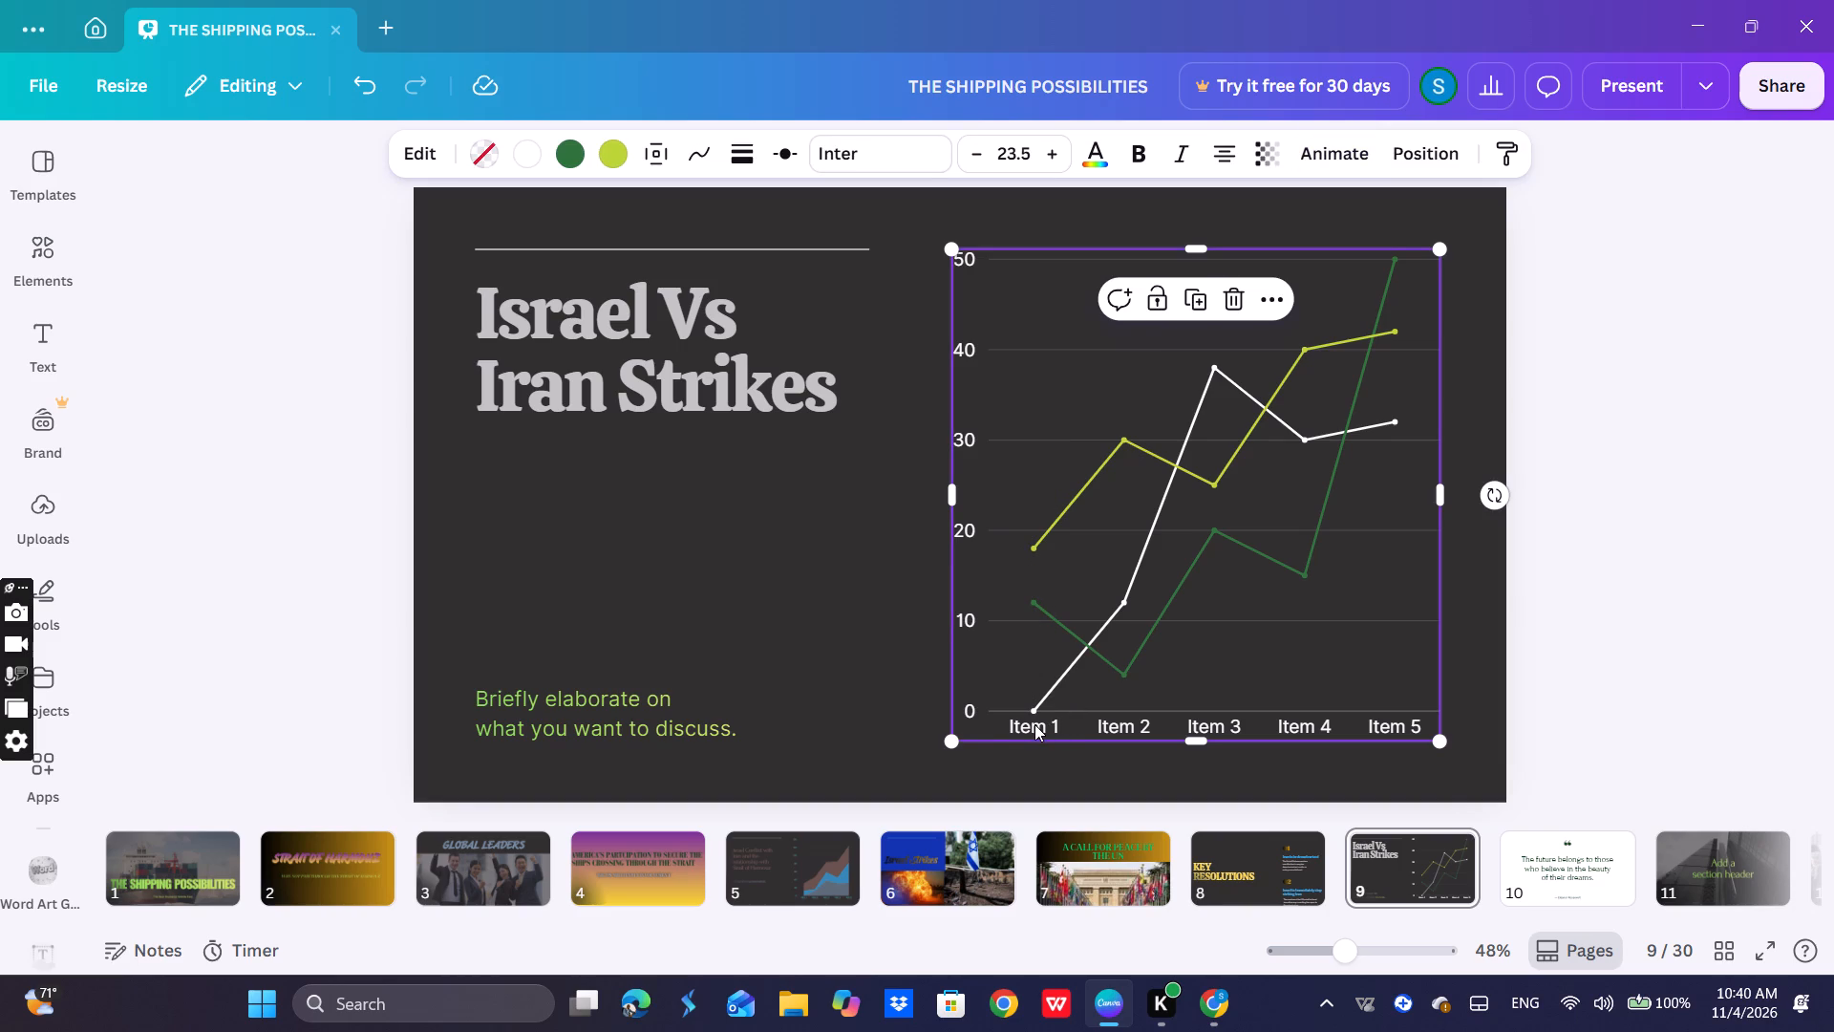
pyautogui.click(1034, 724)
pyautogui.click(1048, 729)
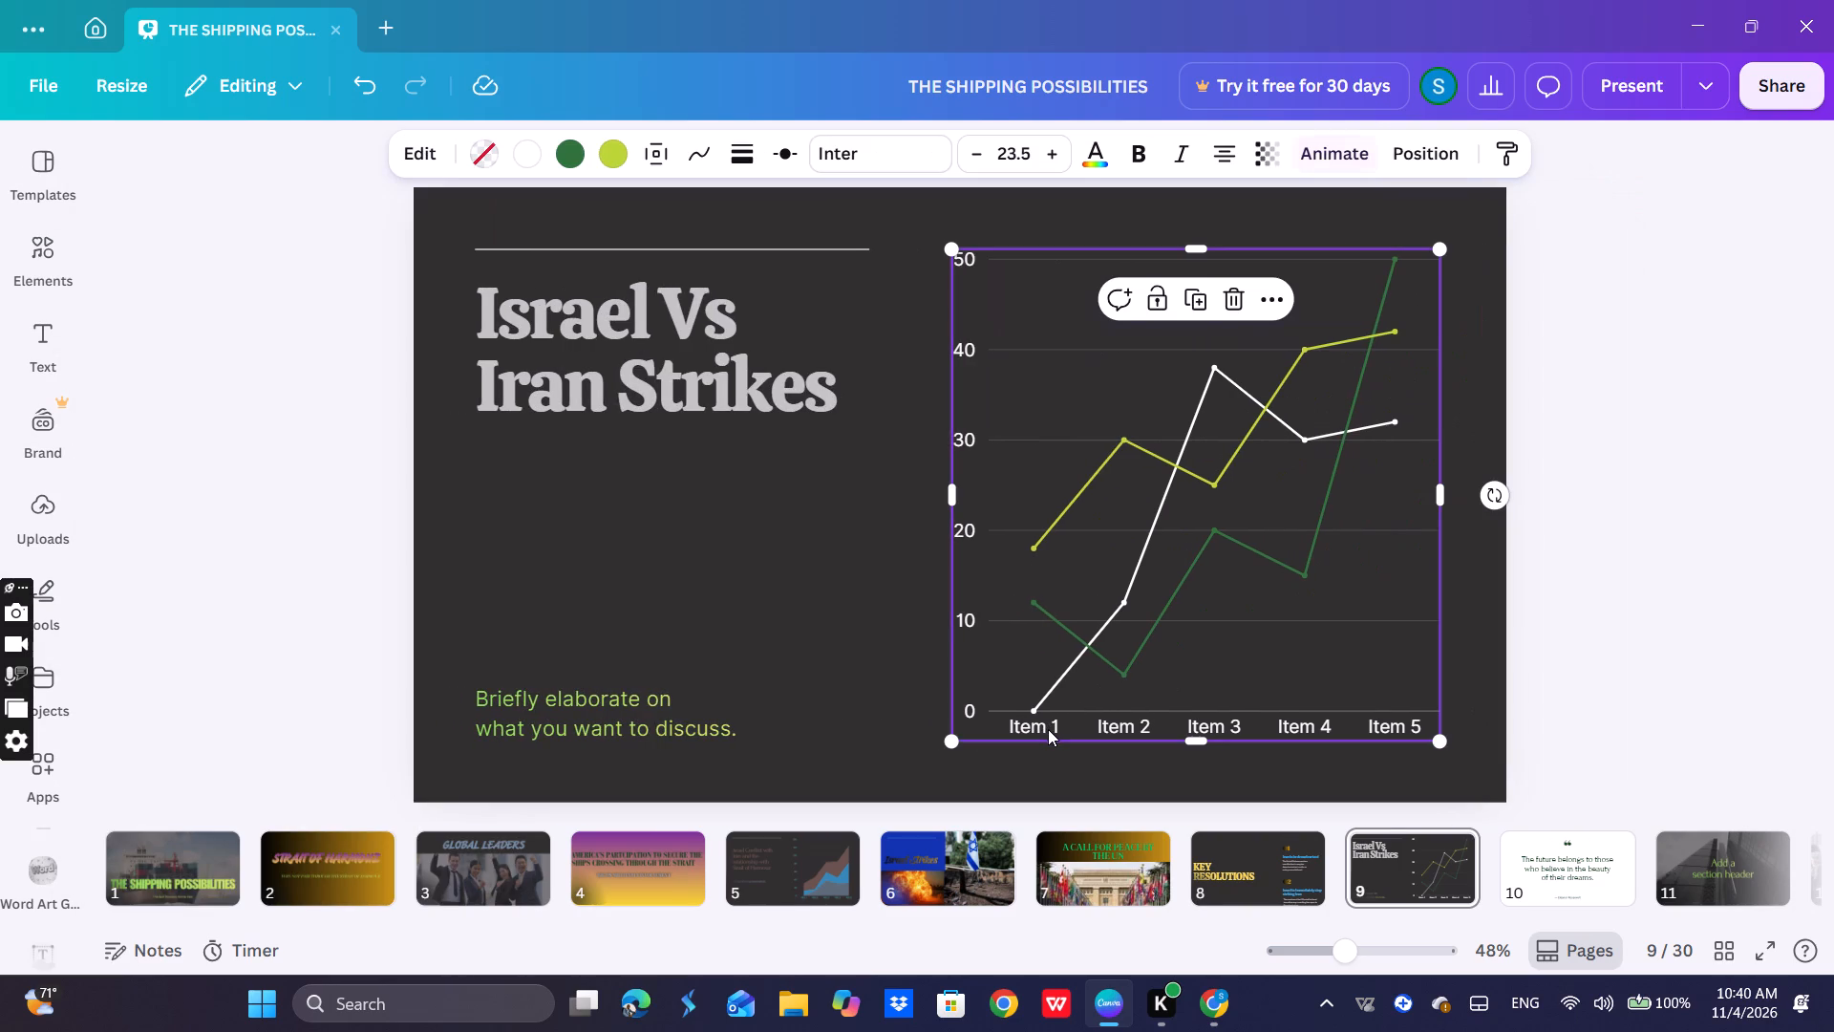
pyautogui.doubleClick(1042, 726)
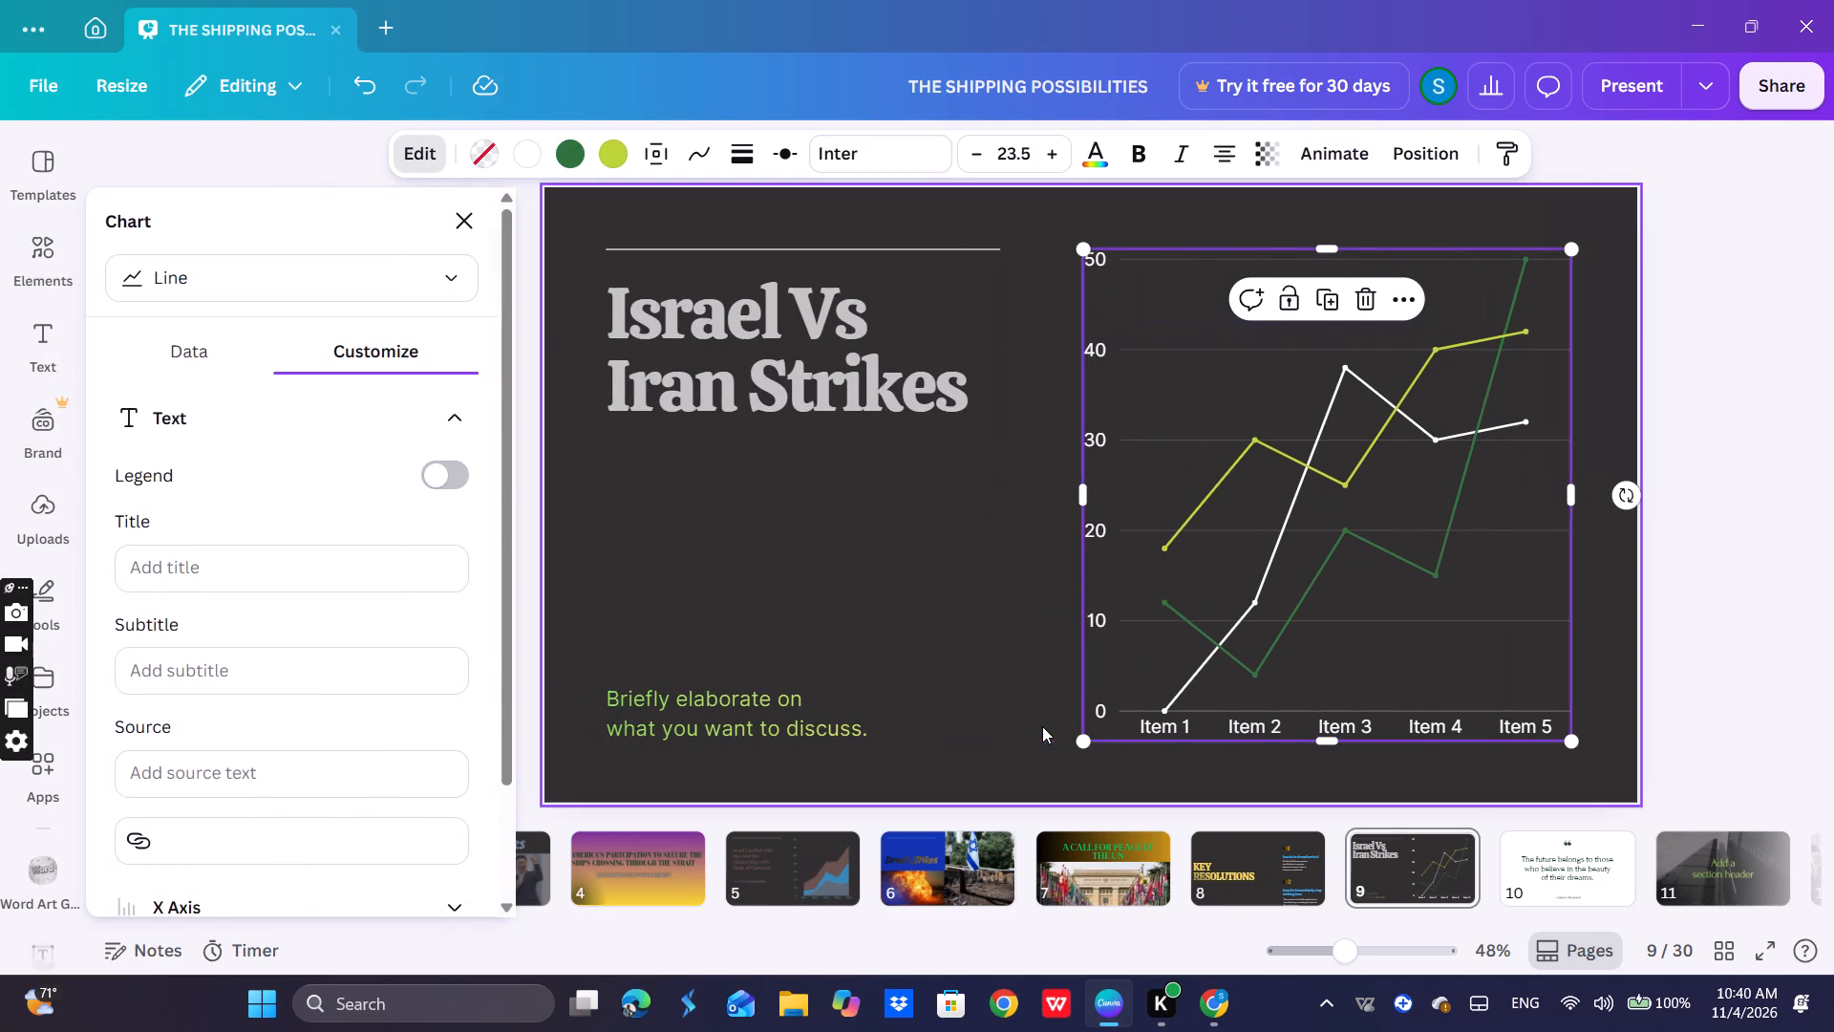
# Examine the line chart's customization options for text, X axis, Y axis and settings.
pyautogui.scroll(-6, 351, 629)
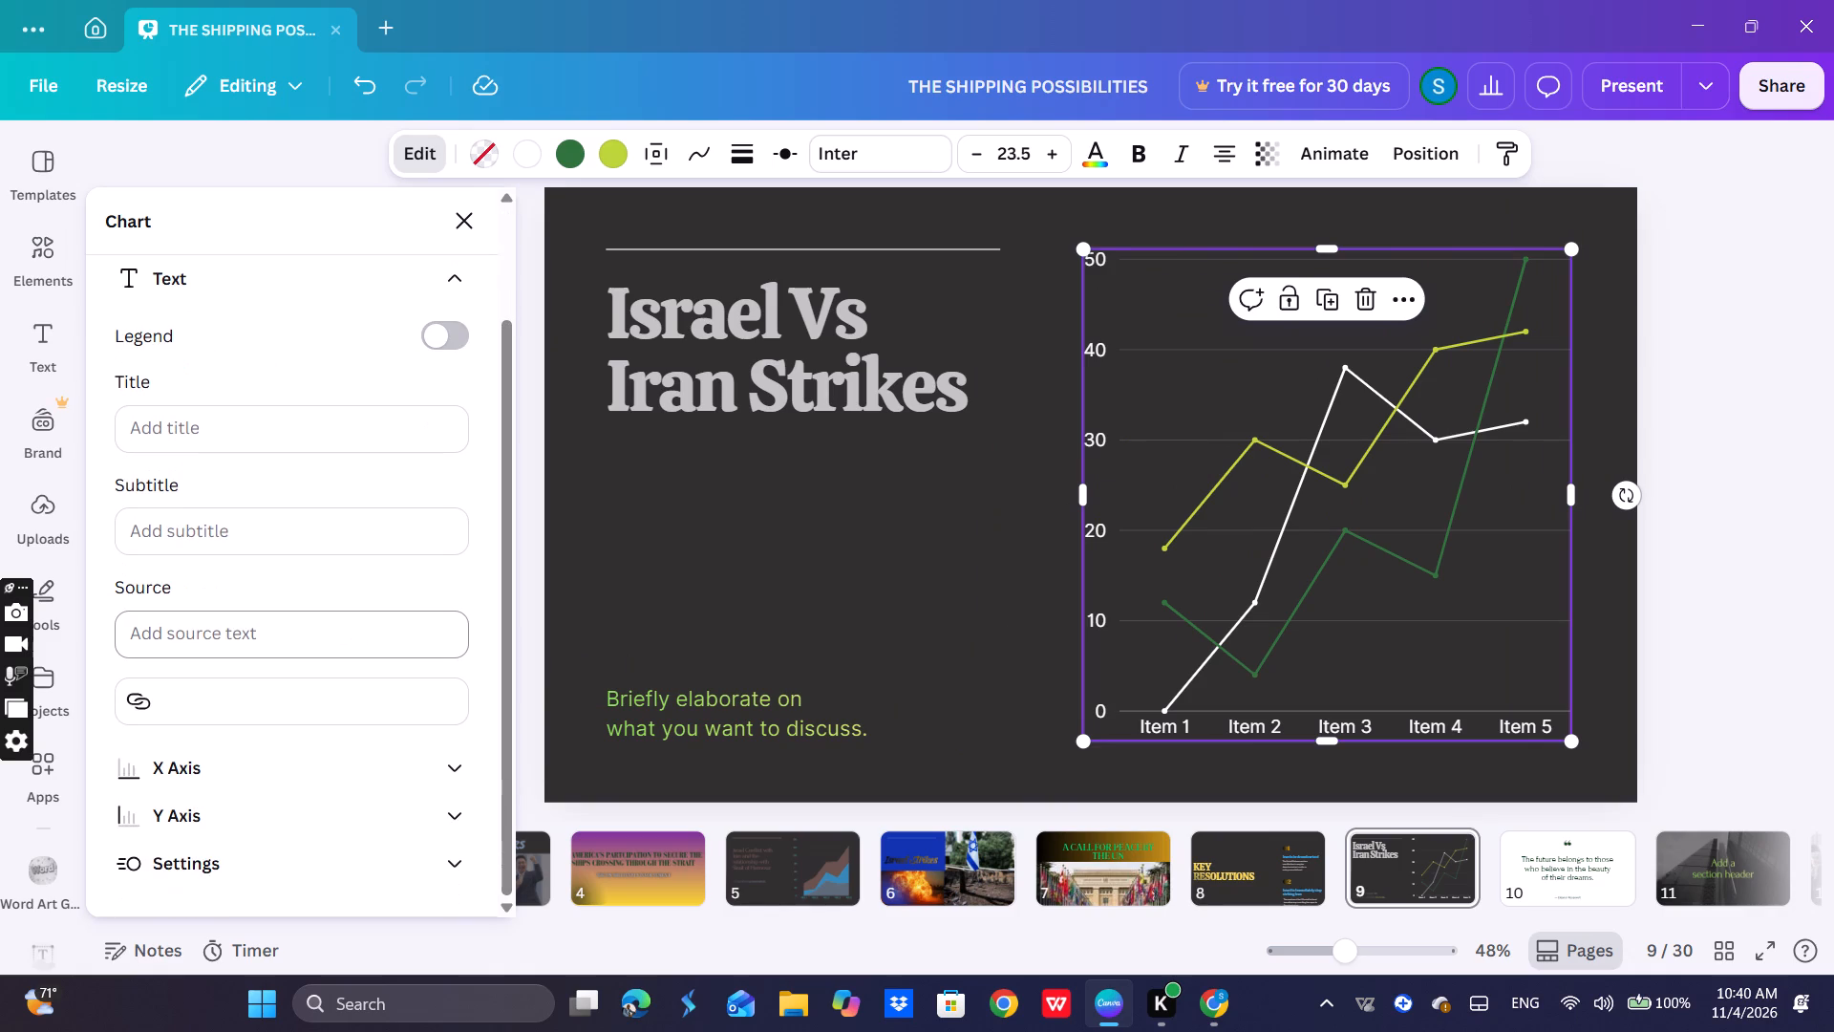
pyautogui.click(465, 751)
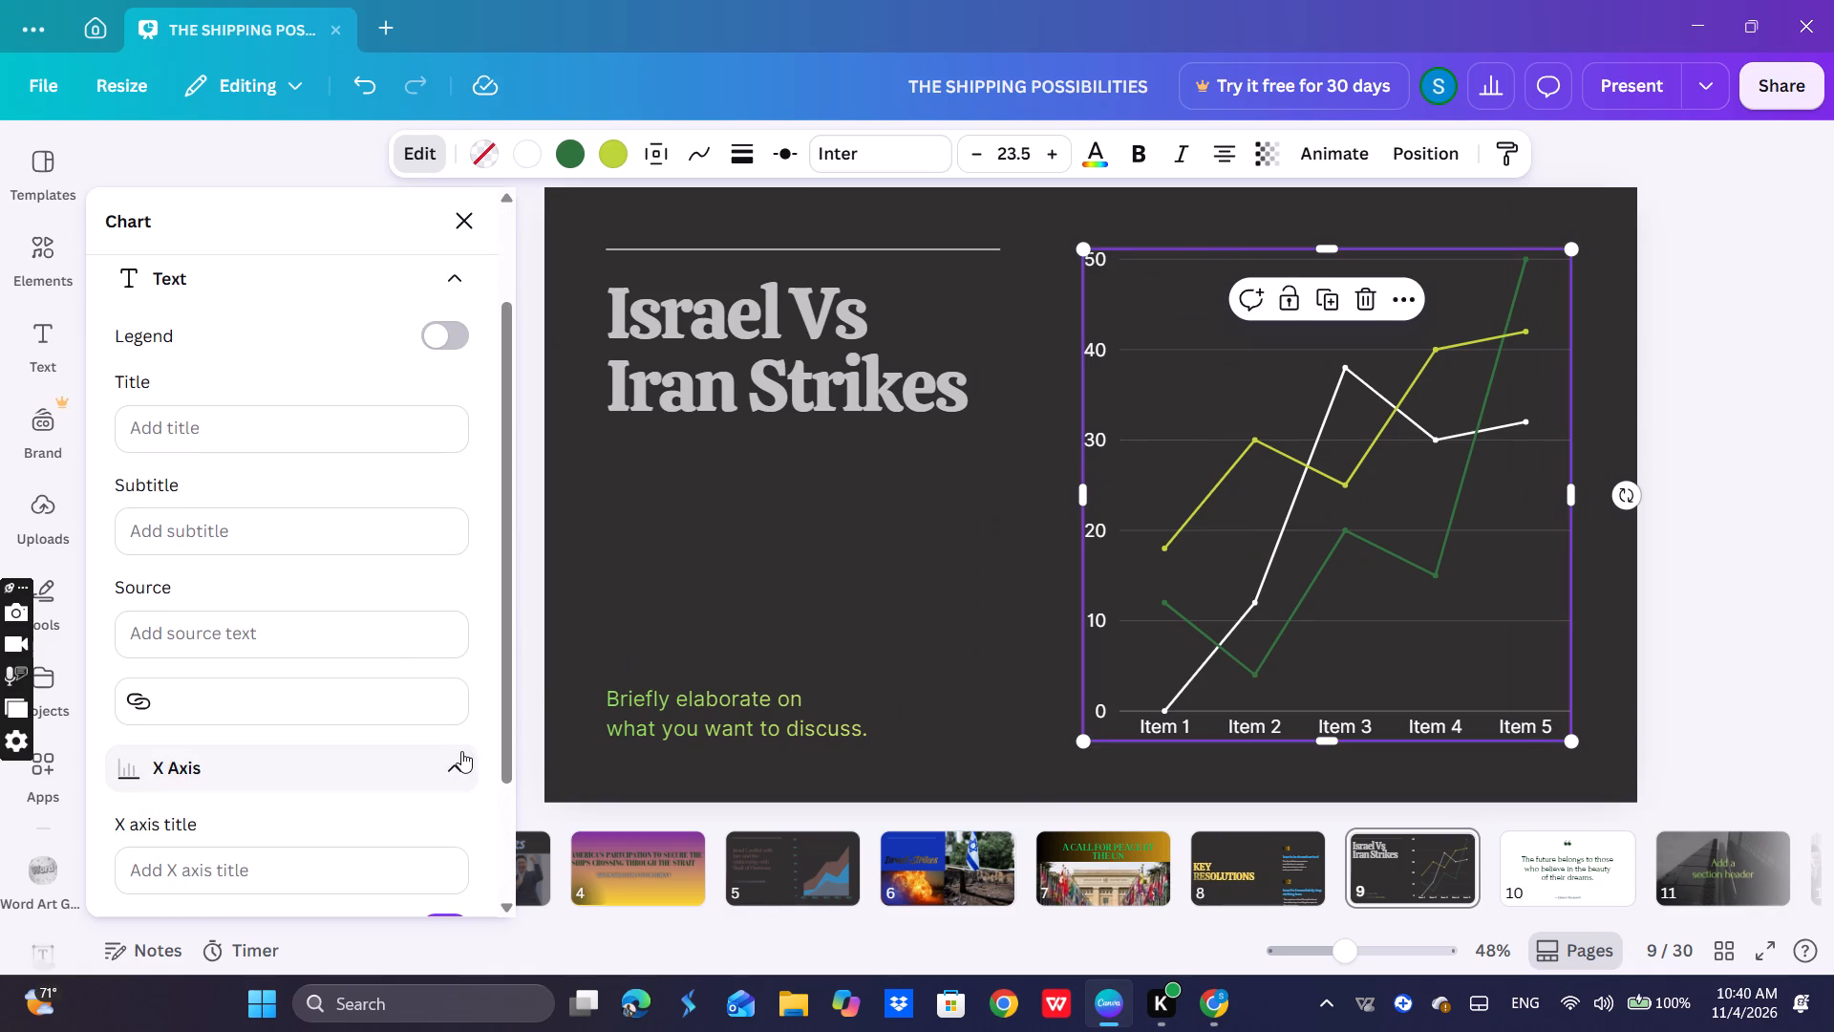
pyautogui.scroll(-6, 393, 665)
pyautogui.click(448, 812)
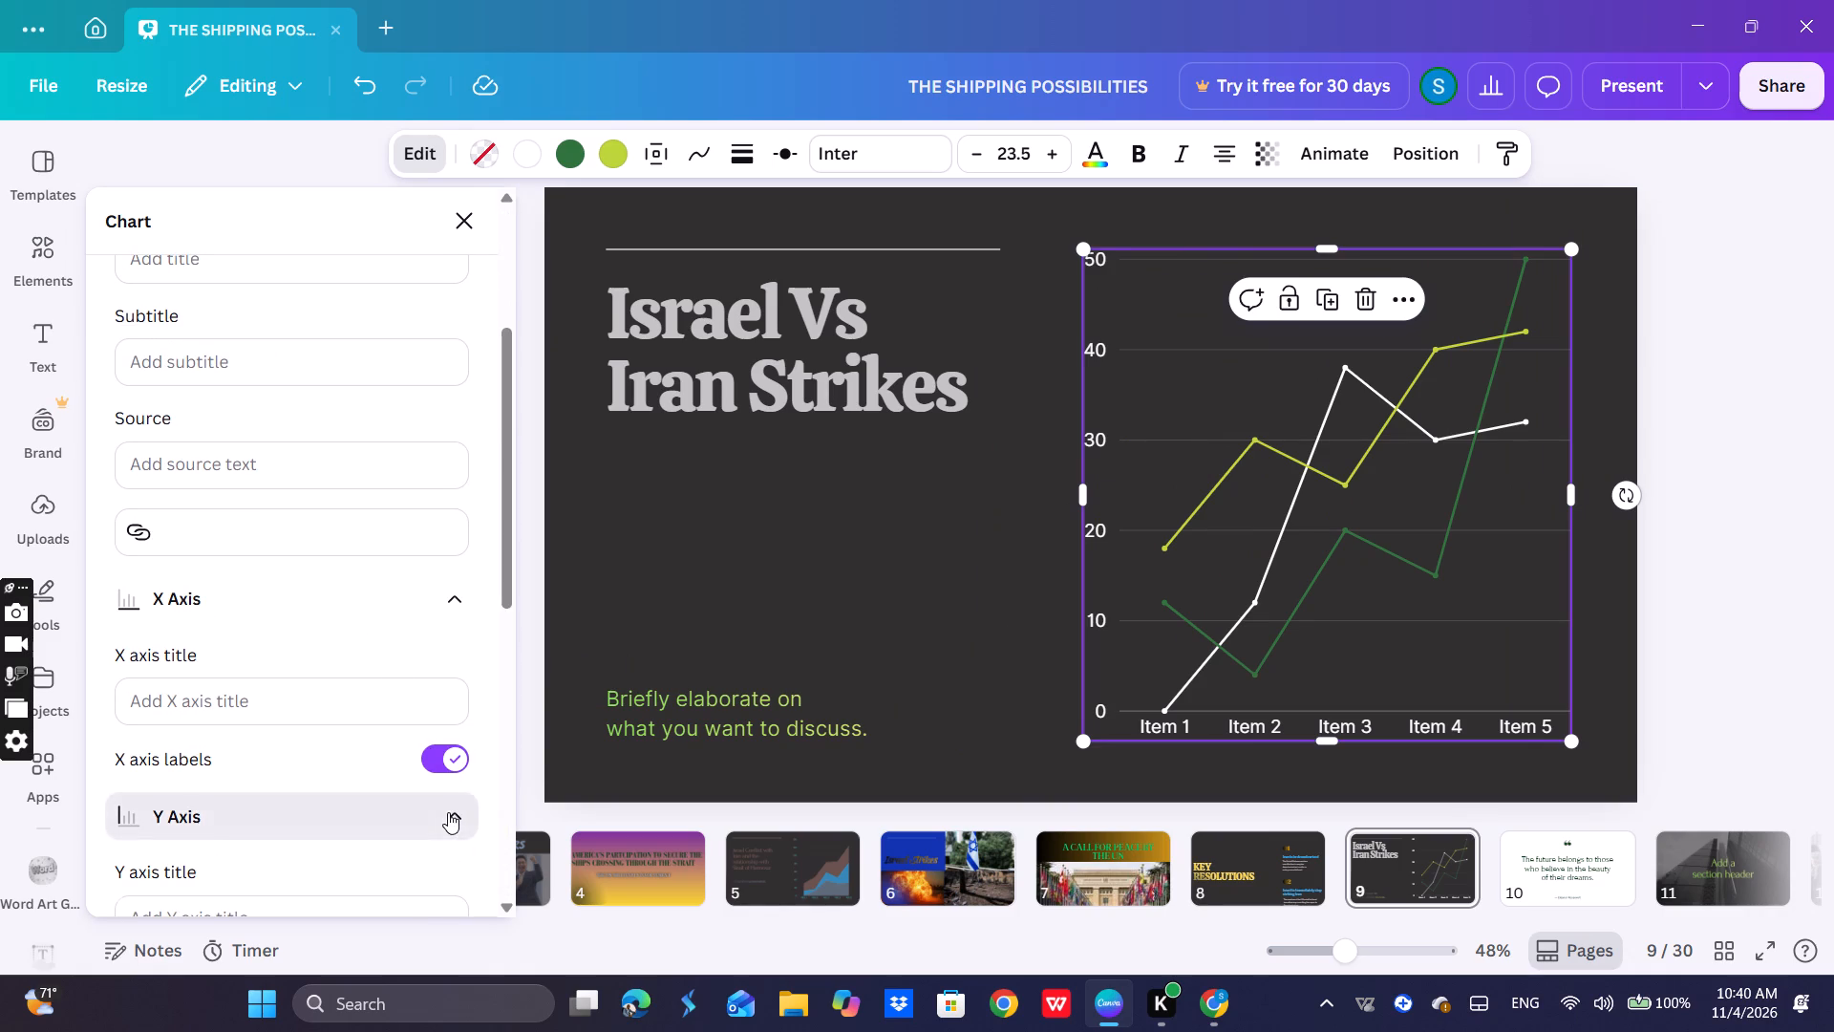
pyautogui.scroll(-8, 374, 636)
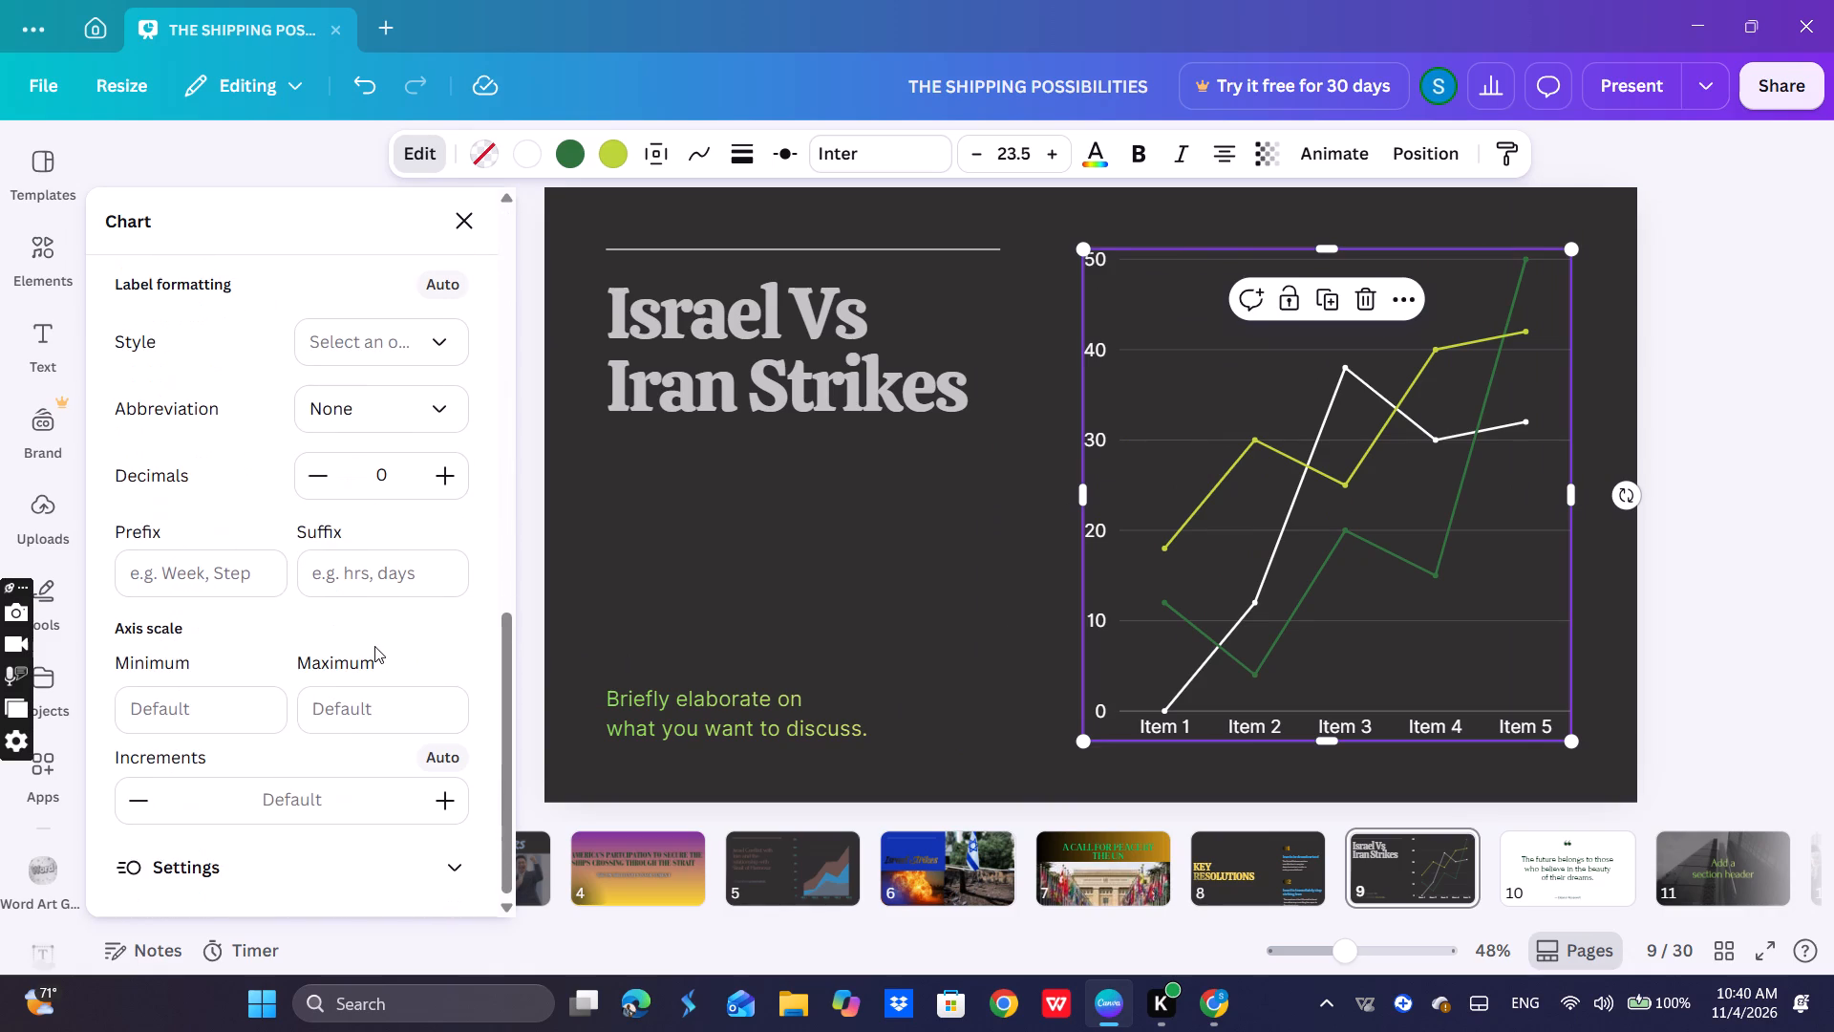
pyautogui.scroll(-2, 374, 646)
pyautogui.click(460, 854)
pyautogui.scroll(-6, 378, 613)
pyautogui.scroll(10, 378, 615)
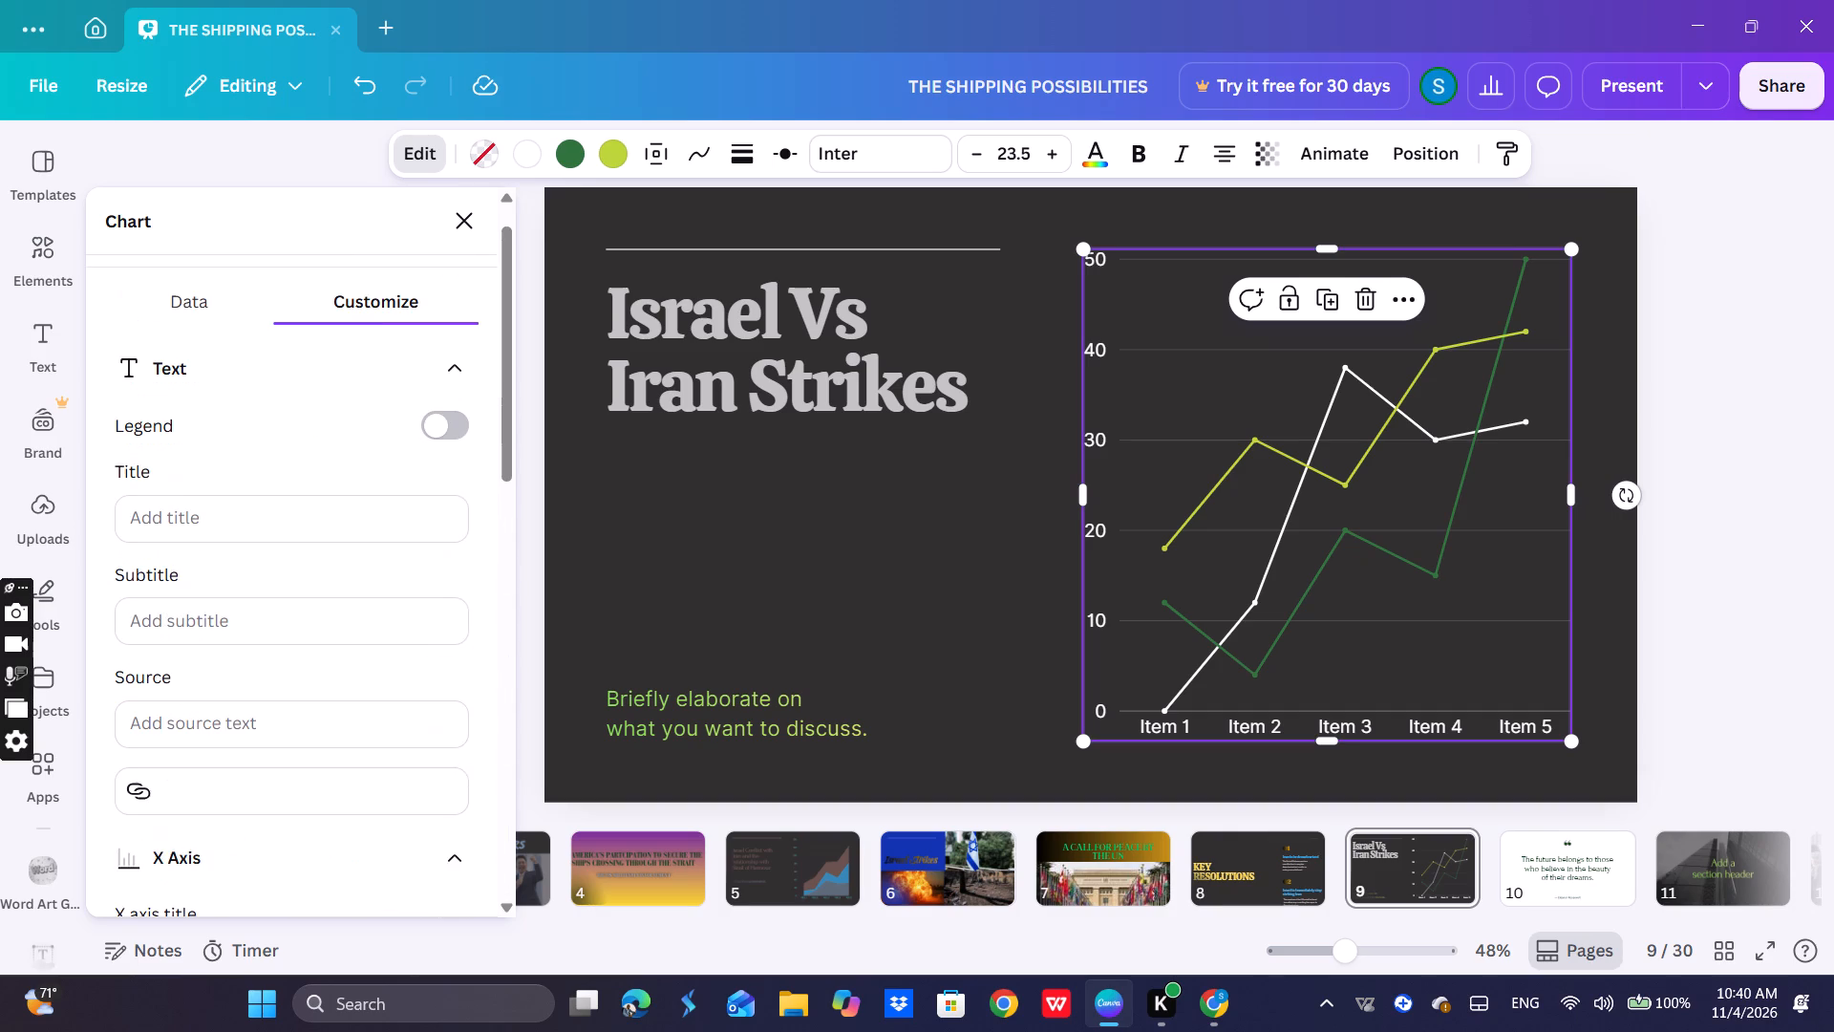
pyautogui.scroll(5, 378, 617)
# Replace the "Item 1" label in the line chart's data with "Warship".
pyautogui.click(216, 357)
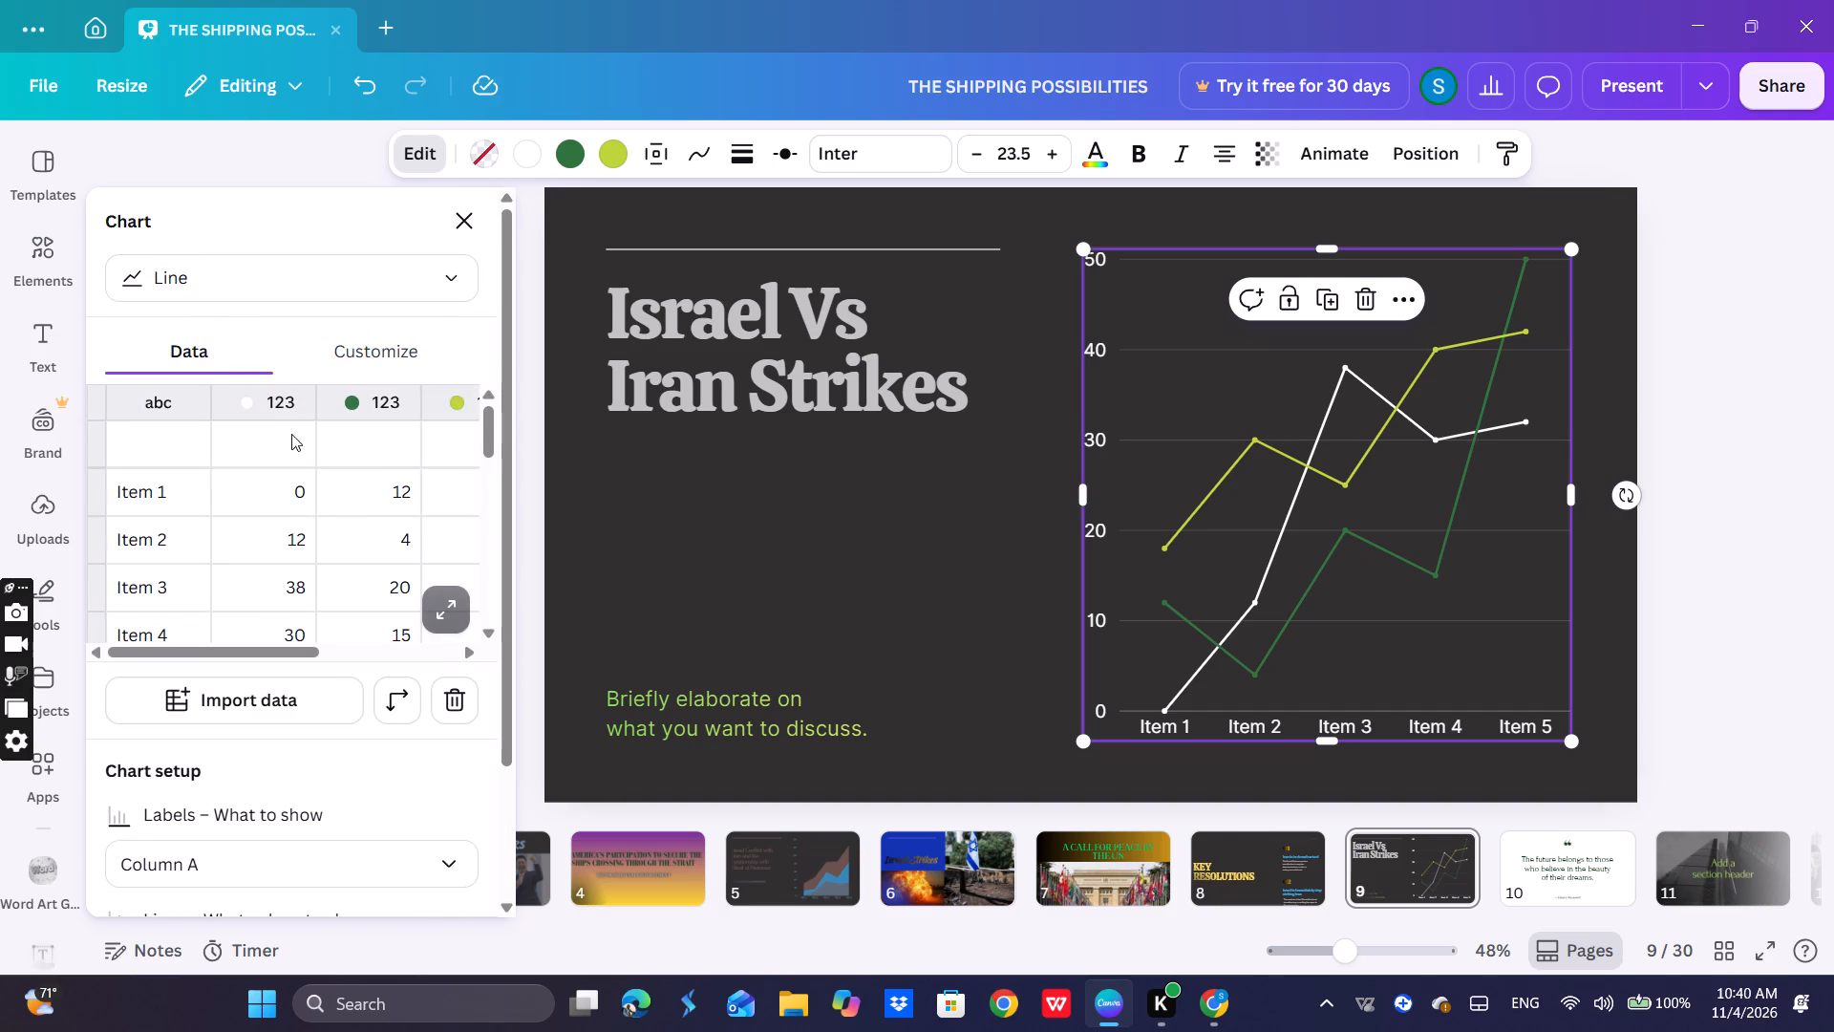
pyautogui.click(170, 490)
pyautogui.doubleClick(171, 494)
pyautogui.press('BackSpace')
pyautogui.press('BackSpace')
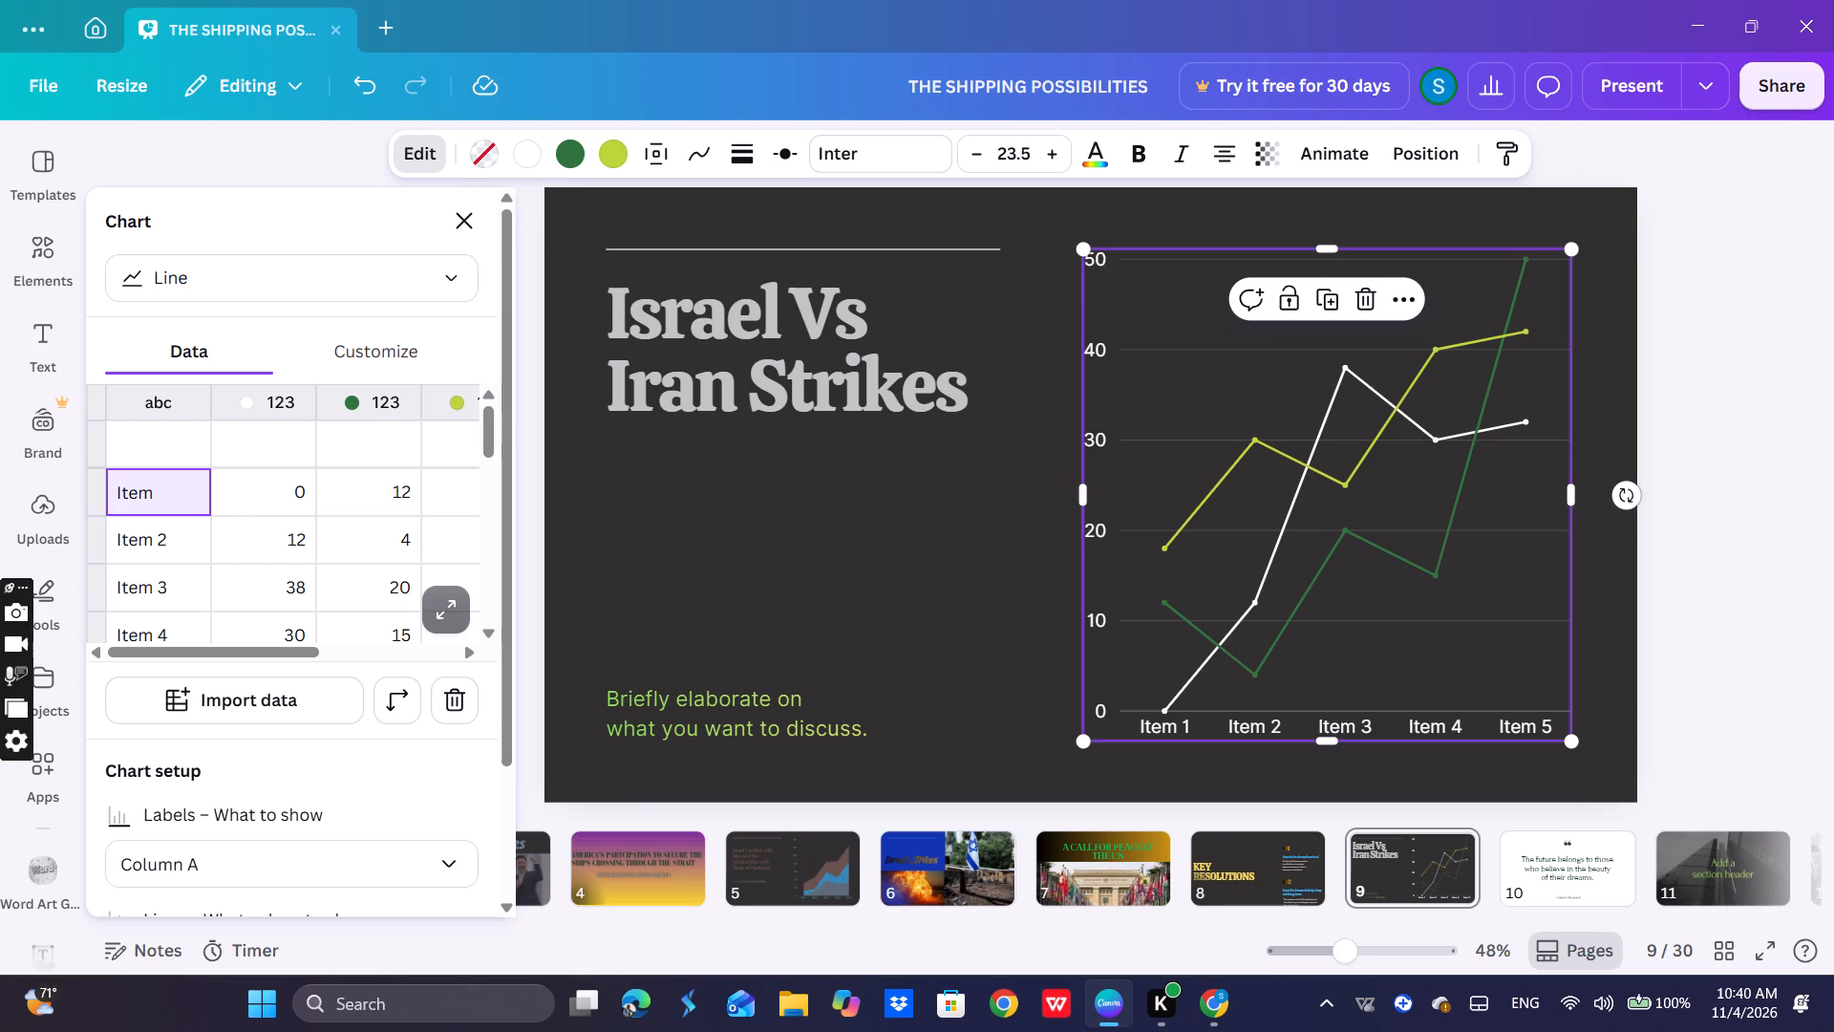
pyautogui.press('BackSpace')
pyautogui.press('BackSpace')
pyautogui.press('BackSpace')
pyautogui.press('BackSpace')
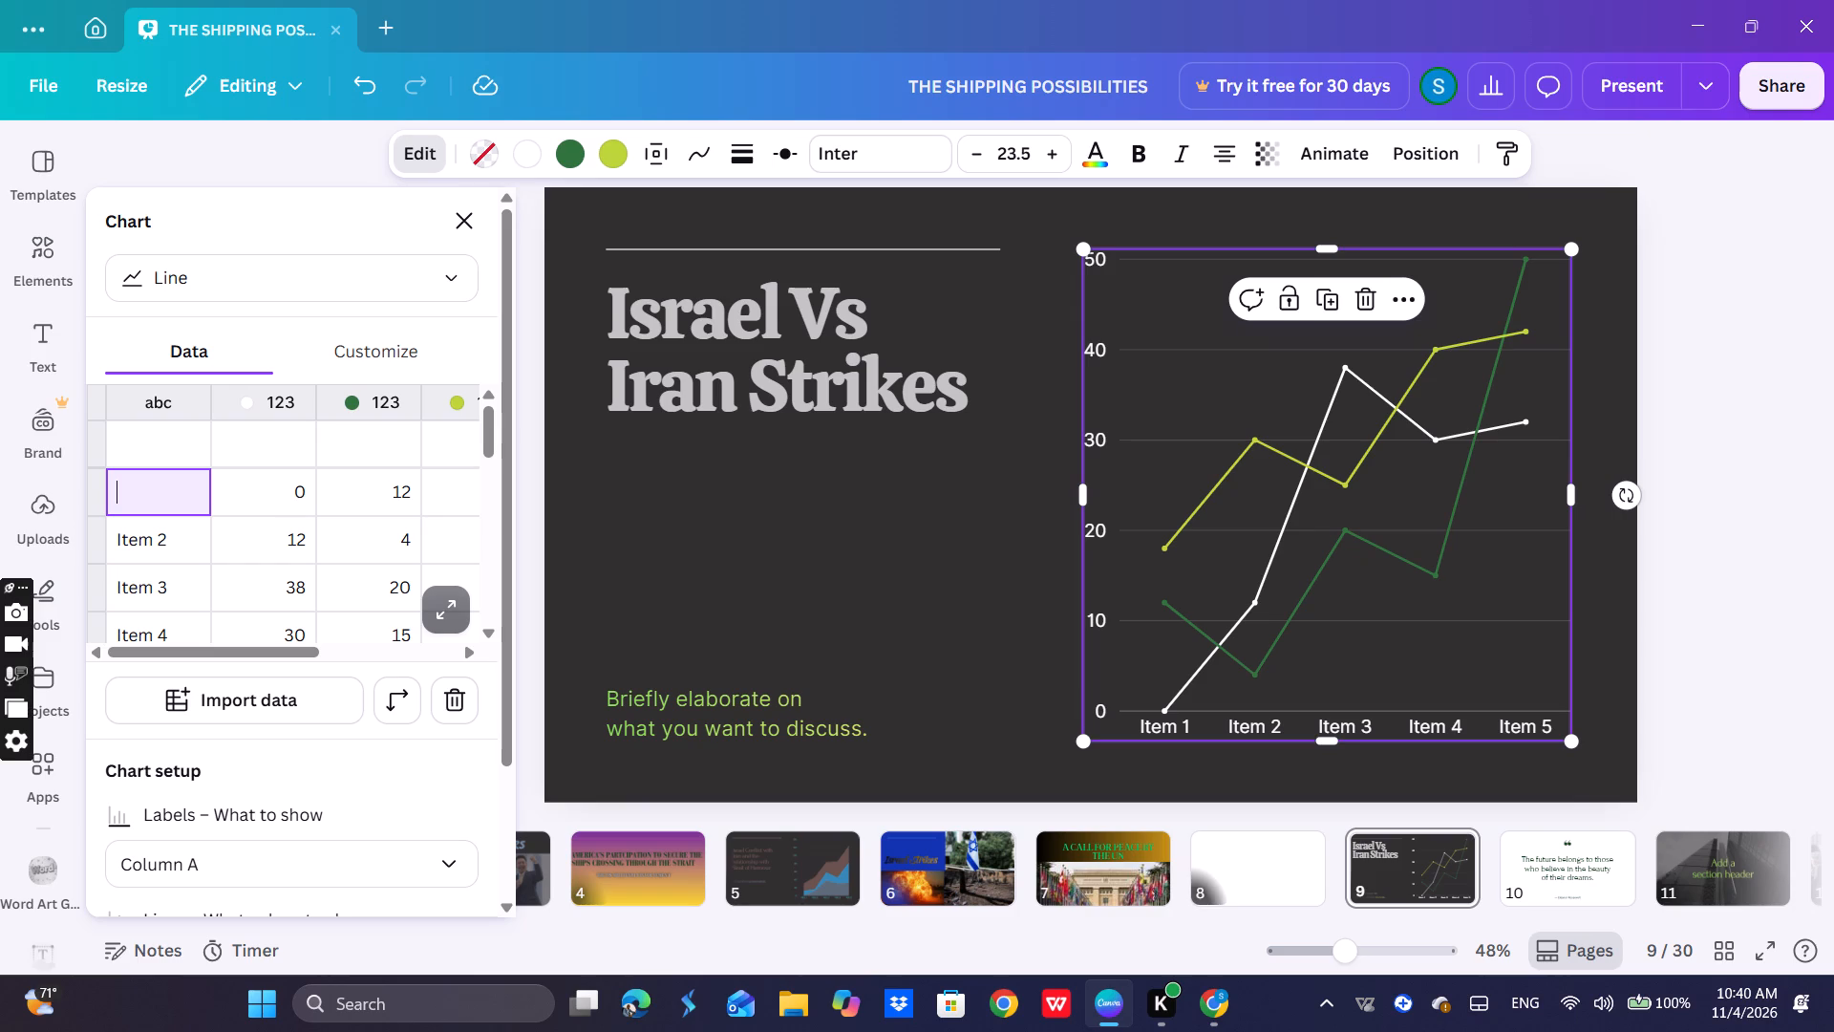
pyautogui.press('w')
pyautogui.press('a')
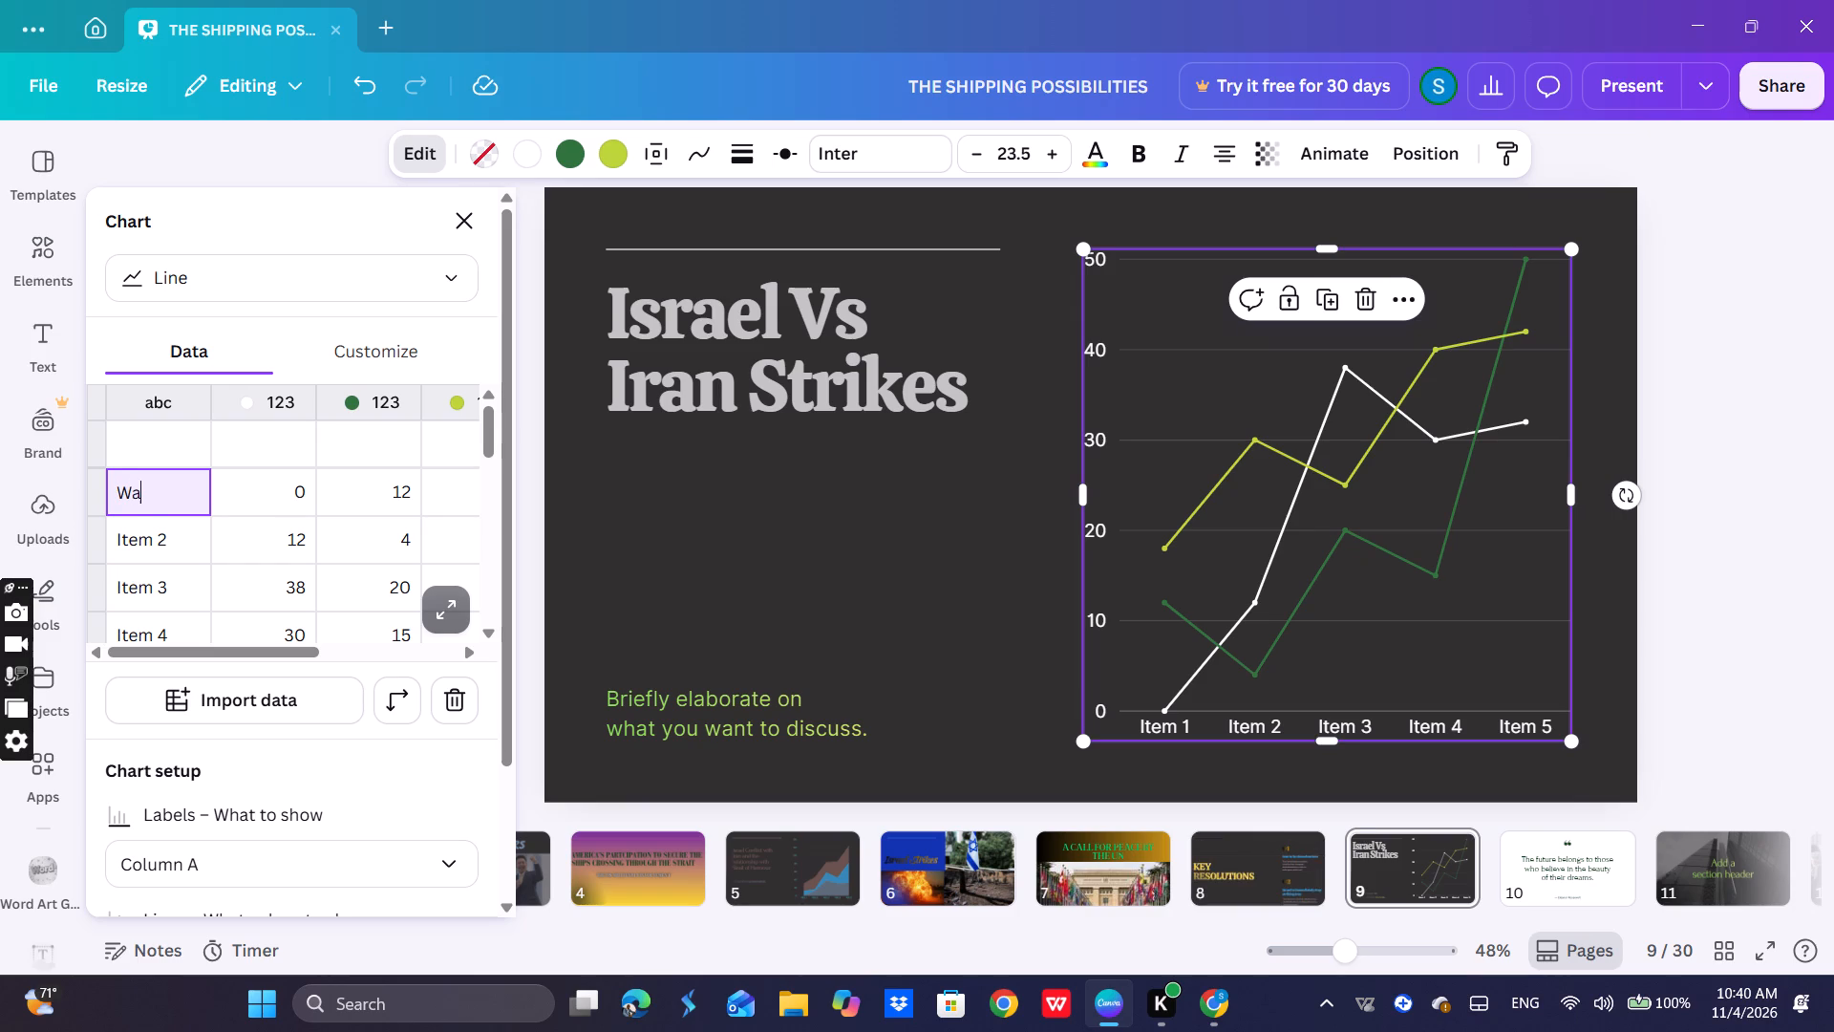
pyautogui.write('rship')
# Replace the "Item 2" label in the line chart's data with "Attack Helicopters".
pyautogui.click(144, 538)
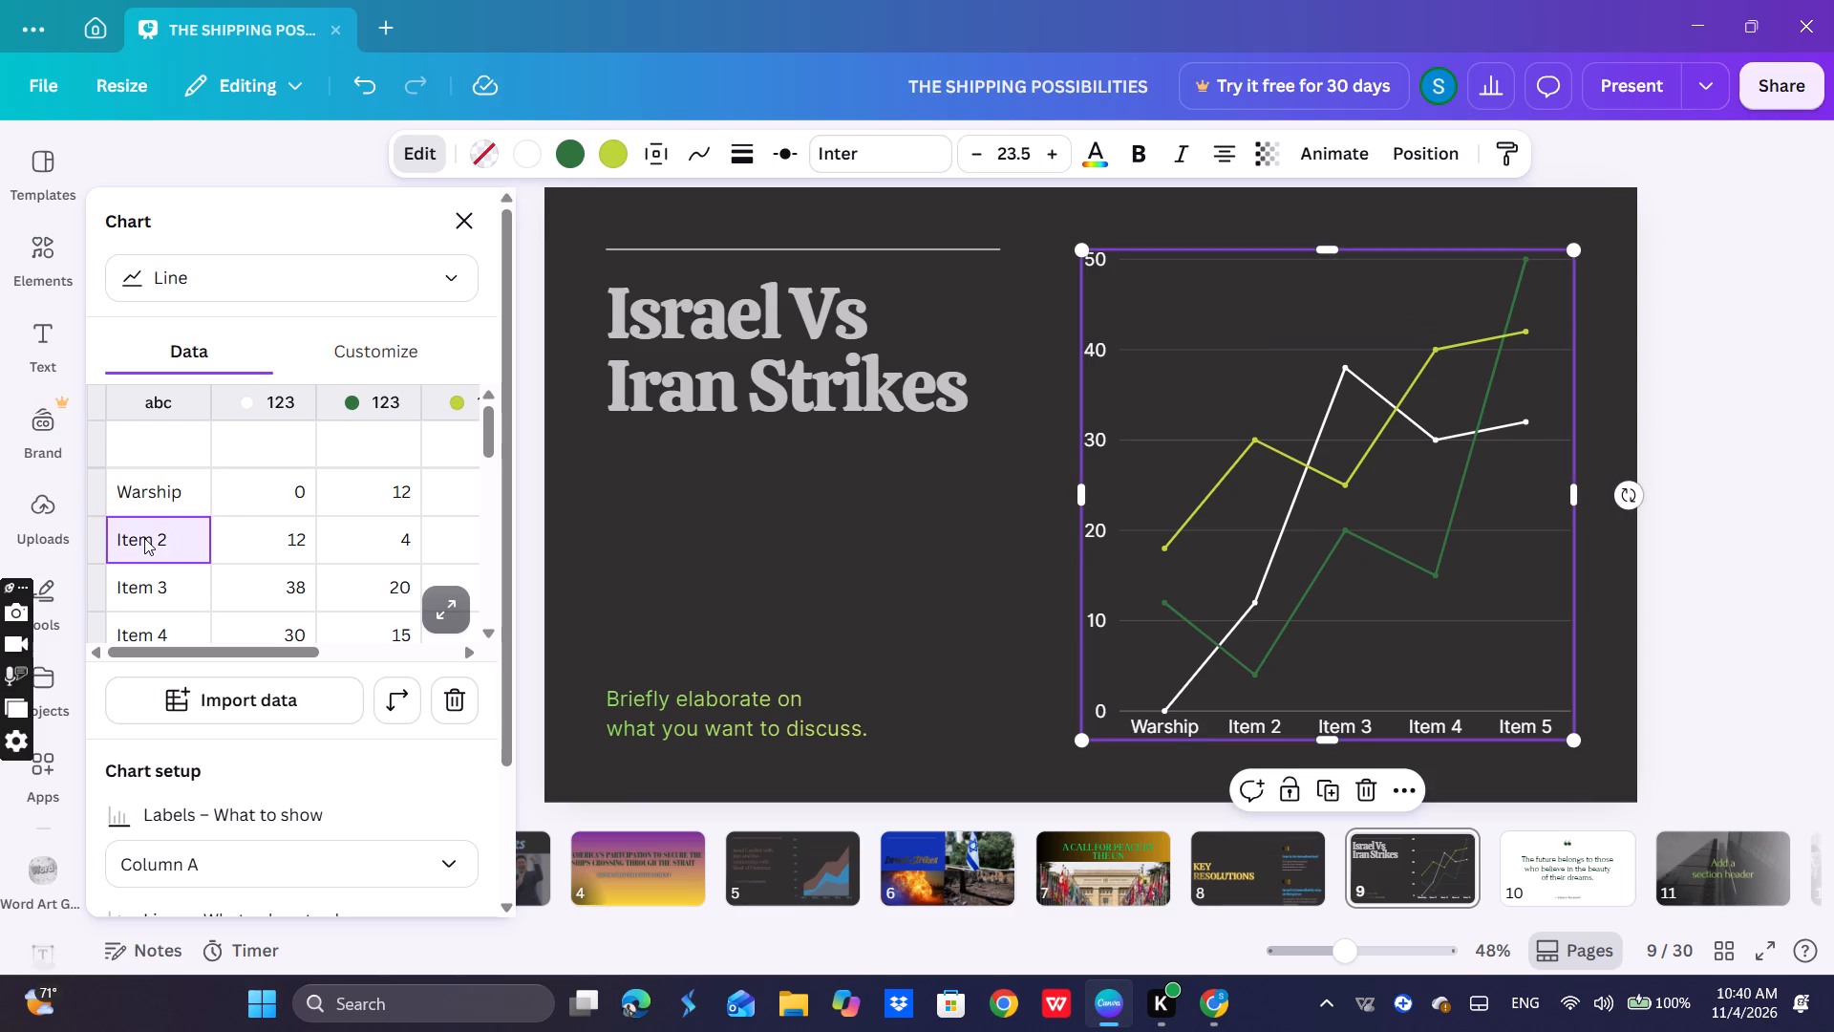
pyautogui.doubleClick(144, 538)
pyautogui.press('BackSpace')
pyautogui.press('BackSpace')
pyautogui.press('BackSpace')
pyautogui.press('BackSpace')
pyautogui.press('BackSpace')
pyautogui.press('BackSpace')
pyautogui.write('ta')
pyautogui.press('x')
pyautogui.press('BackSpace')
pyautogui.write('ck')
pyautogui.press('space')
pyautogui.write('copters')
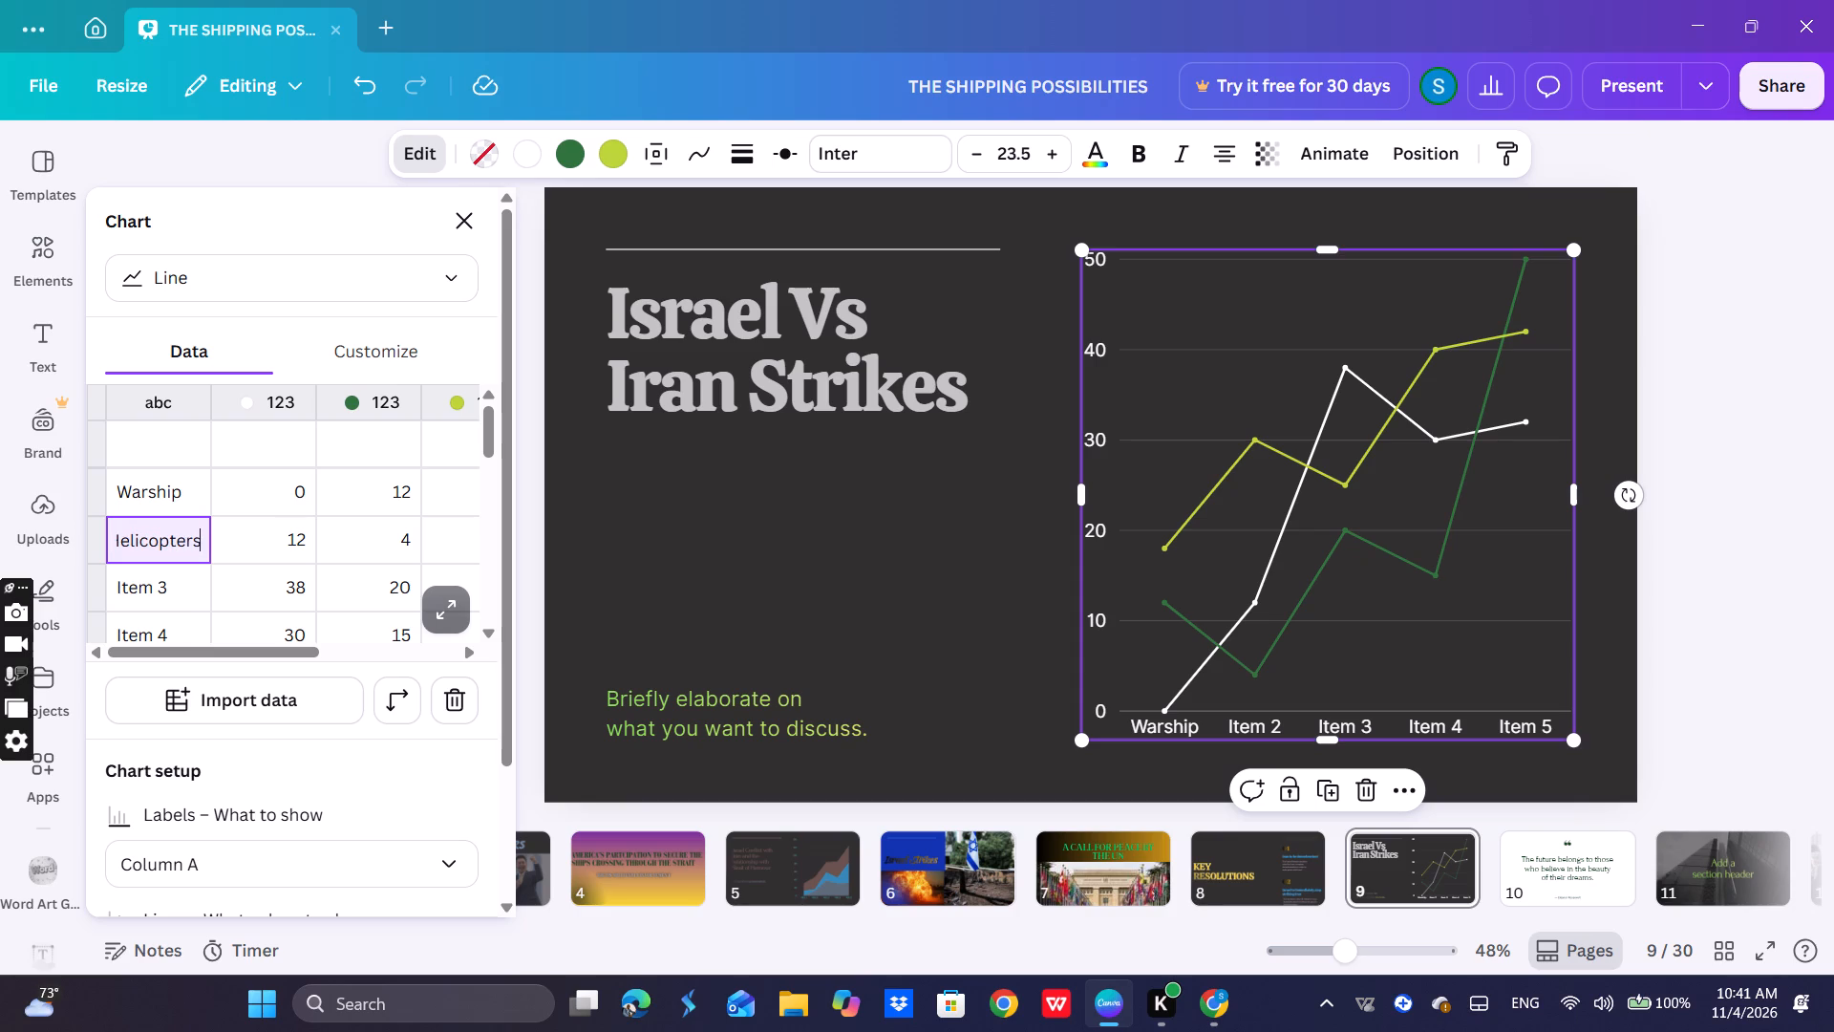
pyautogui.click(165, 577)
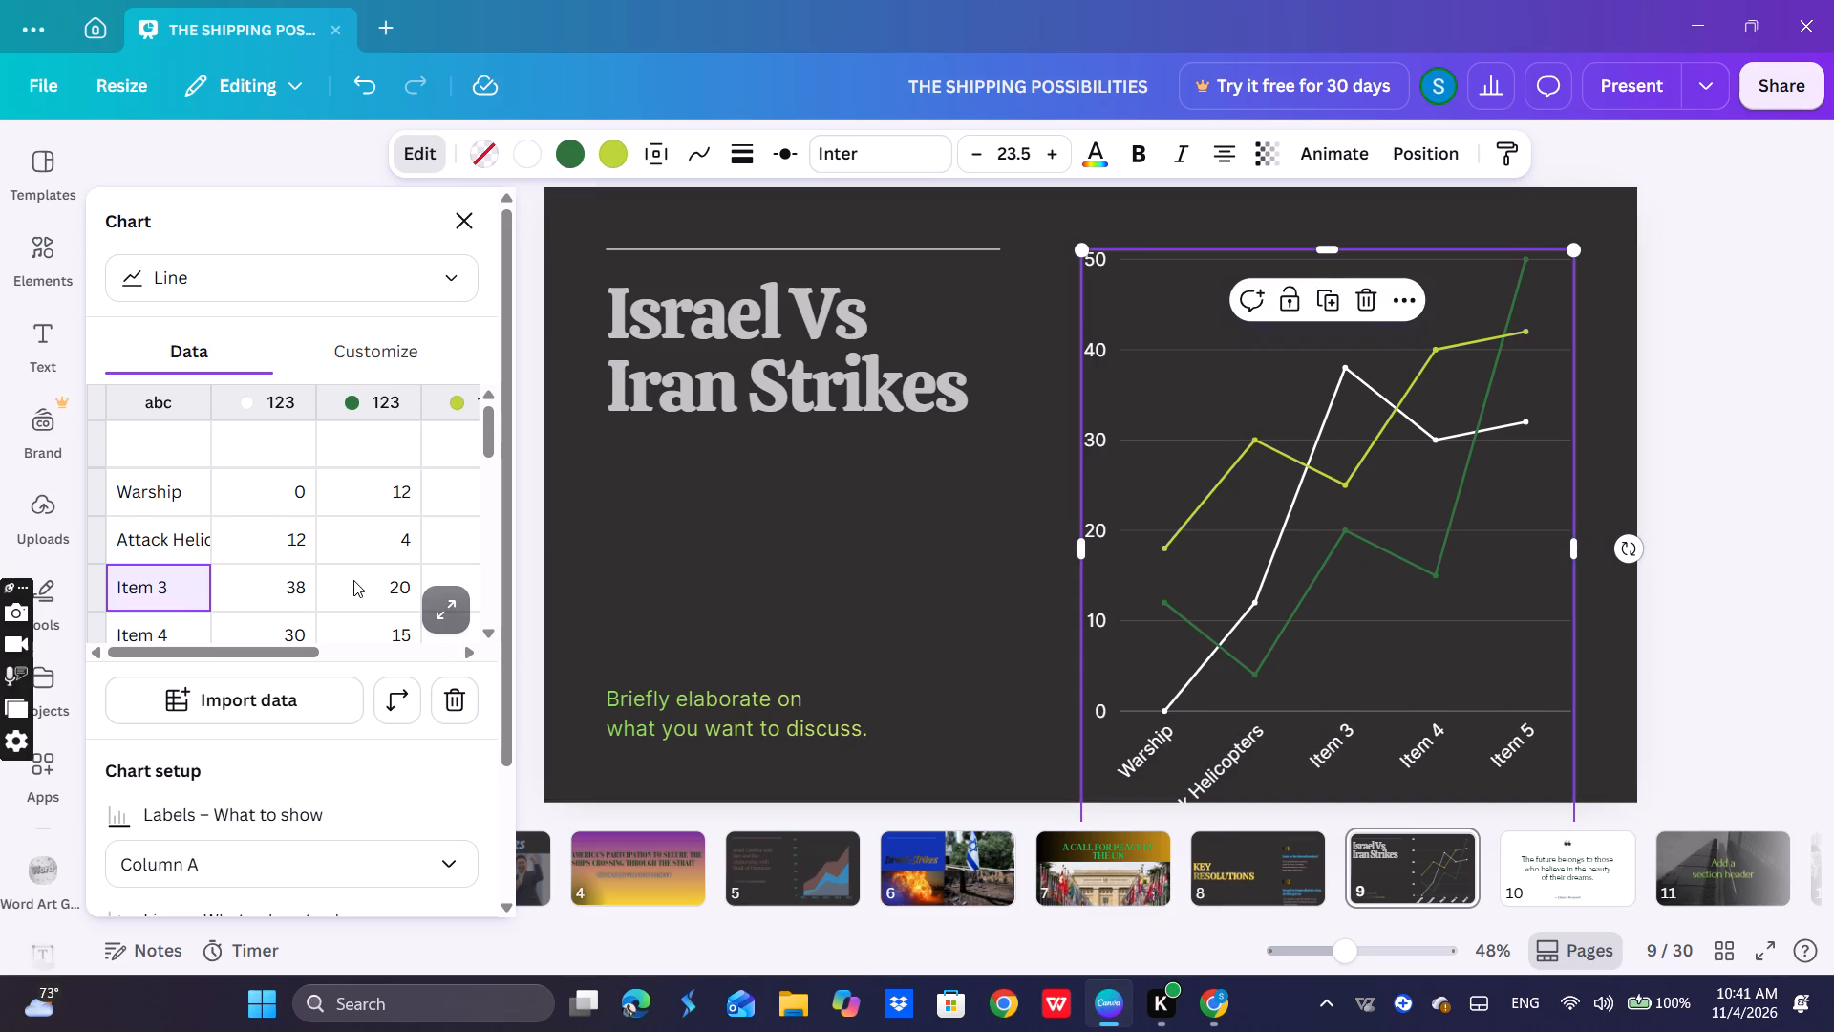
# Reduce the font size of slide 9's line chart text to 17.5.
pyautogui.click(1220, 747)
pyautogui.click(985, 158)
pyautogui.tripleClick(985, 158)
pyautogui.tripleClick(985, 158)
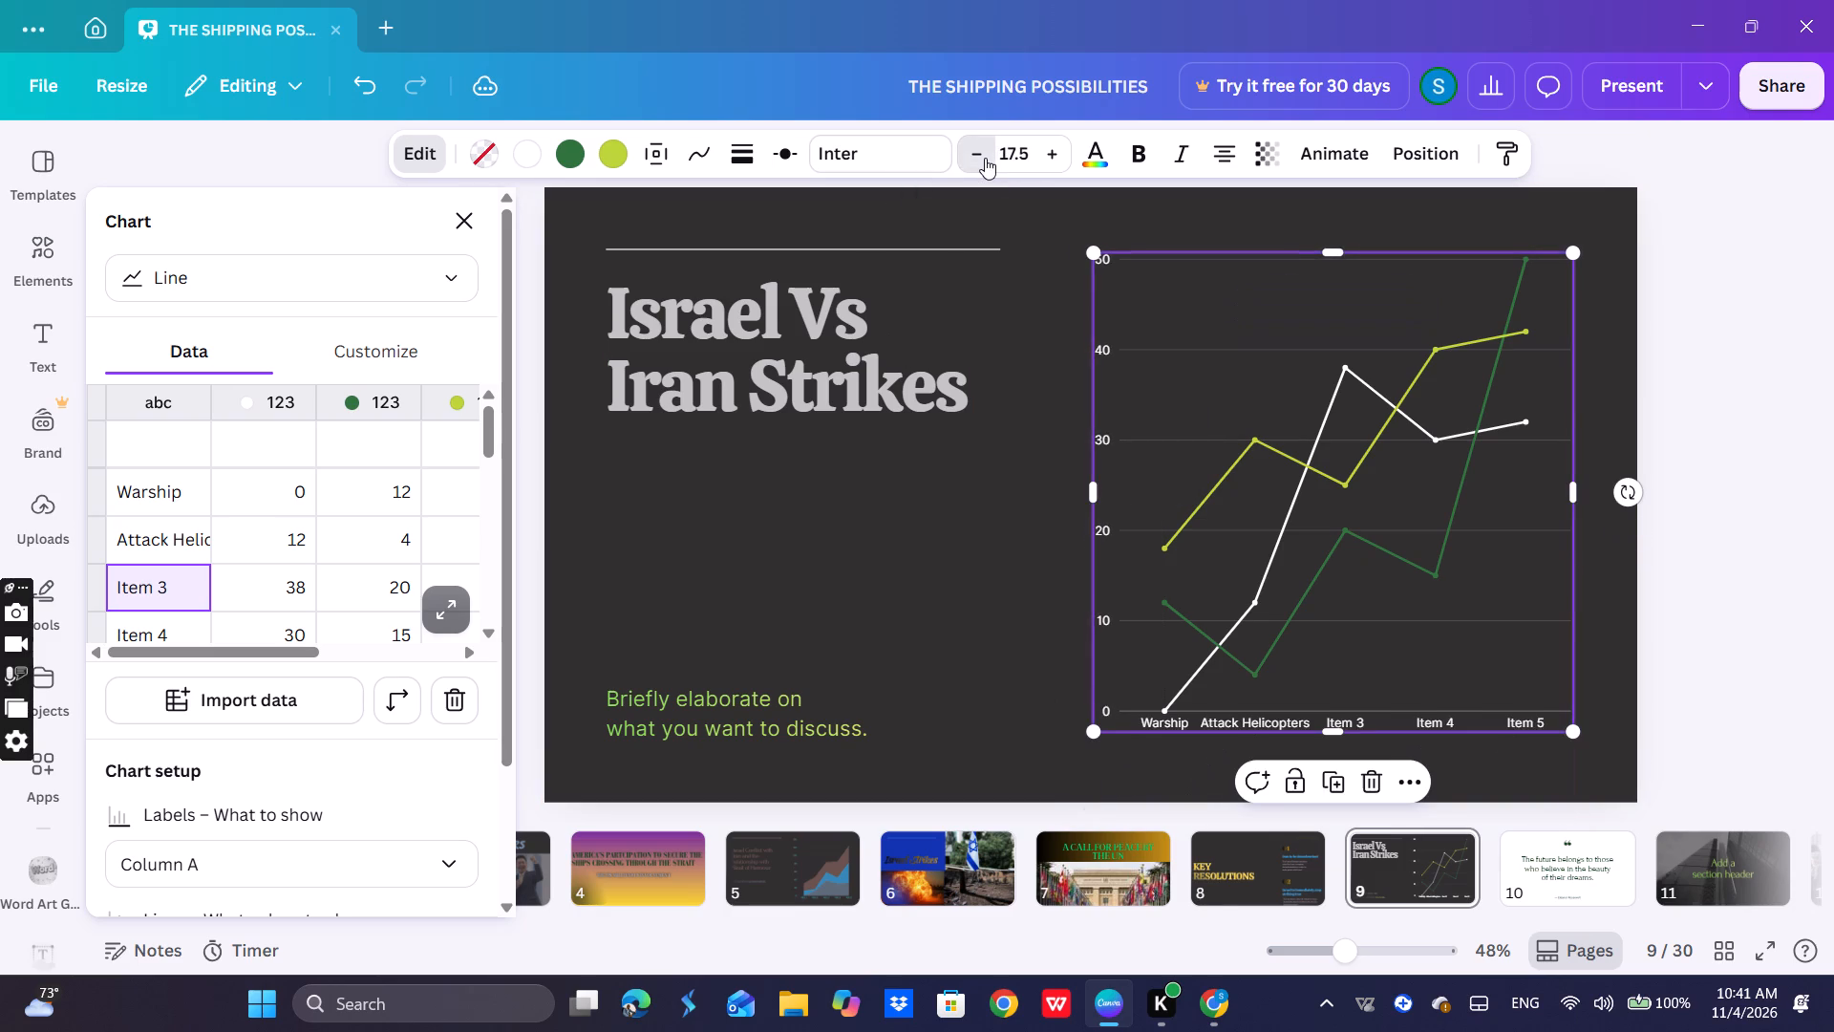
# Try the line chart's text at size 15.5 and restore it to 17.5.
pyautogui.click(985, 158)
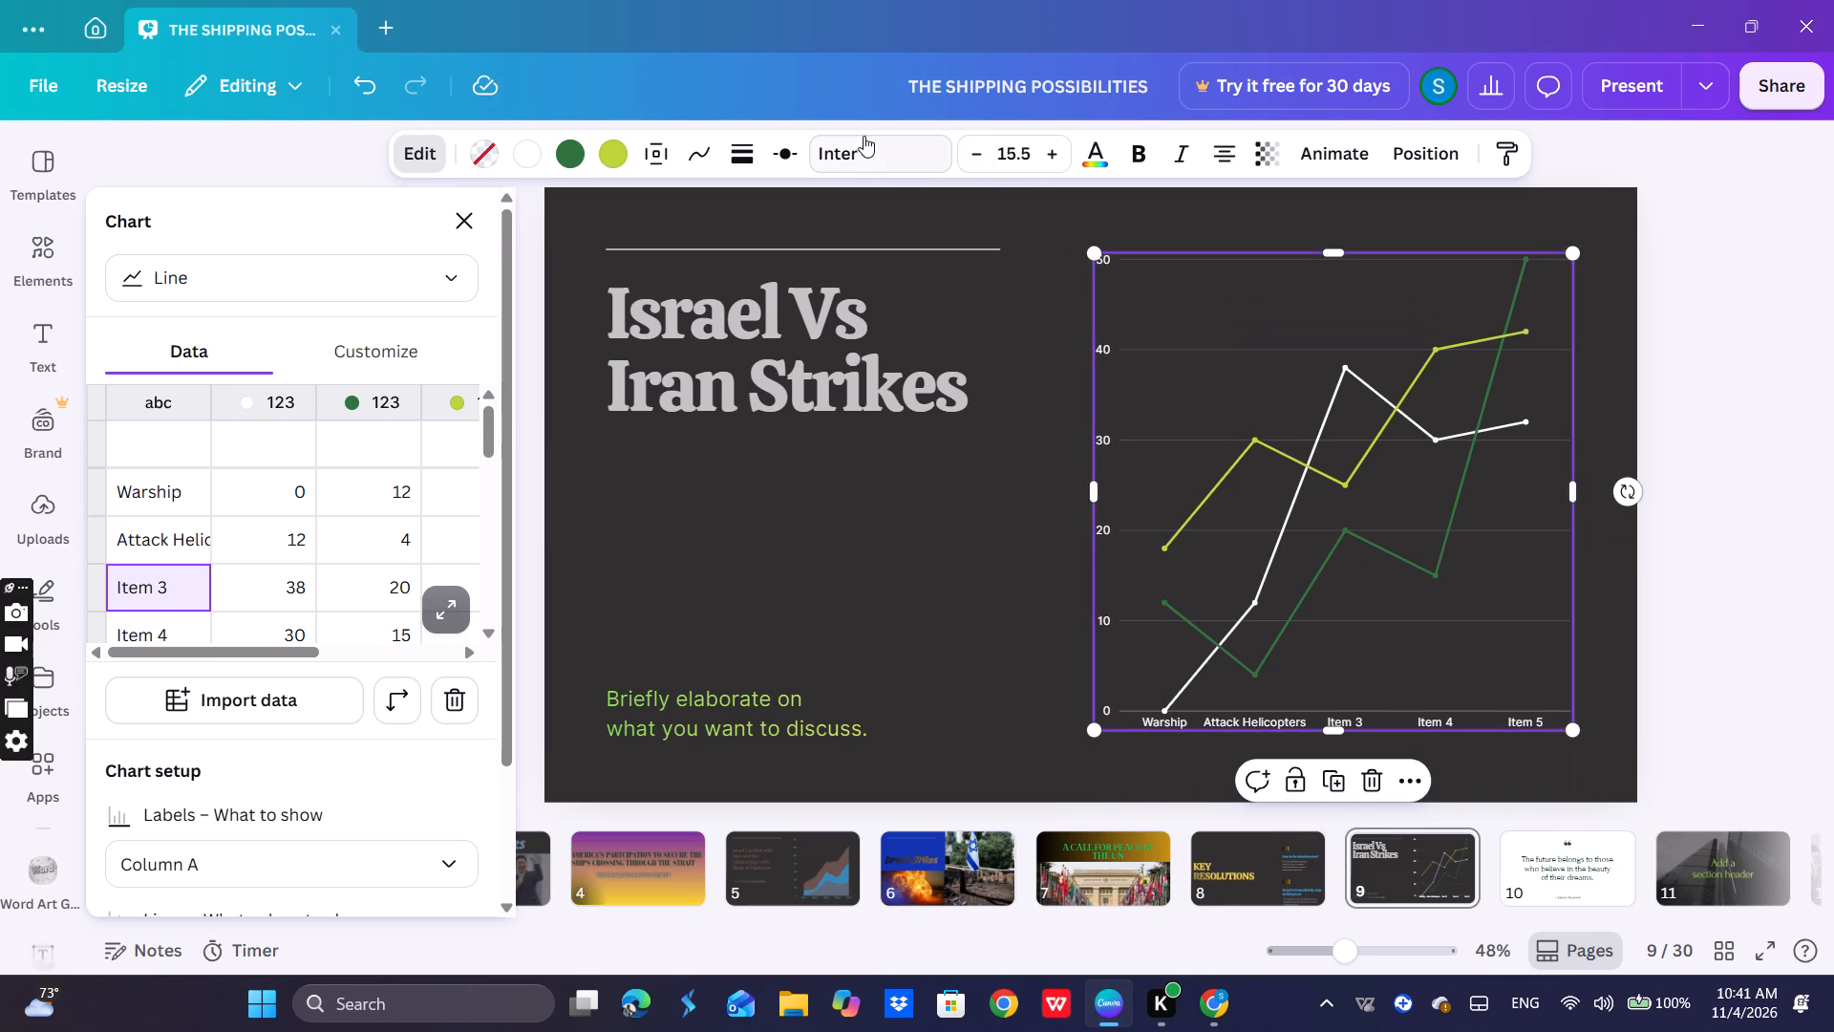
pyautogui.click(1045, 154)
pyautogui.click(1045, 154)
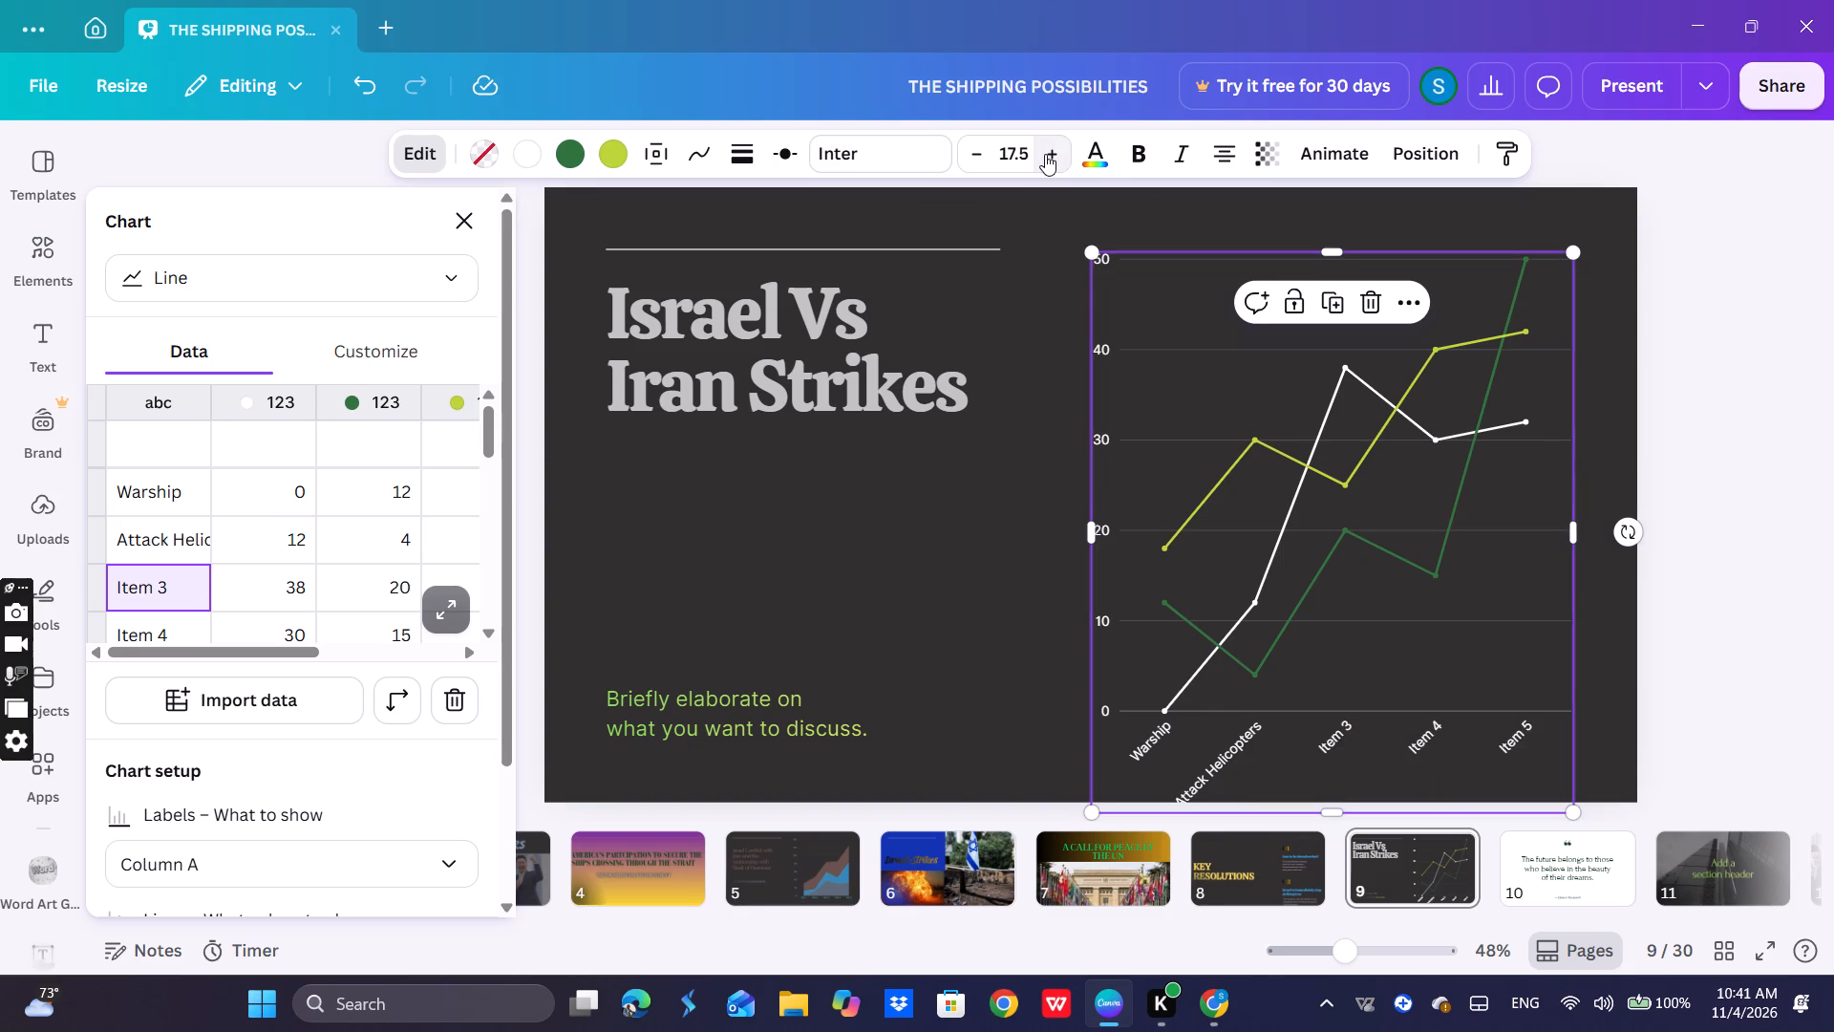
# Move the line chart slightly up so its slanted labels fit within slide 9.
pyautogui.moveTo(1151, 312); pyautogui.dragTo(1144, 284)
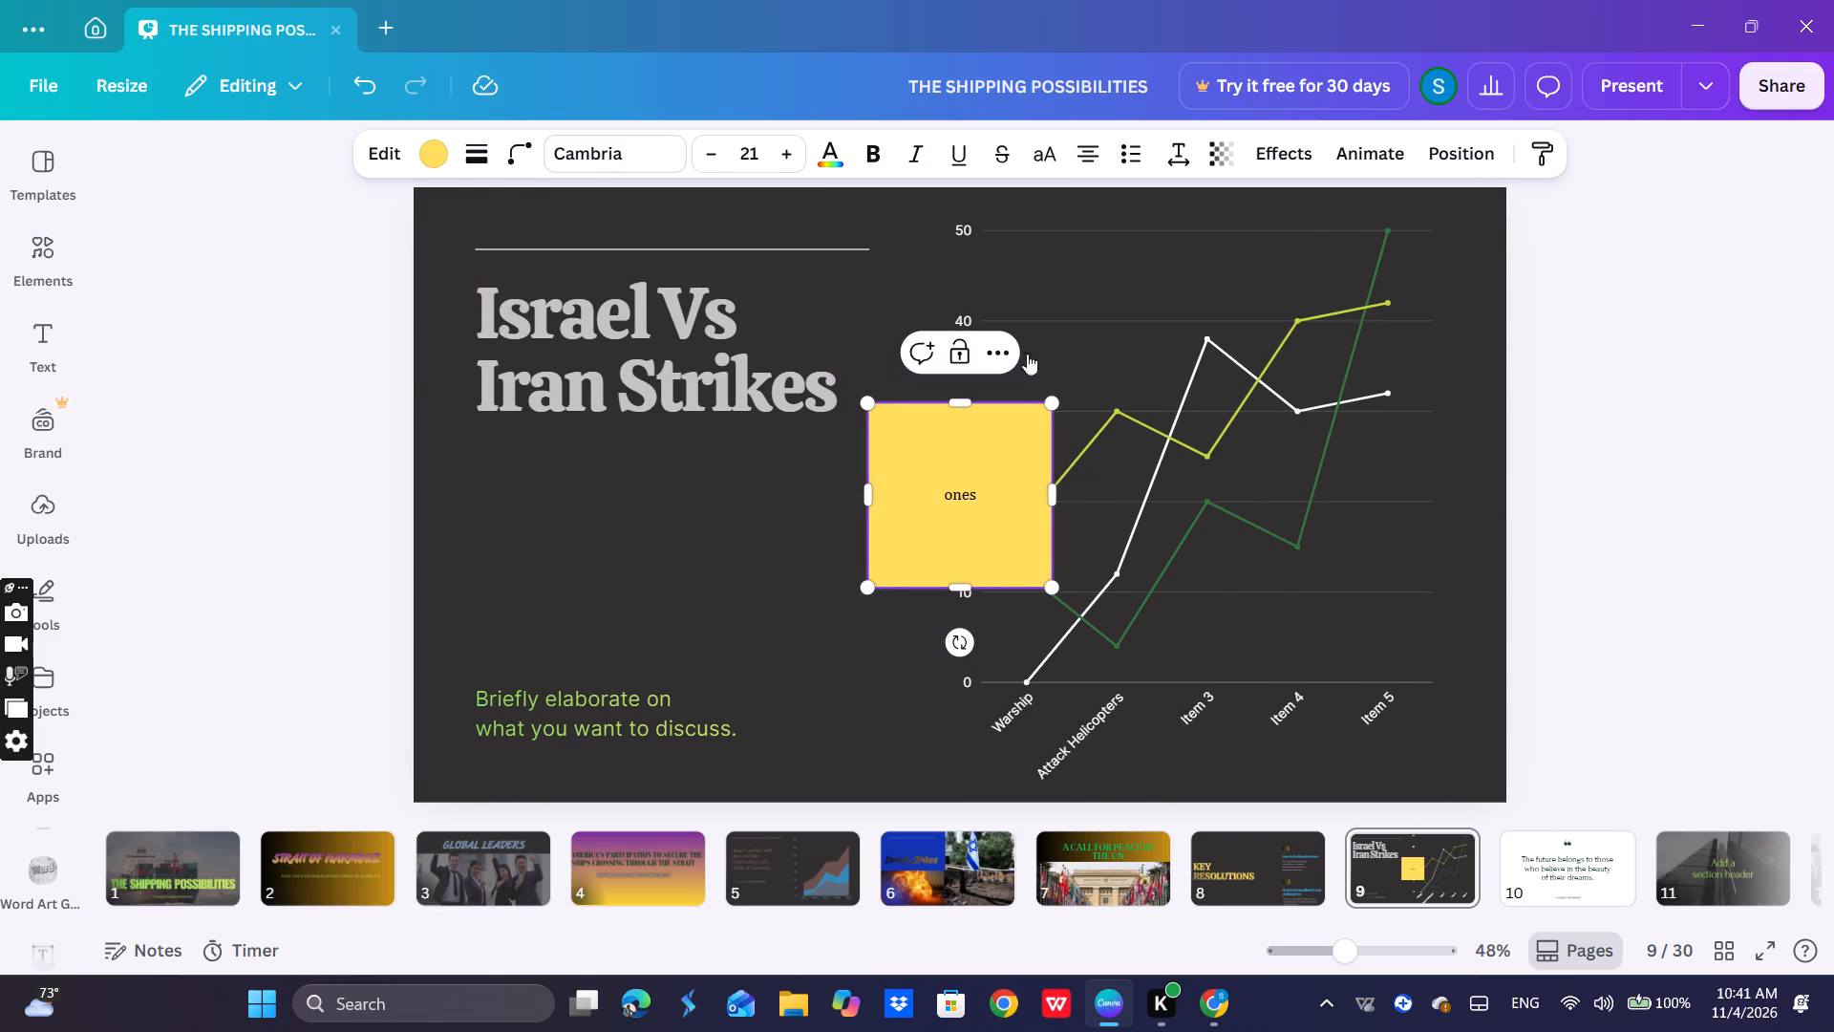
# Delete the stray yellow sticky note reading "ones" from slide 9.
pyautogui.click(975, 503)
pyautogui.click(878, 570)
pyautogui.click(737, 466)
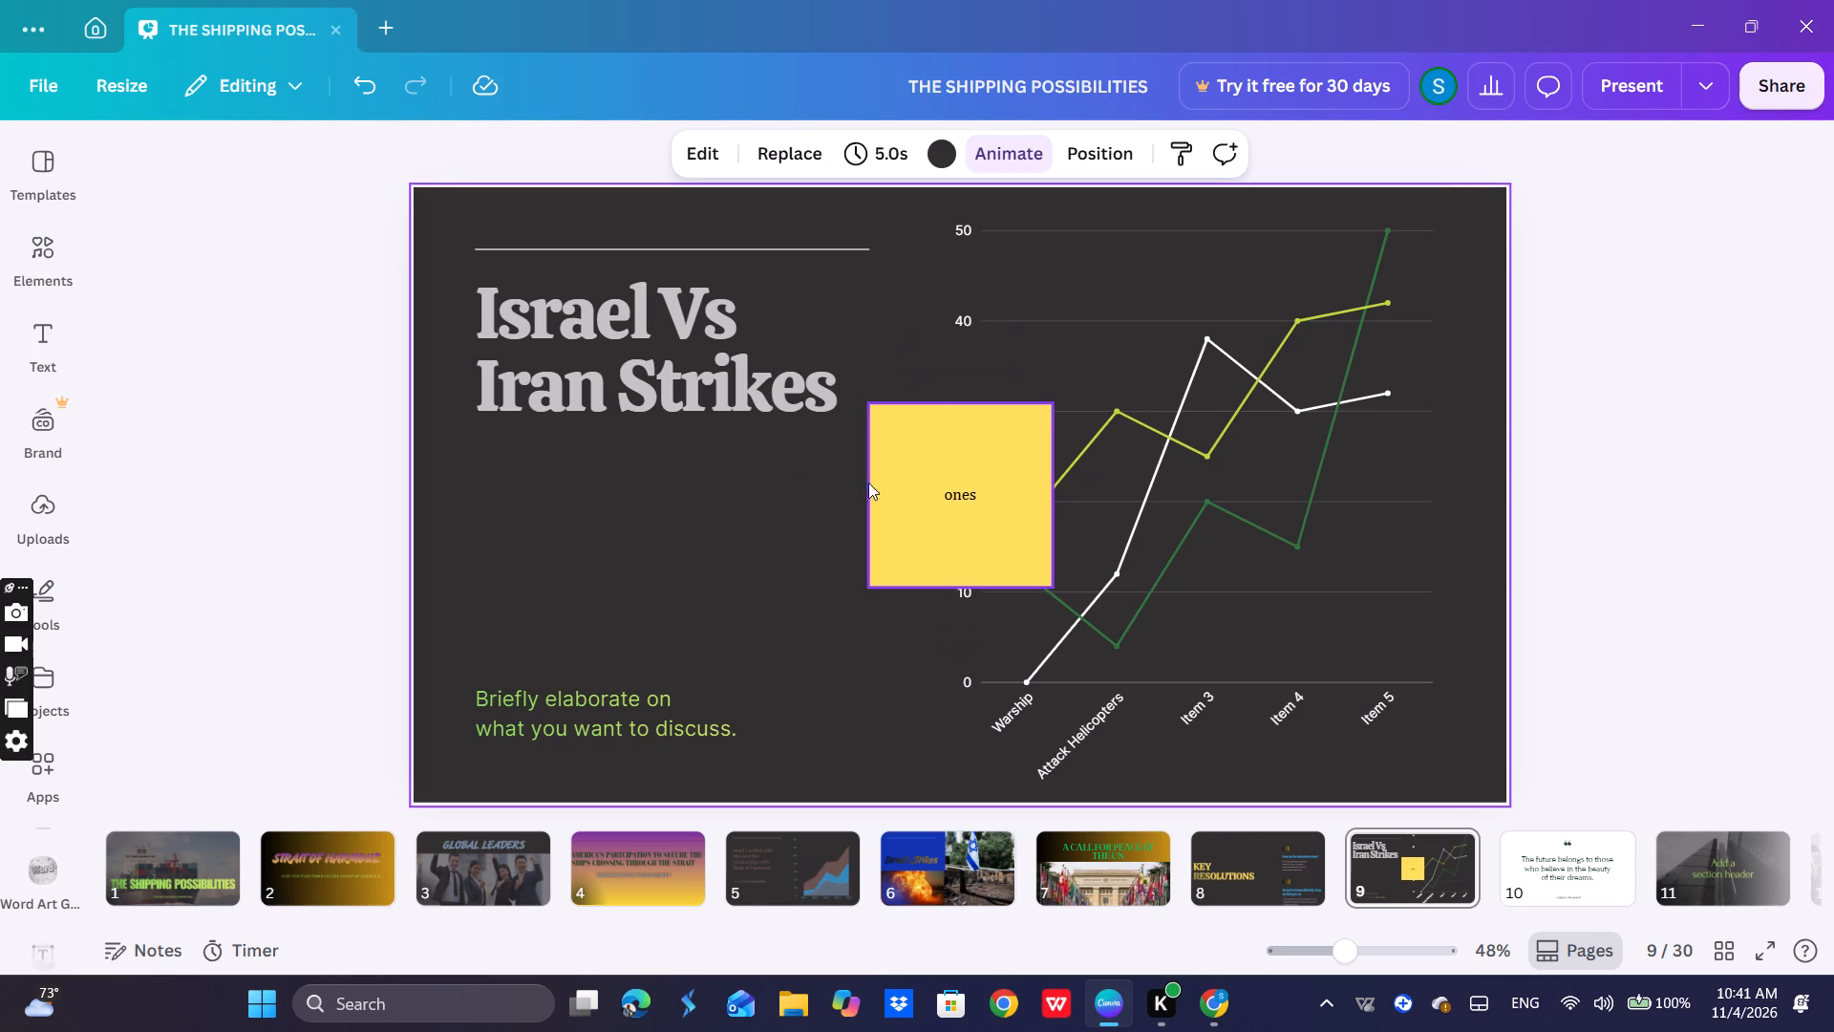
pyautogui.click(882, 484)
pyautogui.click(990, 356)
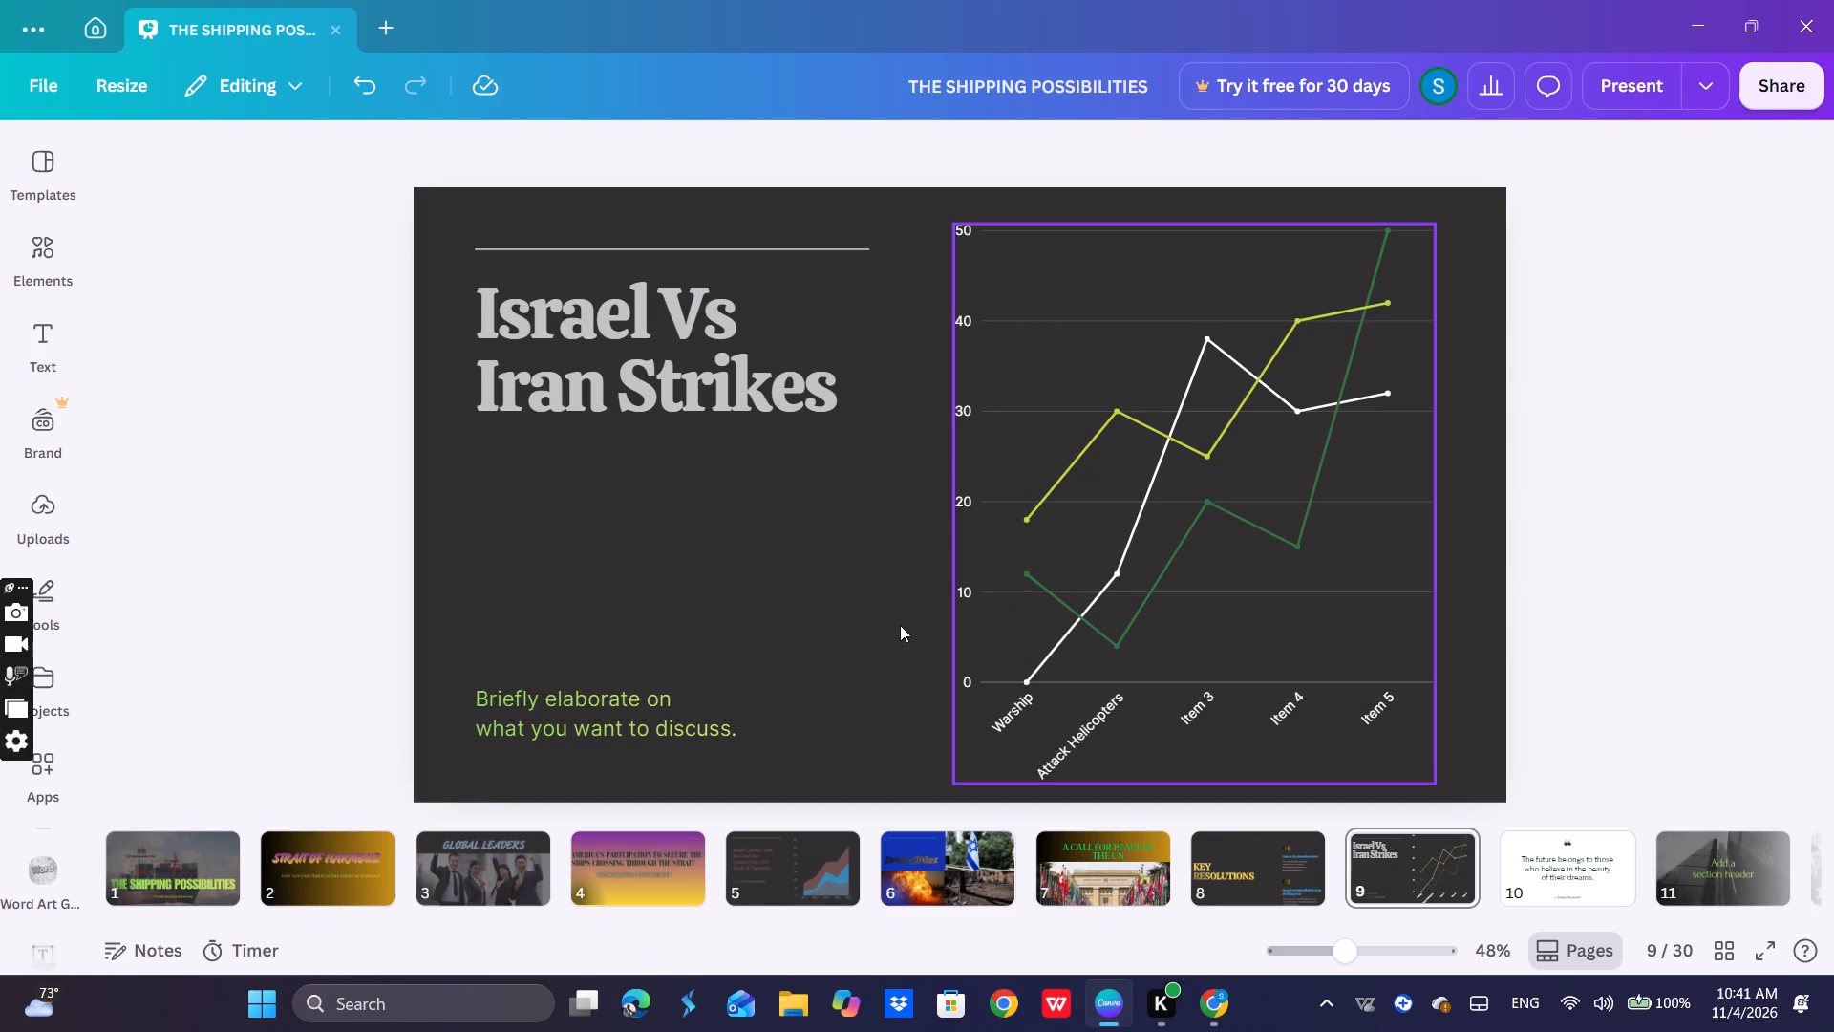
# Replace the "Item 3" label in the line chart's data with "Drones".
pyautogui.click(1136, 671)
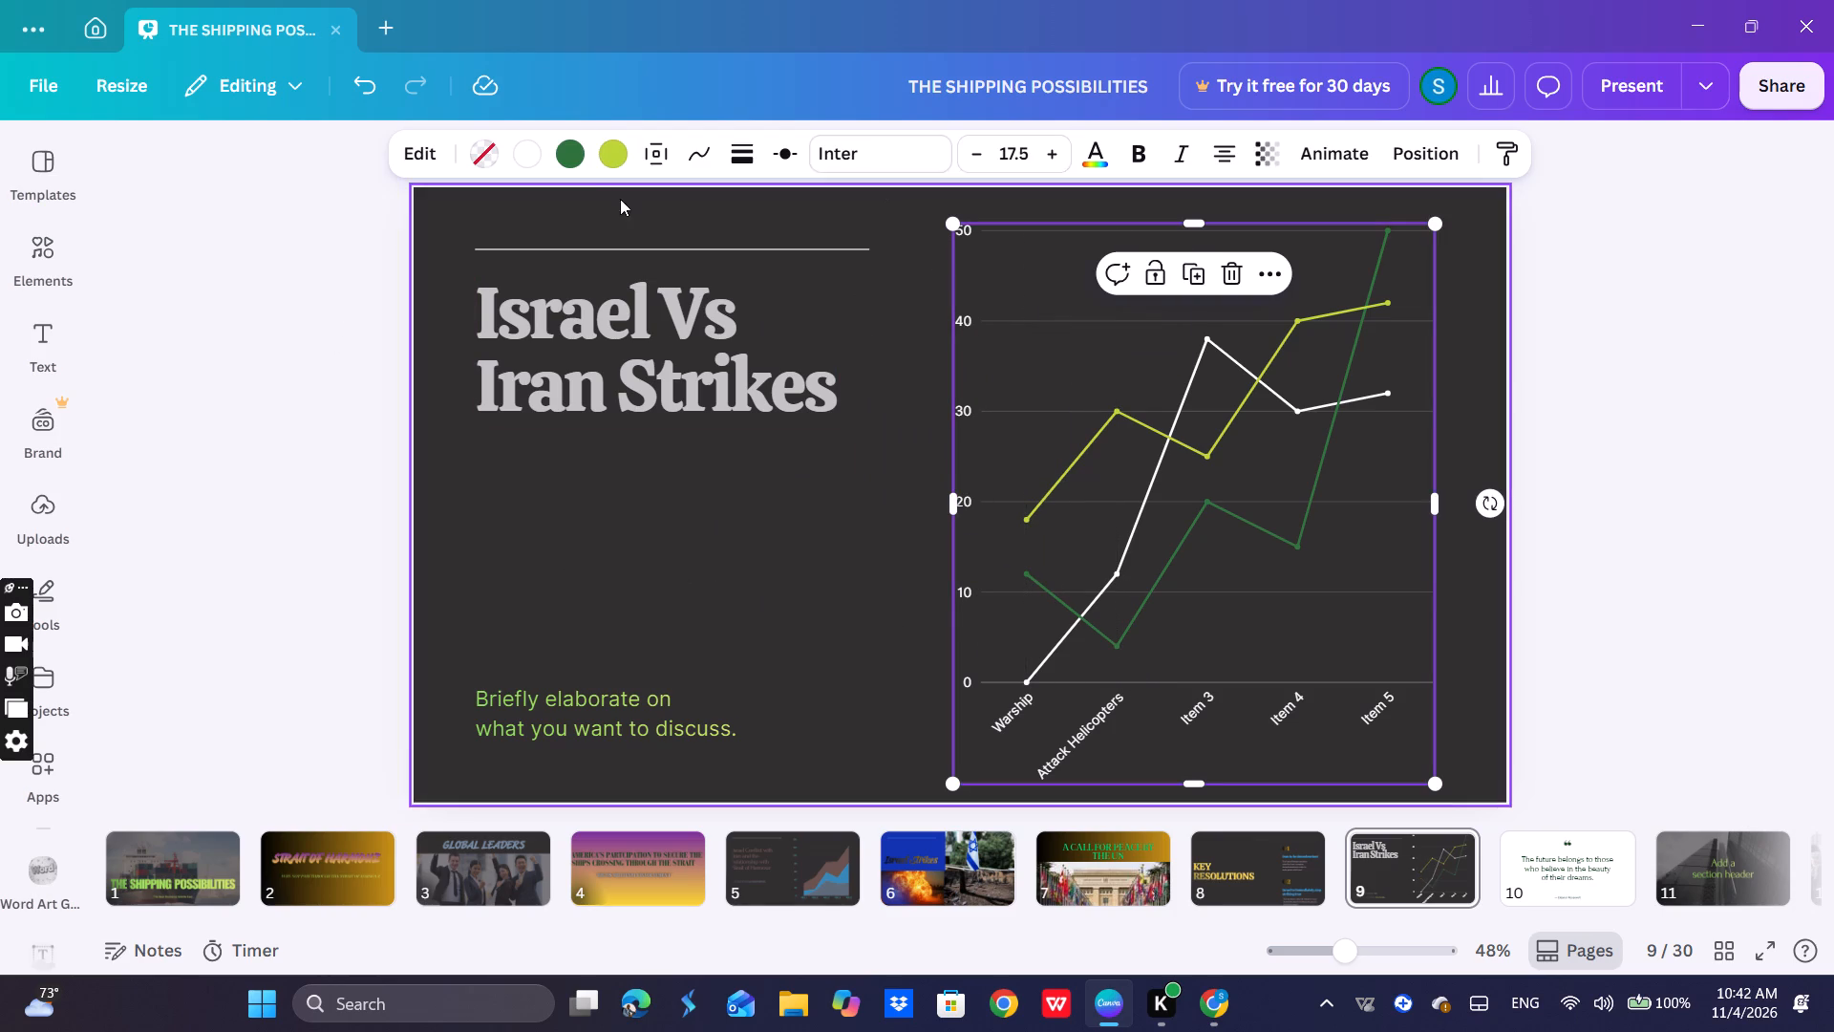
pyautogui.click(1185, 724)
pyautogui.doubleClick(1190, 707)
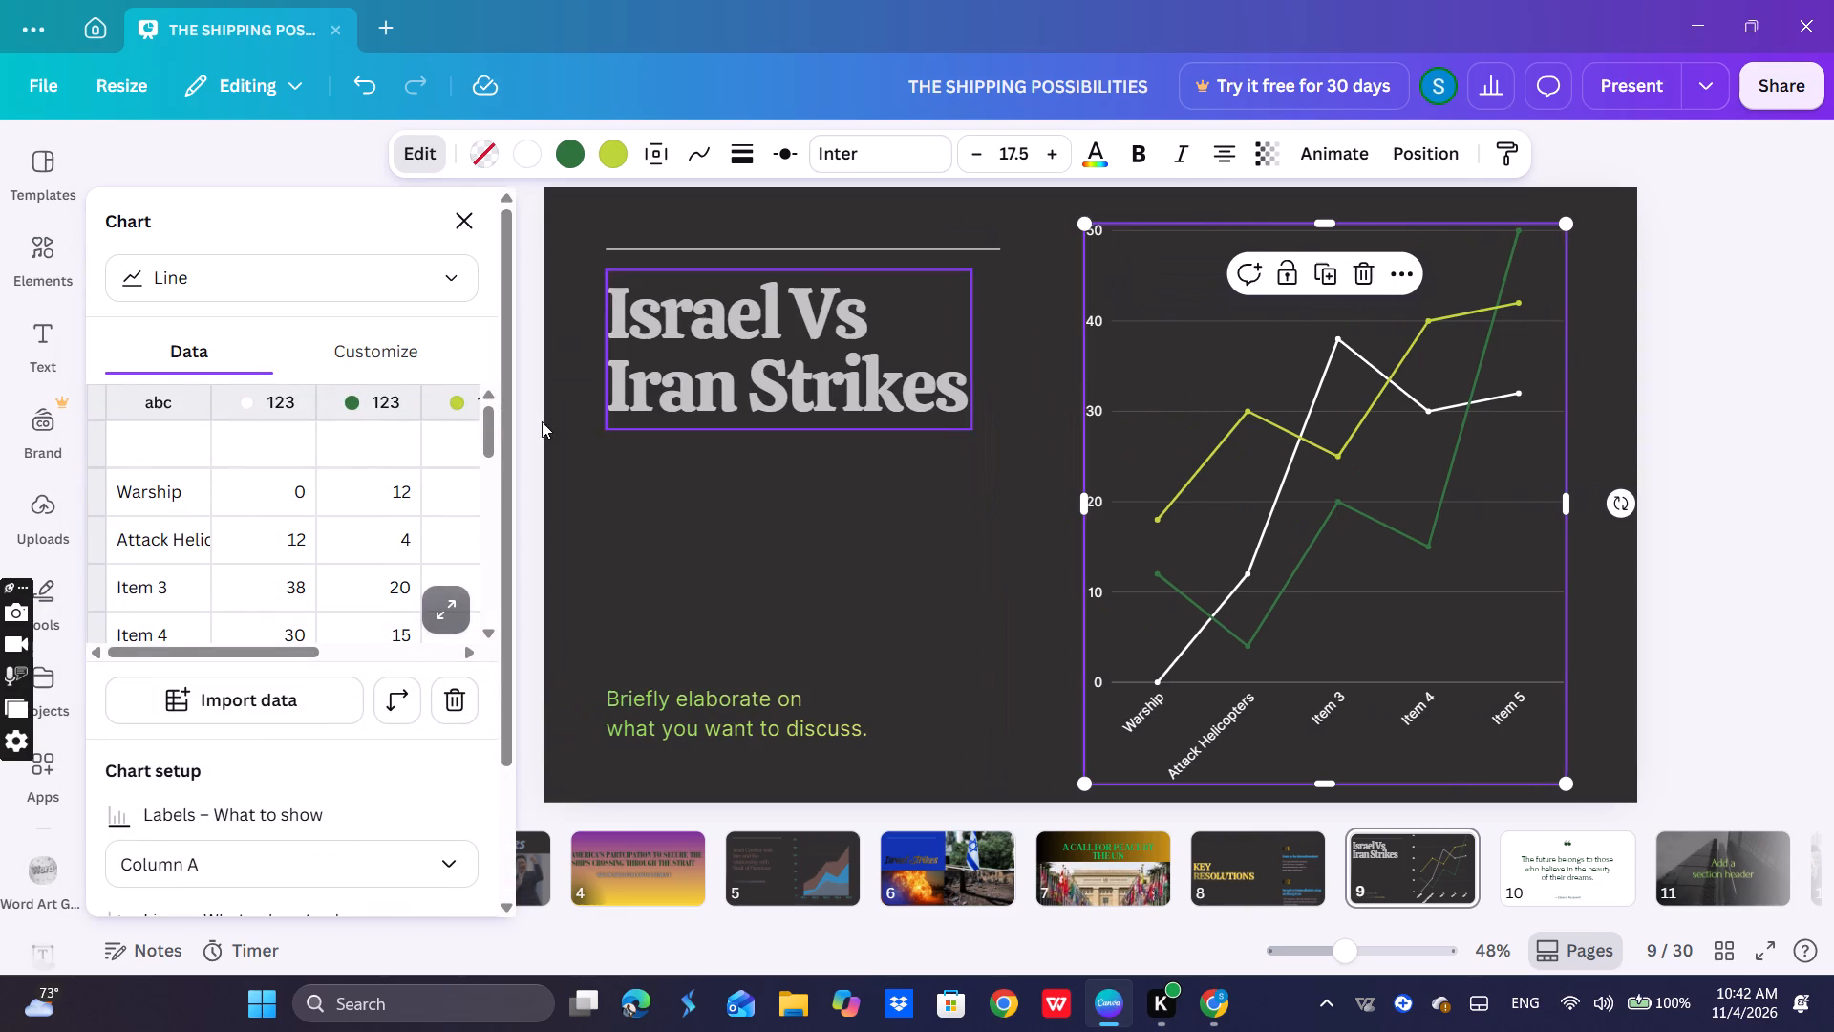
pyautogui.click(161, 582)
pyautogui.doubleClick(161, 582)
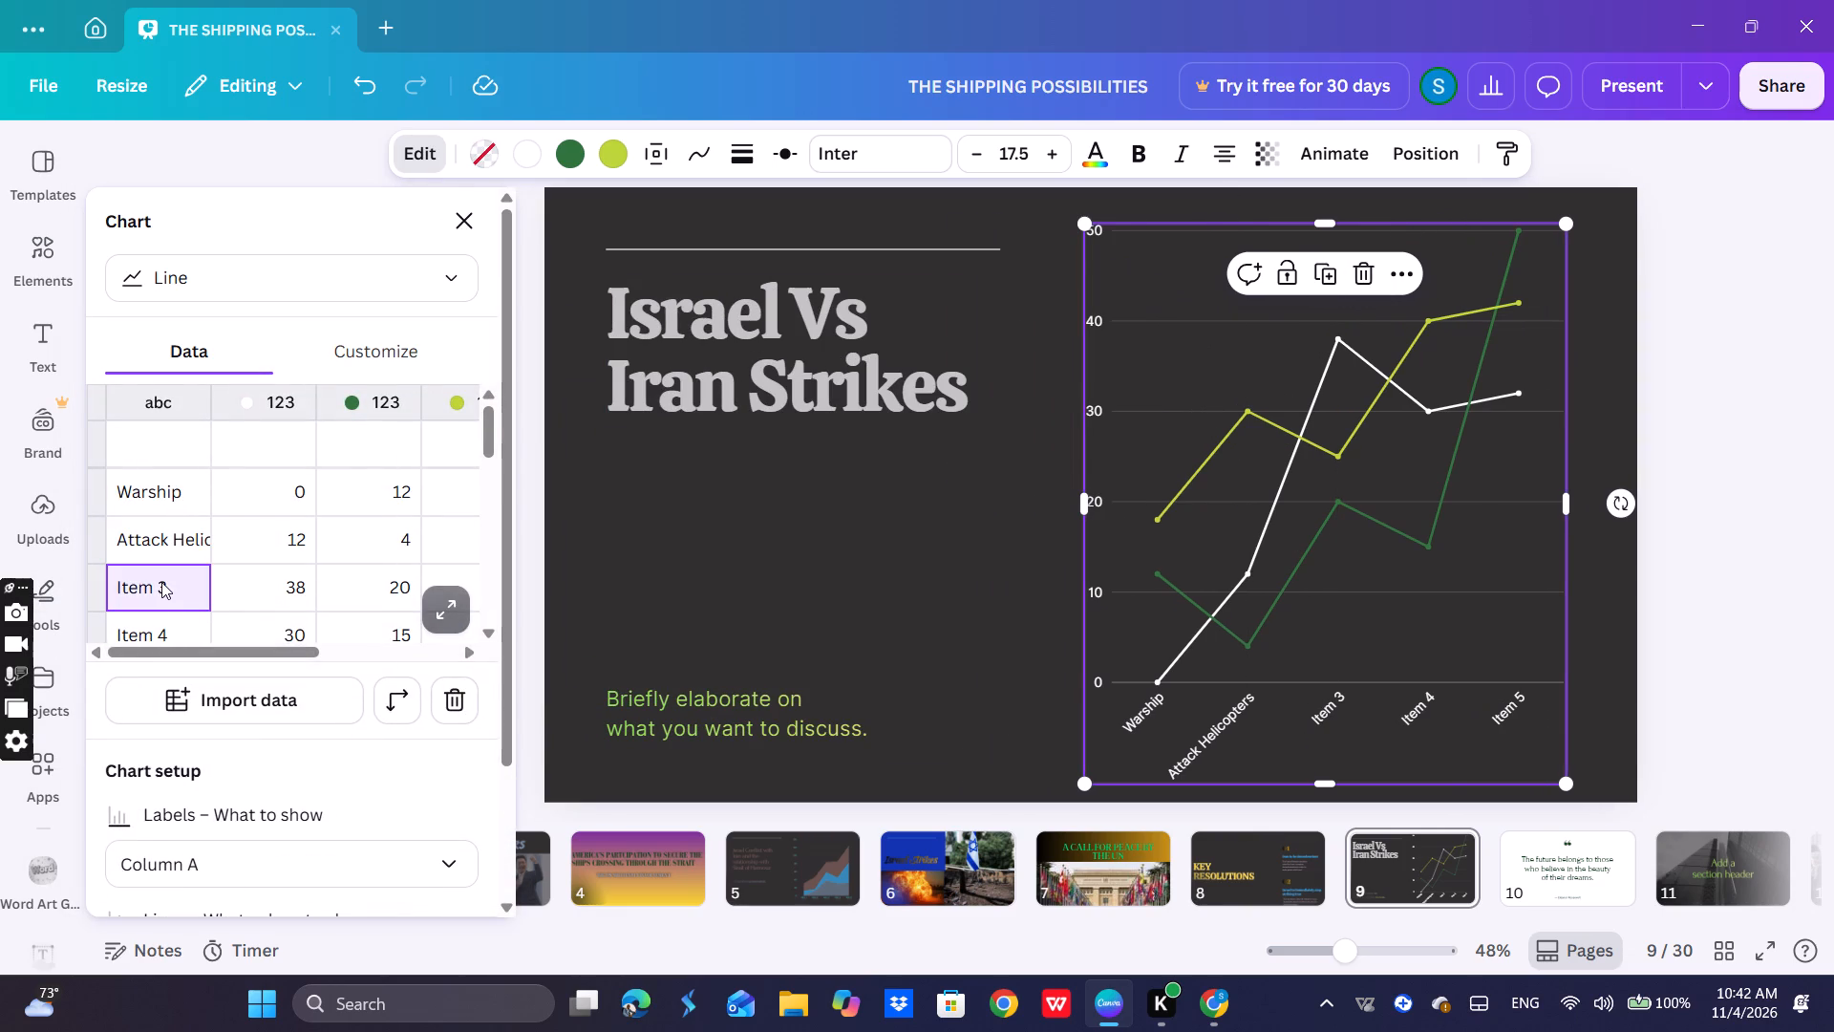
pyautogui.click(162, 587)
pyautogui.press('BackSpace')
pyautogui.press('BackSpace')
pyautogui.press('BackSpace')
pyautogui.press('BackSpace')
pyautogui.press('BackSpace')
pyautogui.press('BackSpace')
# Replace the "Item 4" label in the line chart's data with "B2 Stealth".
pyautogui.scroll(1, 173, 583)
pyautogui.scroll(-2, 173, 582)
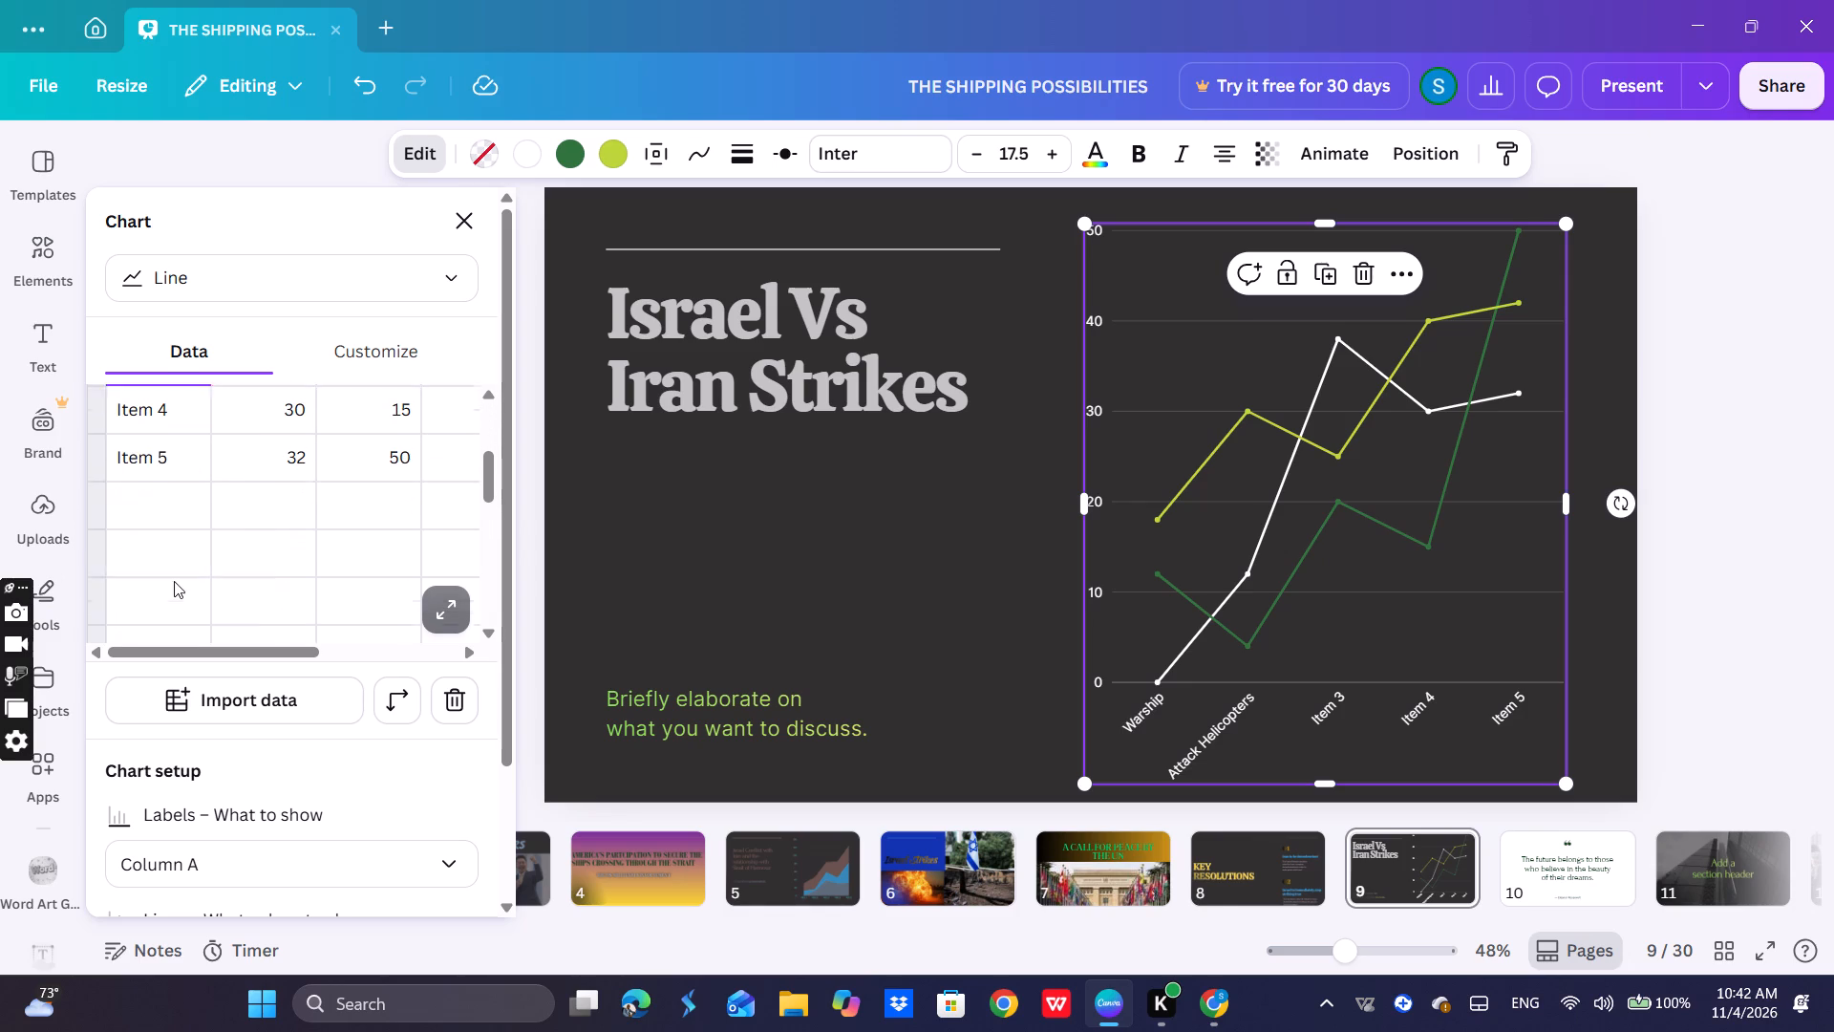
pyautogui.click(156, 408)
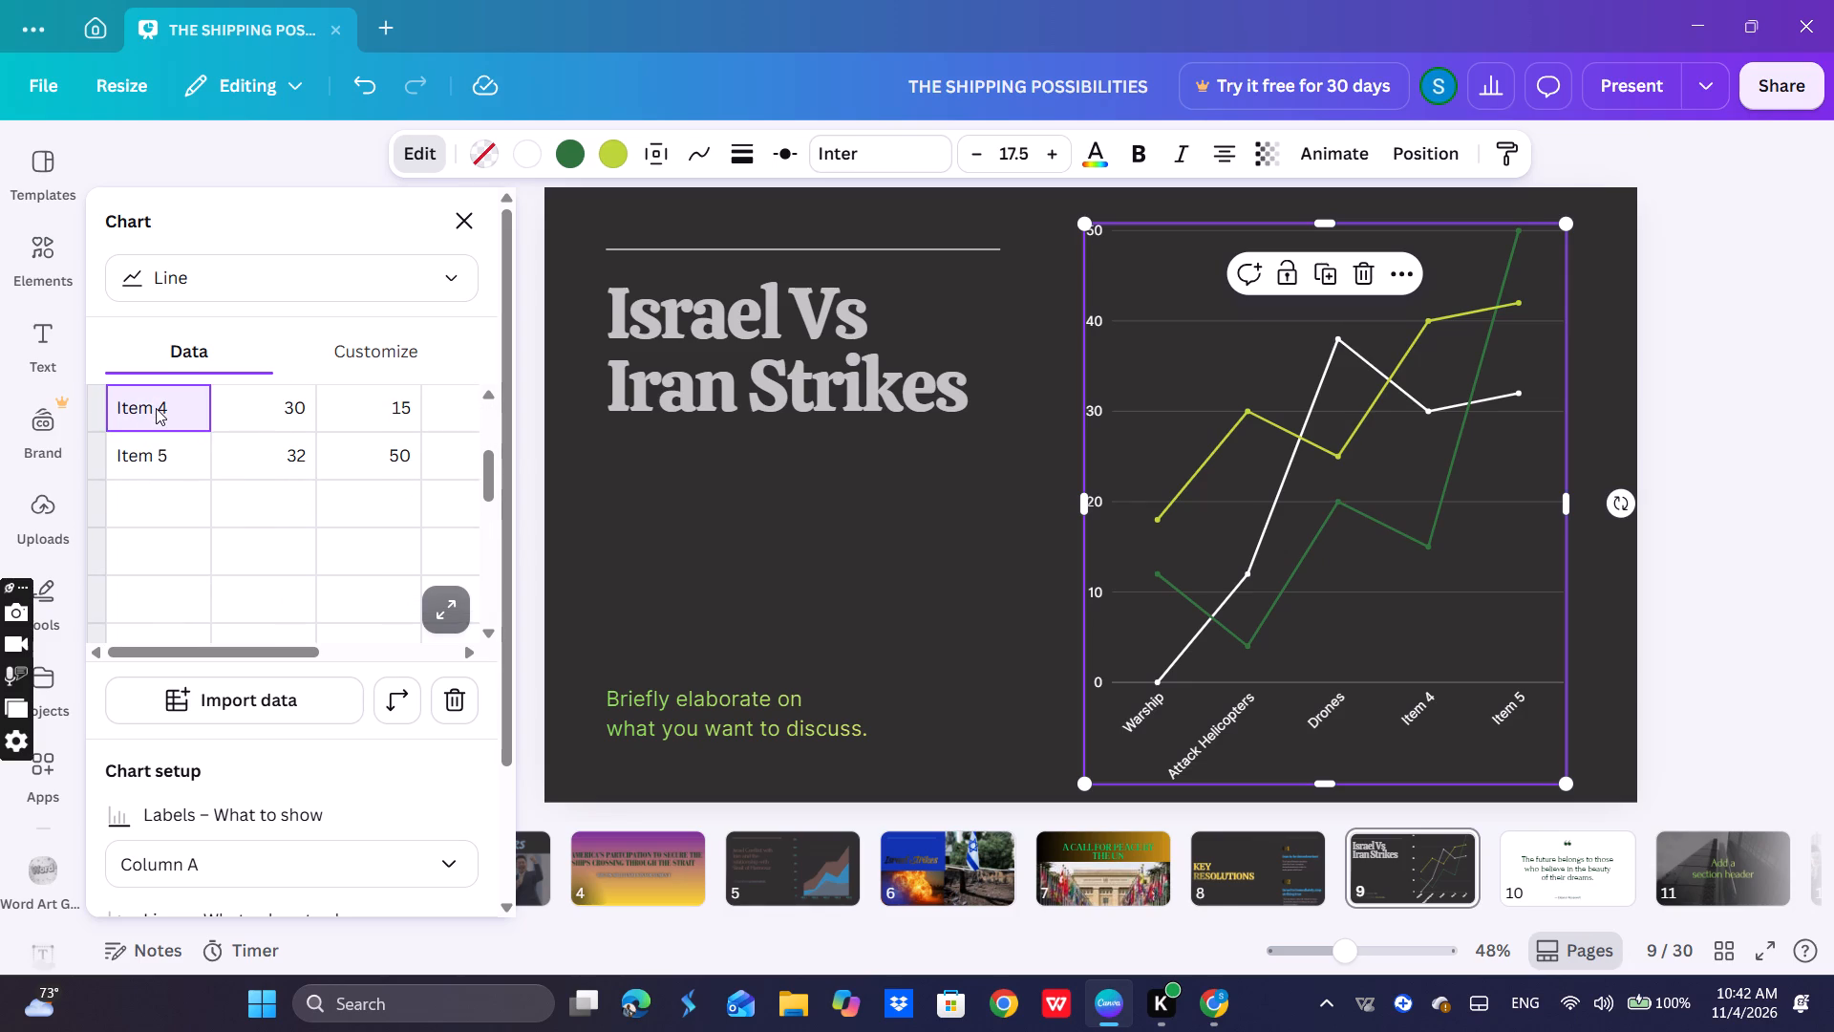
pyautogui.tripleClick(156, 410)
pyautogui.press('BackSpace')
pyautogui.press('BackSpace')
pyautogui.press('BackSpace')
pyautogui.press('BackSpace')
pyautogui.press('BackSpace')
pyautogui.press('BackSpace')
pyautogui.press('b')
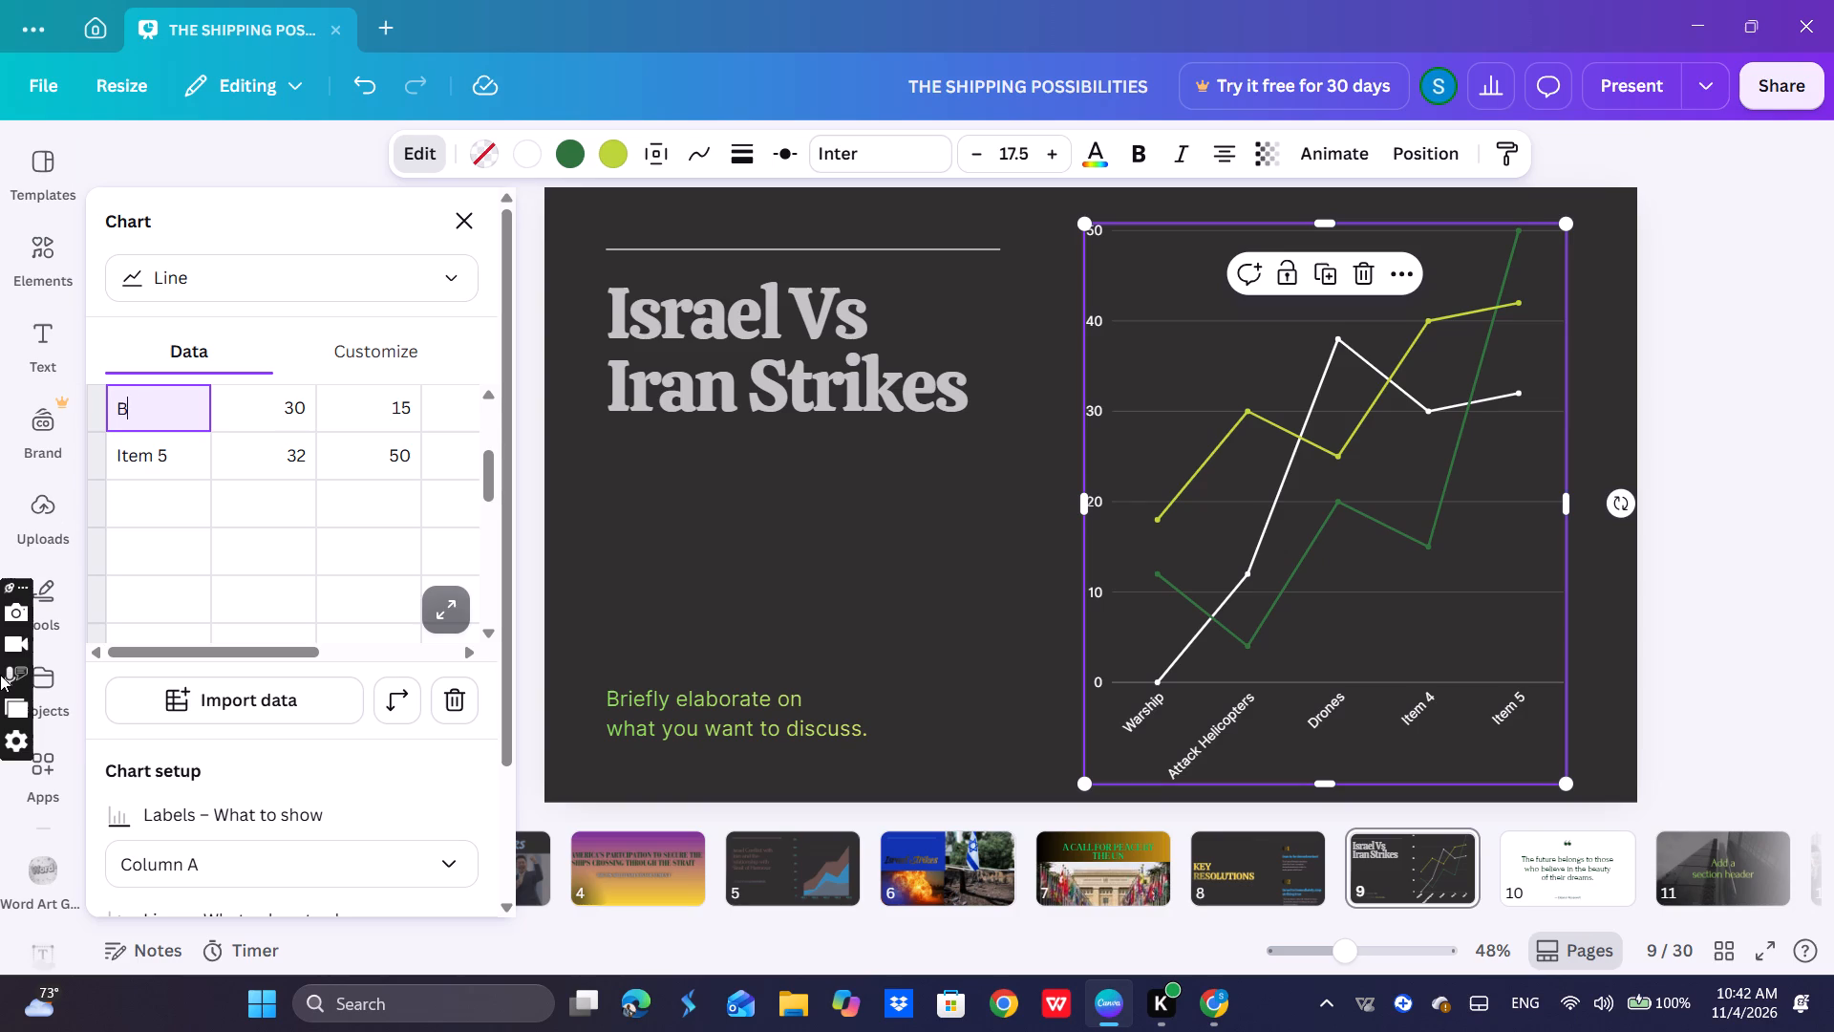
pyautogui.press('2')
pyautogui.press('space')
pyautogui.press('s')
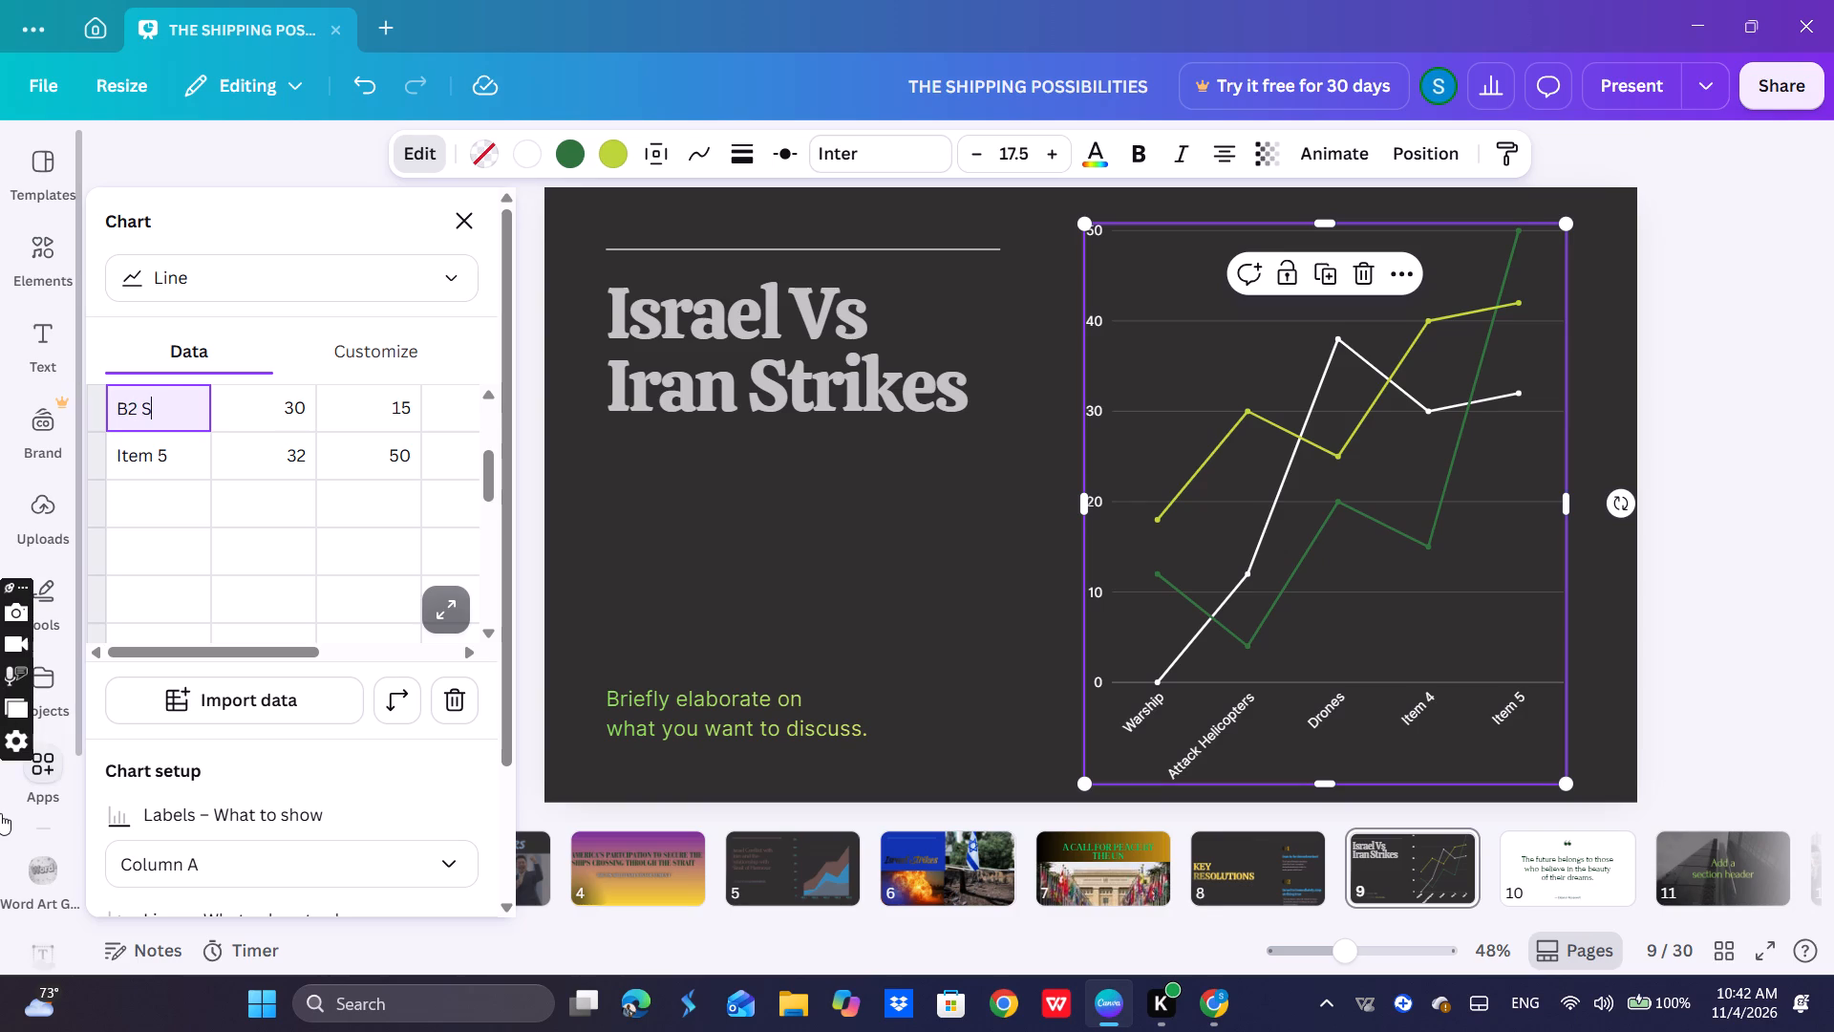
pyautogui.write('lth')
# Replace the "Item 5" label in the line chart's data with "Ground Invasion".
pyautogui.click(181, 461)
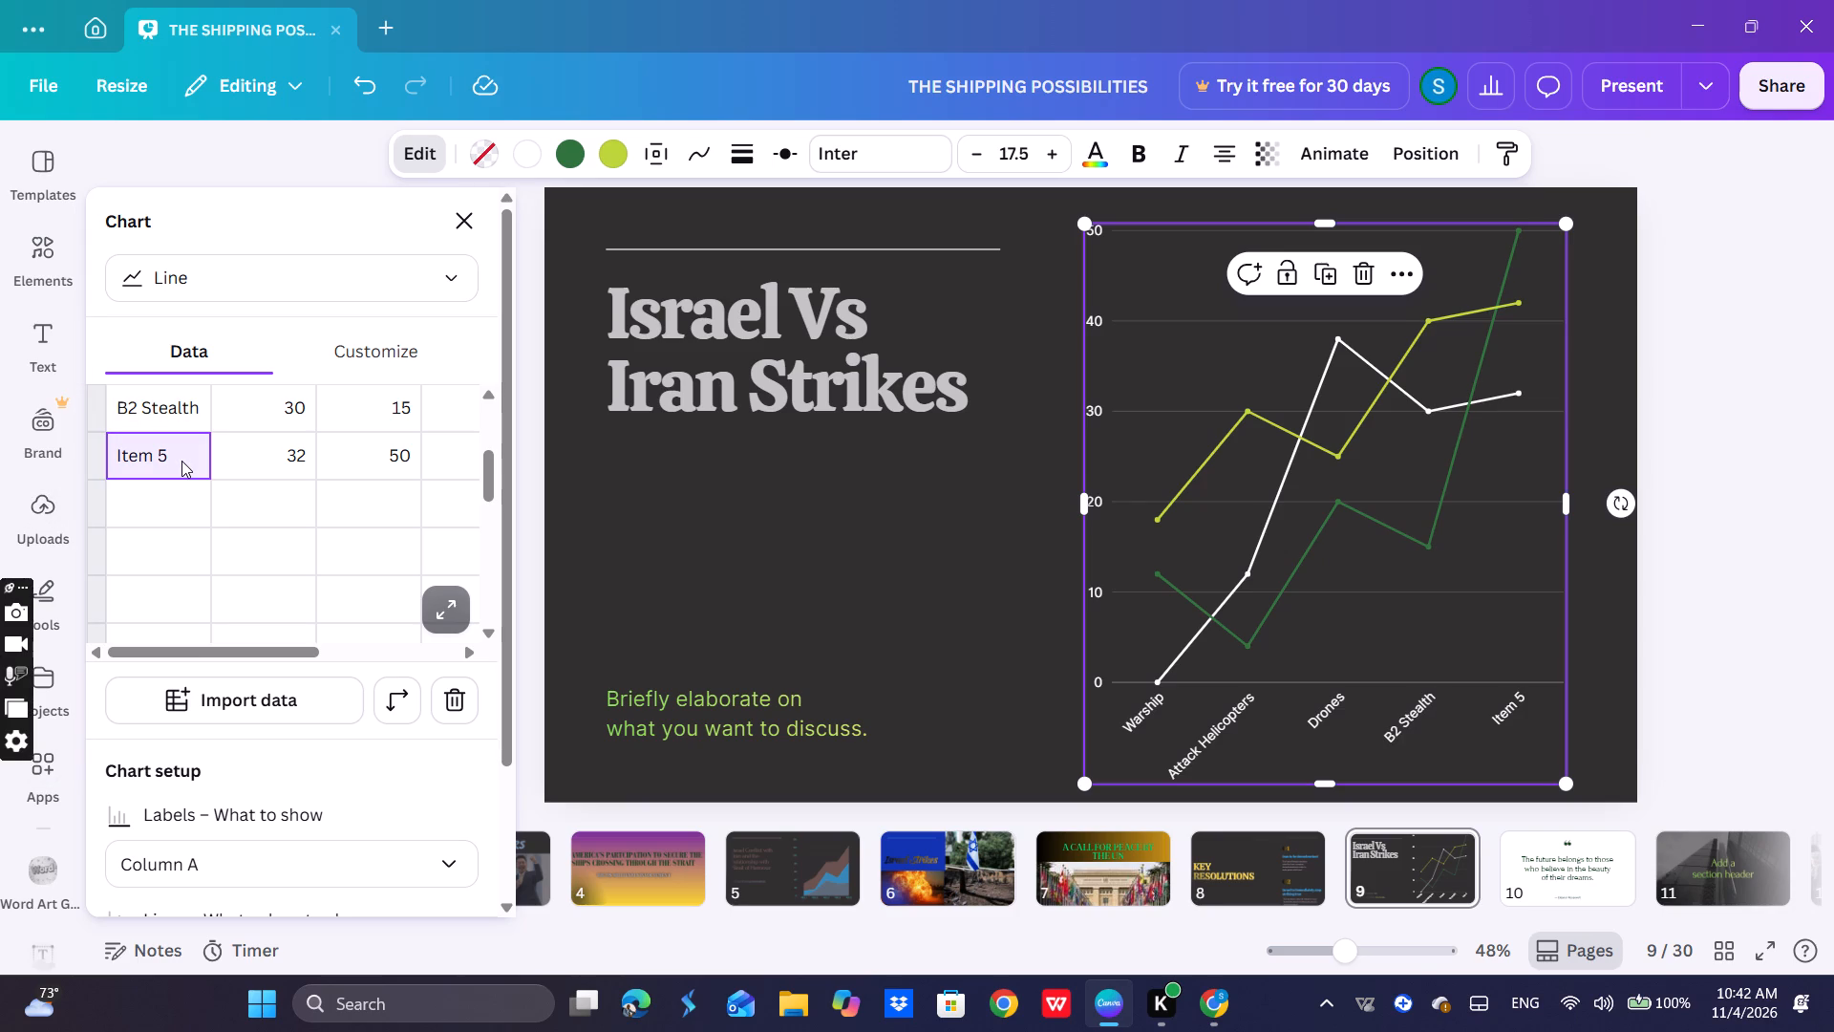
pyautogui.press('BackSpace')
pyautogui.press('g')
pyautogui.press('BackSpace')
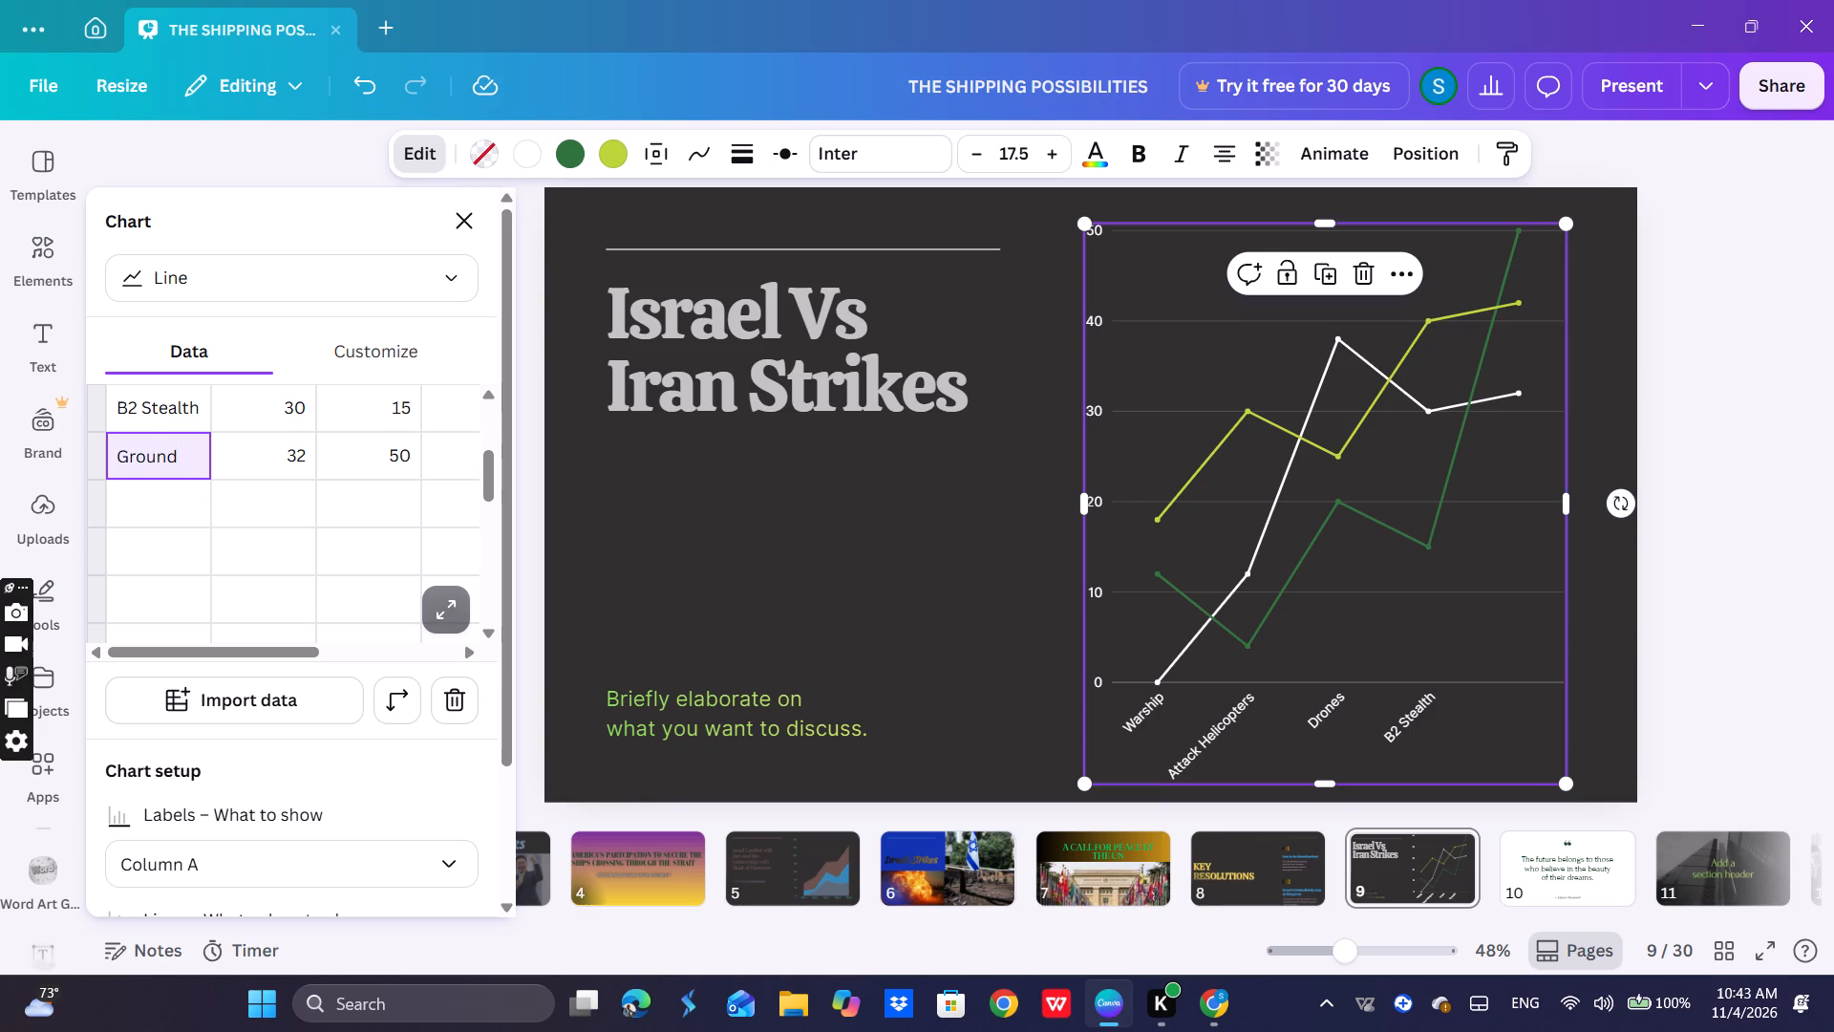
pyautogui.write('IN')
pyautogui.press('BackSpace')
pyautogui.press('BackSpace')
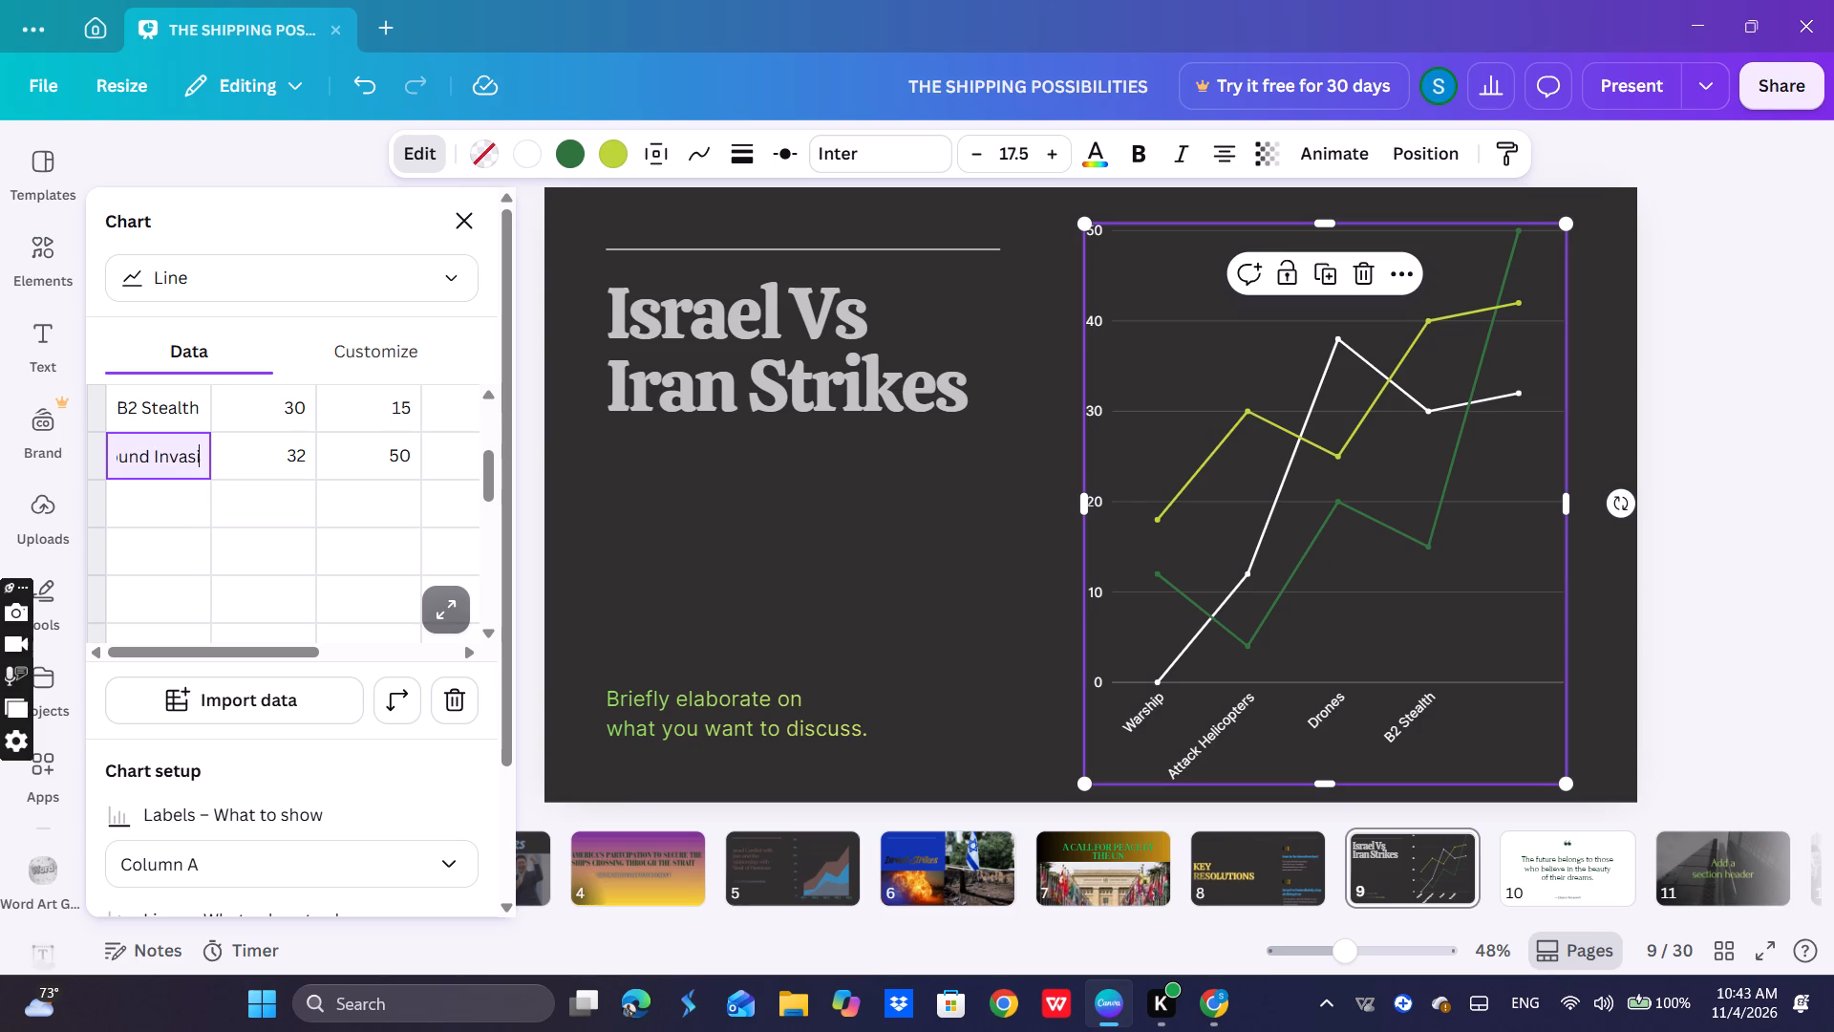
pyautogui.click(158, 524)
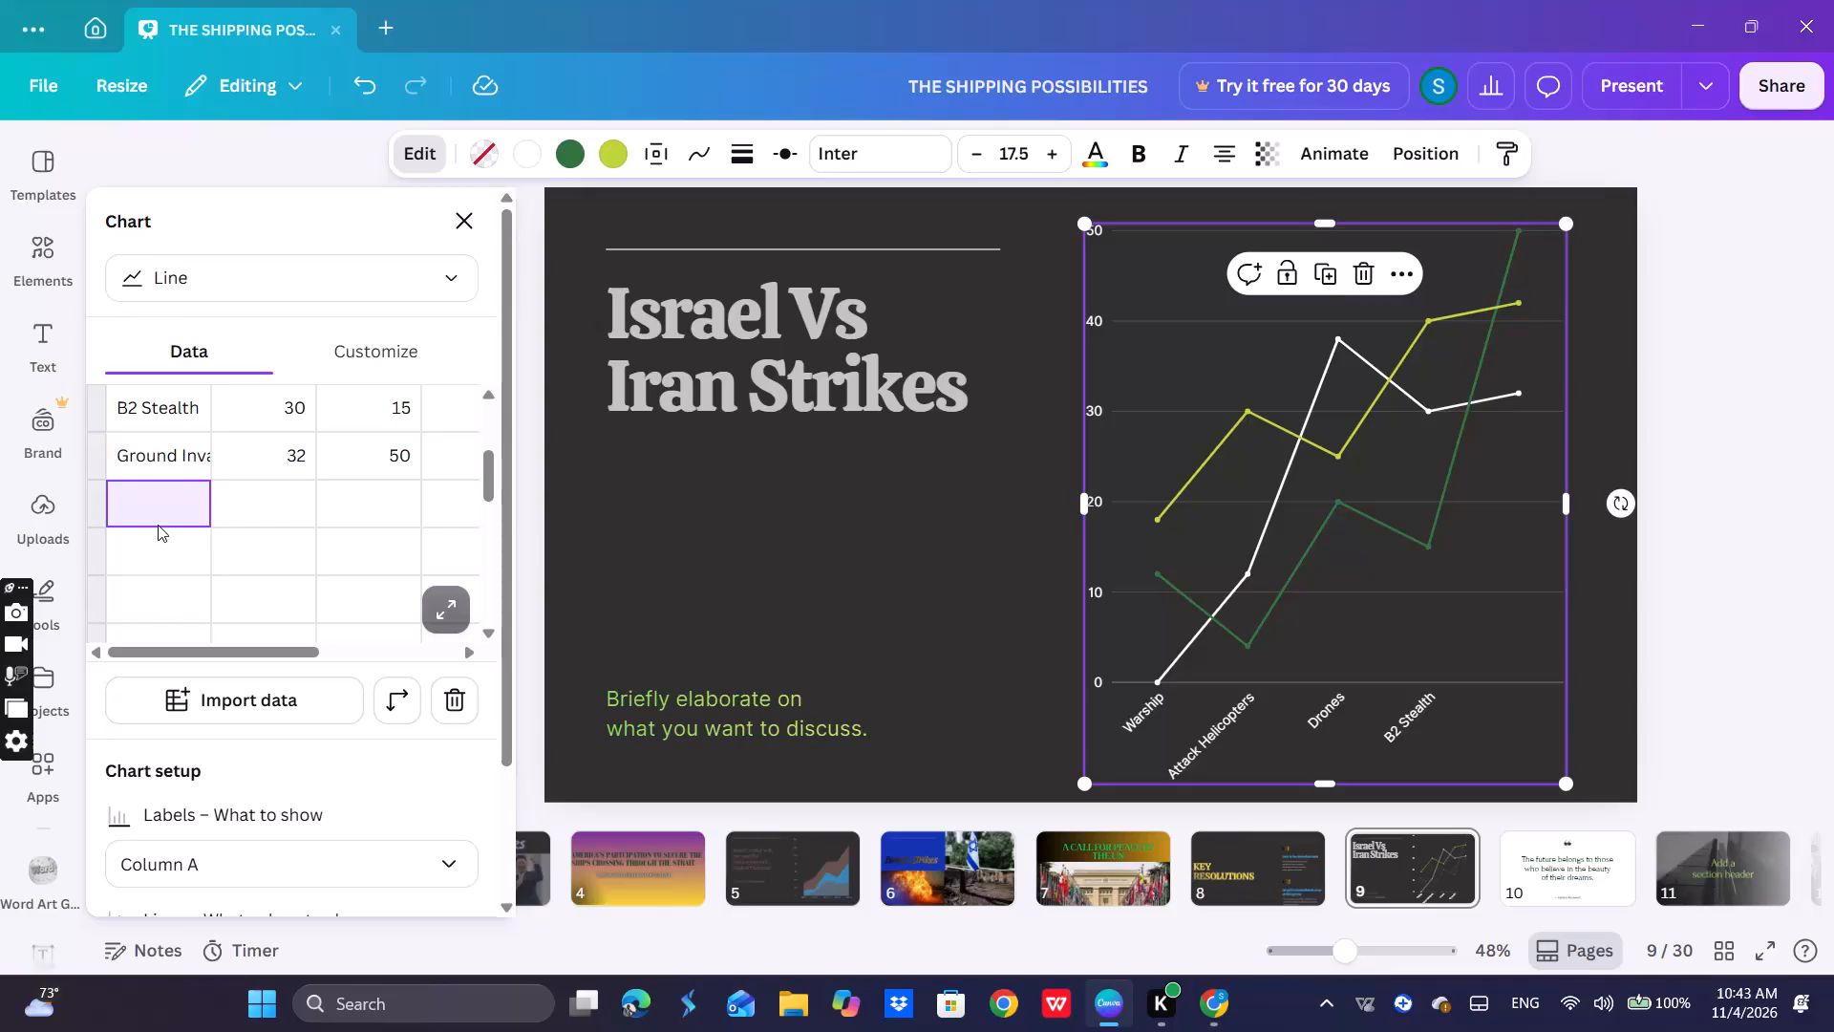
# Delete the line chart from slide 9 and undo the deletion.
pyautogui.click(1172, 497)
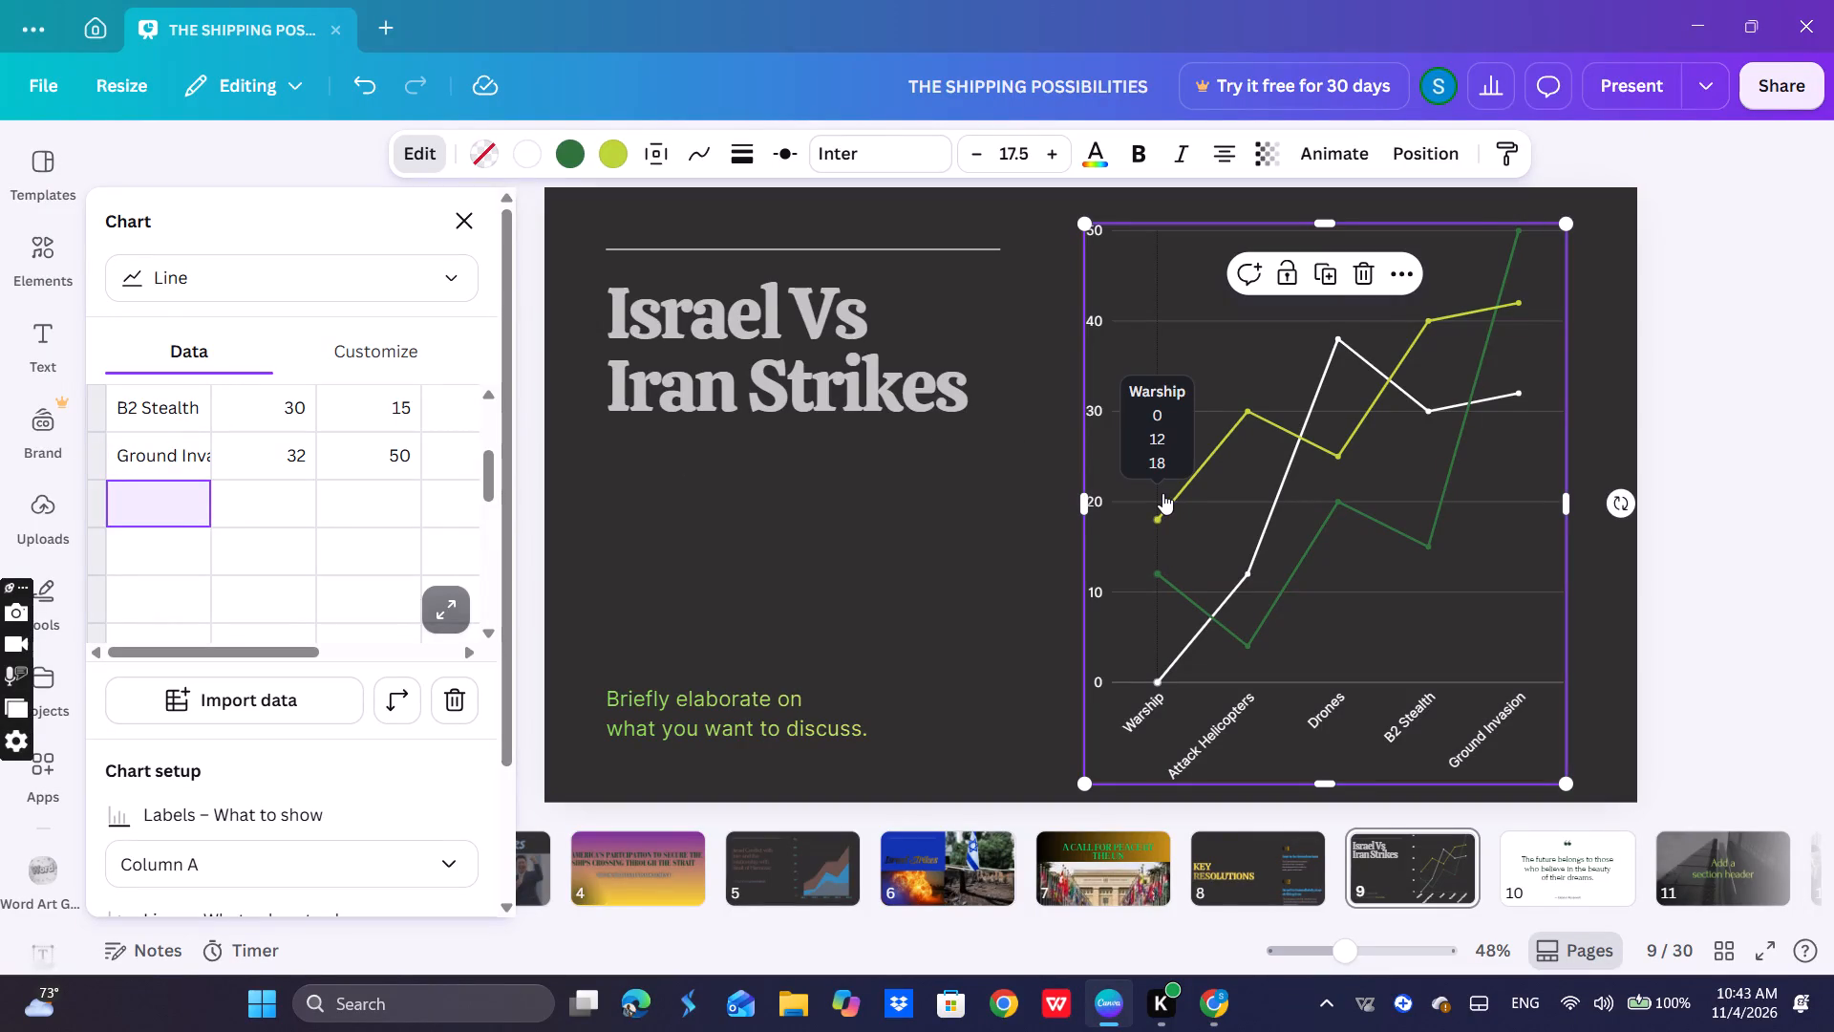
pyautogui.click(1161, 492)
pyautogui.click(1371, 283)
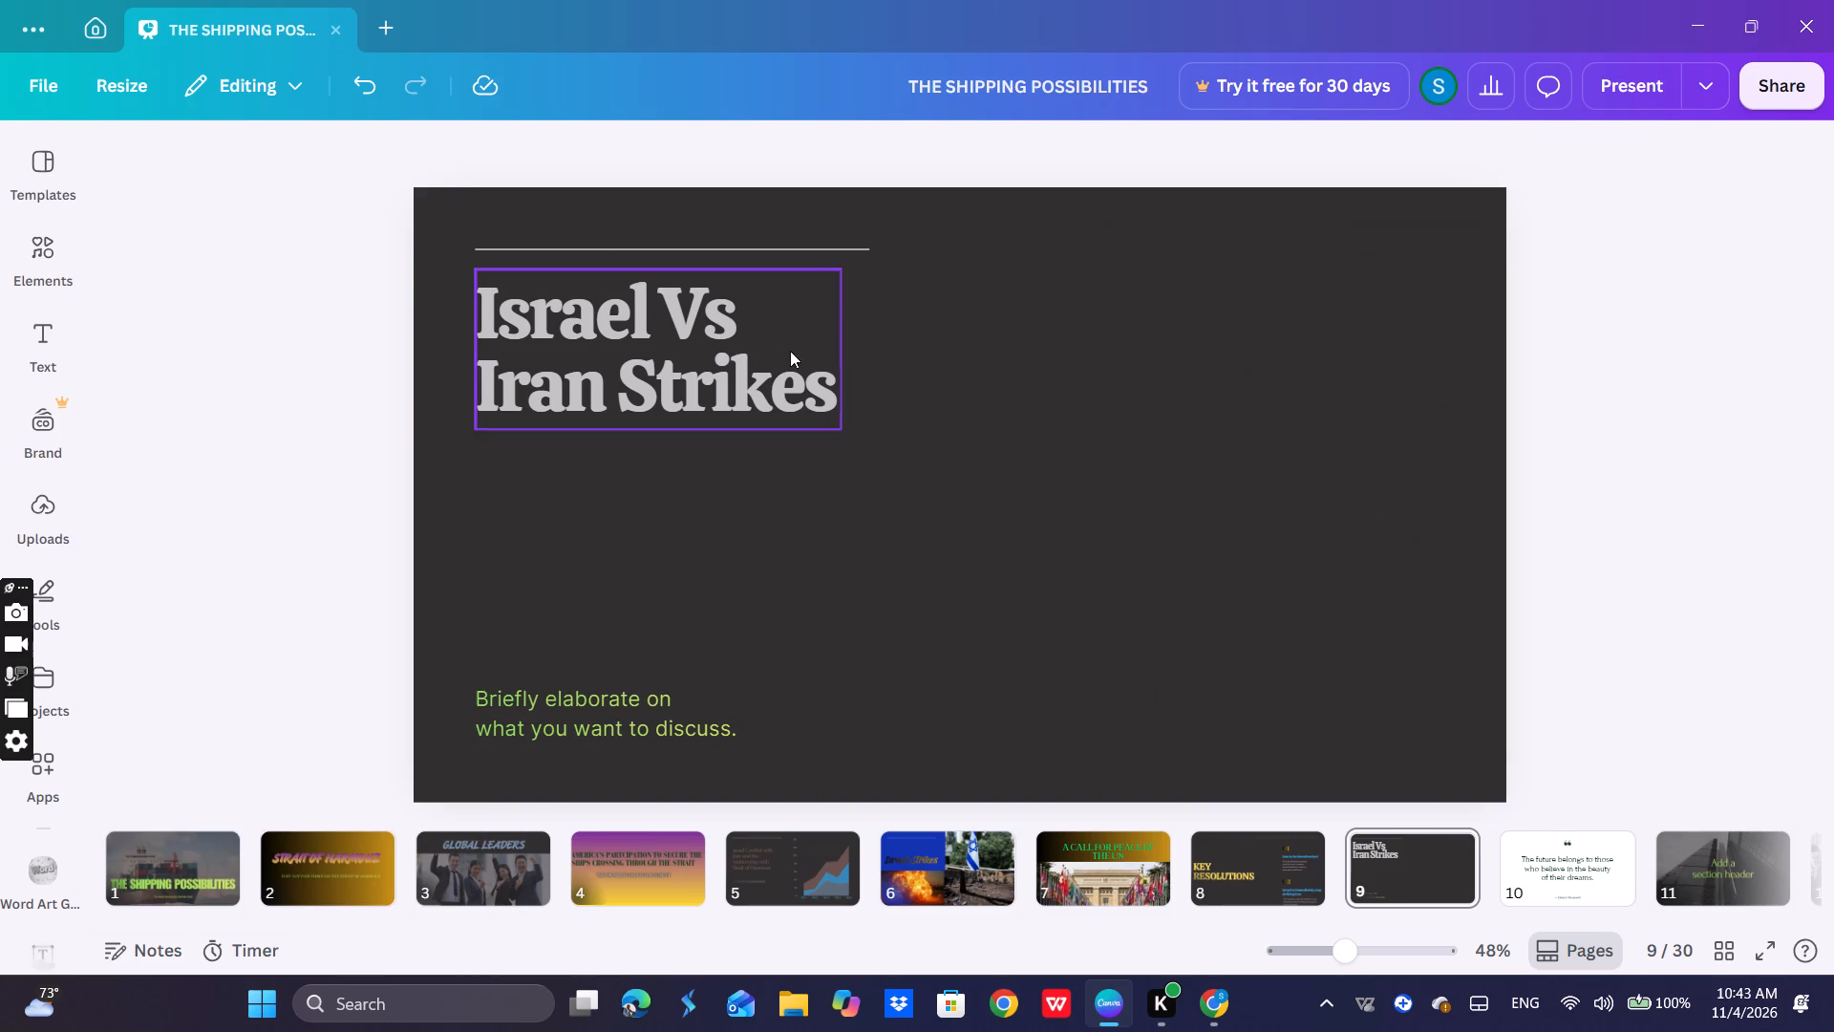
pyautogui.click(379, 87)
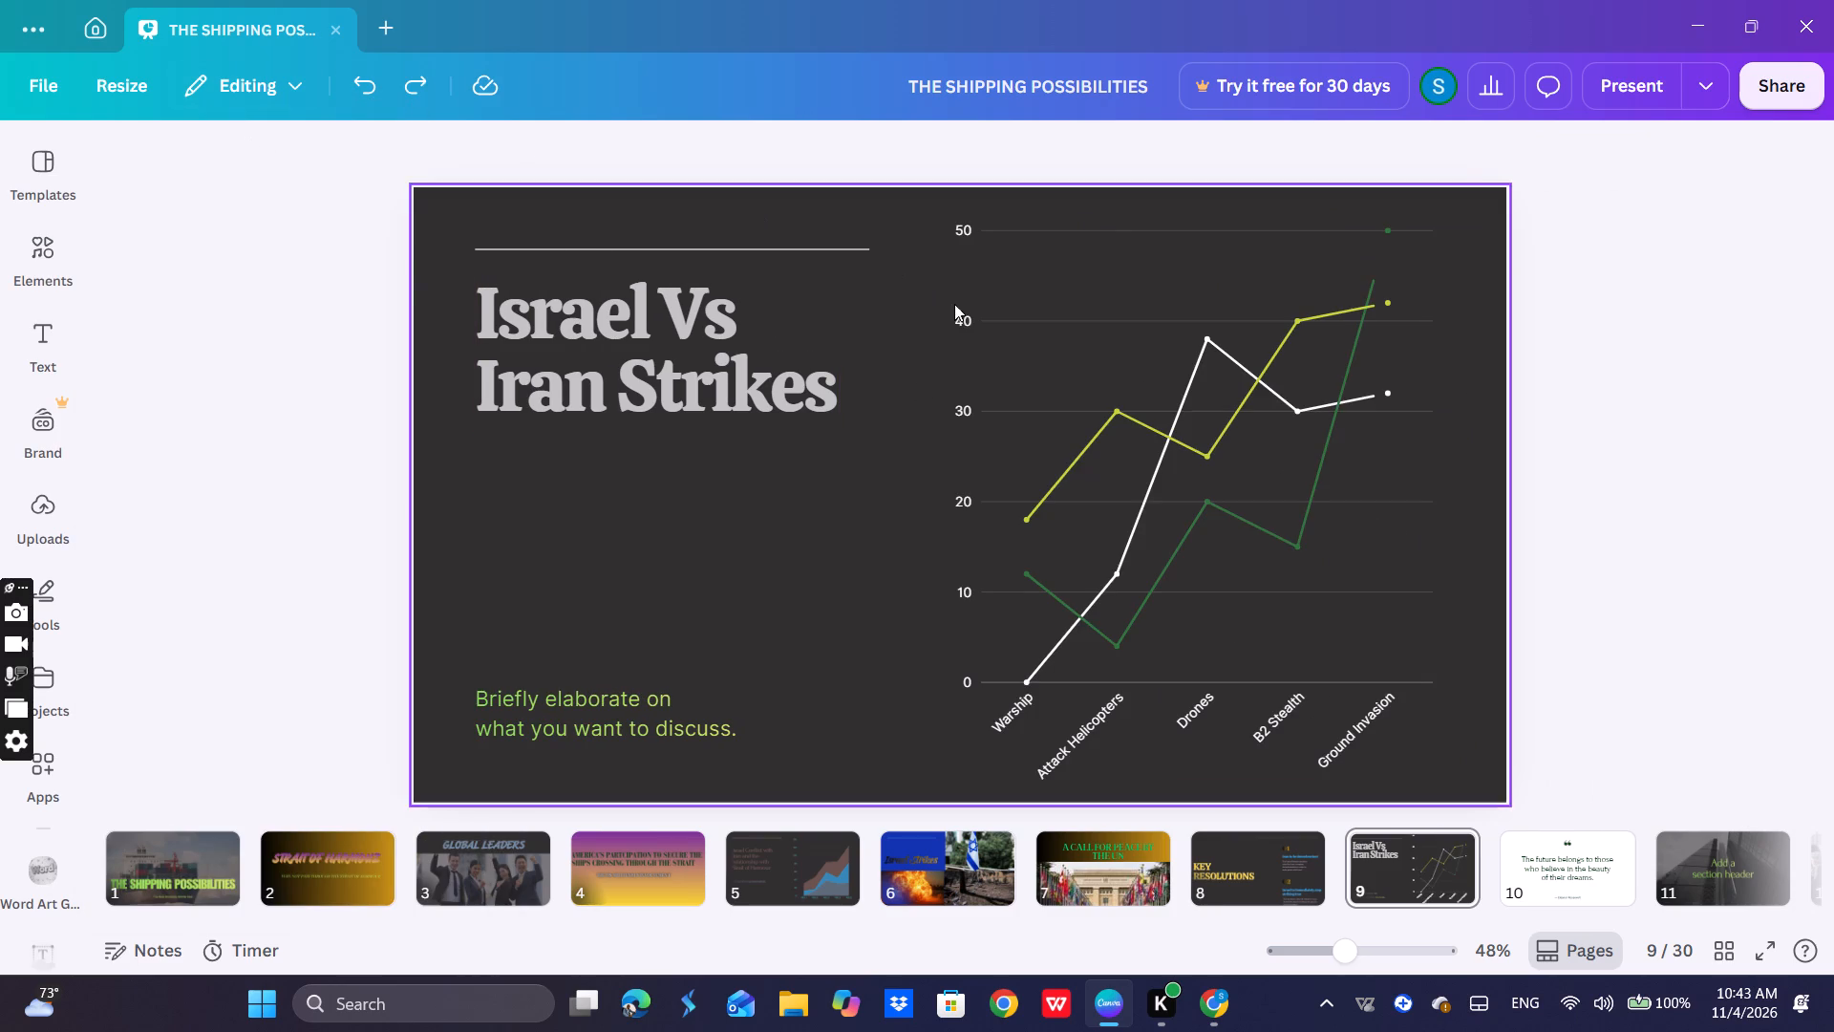
# Examine the line chart's data table and the columns assigned to its labels and lines.
pyautogui.click(1128, 539)
pyautogui.doubleClick(1128, 539)
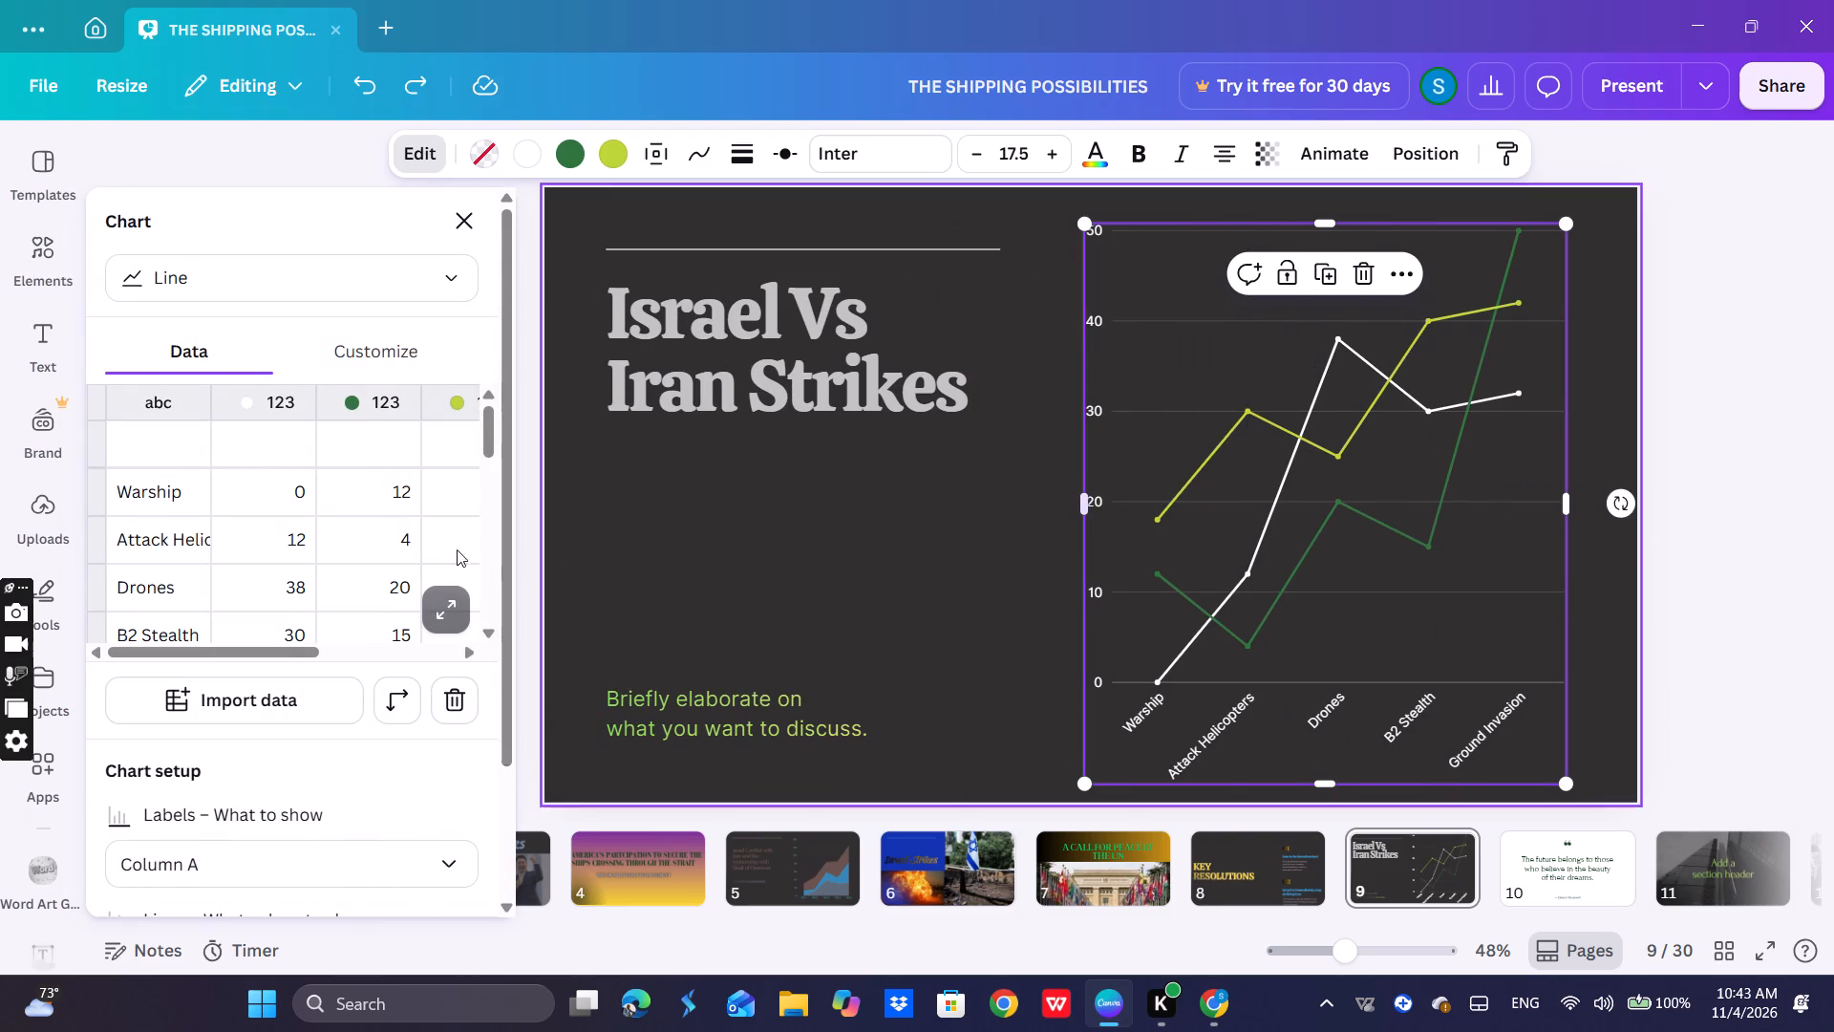
pyautogui.scroll(-1, 379, 518)
pyautogui.moveTo(314, 652); pyautogui.dragTo(516, 662)
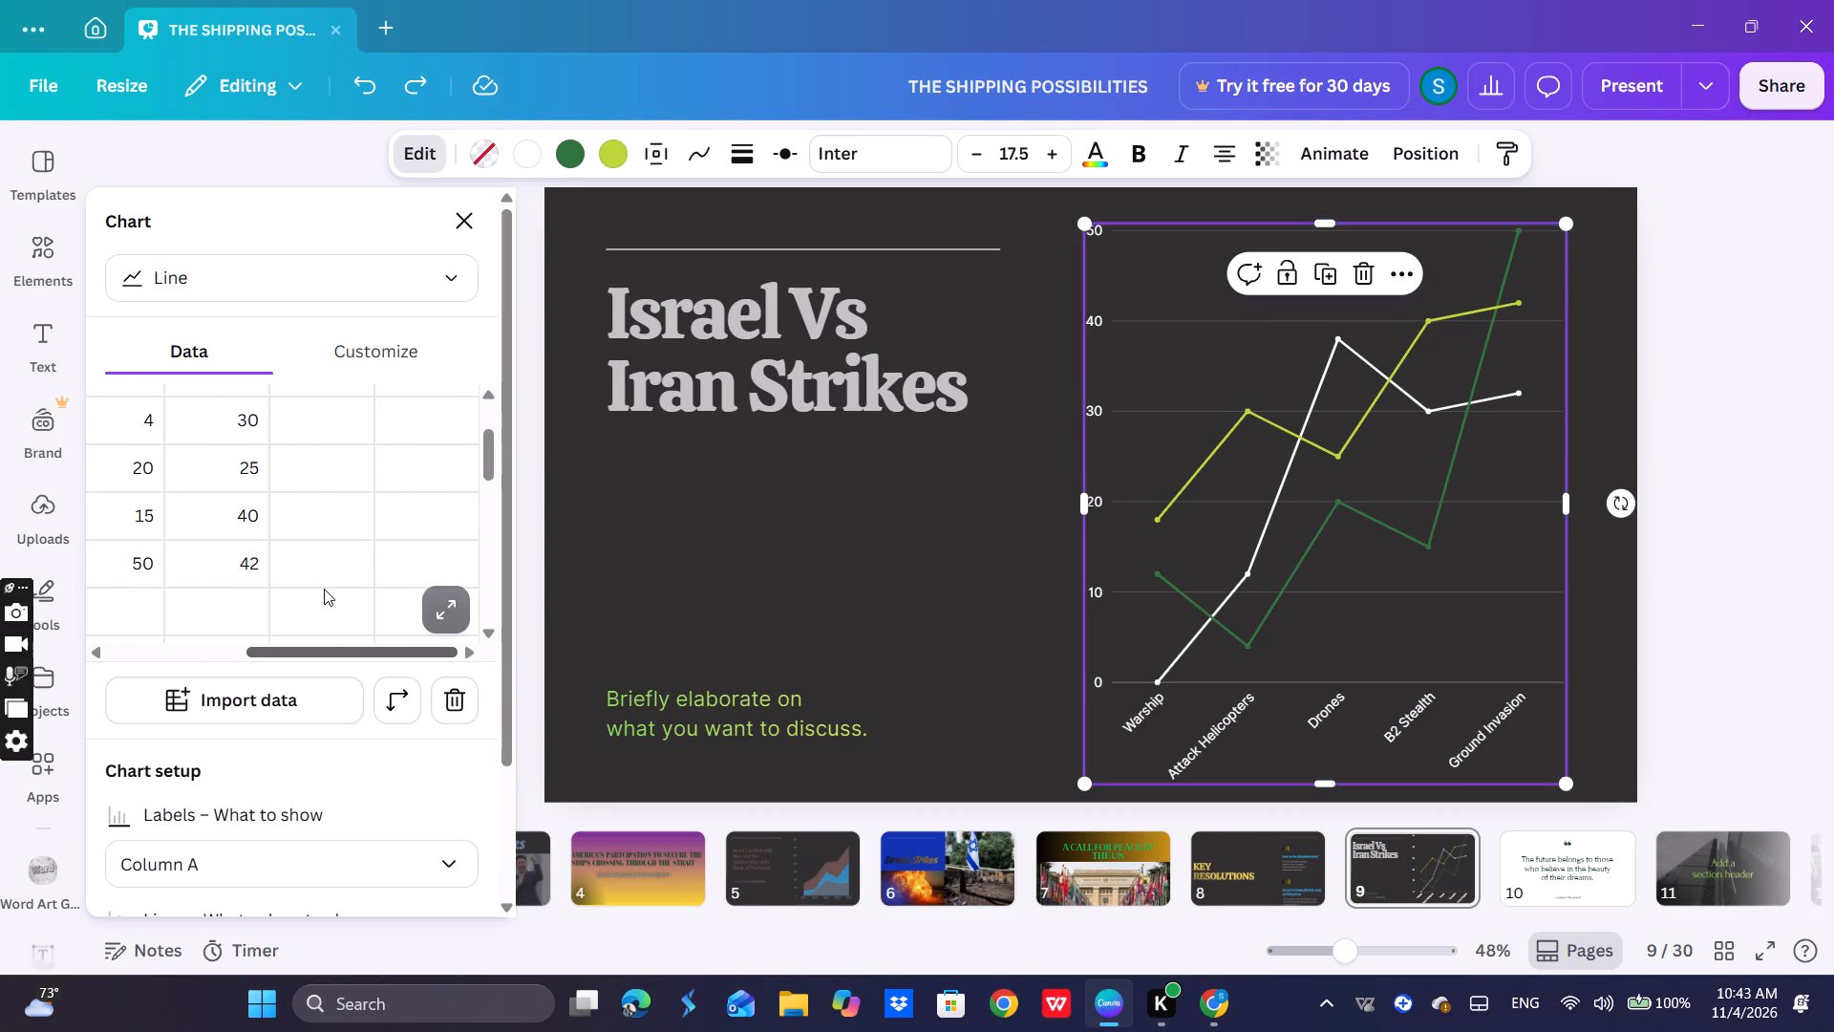
pyautogui.scroll(-4, 324, 589)
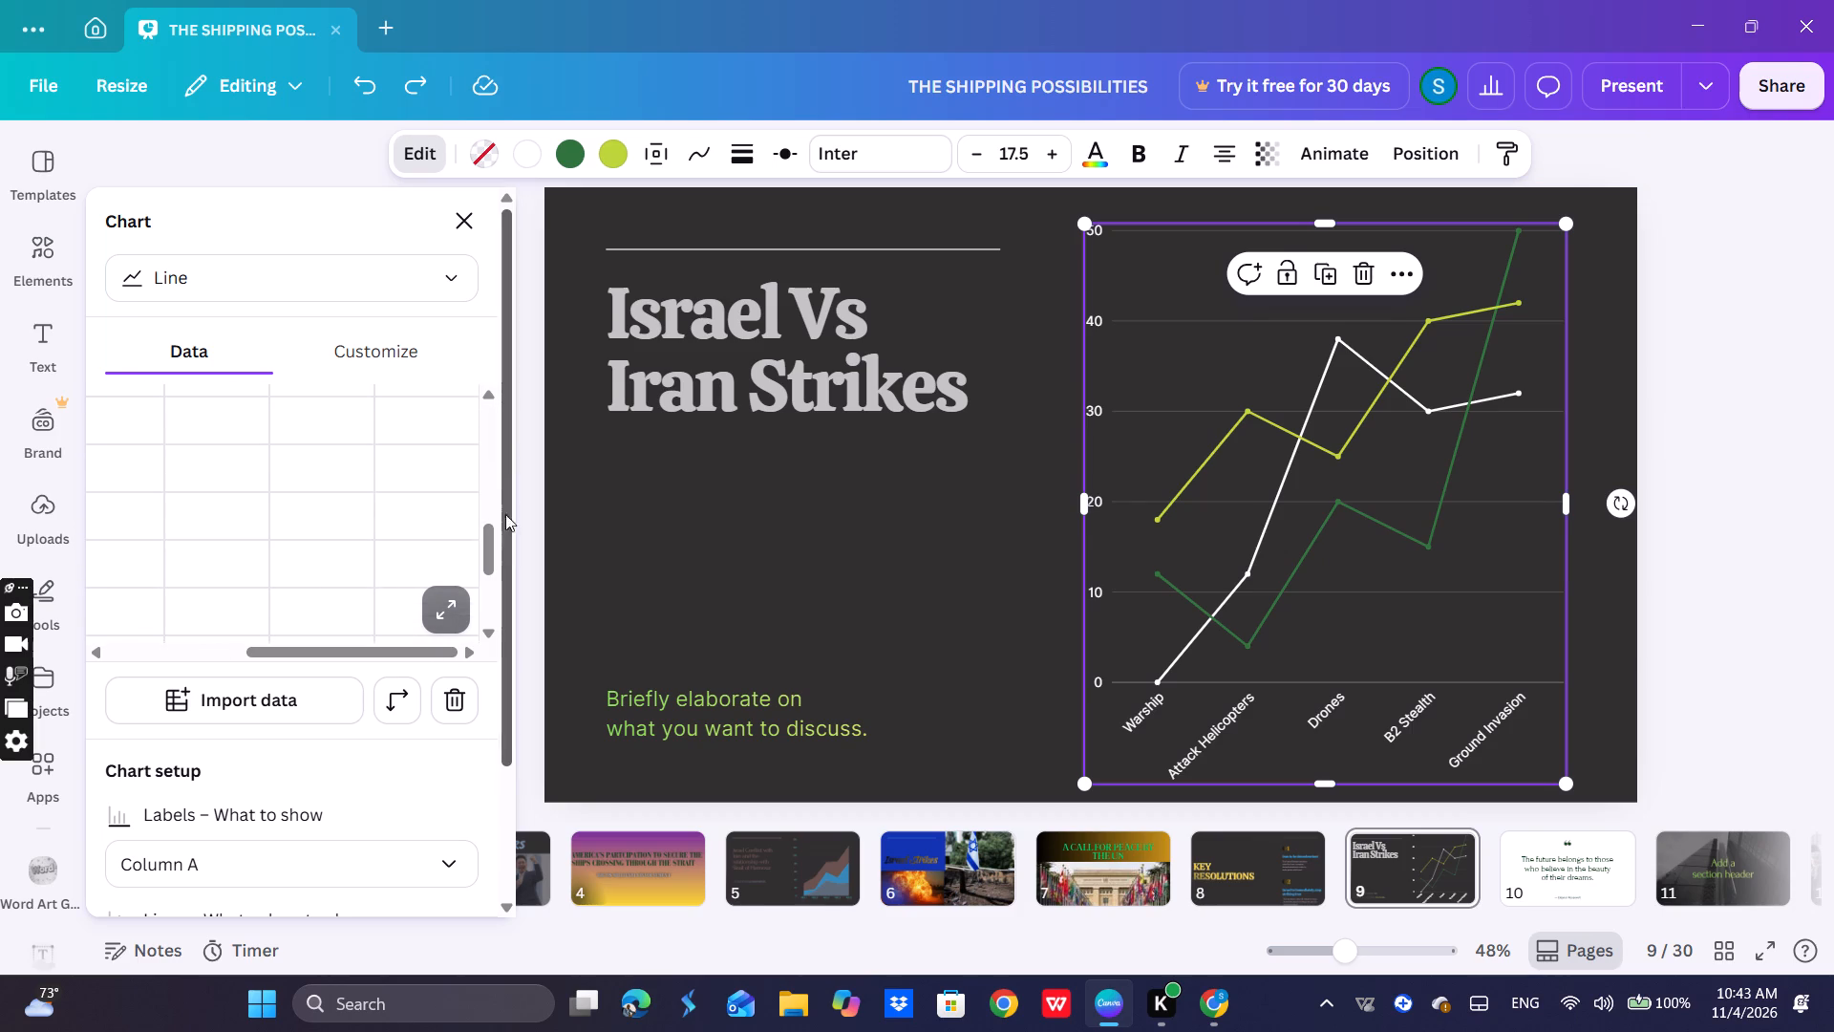
pyautogui.moveTo(510, 457); pyautogui.dragTo(489, 728)
pyautogui.click(443, 691)
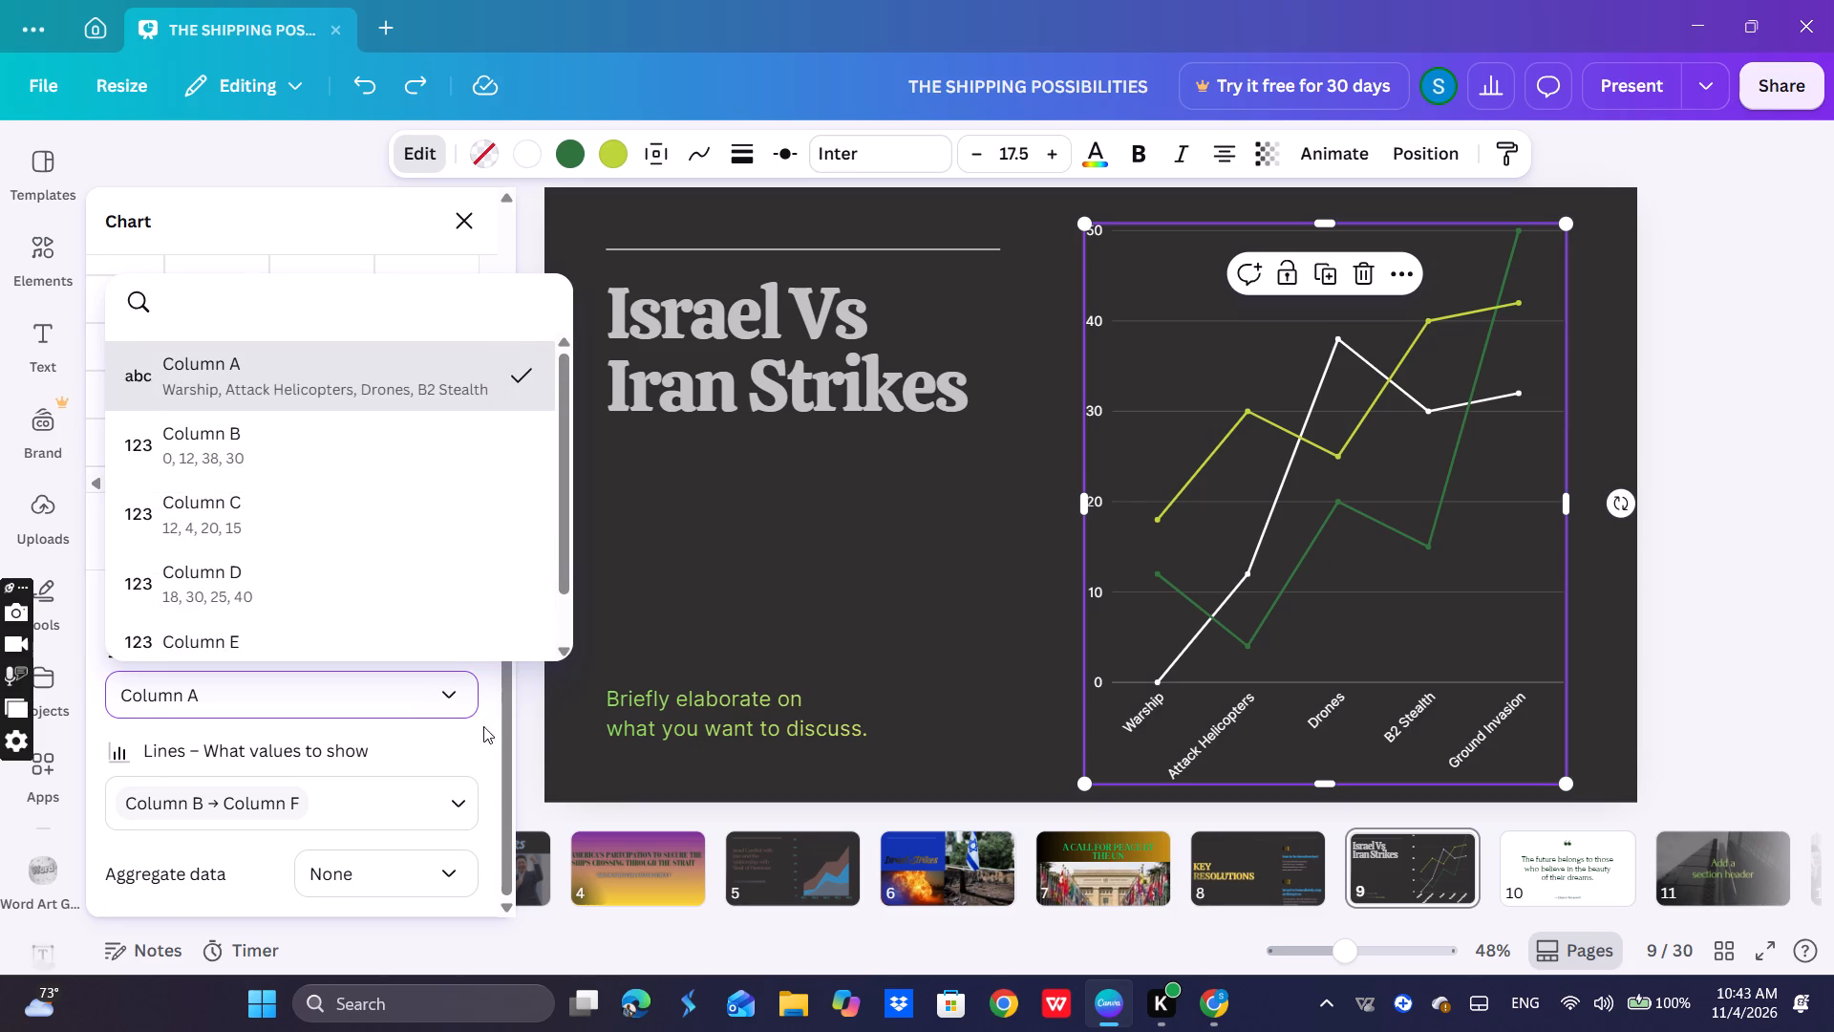
pyautogui.click(456, 736)
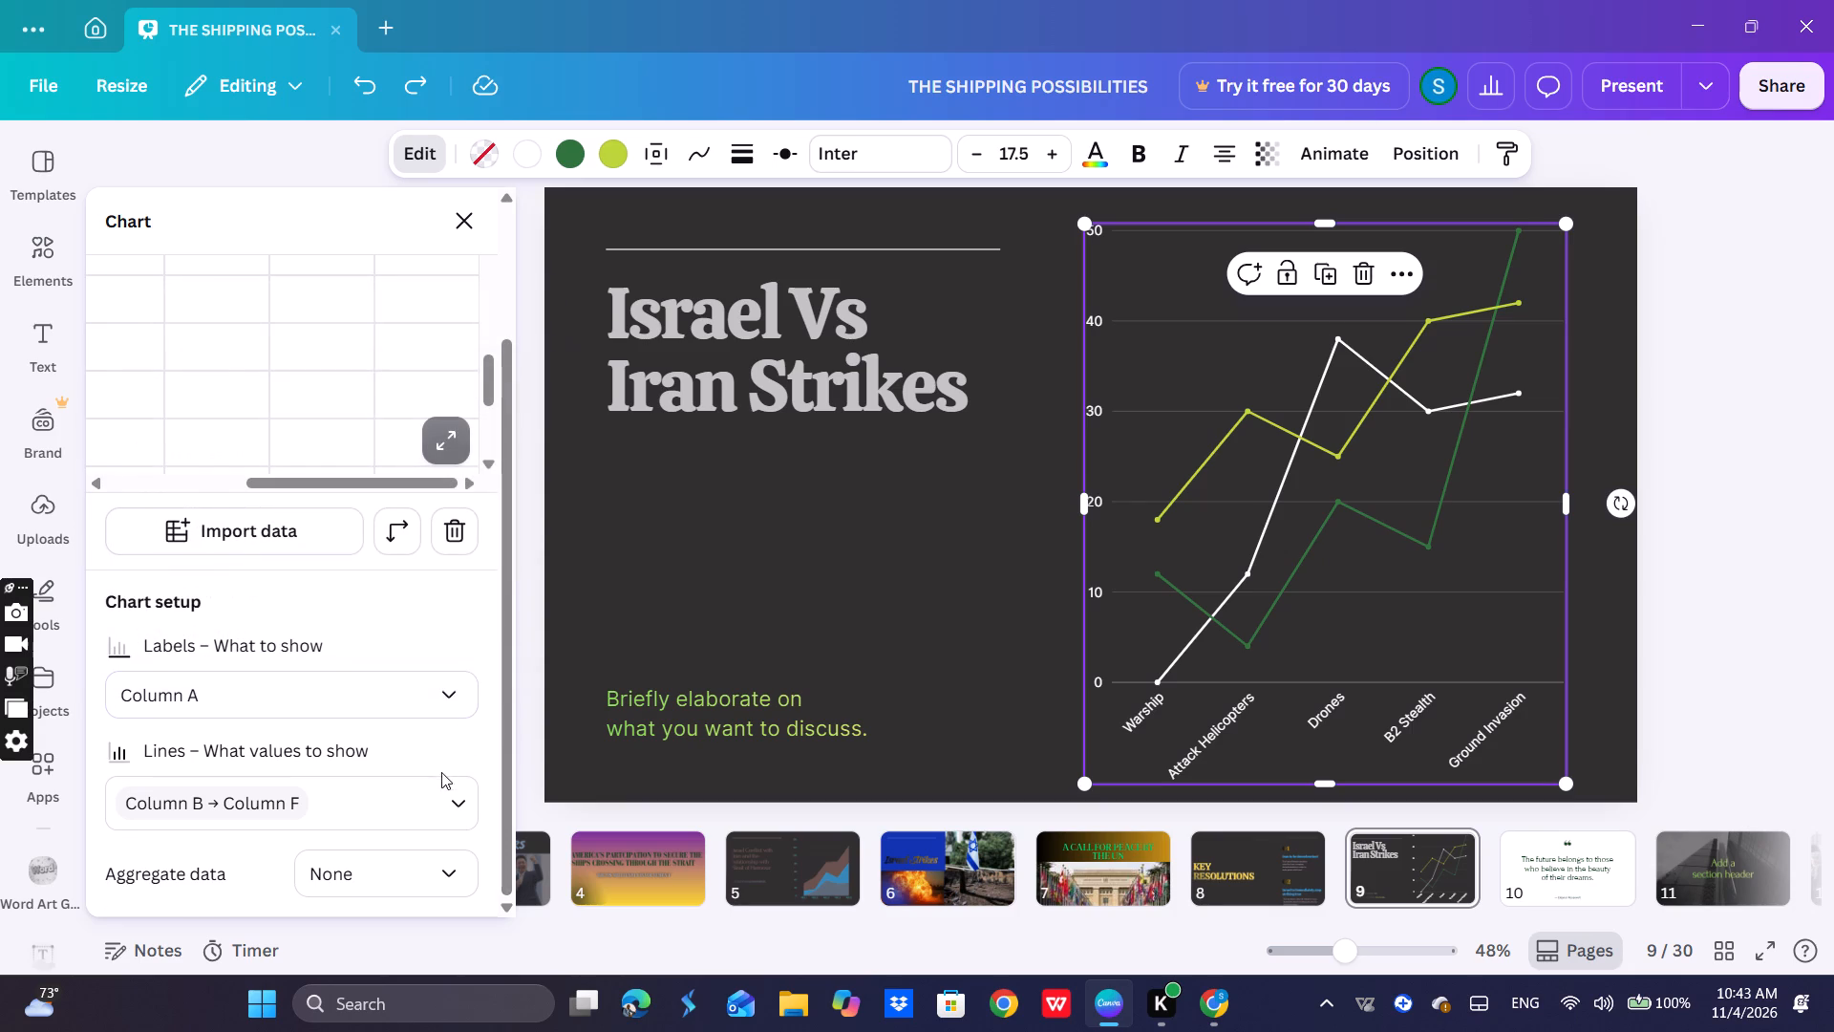
pyautogui.click(448, 797)
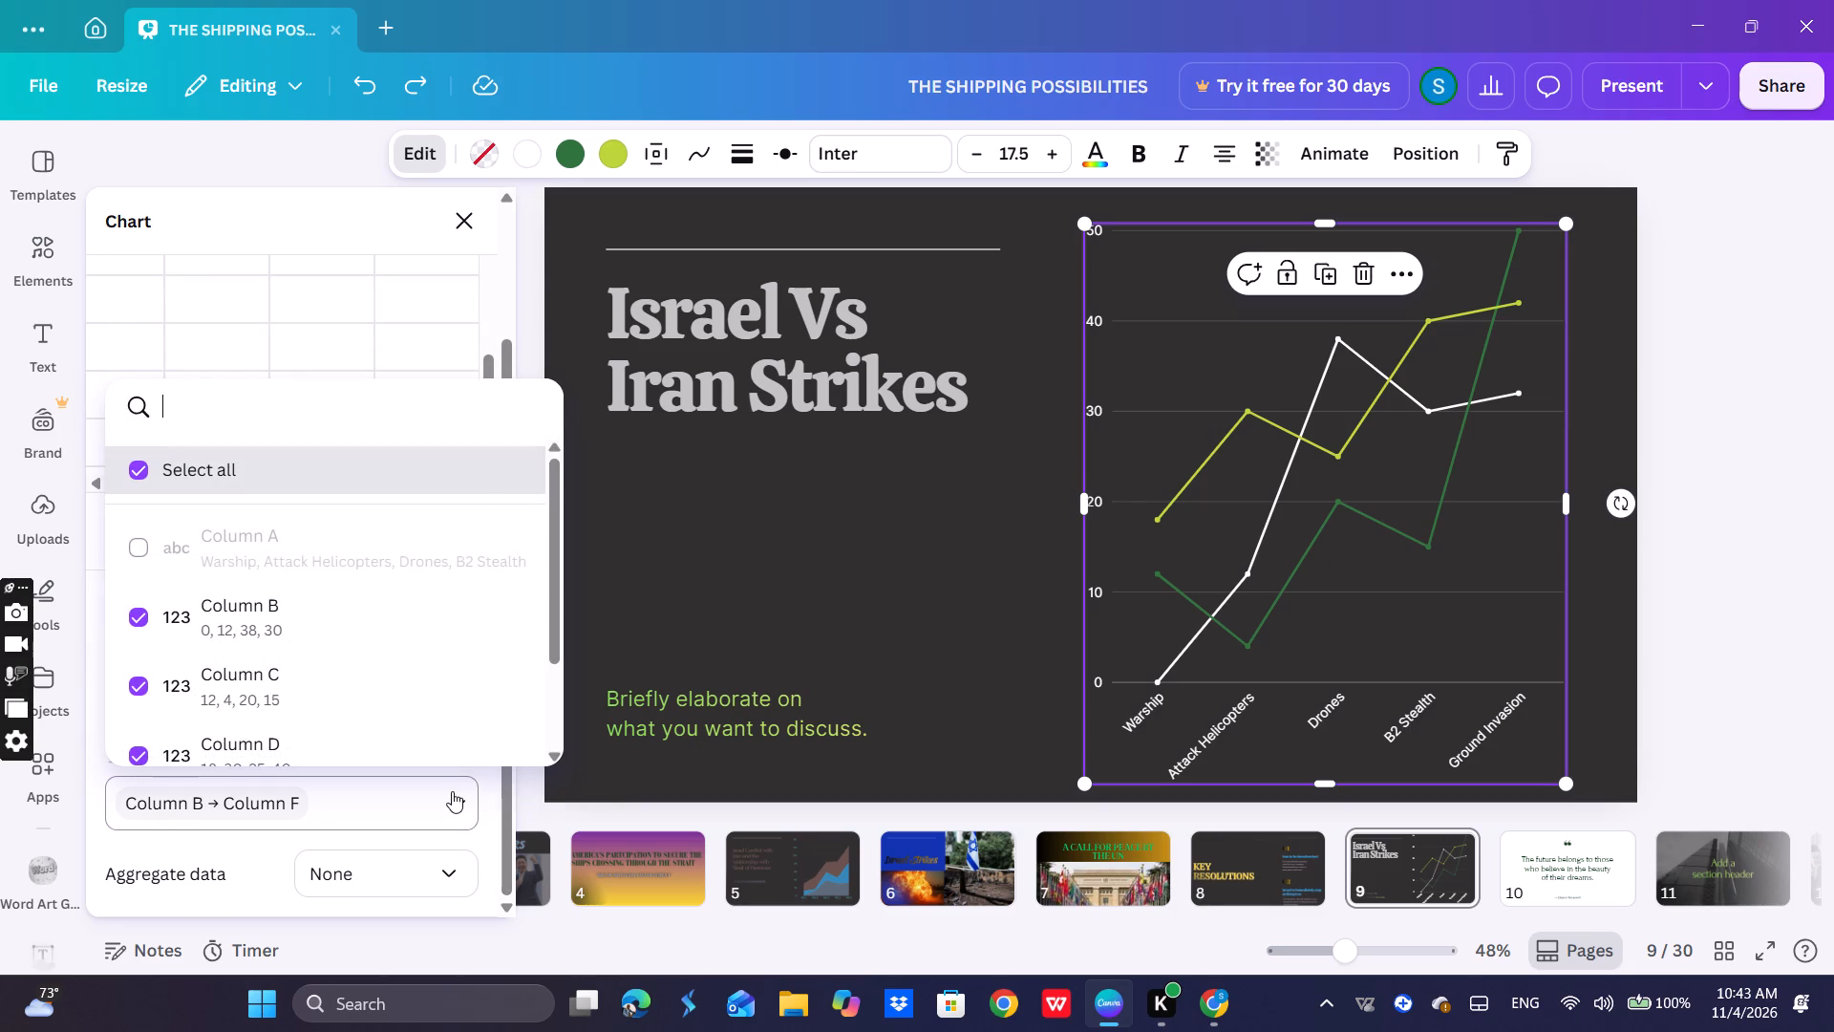
pyautogui.click(452, 791)
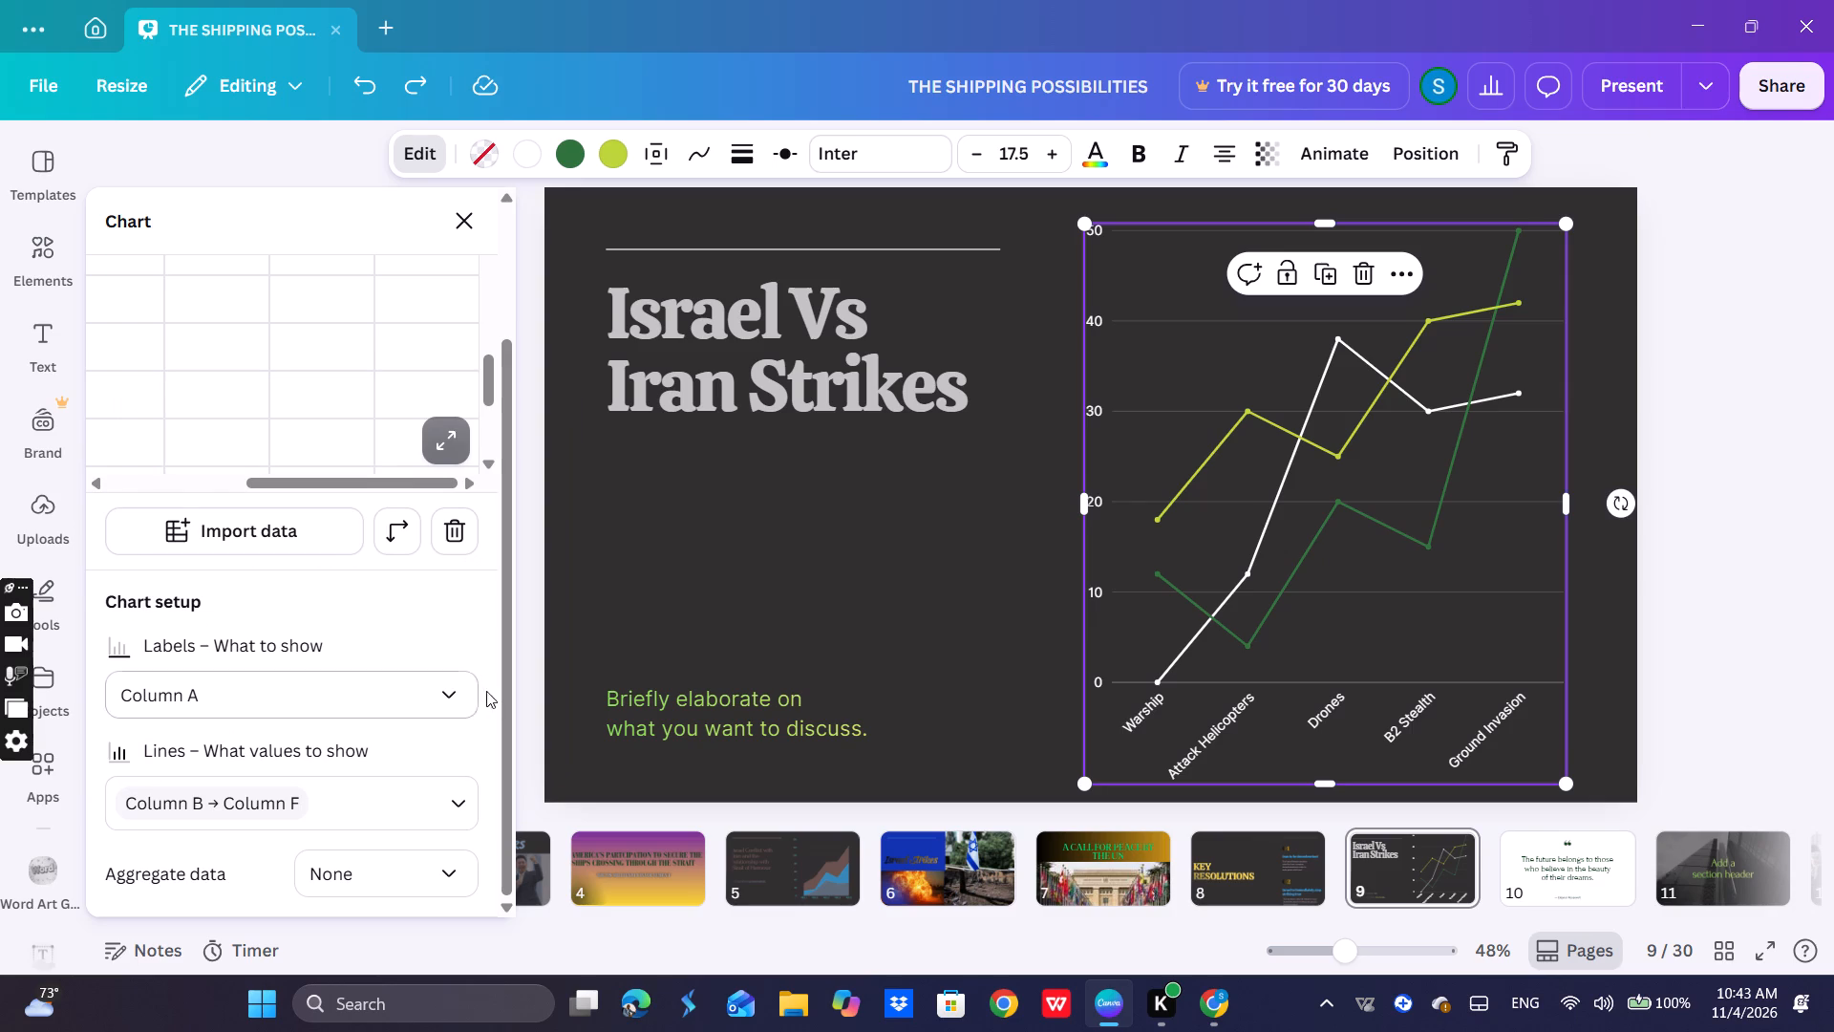
pyautogui.moveTo(502, 699); pyautogui.dragTo(504, 746)
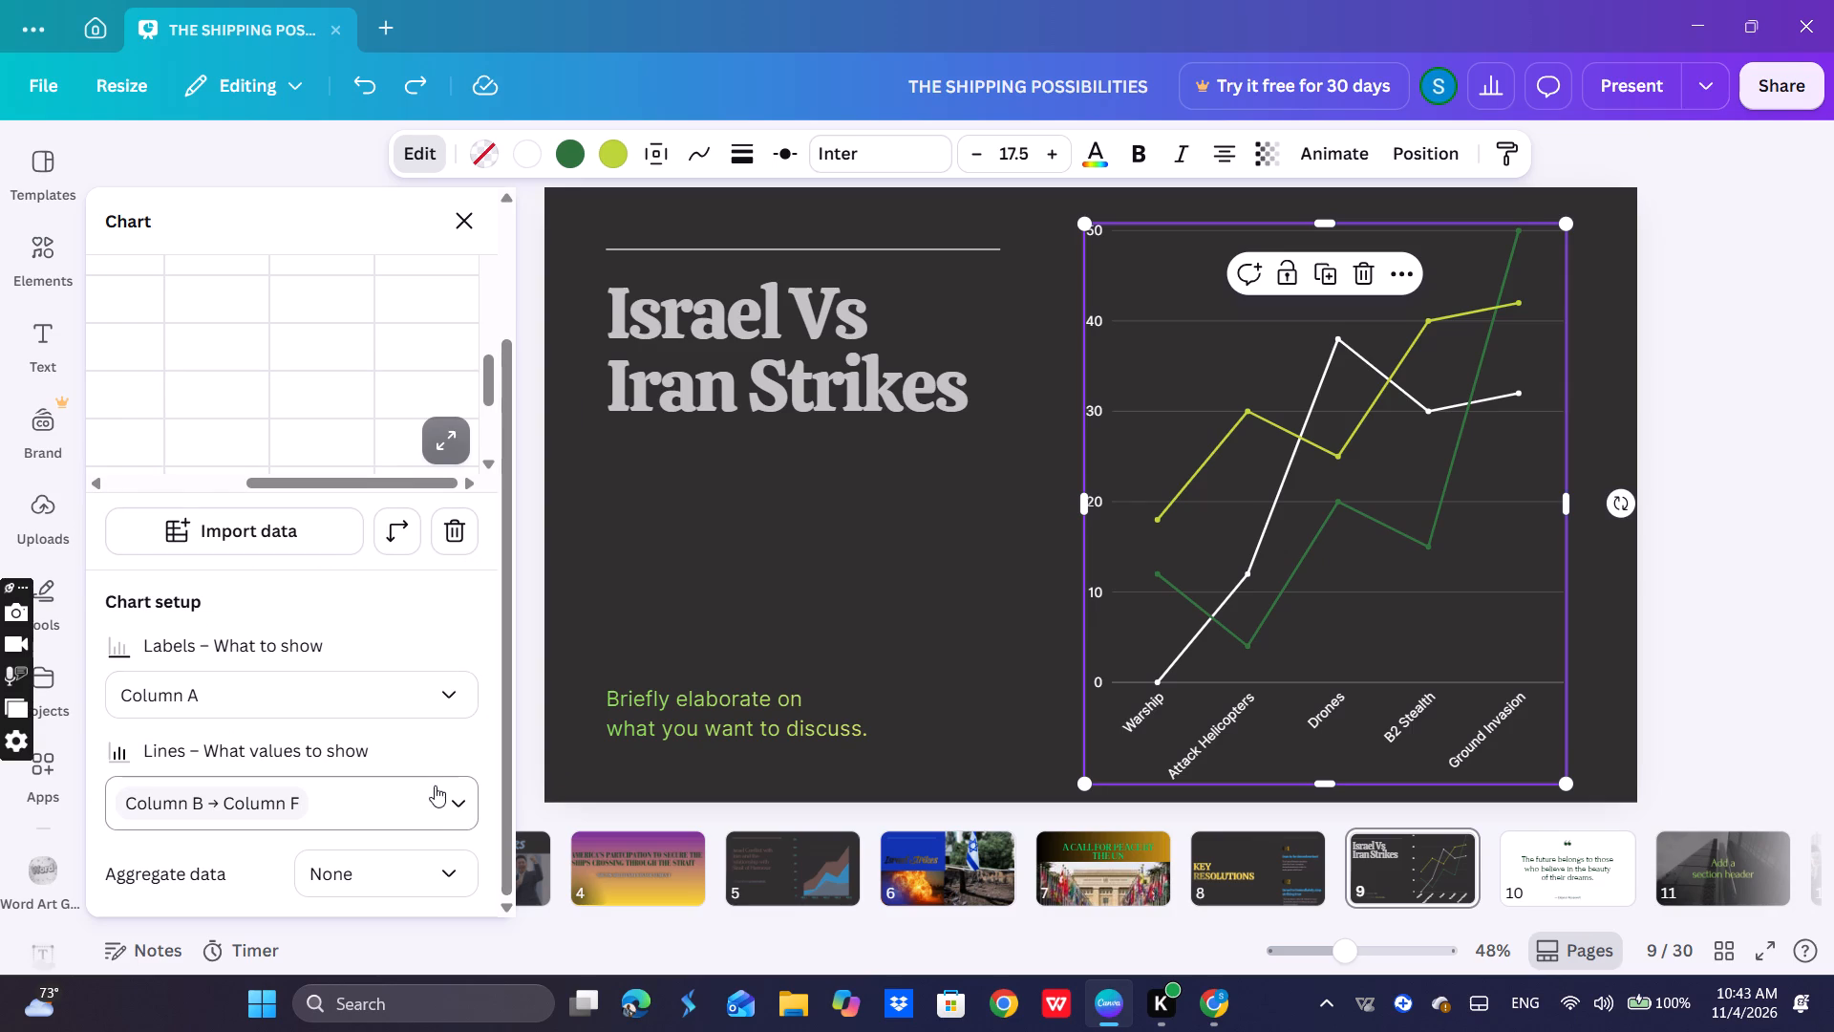
# Set the line chart's data aggregation to Average.
pyautogui.click(430, 863)
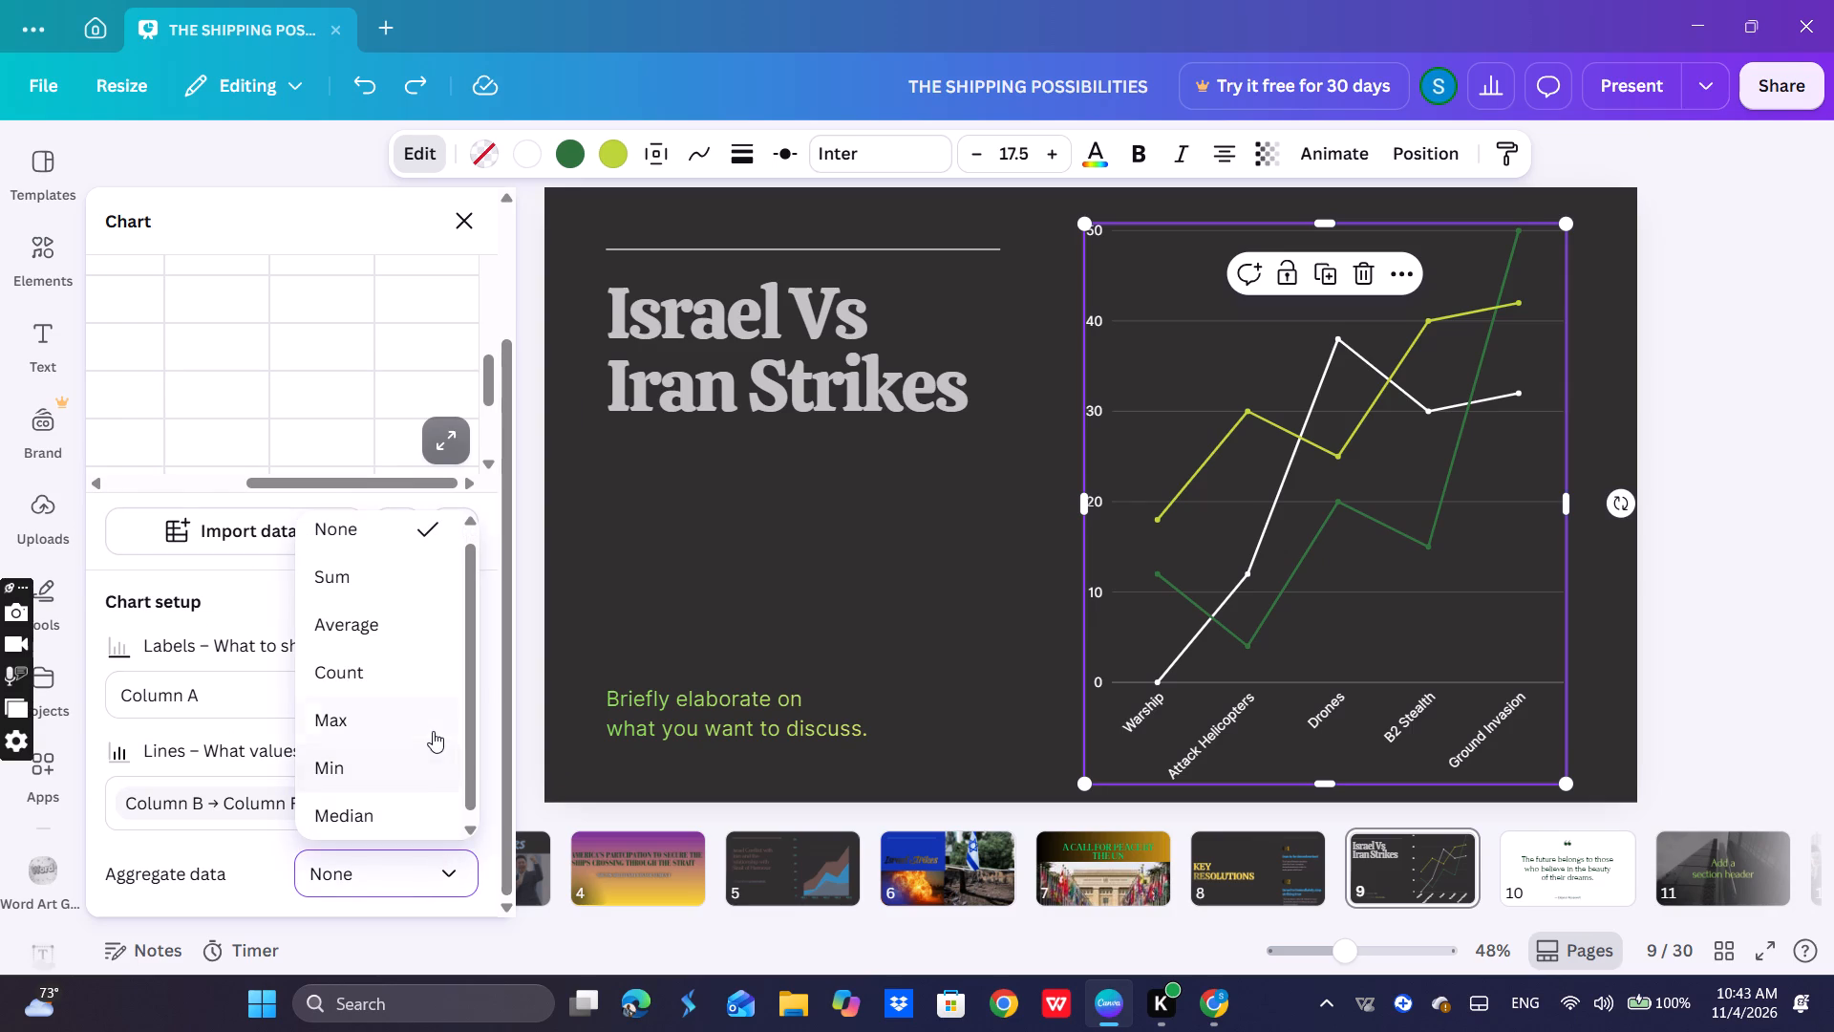
pyautogui.click(411, 638)
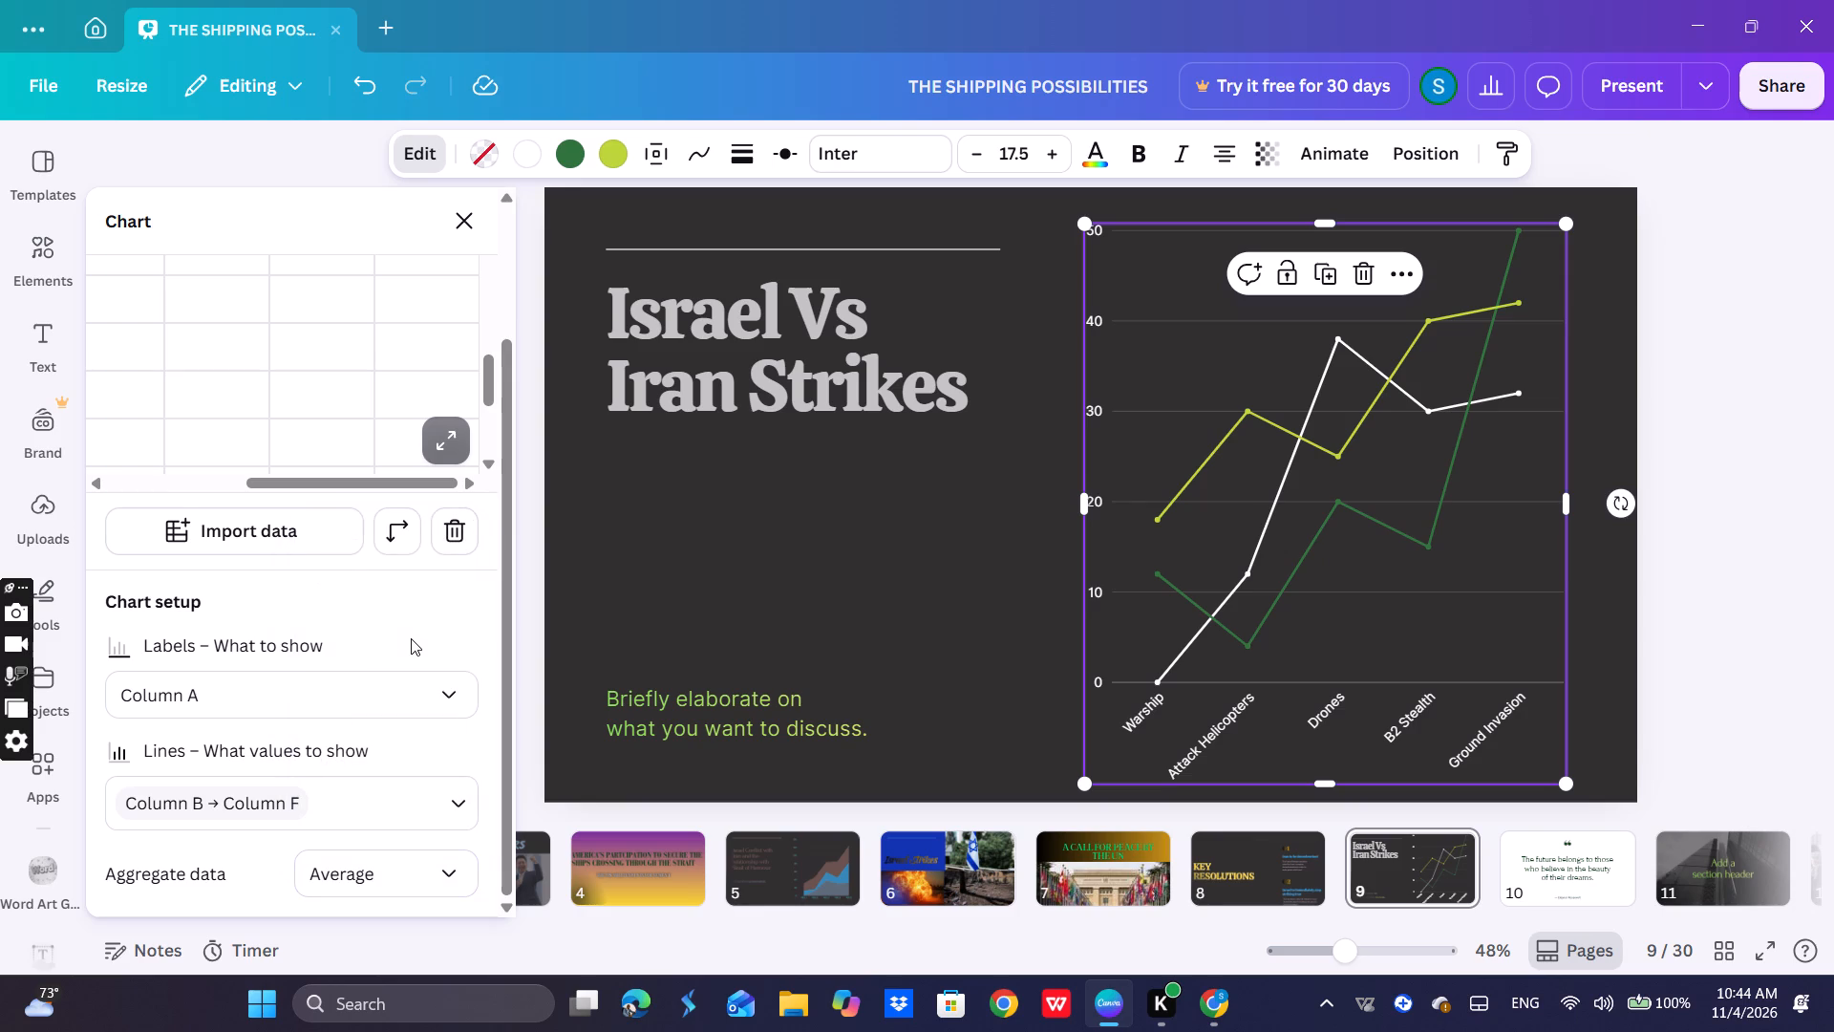
pyautogui.scroll(-5, 357, 592)
pyautogui.moveTo(504, 665); pyautogui.dragTo(501, 765)
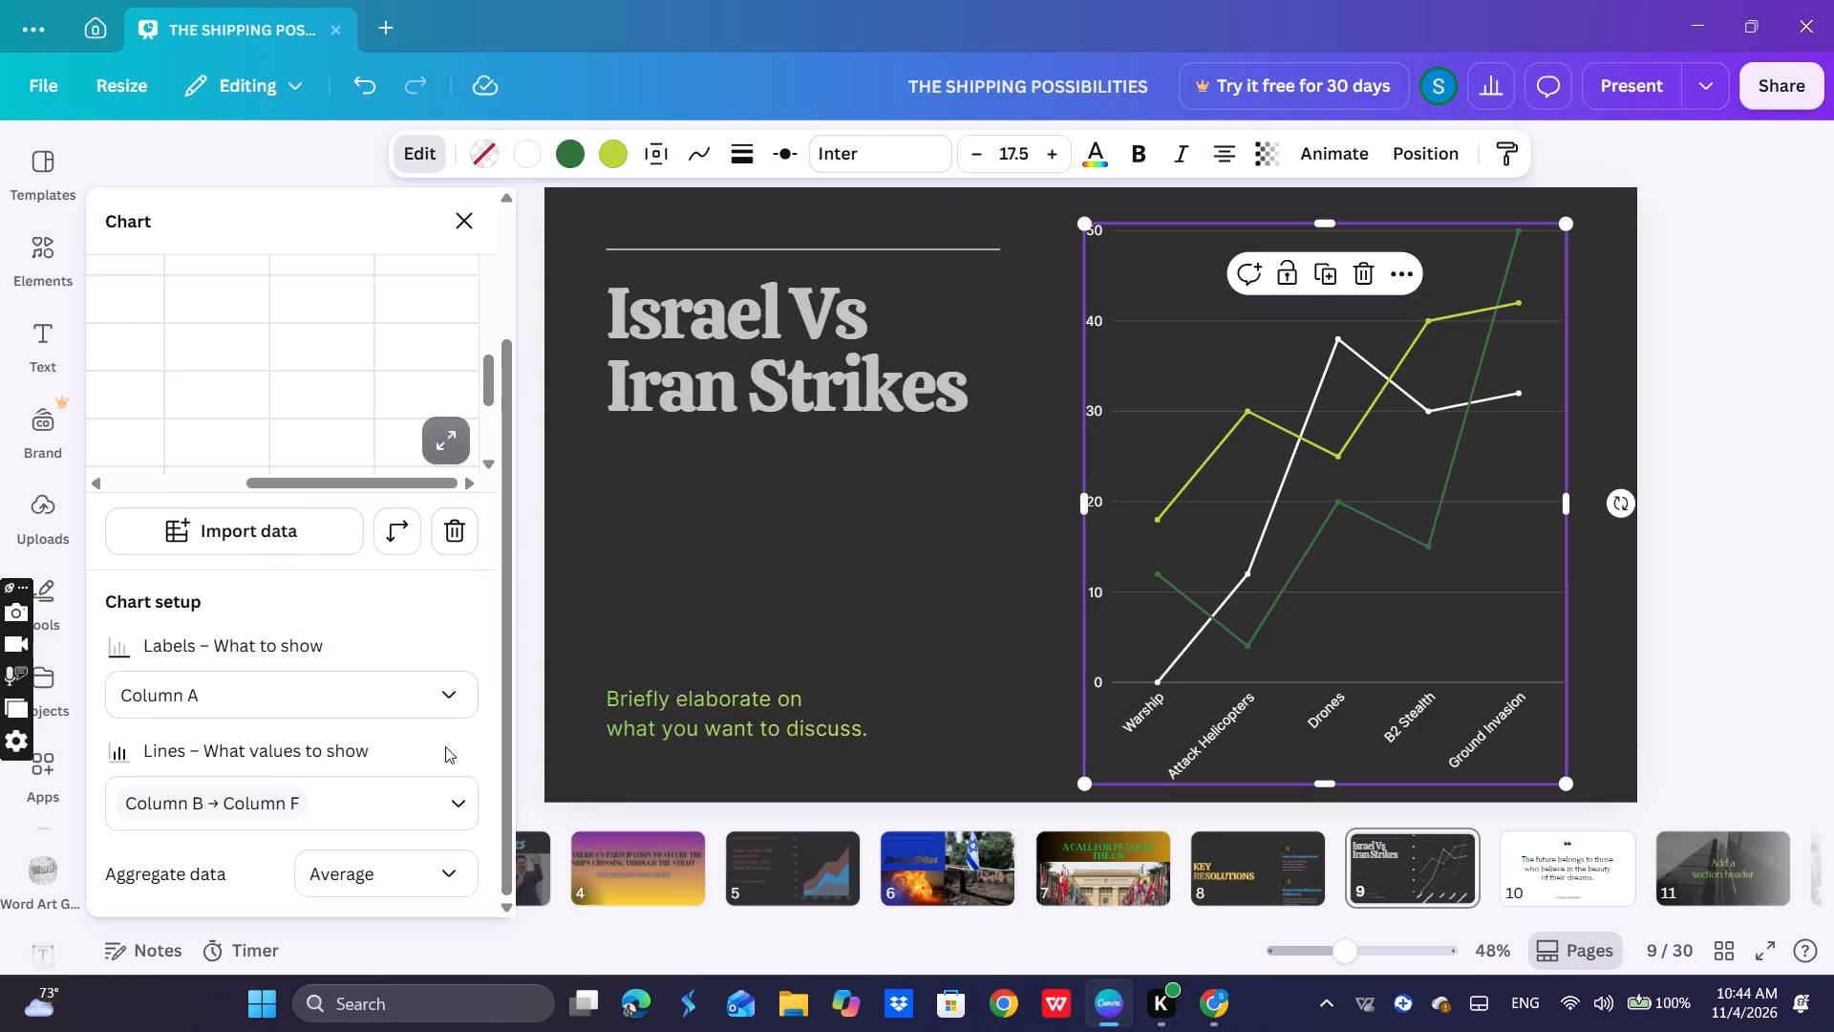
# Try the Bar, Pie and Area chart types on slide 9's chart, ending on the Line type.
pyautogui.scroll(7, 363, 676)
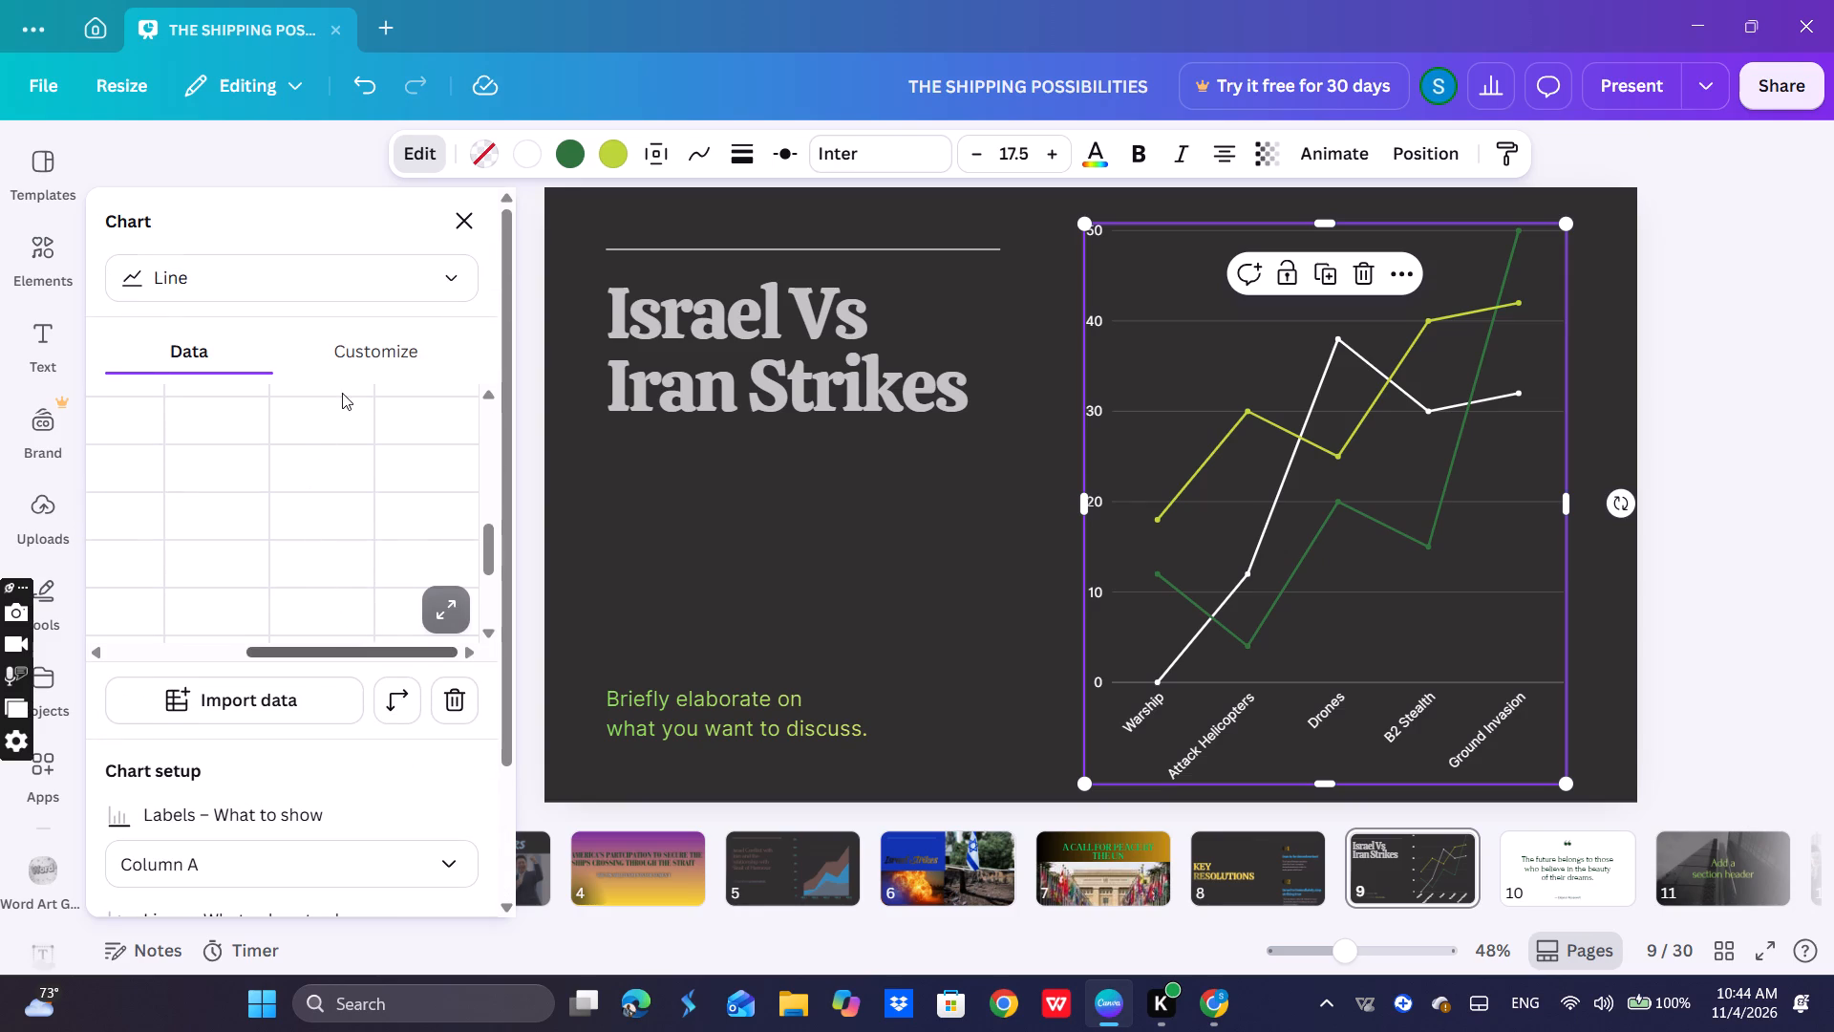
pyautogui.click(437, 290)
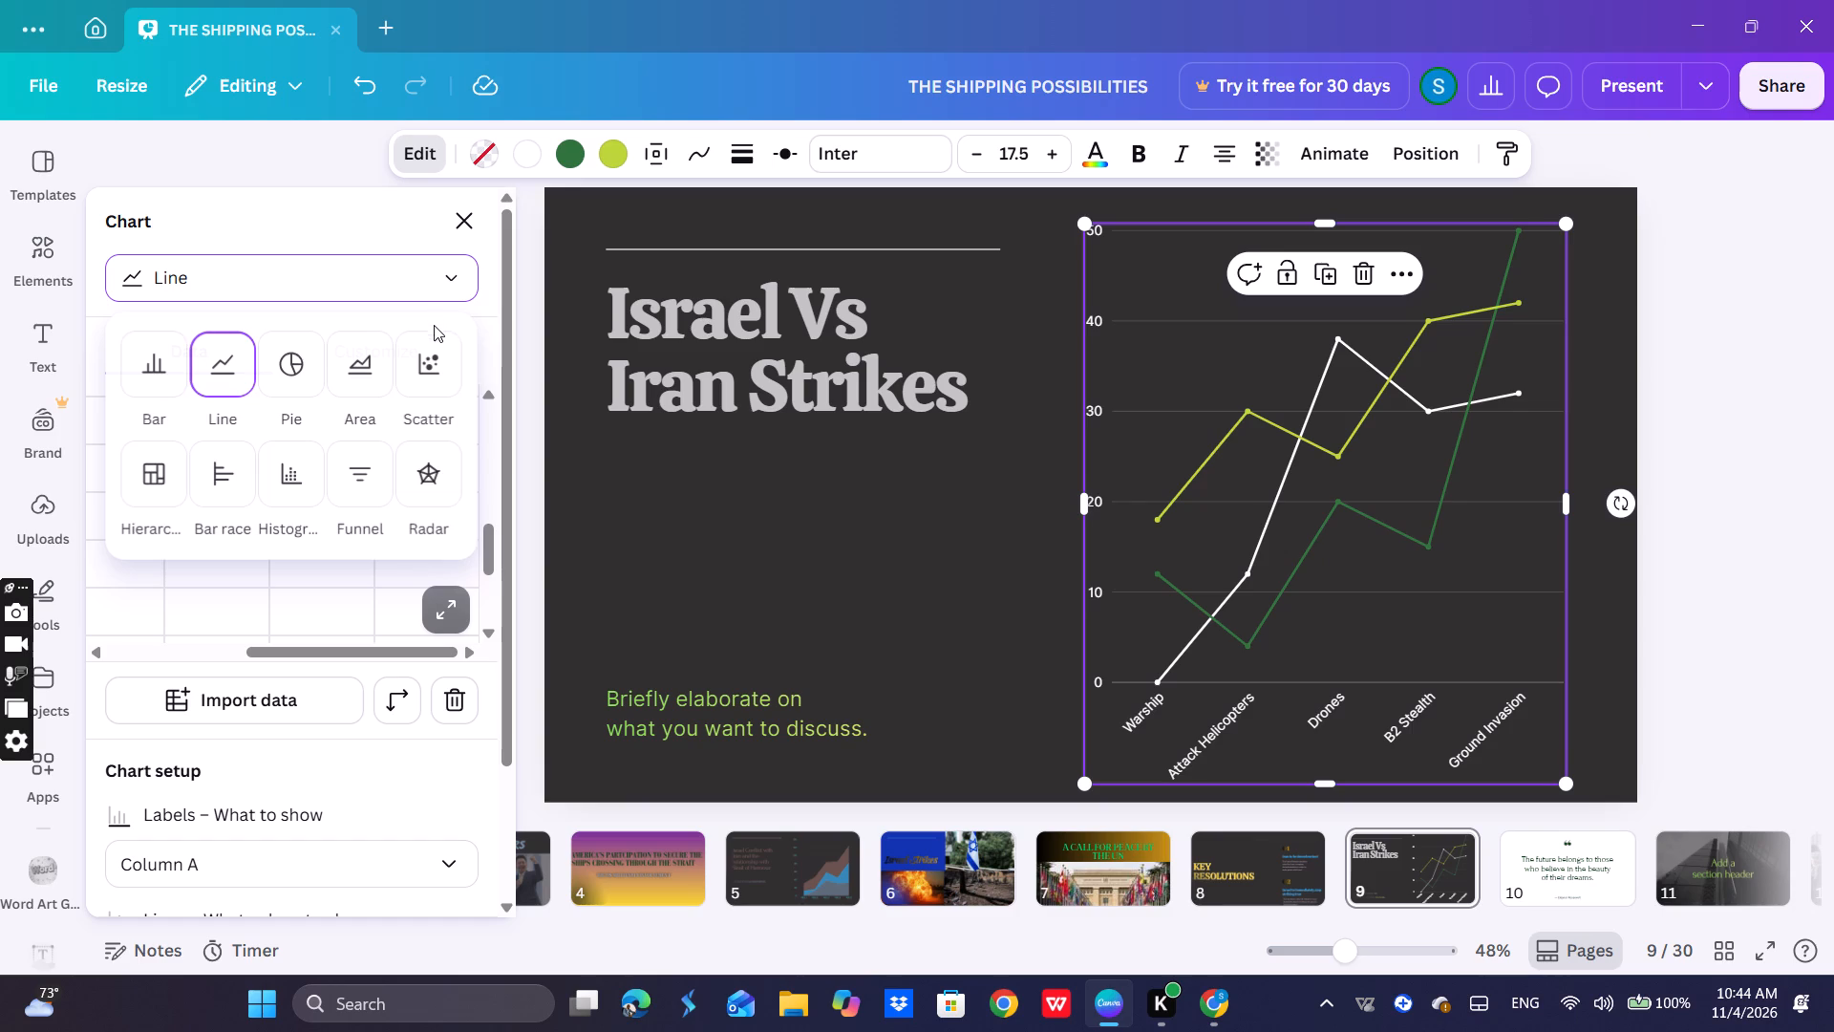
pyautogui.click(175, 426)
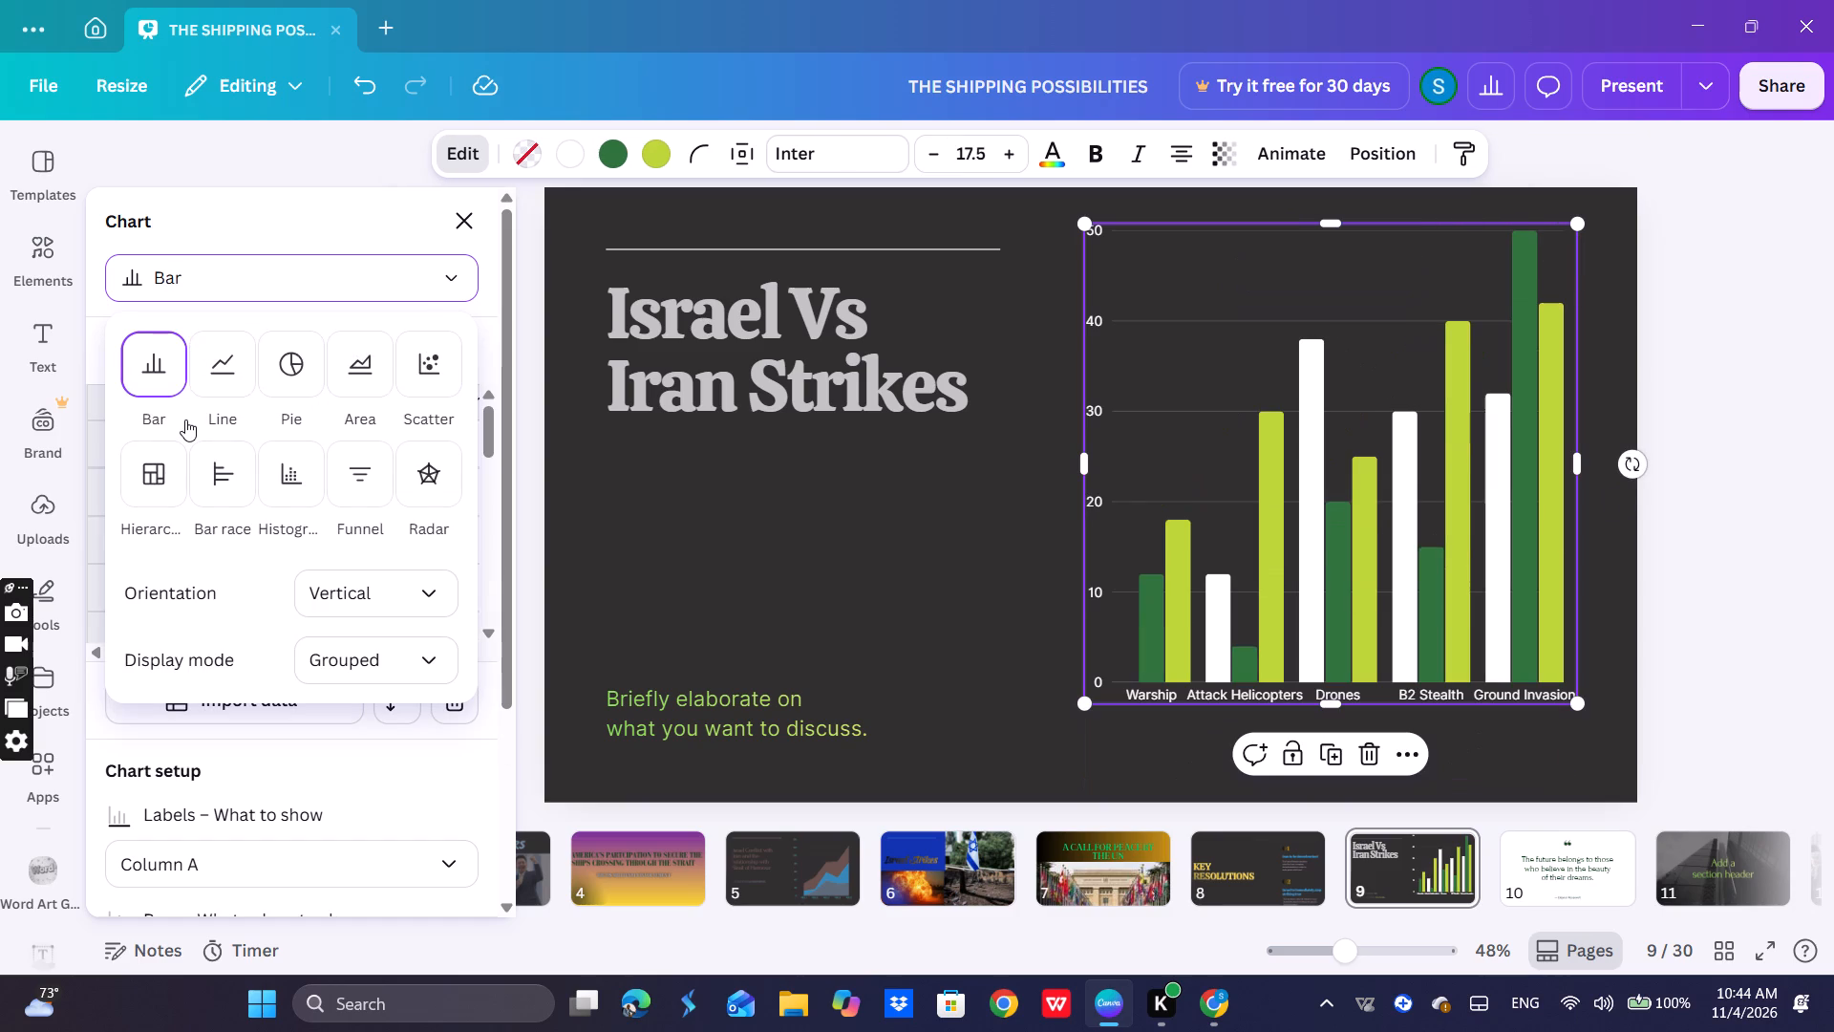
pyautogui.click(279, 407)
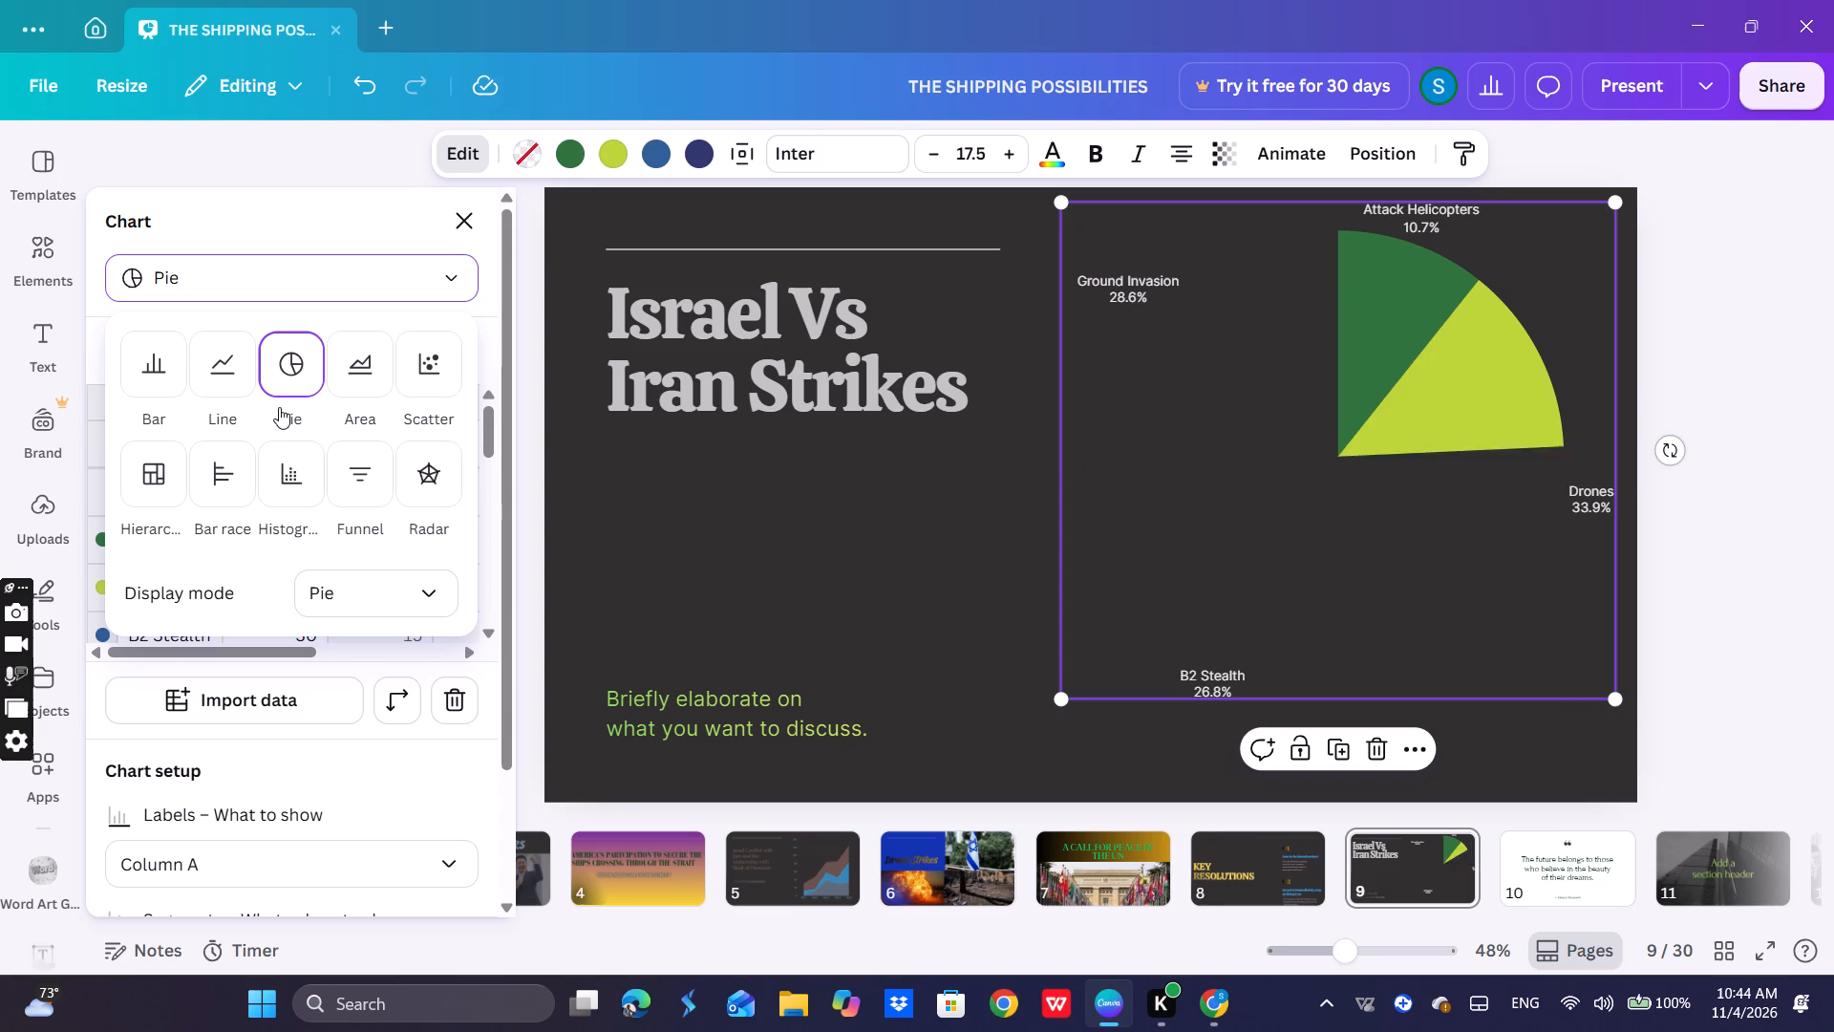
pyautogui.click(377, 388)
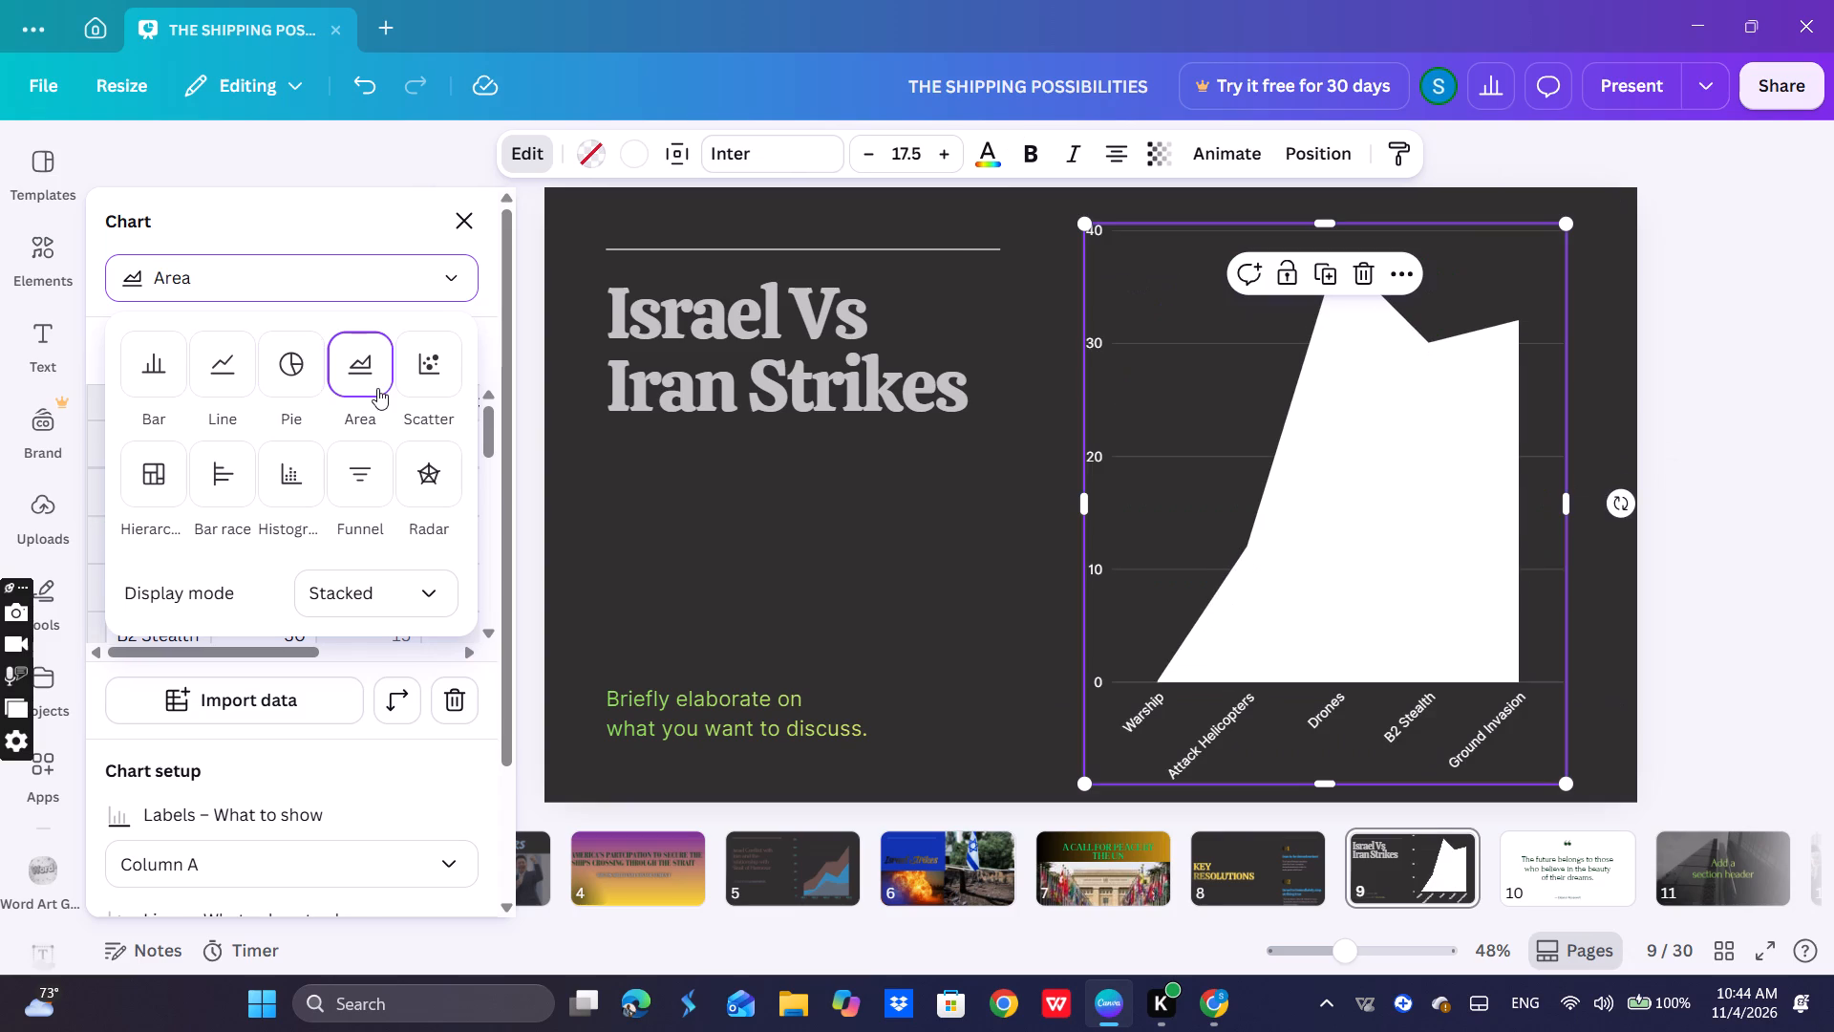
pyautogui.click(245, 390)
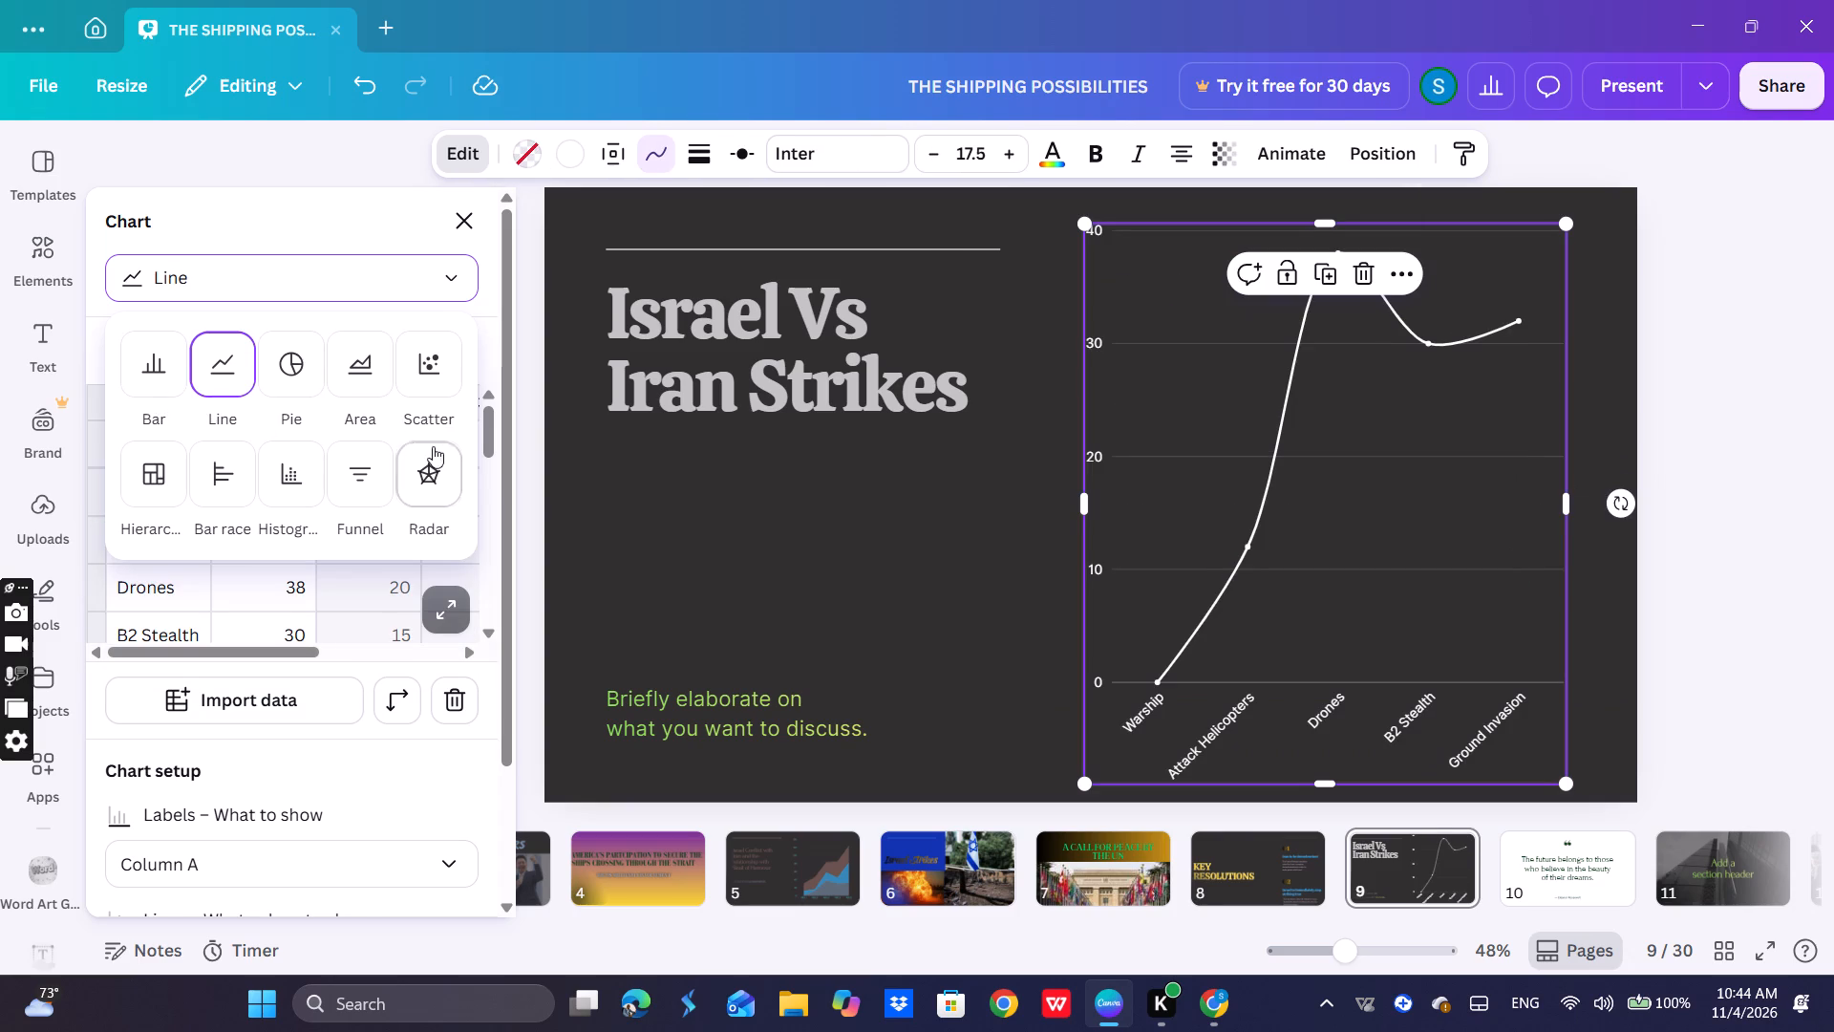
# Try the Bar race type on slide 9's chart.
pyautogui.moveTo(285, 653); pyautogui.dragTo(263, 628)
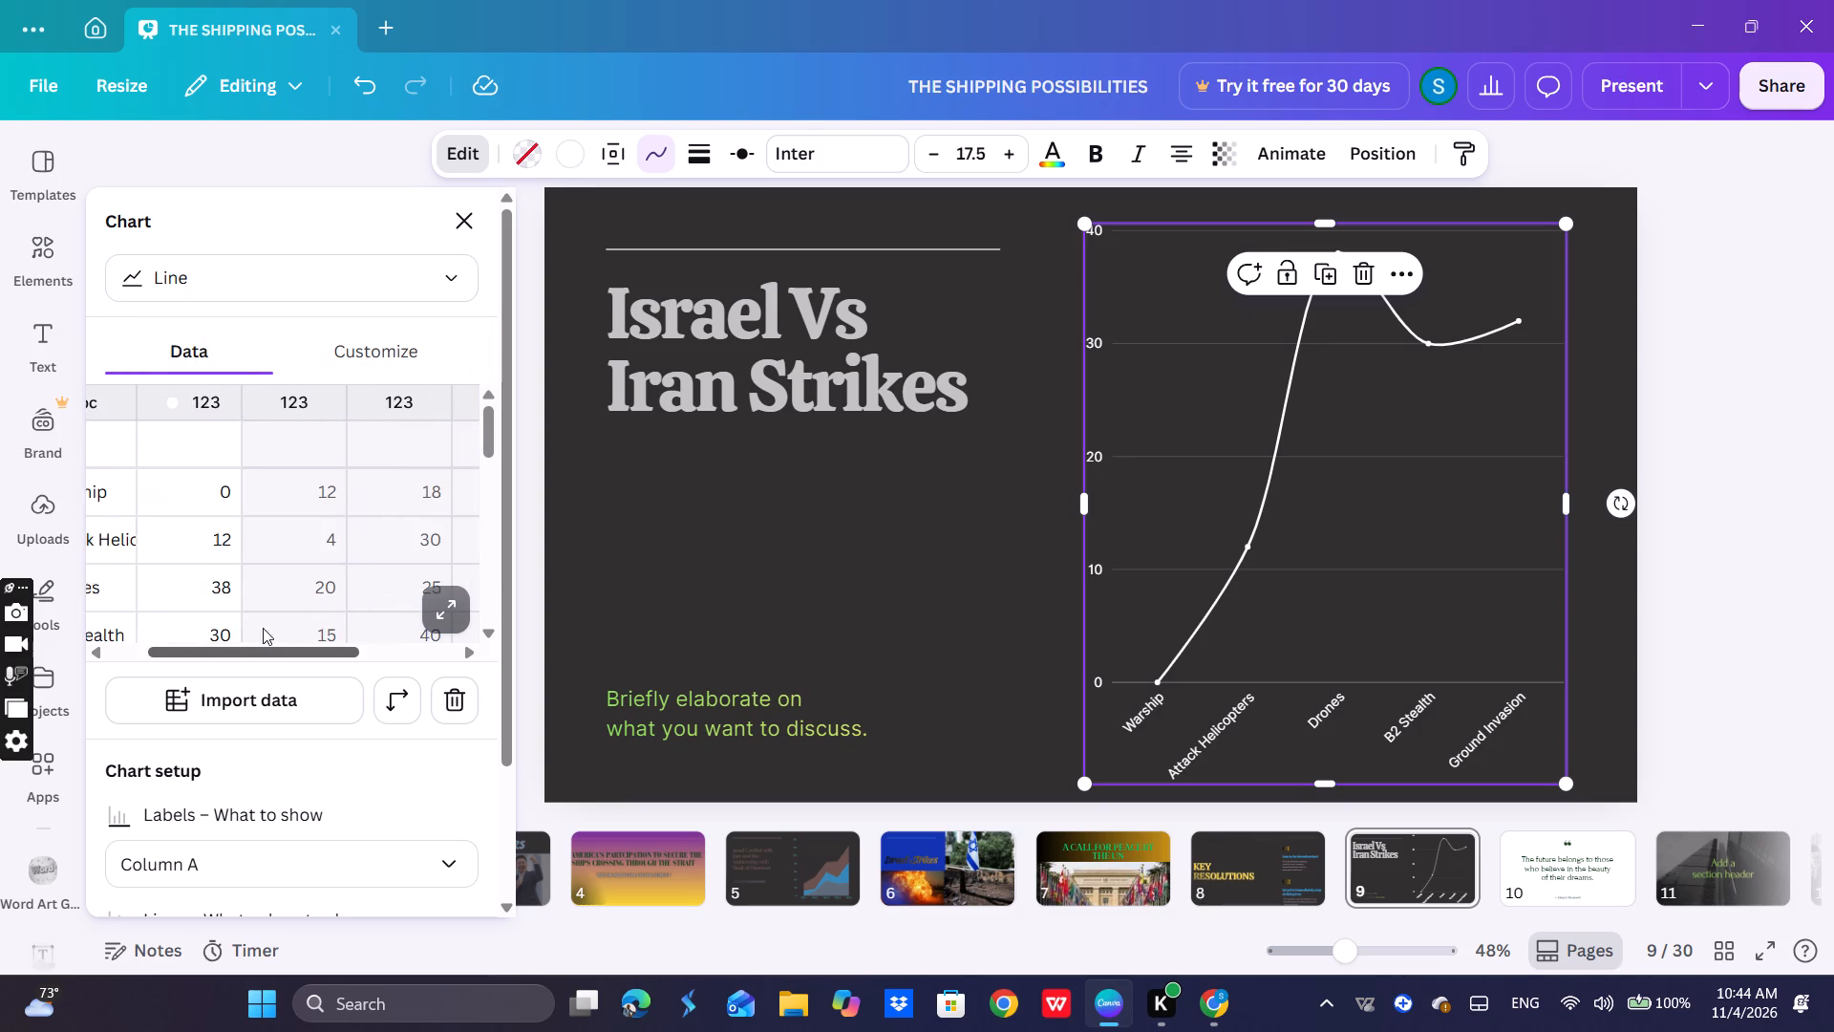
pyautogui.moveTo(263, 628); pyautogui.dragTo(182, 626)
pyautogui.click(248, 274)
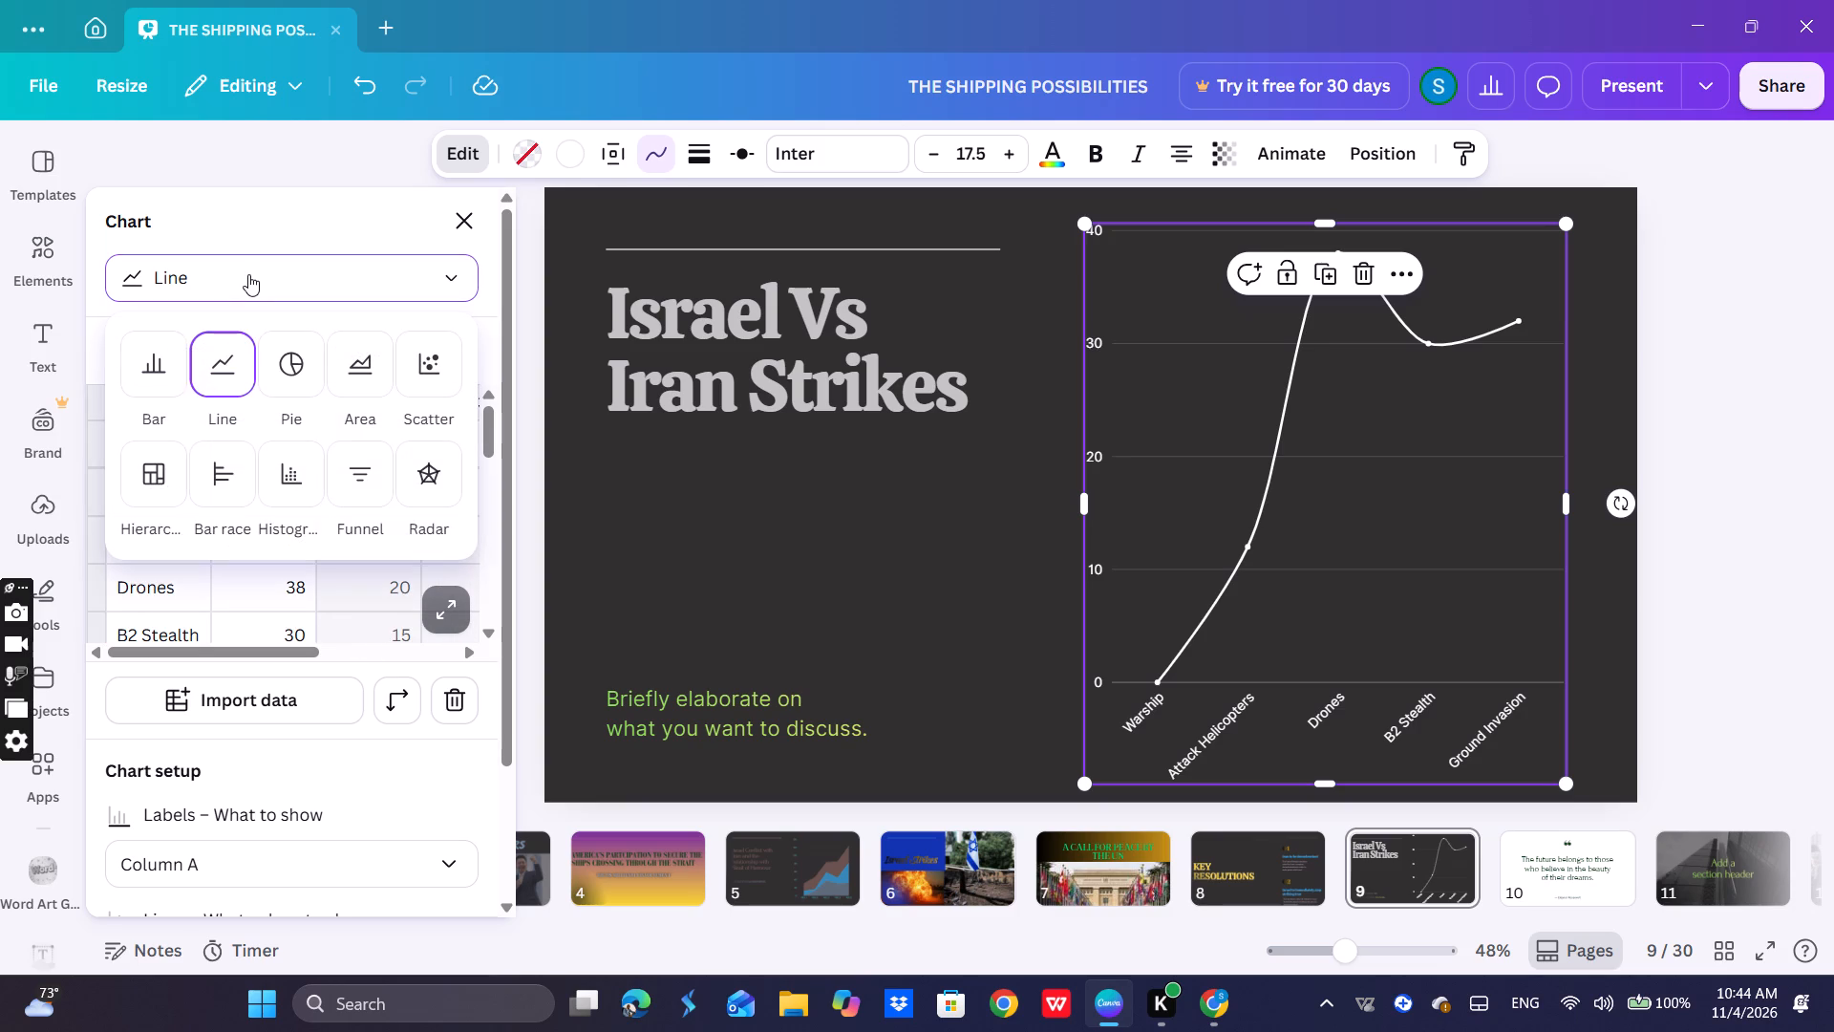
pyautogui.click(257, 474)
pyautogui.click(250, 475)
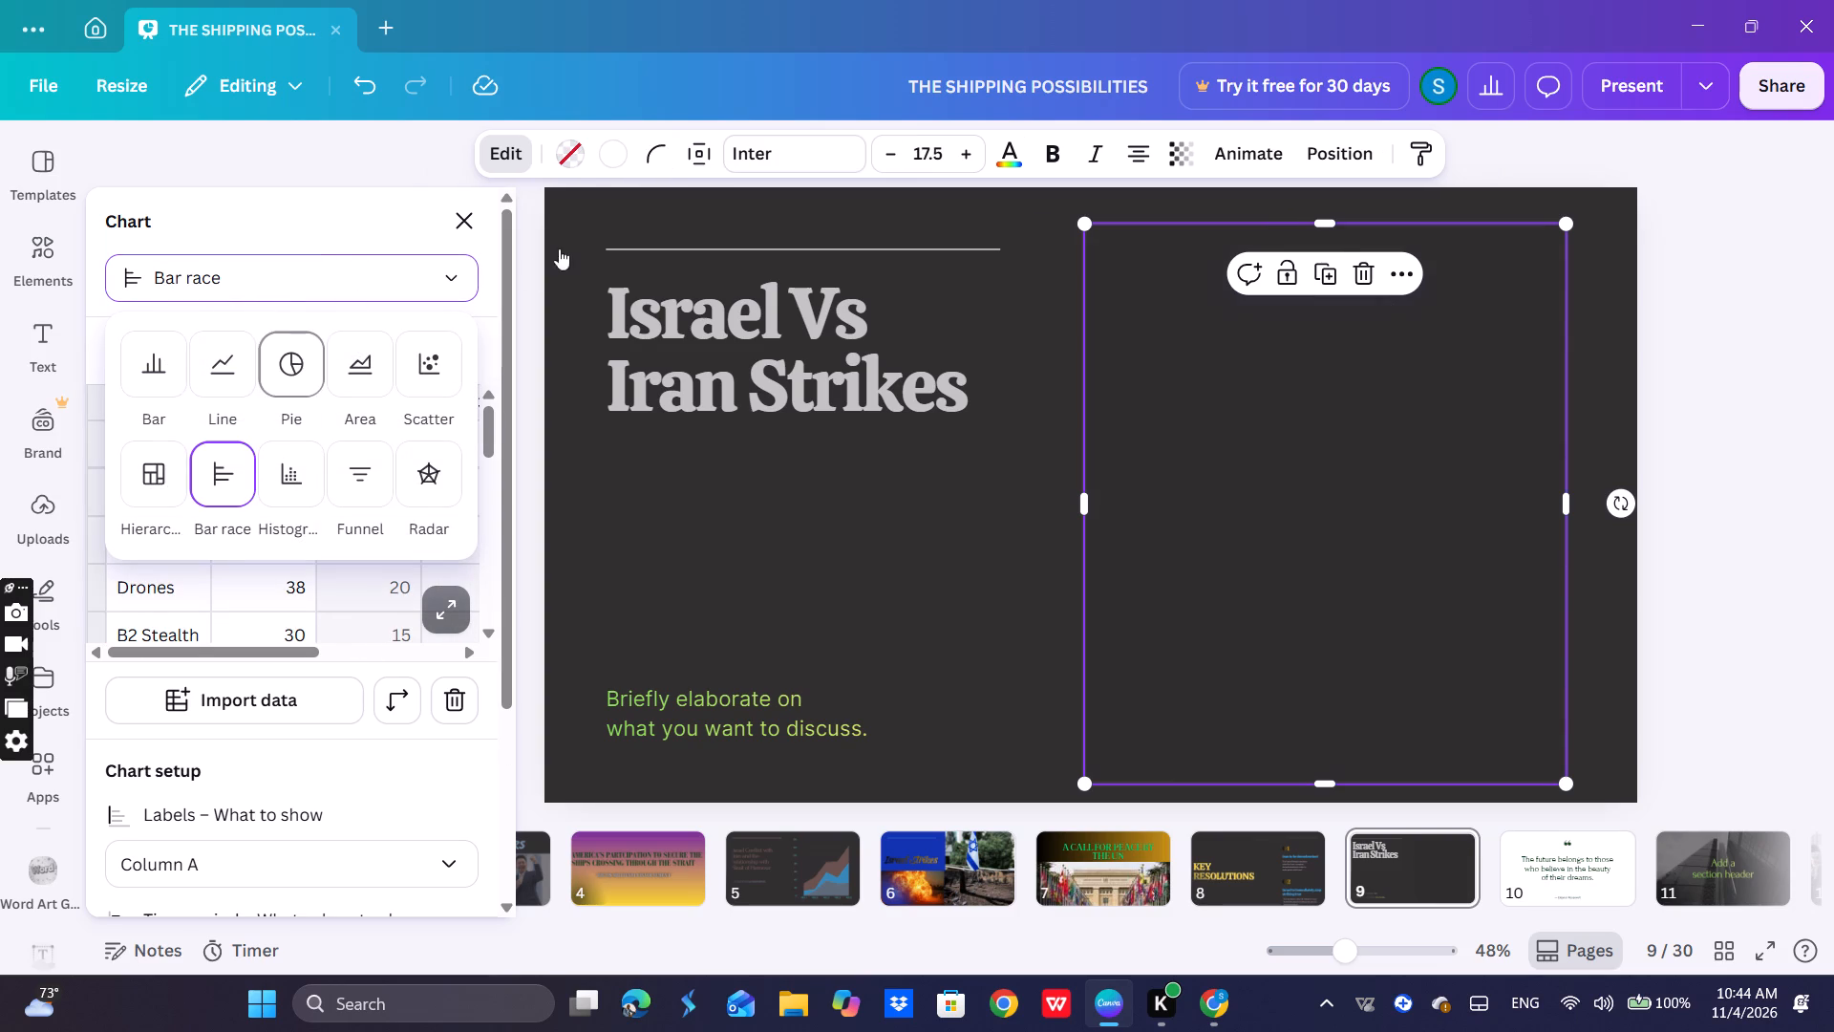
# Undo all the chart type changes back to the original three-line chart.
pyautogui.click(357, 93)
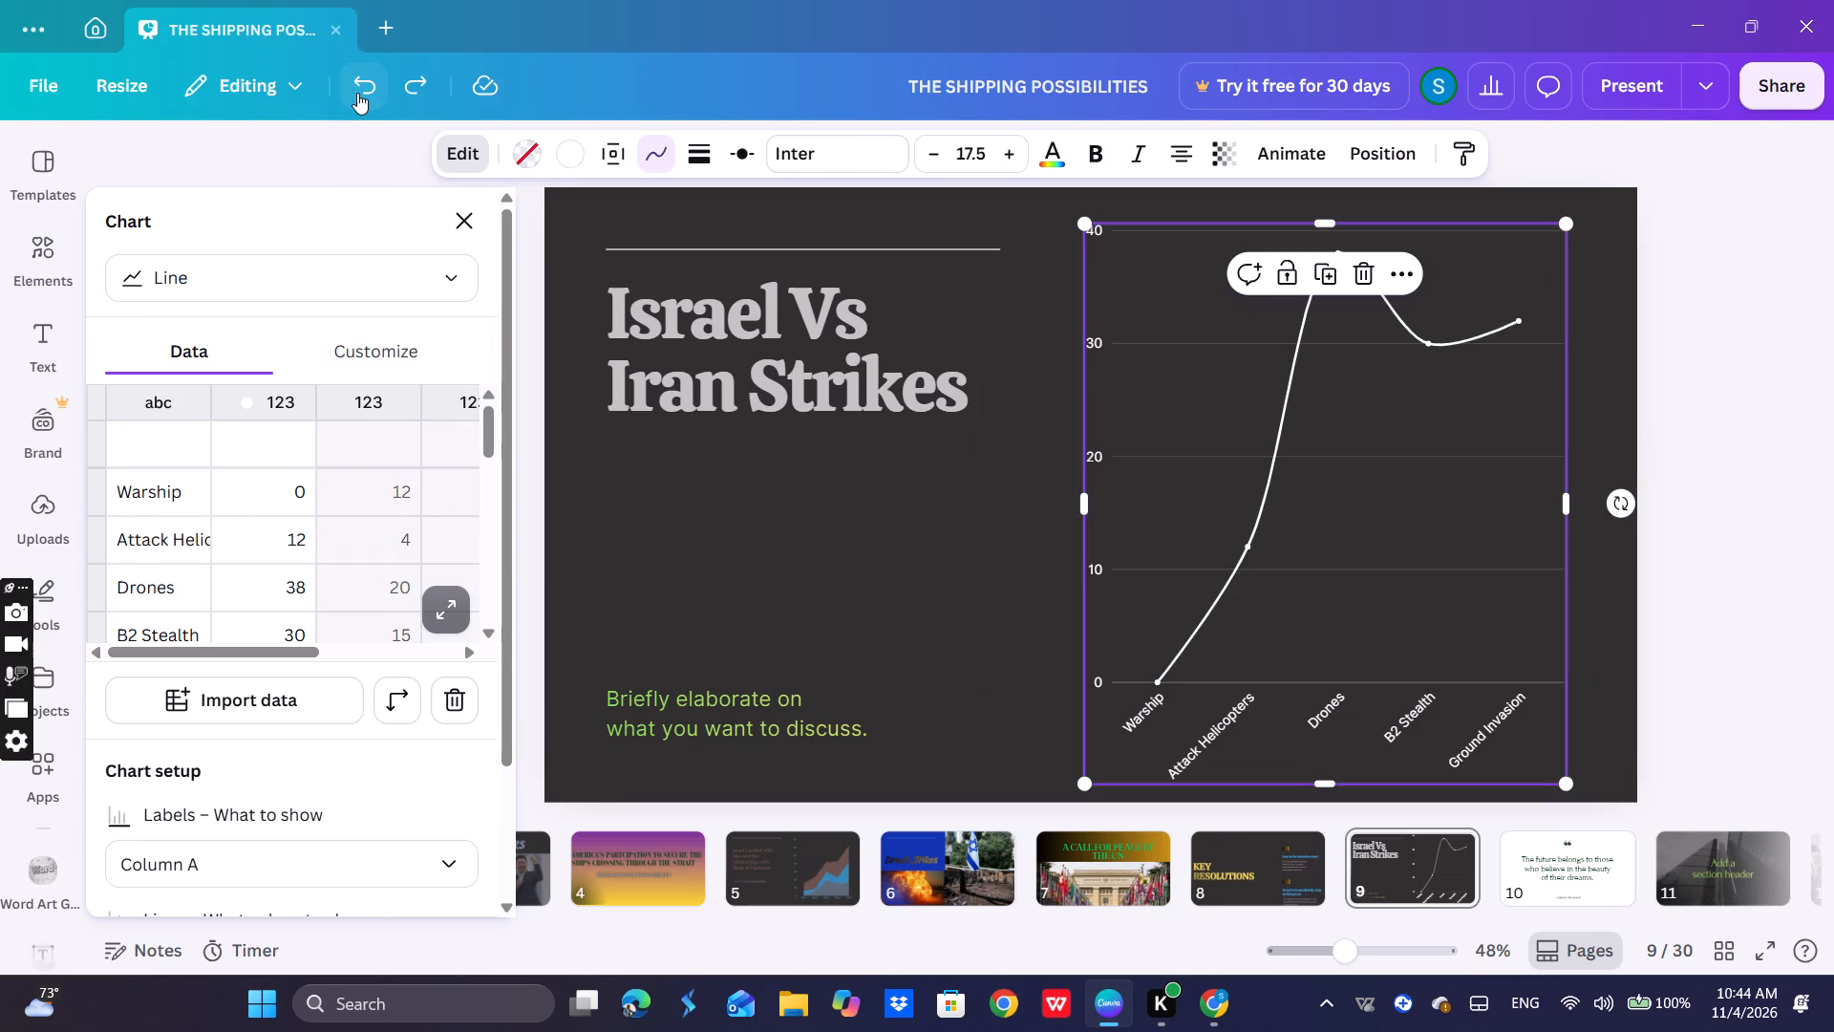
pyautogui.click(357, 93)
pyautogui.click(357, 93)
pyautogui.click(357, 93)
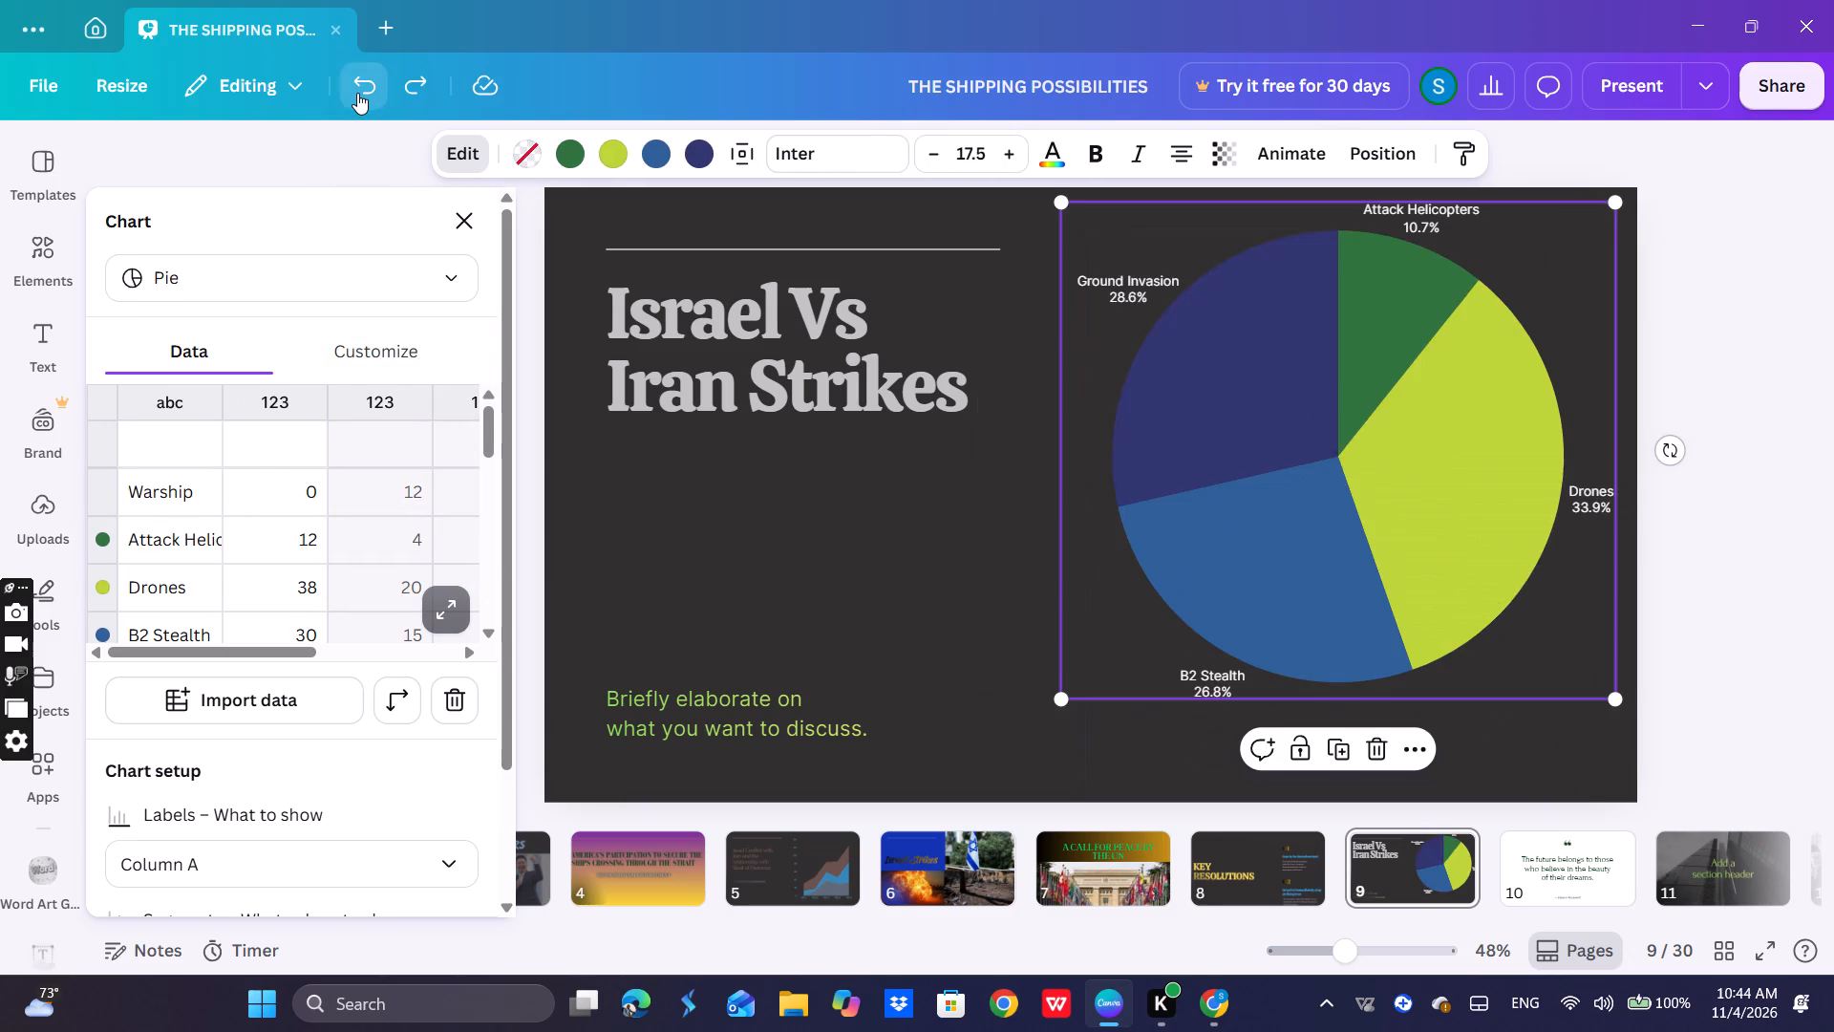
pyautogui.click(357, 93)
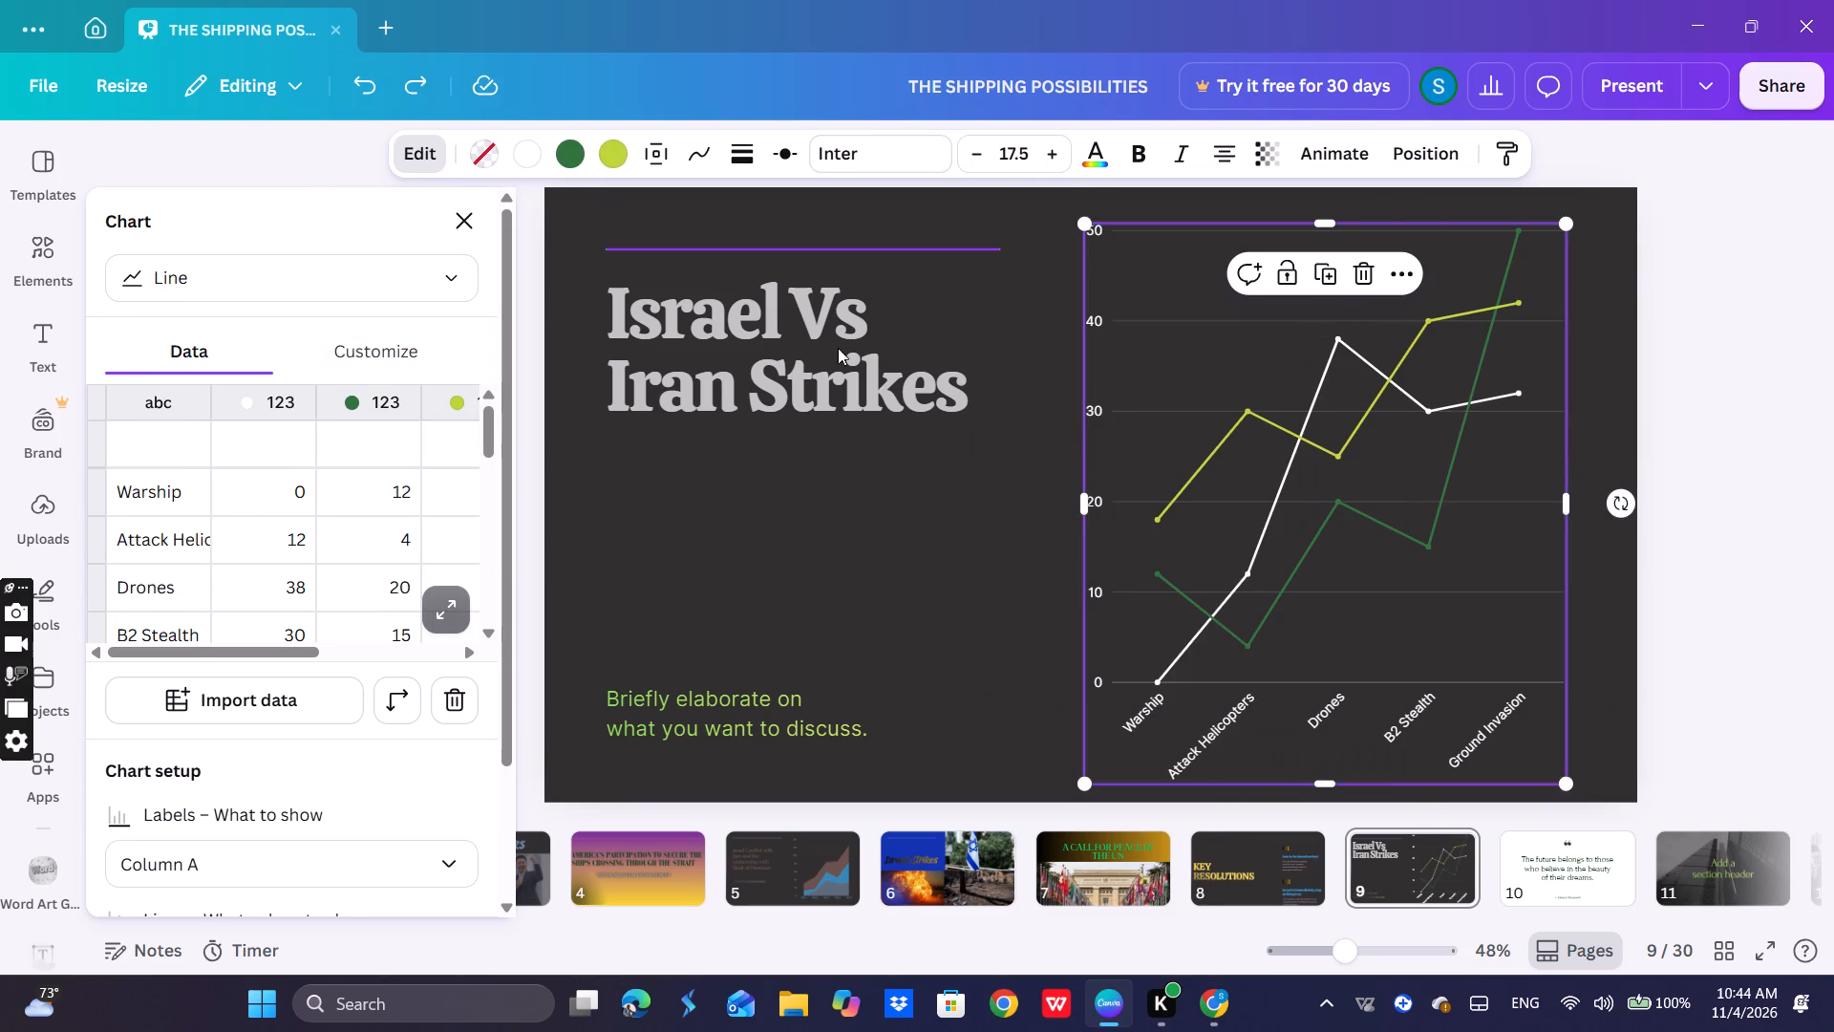
# Recolor the chart's yellow-green line with the reddish brown from the photo colors.
pyautogui.click(1323, 366)
pyautogui.click(1323, 365)
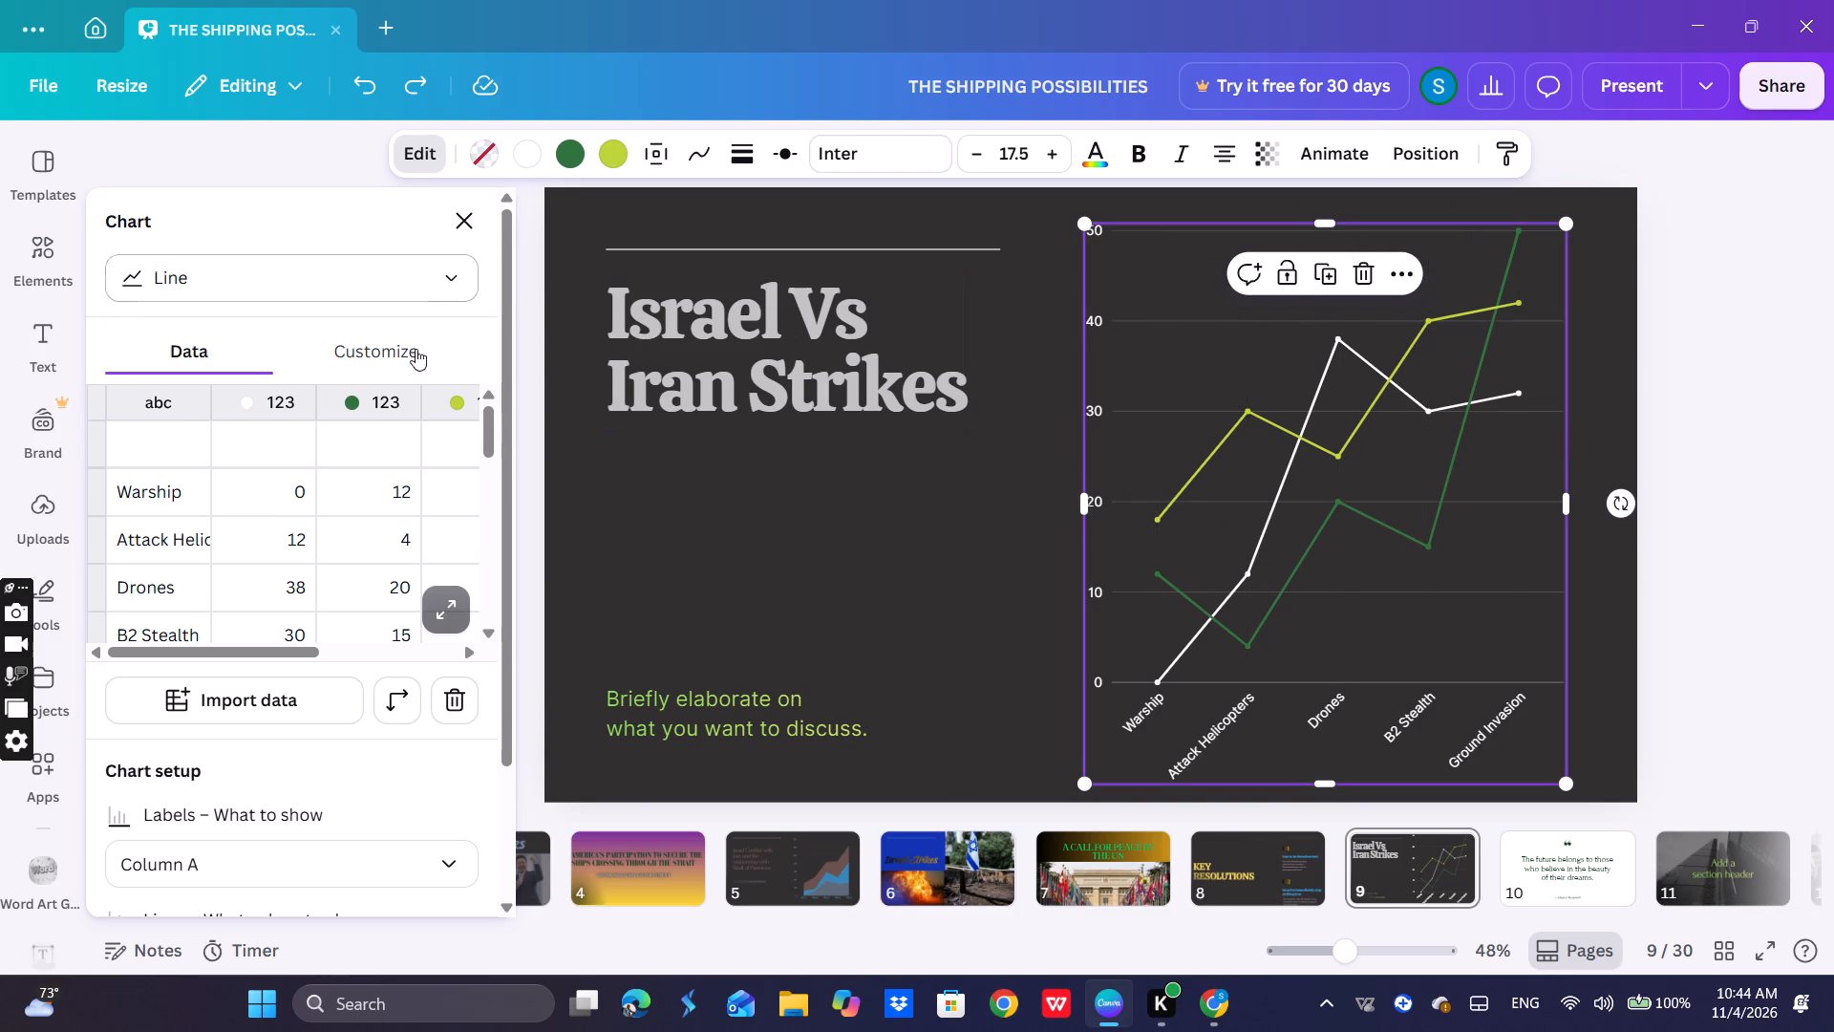
pyautogui.click(383, 395)
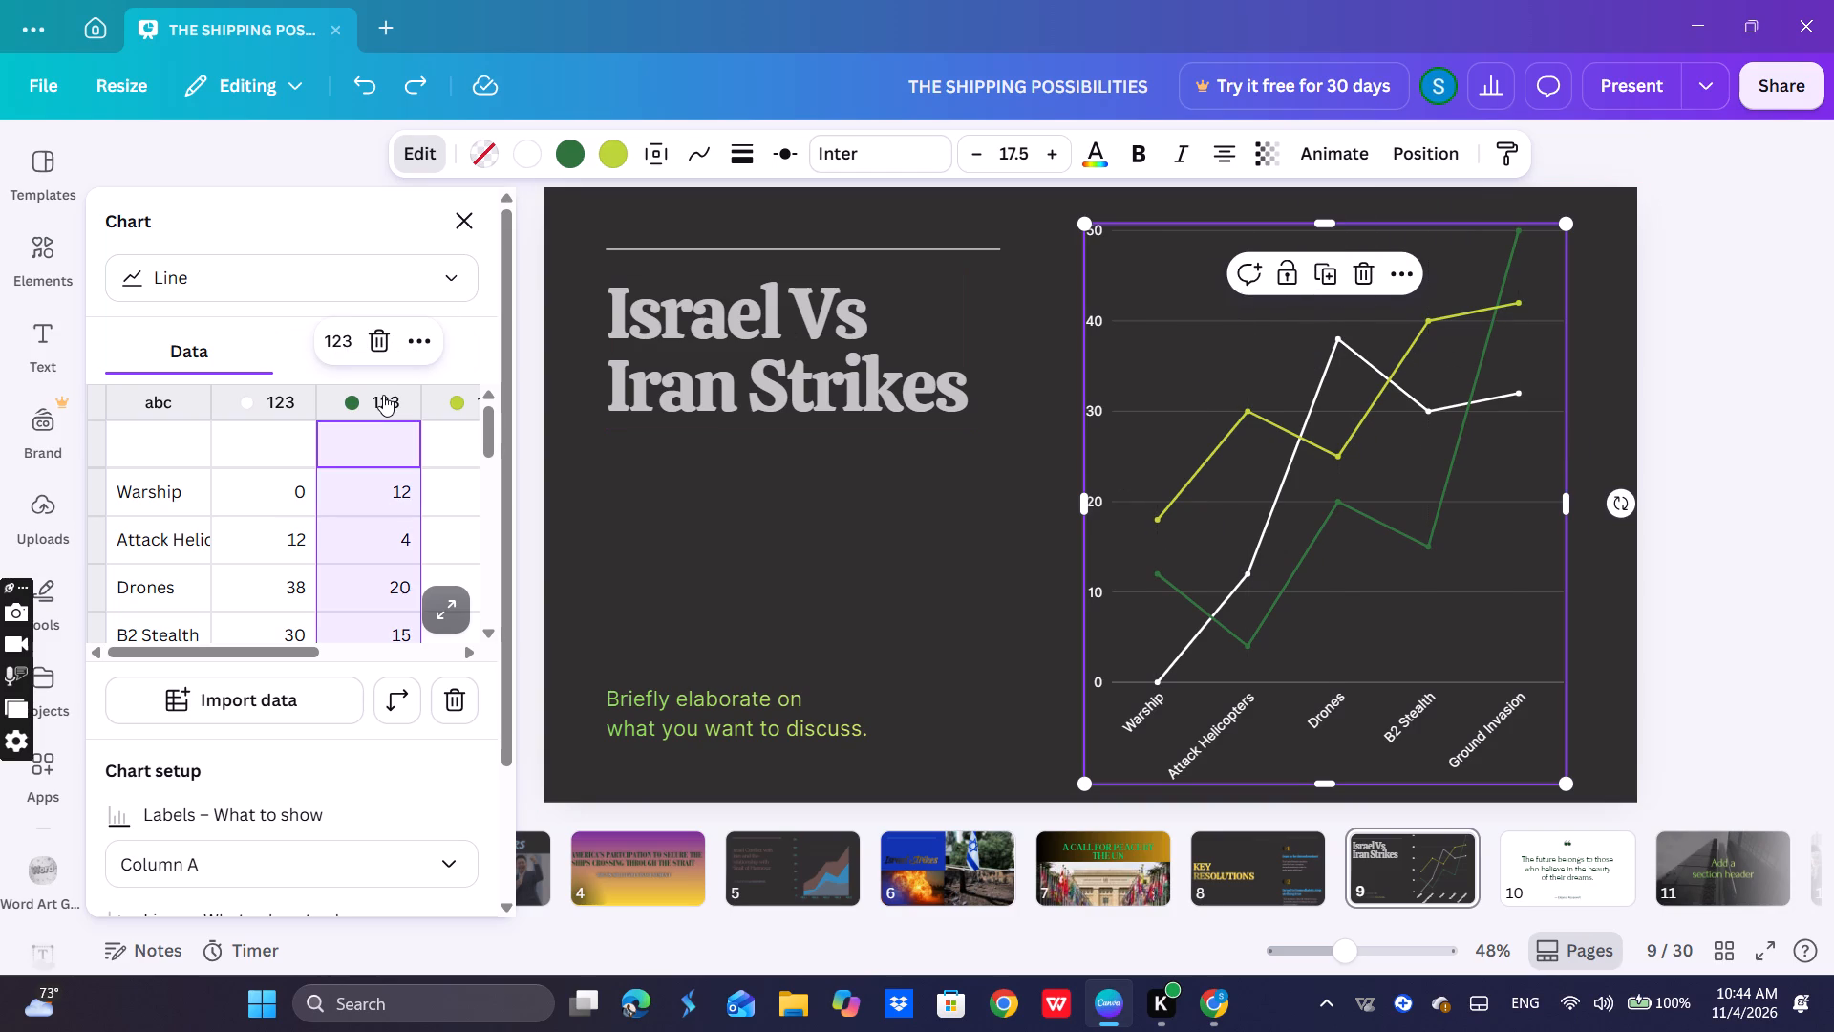
pyautogui.click(383, 395)
pyautogui.click(570, 153)
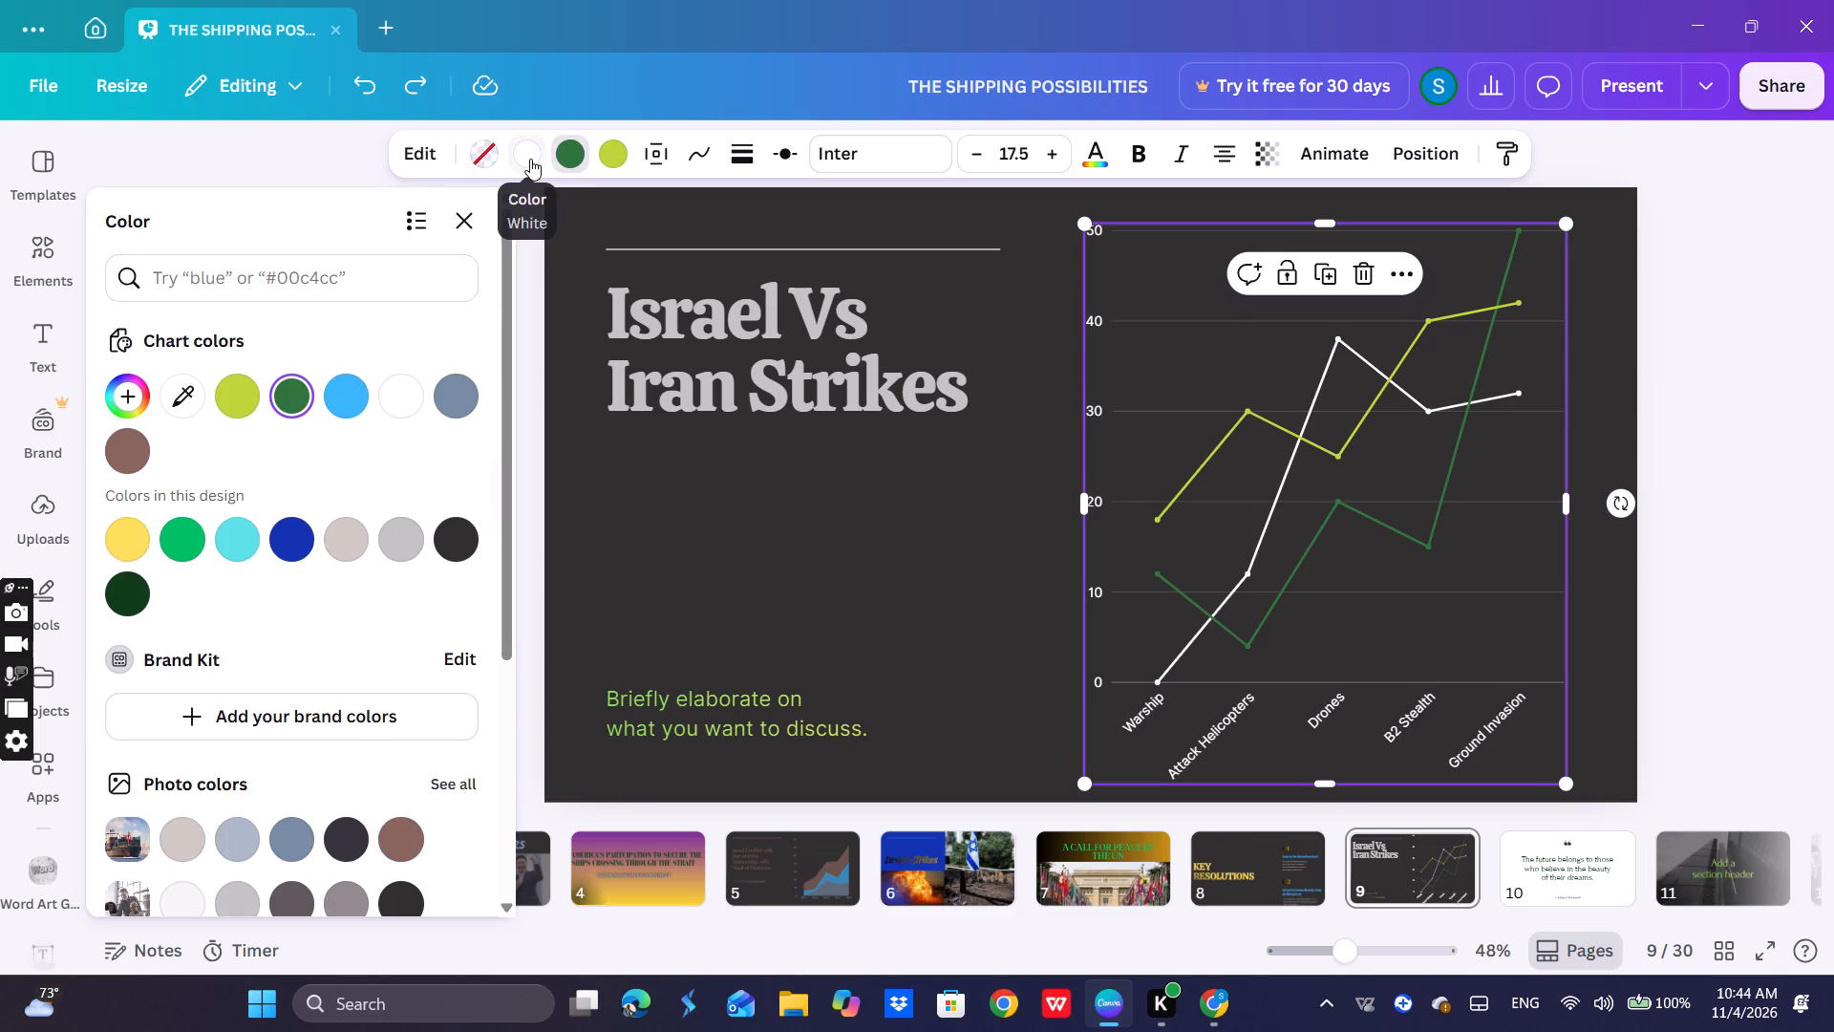
pyautogui.click(609, 157)
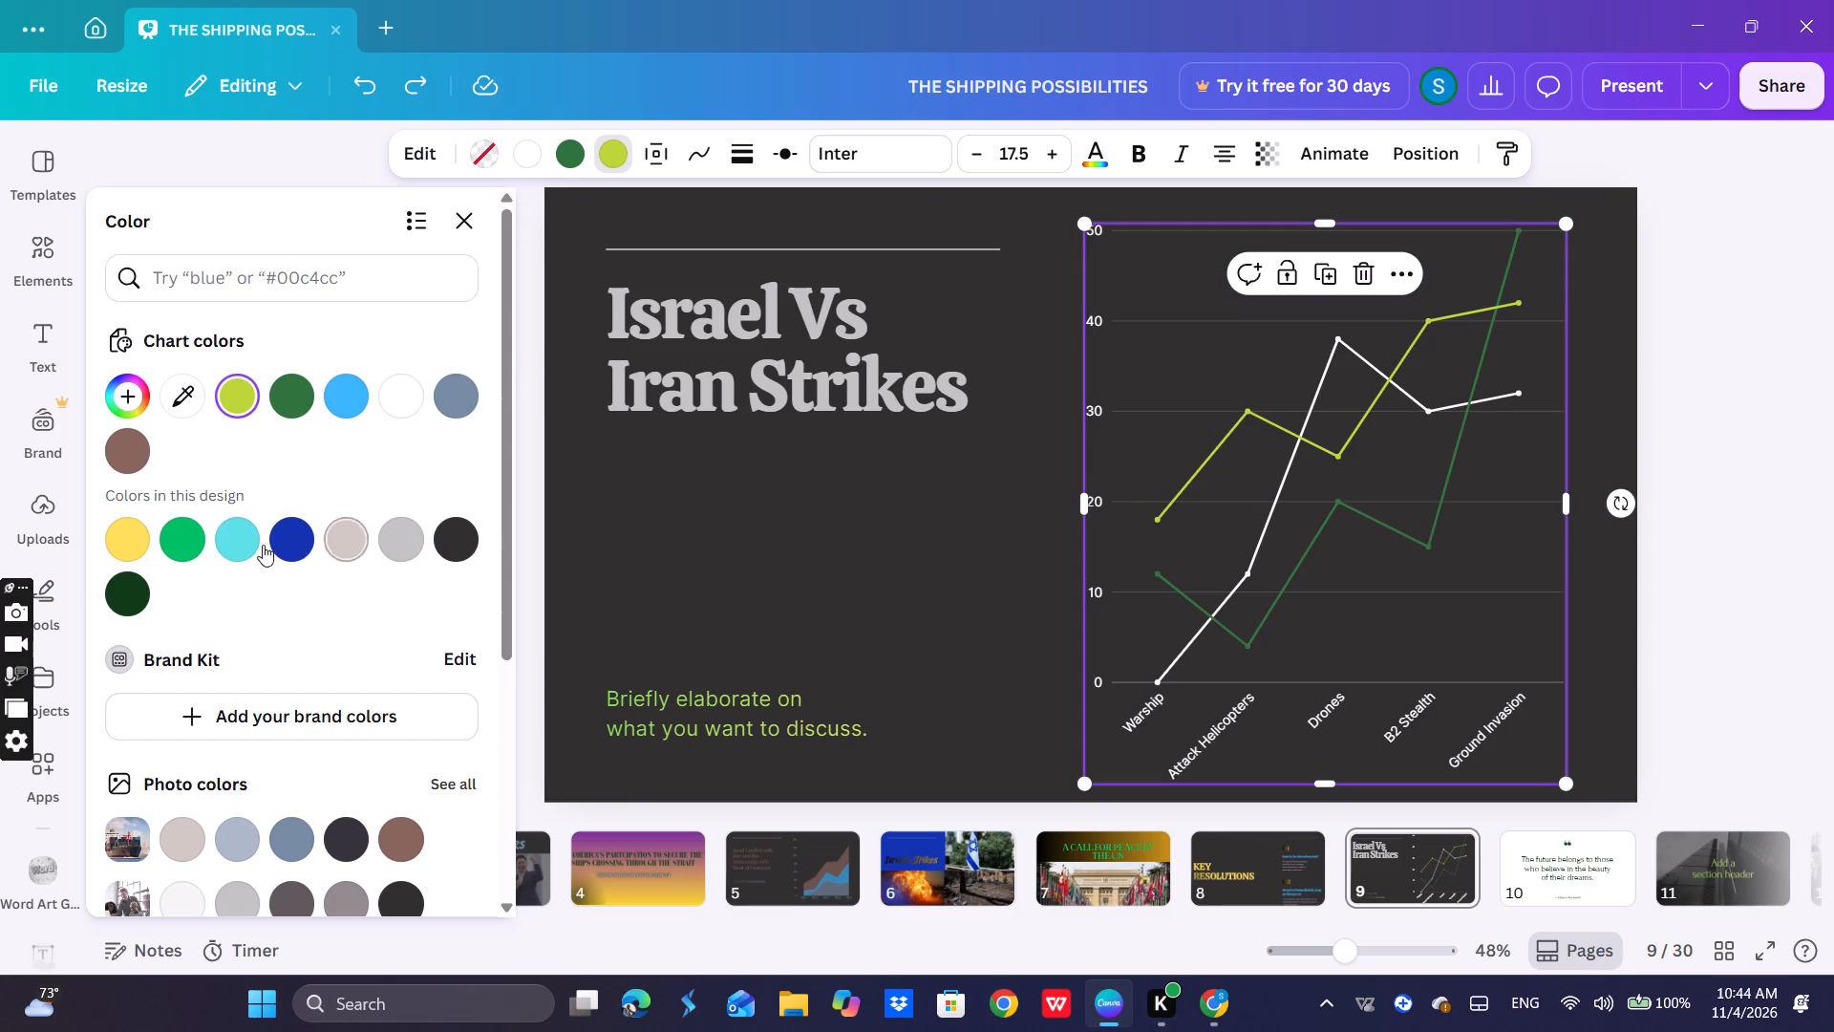
pyautogui.scroll(-1, 290, 597)
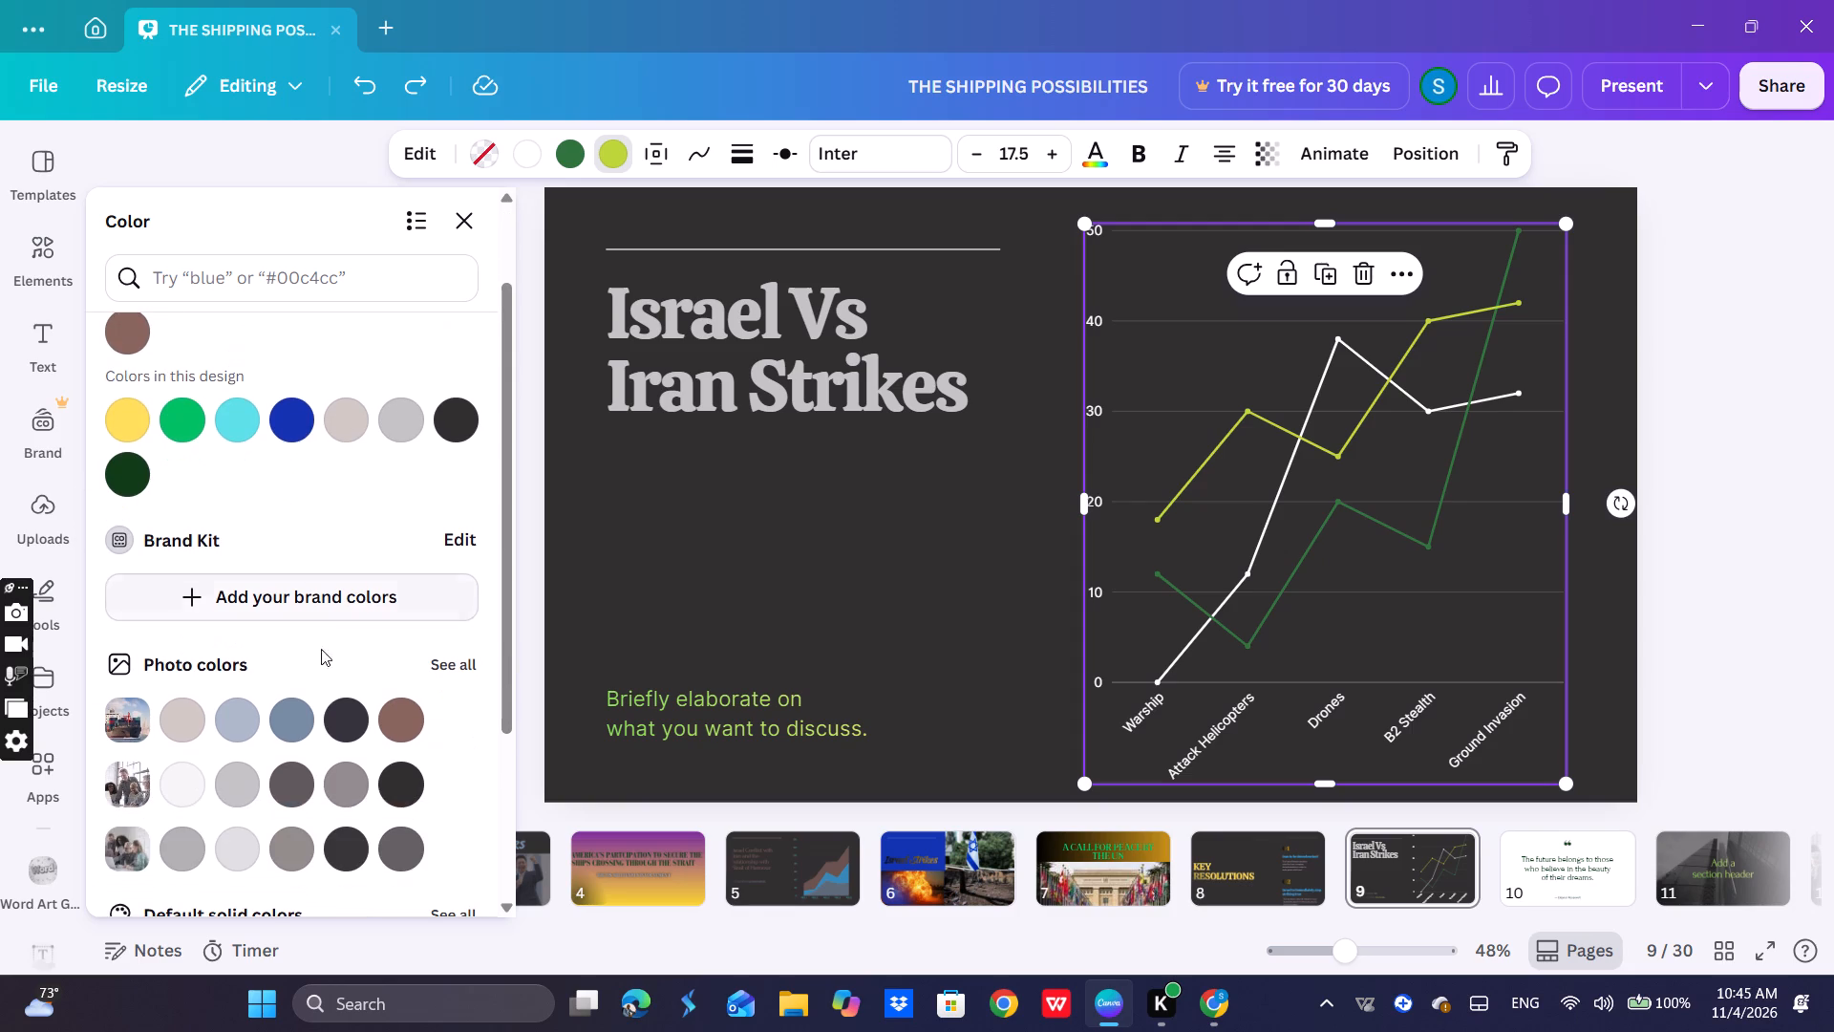
pyautogui.click(341, 703)
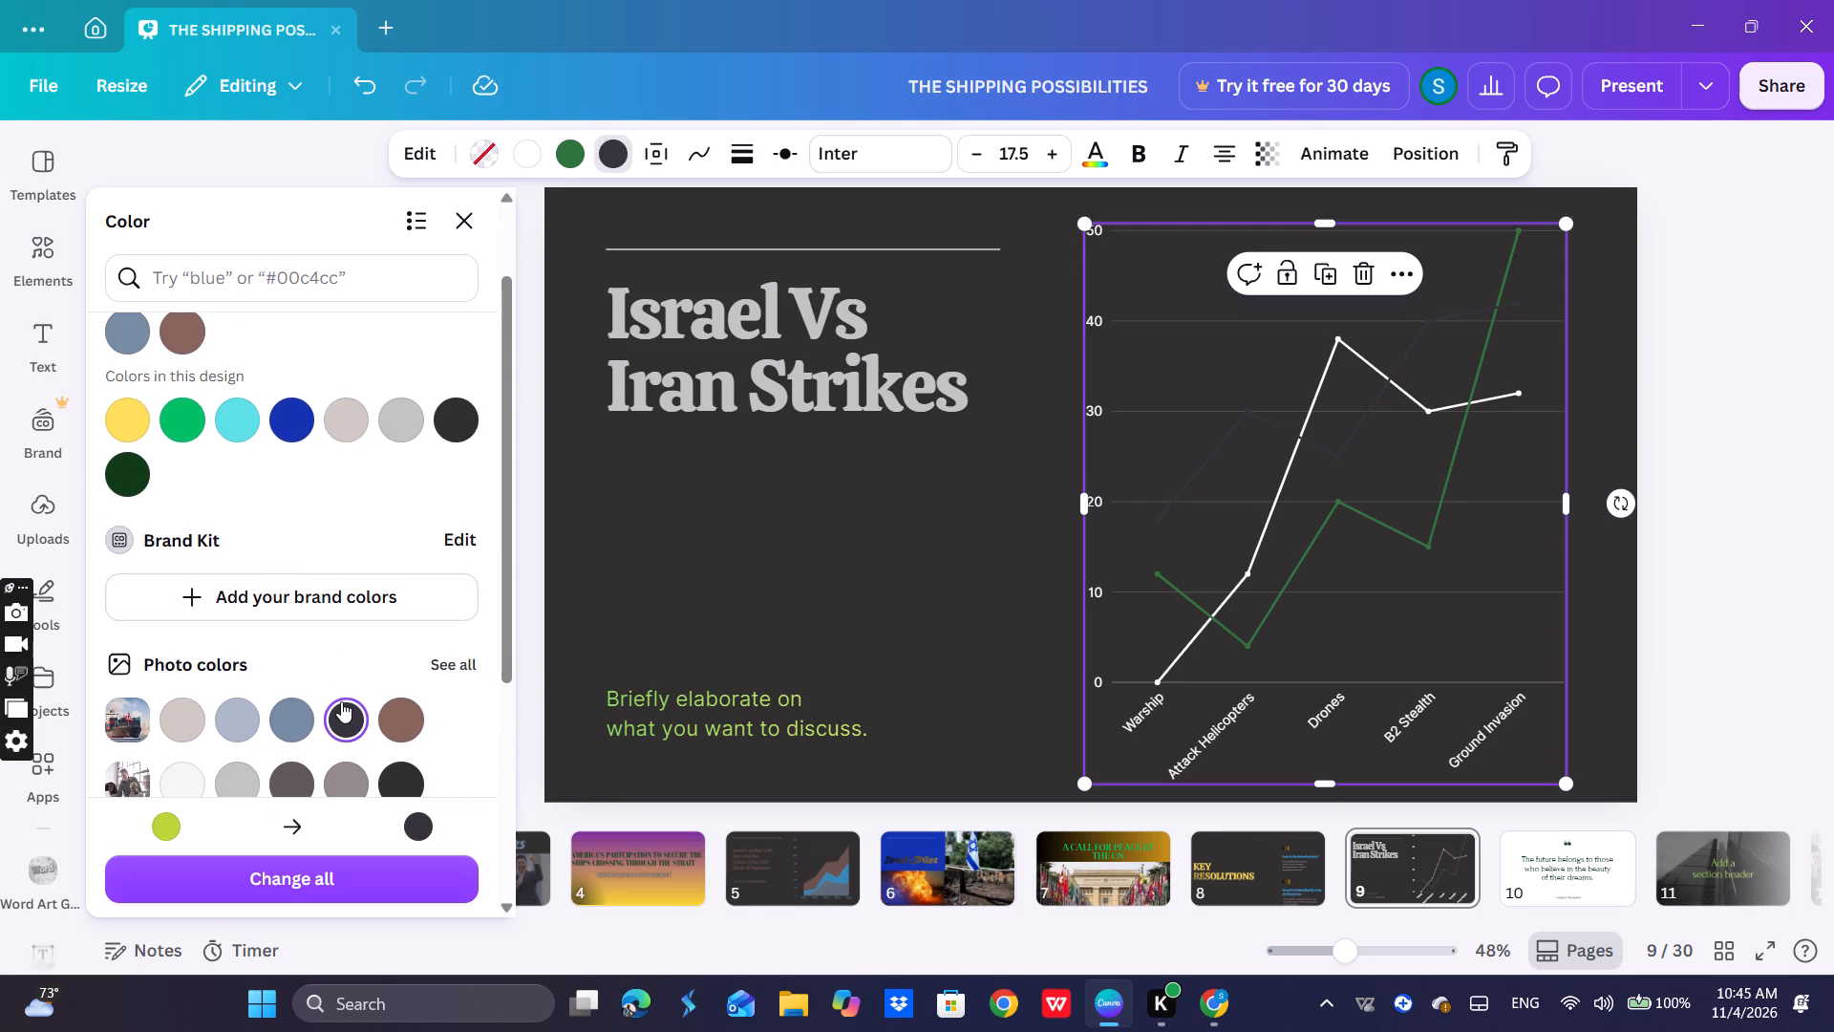
pyautogui.click(428, 708)
pyautogui.click(383, 712)
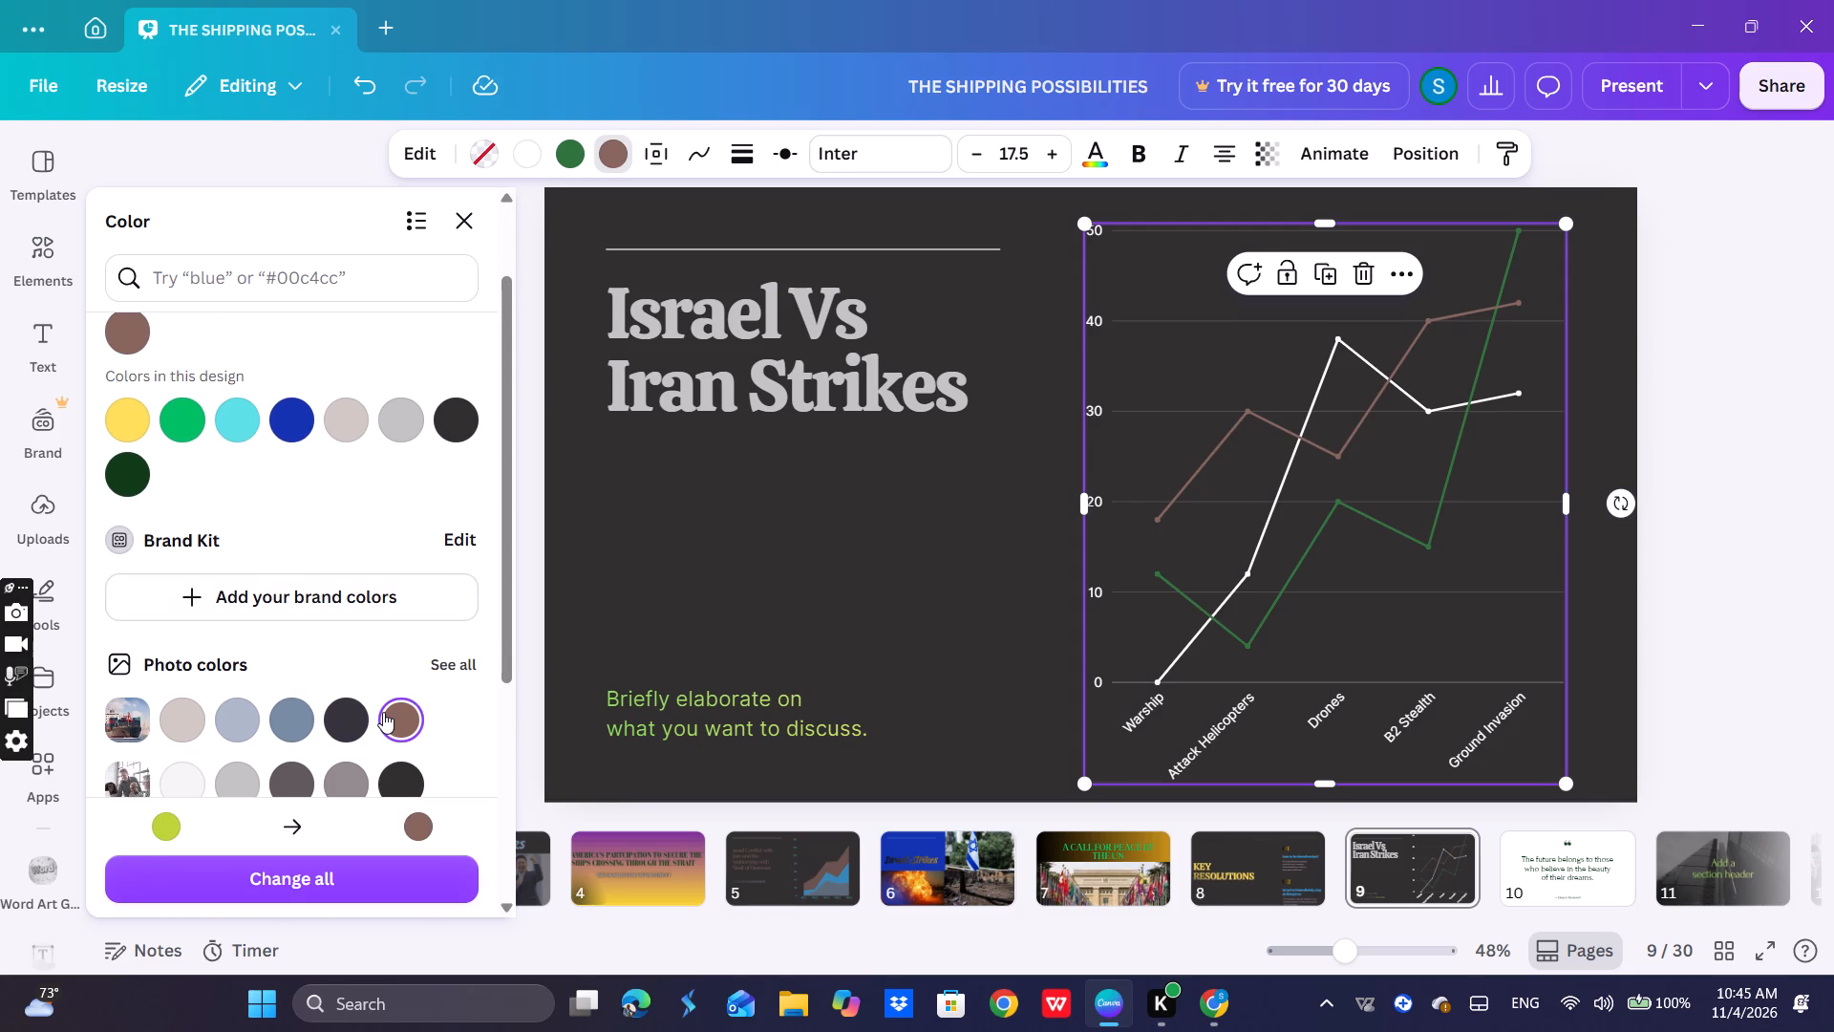
# Recolor the chart's white line with the deep violet from the default solid colors.
pyautogui.click(531, 151)
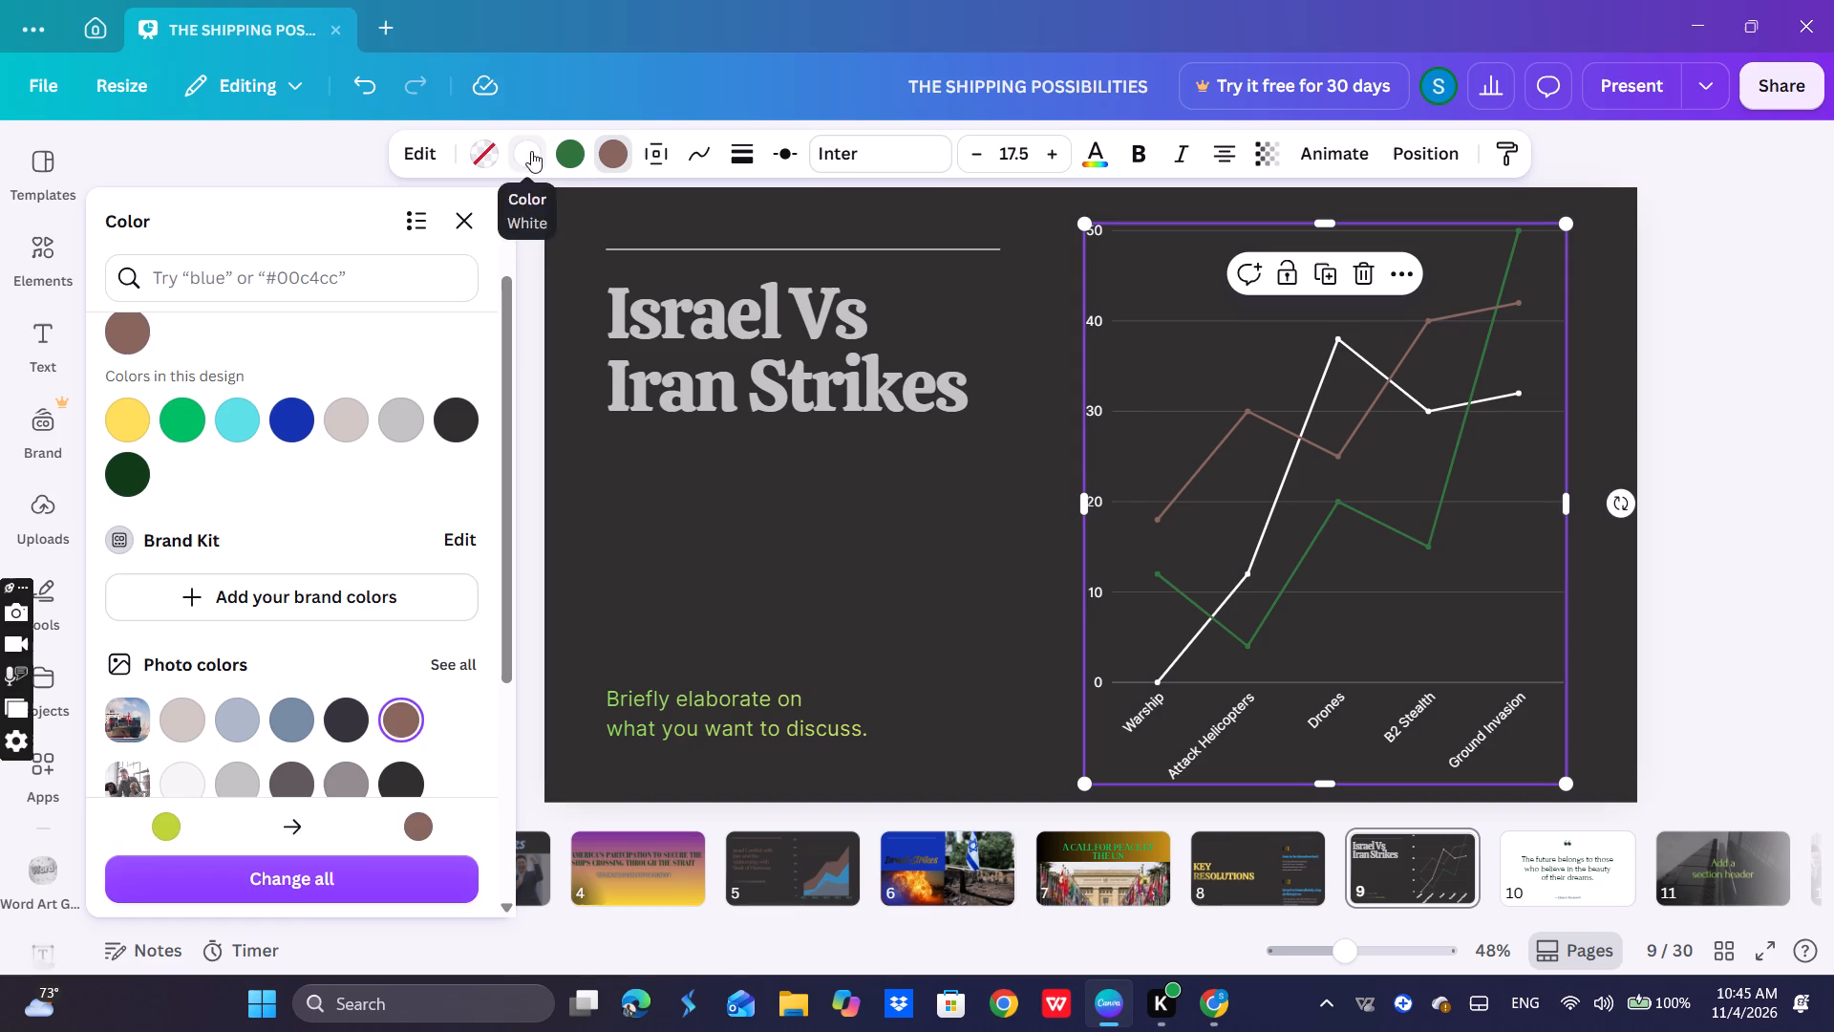
pyautogui.scroll(-5, 445, 517)
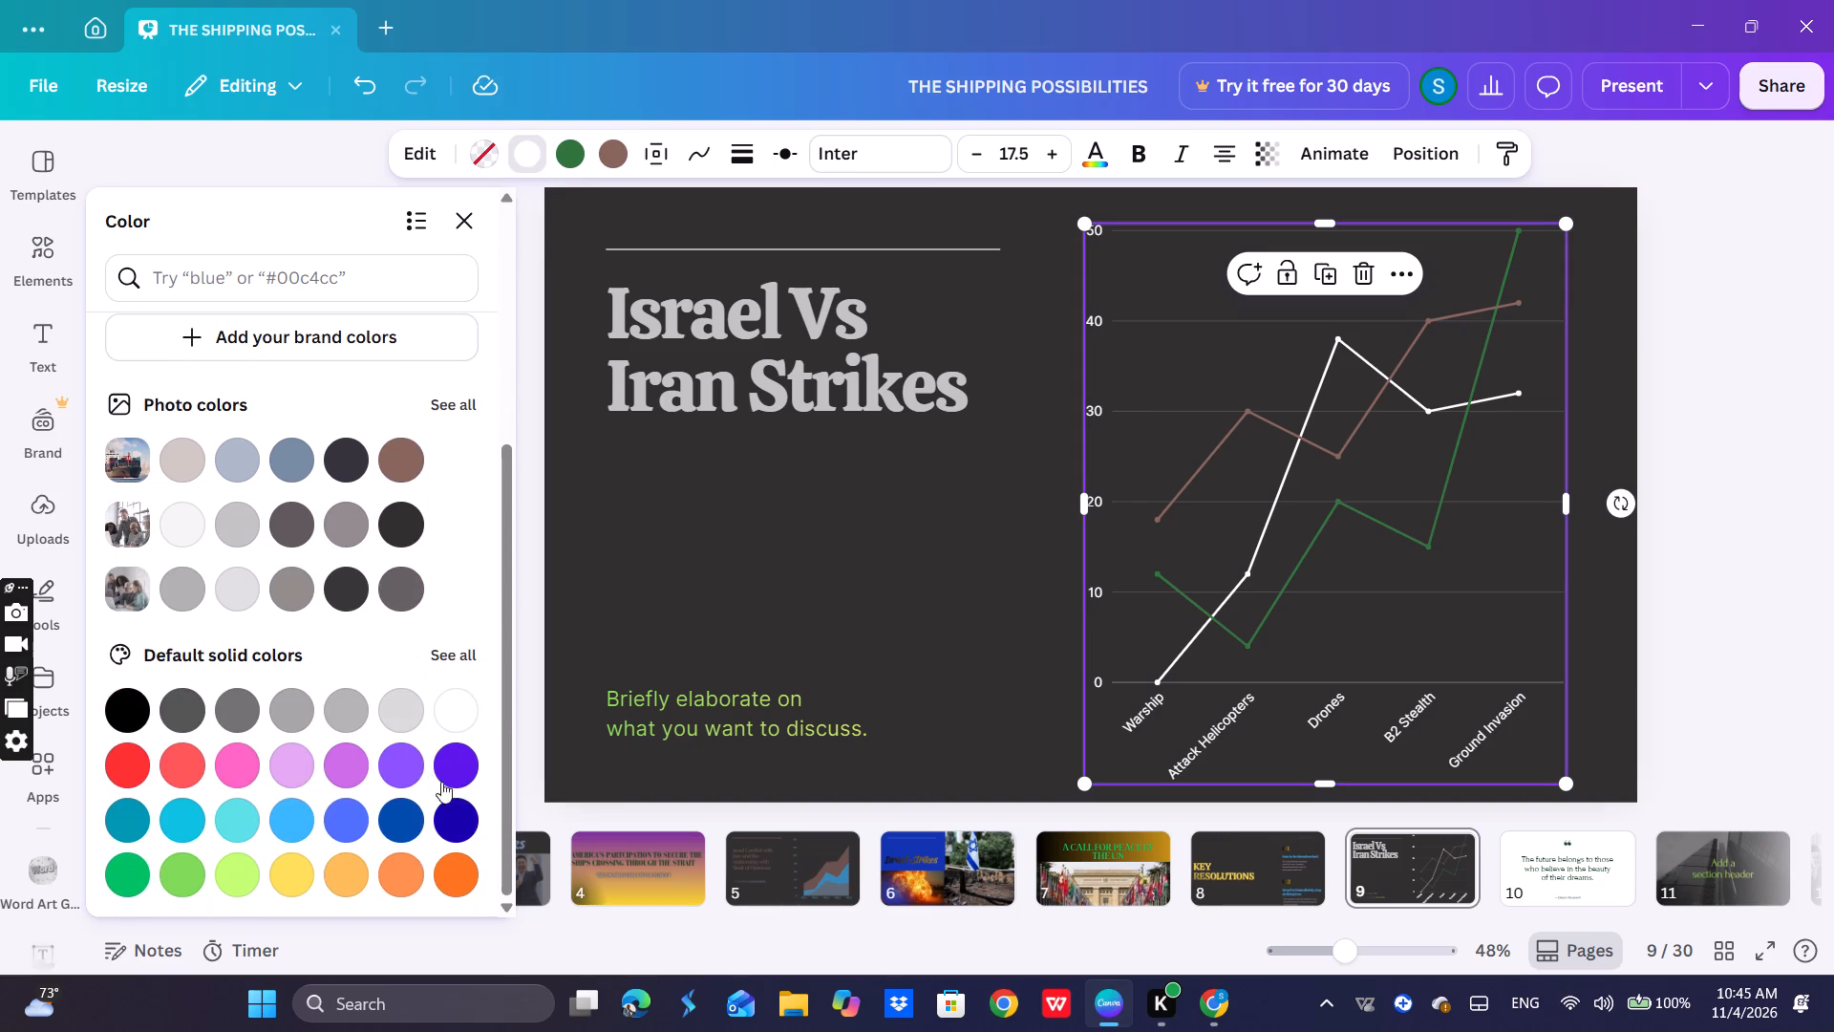
pyautogui.click(456, 774)
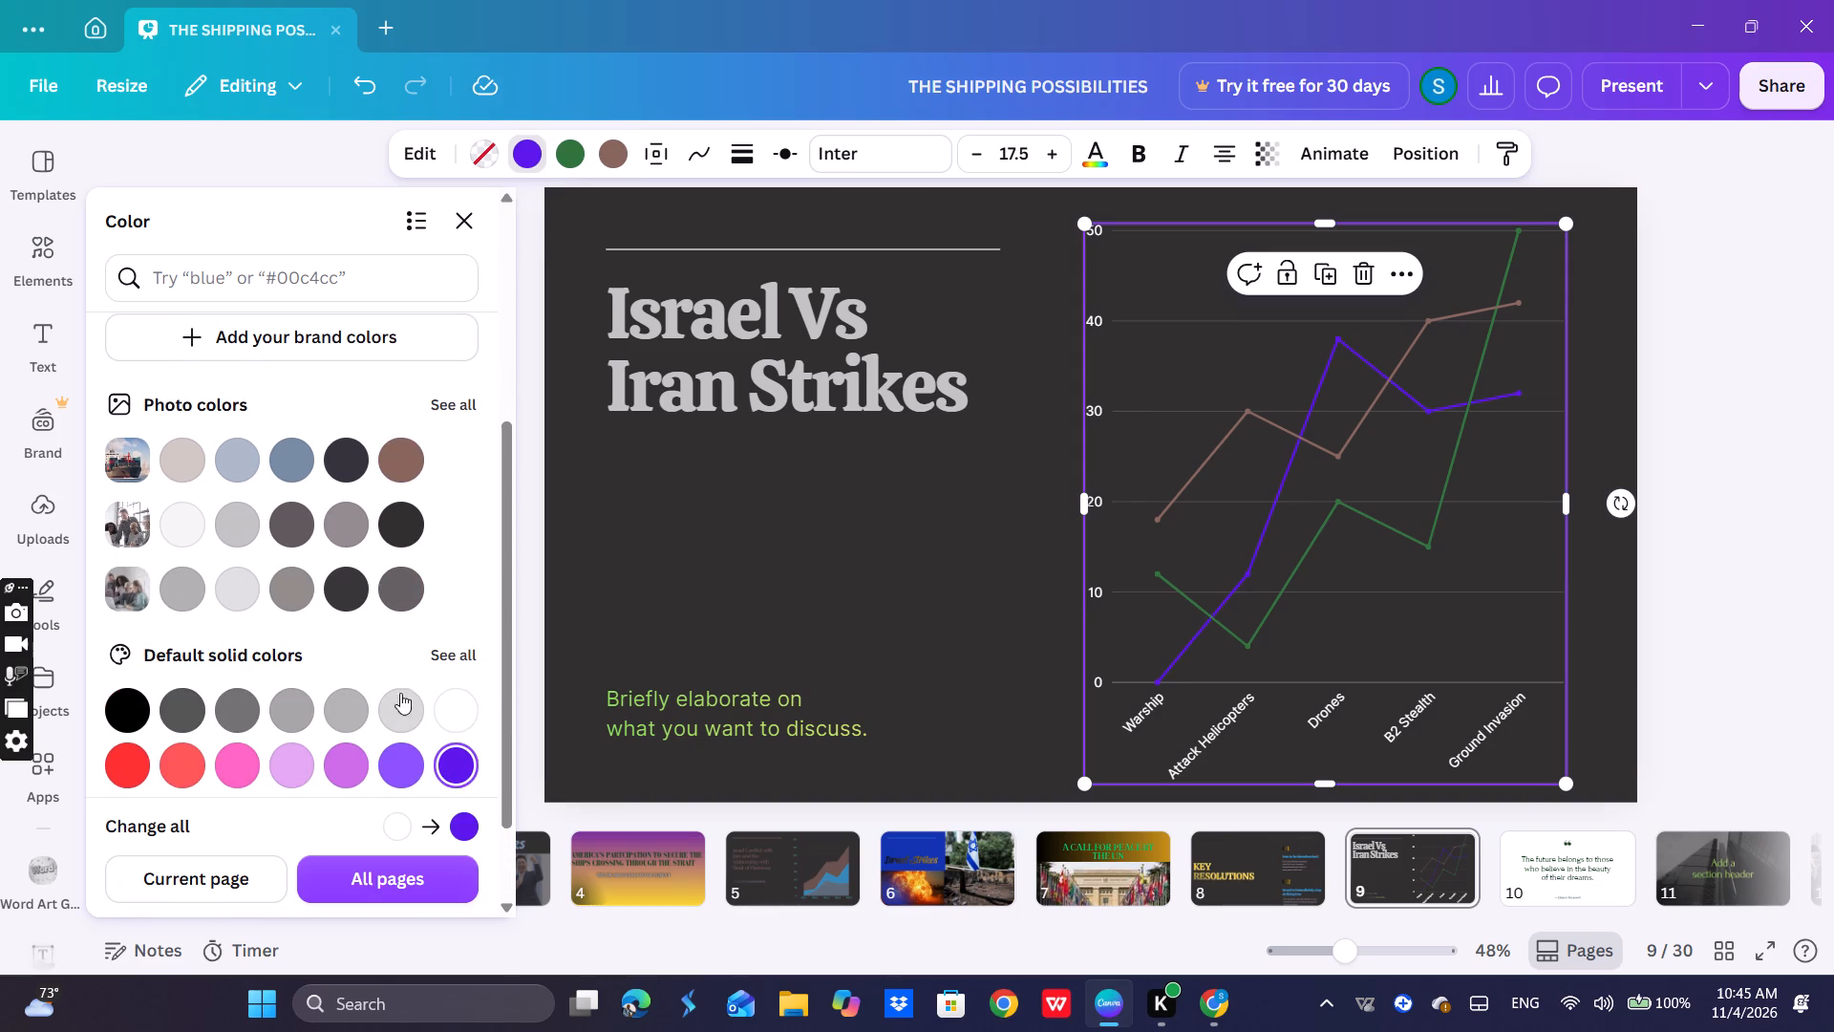
# Recolor the green line of slide 9's chart with the coral red from the default solid colors.
pyautogui.scroll(4, 413, 408)
pyautogui.click(573, 161)
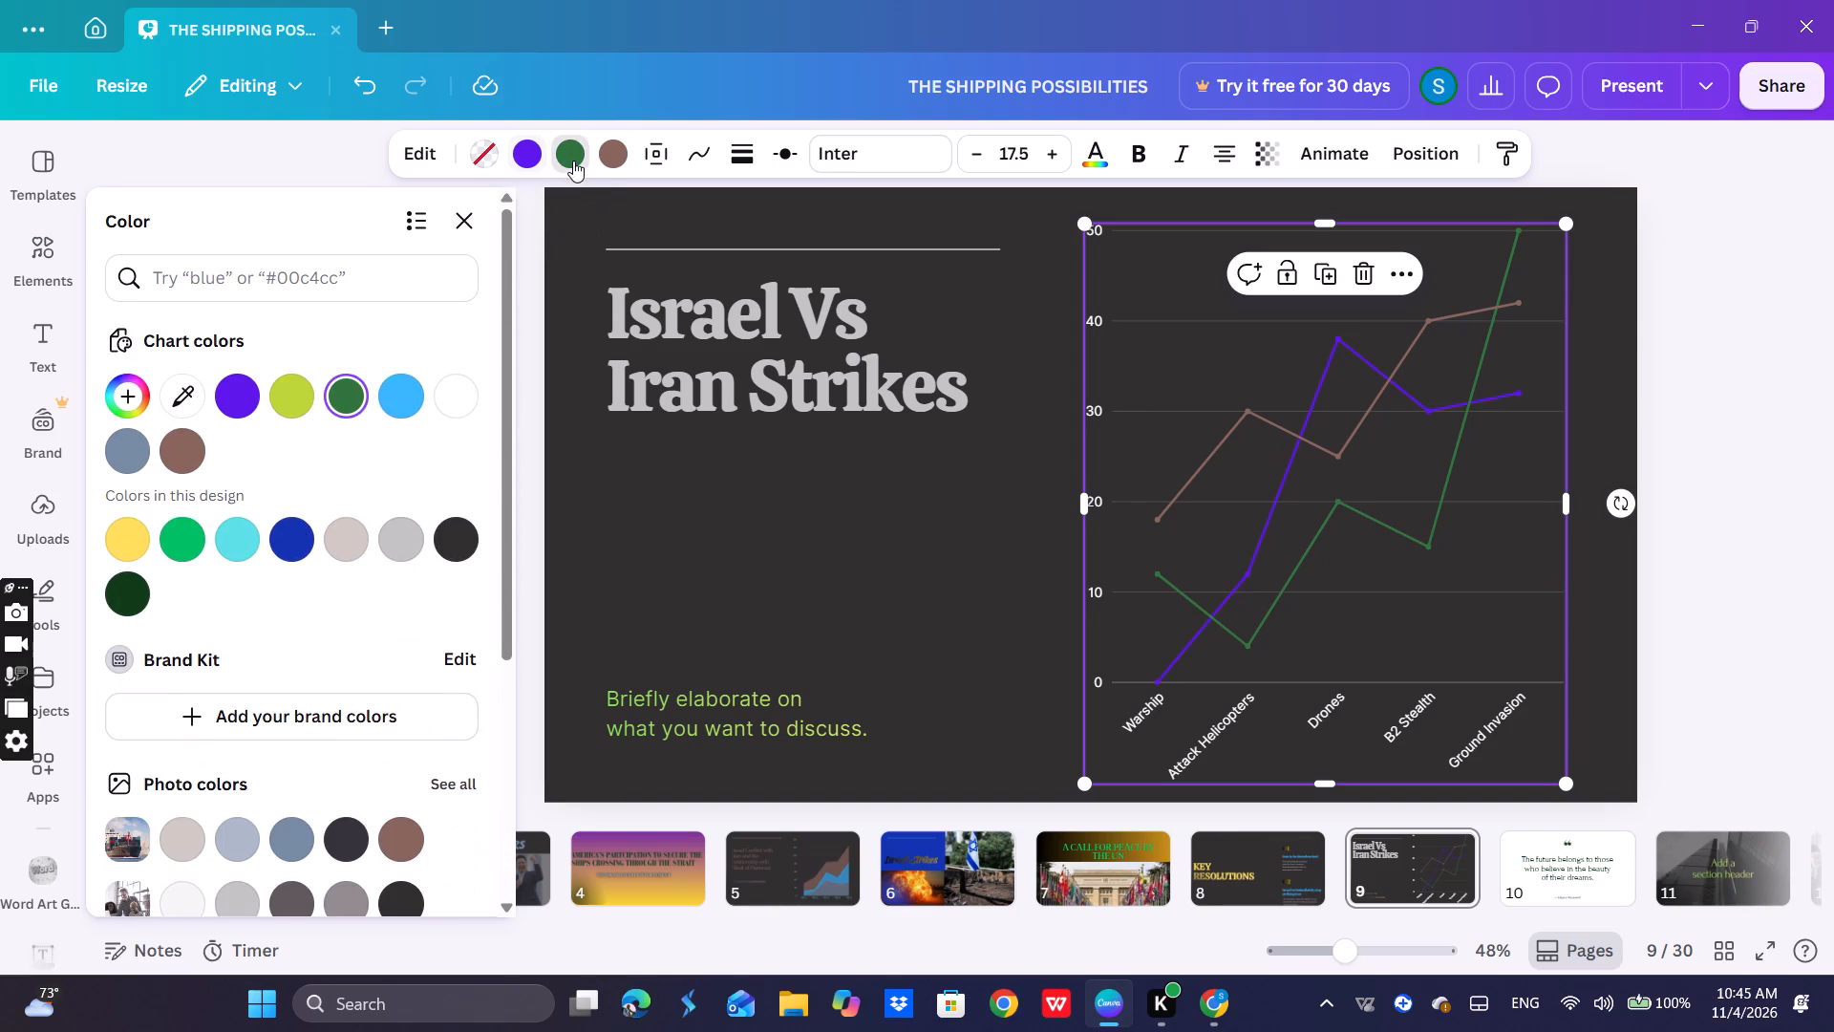
pyautogui.scroll(-8, 416, 543)
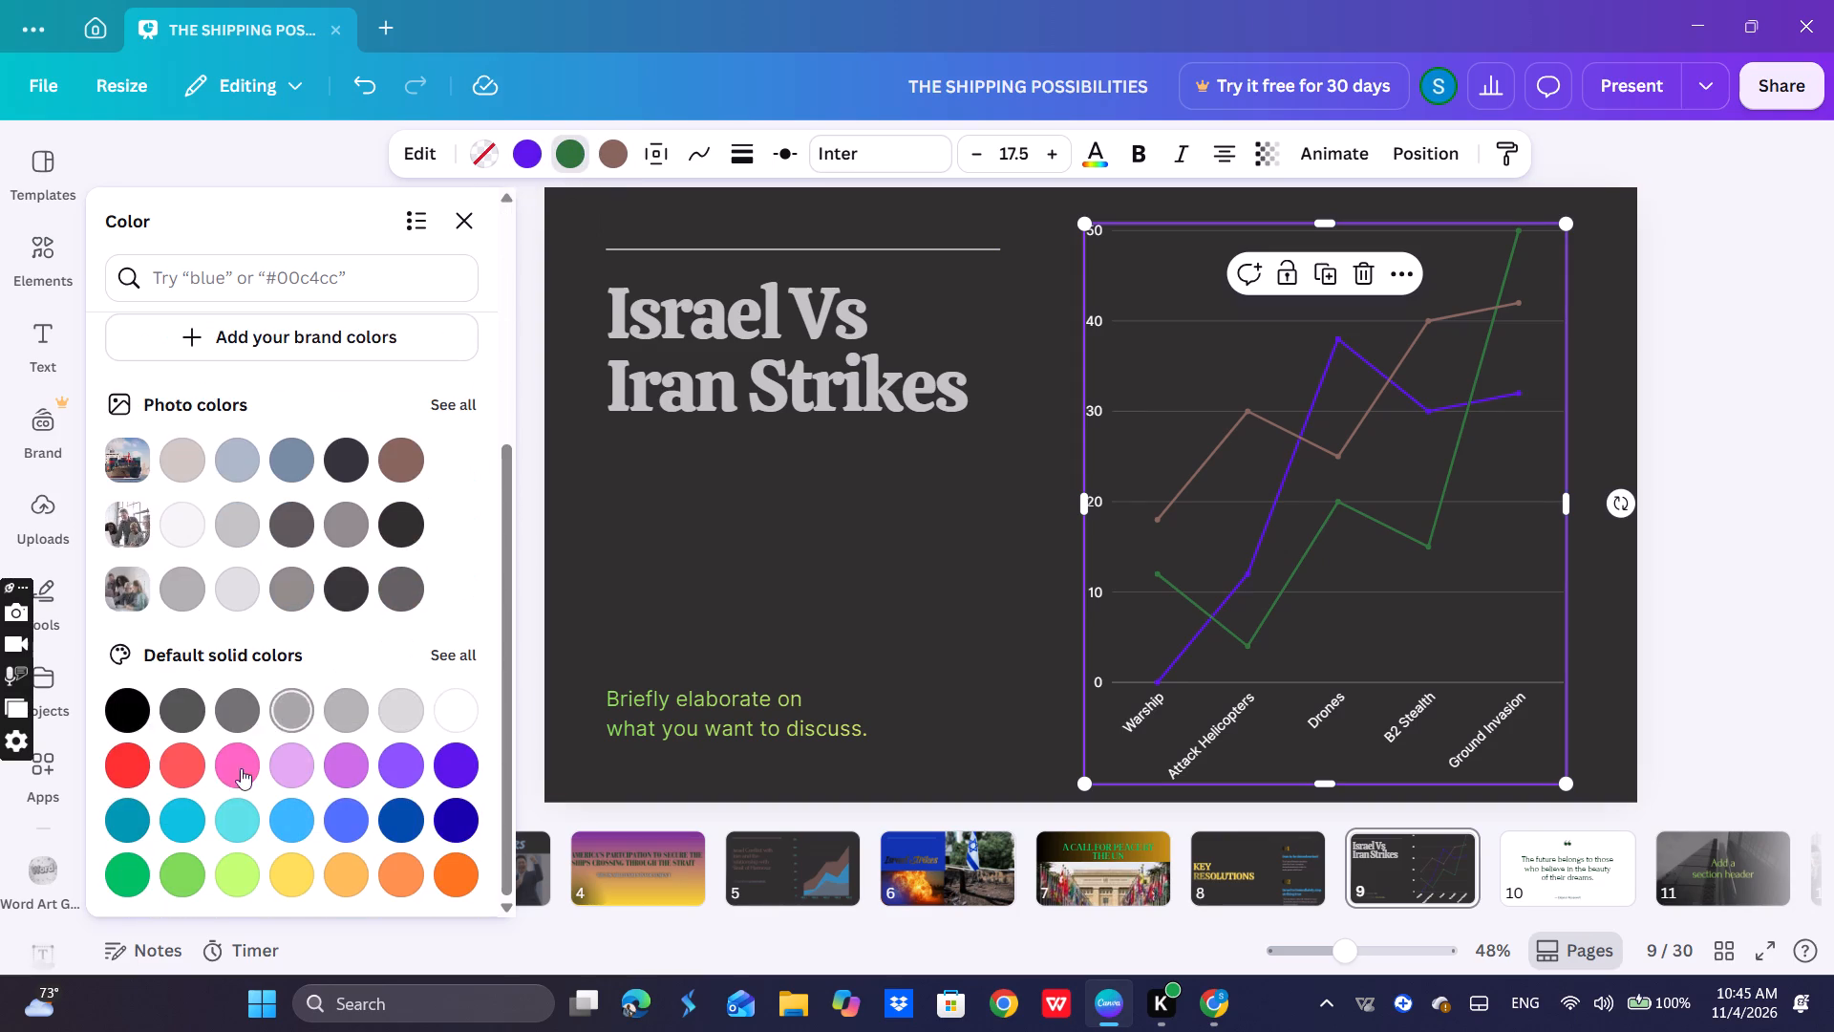
pyautogui.click(188, 763)
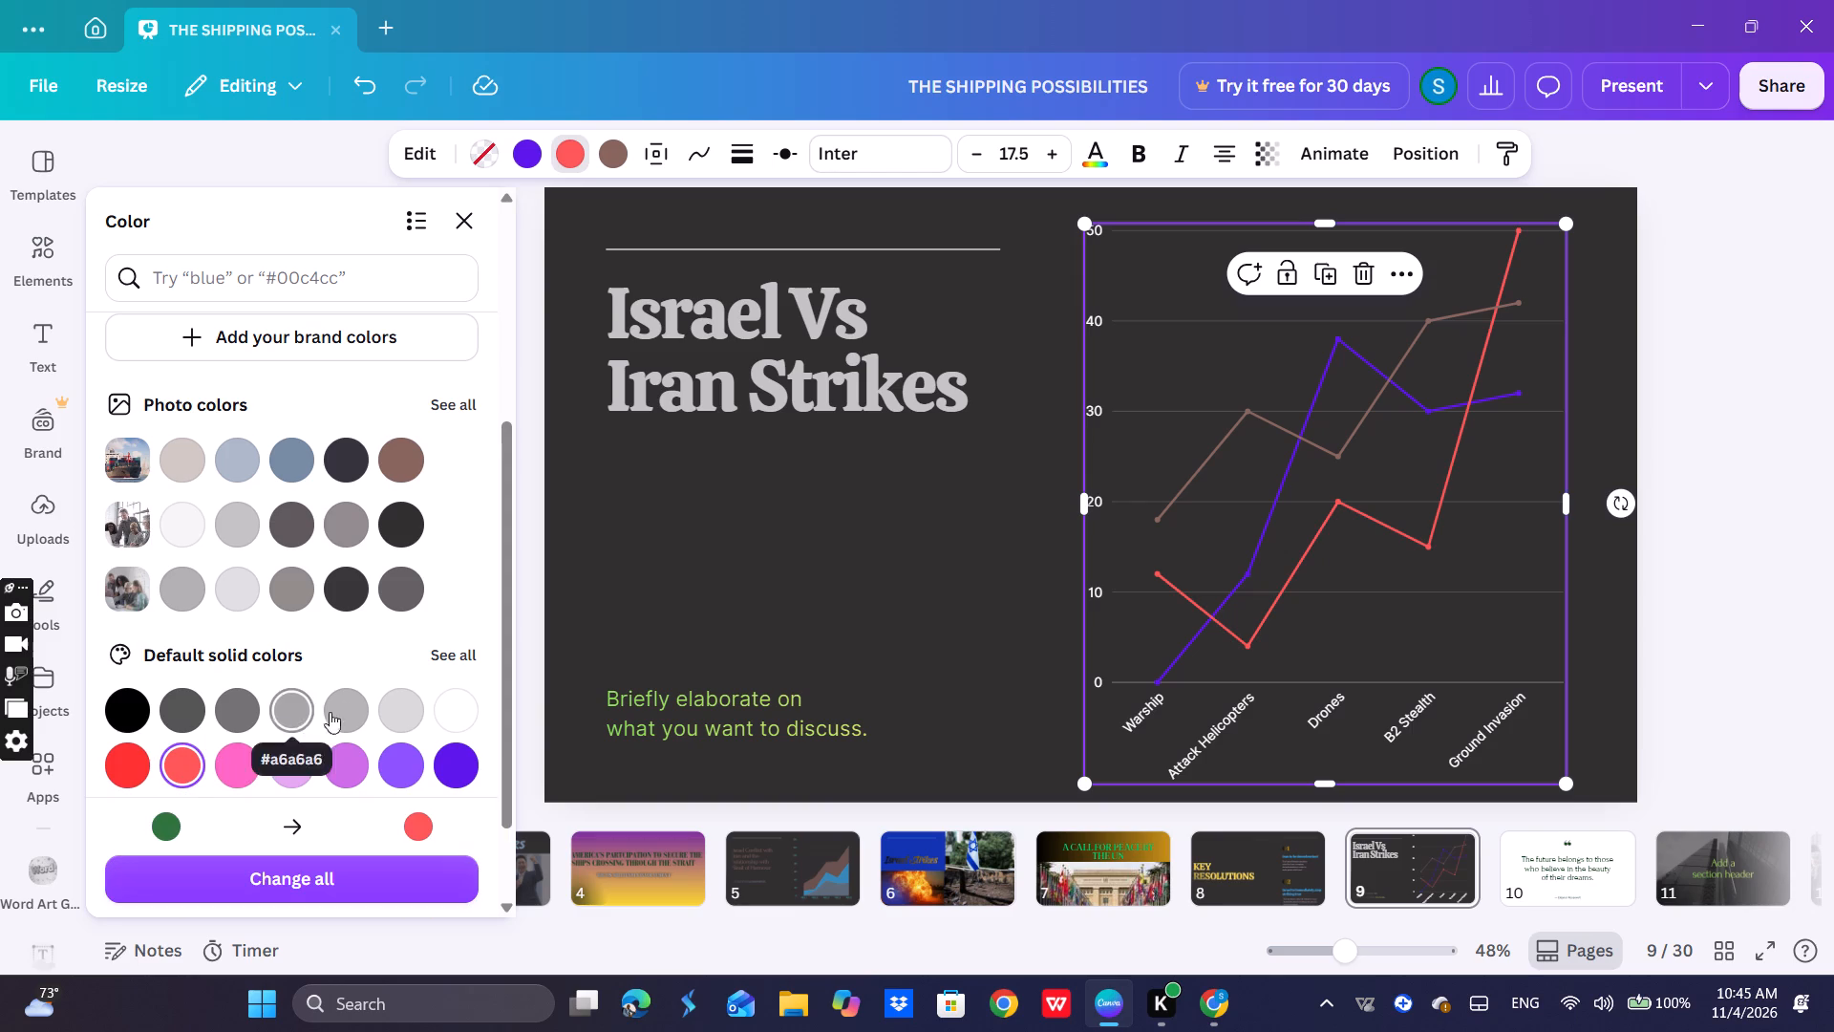
pyautogui.click(1503, 526)
pyautogui.click(1008, 520)
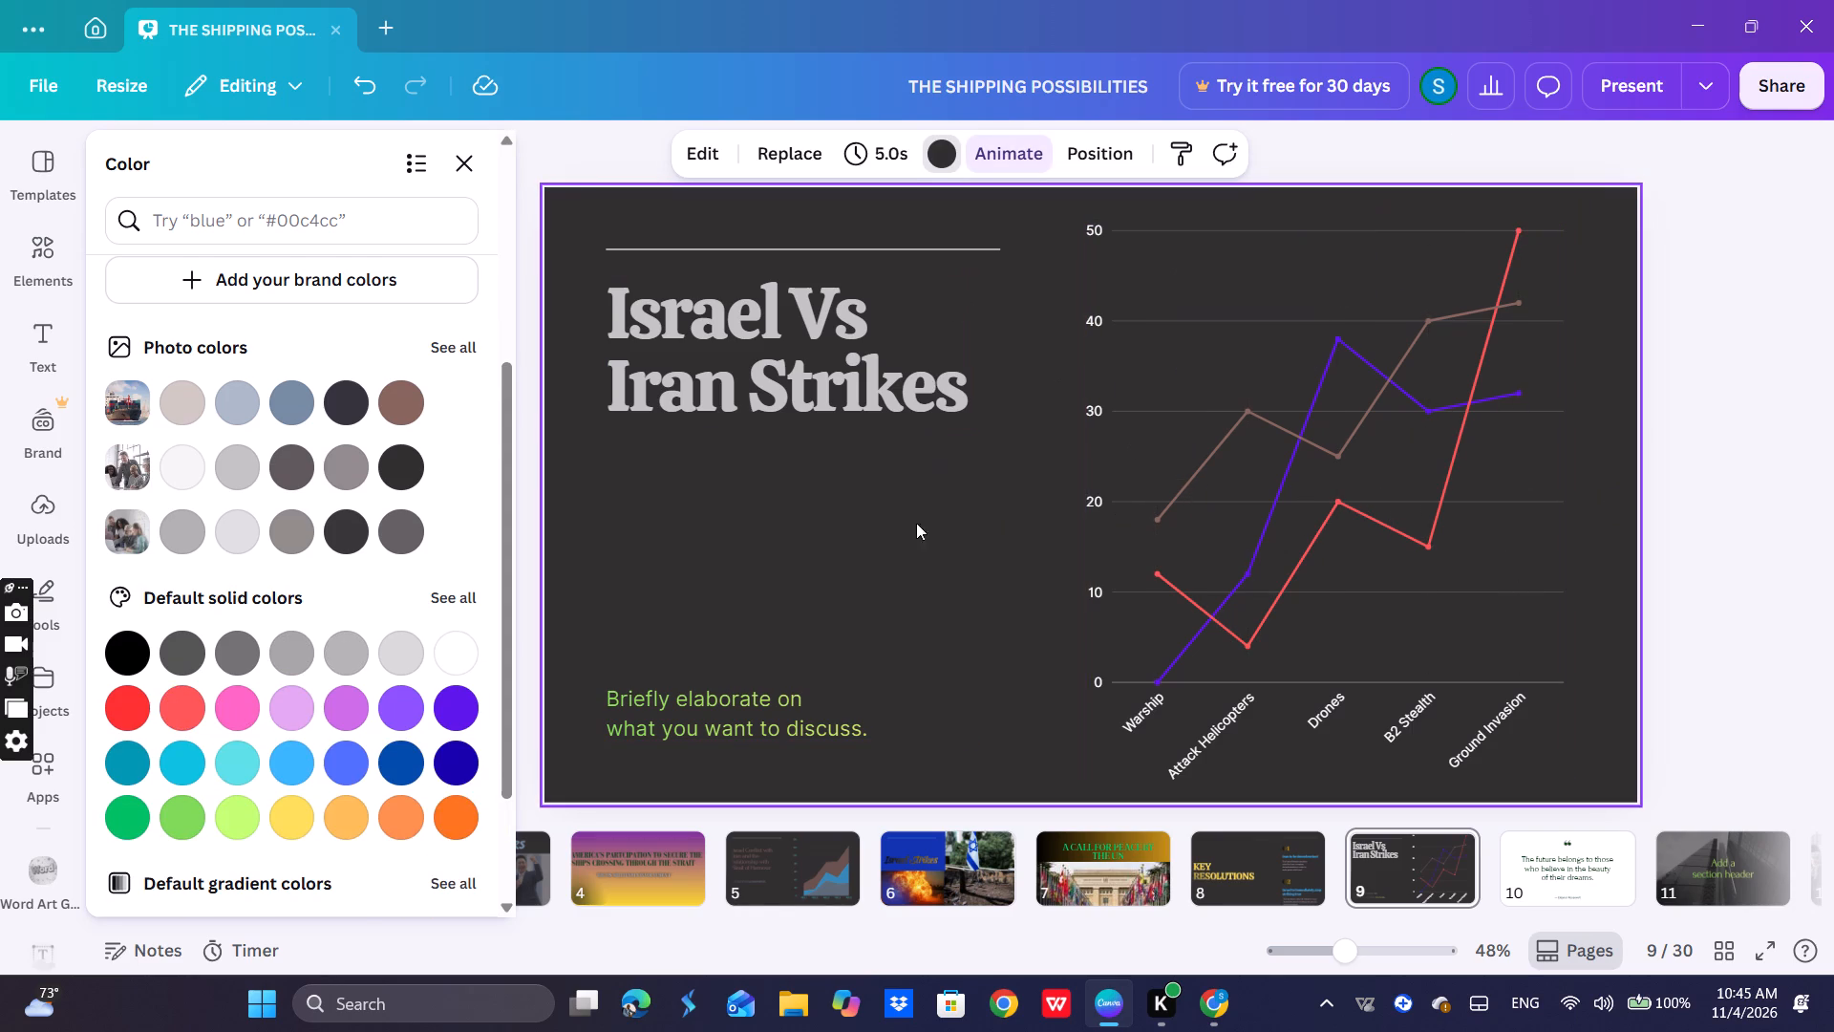
pyautogui.click(877, 558)
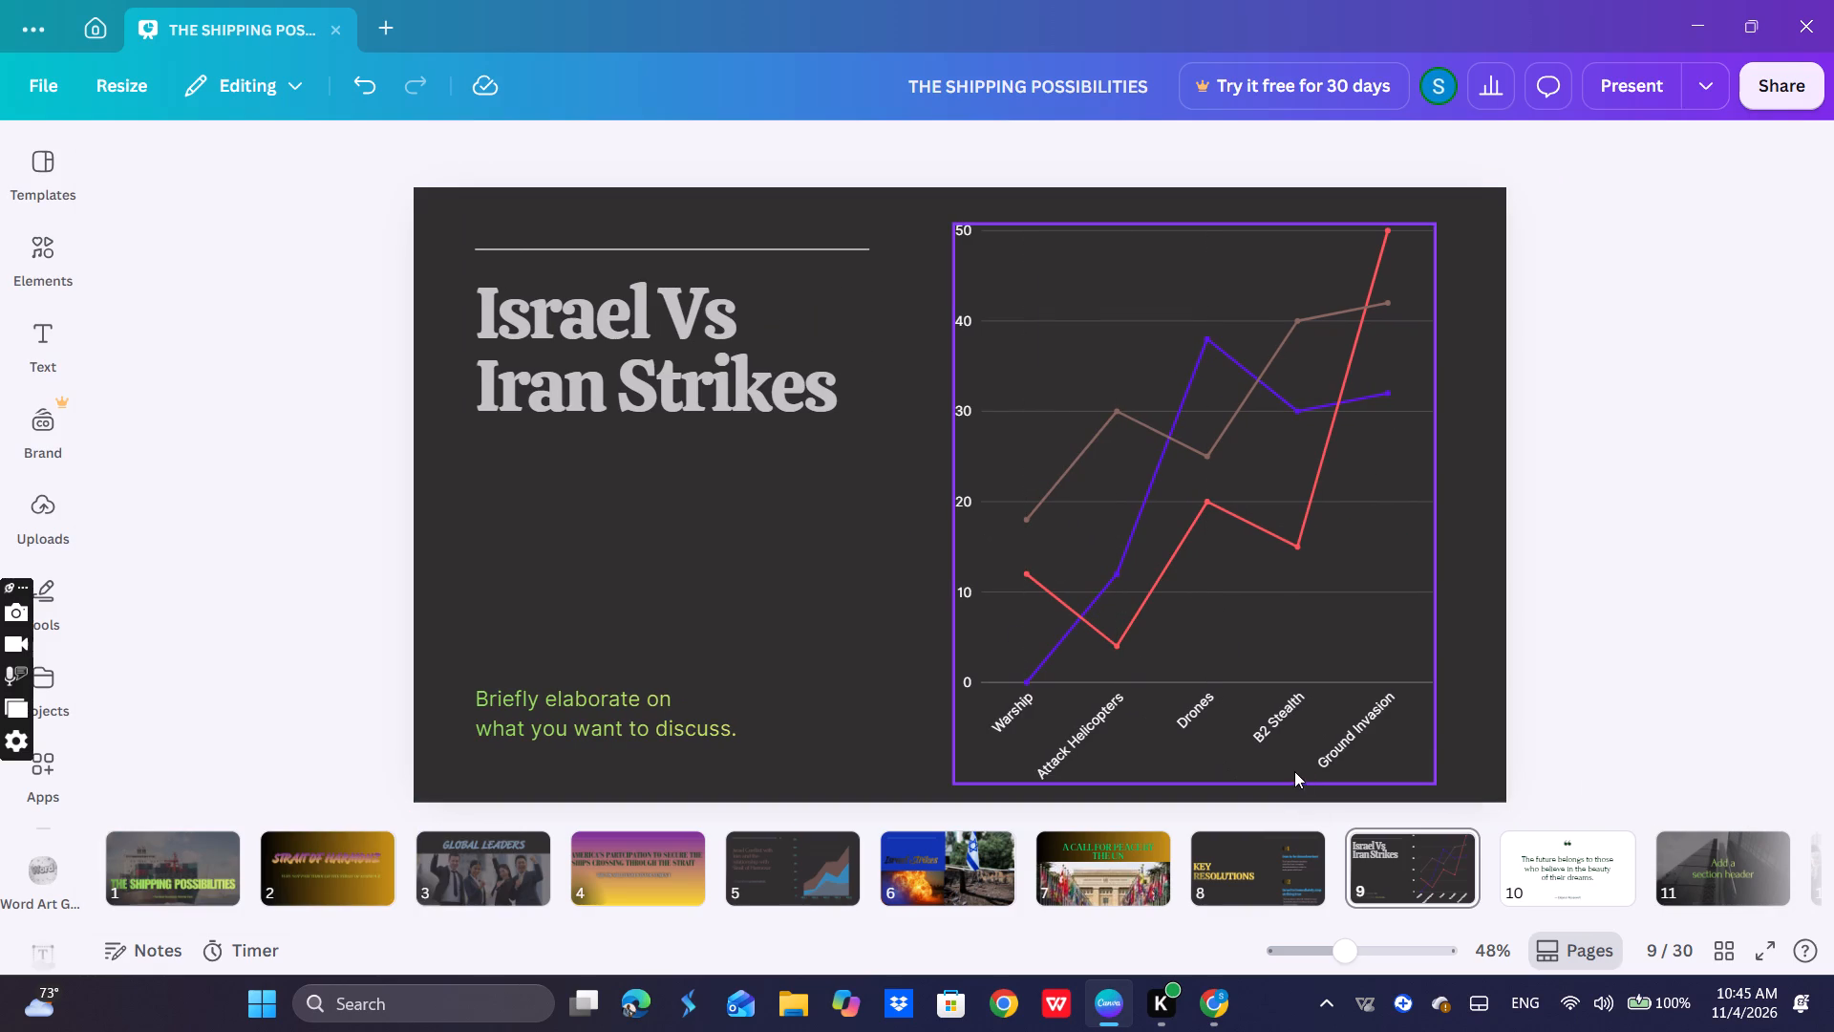
# Replace the quote text on slide 10 with "The War Must Stop For The Seek of The Innocent Citizens".
pyautogui.click(1578, 843)
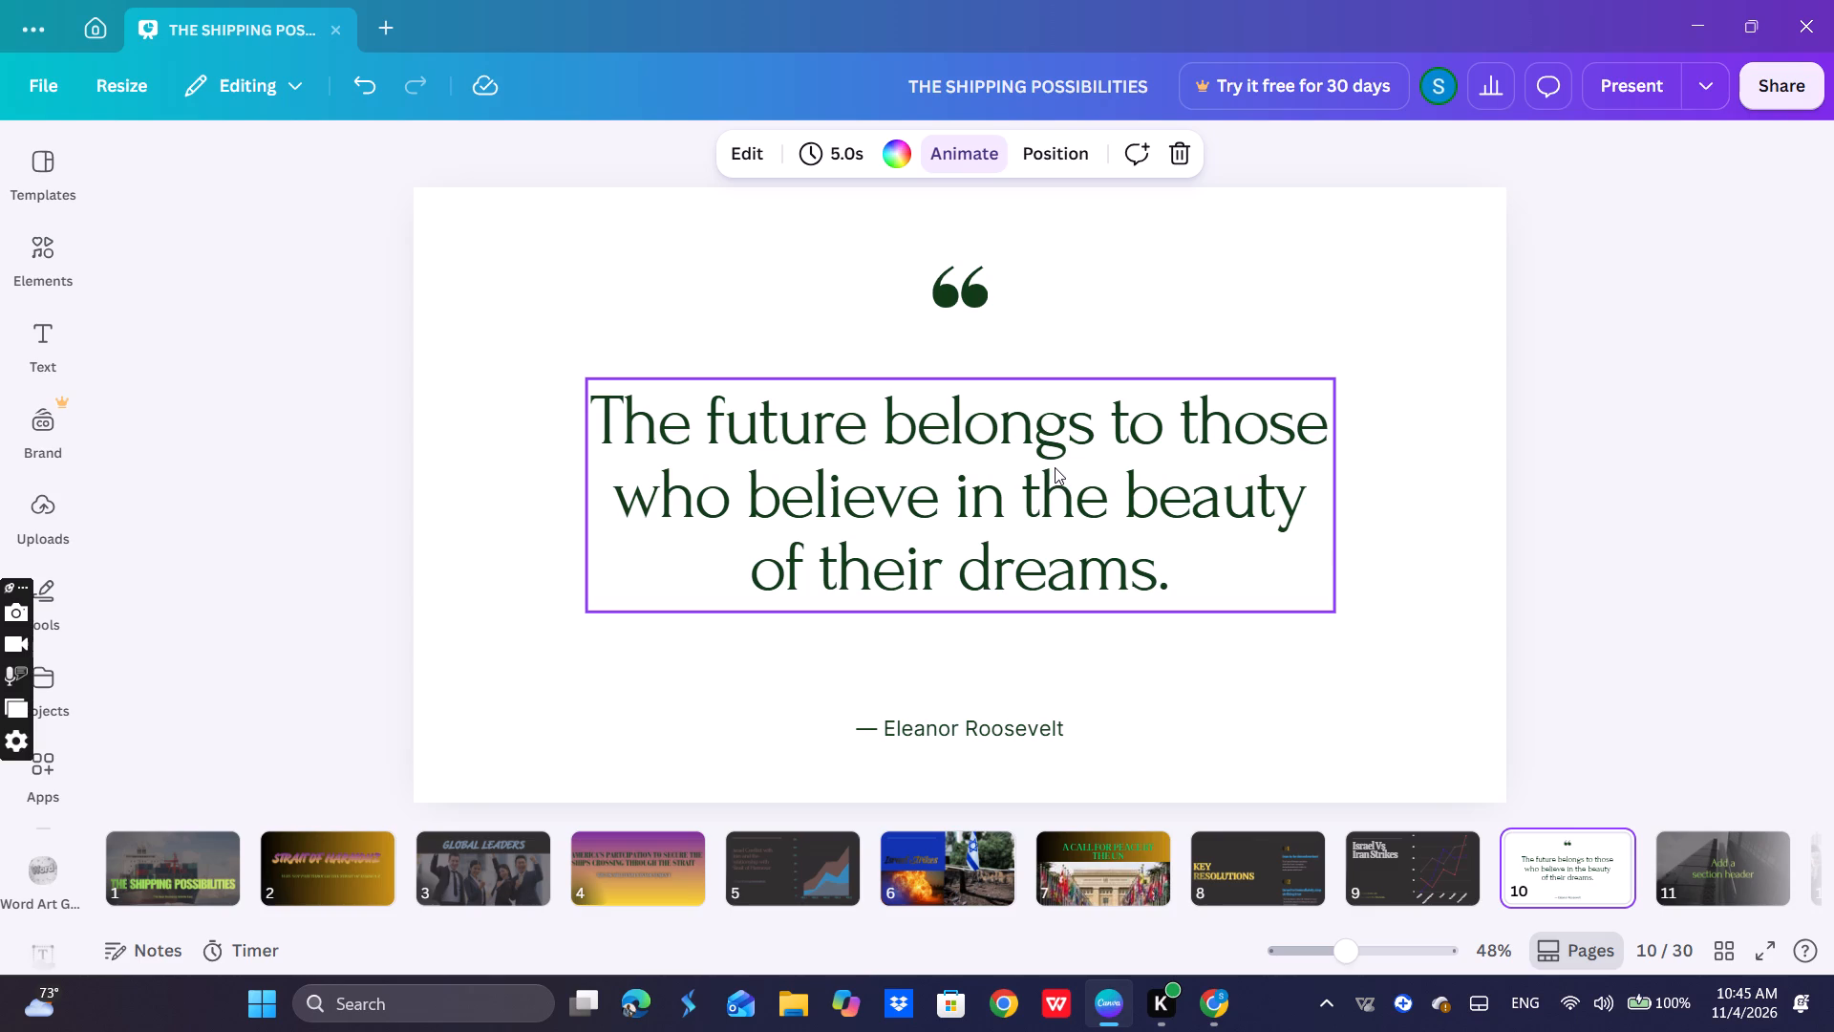
pyautogui.click(1127, 506)
pyautogui.doubleClick(1113, 501)
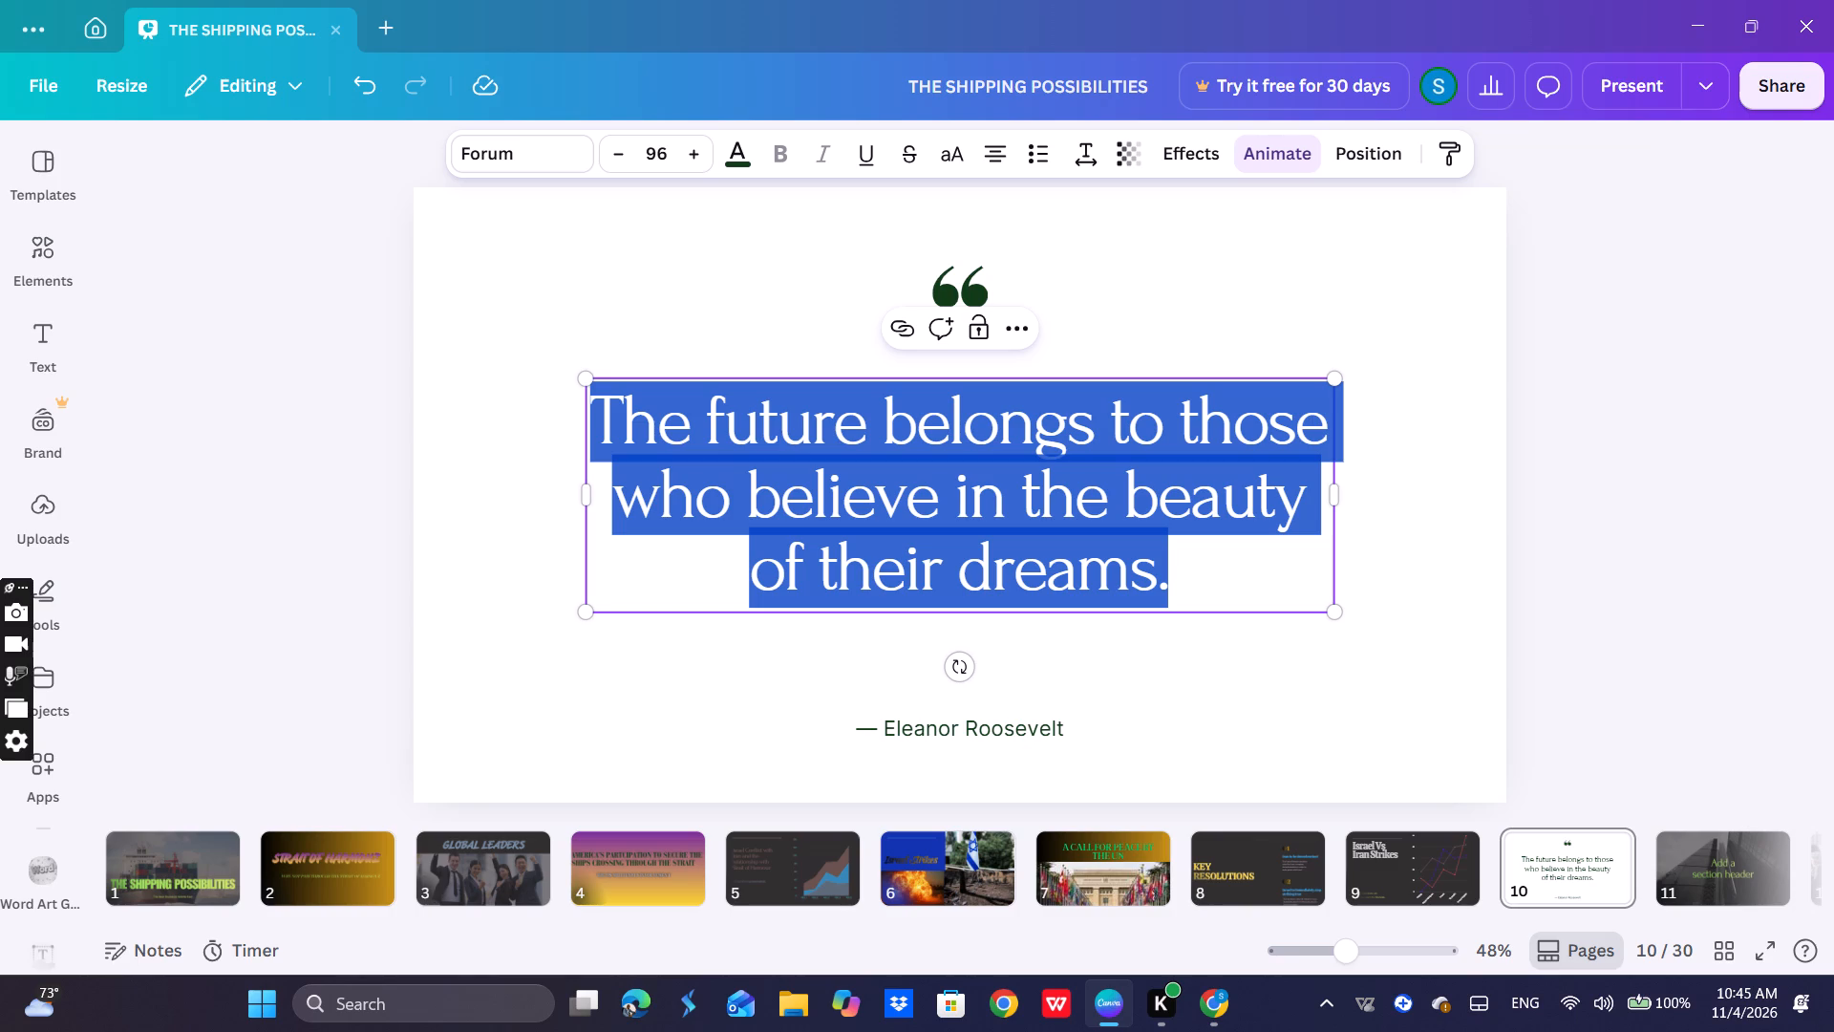
pyautogui.write('the')
pyautogui.press('space')
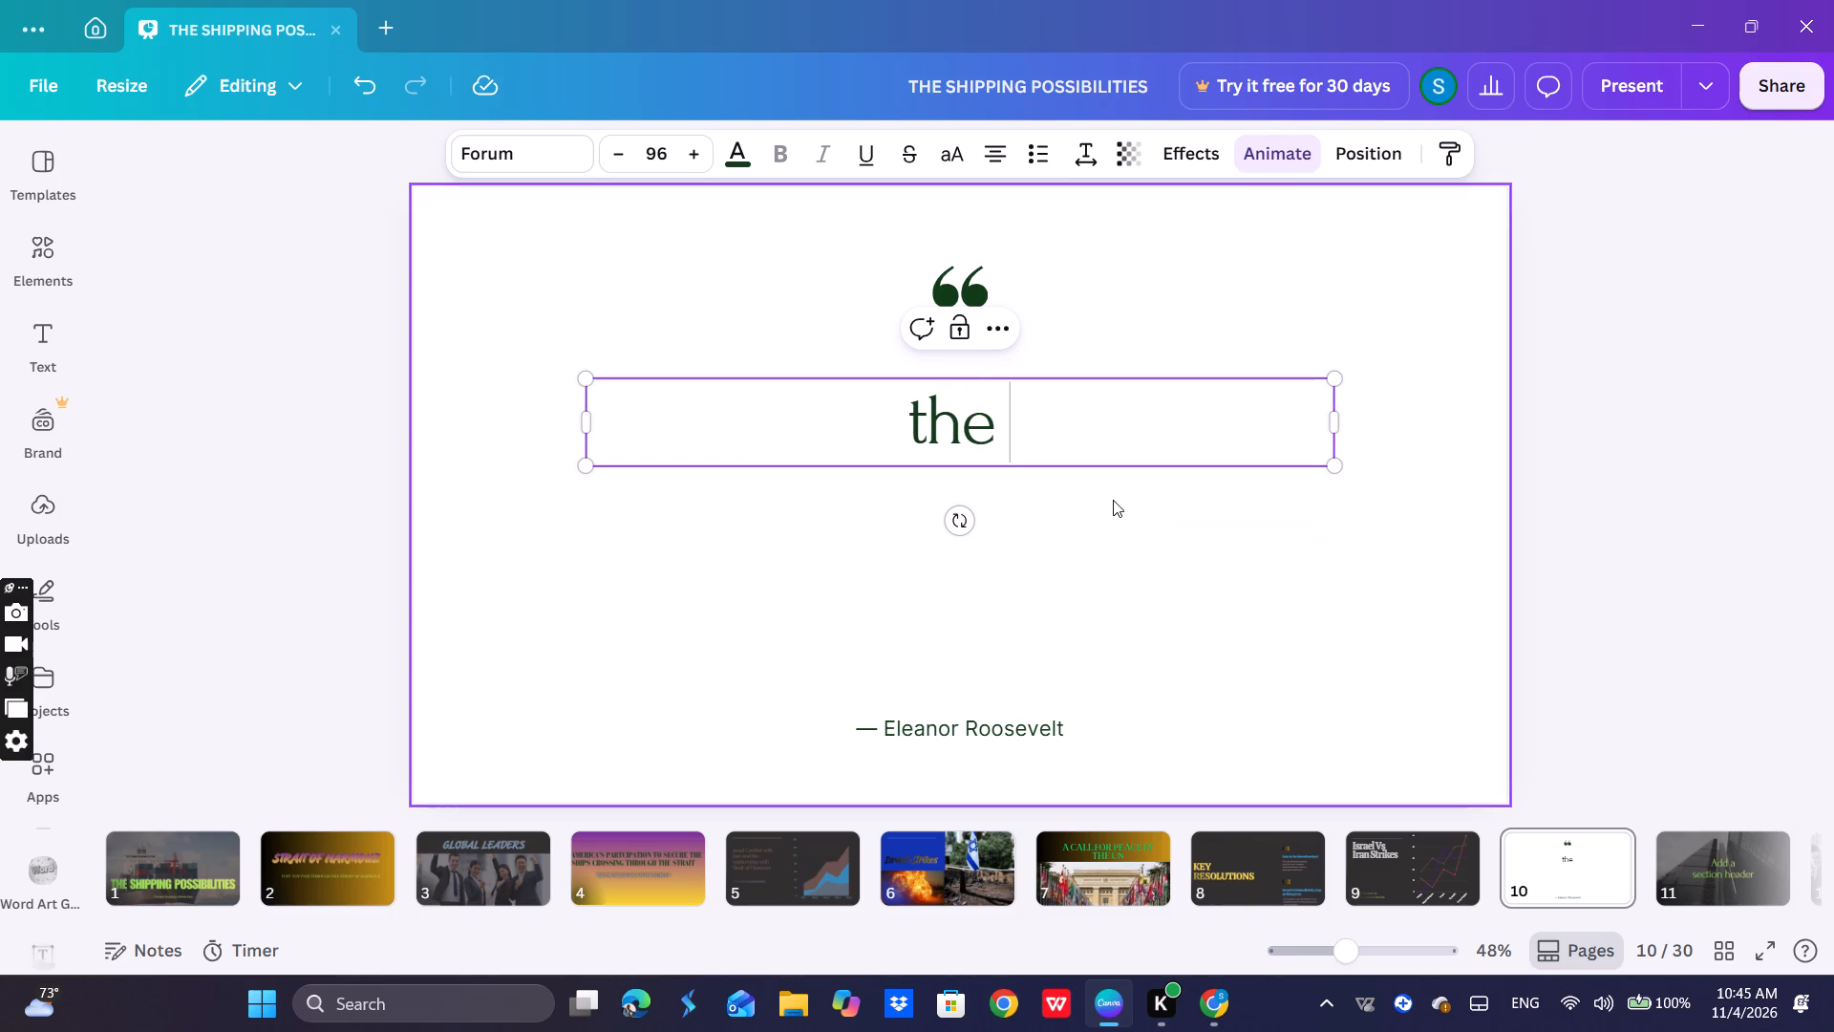
pyautogui.press('BackSpace')
pyautogui.press('BackSpace')
pyautogui.press('BackSpace')
pyautogui.press('BackSpace')
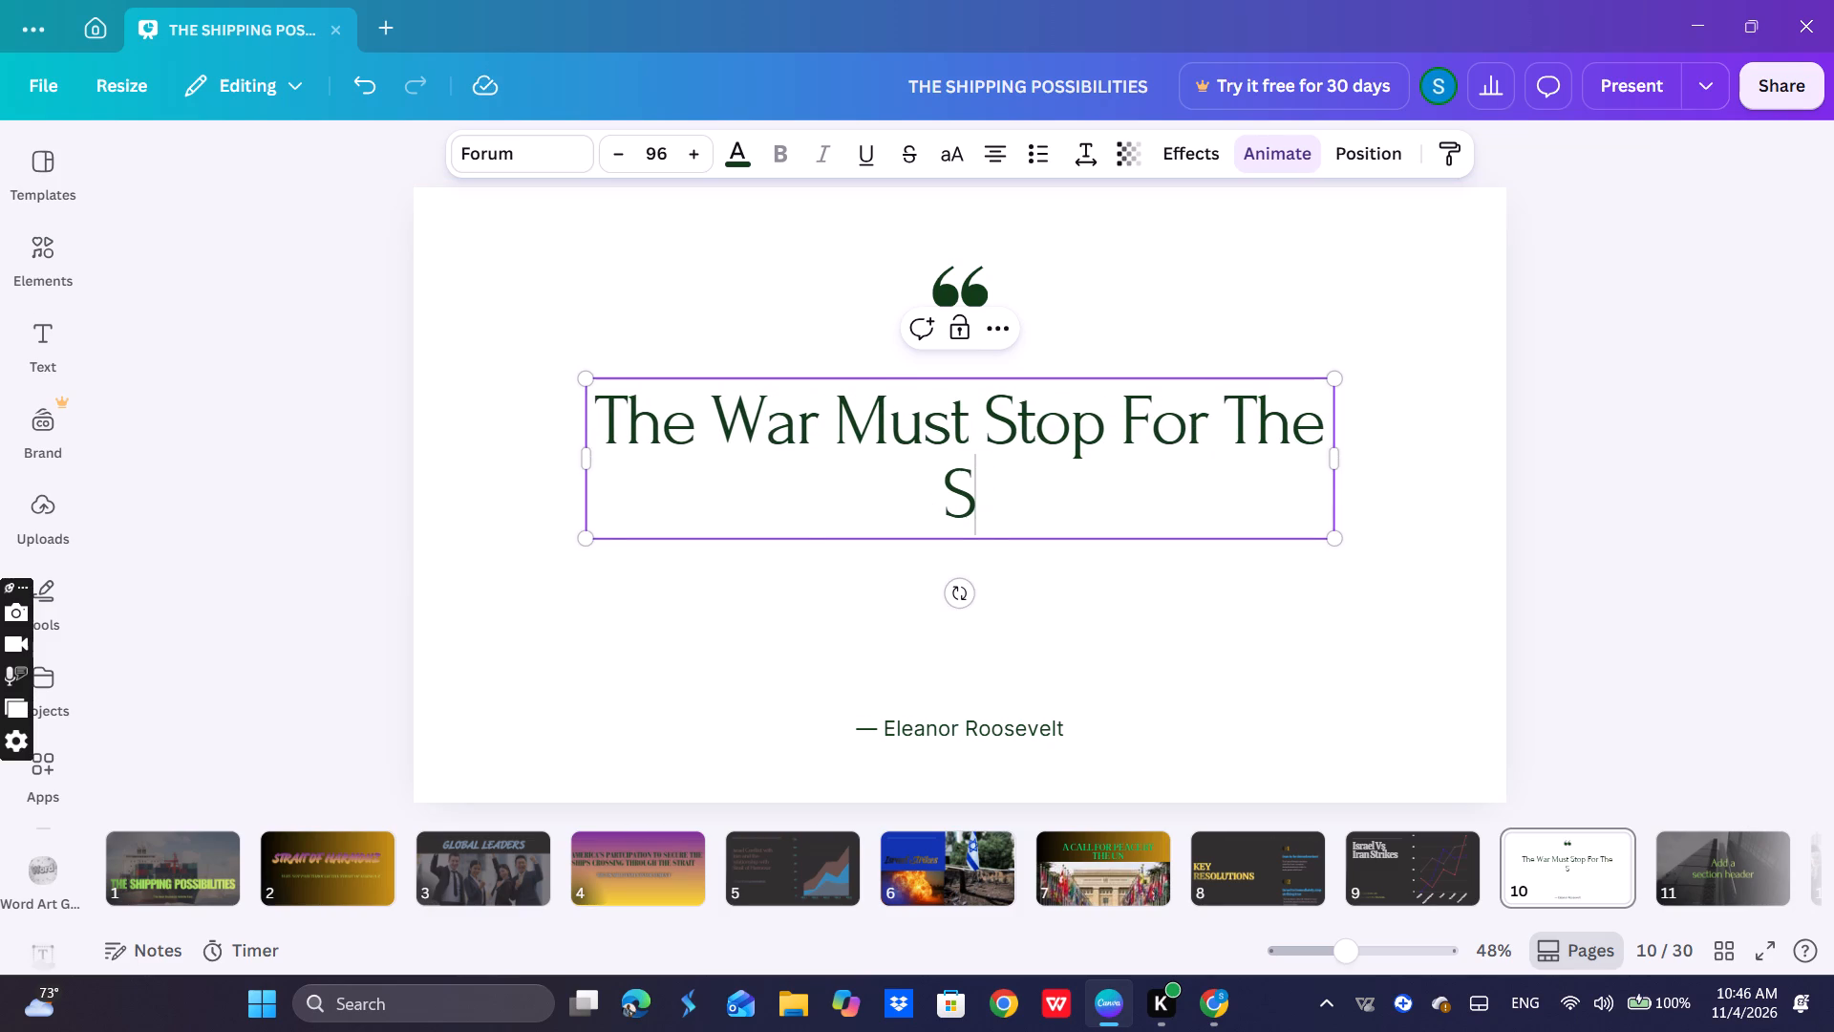
pyautogui.write('ee')
pyautogui.write('k o')
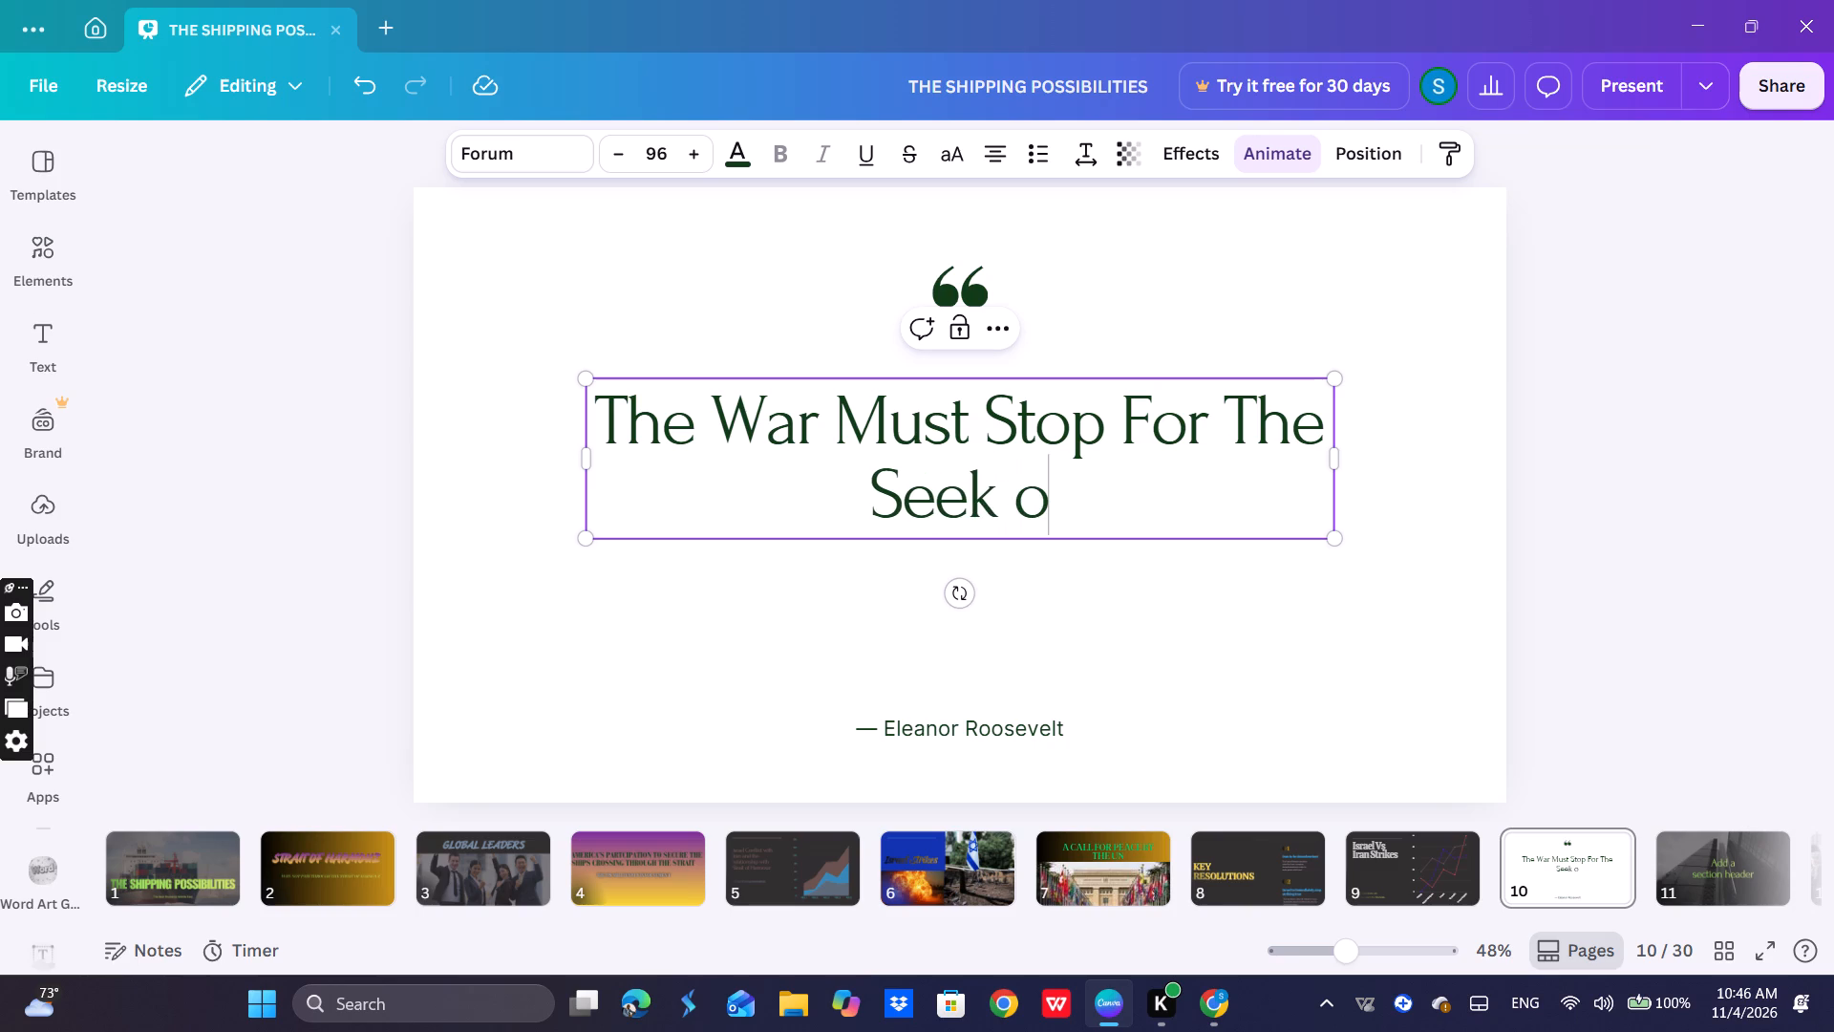
pyautogui.press('g')
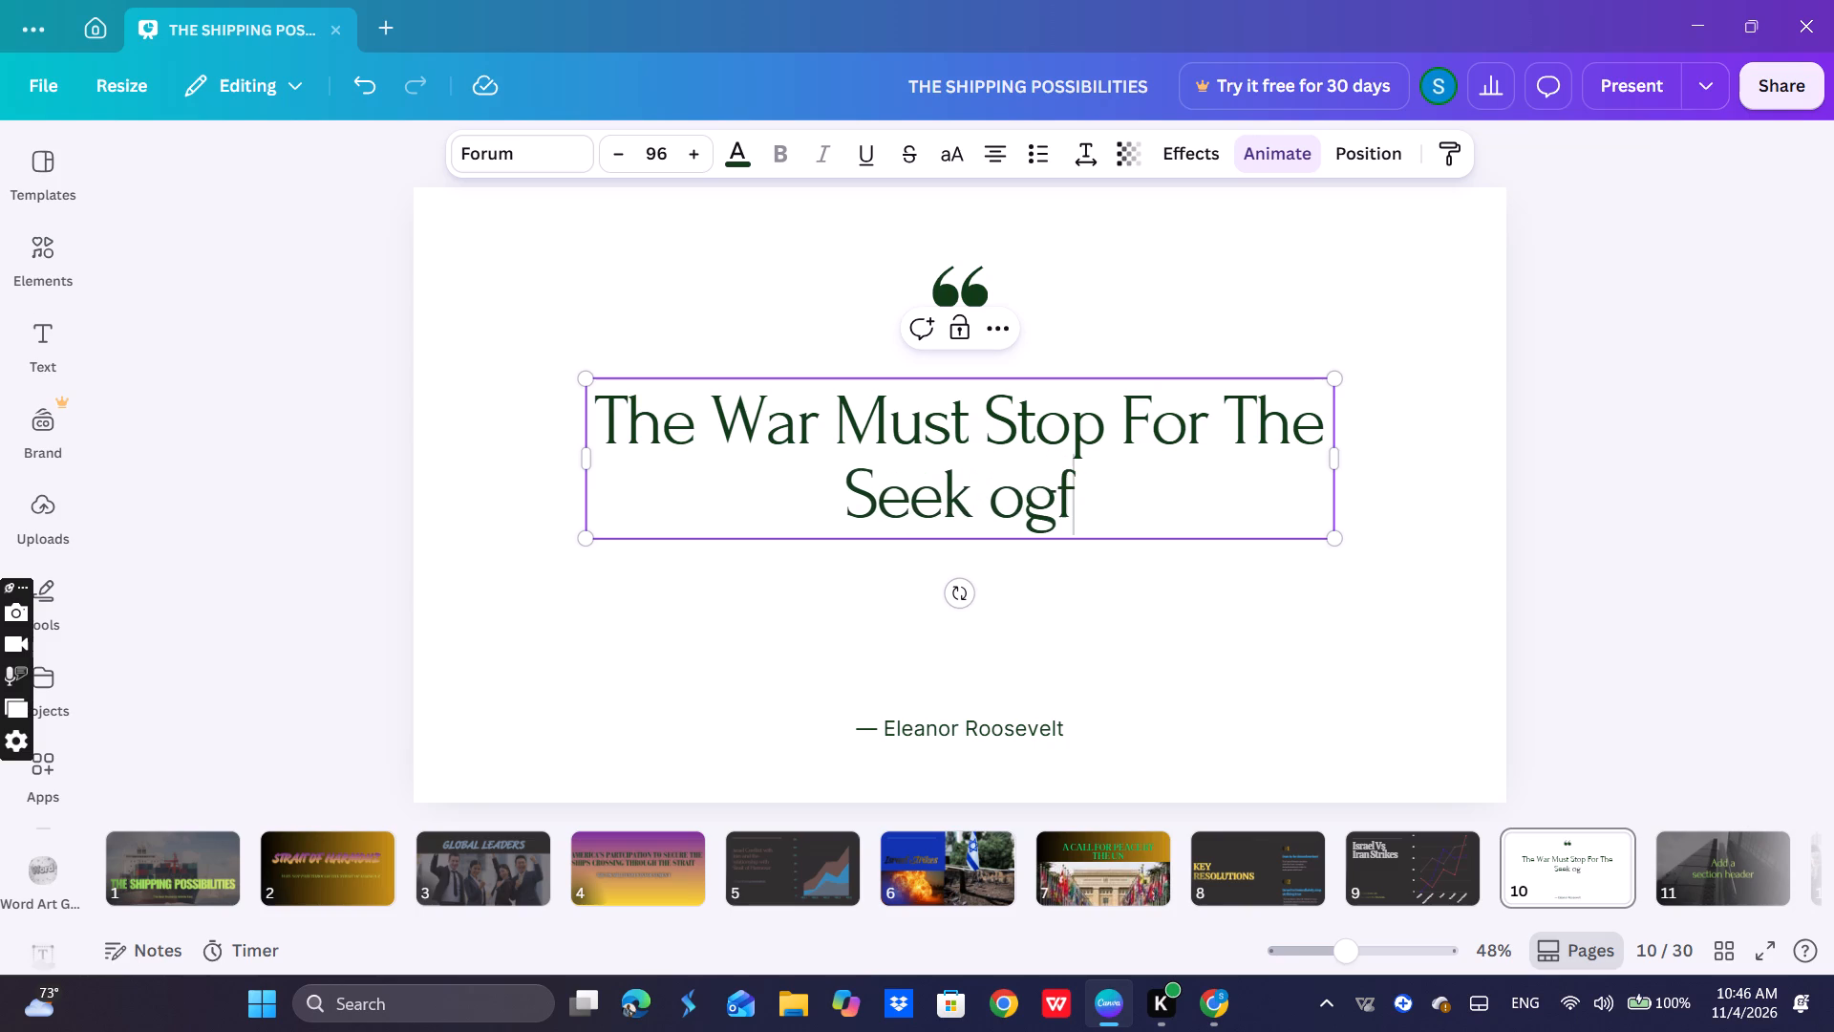
pyautogui.press('BackSpace')
pyautogui.press('BackSpace')
pyautogui.press('BackSpace')
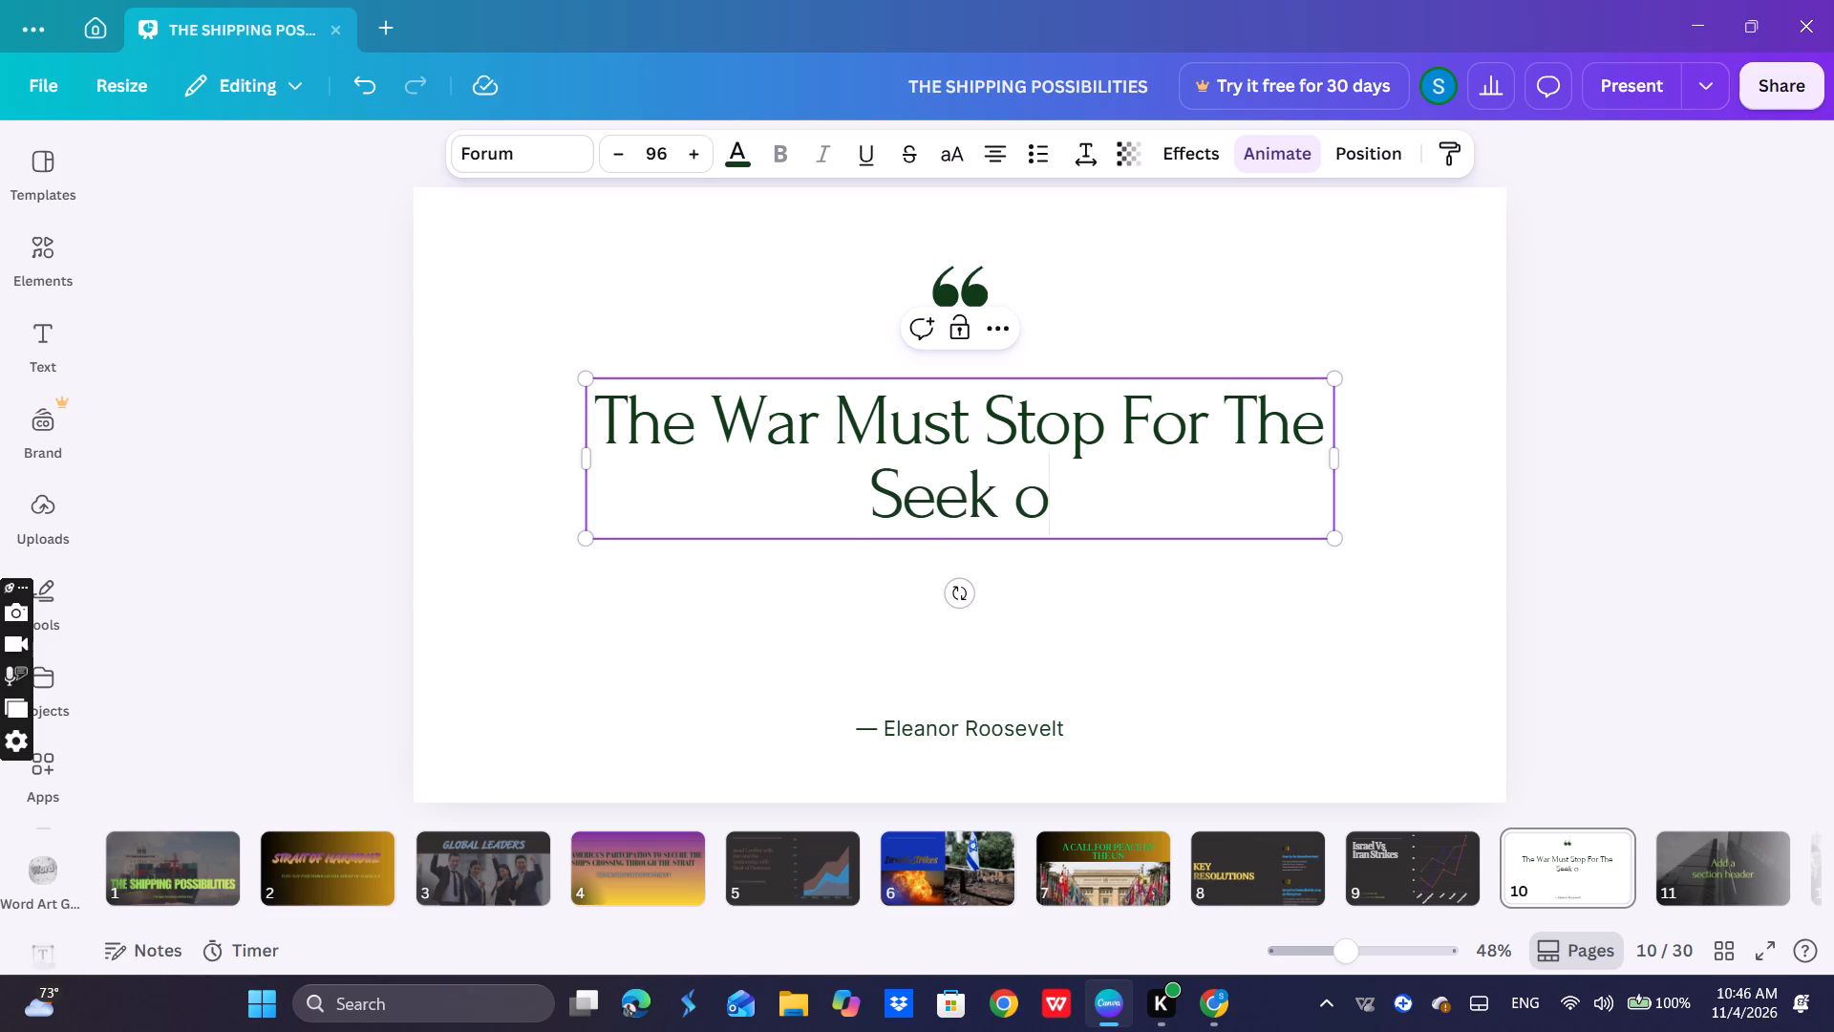
pyautogui.press('f')
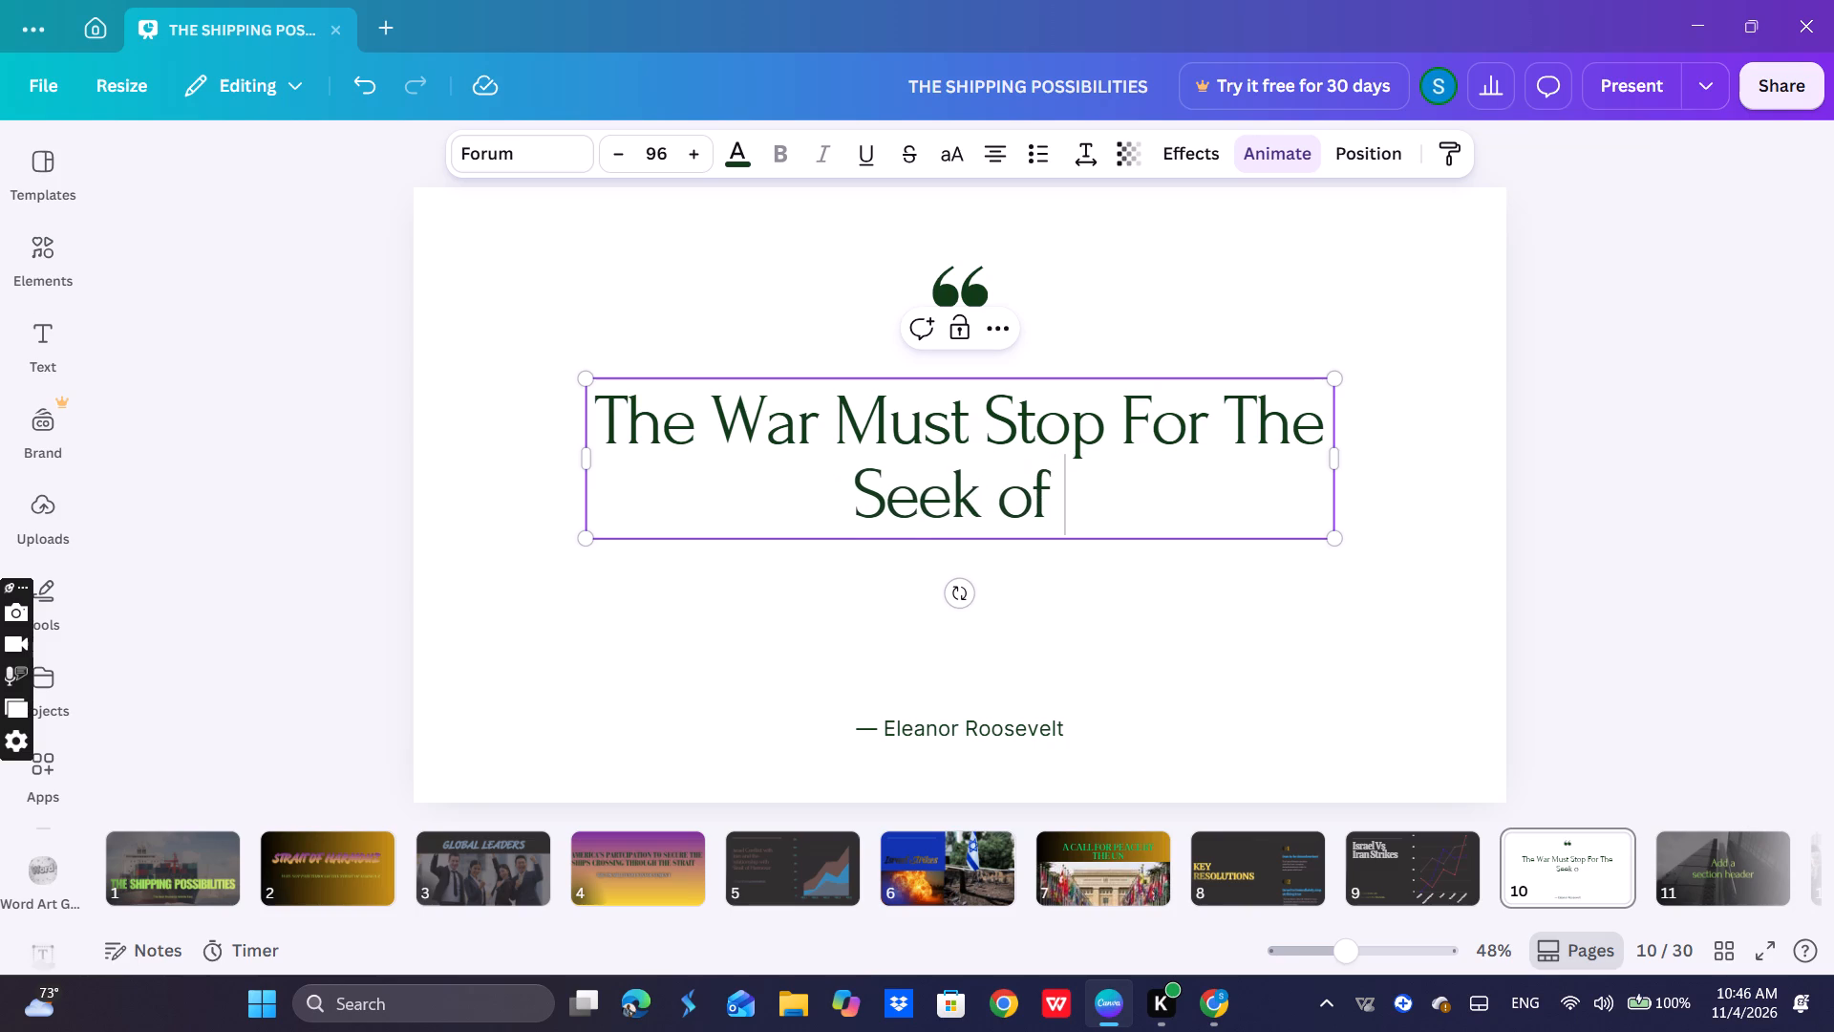
pyautogui.write('TH')
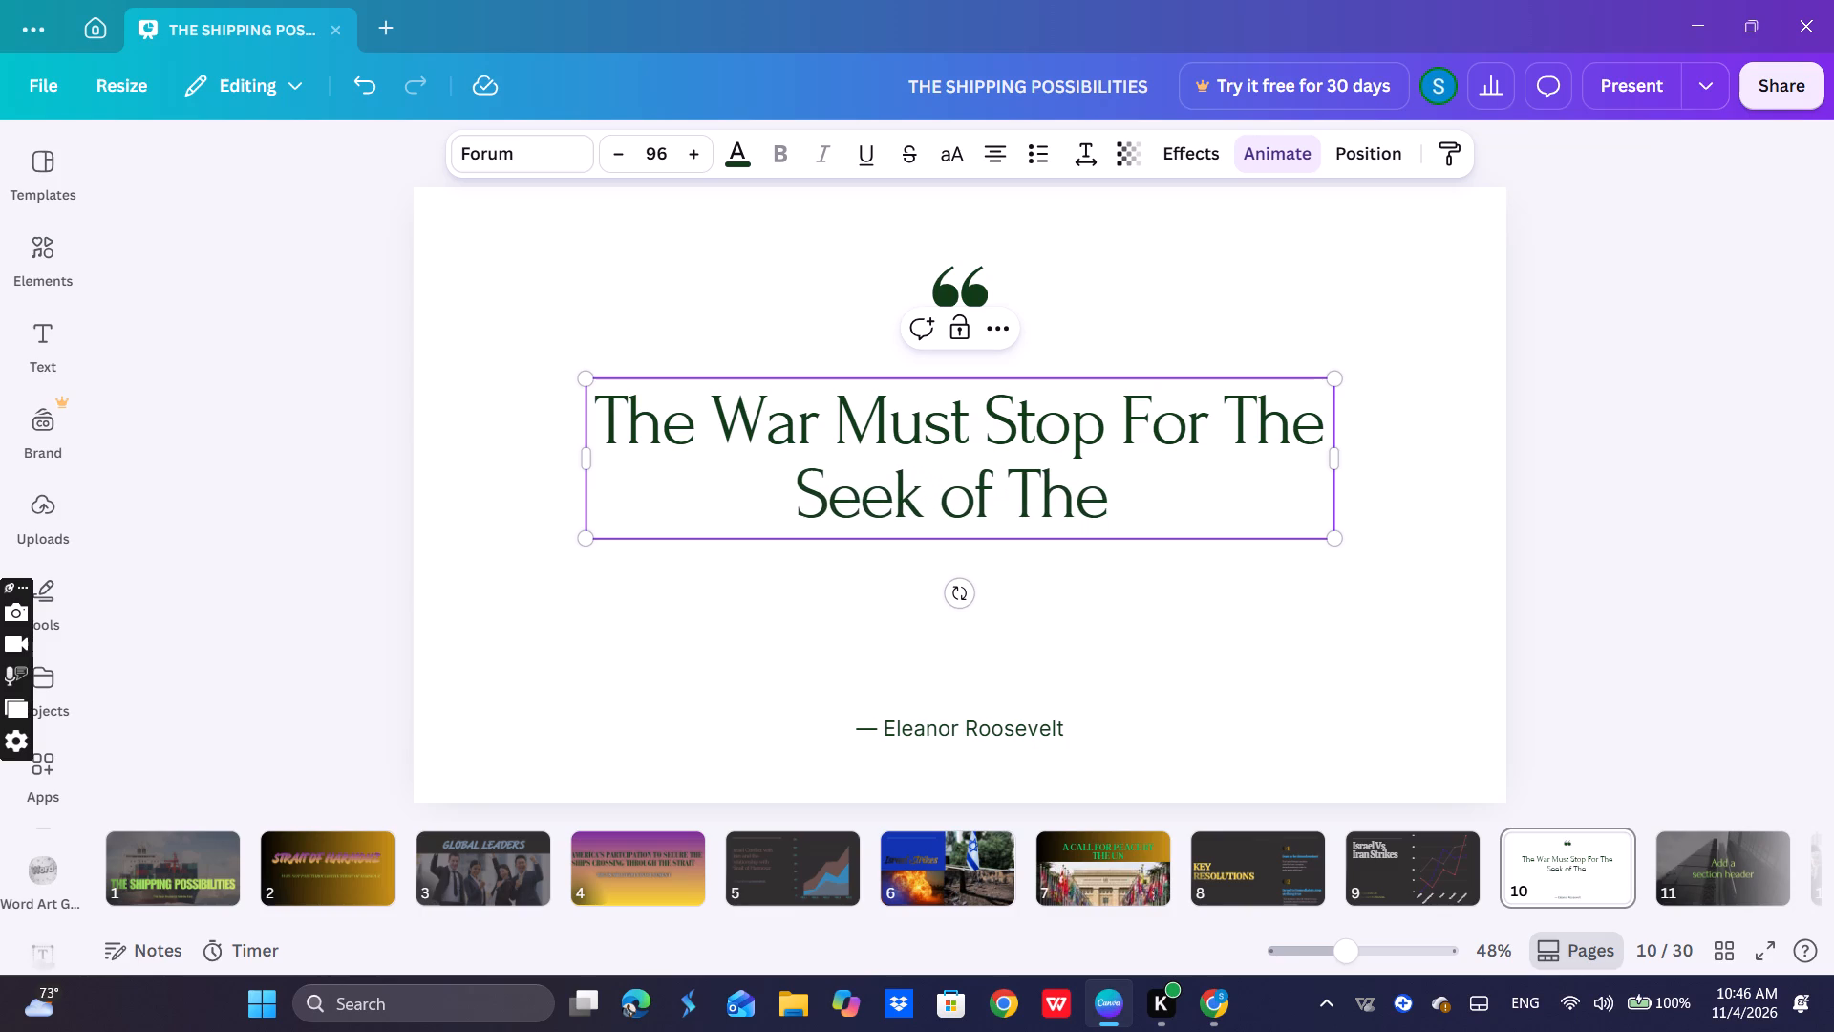
pyautogui.write('nno')
pyautogui.write('ce')
pyautogui.write('nt')
pyautogui.press('space')
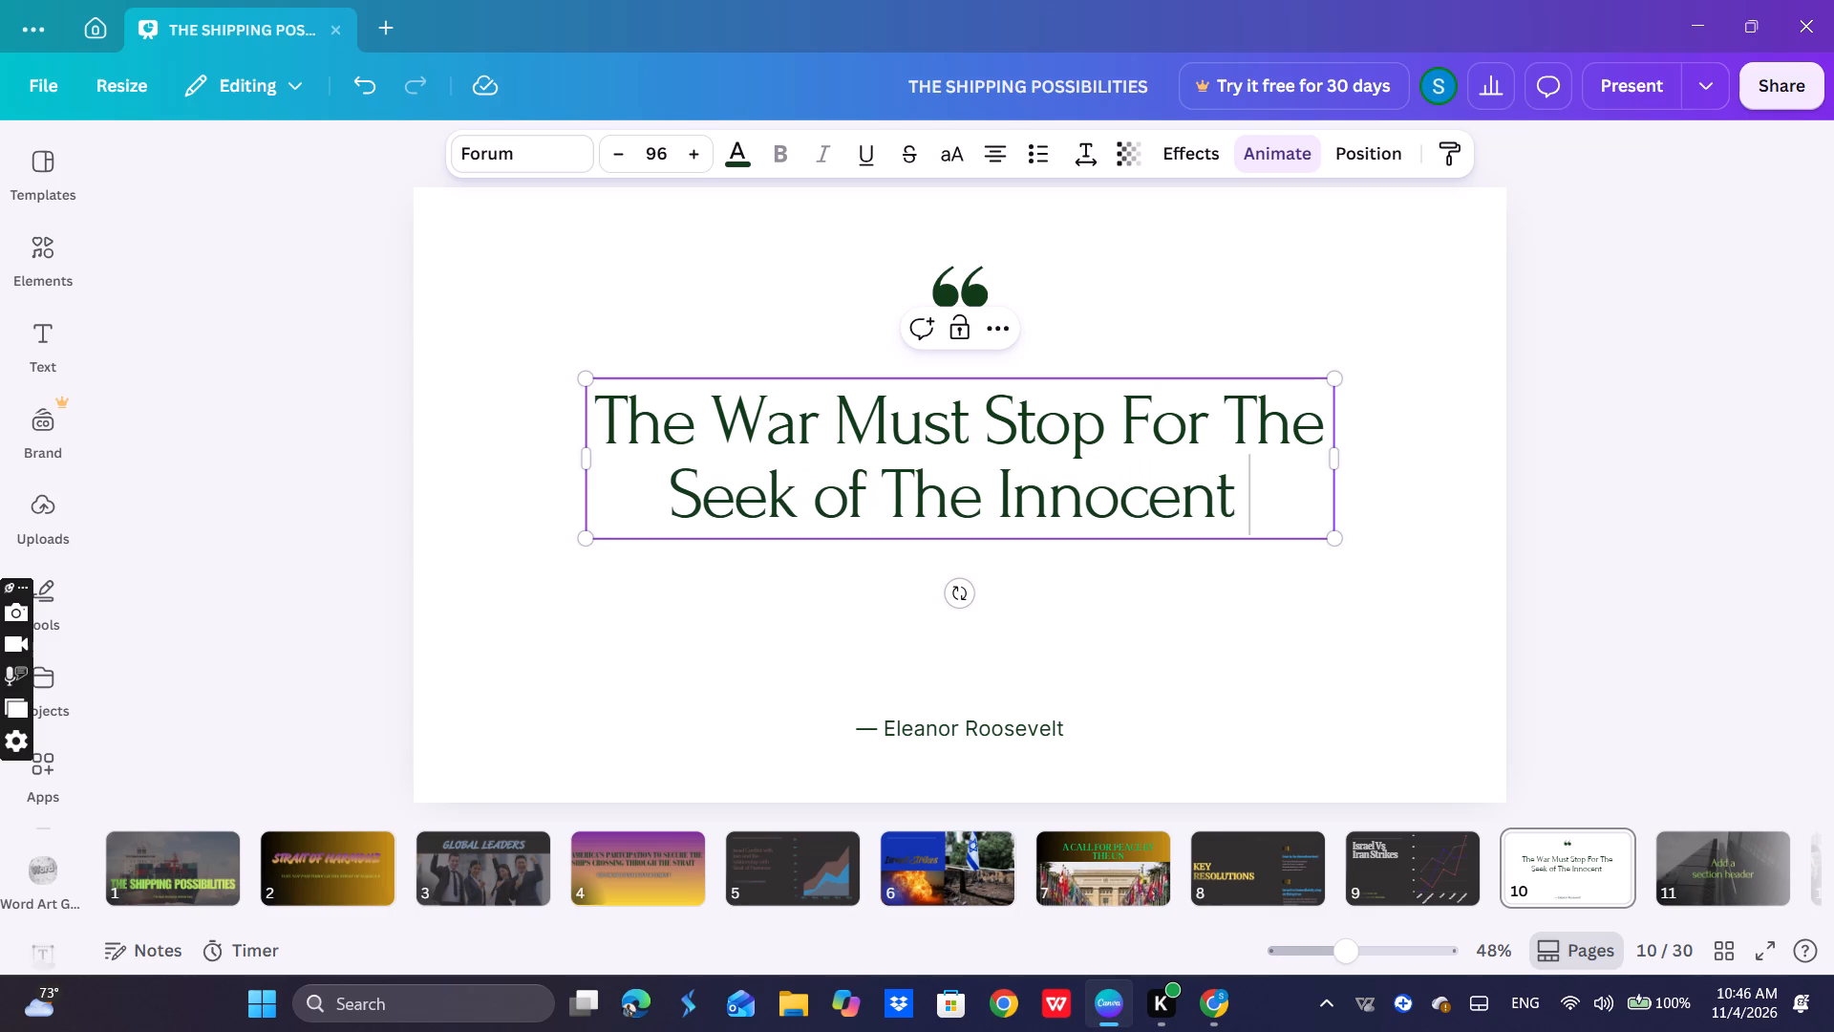
pyautogui.write('itix')
pyautogui.press('BackSpace')
pyautogui.write('zens')
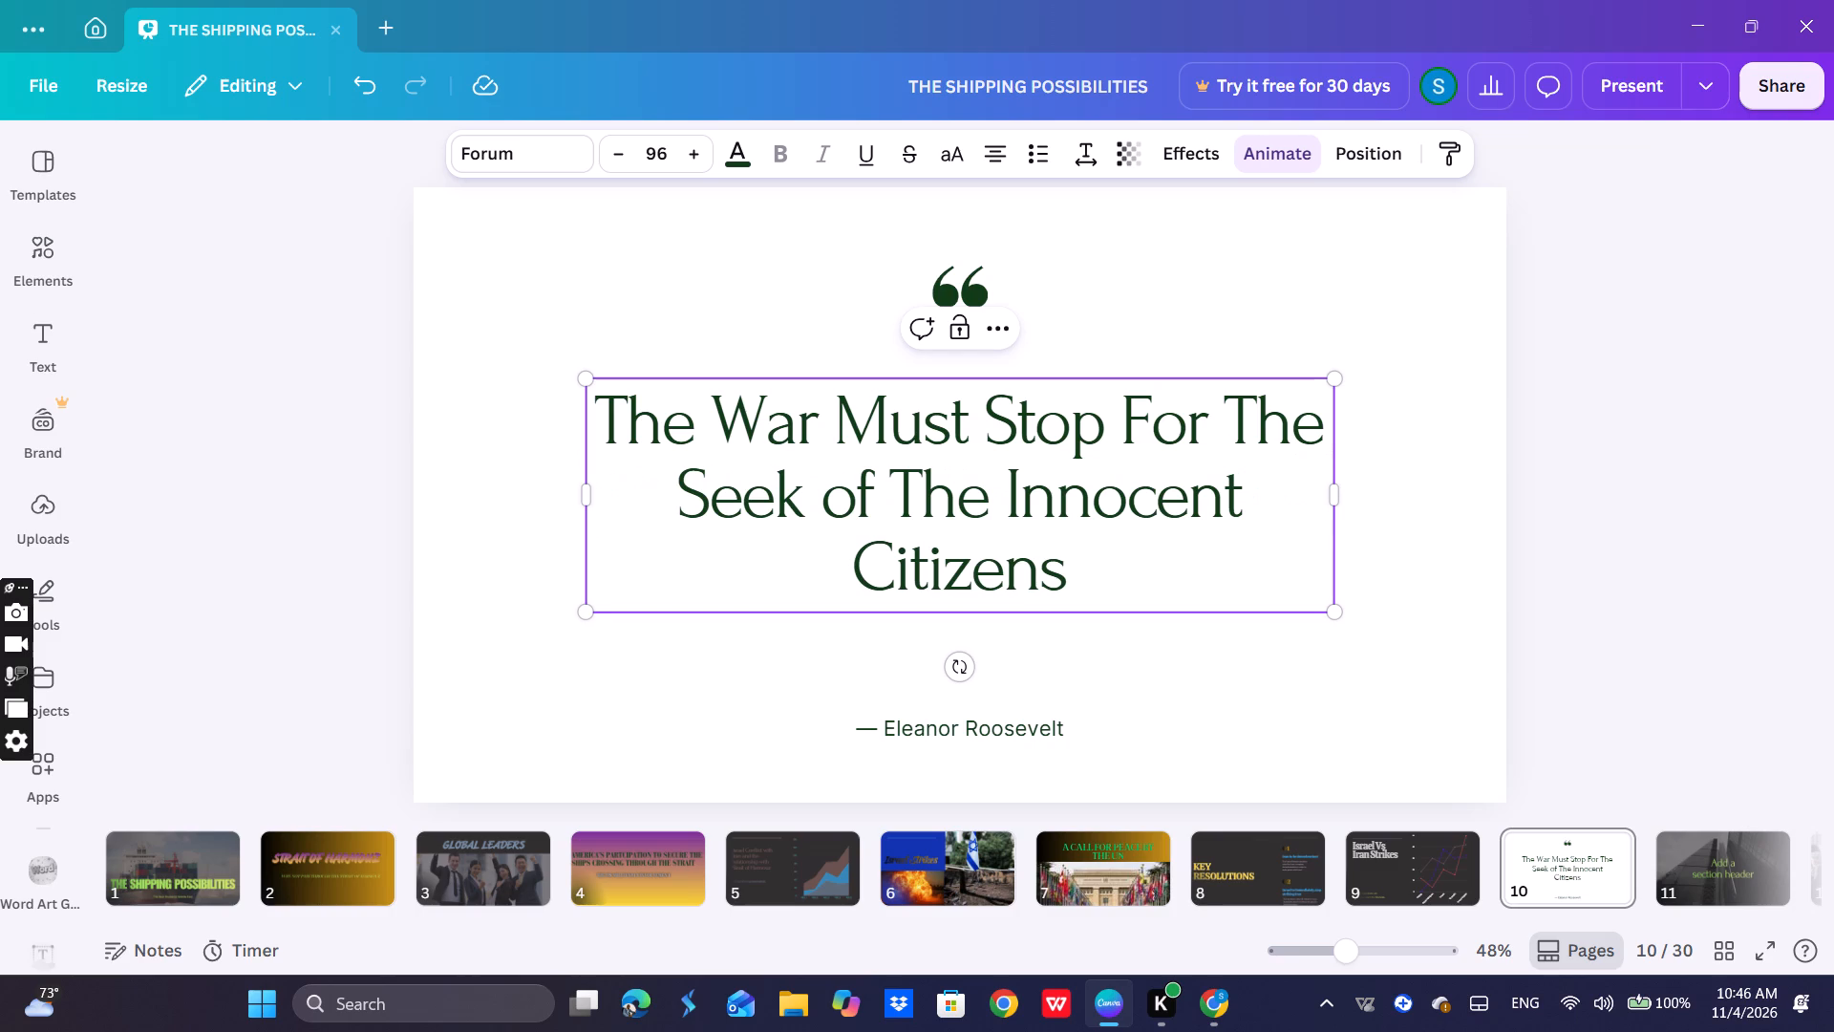
pyautogui.click(1117, 701)
# Replace the attribution line below slide 10's quote with "UN SECRETARIAT".
pyautogui.click(1045, 716)
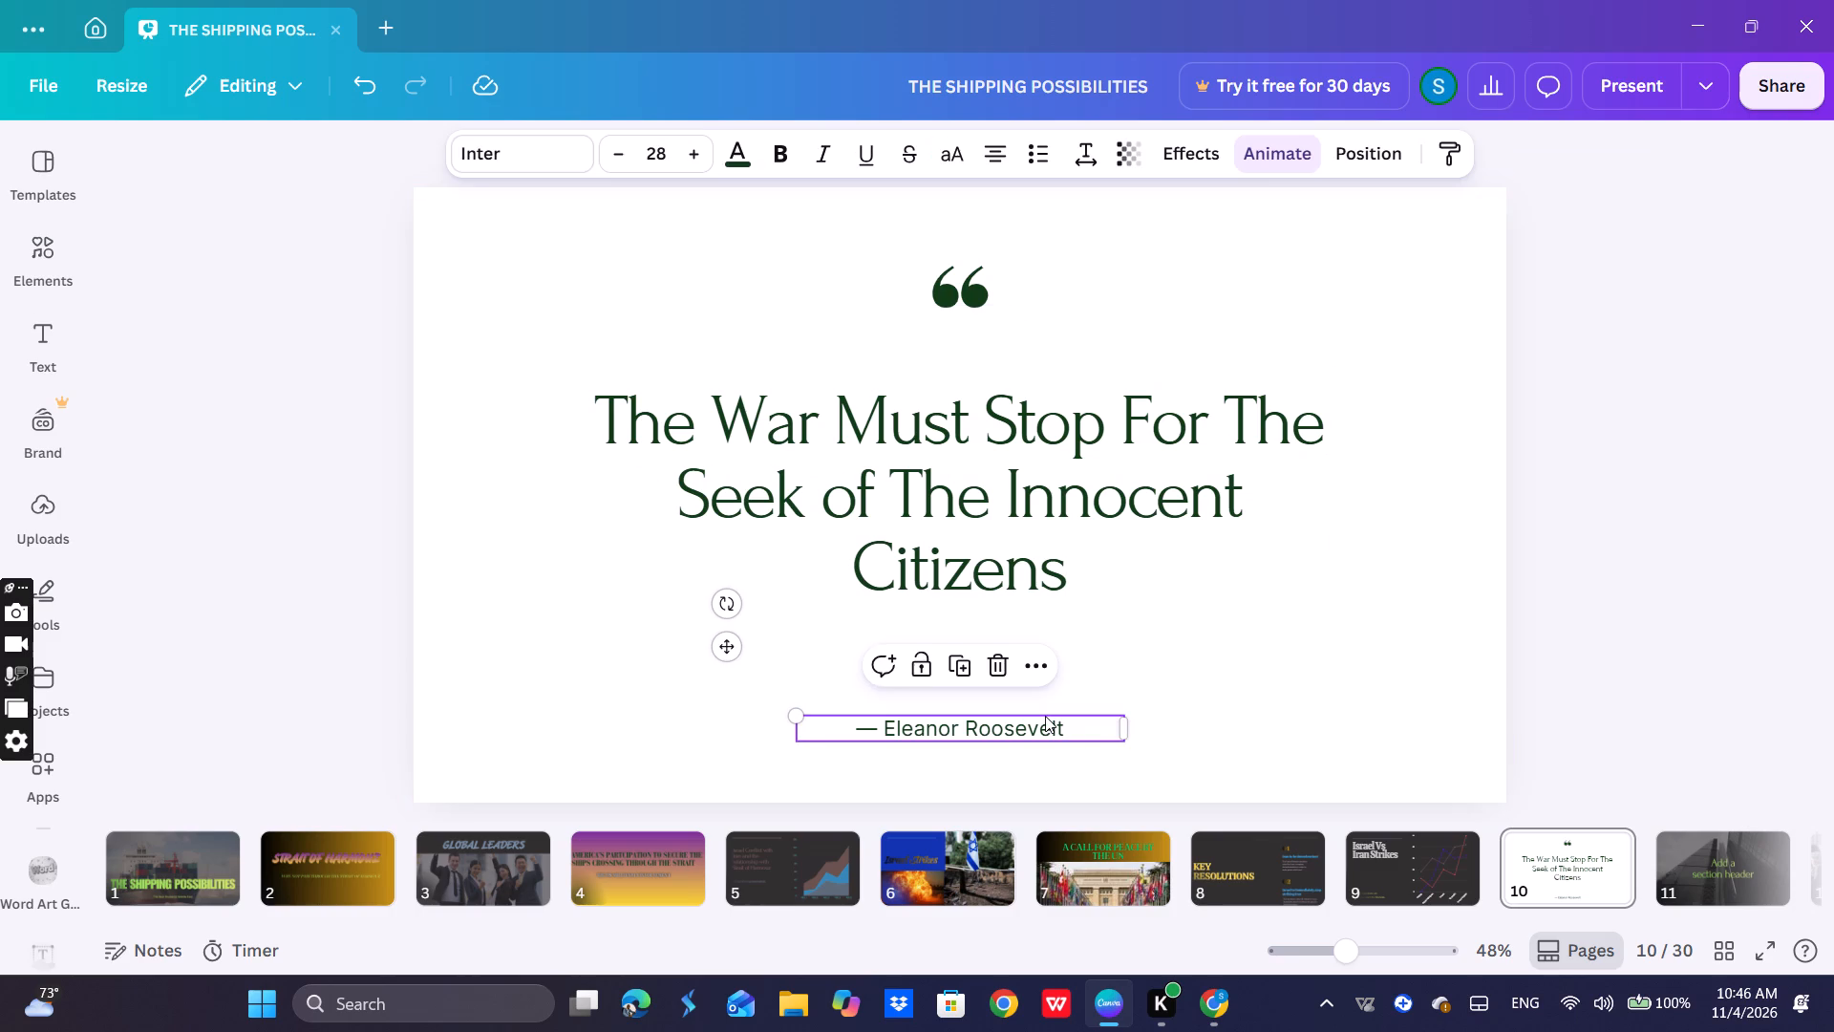
pyautogui.doubleClick(1045, 716)
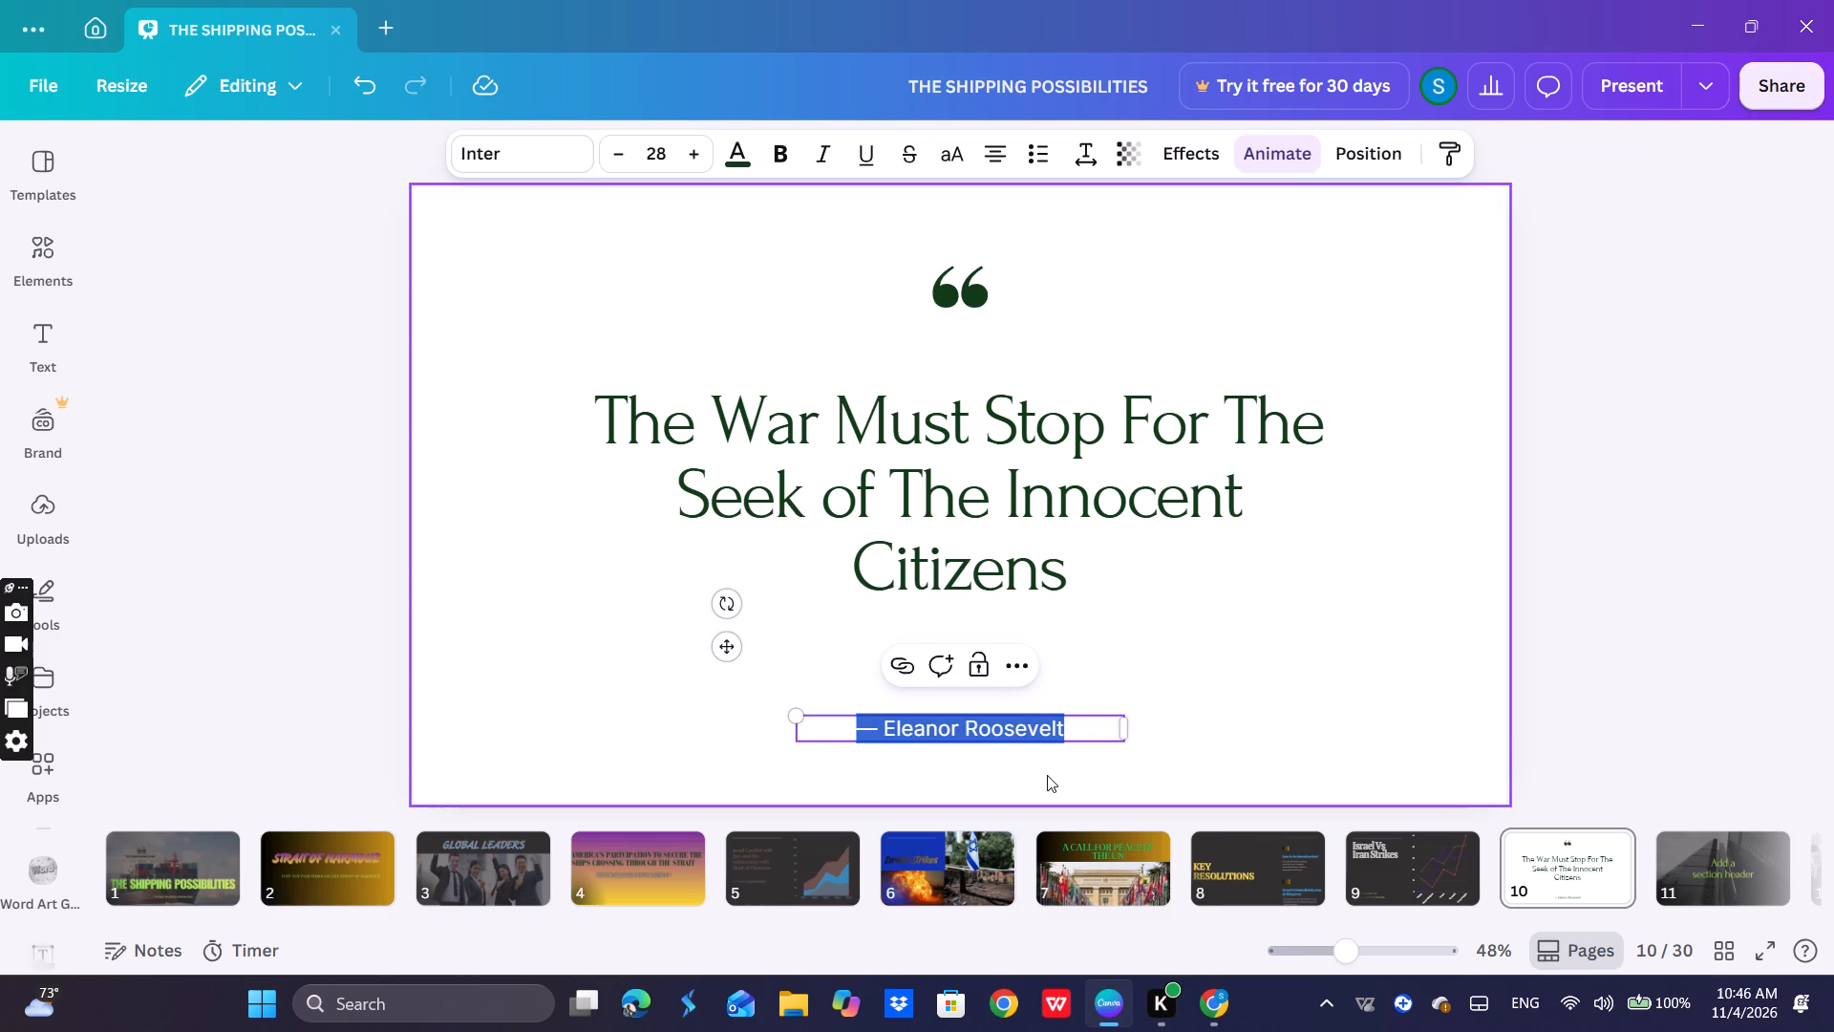
pyautogui.press('u')
pyautogui.press('BackSpace')
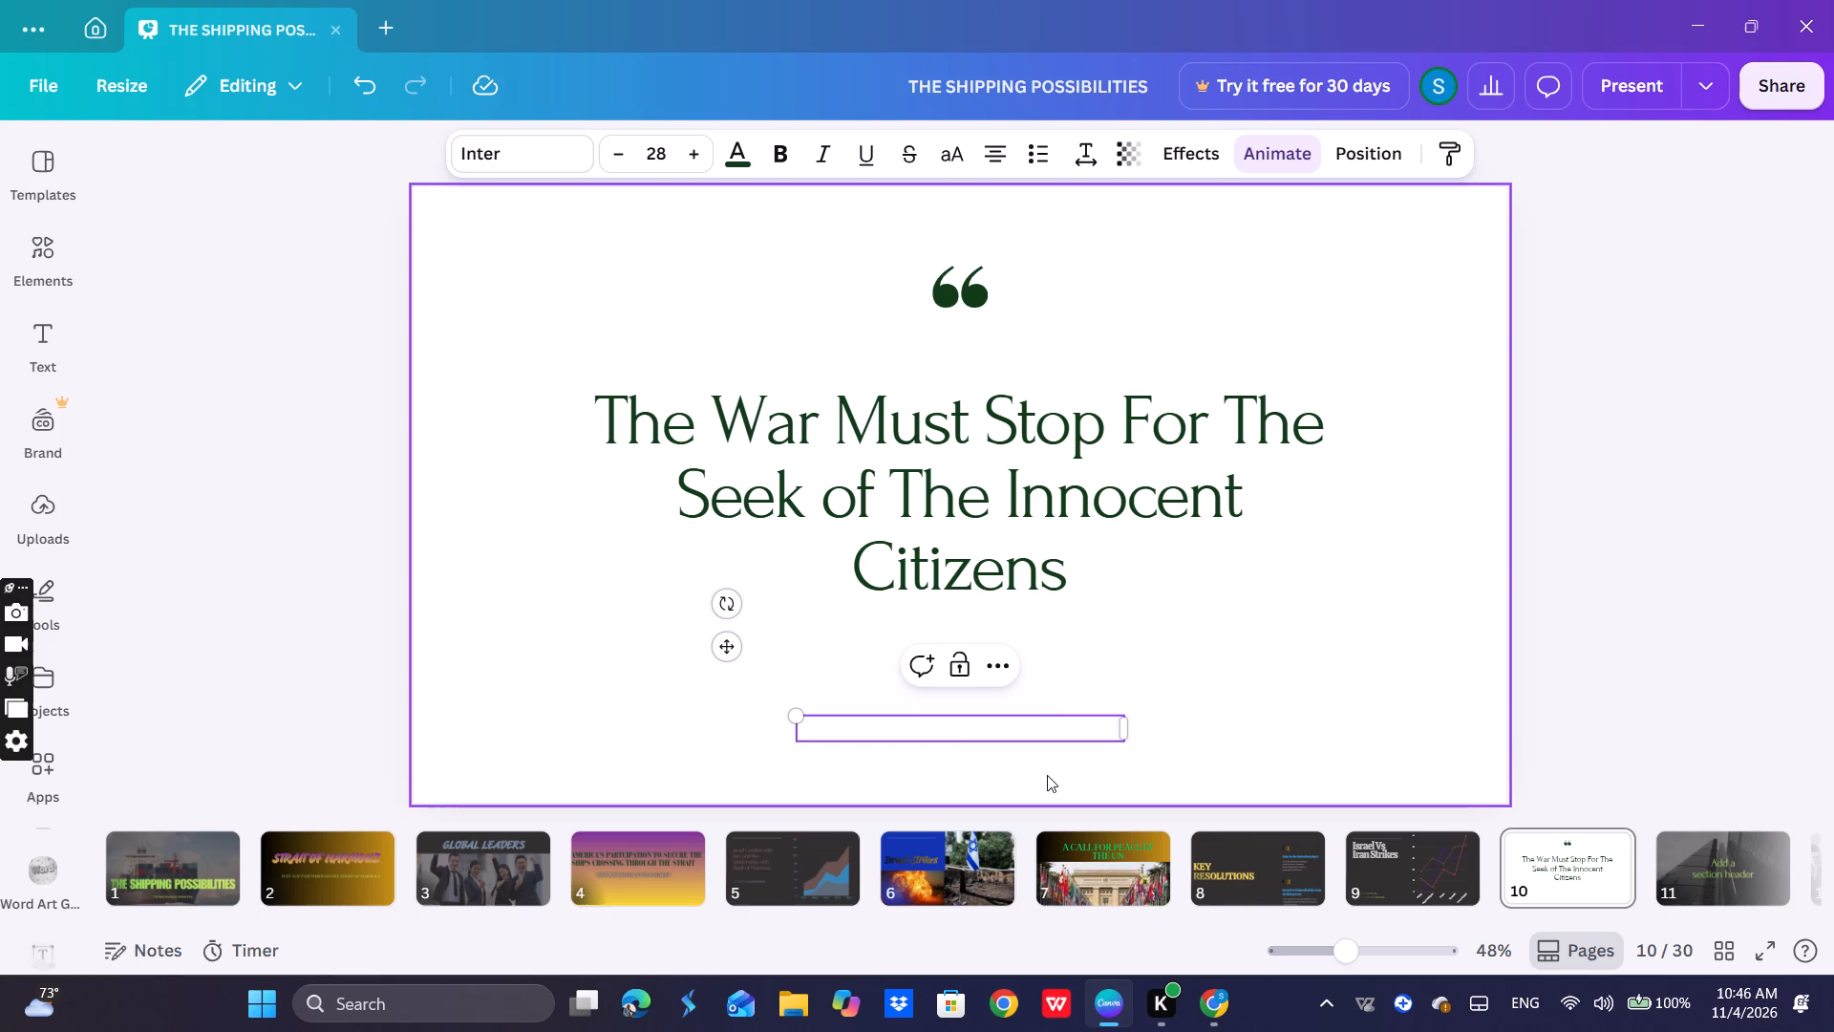
pyautogui.write('UN')
pyautogui.press('space')
pyautogui.press('s')
pyautogui.press('BackSpace')
pyautogui.write('SEC')
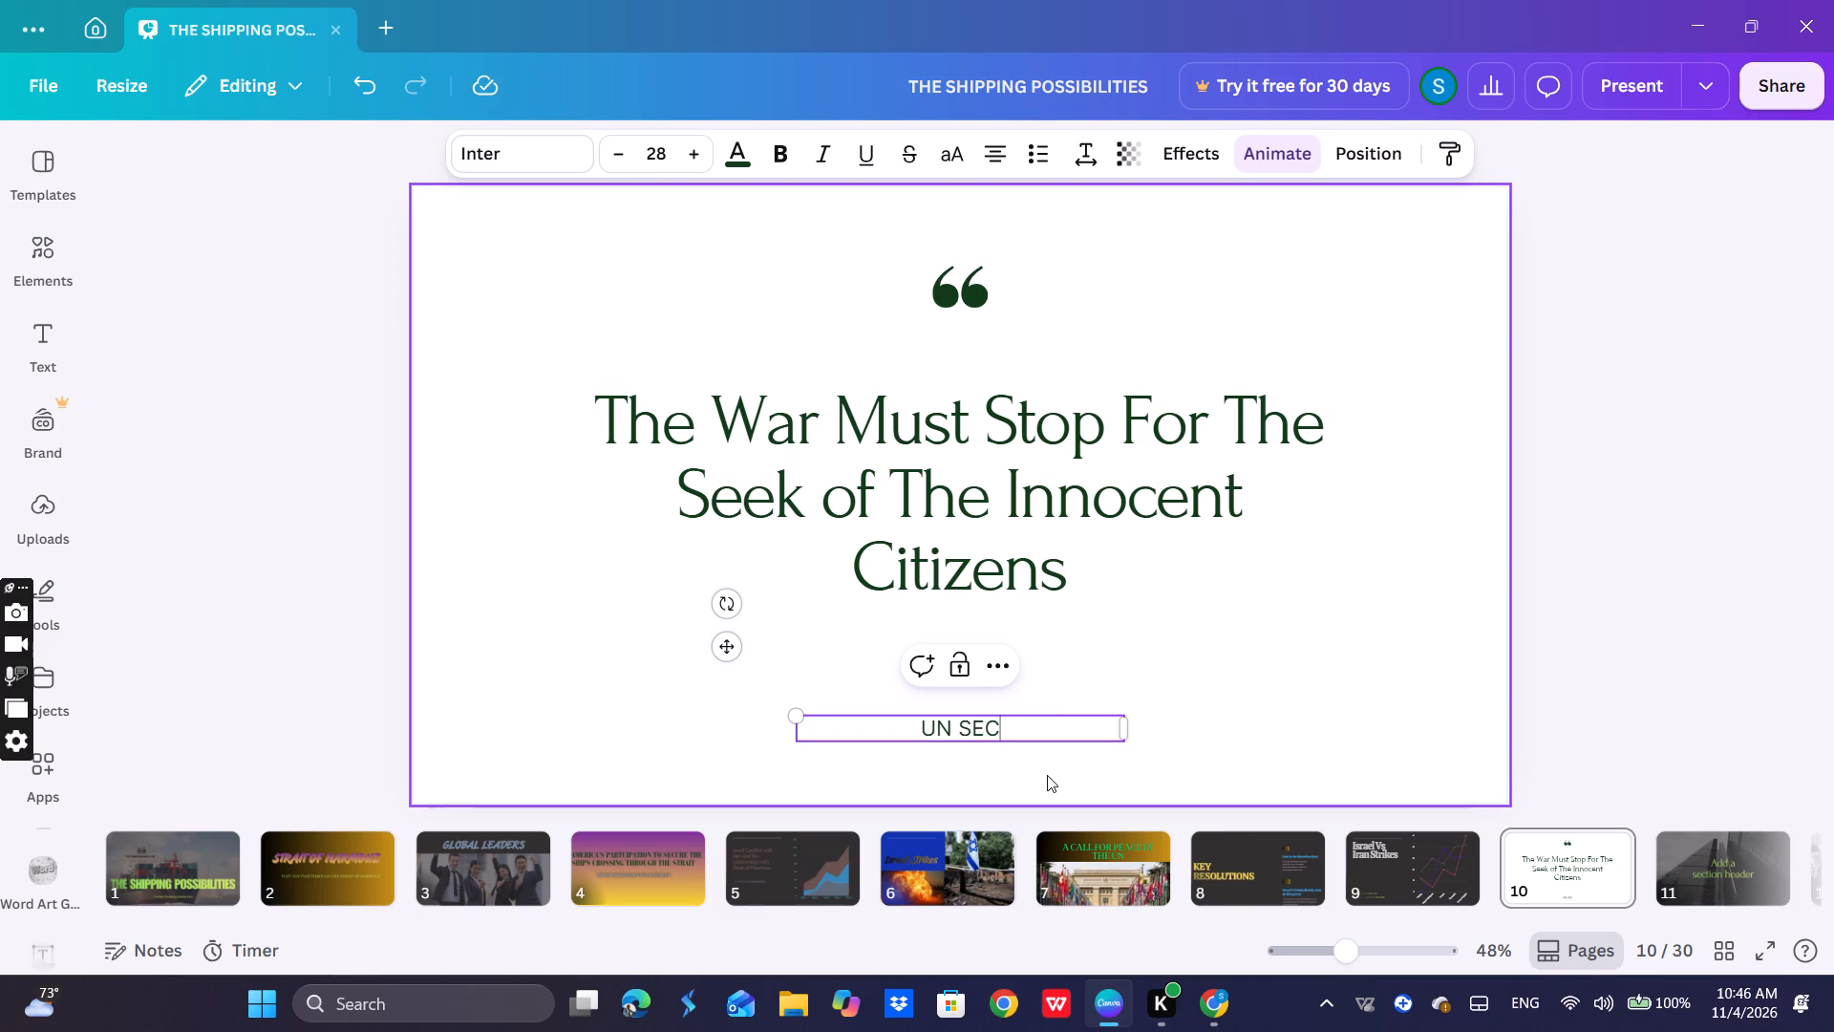
pyautogui.write('RETA')
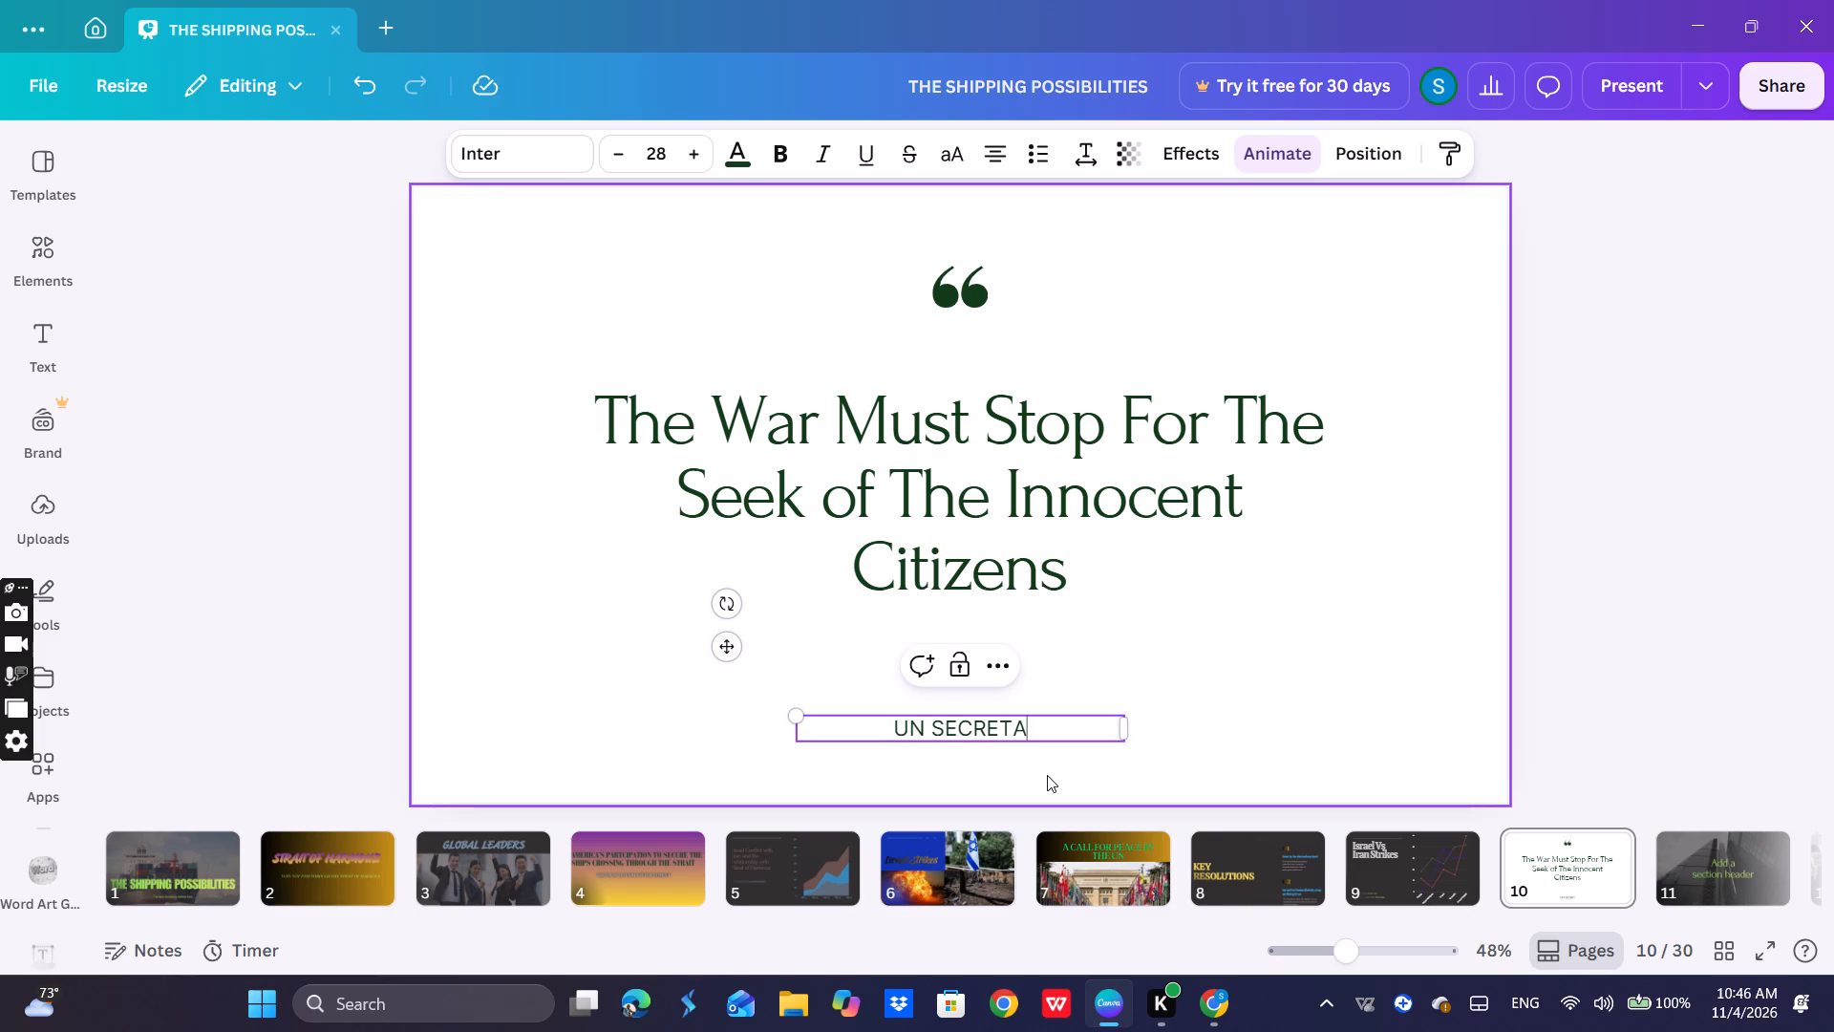
pyautogui.write('RI')
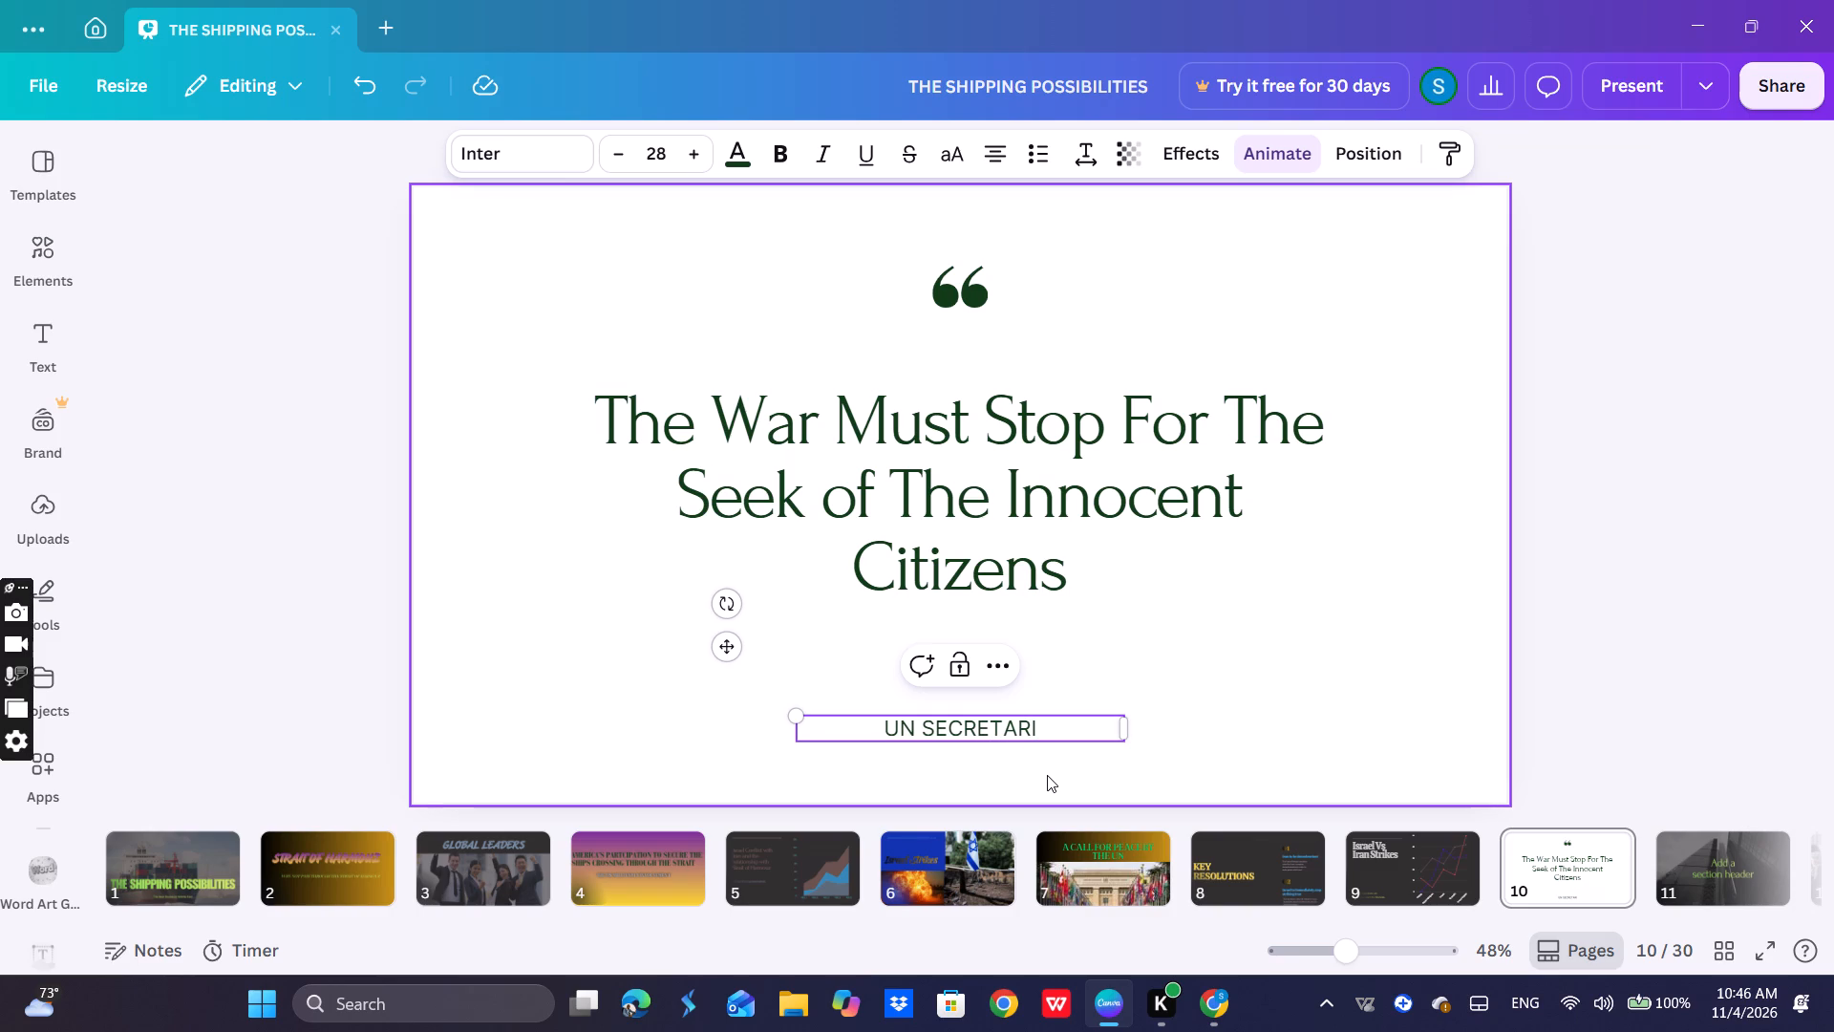
pyautogui.write('AT')
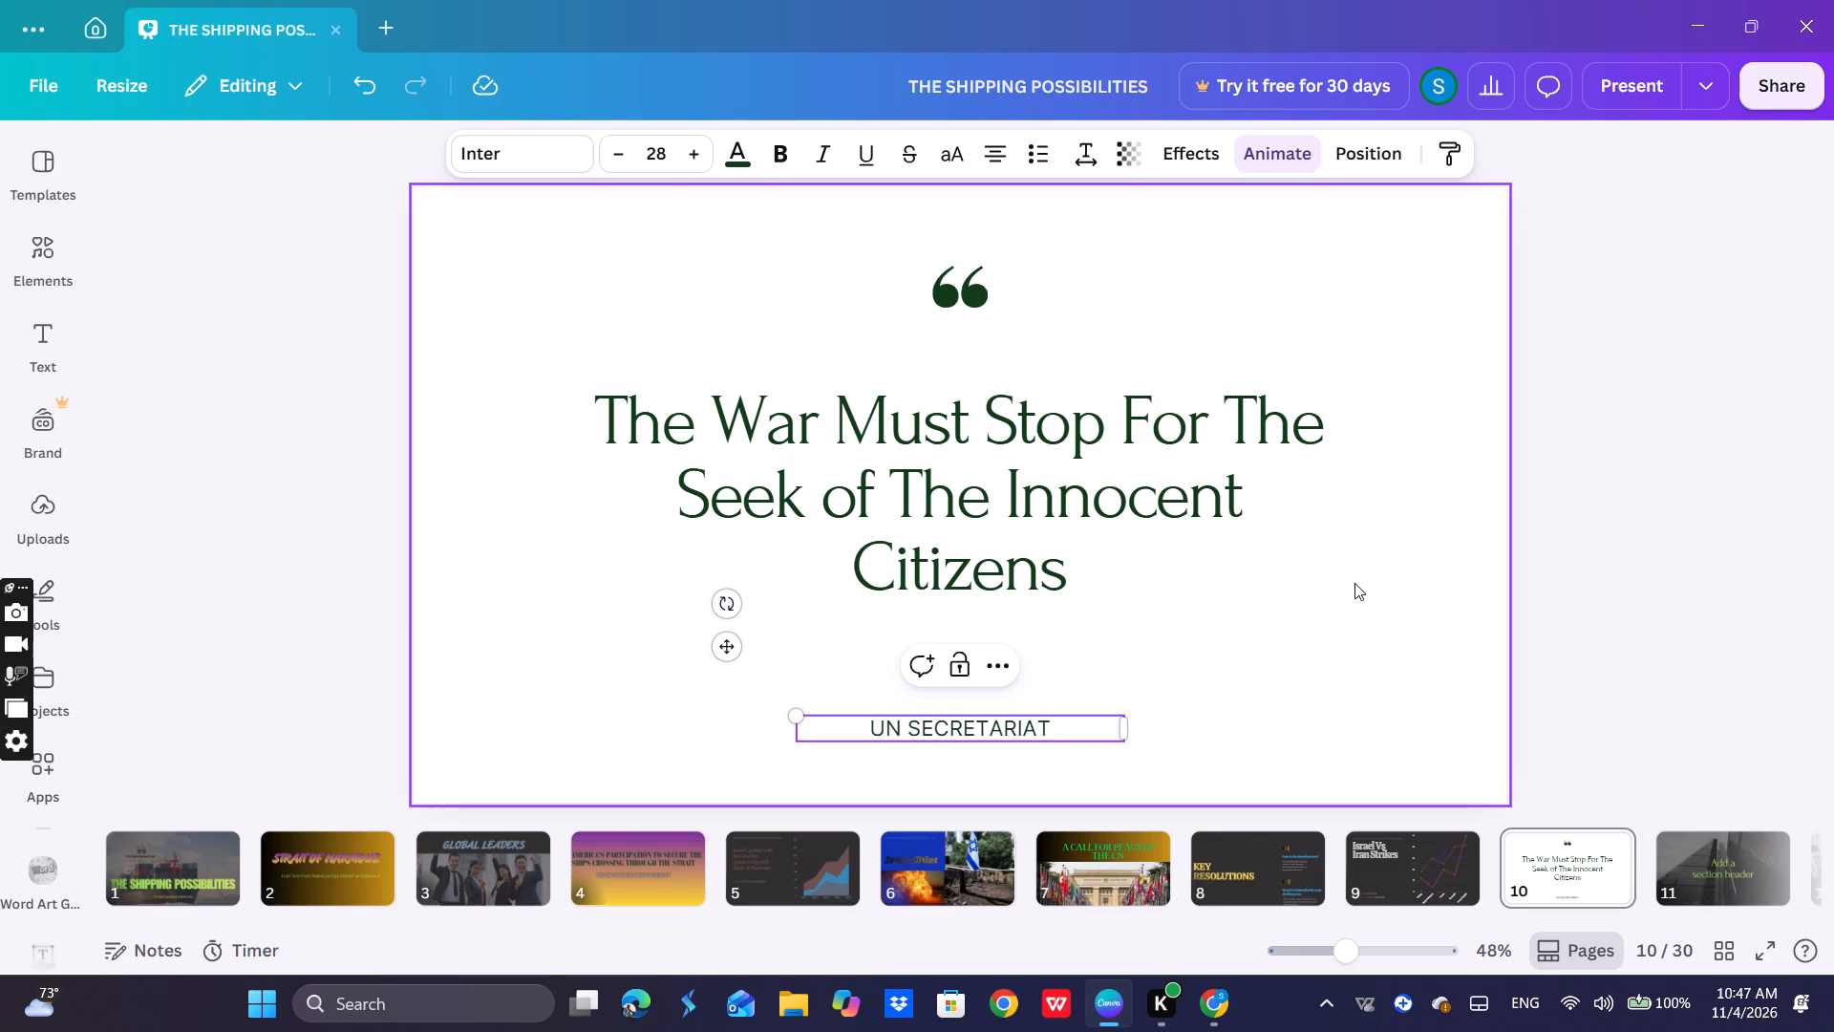
pyautogui.click(1354, 583)
# Change the font of slide 10's quote text to Calistoga.
pyautogui.click(1024, 497)
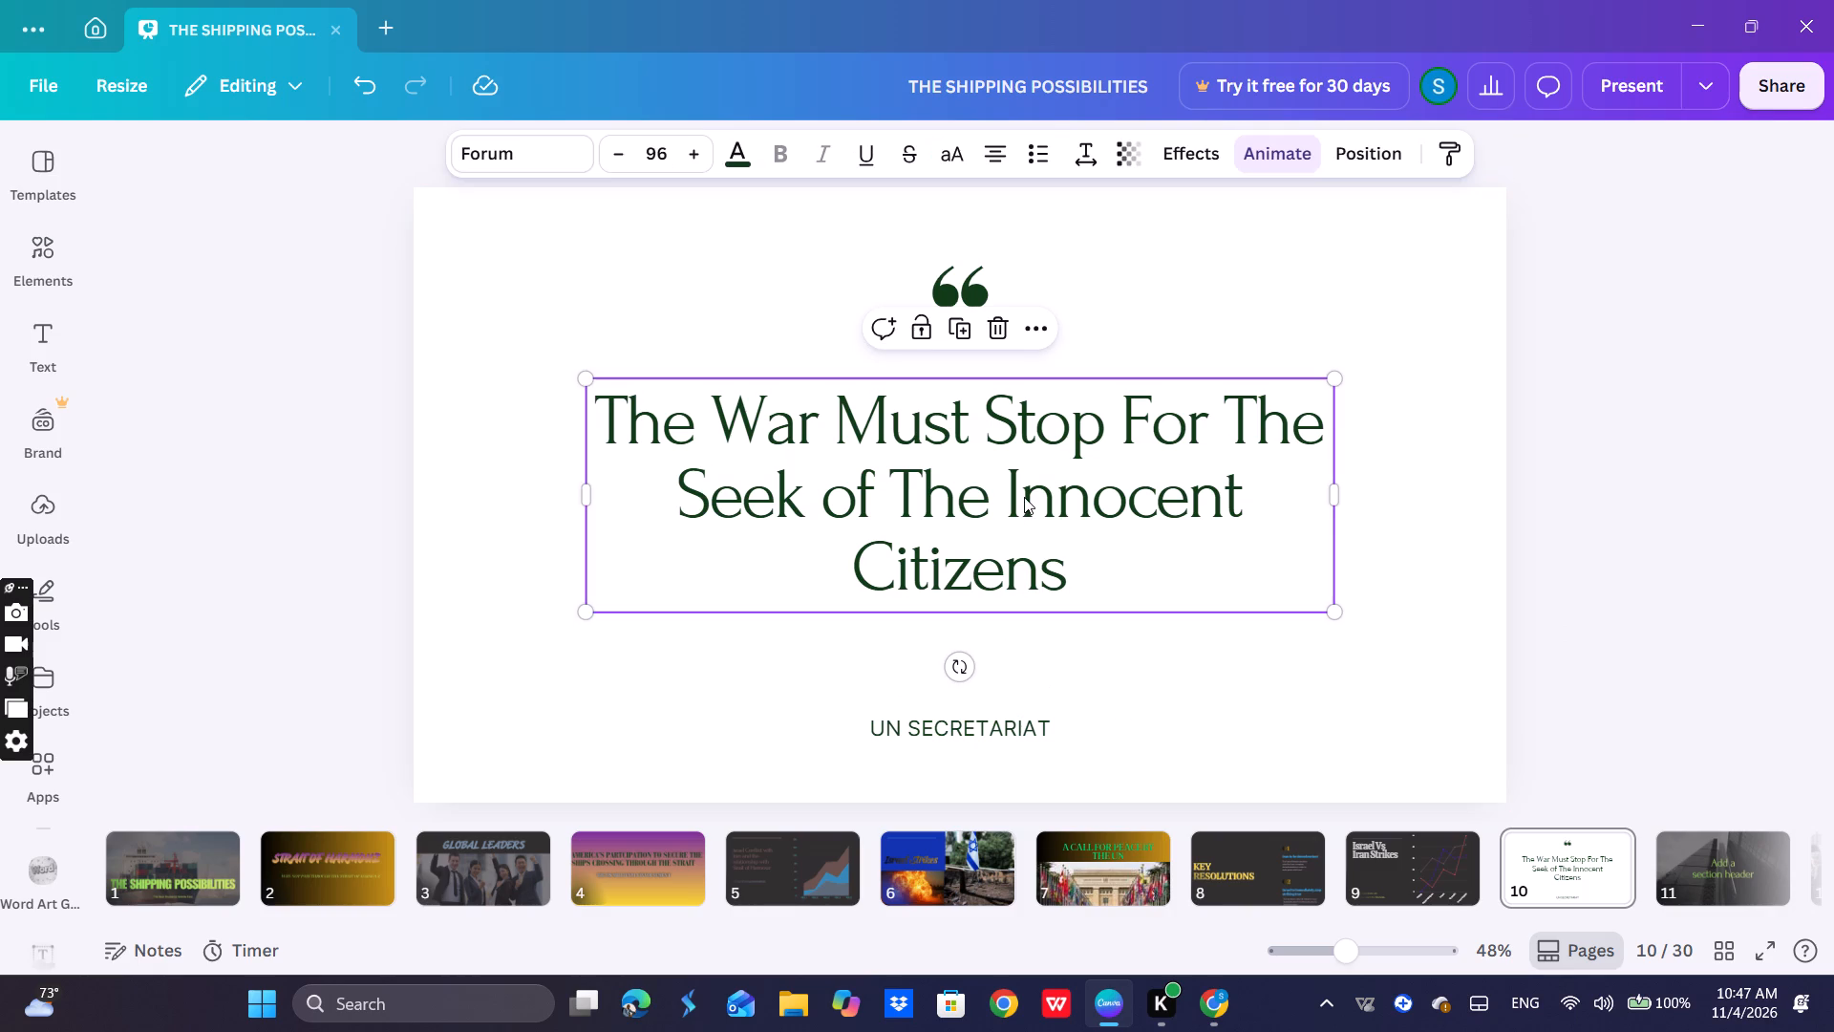
pyautogui.click(566, 137)
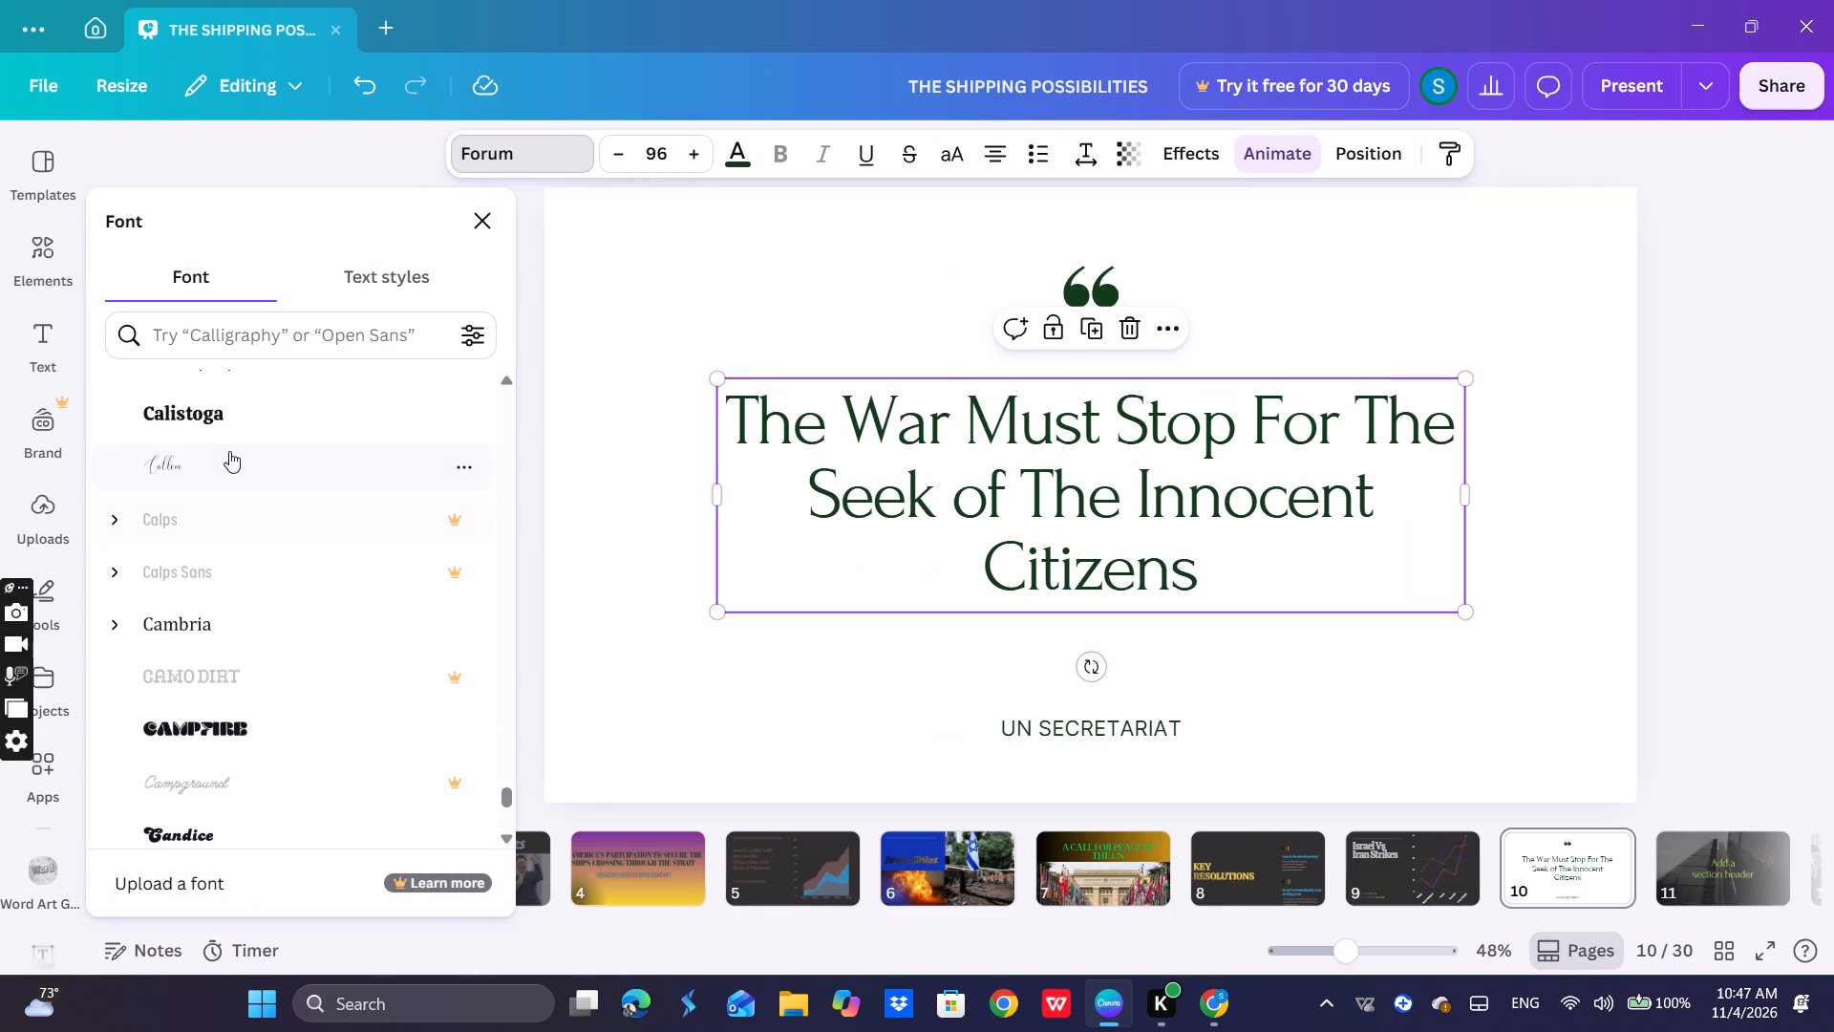
pyautogui.click(223, 427)
pyautogui.click(1111, 479)
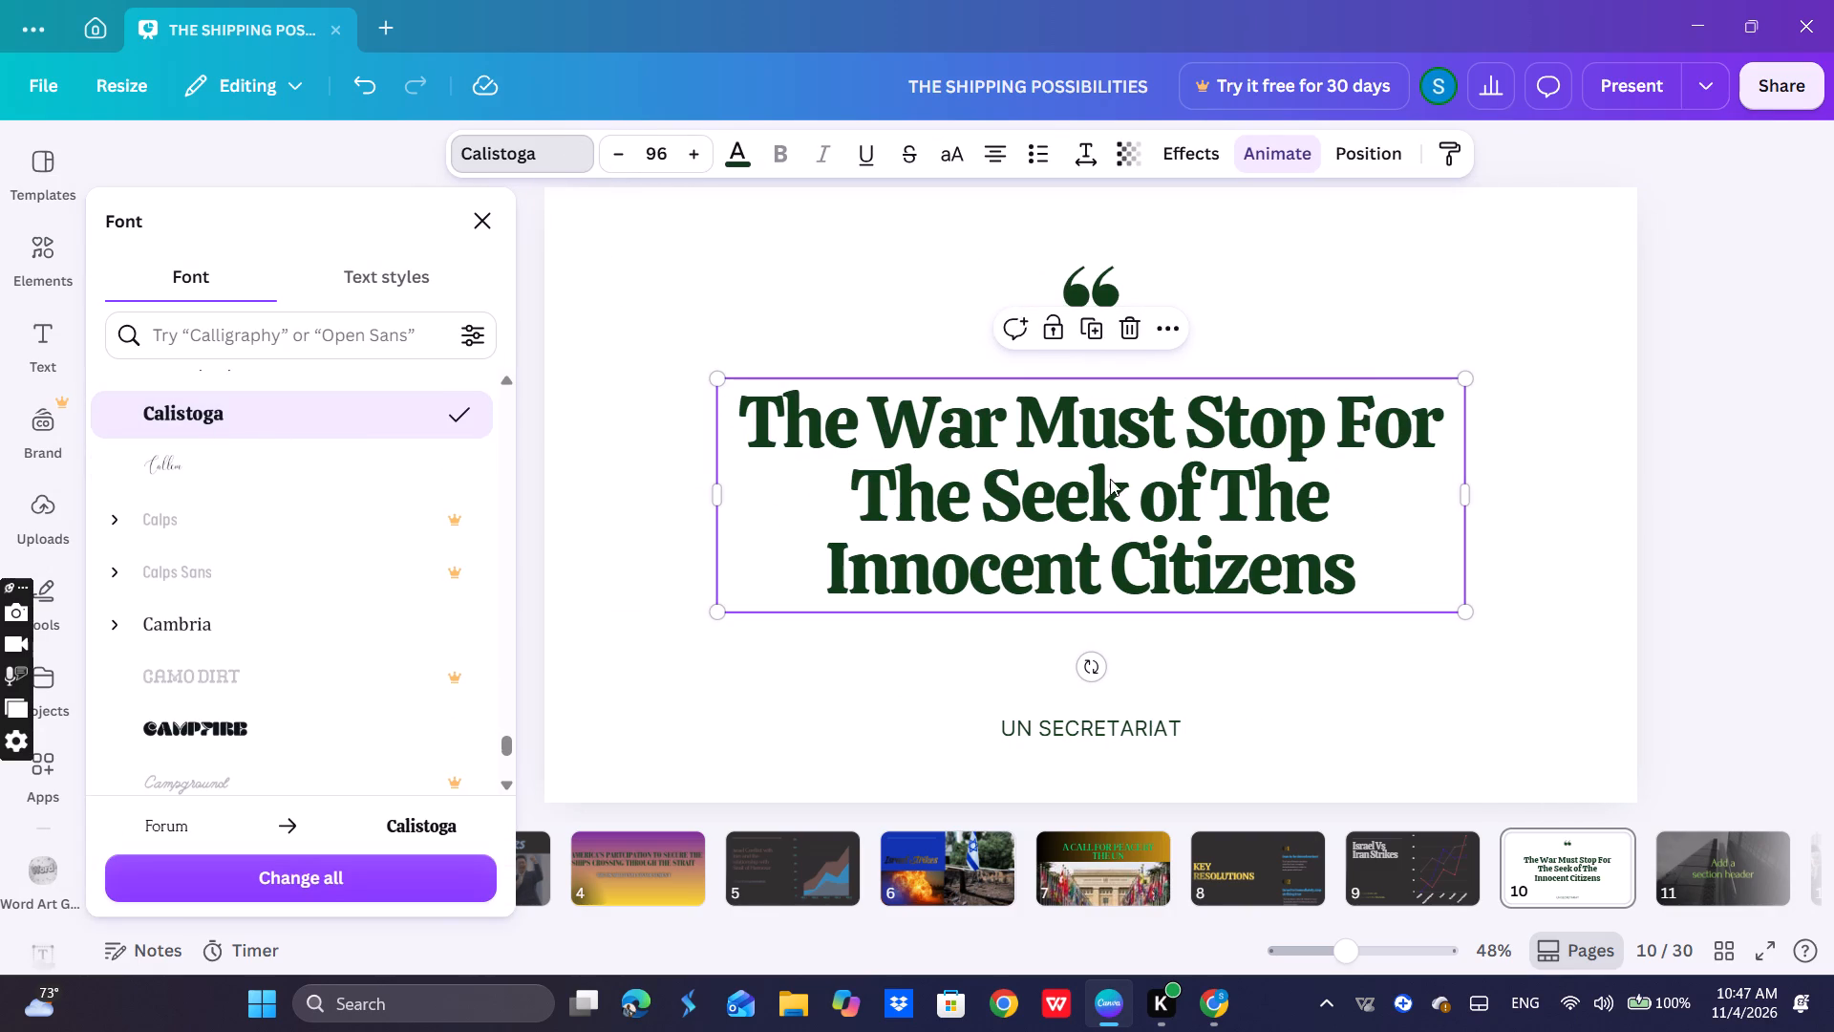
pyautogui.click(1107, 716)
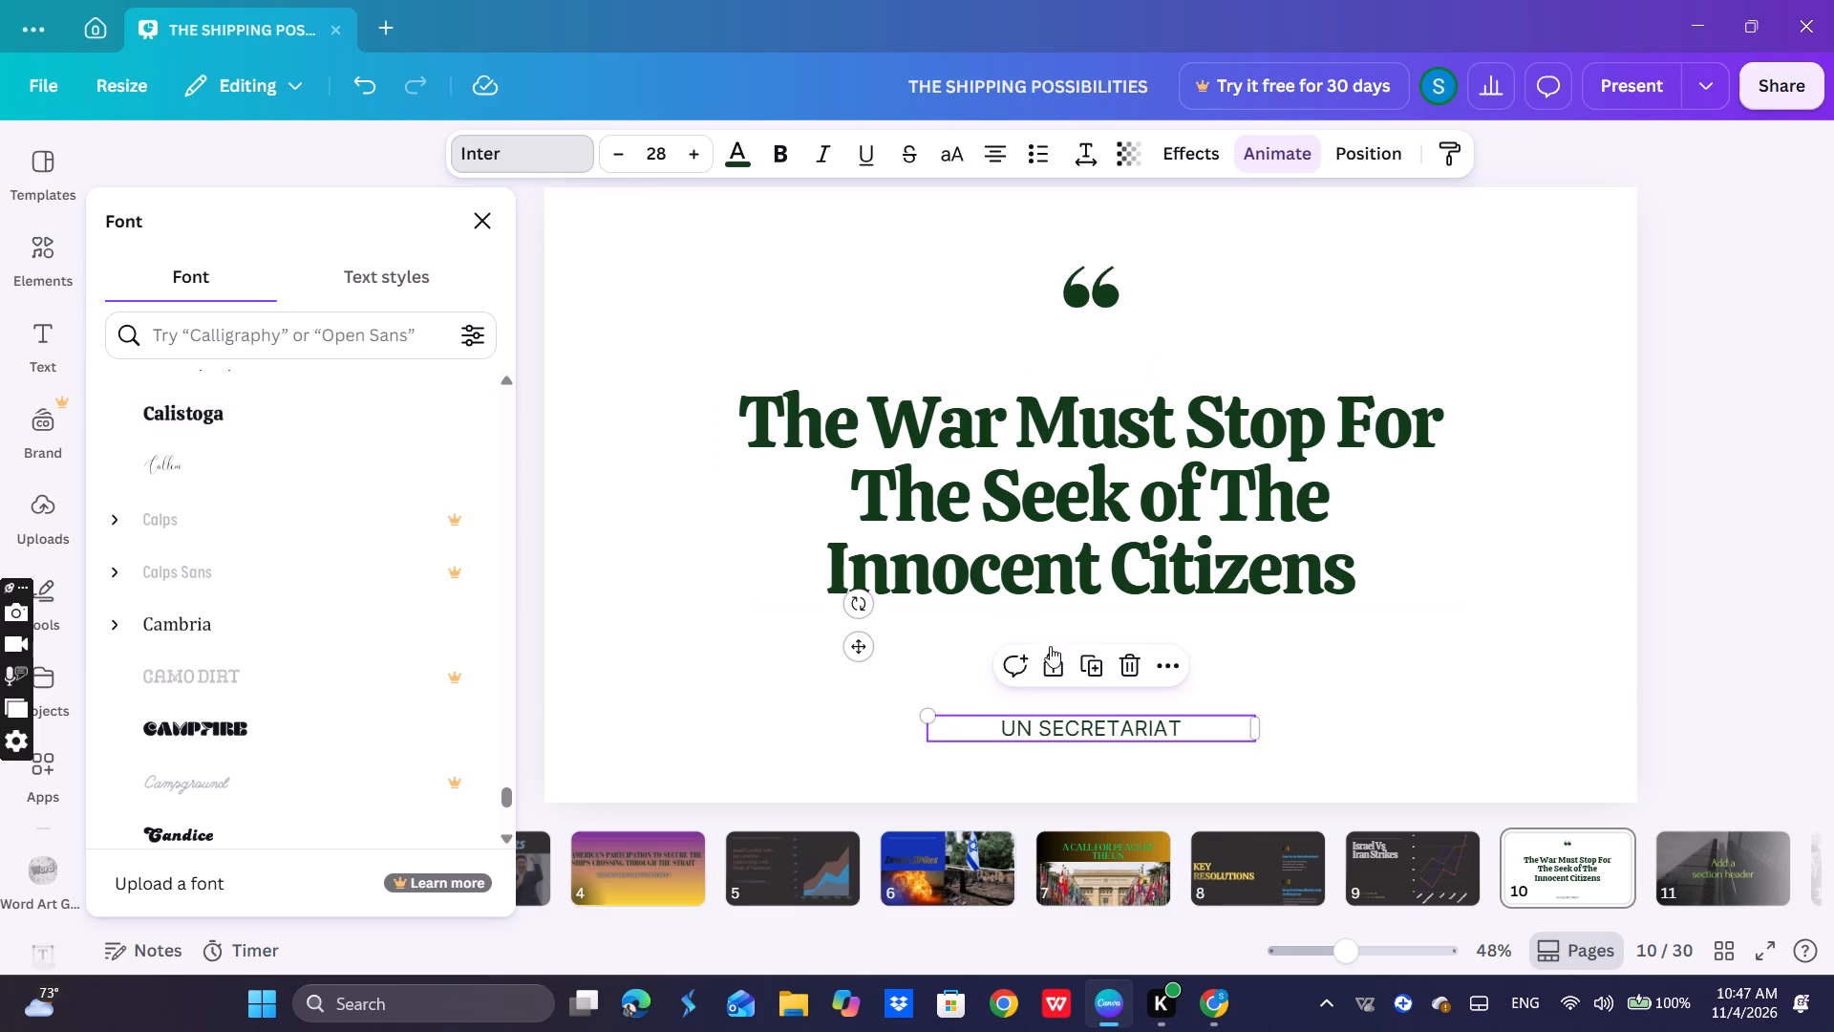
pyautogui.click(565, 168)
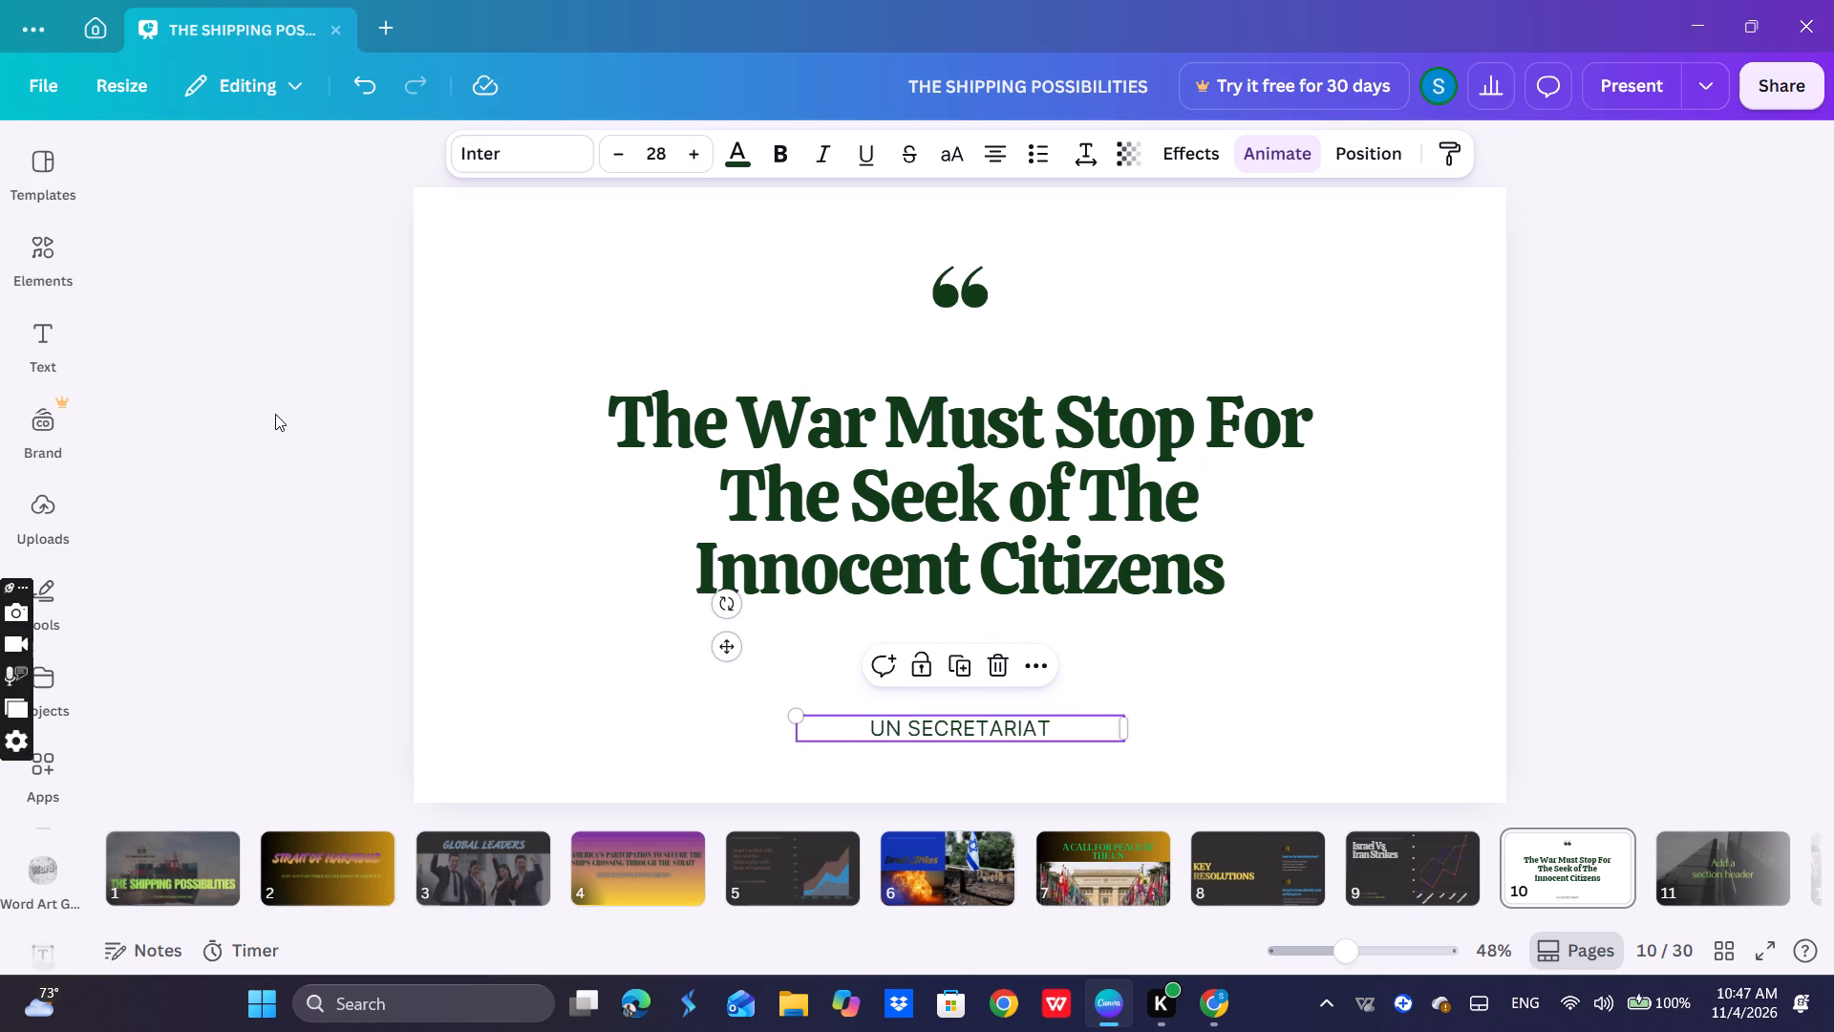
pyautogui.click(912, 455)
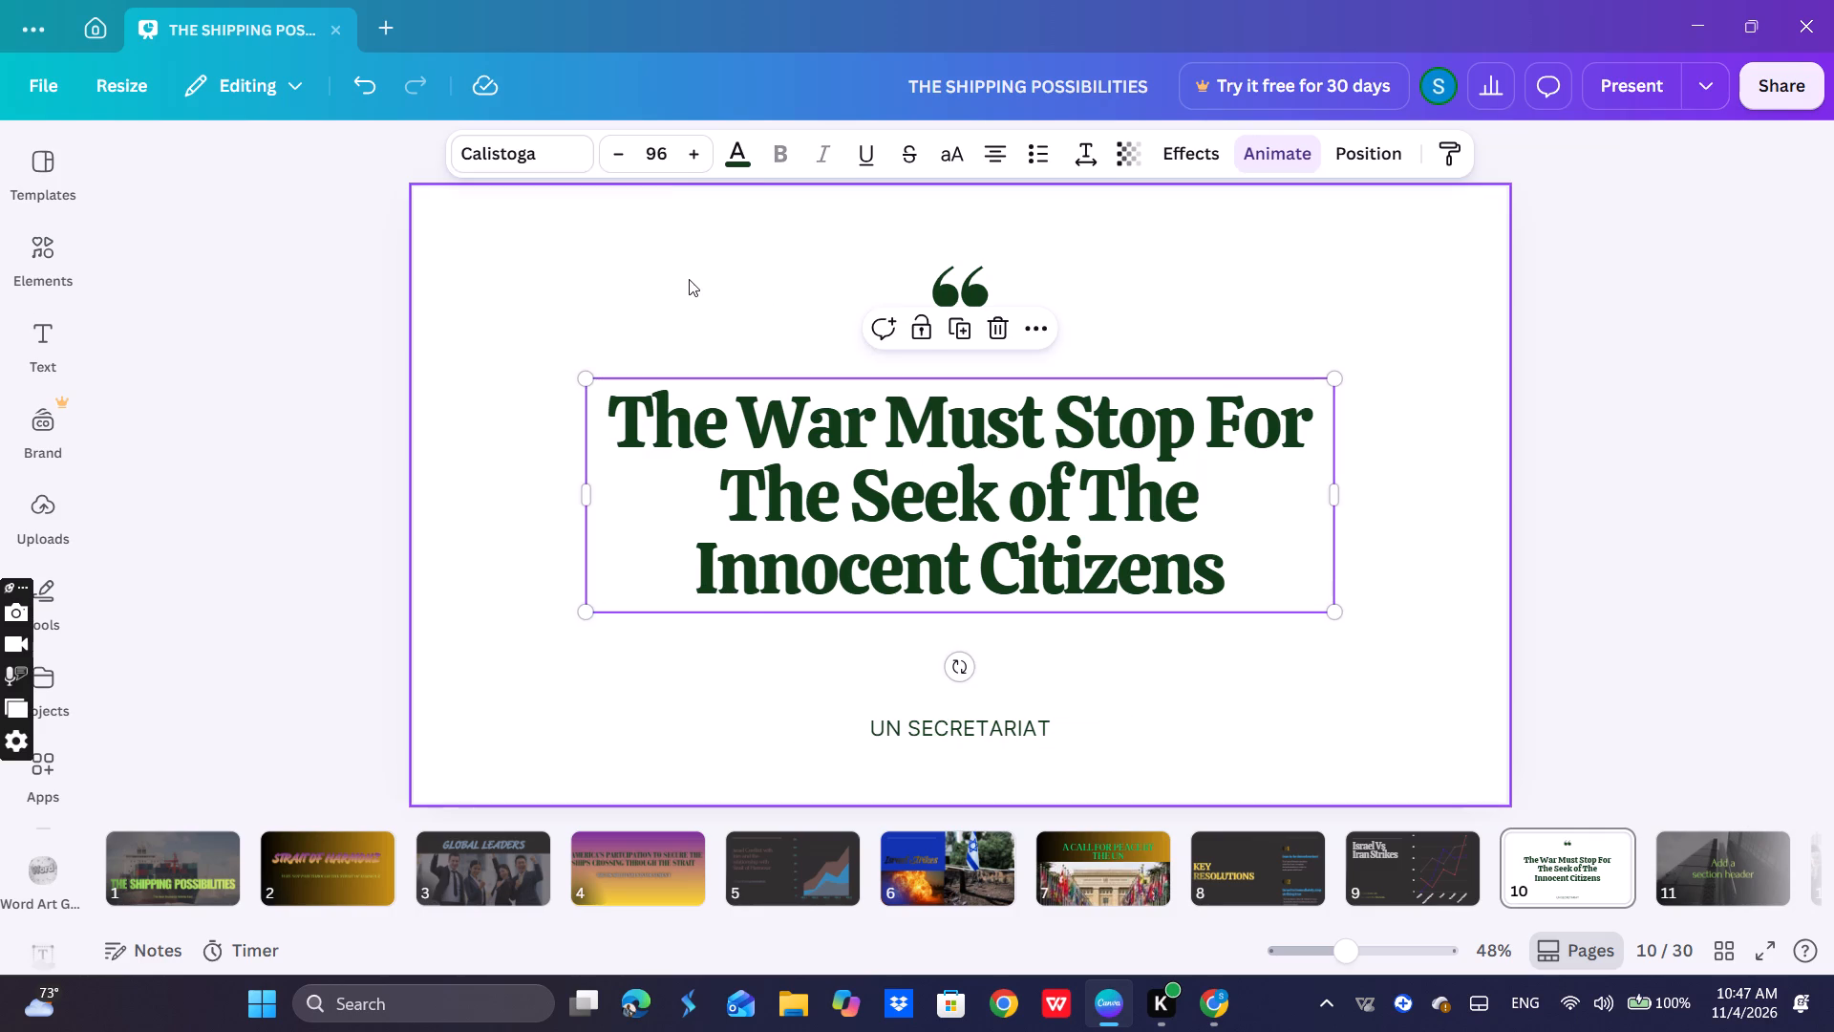
# Set slide 10's background to the black-to-gold linear gradient after trying the turquoise, green gradient and dark gray options.
pyautogui.click(685, 279)
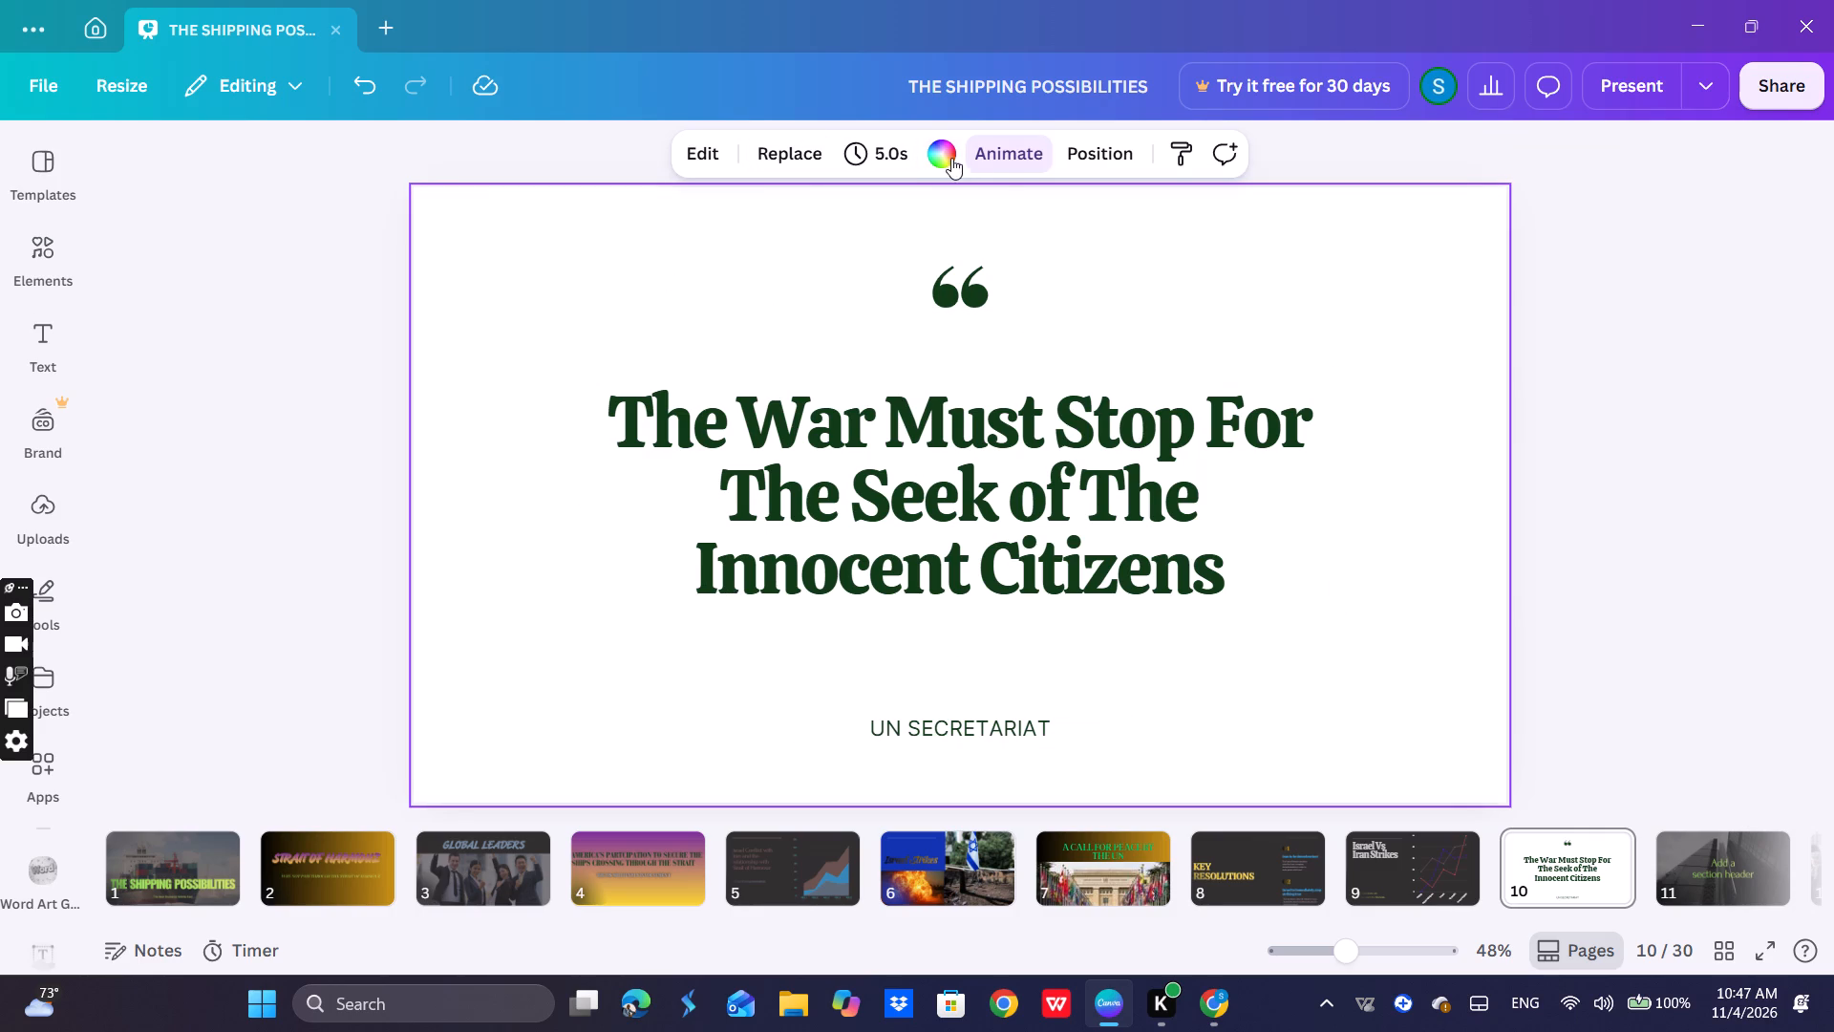
pyautogui.click(945, 156)
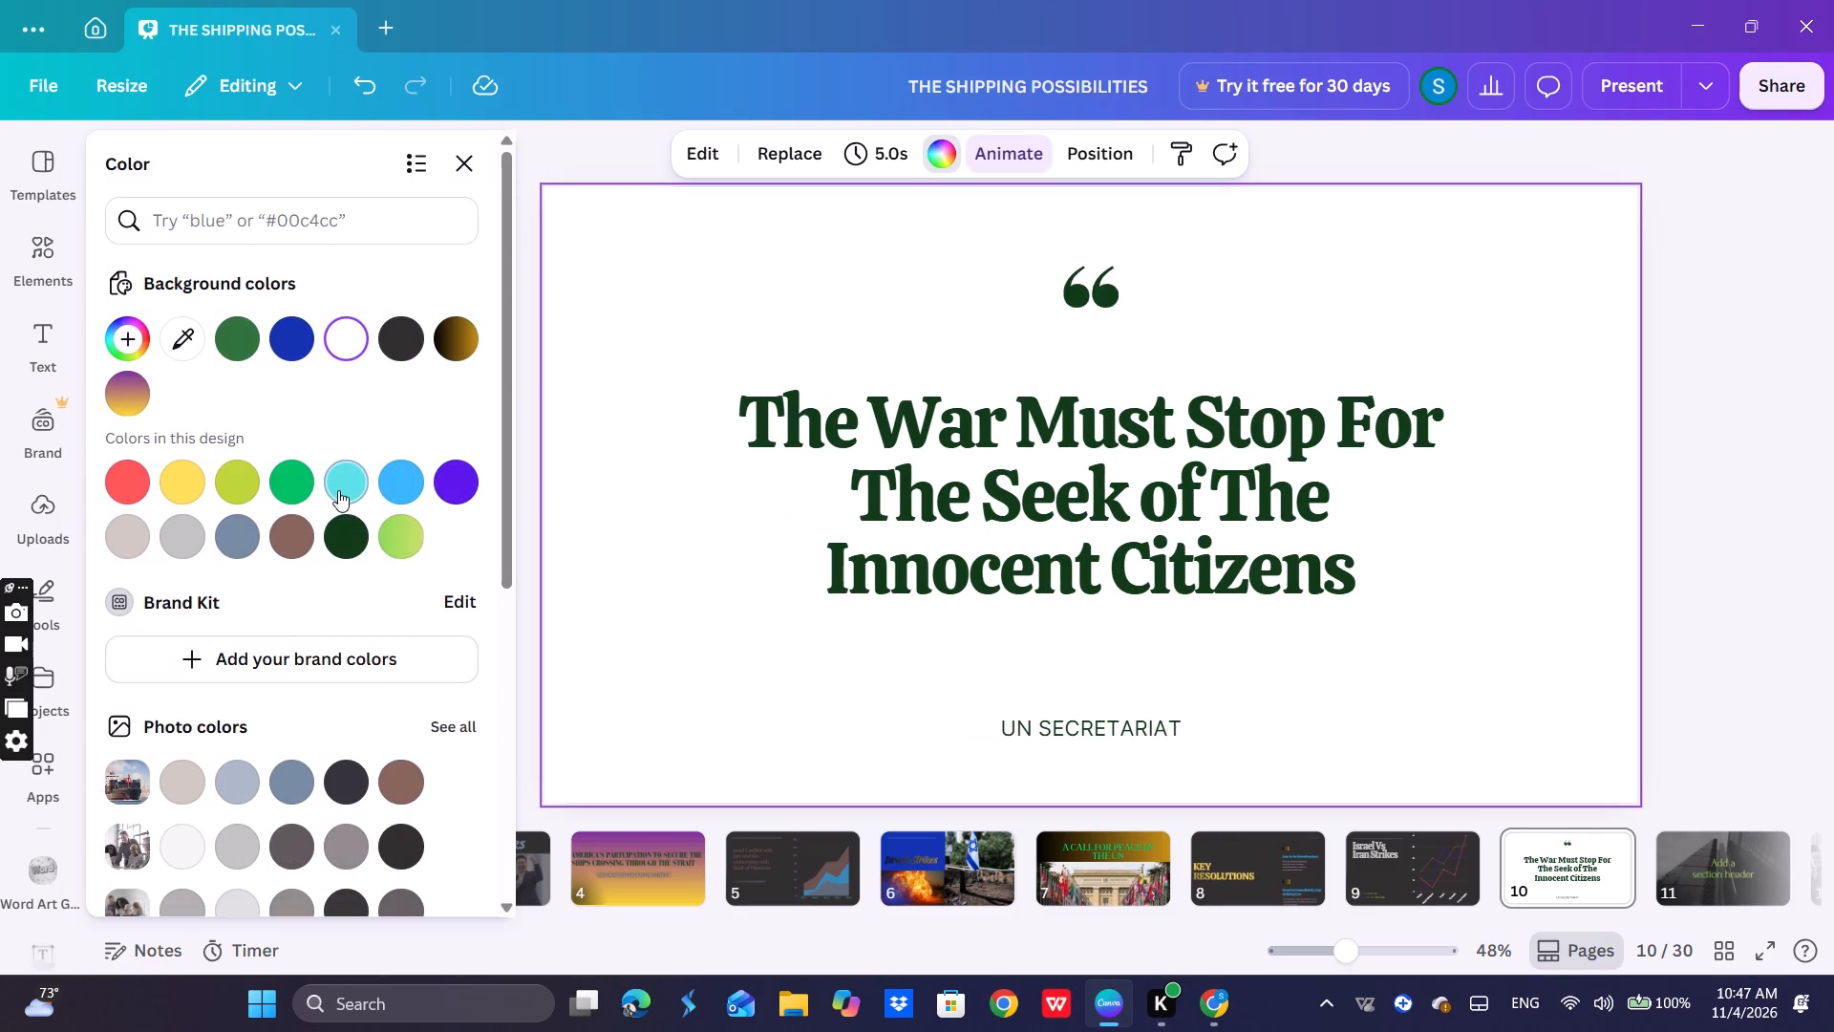
pyautogui.click(338, 490)
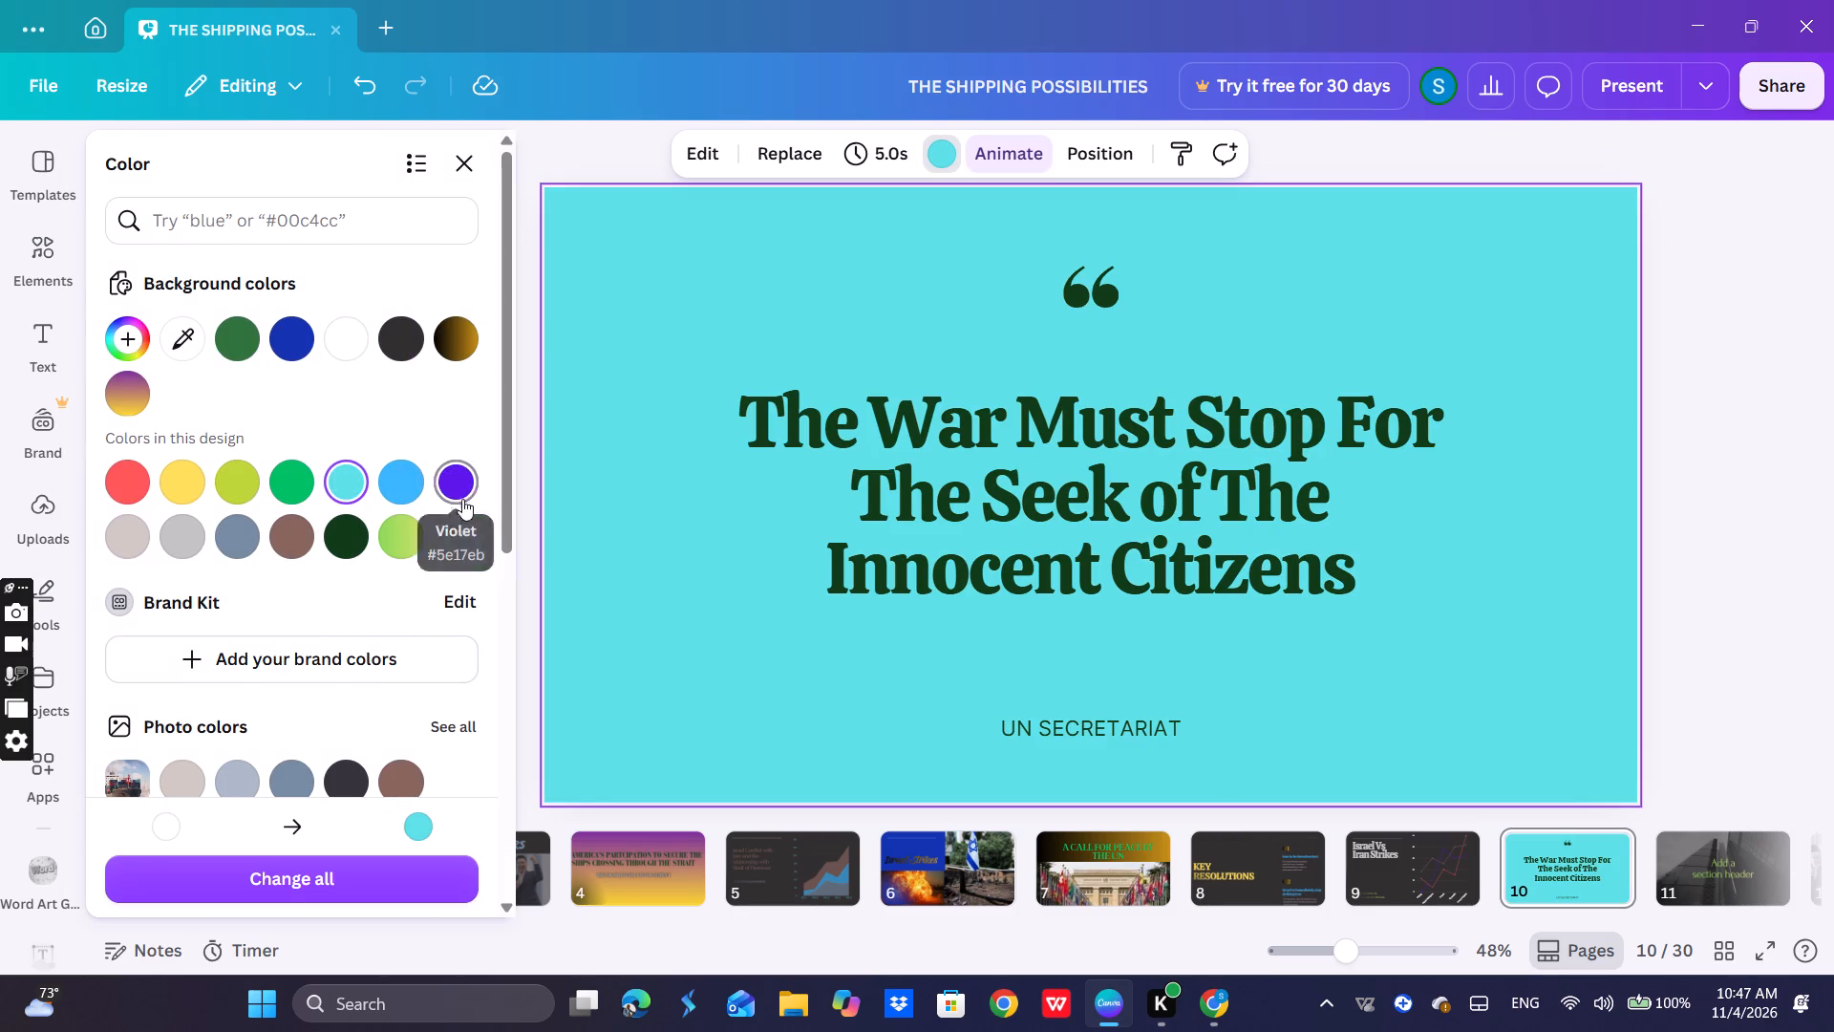
pyautogui.click(425, 534)
pyautogui.click(409, 539)
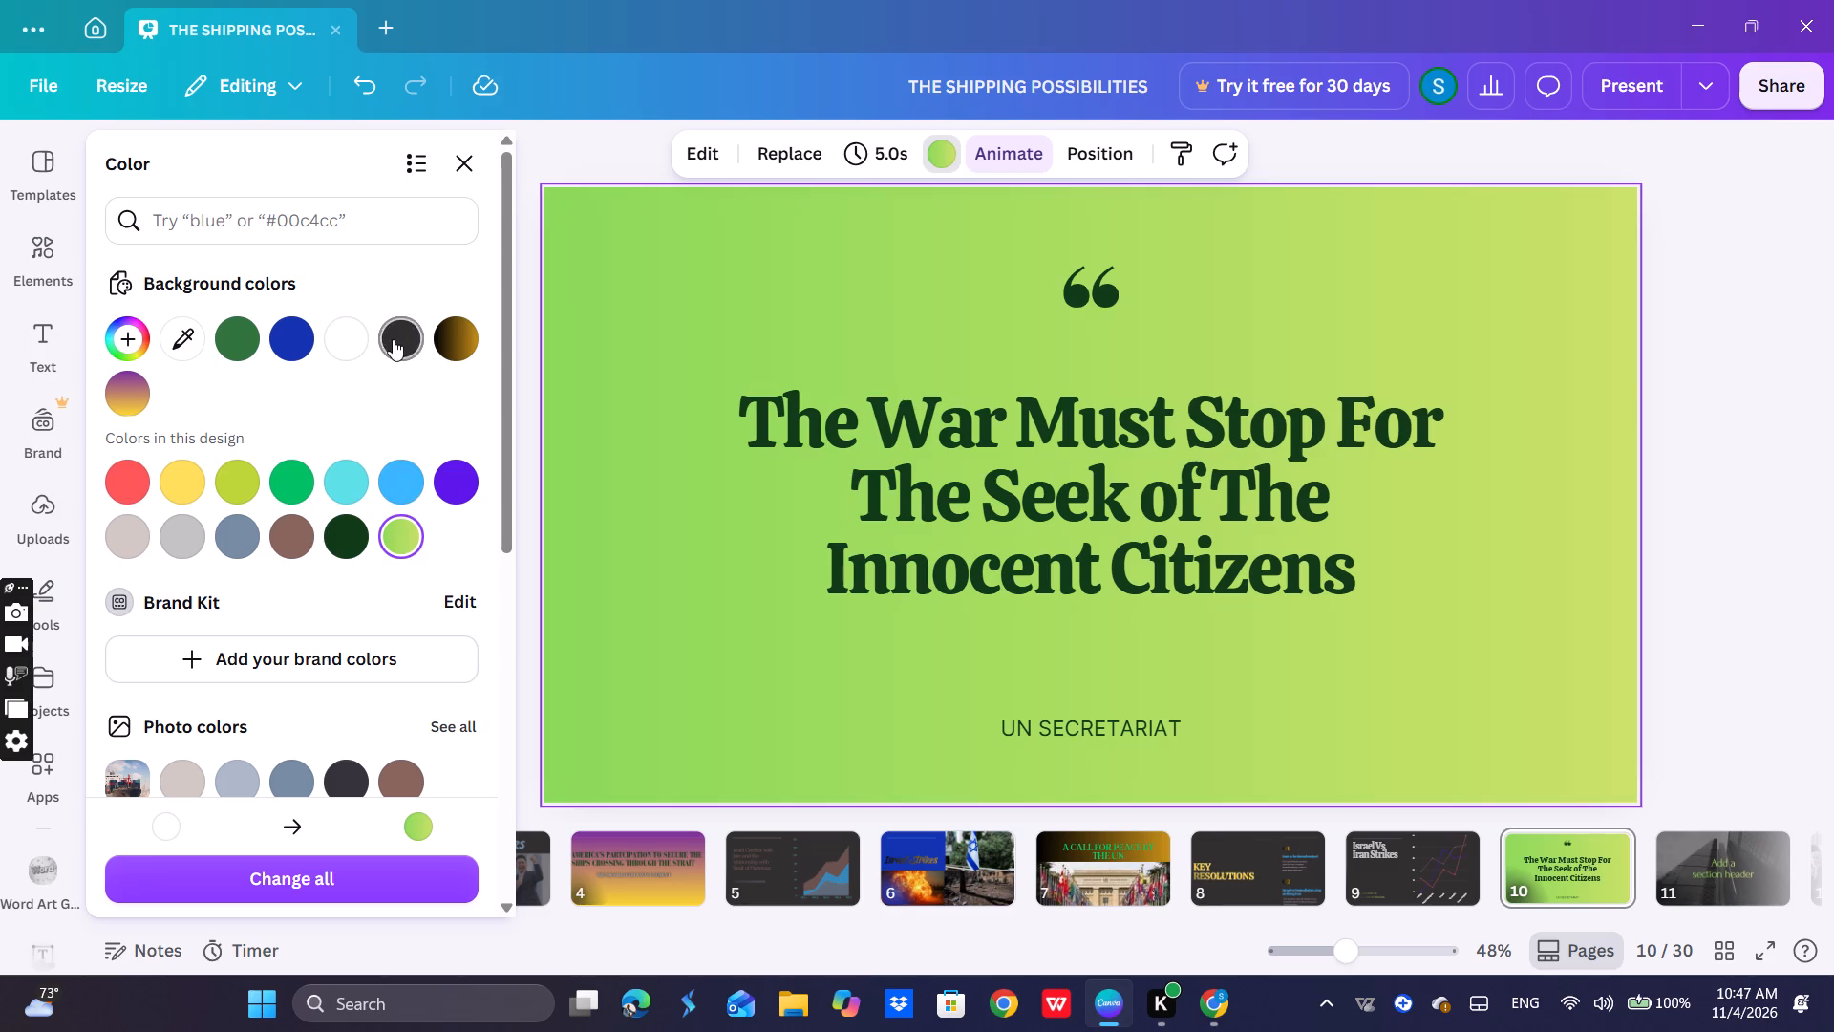
pyautogui.click(393, 339)
pyautogui.click(445, 334)
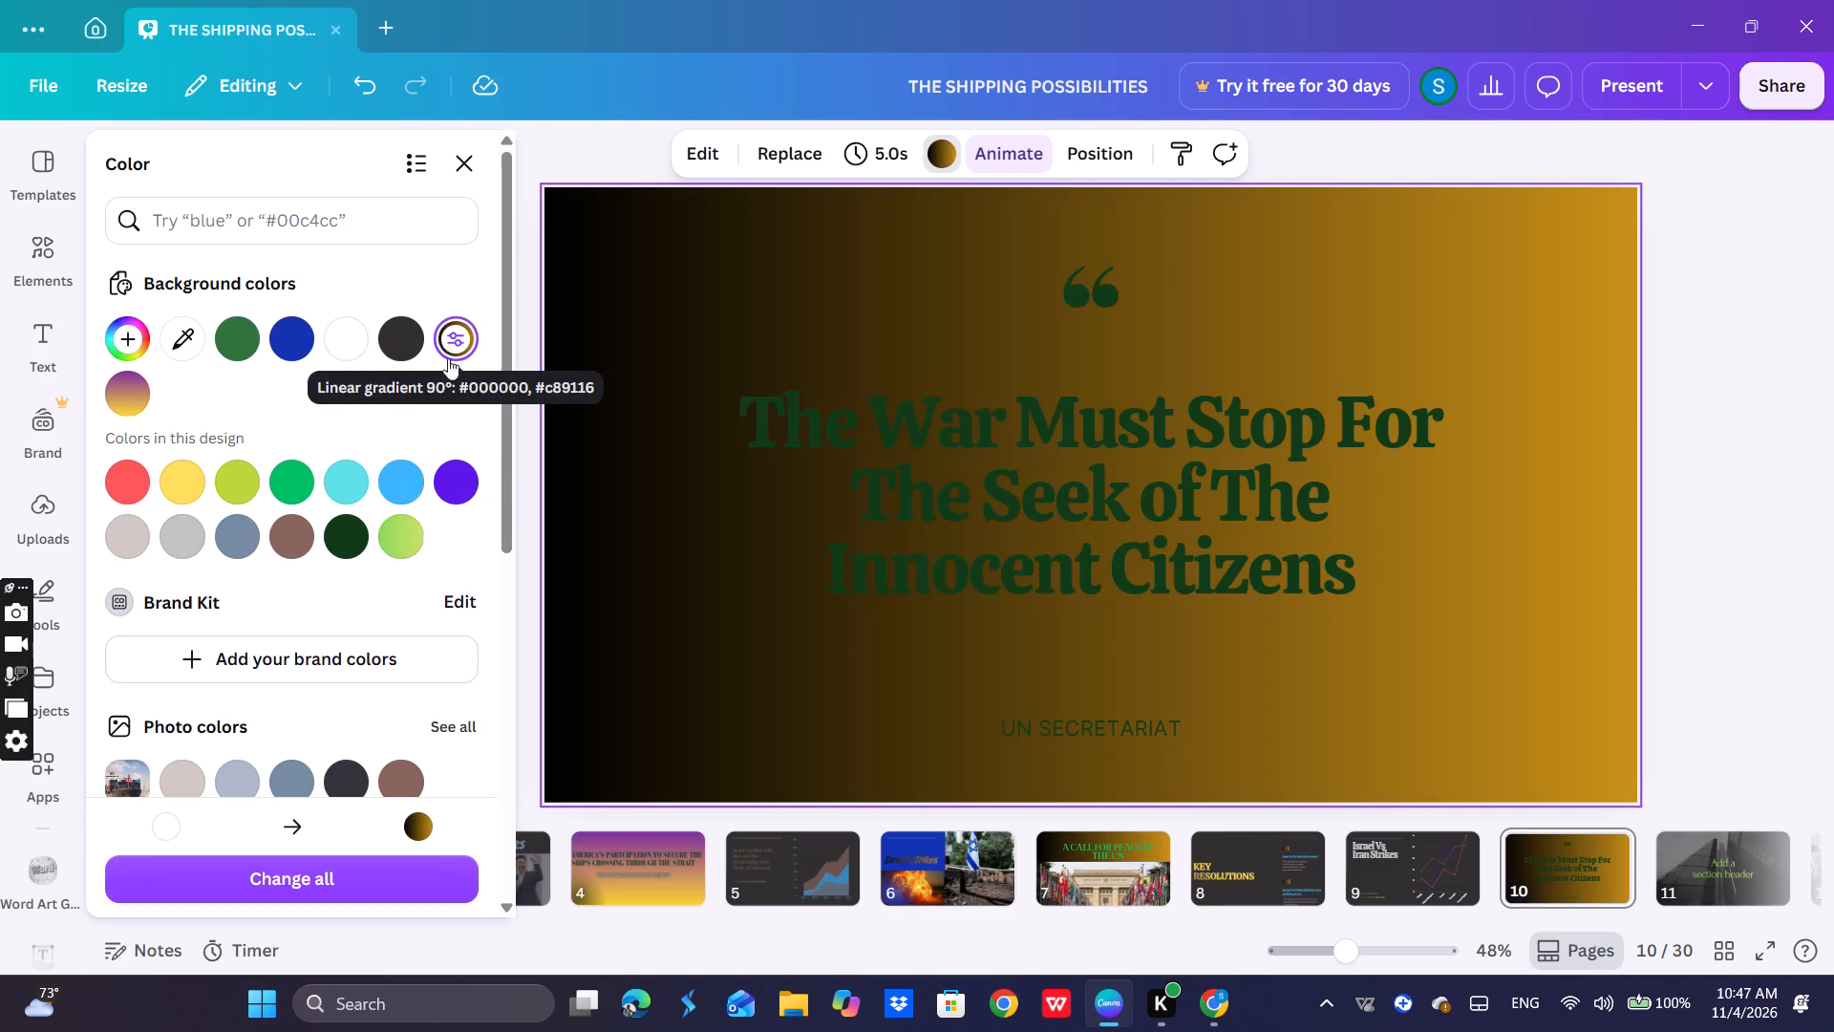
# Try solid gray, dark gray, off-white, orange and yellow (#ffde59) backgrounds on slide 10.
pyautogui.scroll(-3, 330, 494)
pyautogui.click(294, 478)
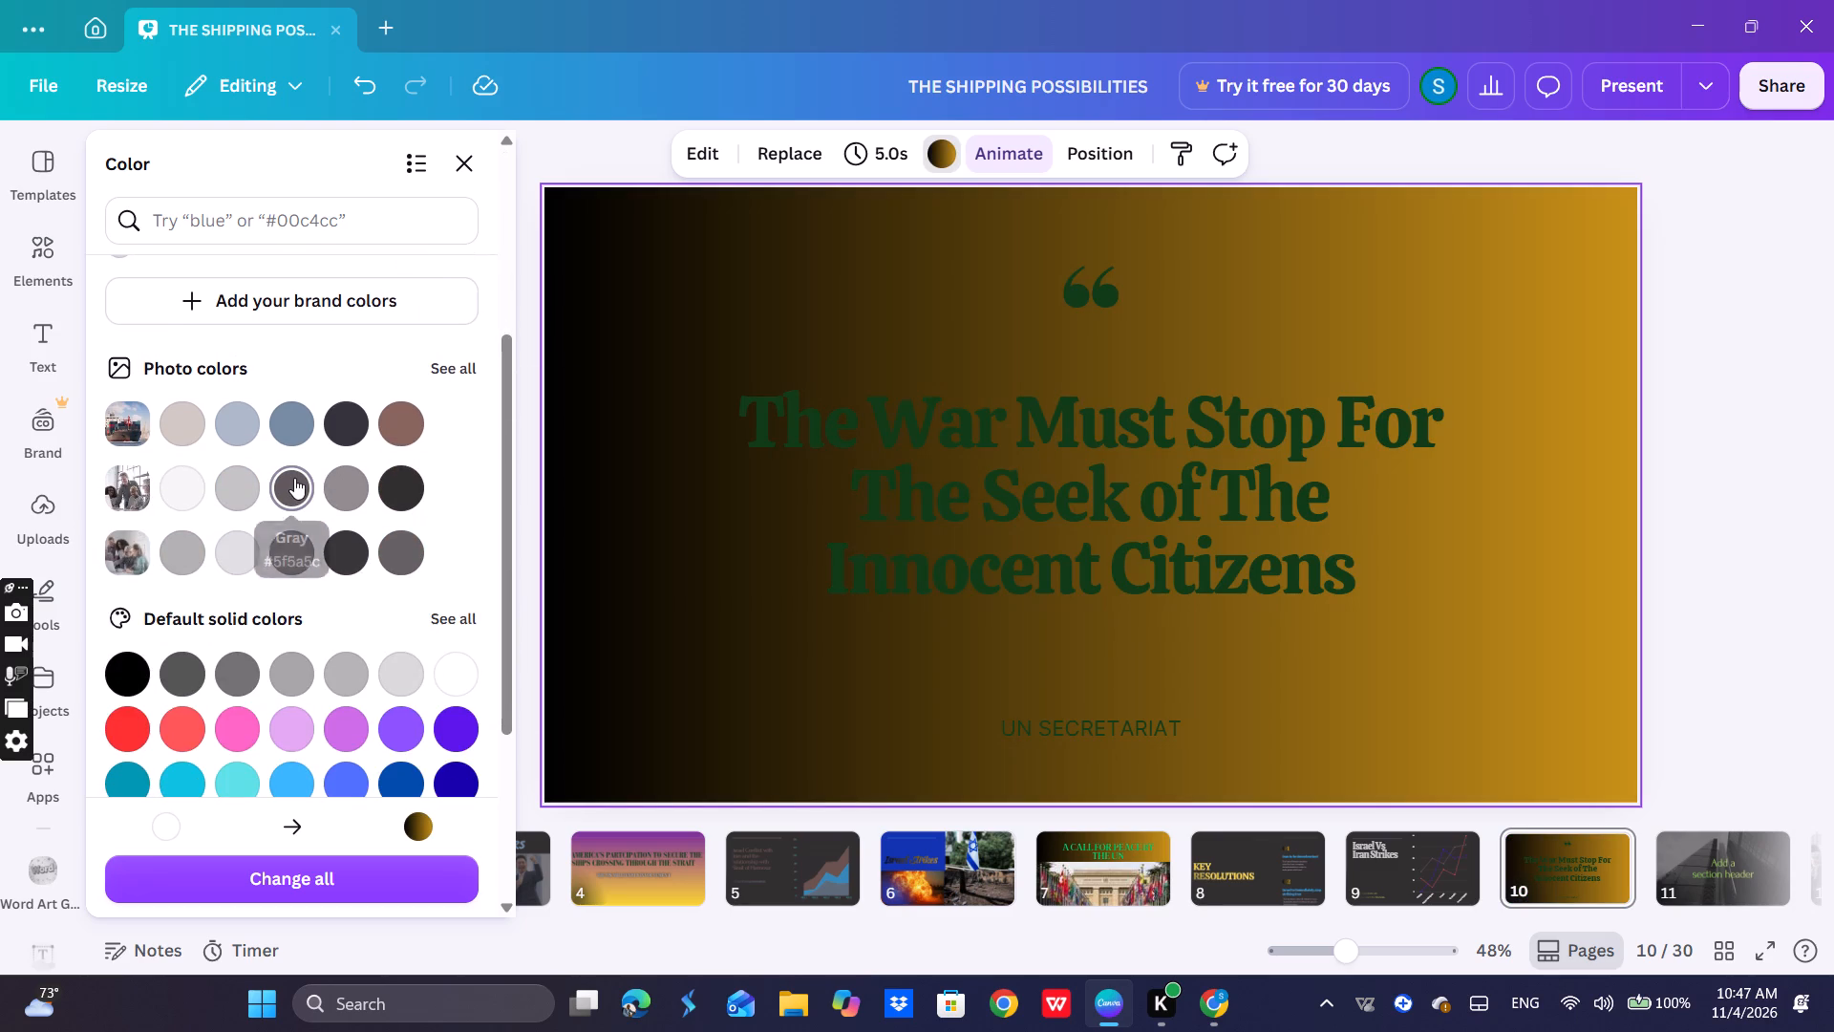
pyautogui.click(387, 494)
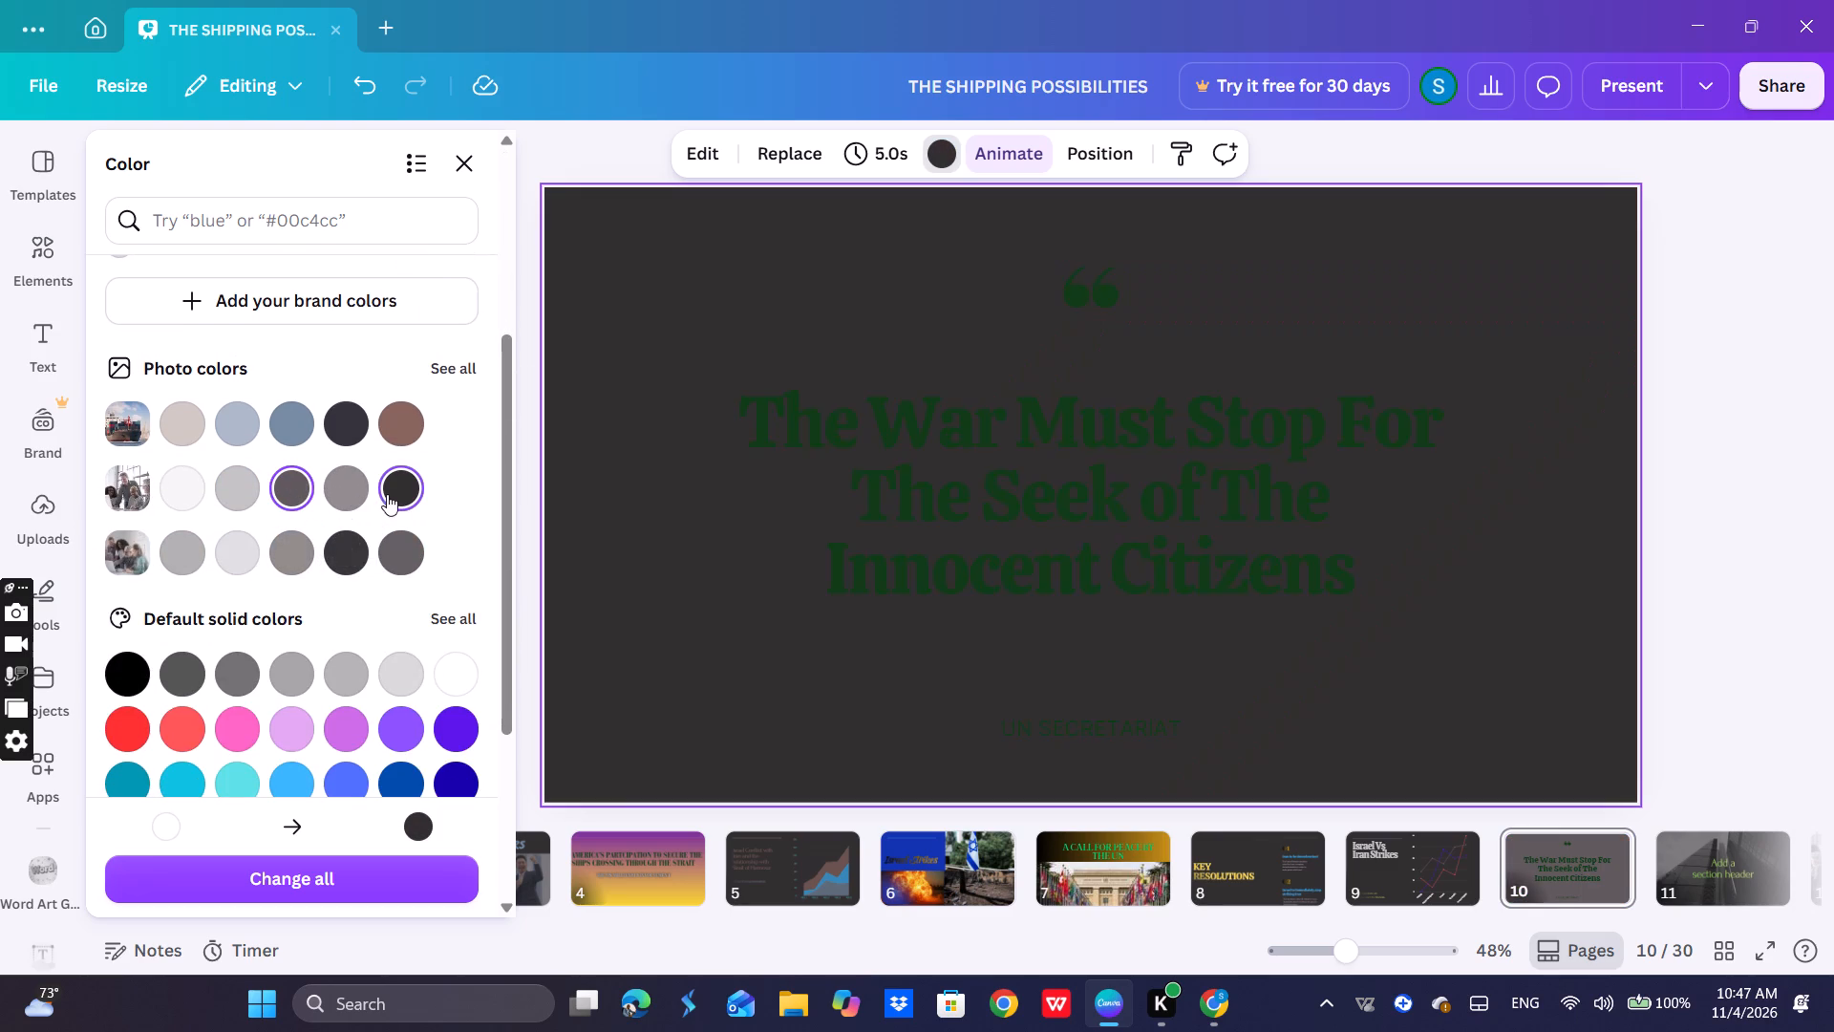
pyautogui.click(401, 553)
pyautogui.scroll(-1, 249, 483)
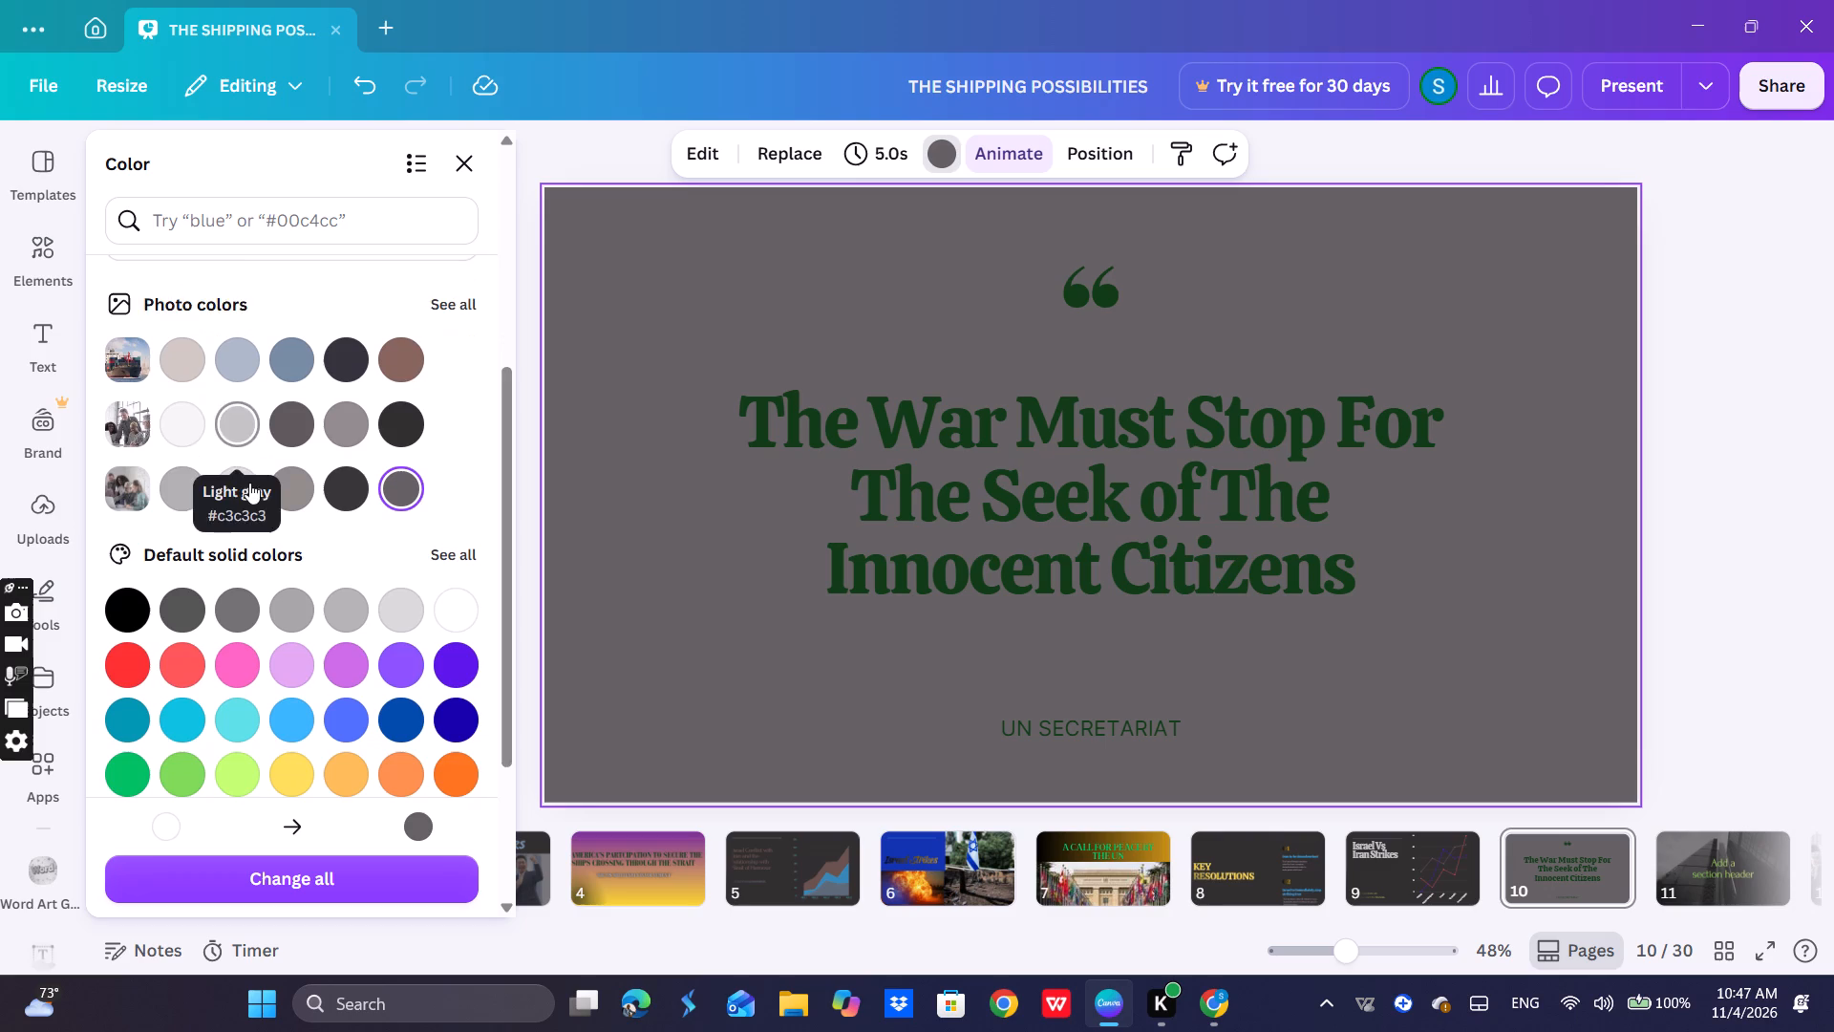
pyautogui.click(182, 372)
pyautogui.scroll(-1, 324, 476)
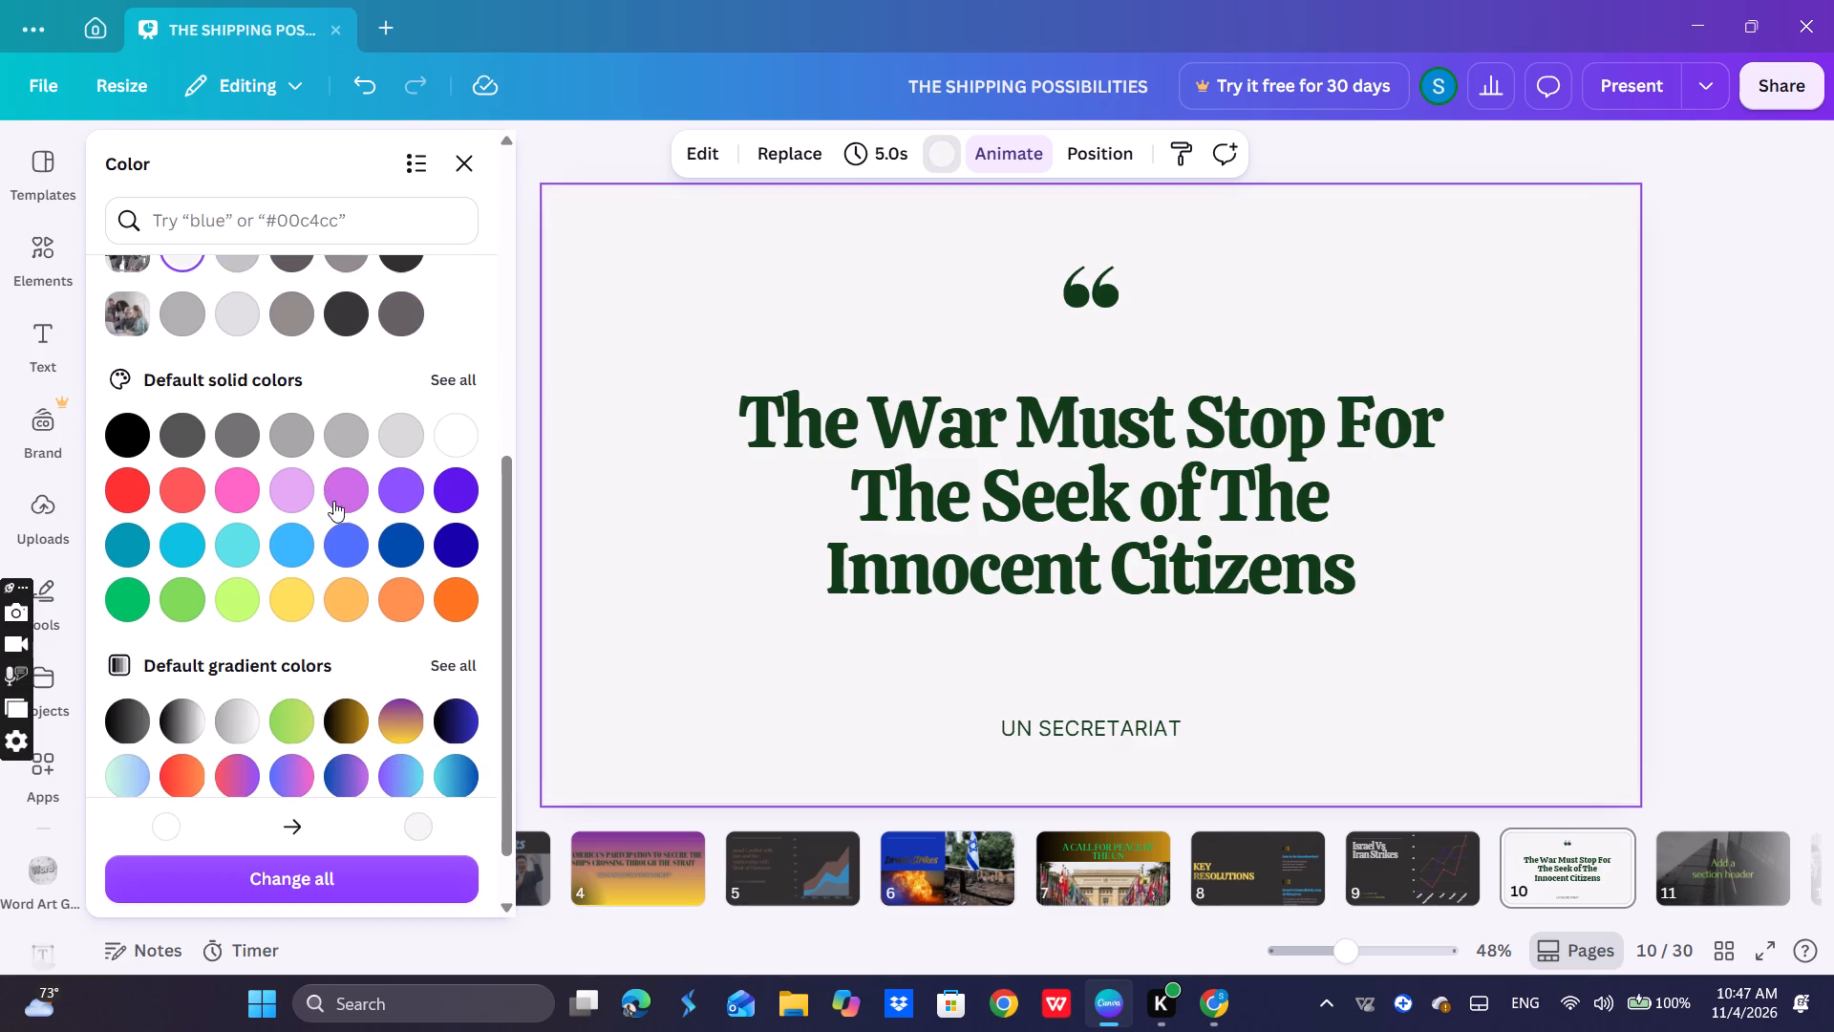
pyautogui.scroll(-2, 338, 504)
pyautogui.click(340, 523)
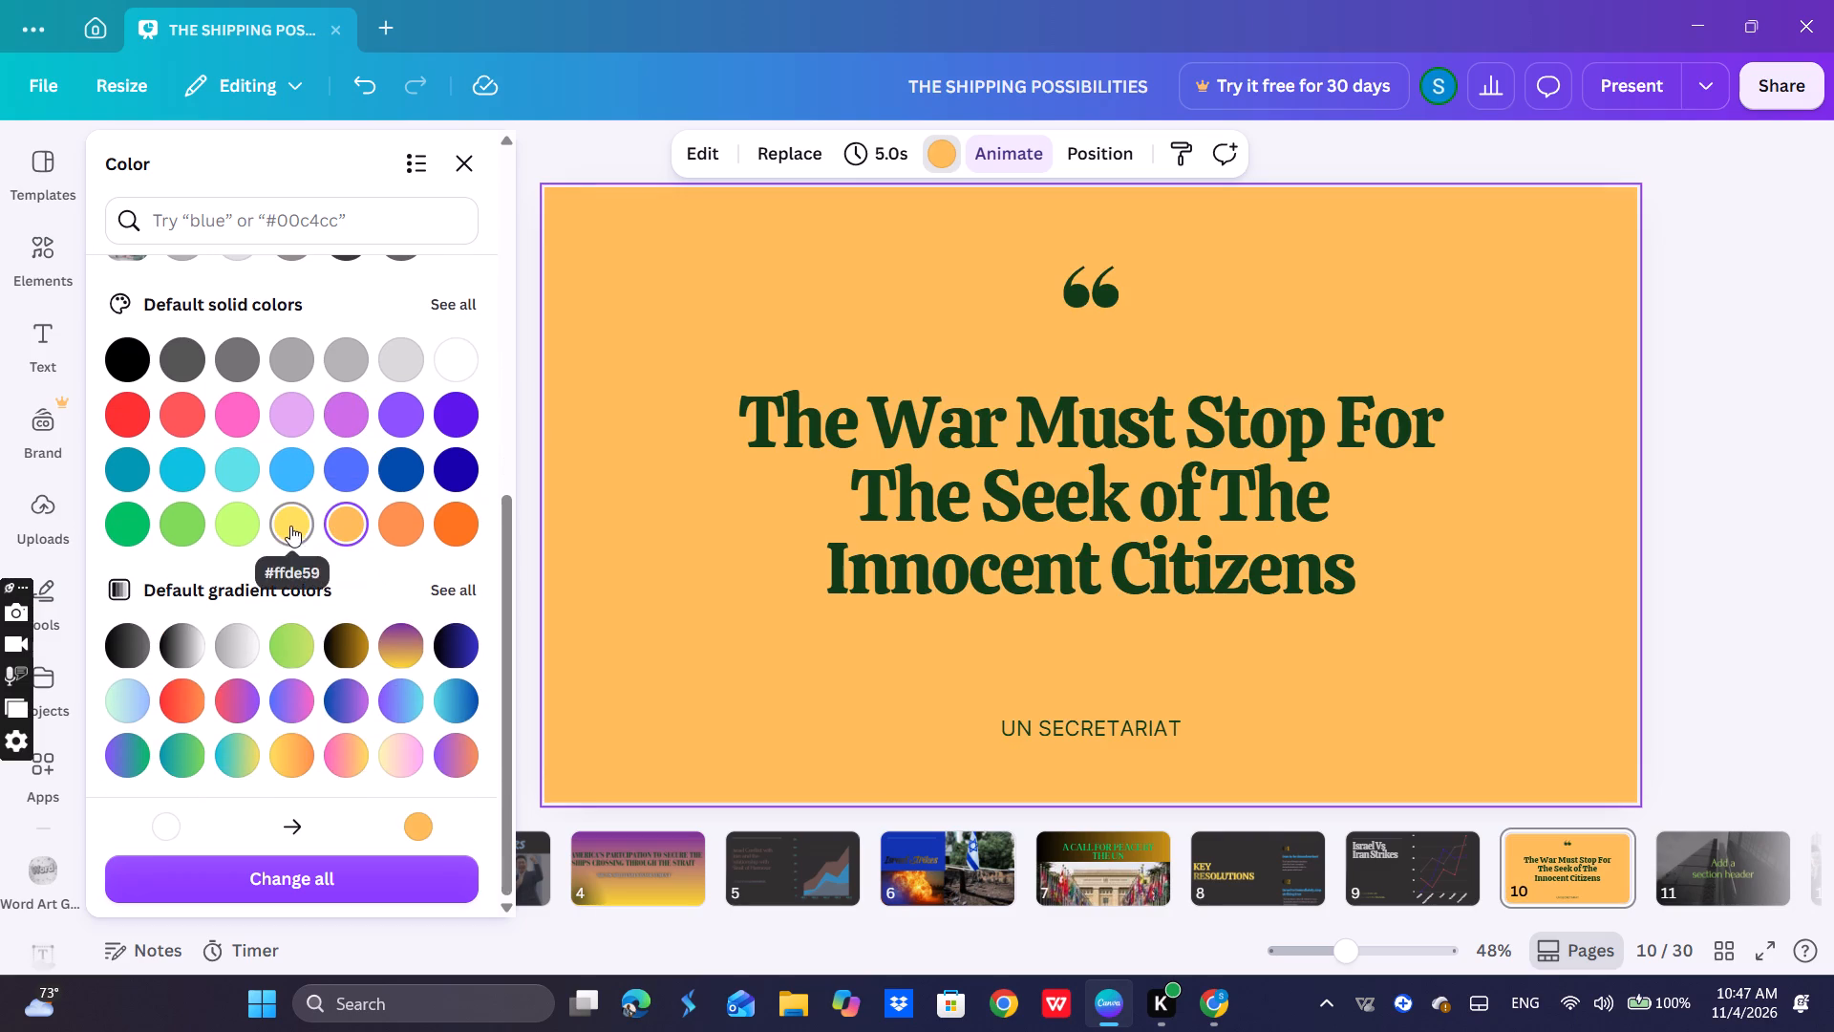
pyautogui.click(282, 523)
# Set slide 10's background to the black-to-white linear gradient, comparing it with the light gray and black-to-gray gradients.
pyautogui.scroll(-2, 292, 540)
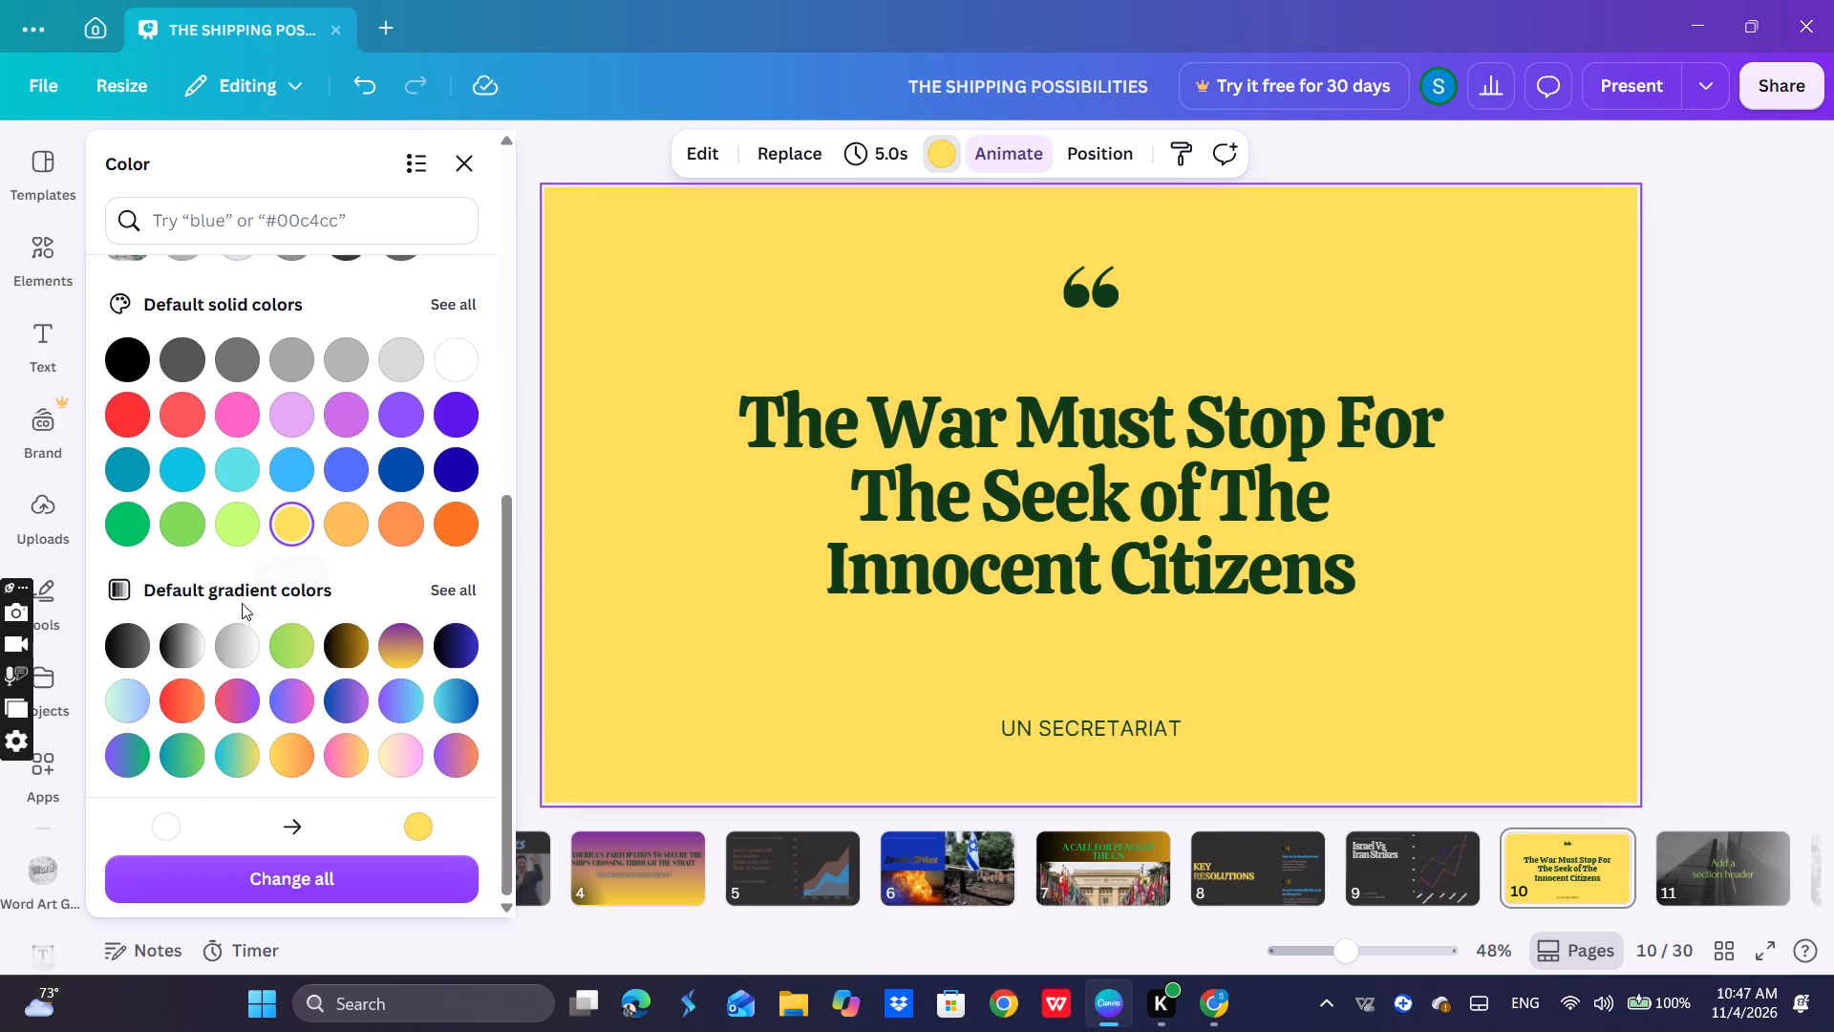
pyautogui.click(245, 636)
pyautogui.click(197, 634)
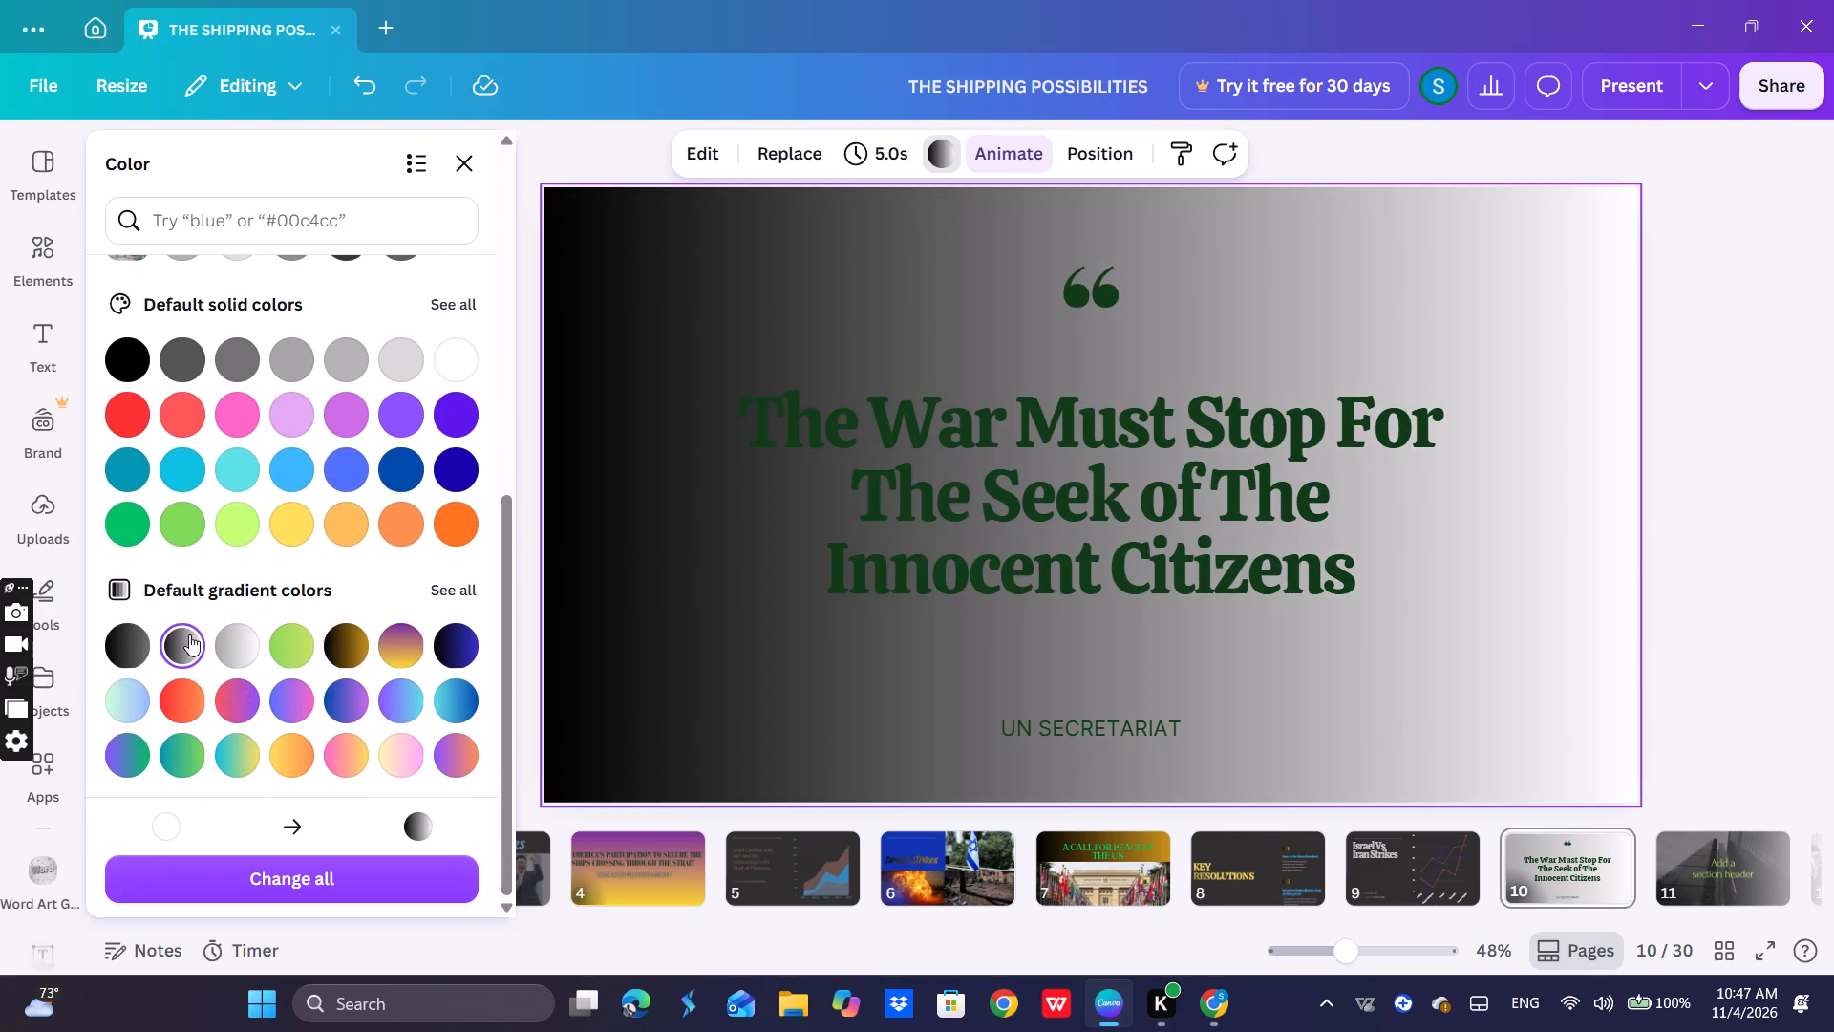
pyautogui.click(139, 641)
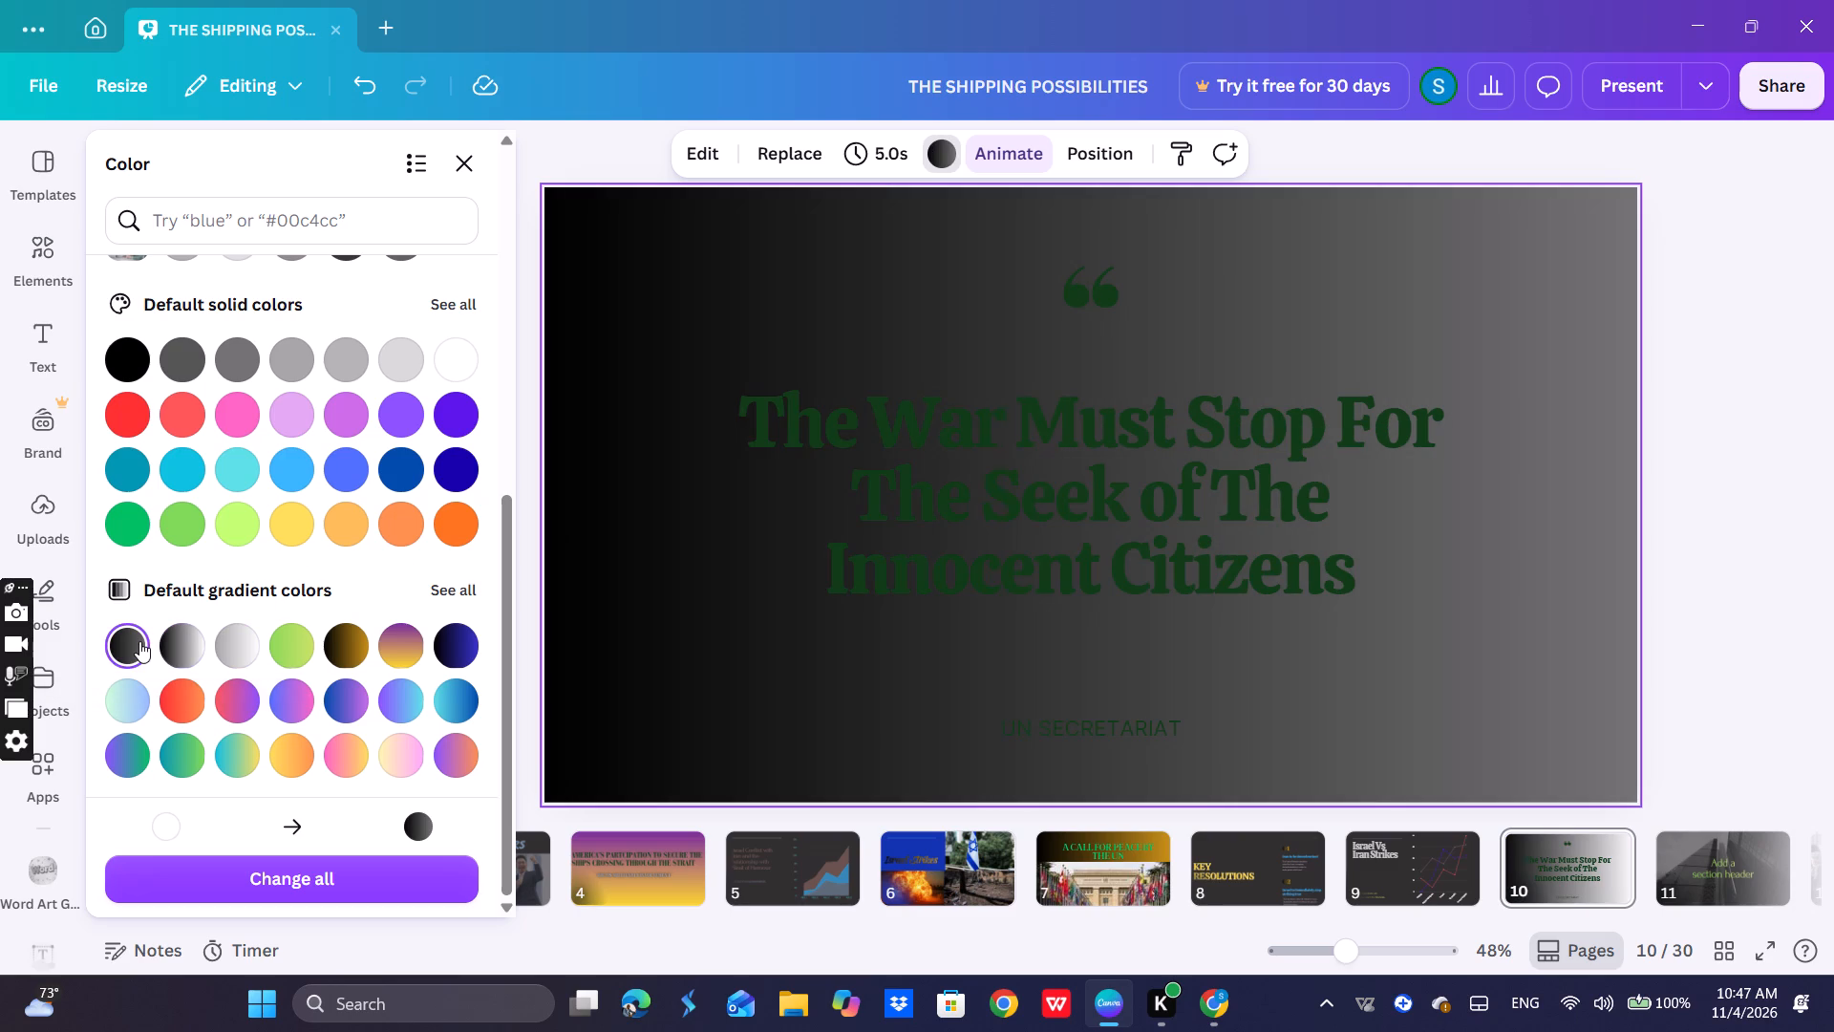
pyautogui.click(183, 643)
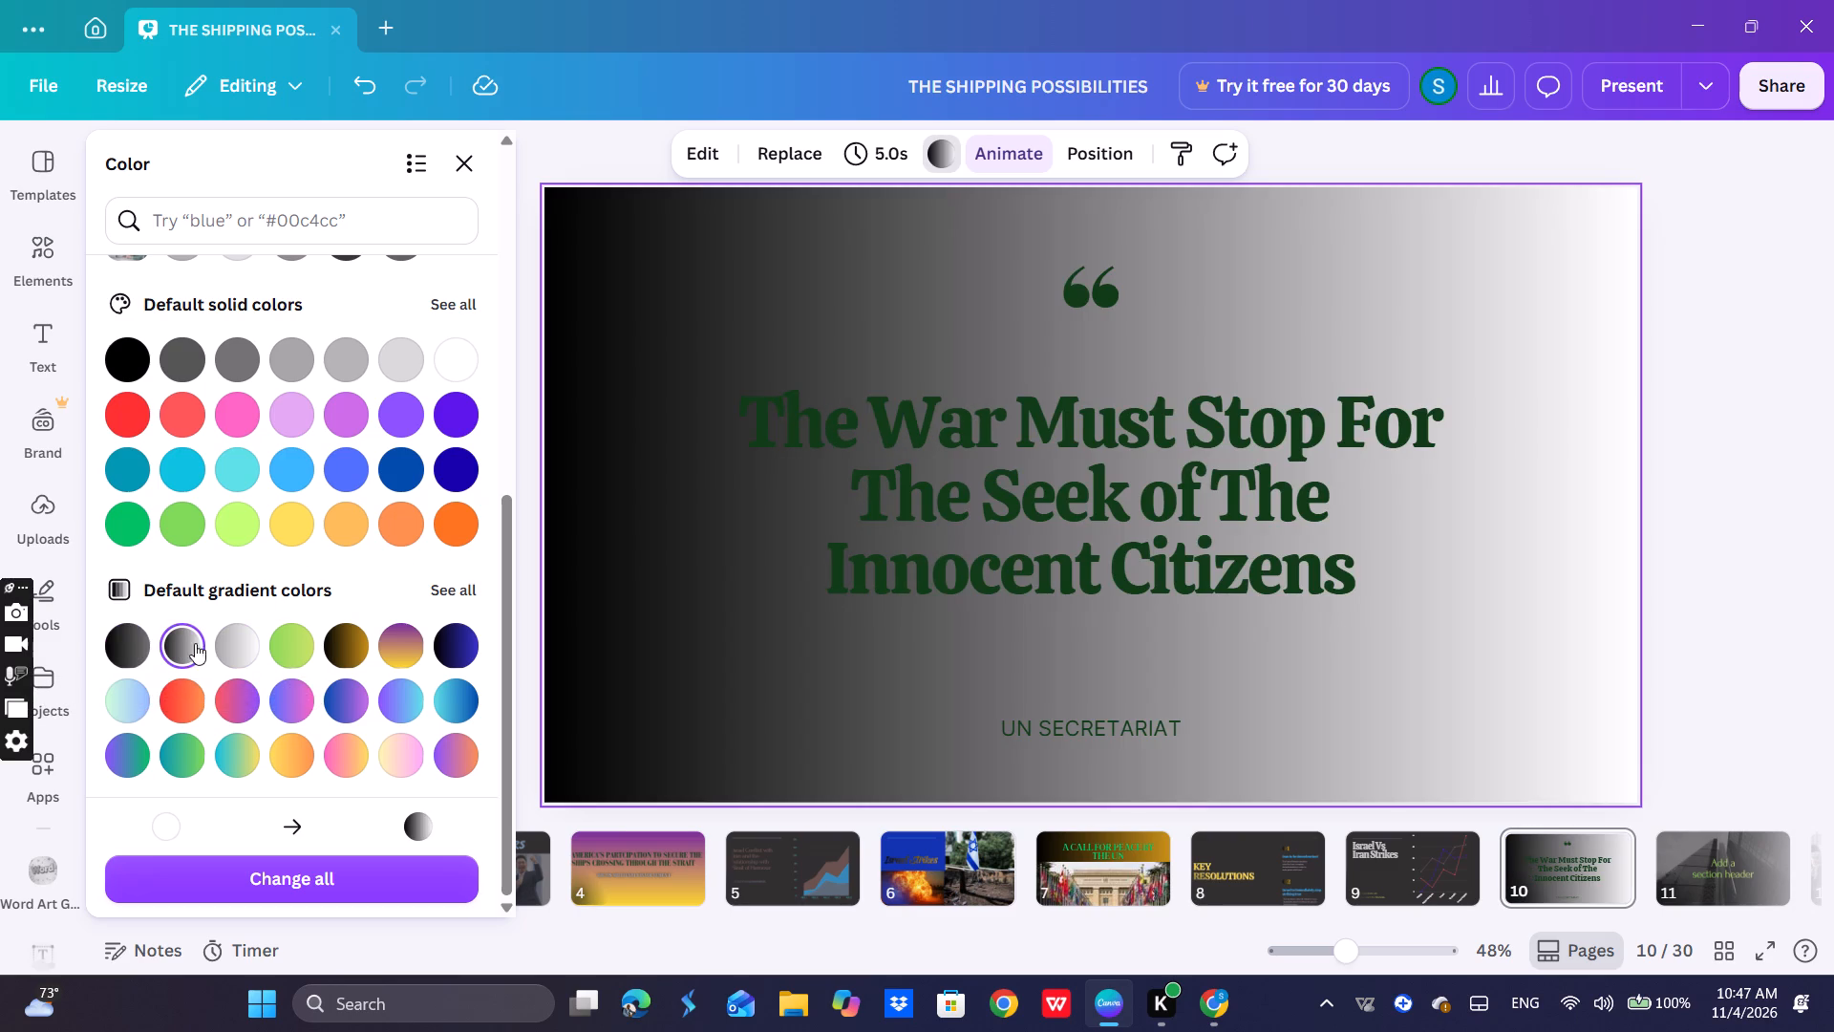
# Color slide 10's quote text with the black-to-gold linear gradient (#000000, #c89116) after trying gray orange #87655c.
pyautogui.click(910, 496)
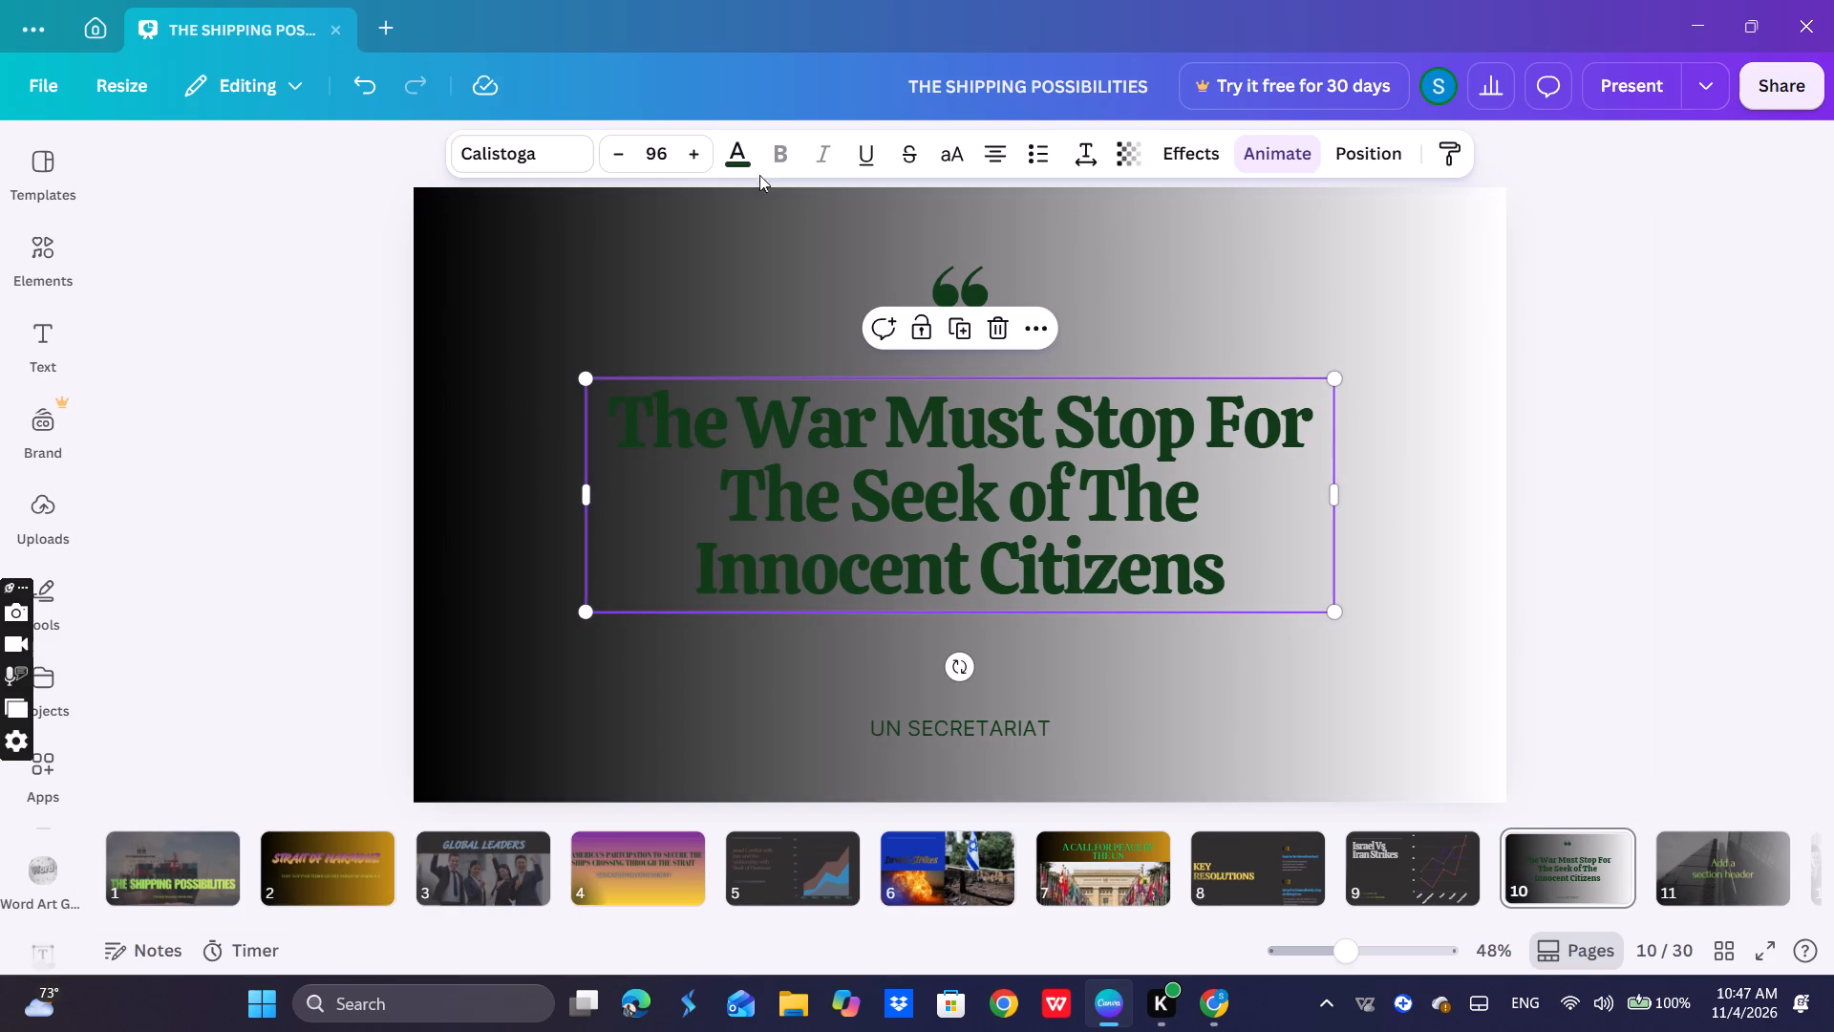
pyautogui.click(750, 161)
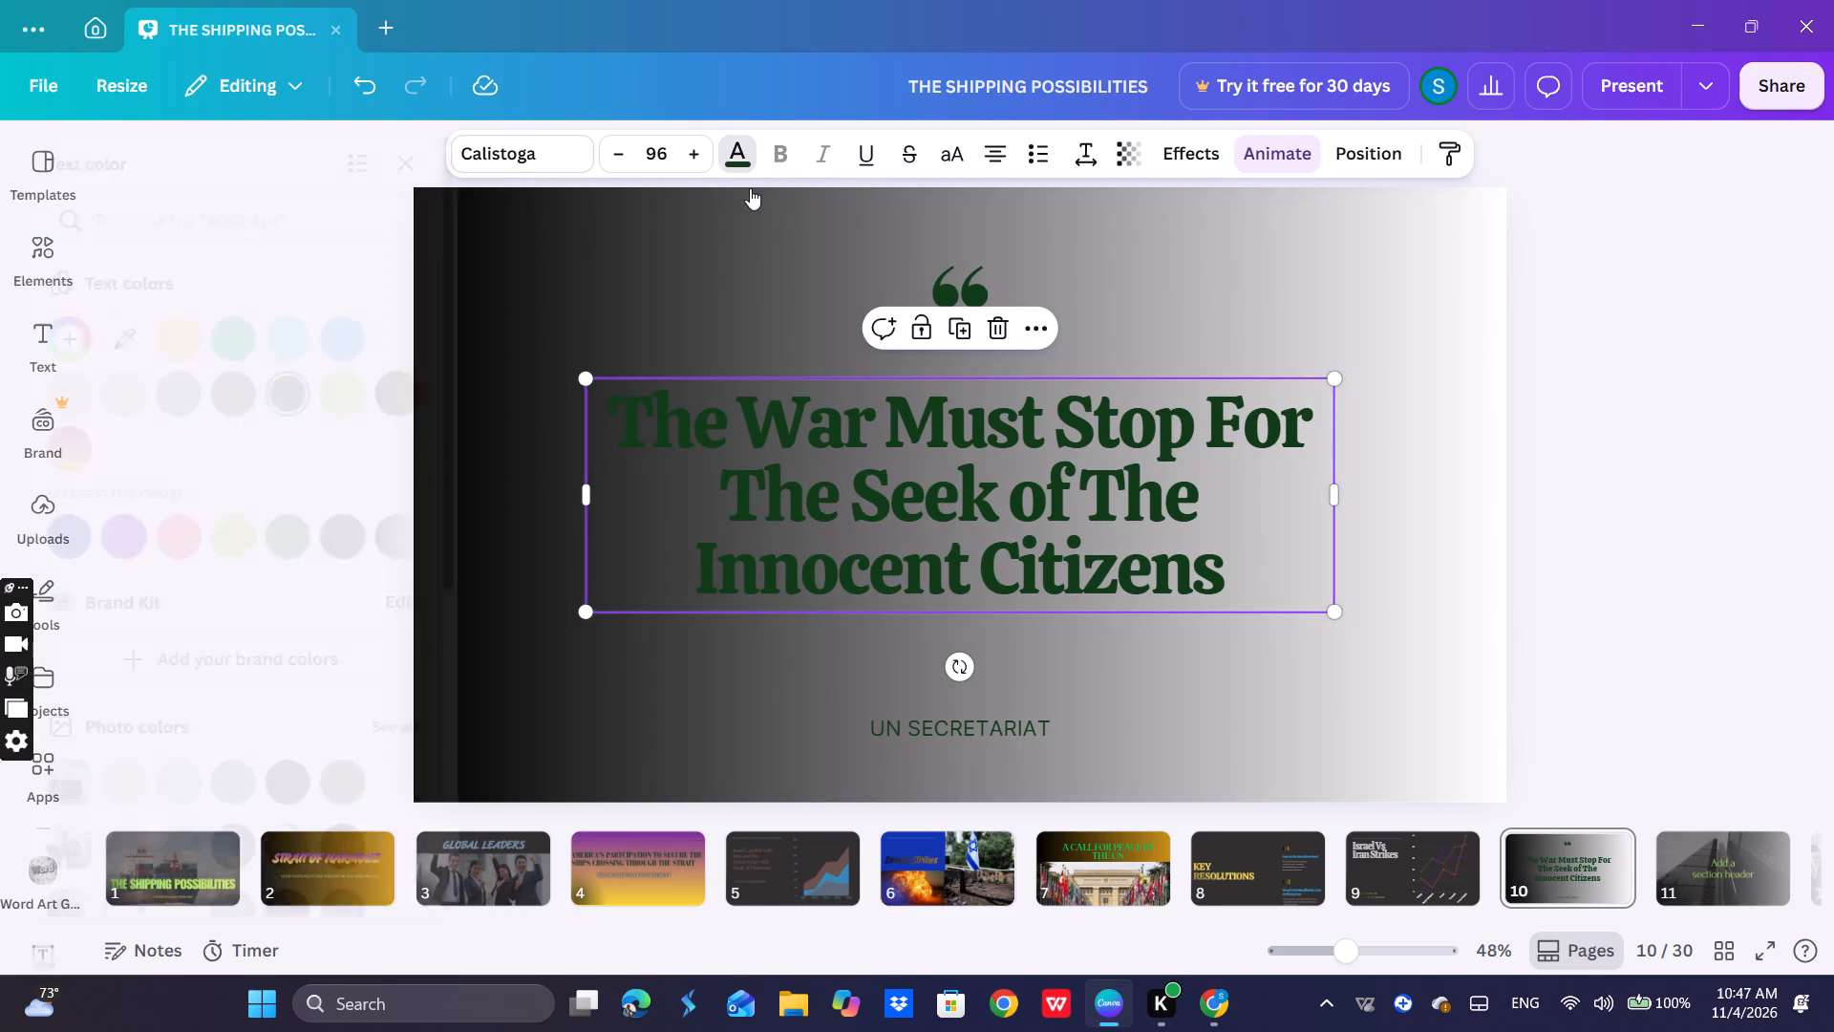
pyautogui.click(296, 447)
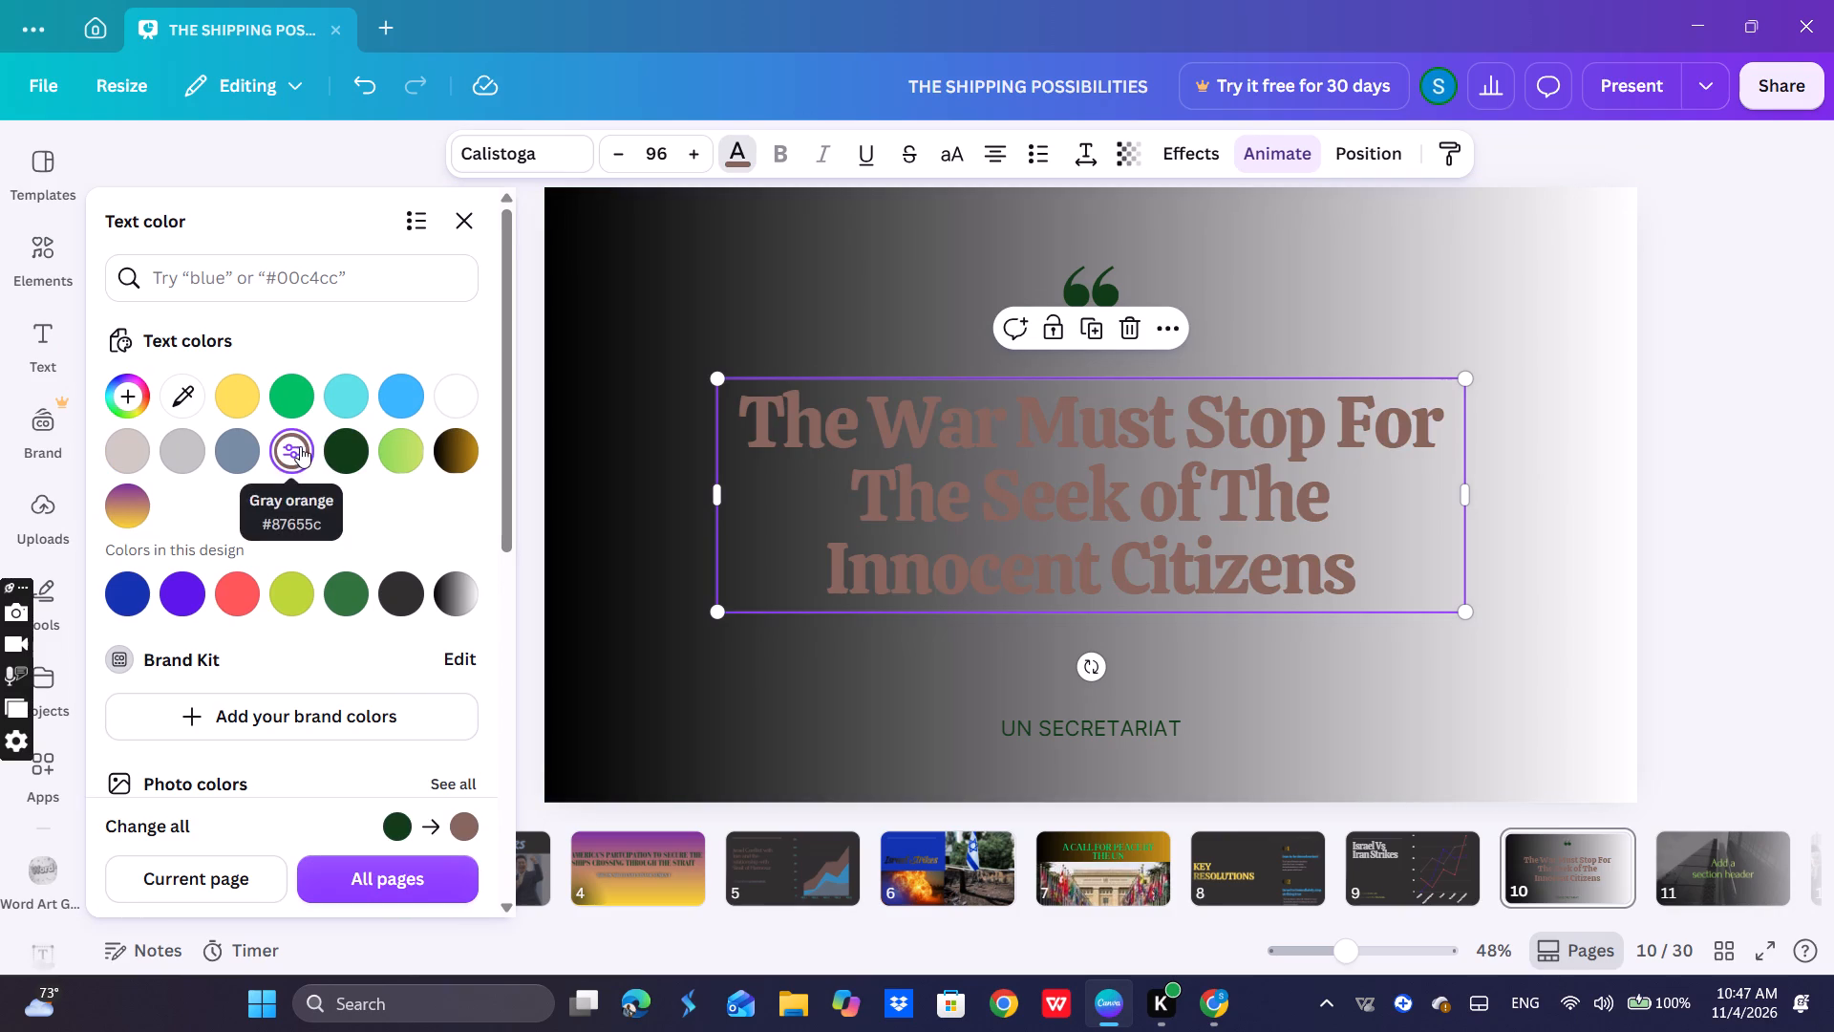
pyautogui.click(452, 462)
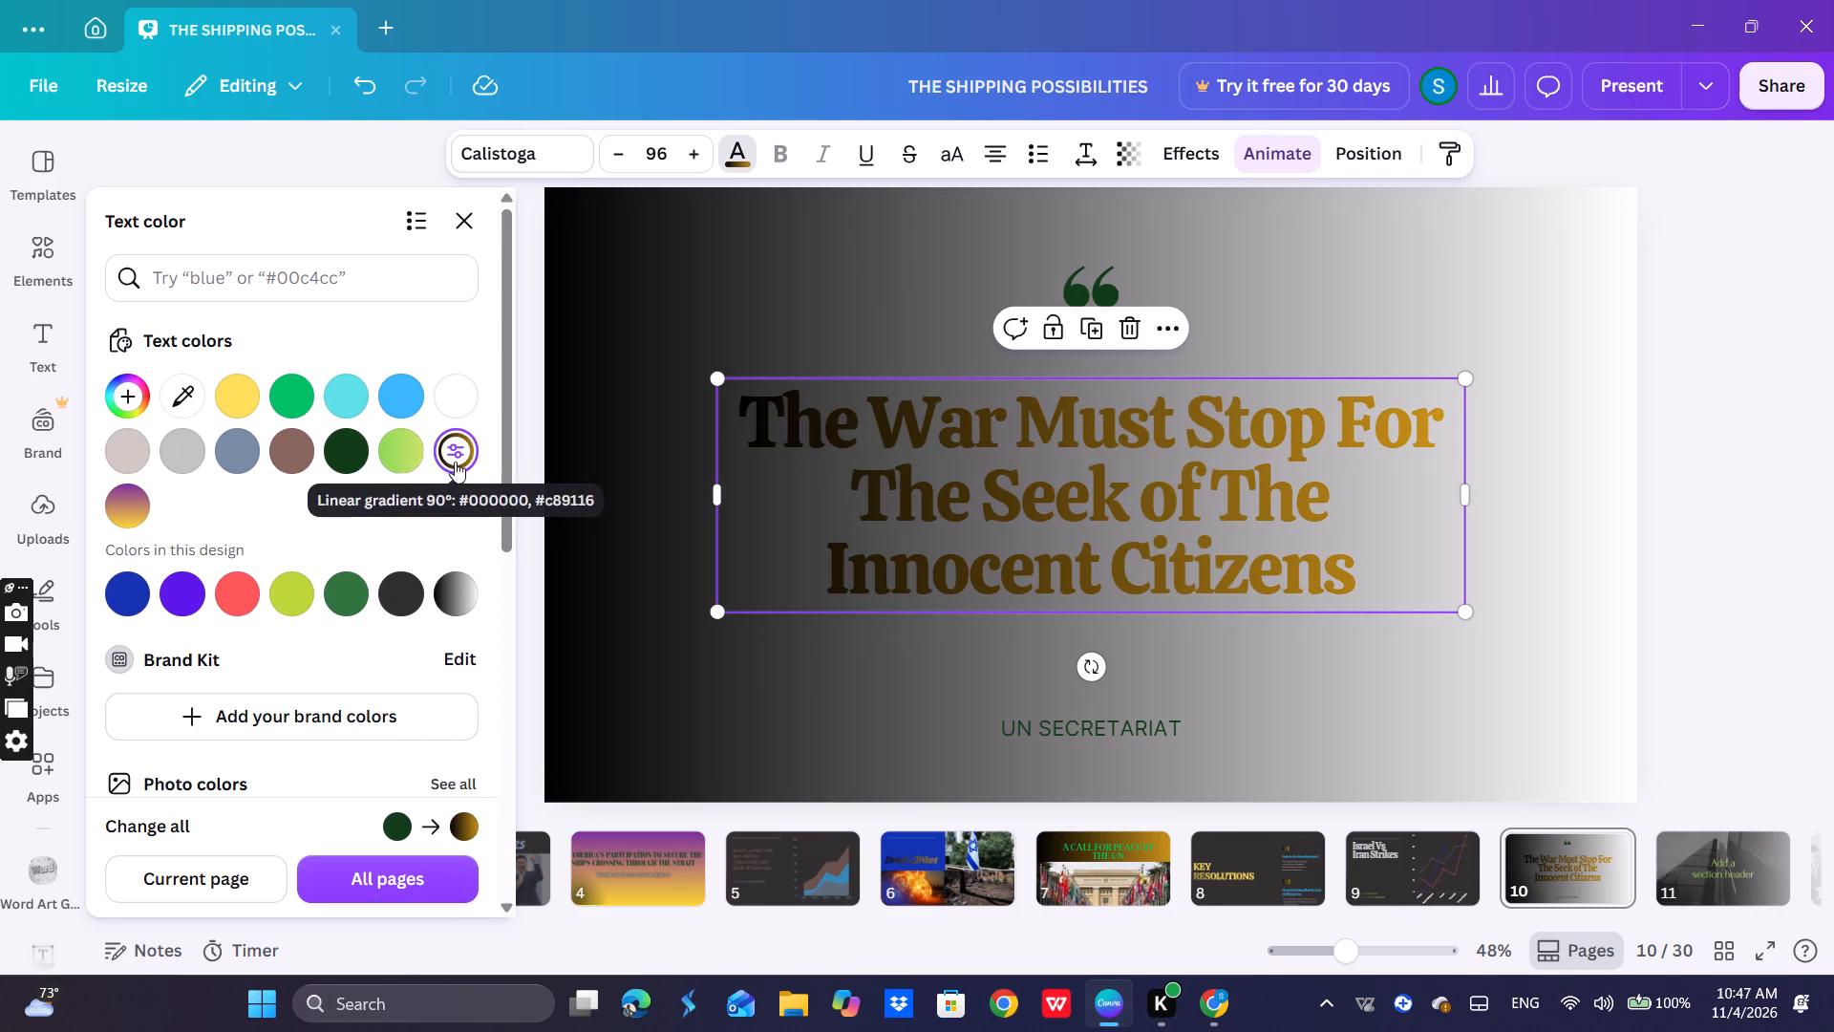
pyautogui.click(1170, 465)
pyautogui.click(1525, 434)
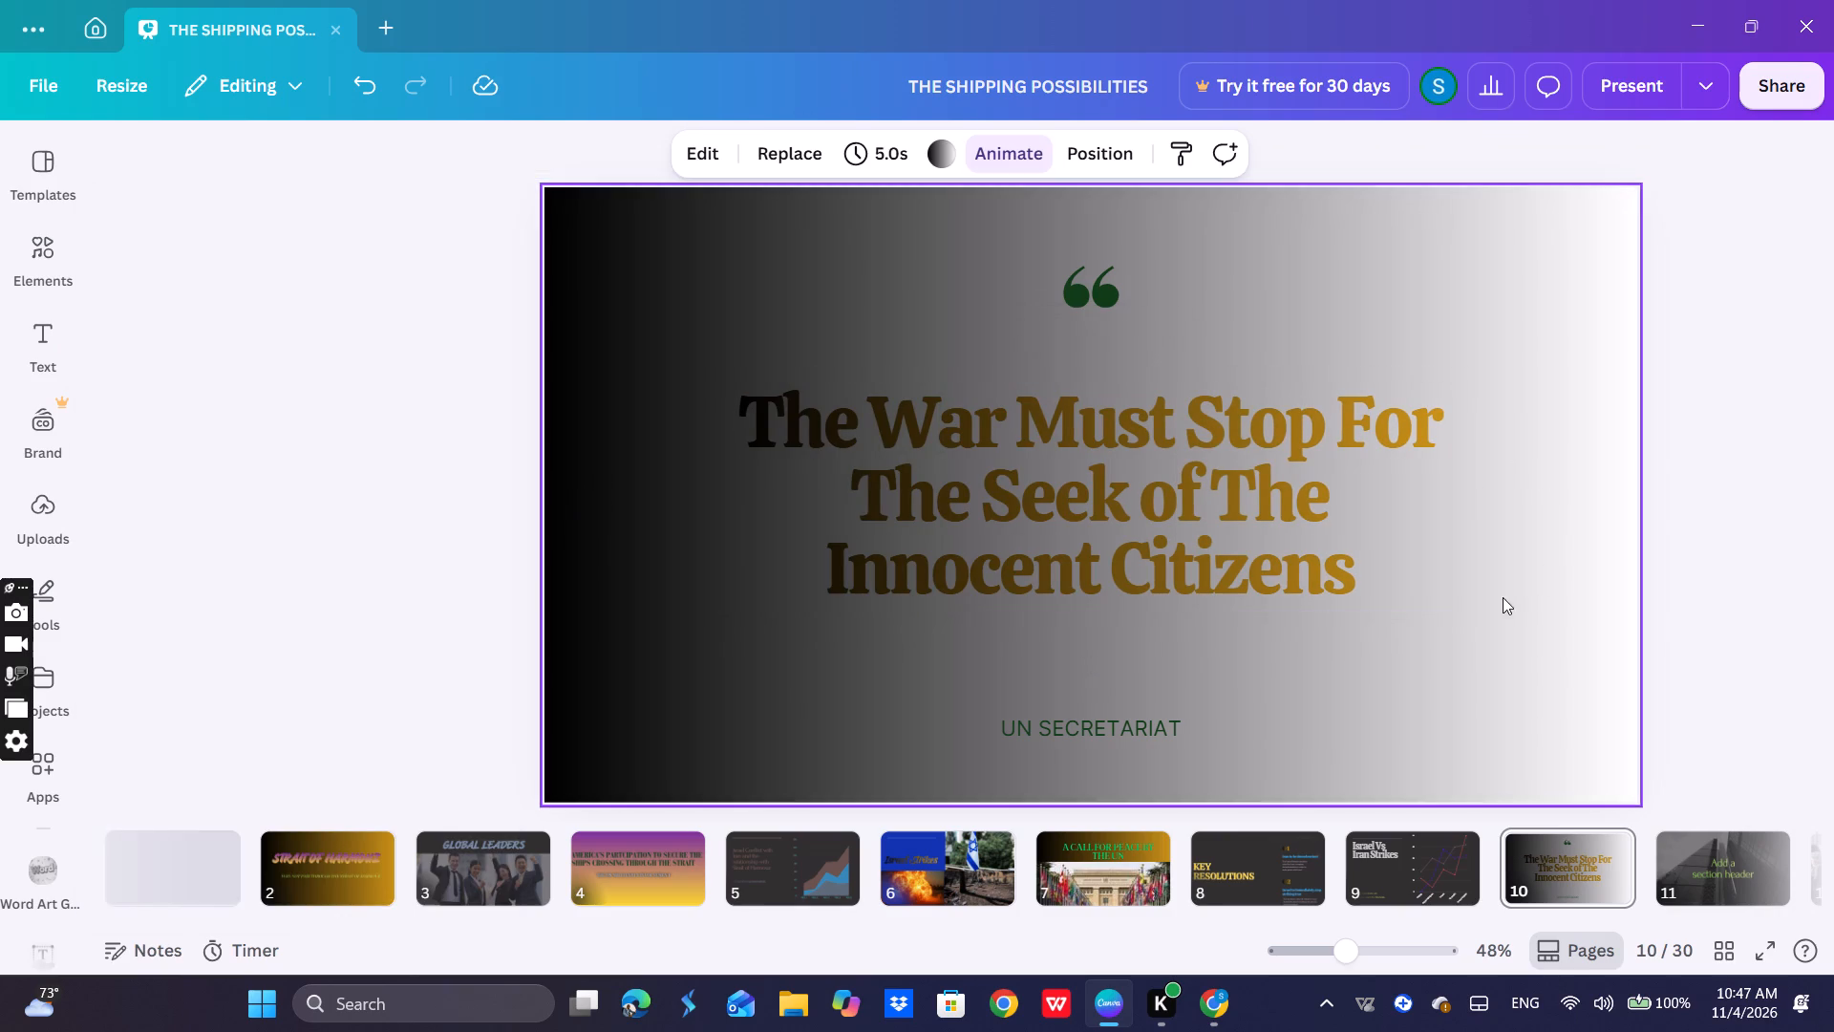